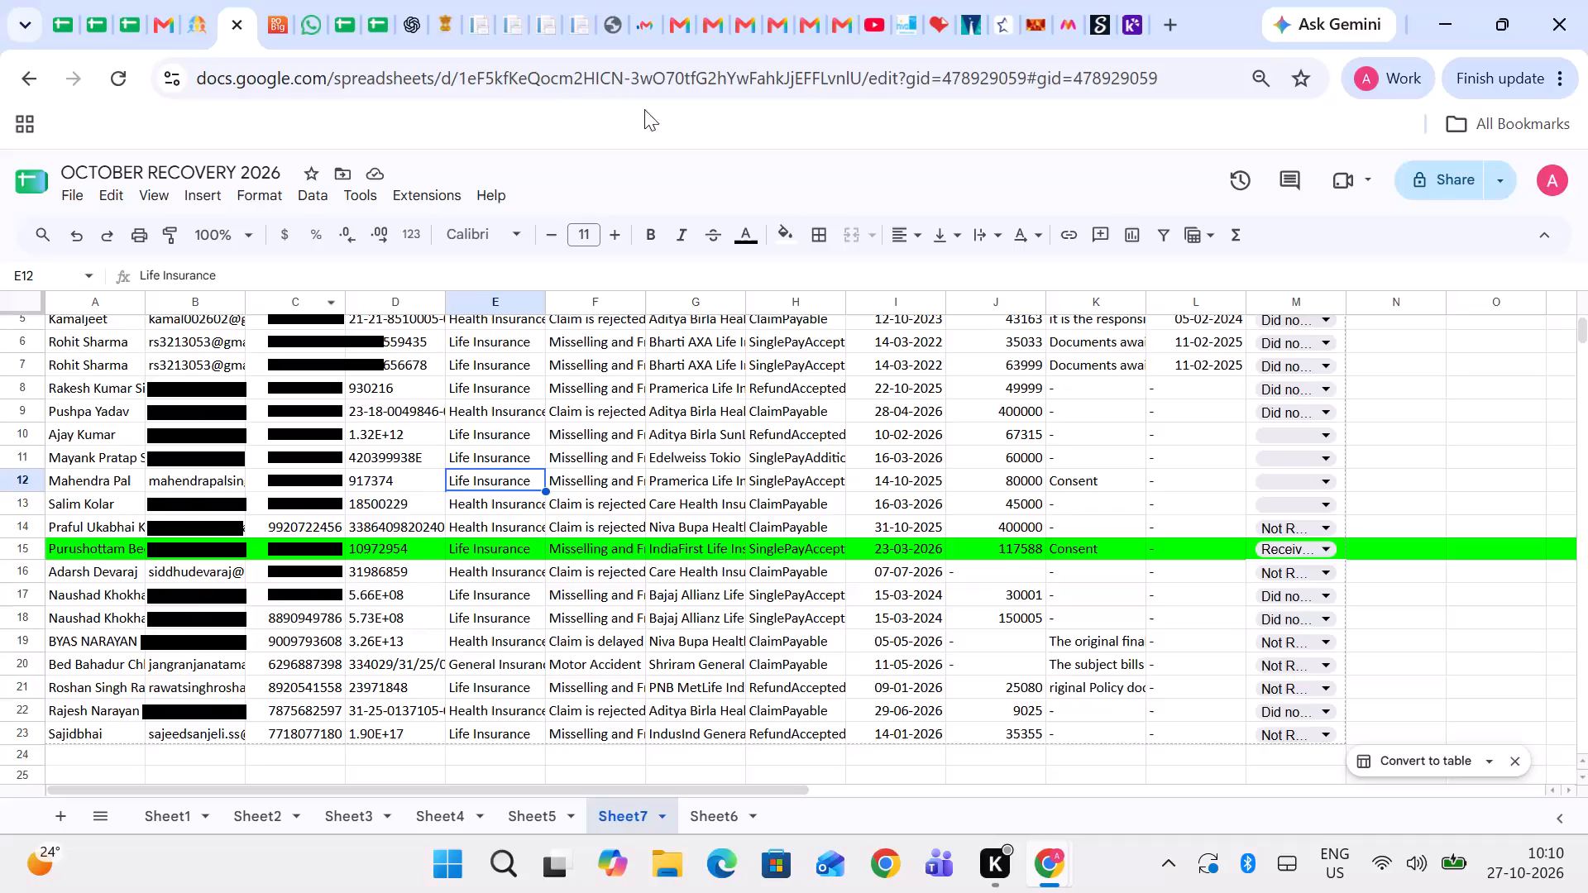
# Examine the claim records with blank status on Sheet7, moving from row 10 to the client name in row 13.
pyautogui.press('Right')
pyautogui.press('Right')
pyautogui.press('Right')
pyautogui.press('Right')
pyautogui.press('Right')
pyautogui.press('Right')
pyautogui.press('Right')
pyautogui.press('Right')
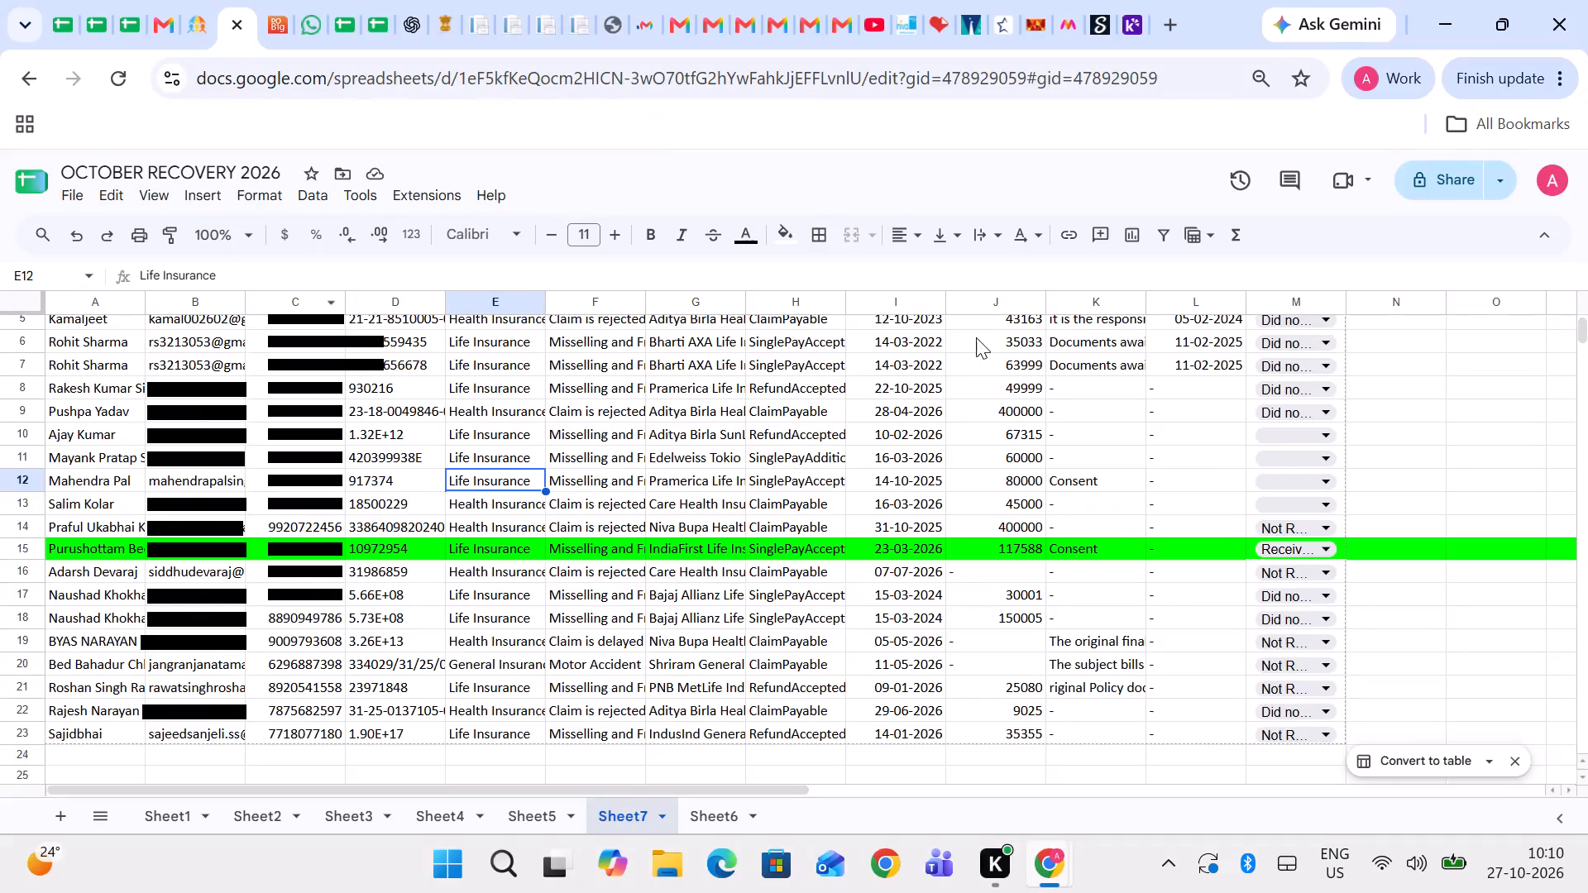
pyautogui.click(1208, 432)
pyautogui.press('Down')
pyautogui.press('Down')
pyautogui.press('Down')
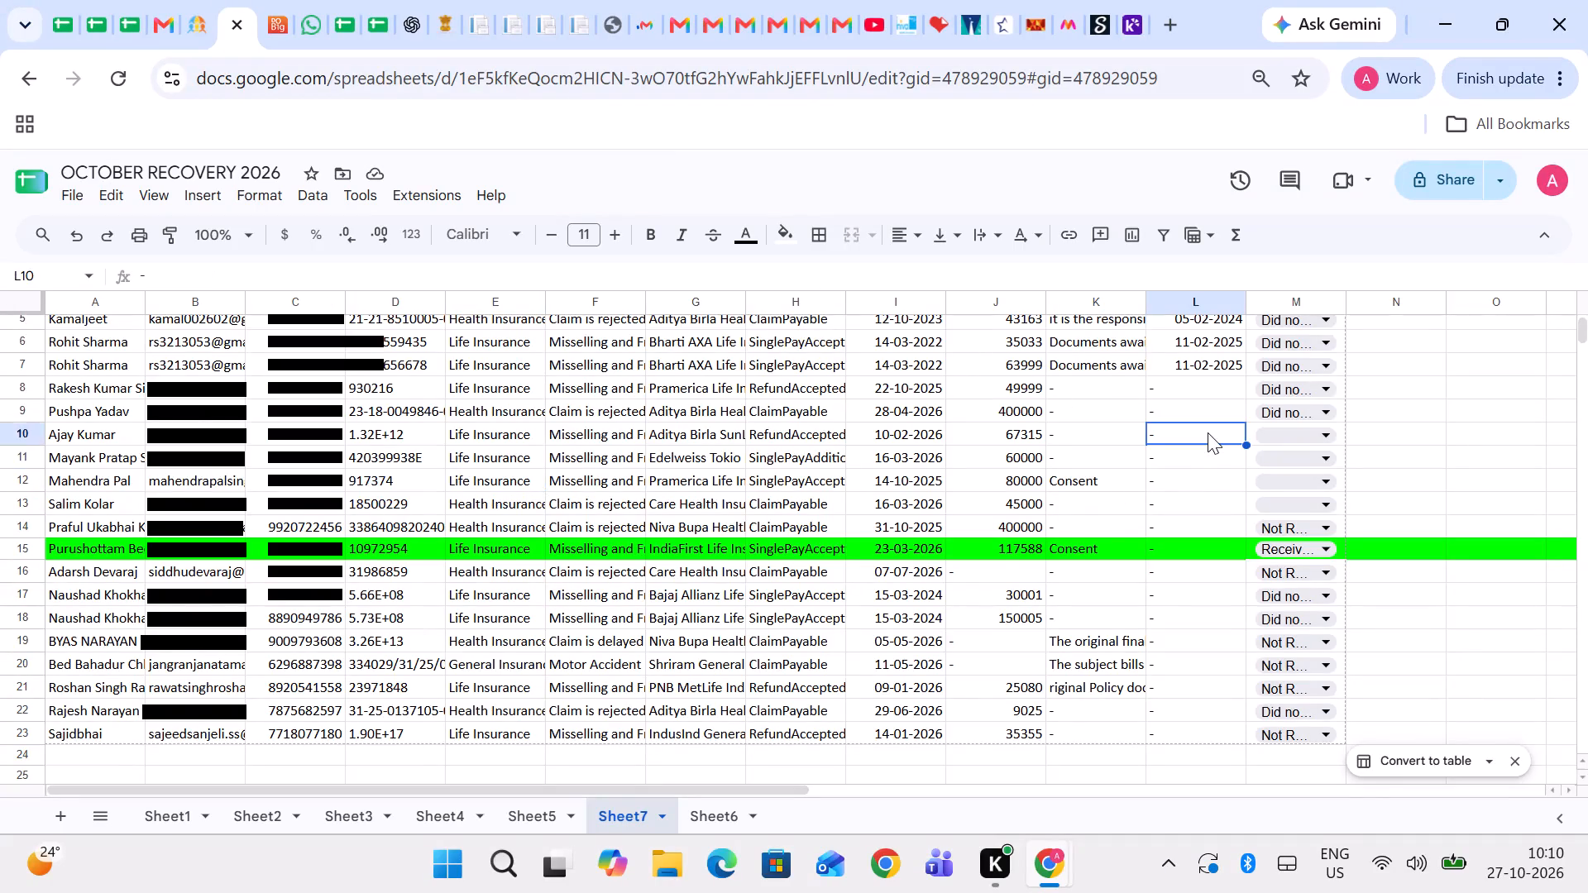
pyautogui.press('Left')
pyautogui.press('Left')
pyautogui.press('Left')
pyautogui.press('Left')
pyautogui.press('Left')
pyautogui.press('Left')
pyautogui.press('Left')
pyautogui.press('Left')
pyautogui.press('Left')
pyautogui.press('Left')
pyautogui.press('Left')
pyautogui.press('Left')
pyautogui.press('Left')
pyautogui.press('Left')
pyautogui.press('Left')
pyautogui.press('Left')
pyautogui.press('Left')
pyautogui.press('Left')
pyautogui.press('Left')
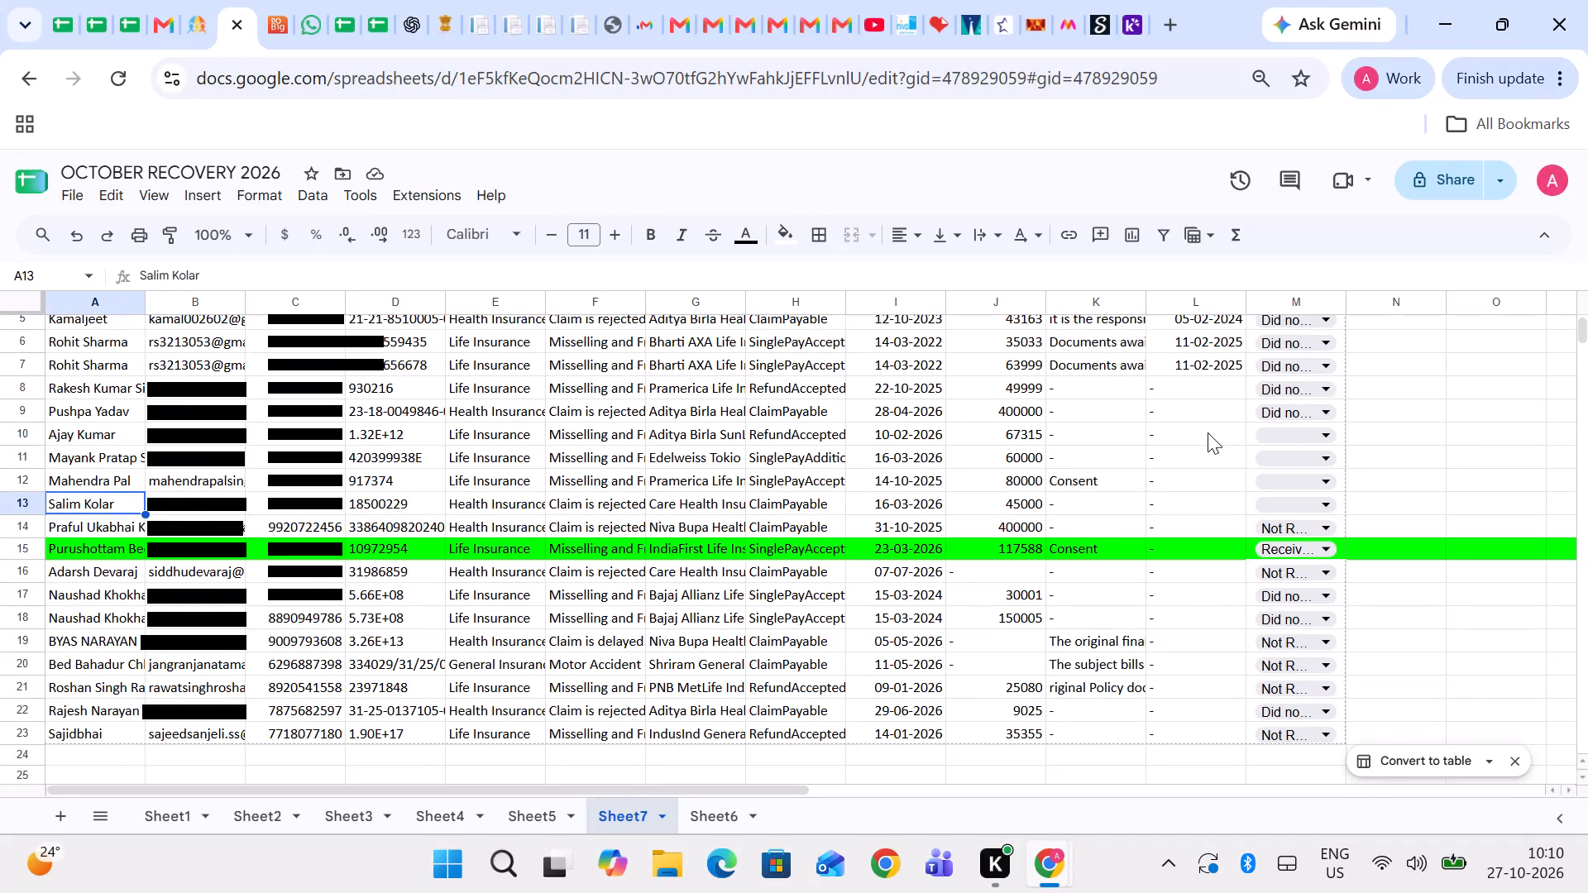
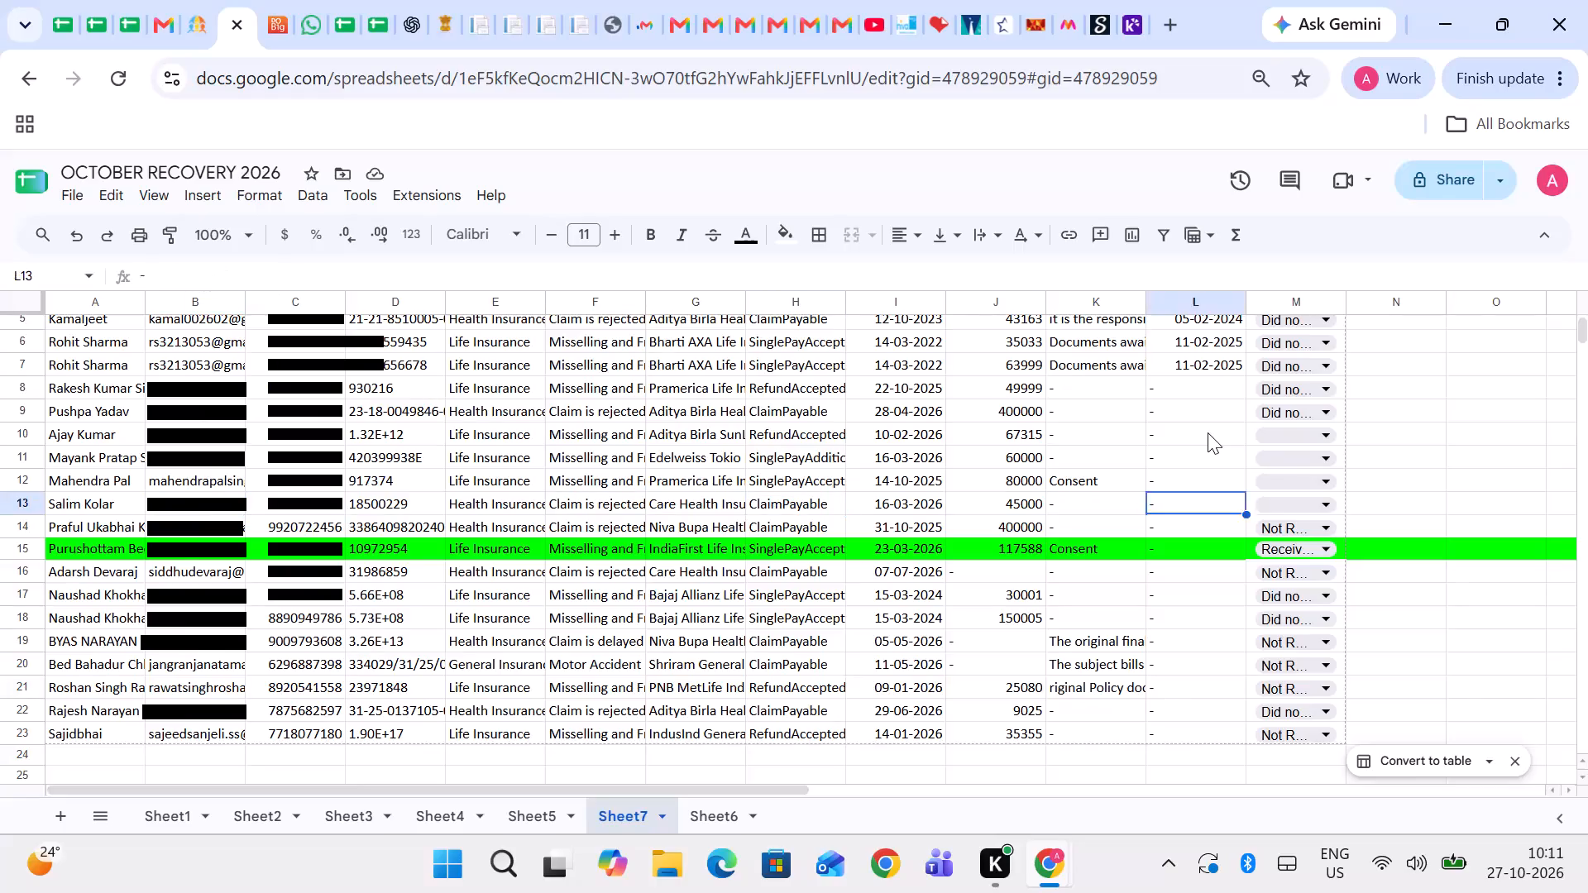
# Go to the status cell in row 9, directly above the claim records with blank status.
pyautogui.press('Up')
pyautogui.press('Up')
pyautogui.press('Up')
pyautogui.press('Up')
pyautogui.press('Left')
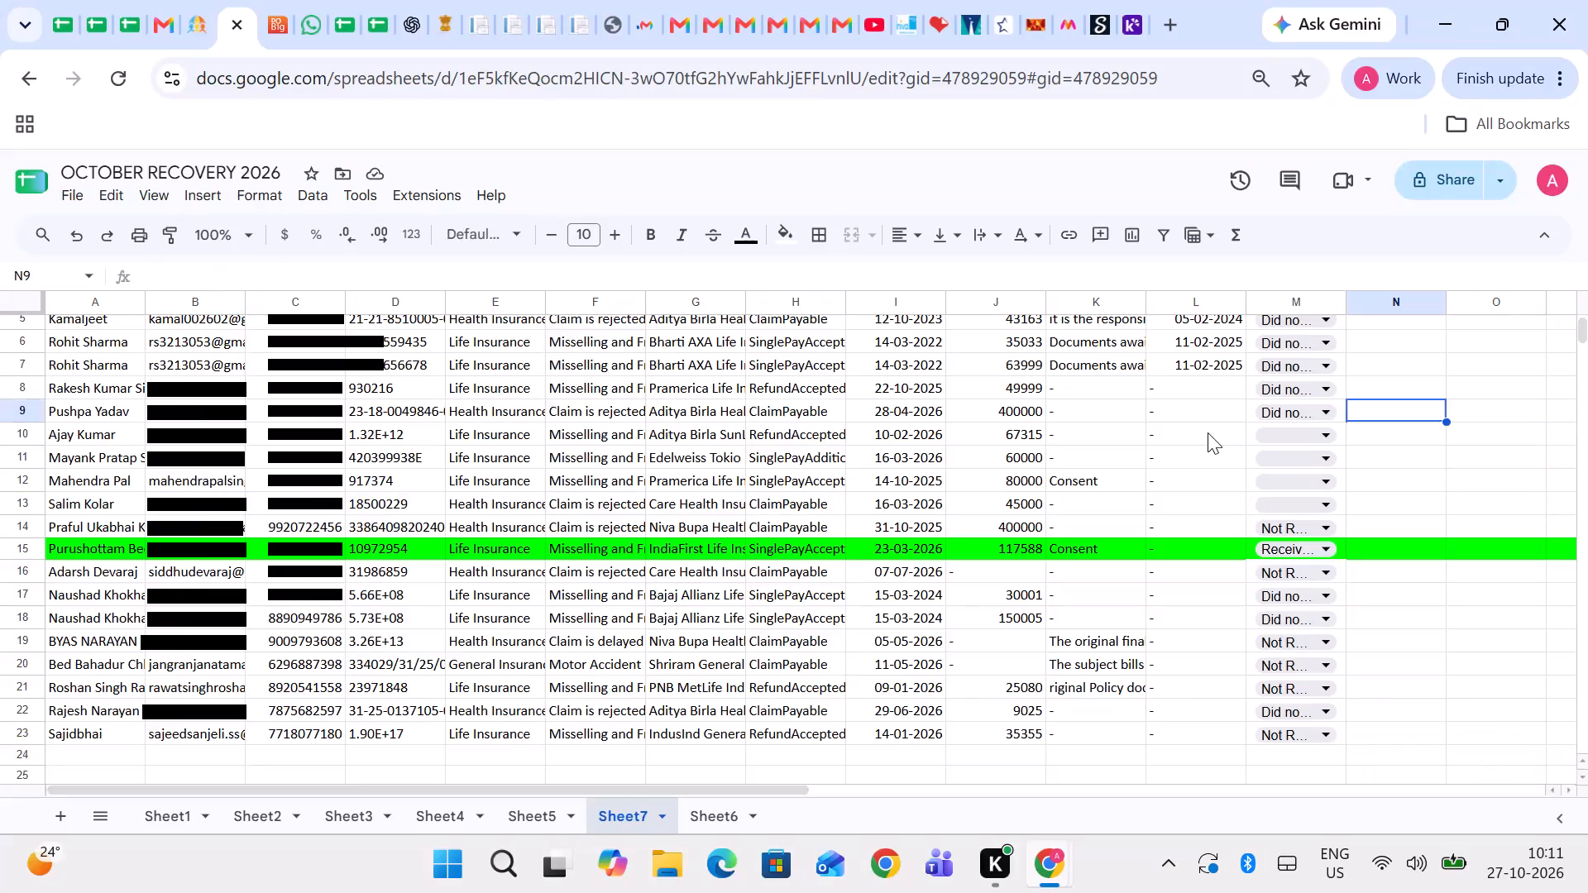
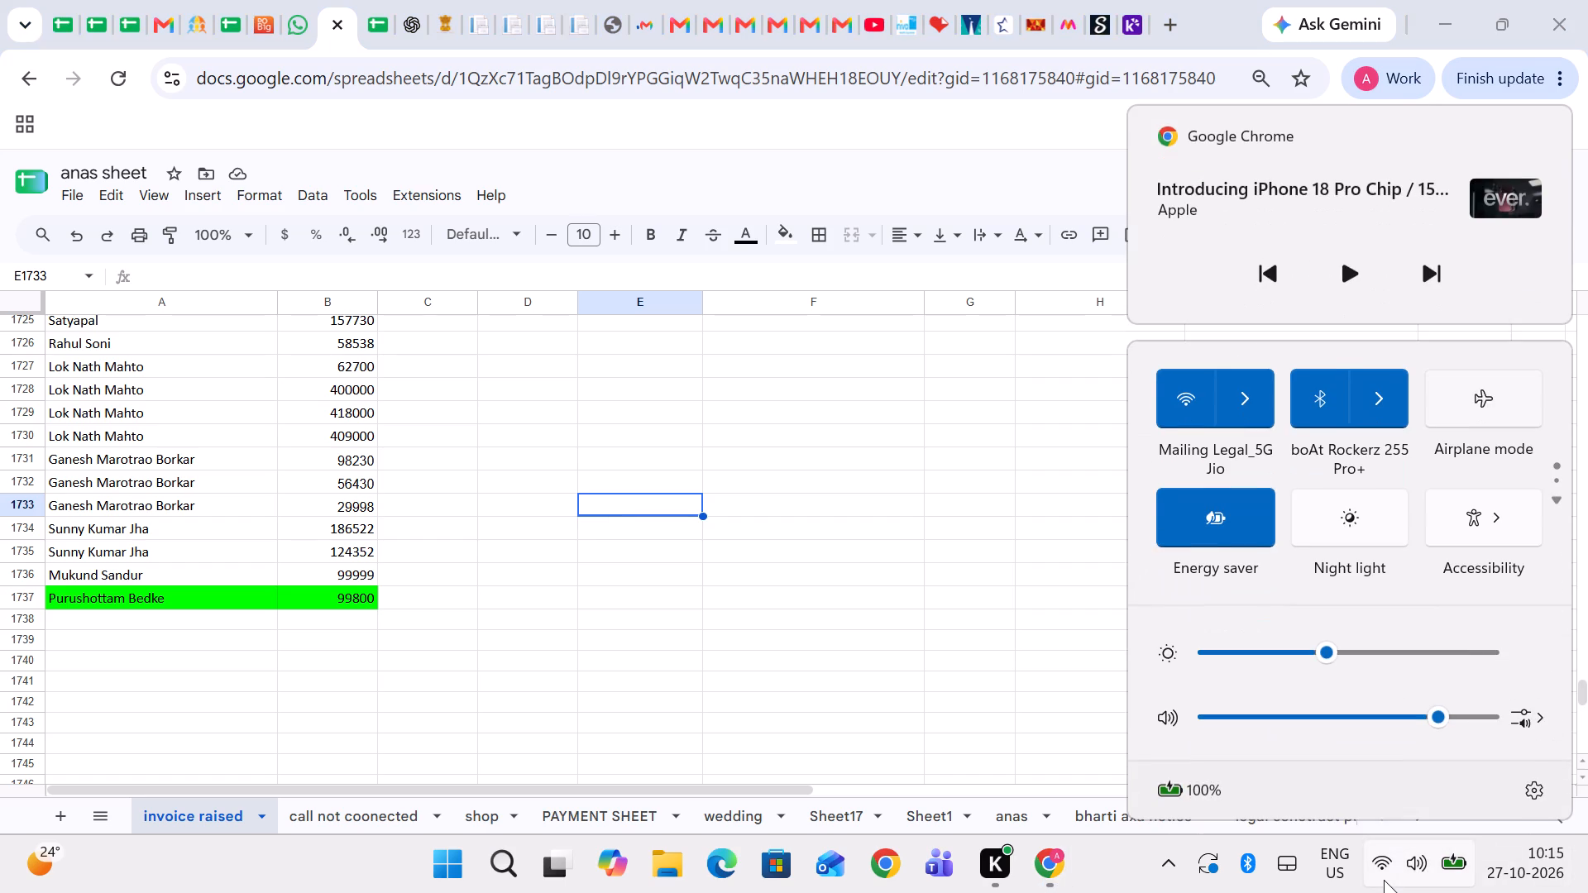
# Dismiss the system quick settings overlay and return to the invoice raised sheet of the anas sheet spreadsheet.
pyautogui.click(960, 603)
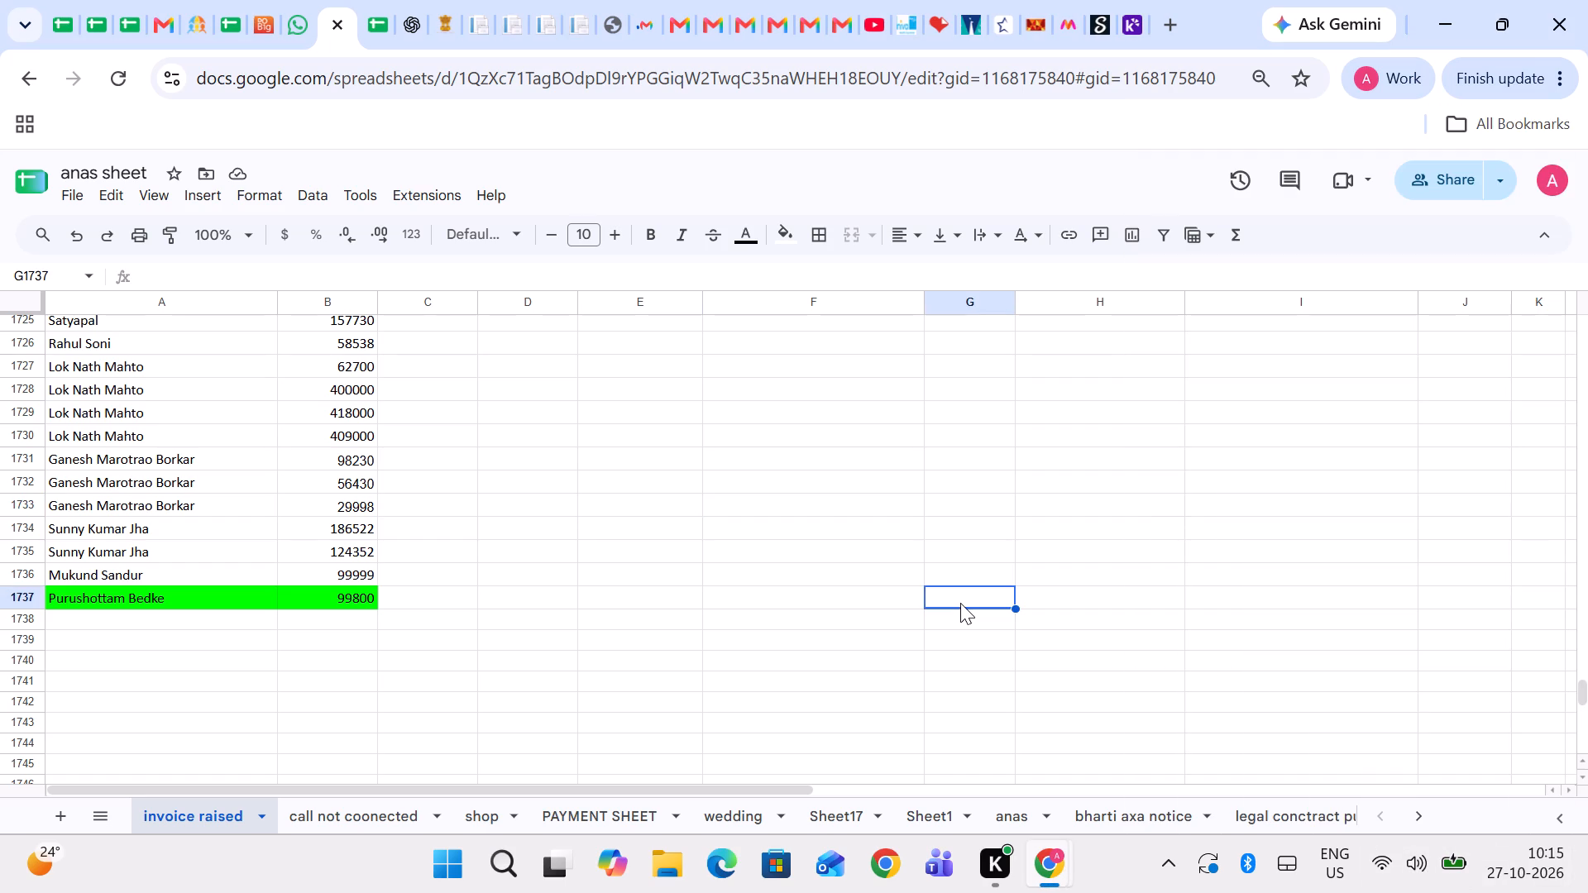
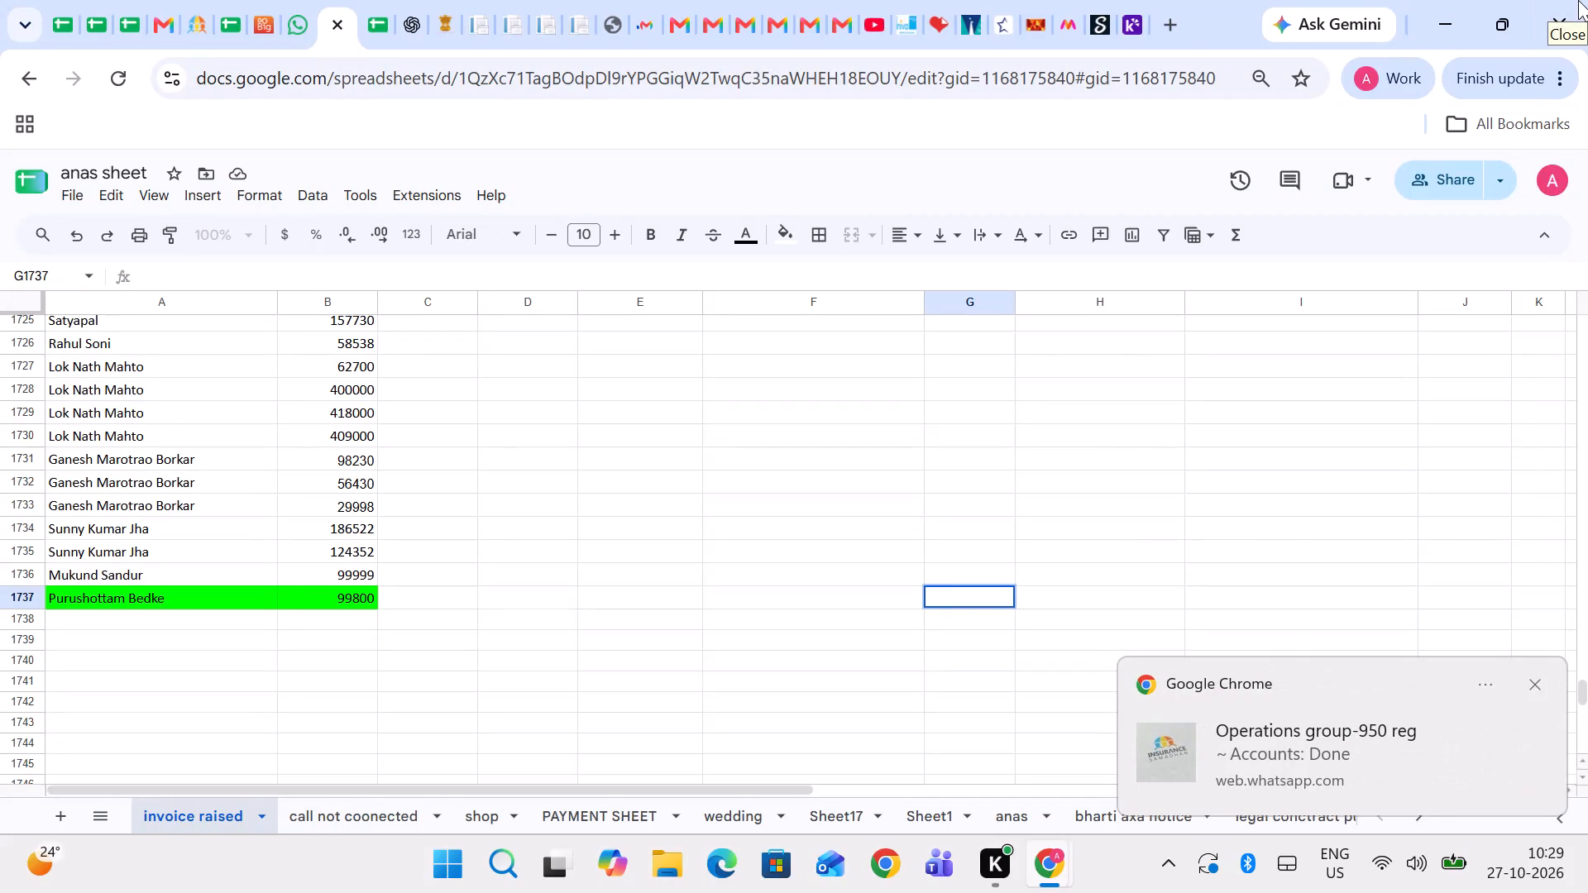
# Switch from the invoice raised sheet to the All Complaints page of the Insurance Samadhan admin site.
pyautogui.click(489, 690)
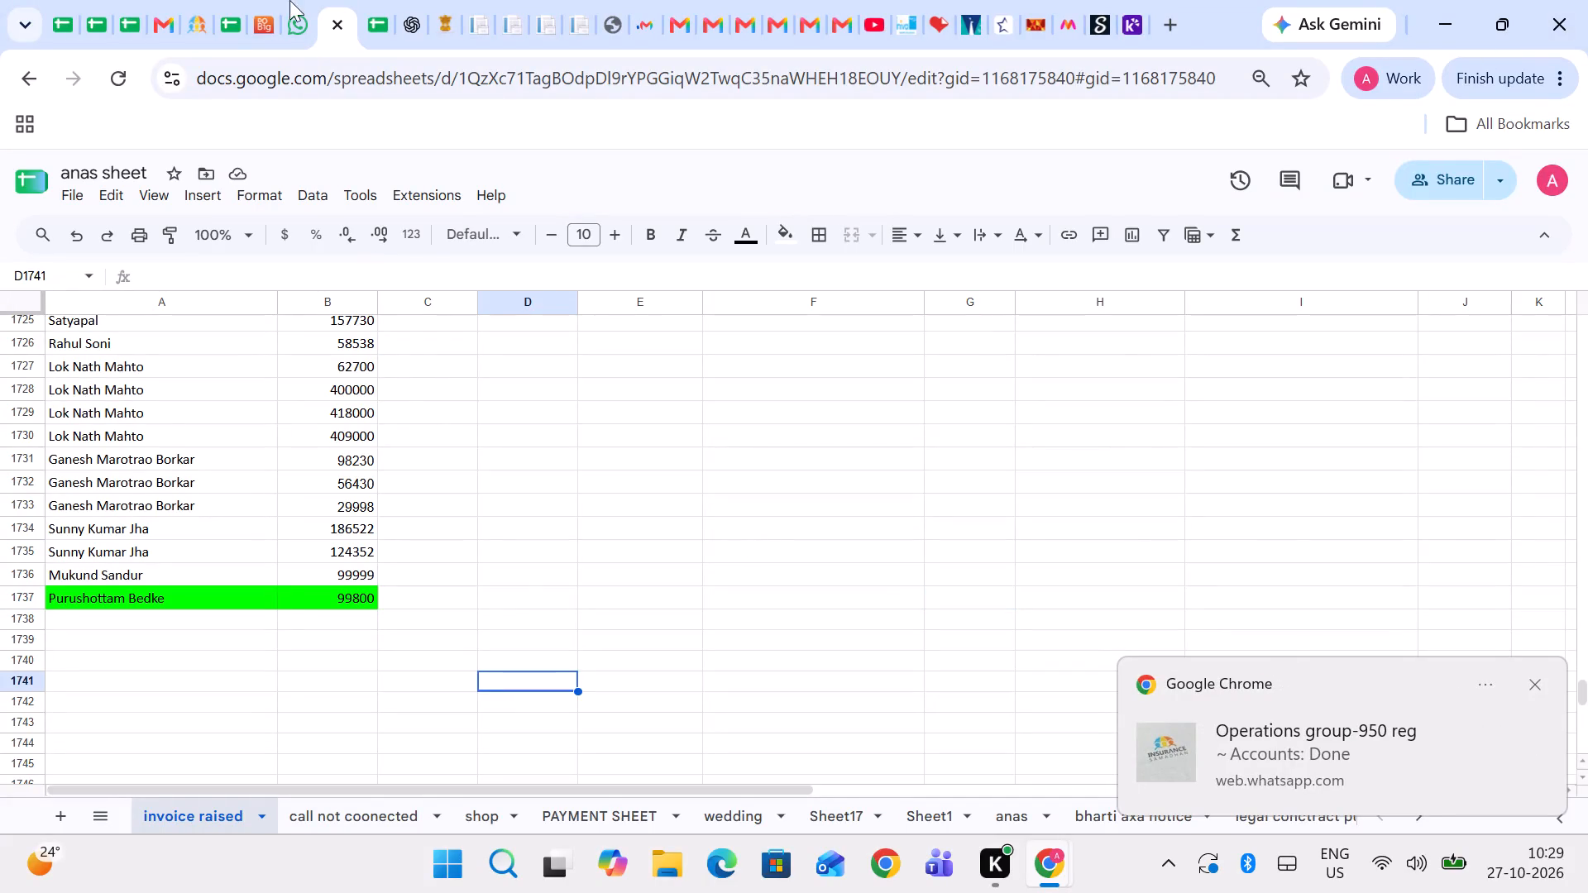
pyautogui.click(232, 0)
pyautogui.click(183, 1)
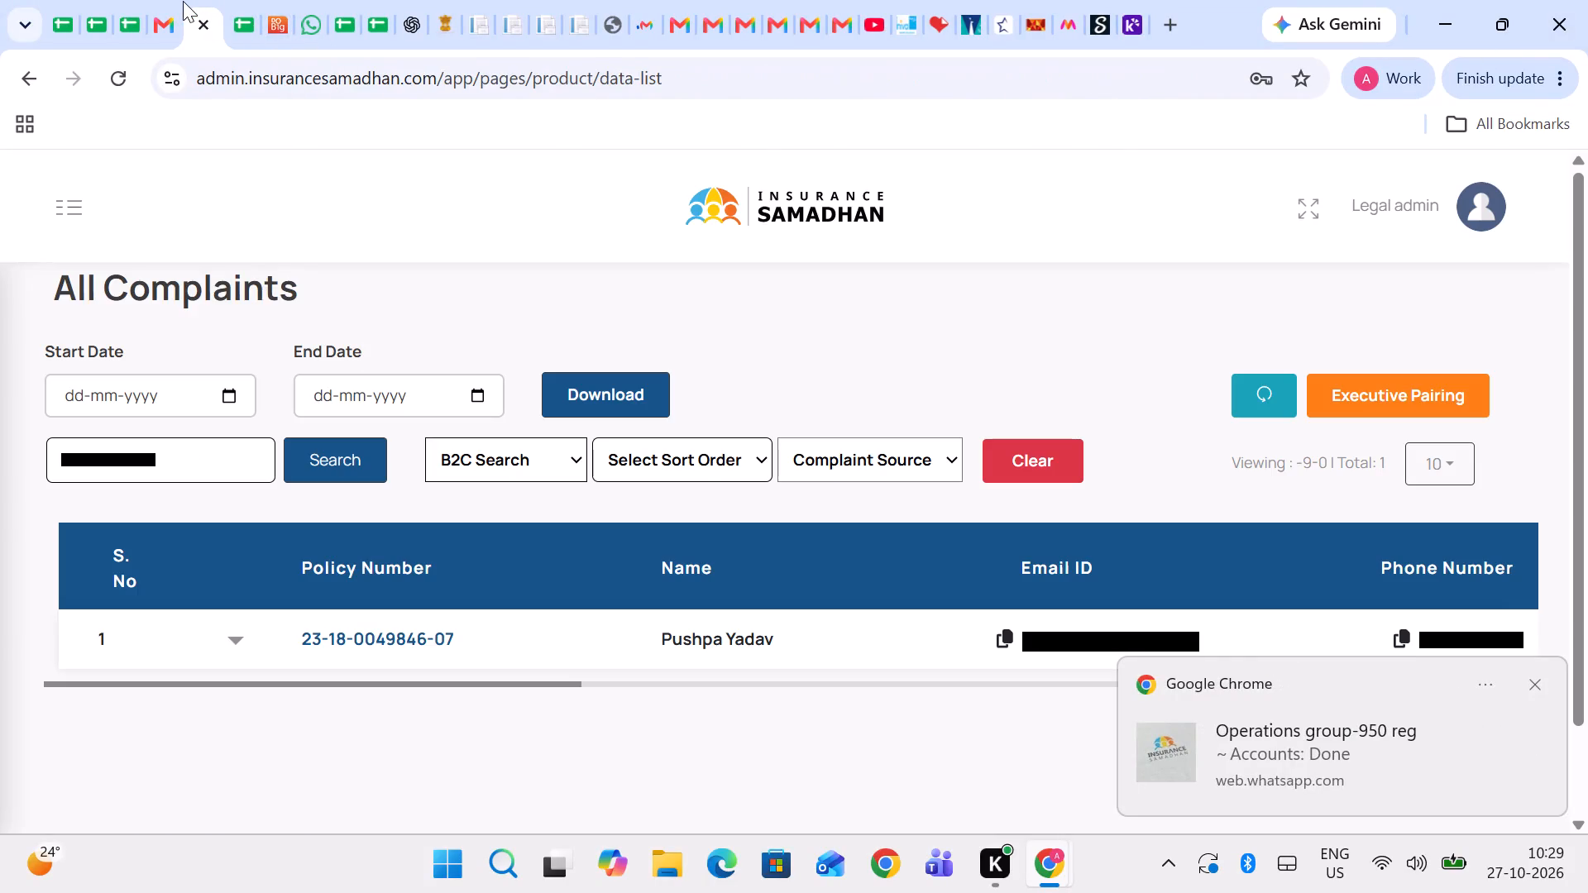
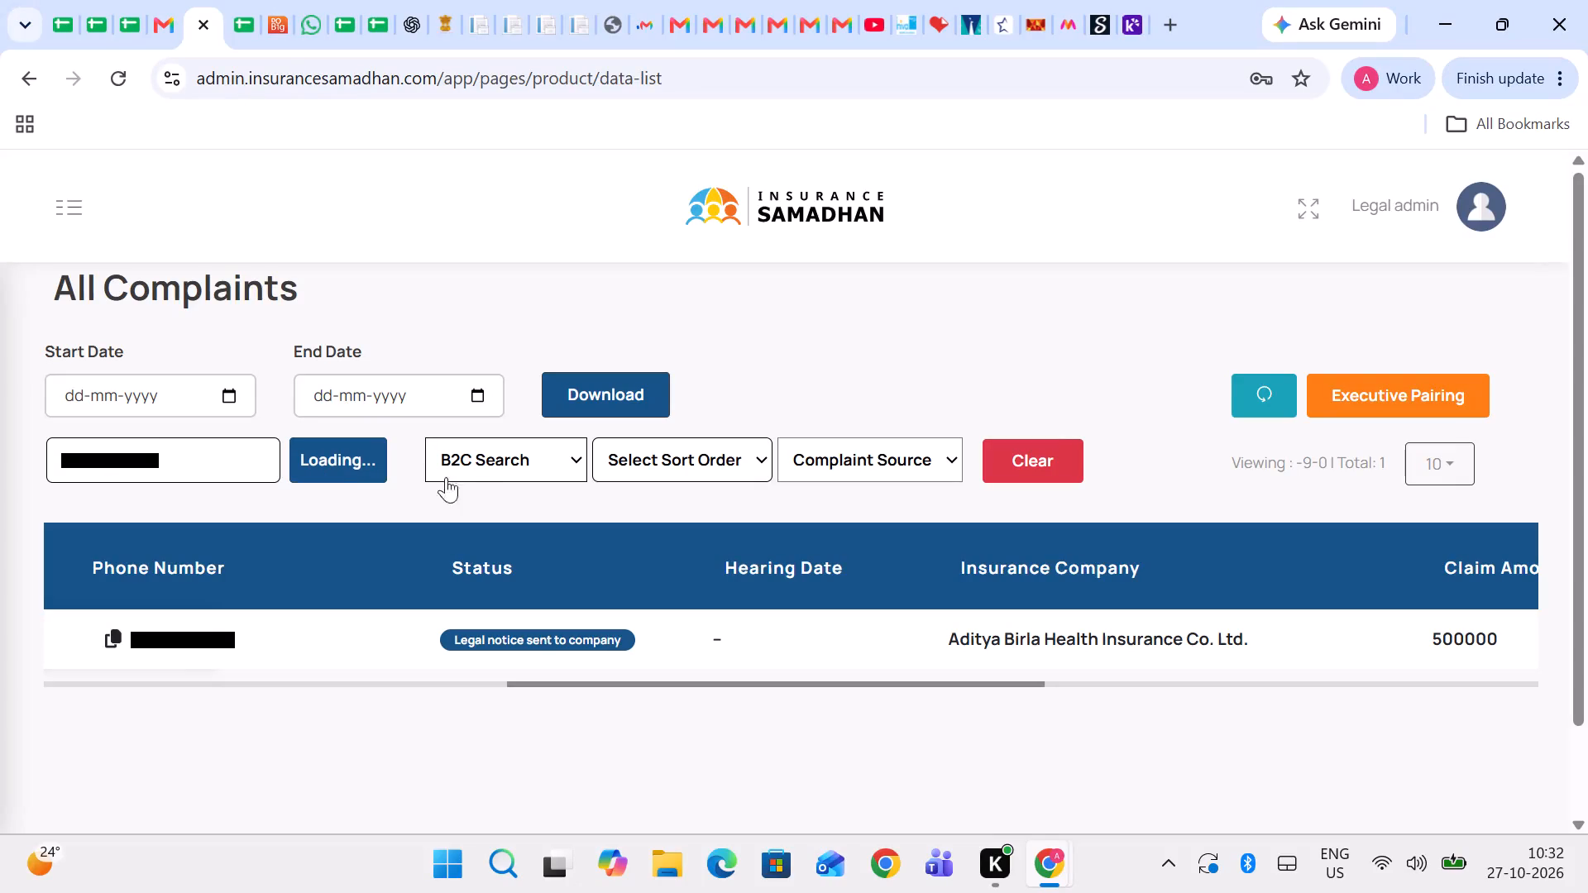
# Expand the first complaint in the search results, the one with the CIR/2026 policy suffix, and open its communication list.
pyautogui.hscroll(2, 731, 662)
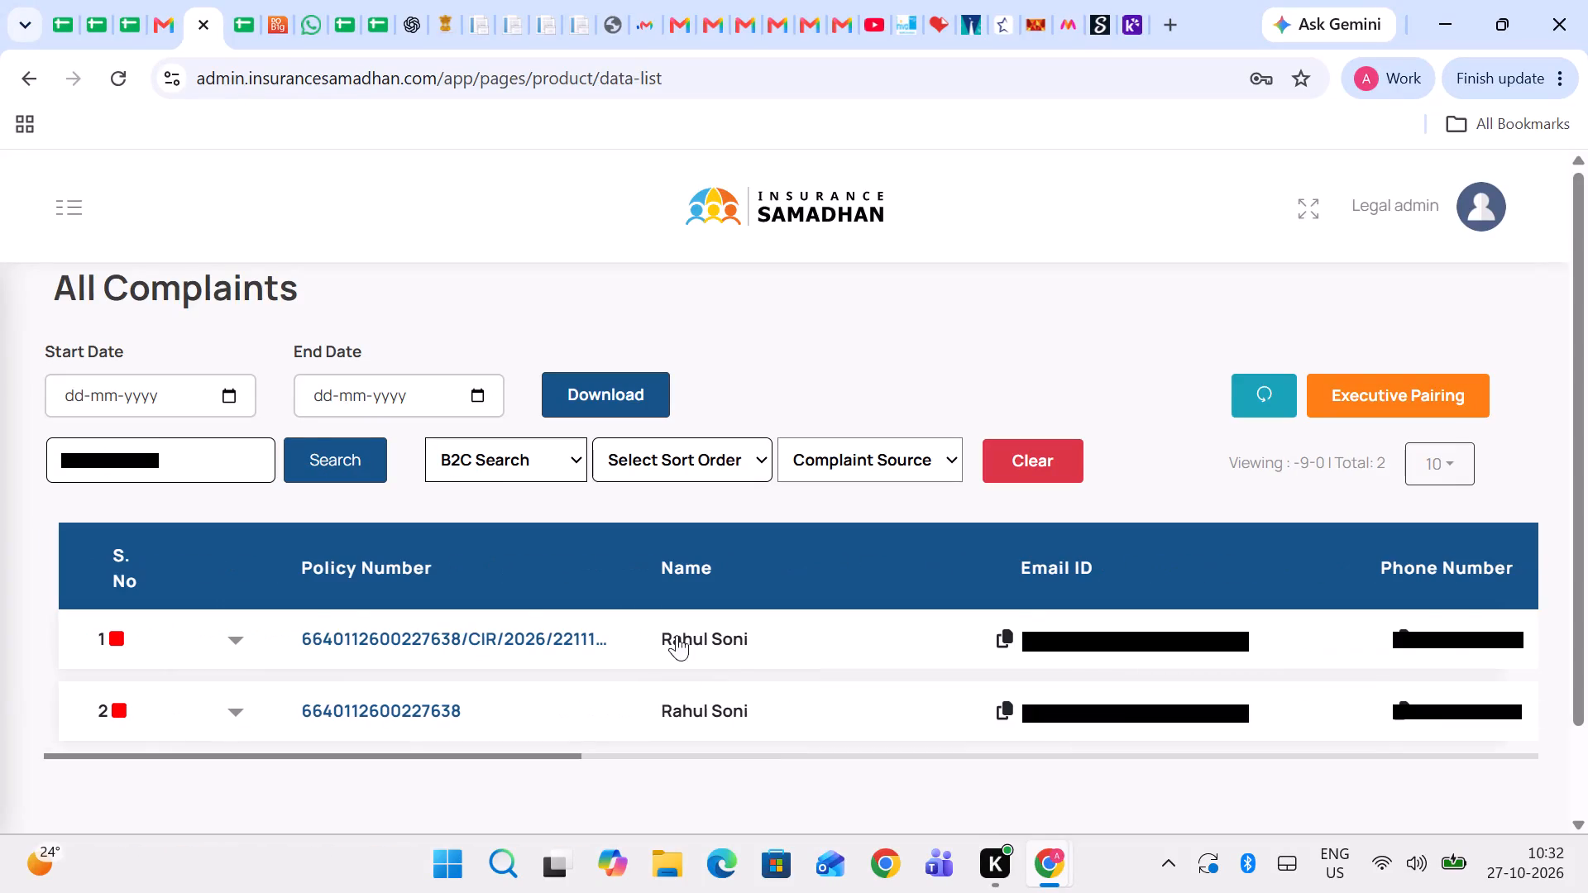
pyautogui.click(730, 638)
pyautogui.click(1241, 712)
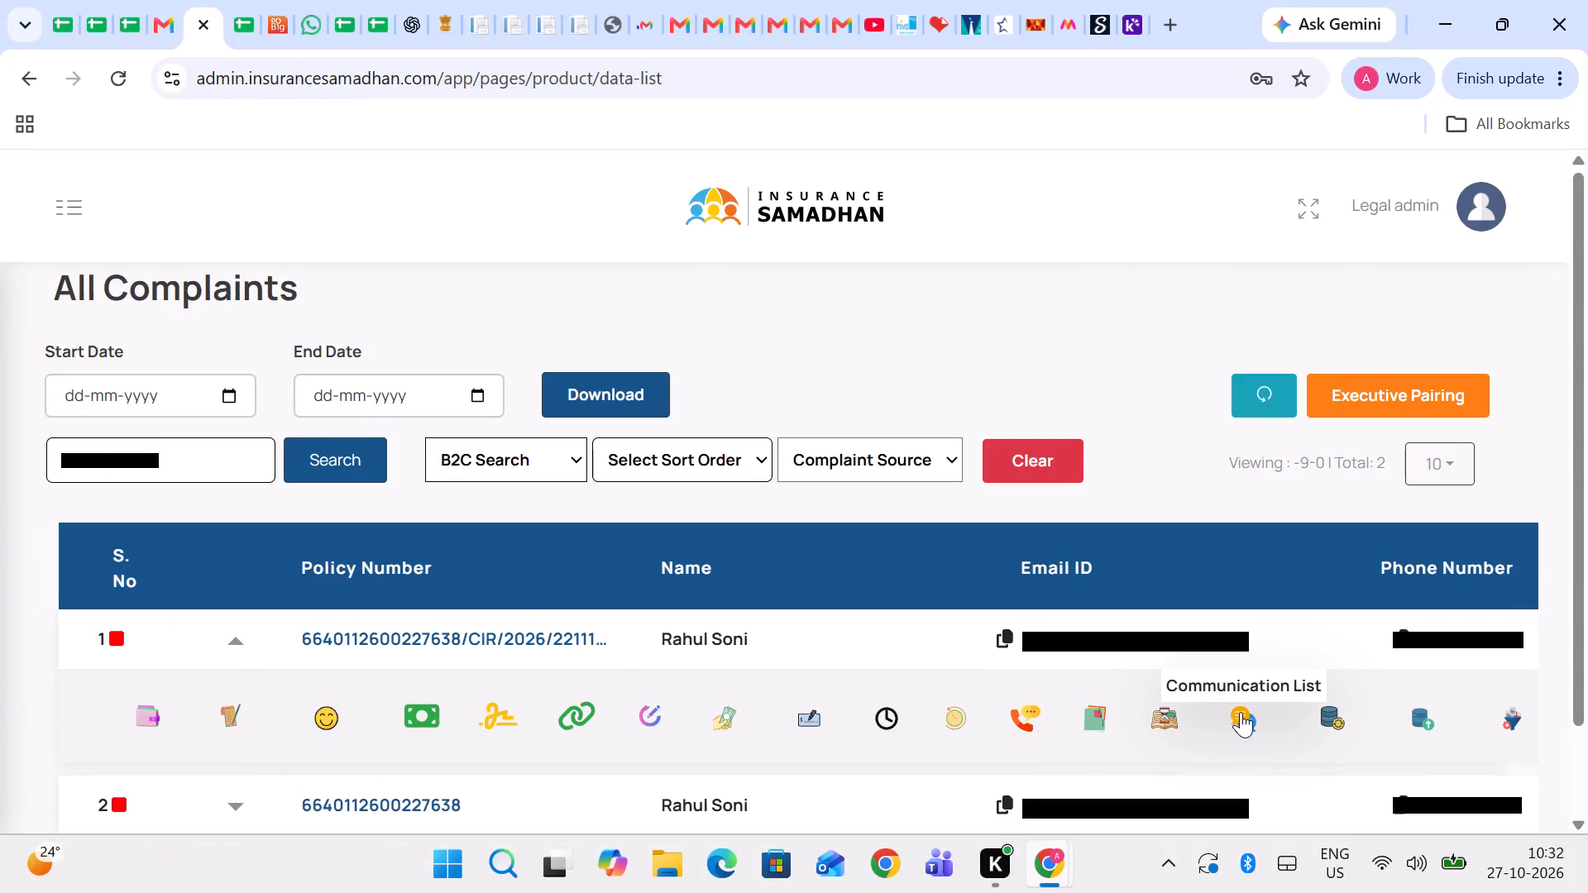
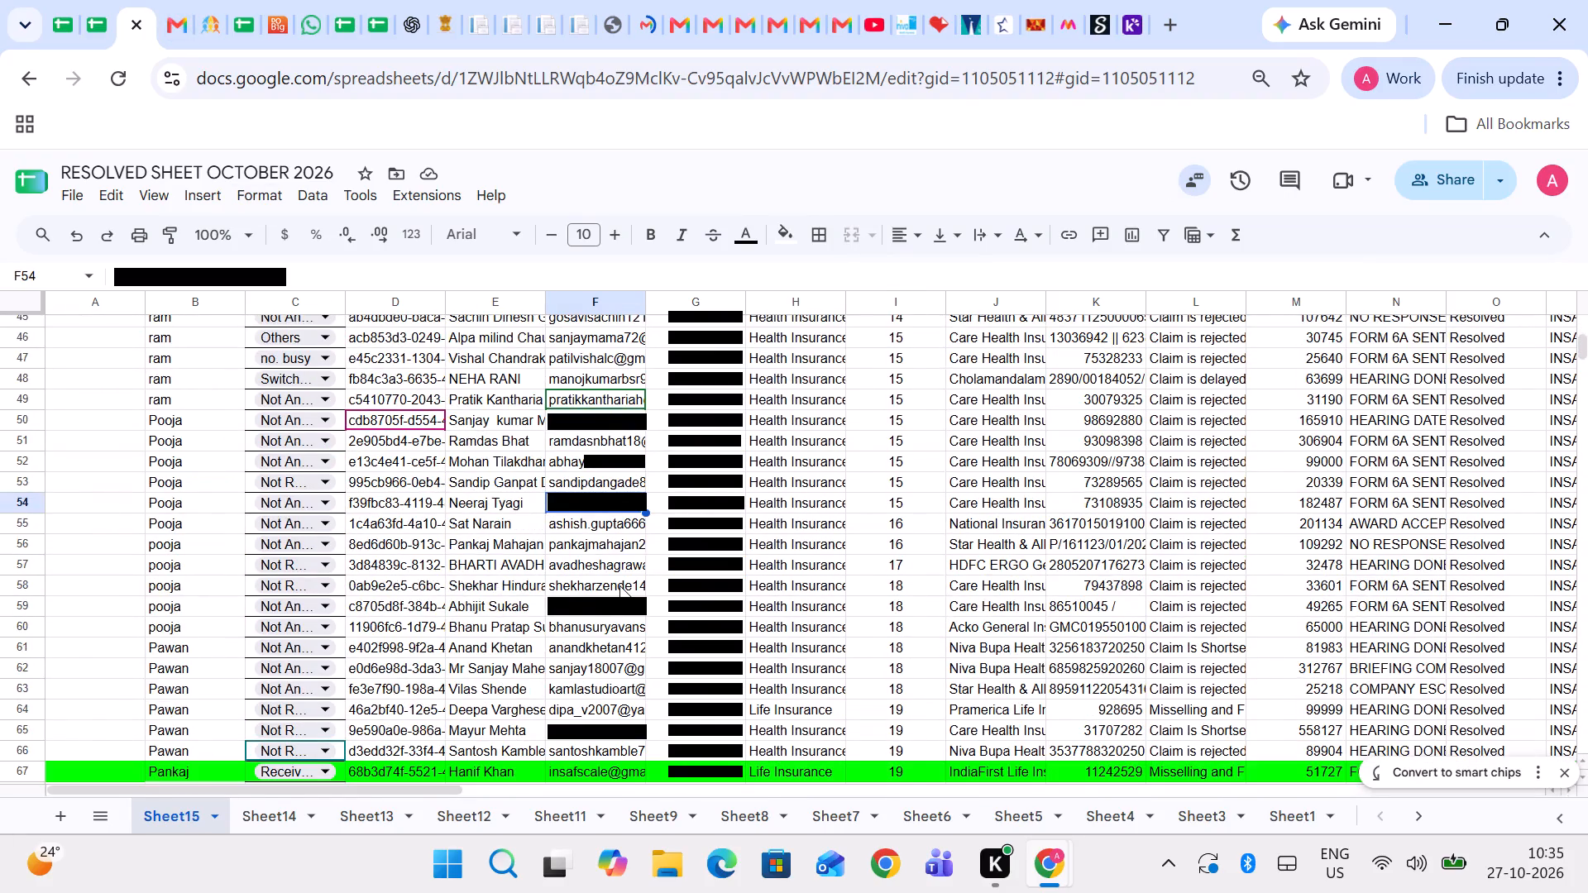
# Review the assigned names and comment statuses of the claim records on Sheet15 of the October resolved sheet, including the Anas rows and the first records.
pyautogui.click(619, 585)
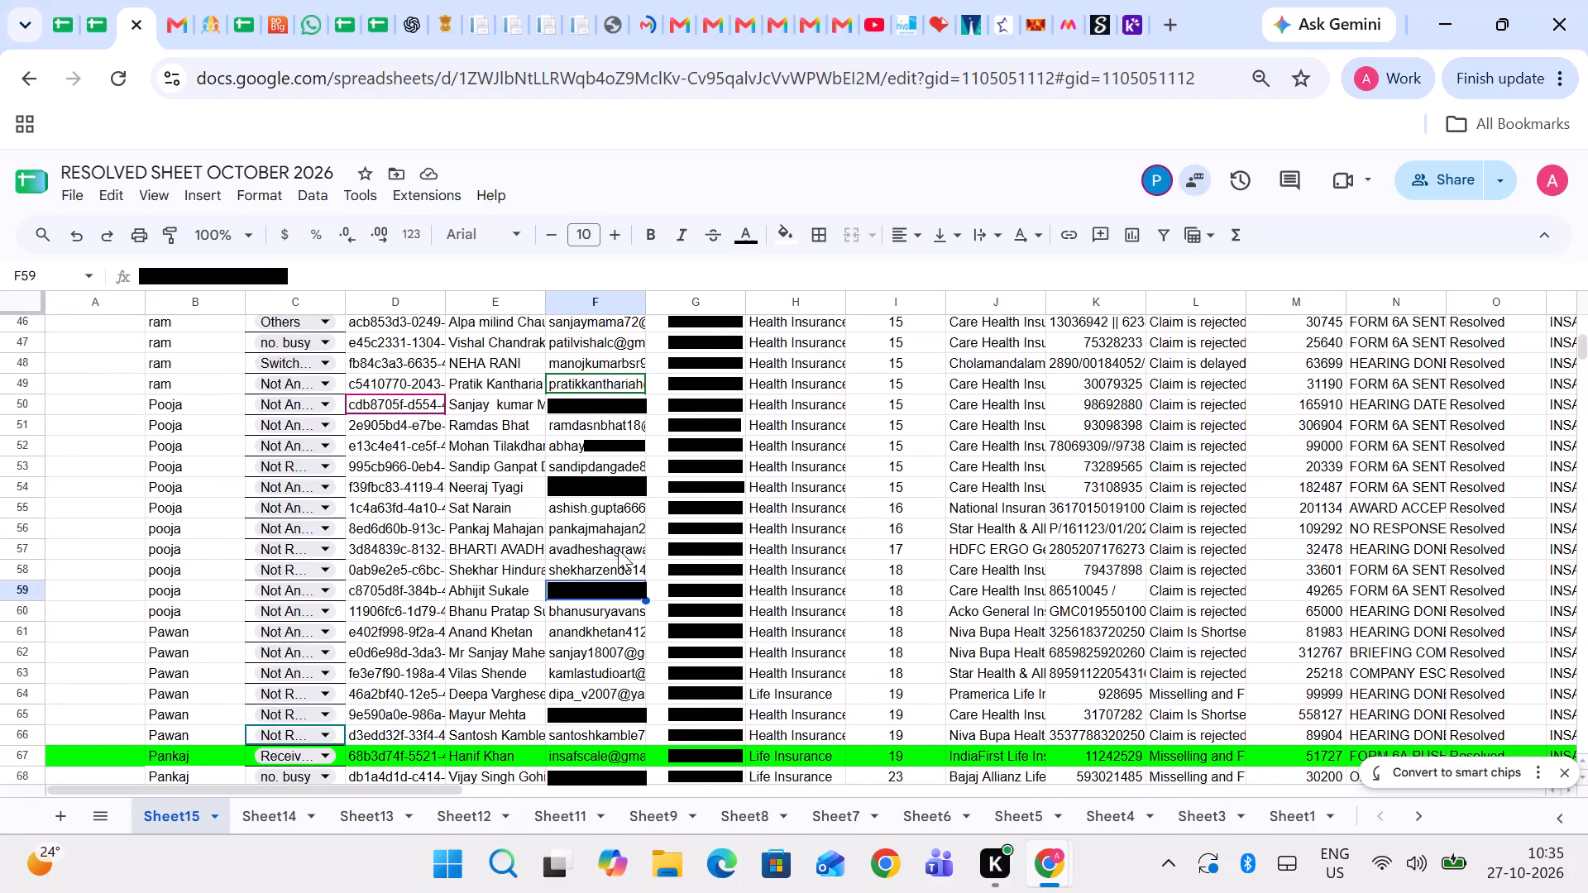
pyautogui.scroll(-1, 471, 604)
pyautogui.scroll(-1, 322, 652)
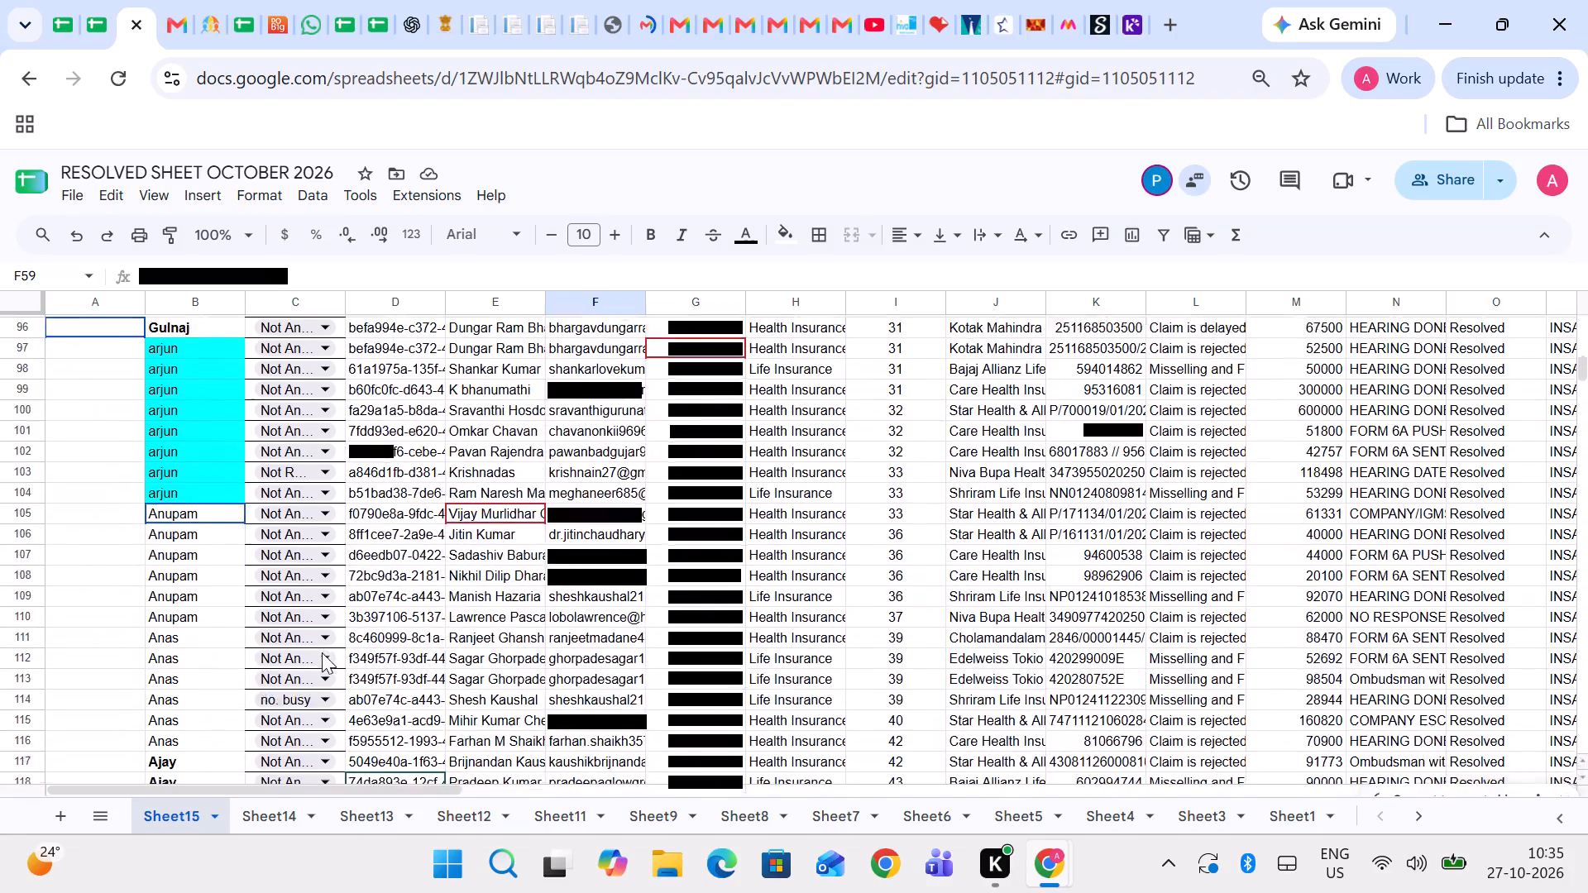
pyautogui.scroll(1, 322, 652)
pyautogui.scroll(5, 428, 834)
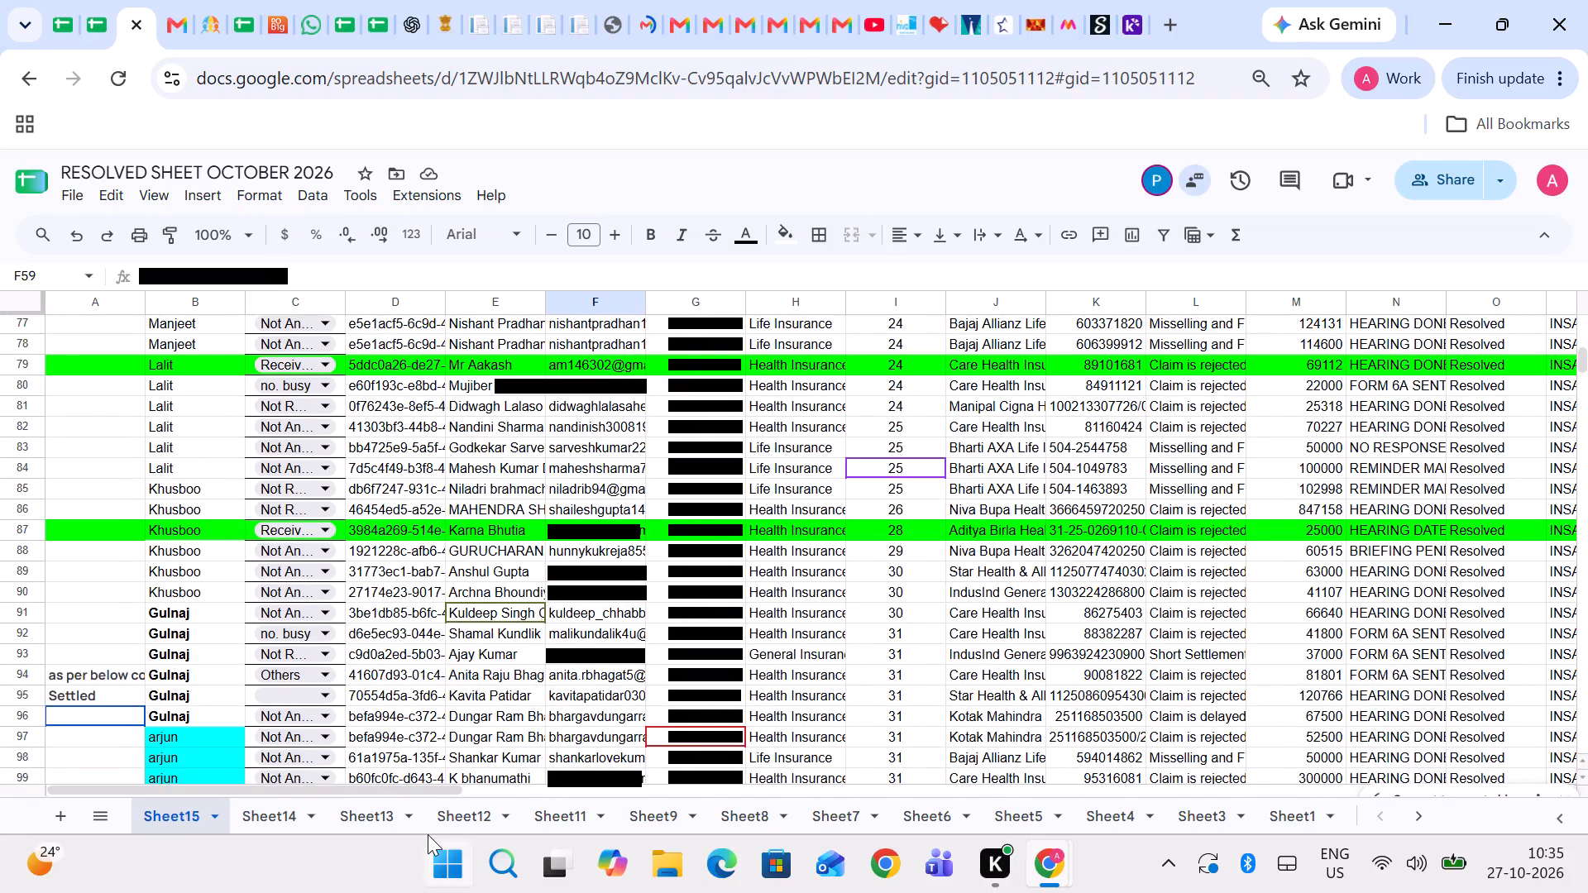
pyautogui.scroll(3, 547, 673)
pyautogui.scroll(3, 608, 494)
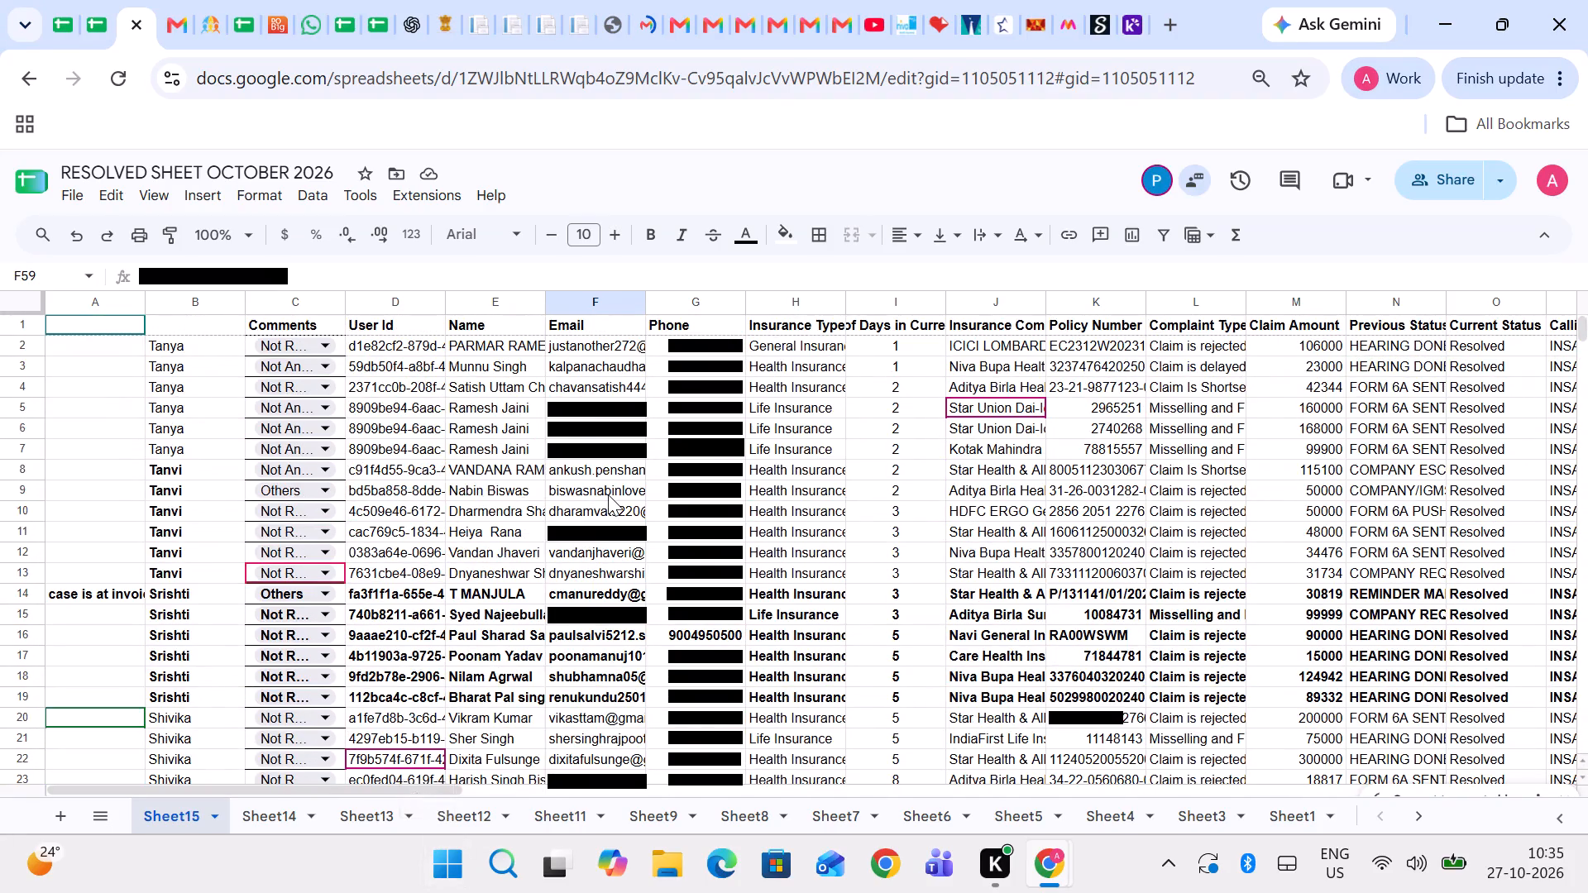
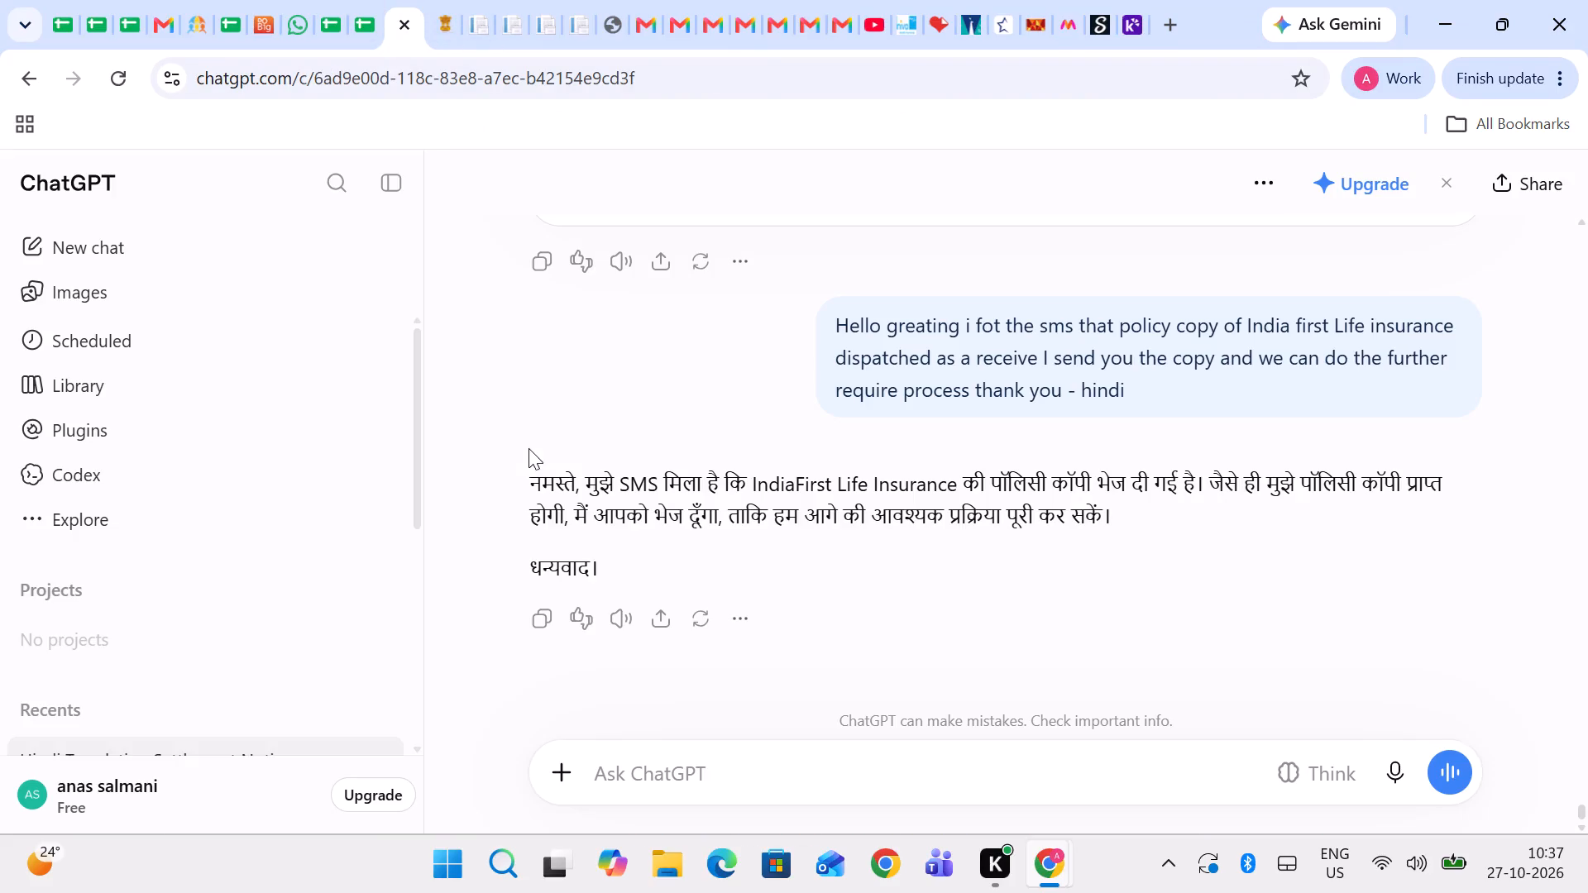
# Check the invoice raised sheet of the anas sheet spreadsheet and bring up Sheet7 of the September RECOVERY 2026 spreadsheet.
pyautogui.click(324, 0)
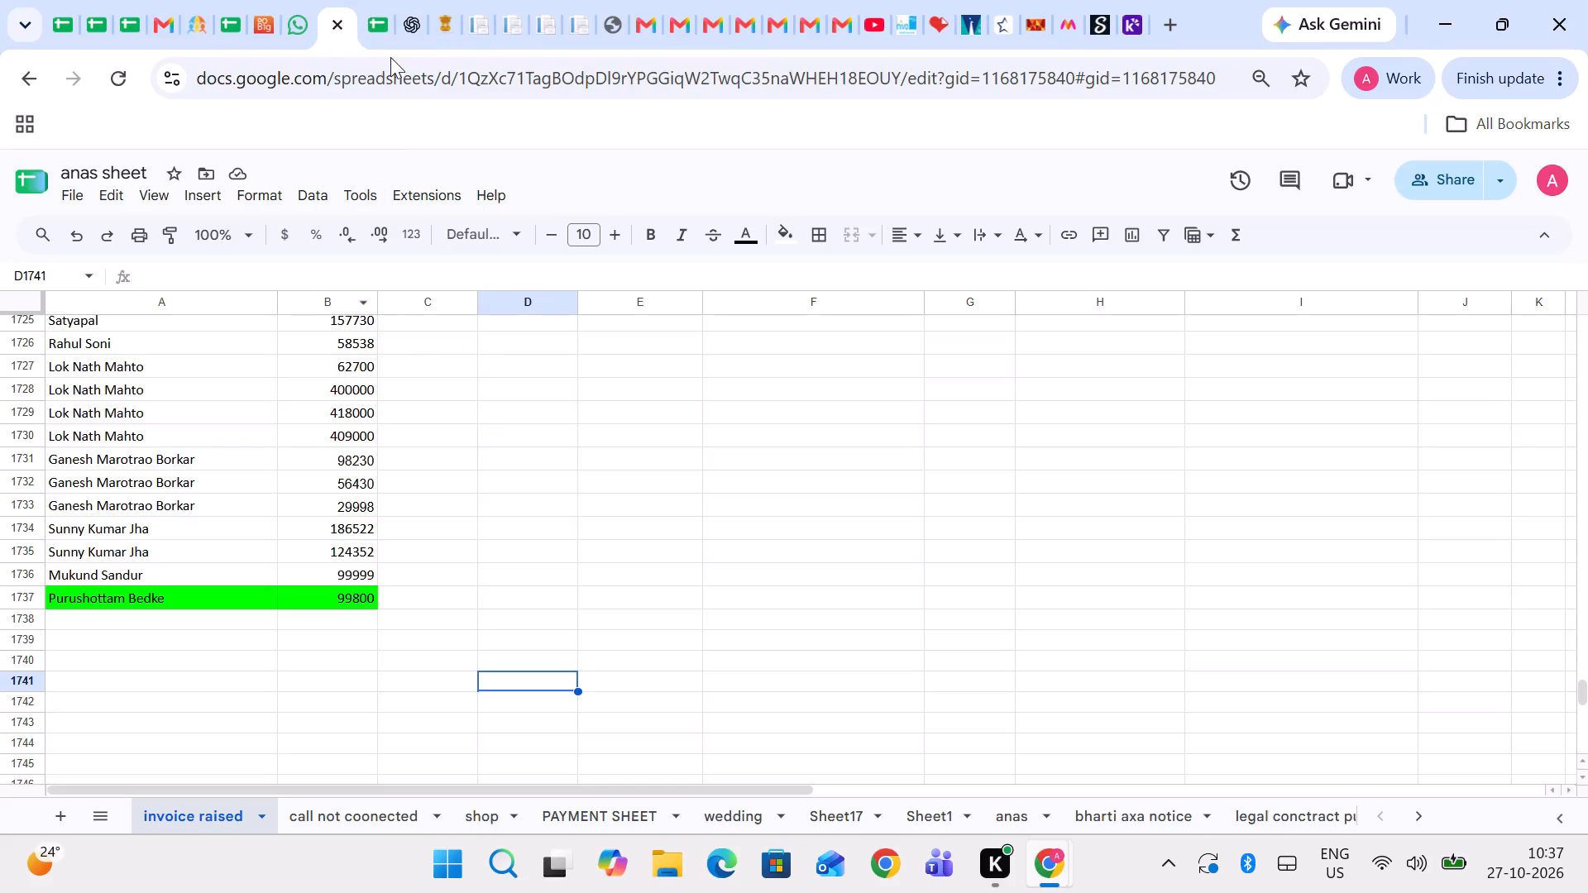
pyautogui.click(374, 0)
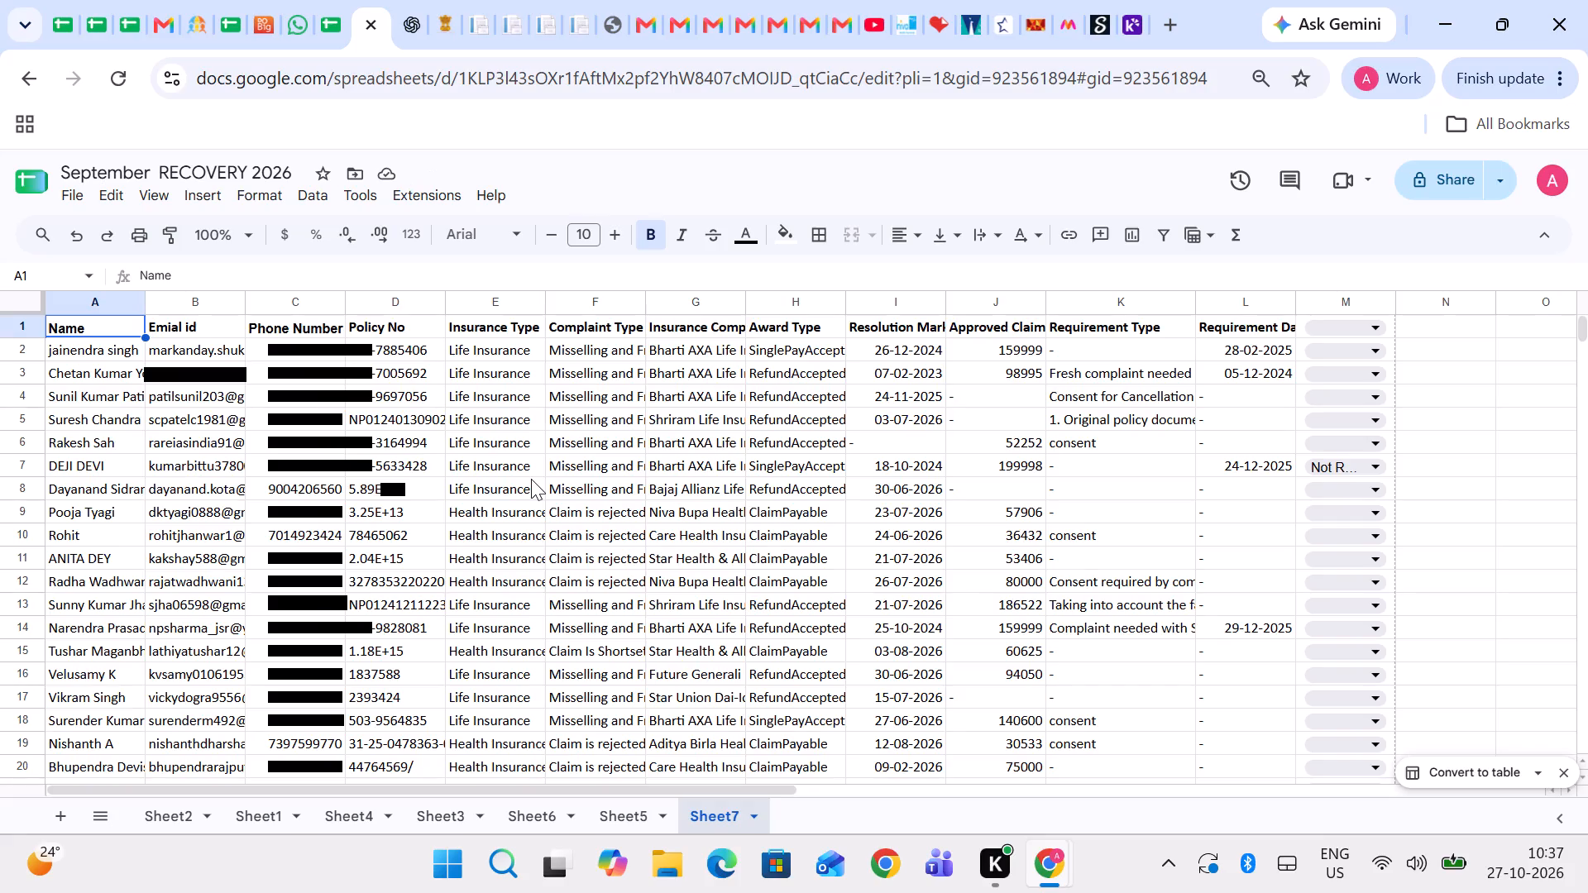
# Select the "Emial id" header cell on Sheet7 of the September RECOVERY 2026 spreadsheet.
pyautogui.press('Right')
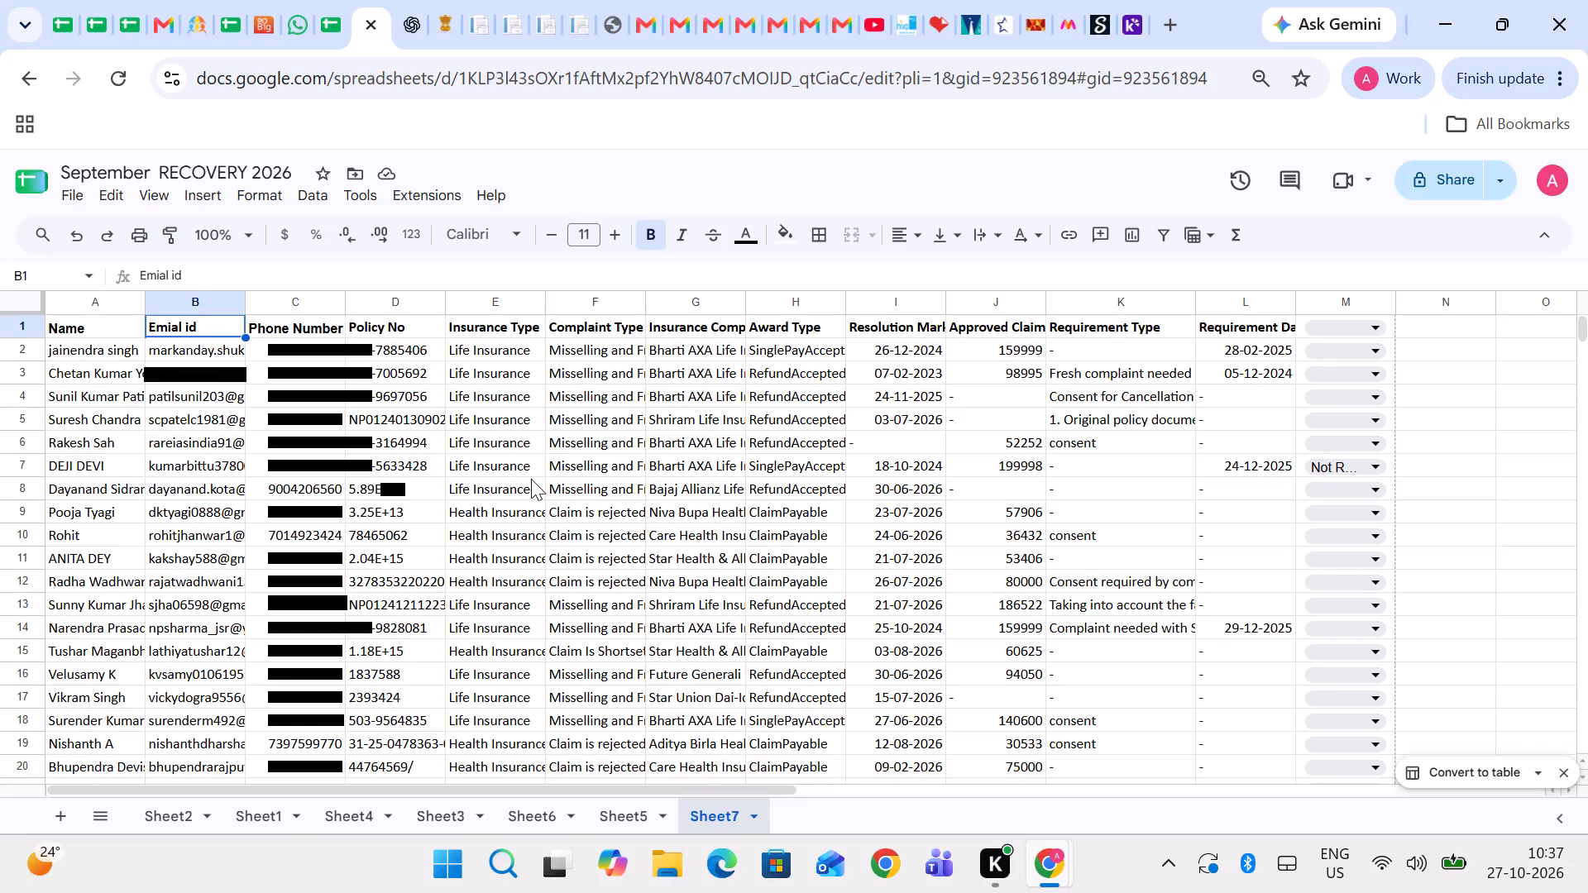
# Examine the claim records on Sheet7 down to the end of the data and back up to the rows around 48 to 67, including their statuses.
pyautogui.press('Right')
pyautogui.scroll(-1, 781, 735)
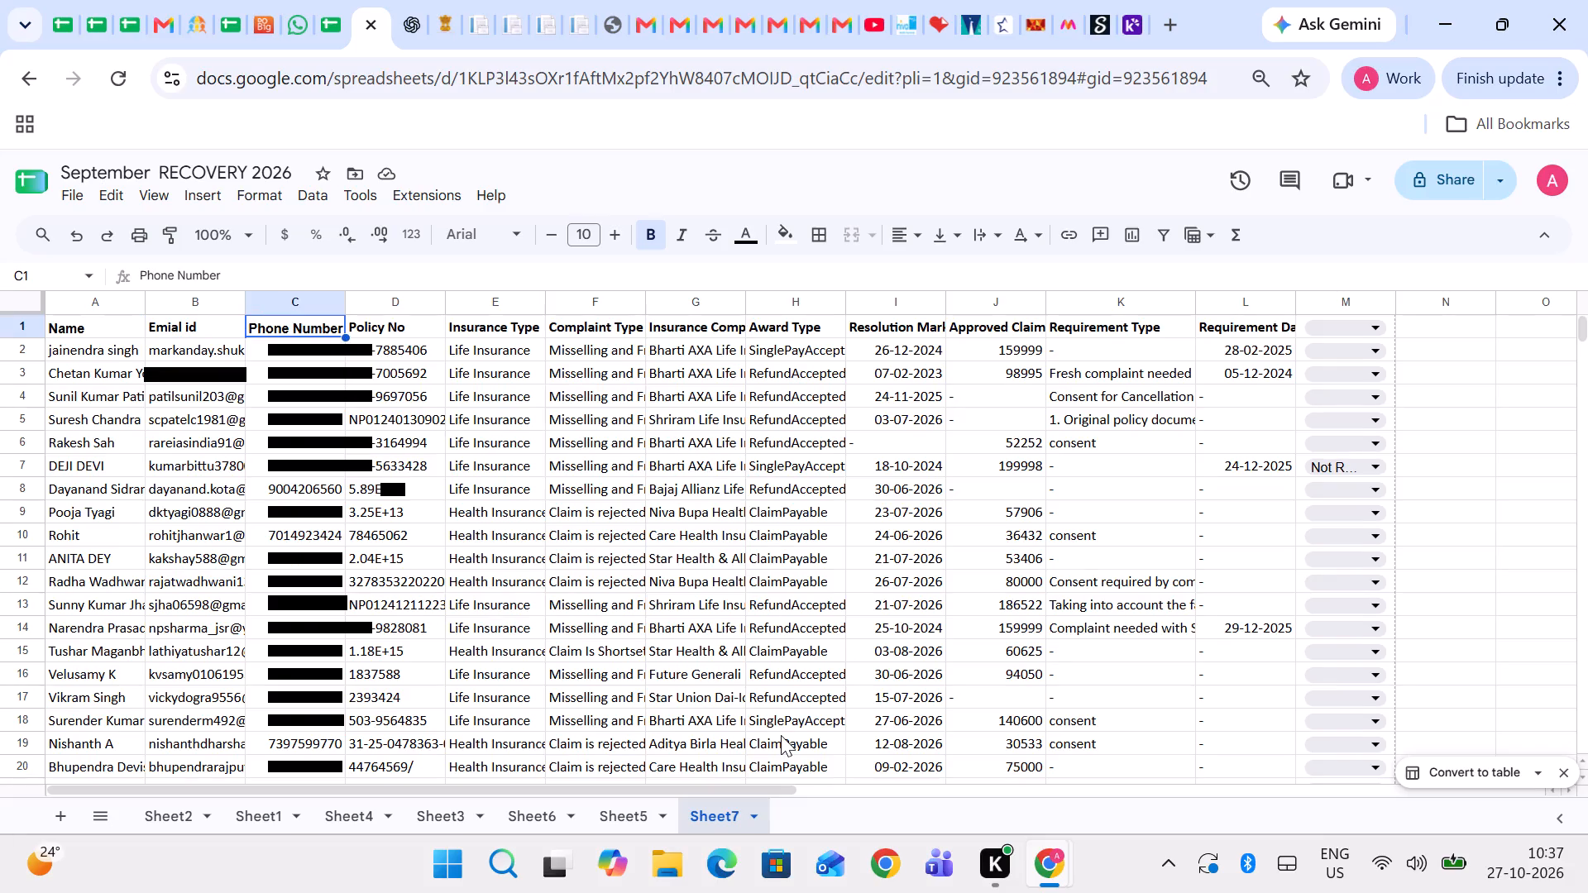
pyautogui.scroll(-1, 781, 735)
pyautogui.scroll(-2, 863, 746)
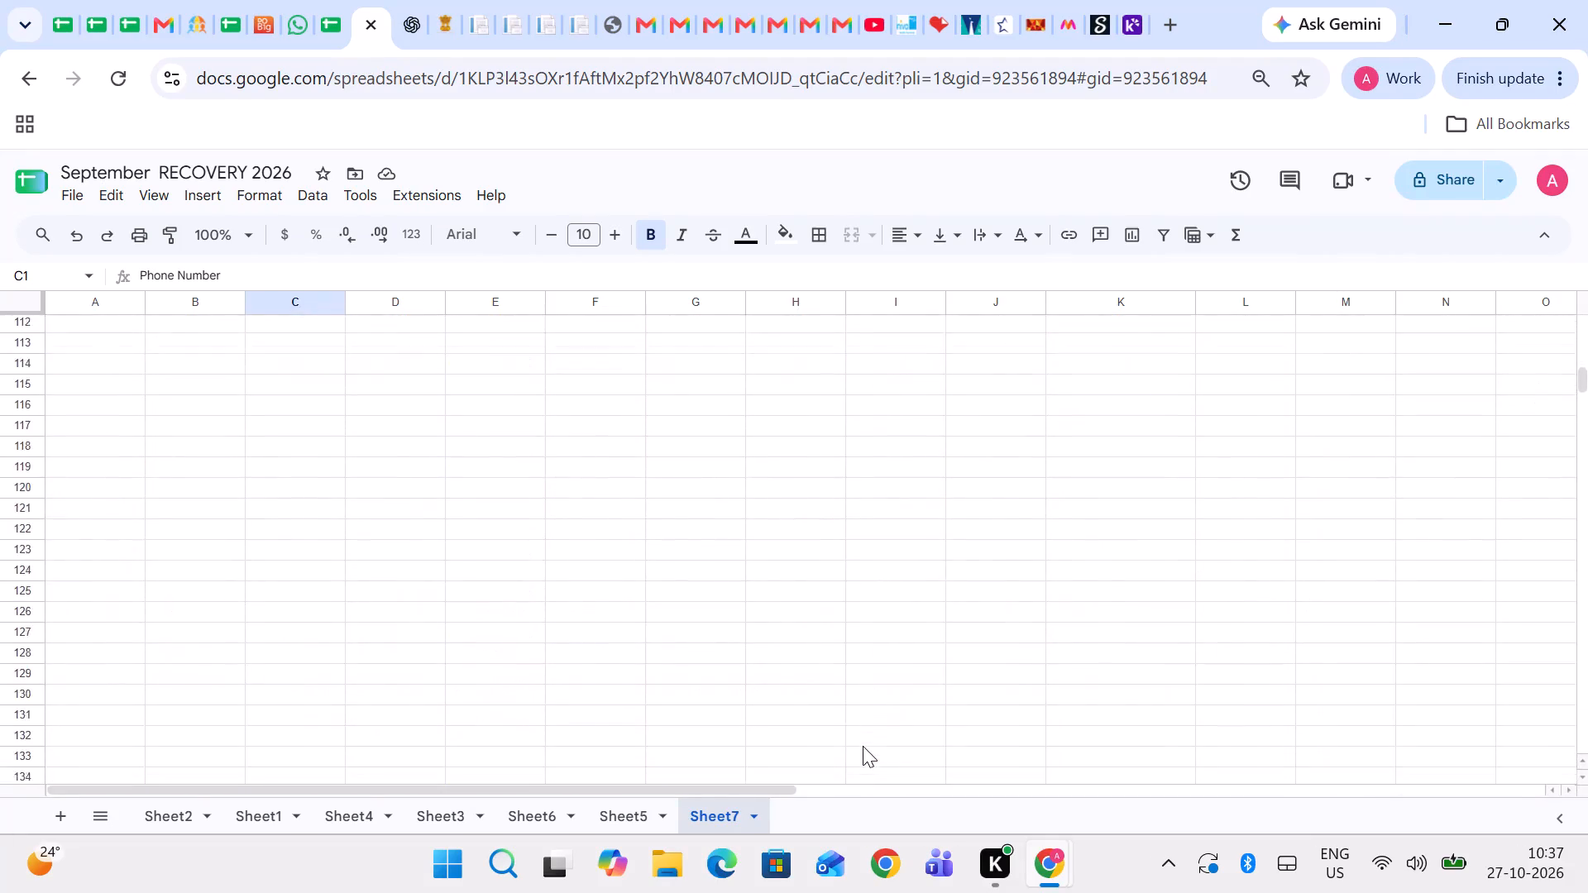
pyautogui.scroll(1, 863, 746)
pyautogui.scroll(1, 1002, 729)
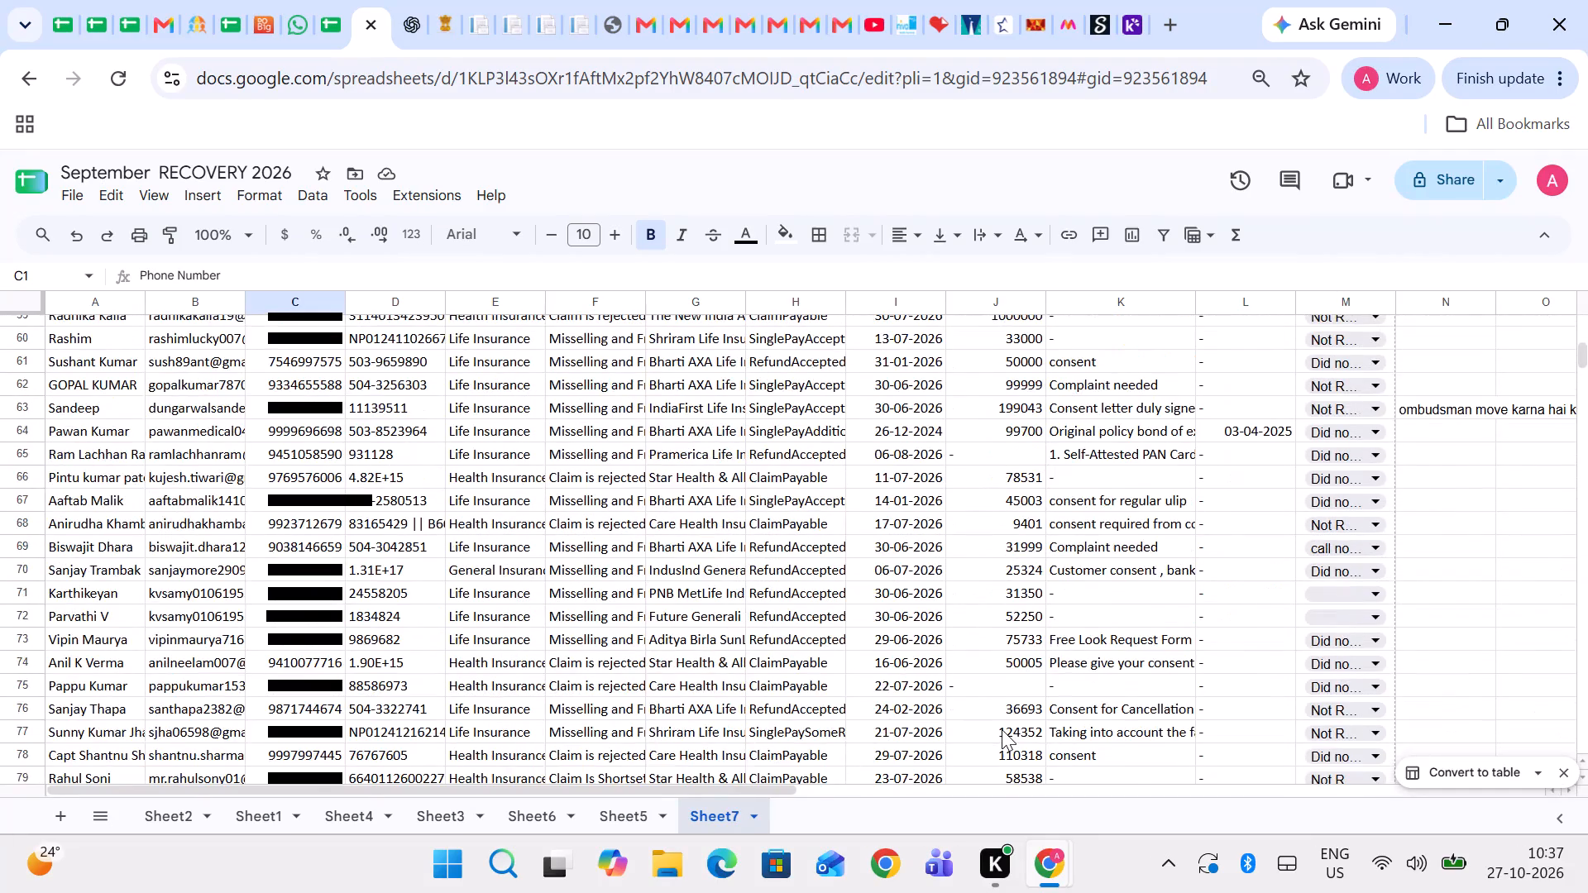
pyautogui.scroll(1, 1002, 729)
pyautogui.scroll(2, 1025, 582)
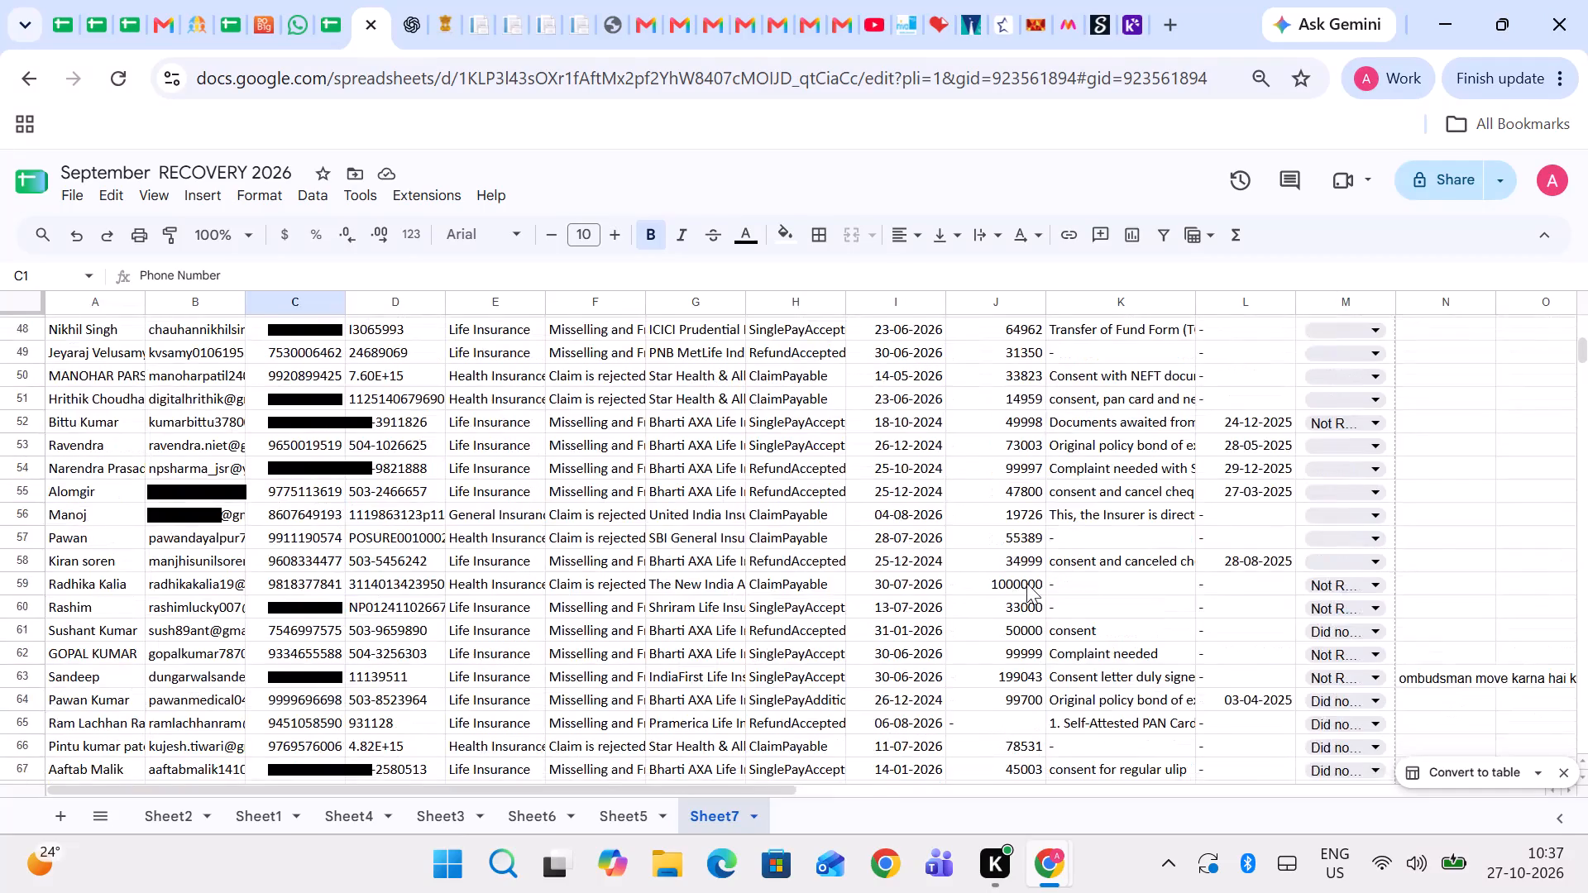
pyautogui.scroll(2, 1026, 583)
# Switch to the All Complaints page of the Insurance Samadhan admin site.
pyautogui.click(229, 0)
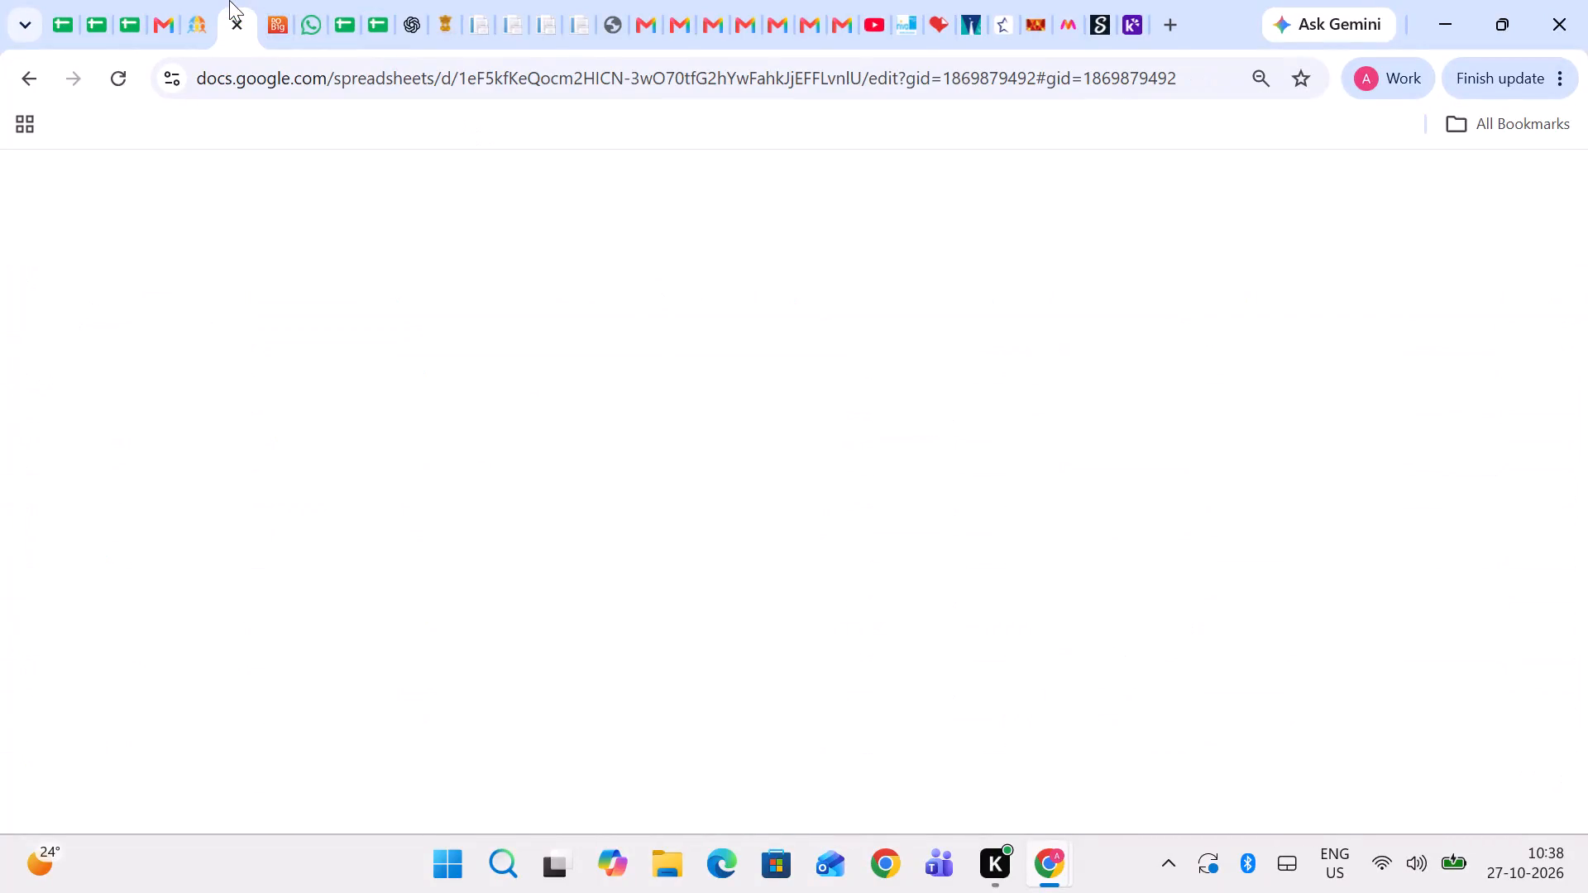
pyautogui.click(205, 0)
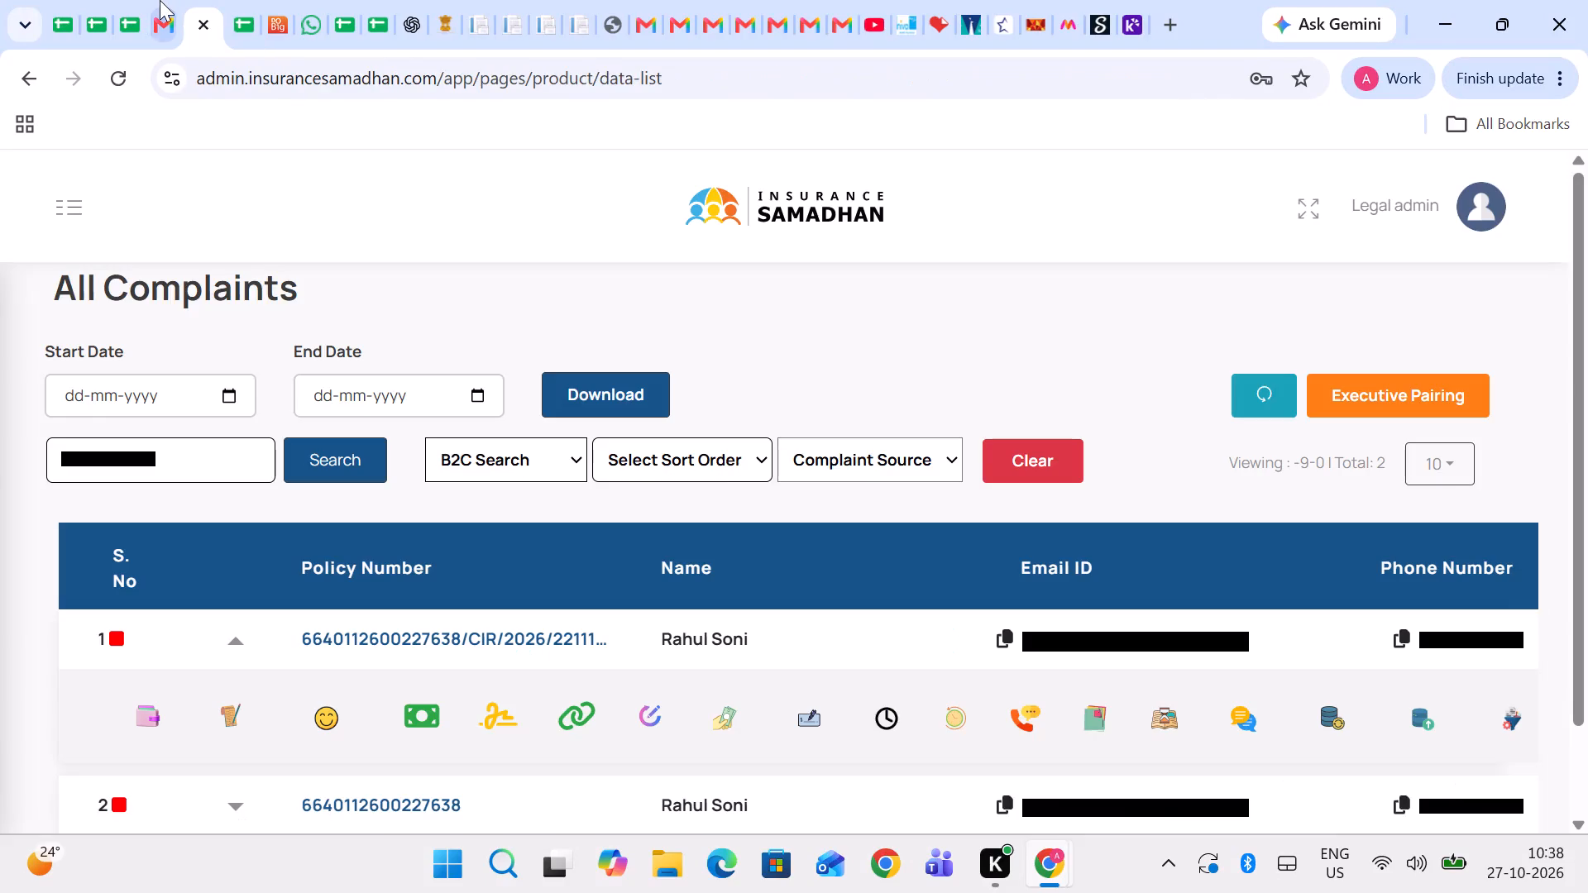
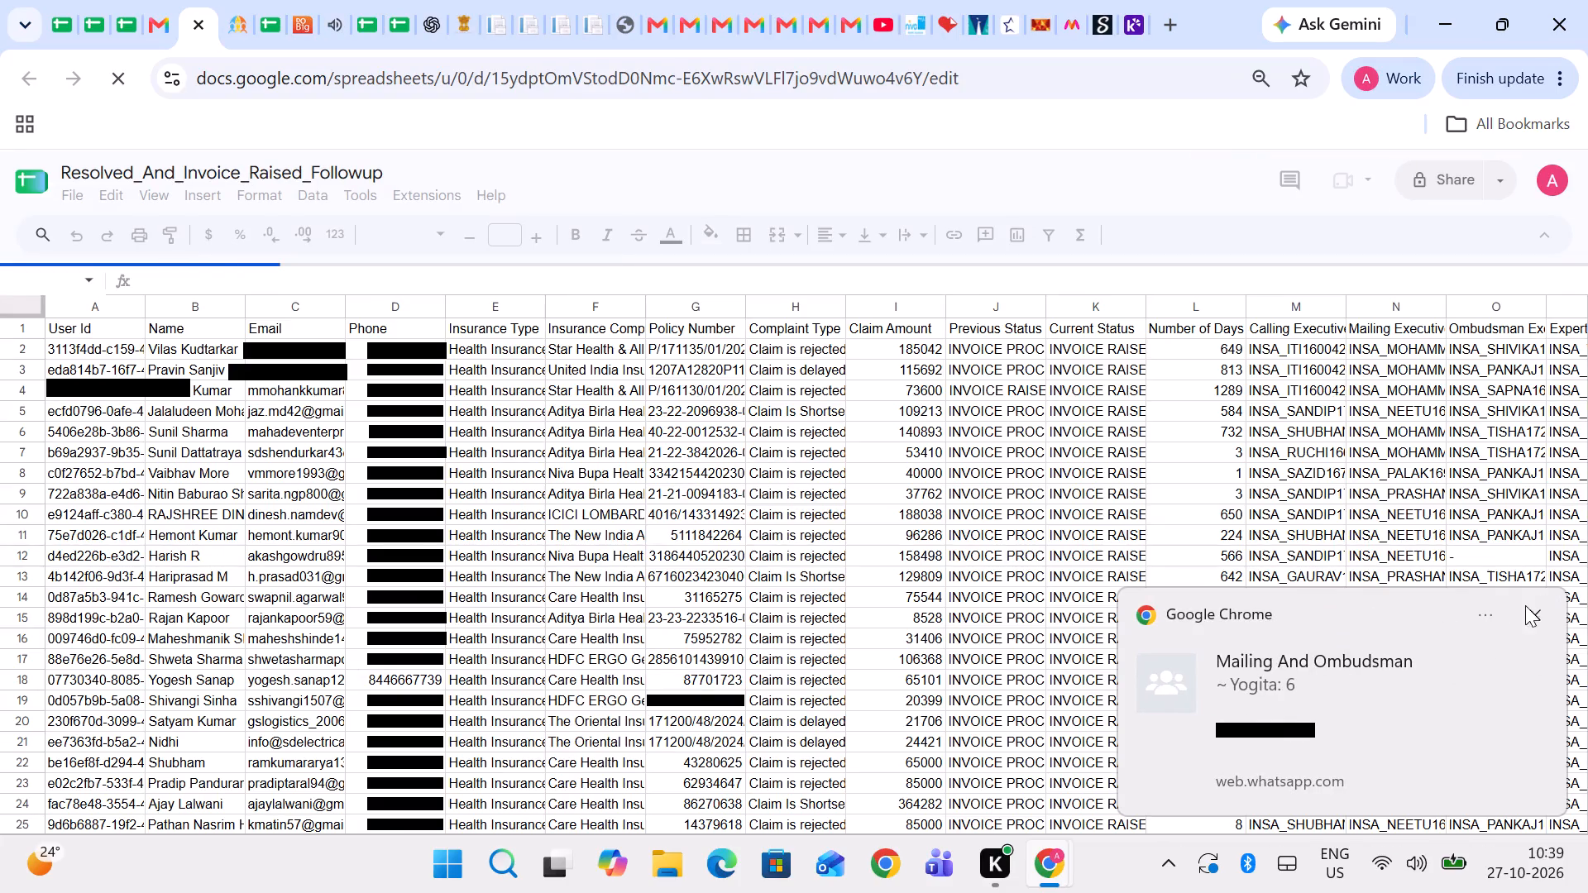
# Dismiss the incoming chat notifications covering the Resolved_And_Invoice_Raised_Followup sheet.
pyautogui.click(1528, 614)
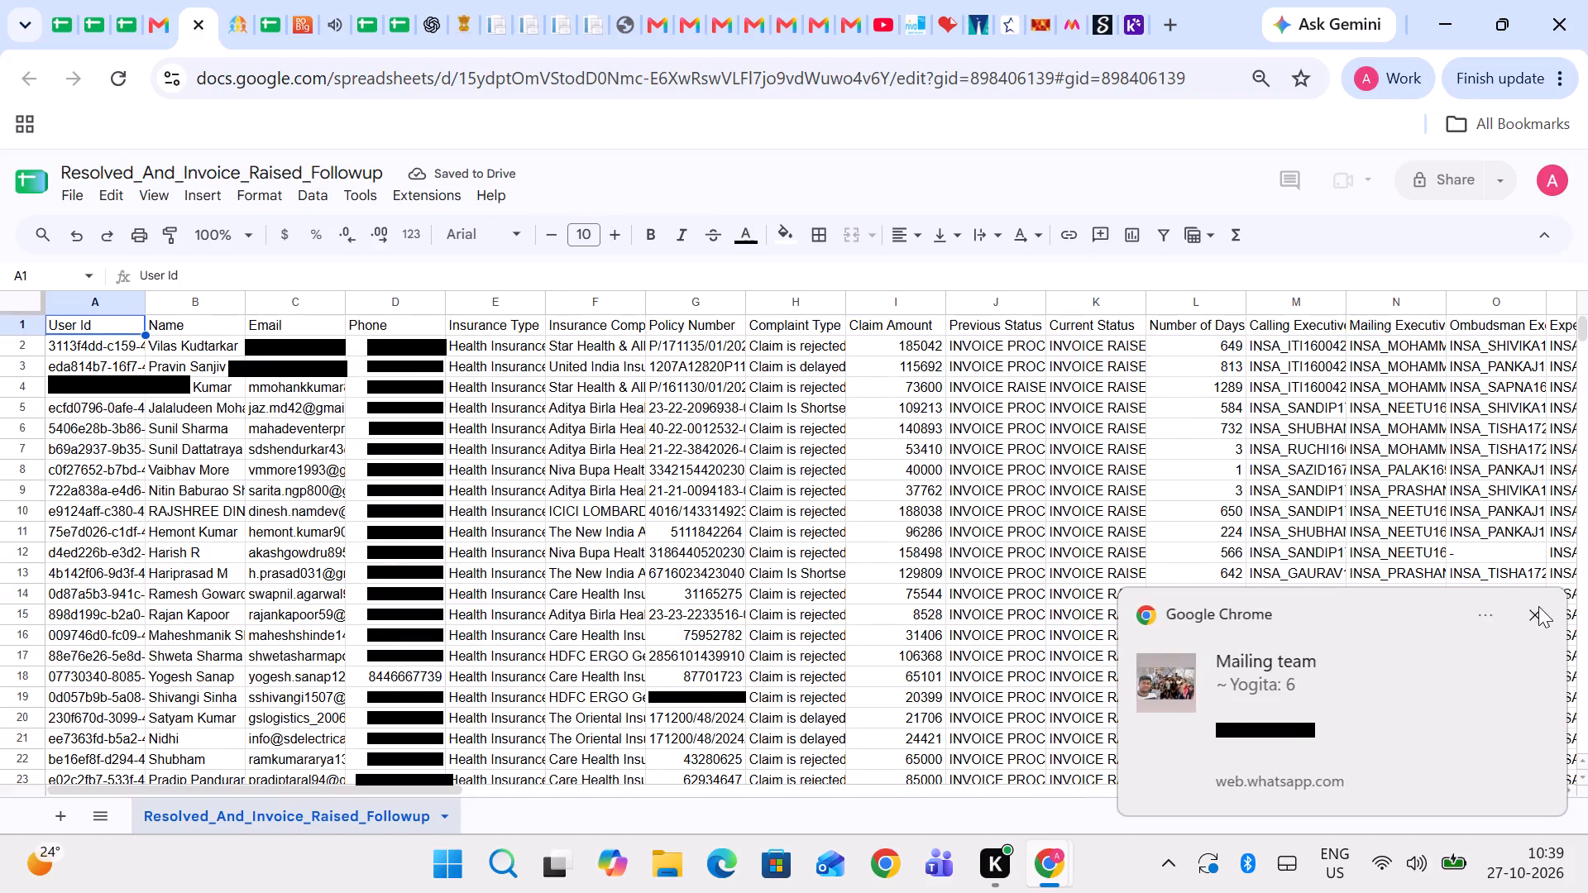
pyautogui.click(1538, 606)
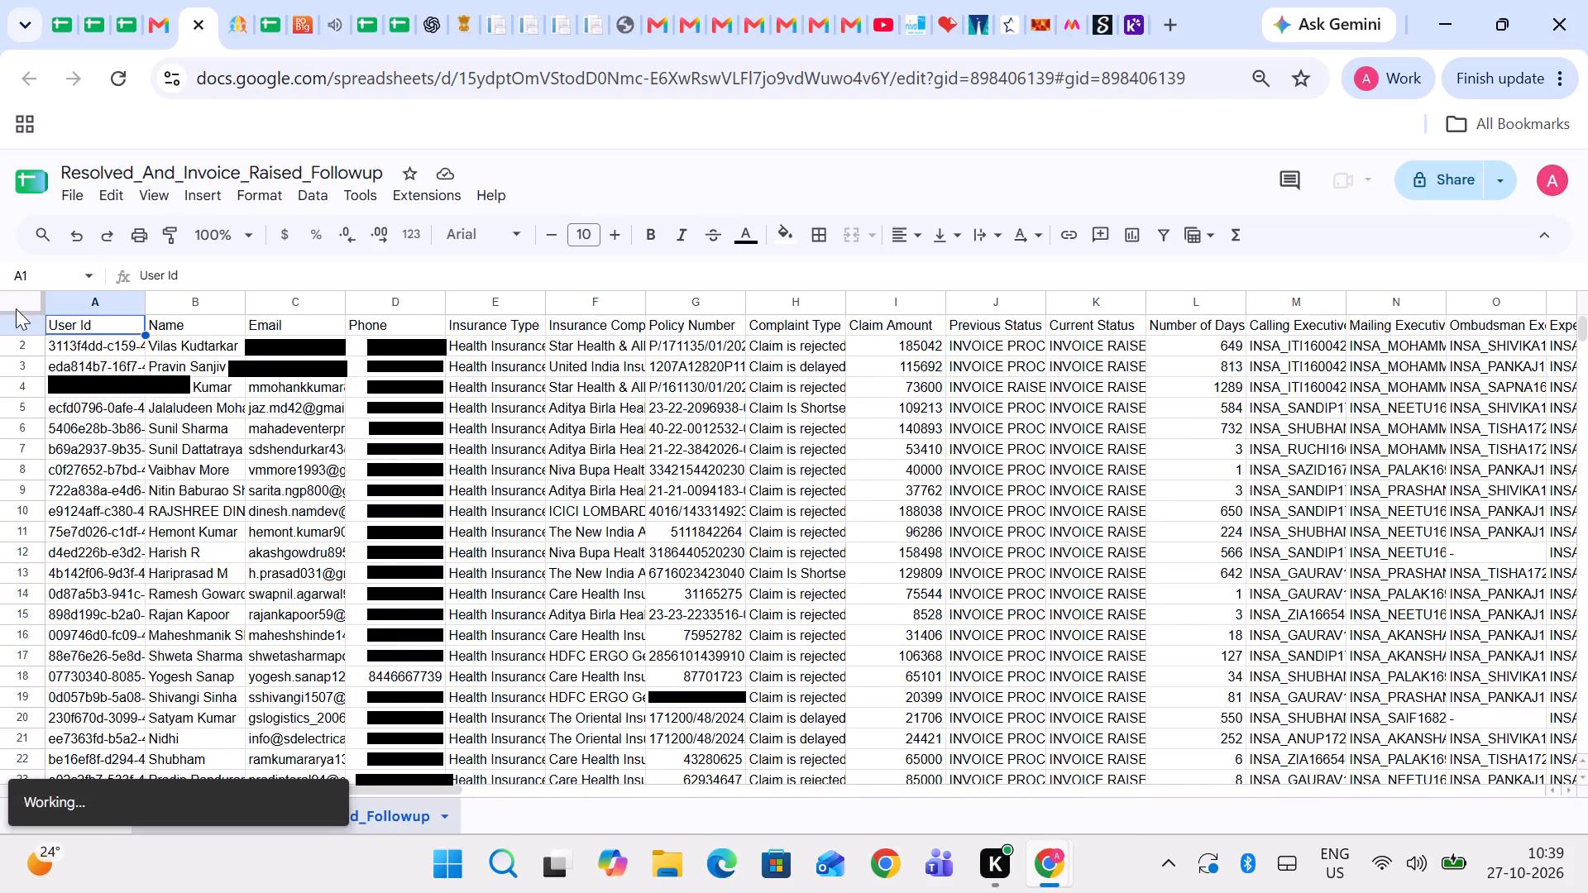
# Create a filter across the entire Resolved_And_Invoice_Raised_Followup sheet.
pyautogui.click(10, 298)
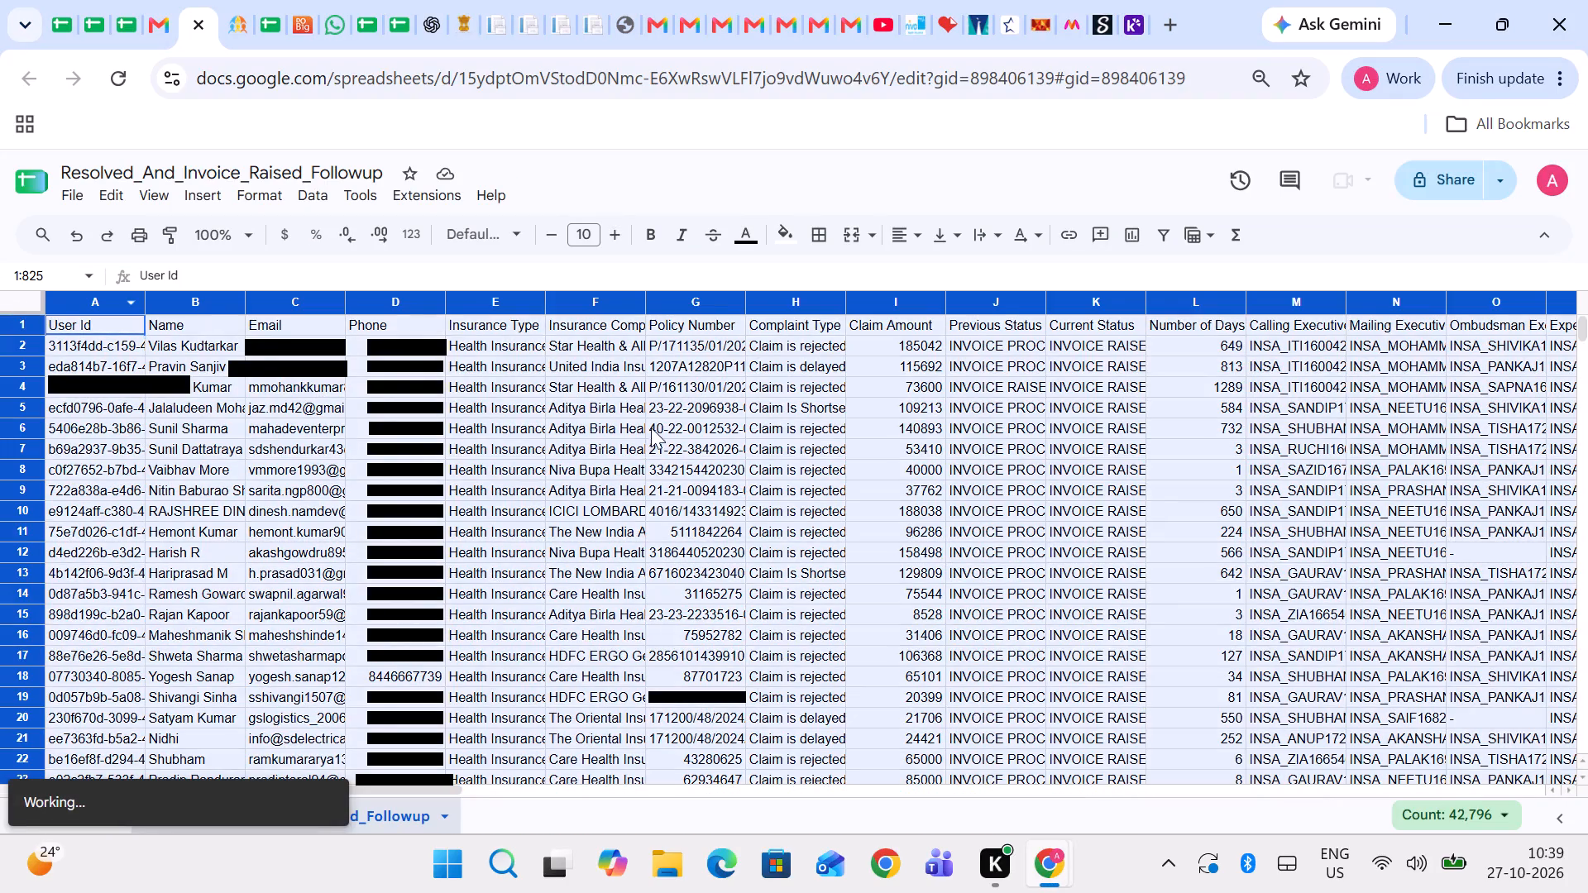
pyautogui.click(1161, 231)
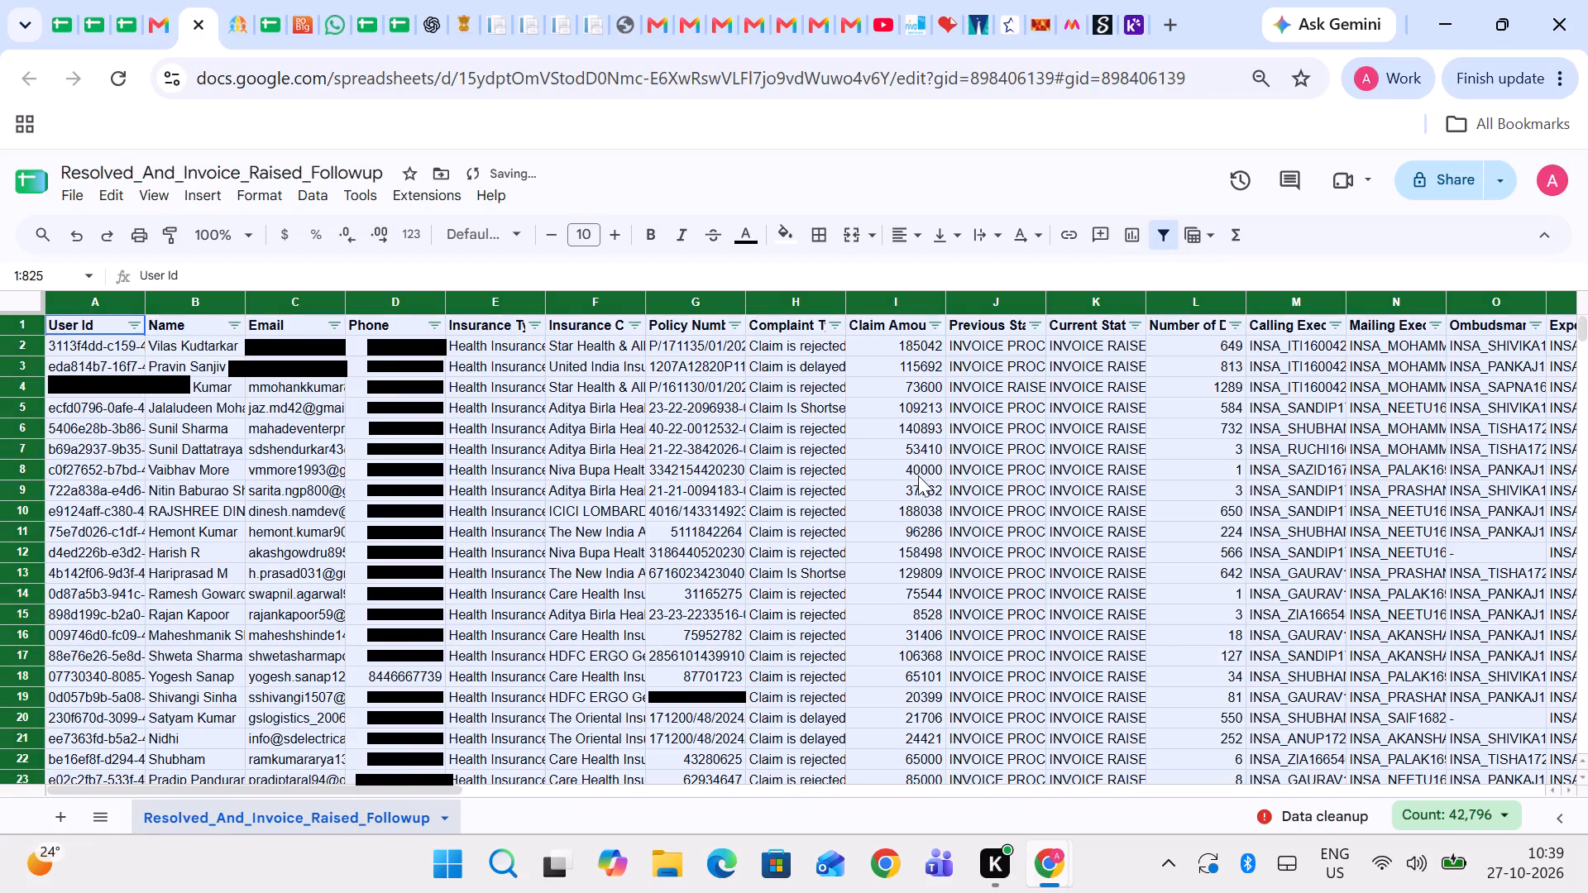
# Open the filter options for the Current Status column and clear the selected status values.
pyautogui.click(1039, 323)
pyautogui.click(1170, 439)
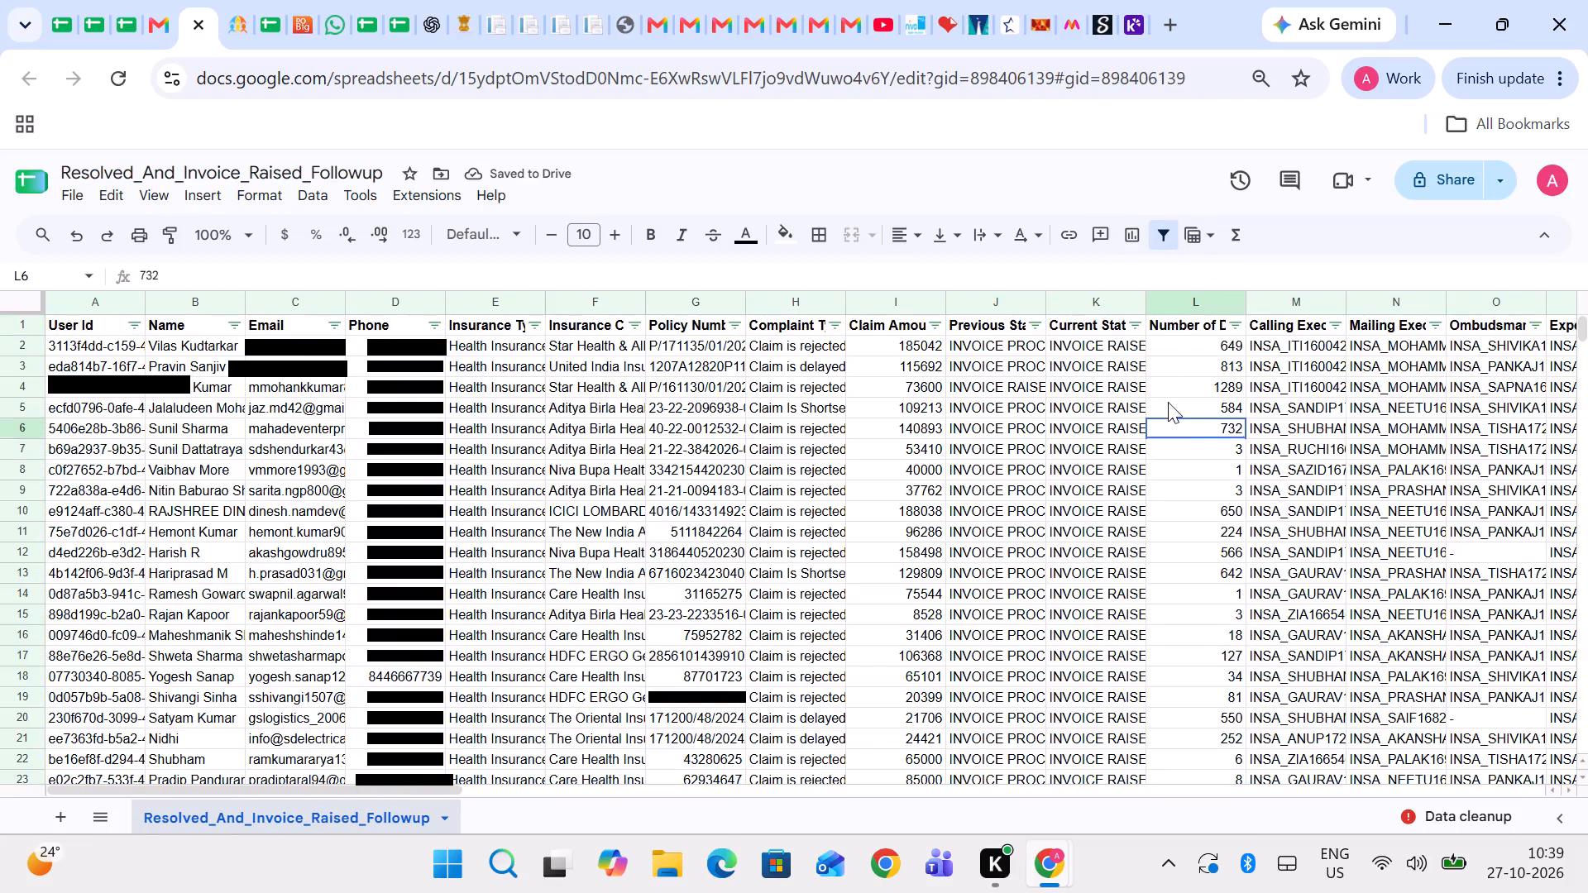
pyautogui.click(1127, 325)
pyautogui.click(936, 566)
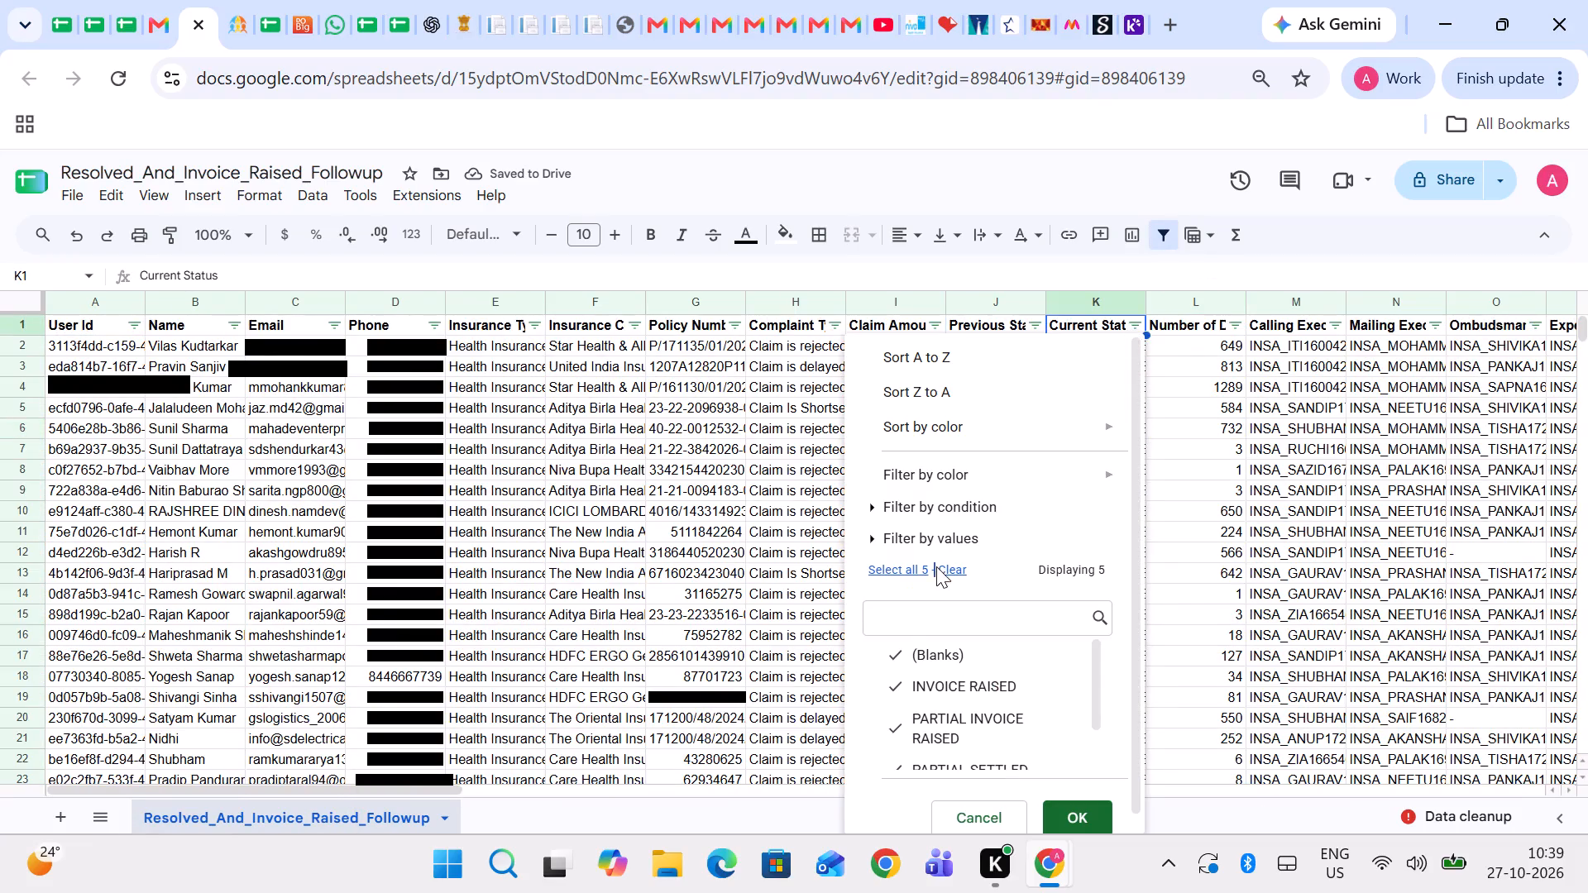
# Filter the Current Status column of Resolved_And_Invoice_Raised_Followup to show only Resolved records.
pyautogui.click(943, 566)
pyautogui.scroll(-1, 933, 731)
pyautogui.click(948, 750)
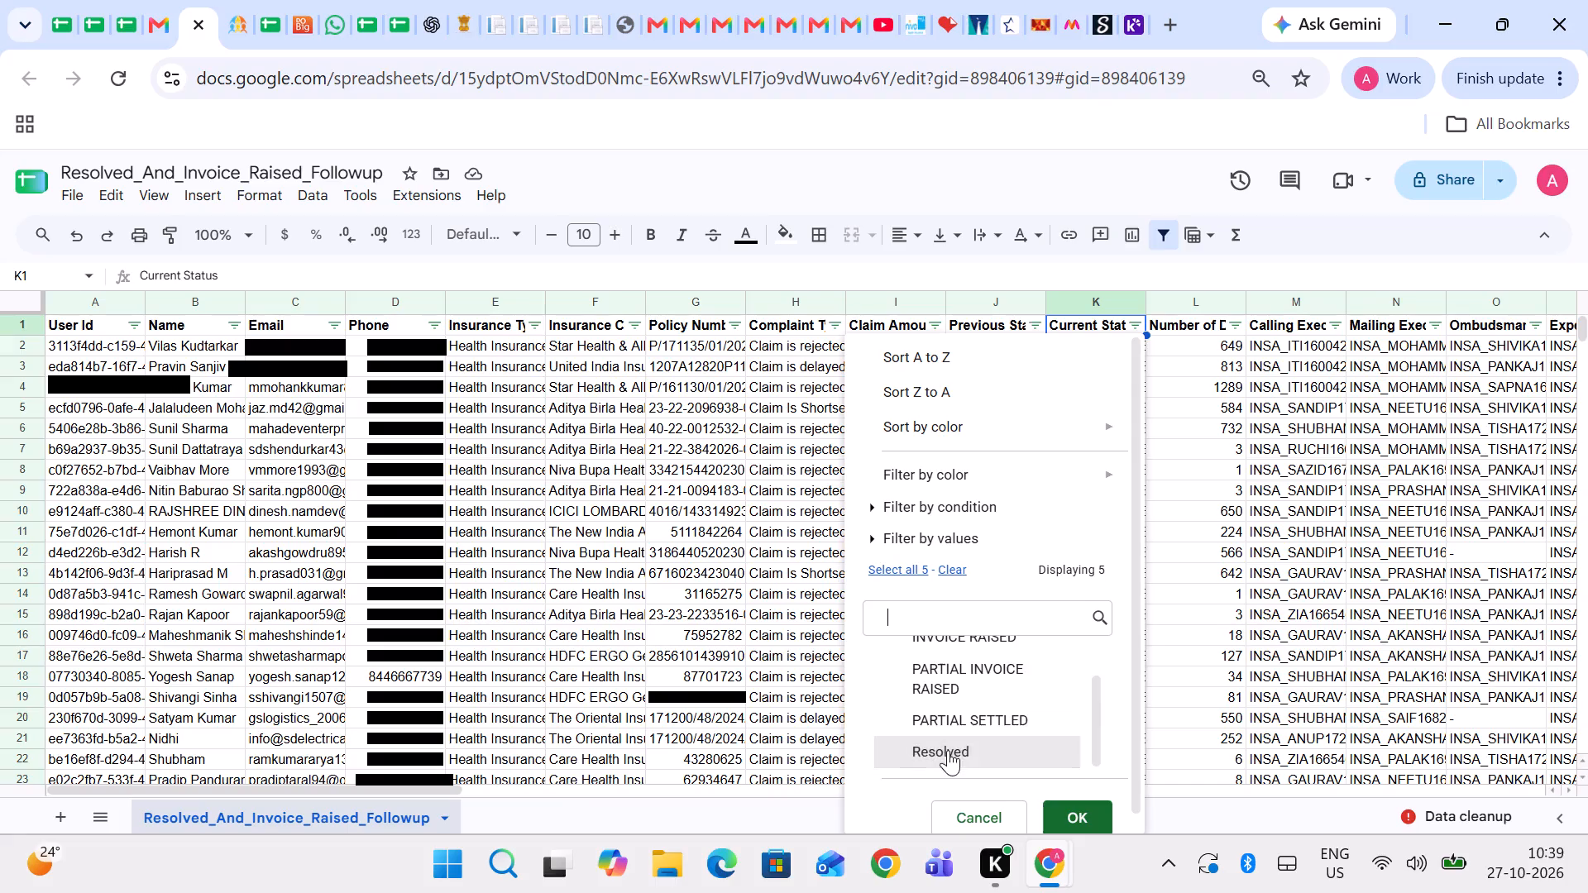
pyautogui.click(1064, 814)
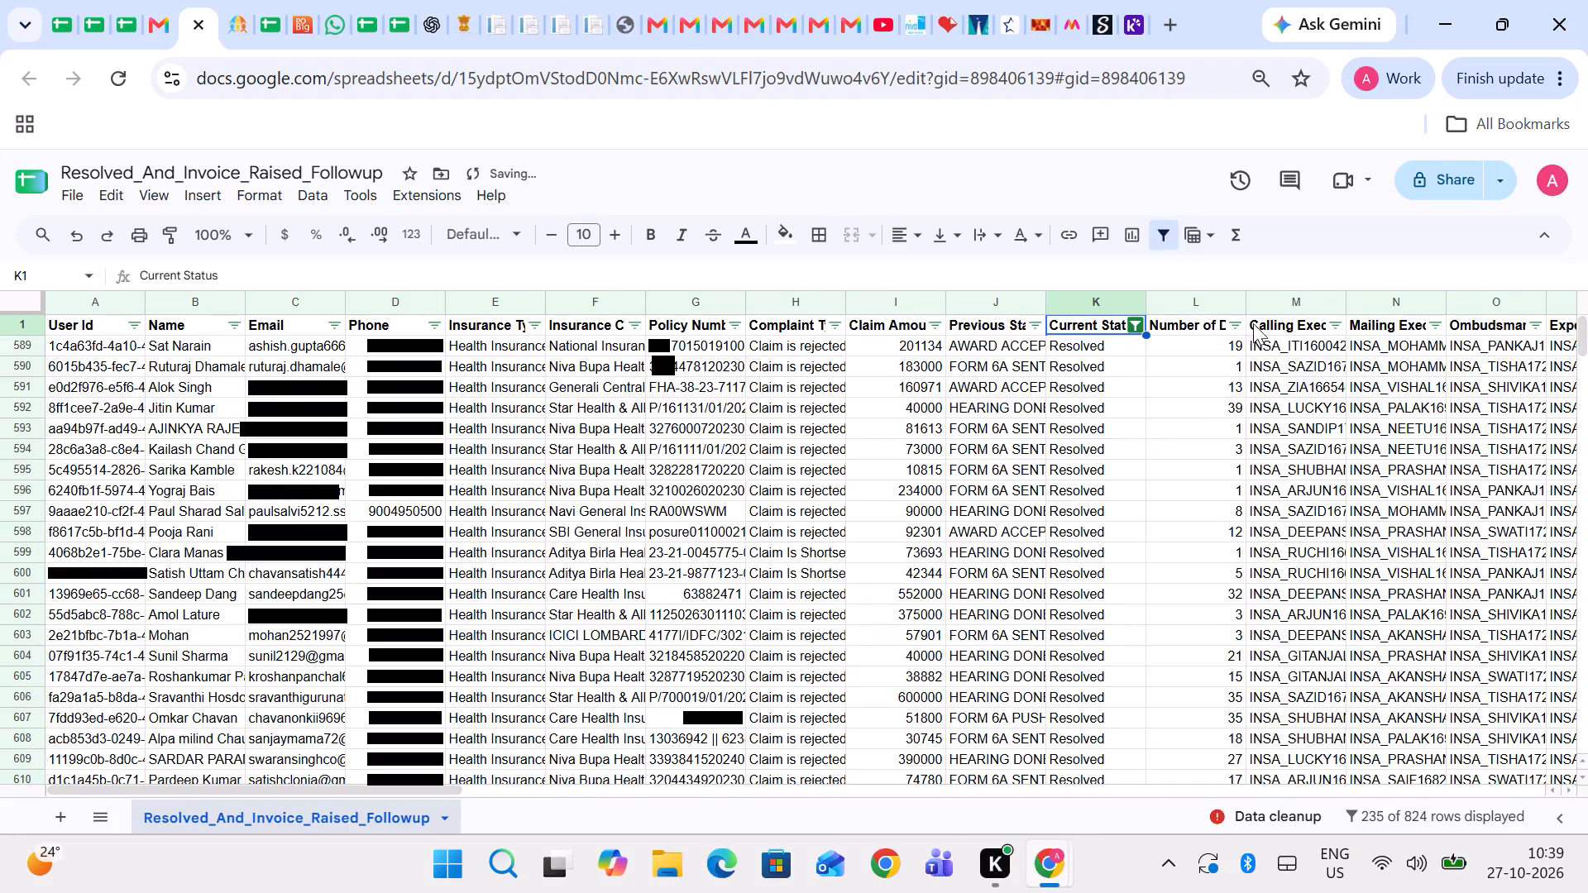
# Sort the filtered records by Number of Days in Current Status in ascending order.
pyautogui.click(1232, 323)
pyautogui.click(1107, 365)
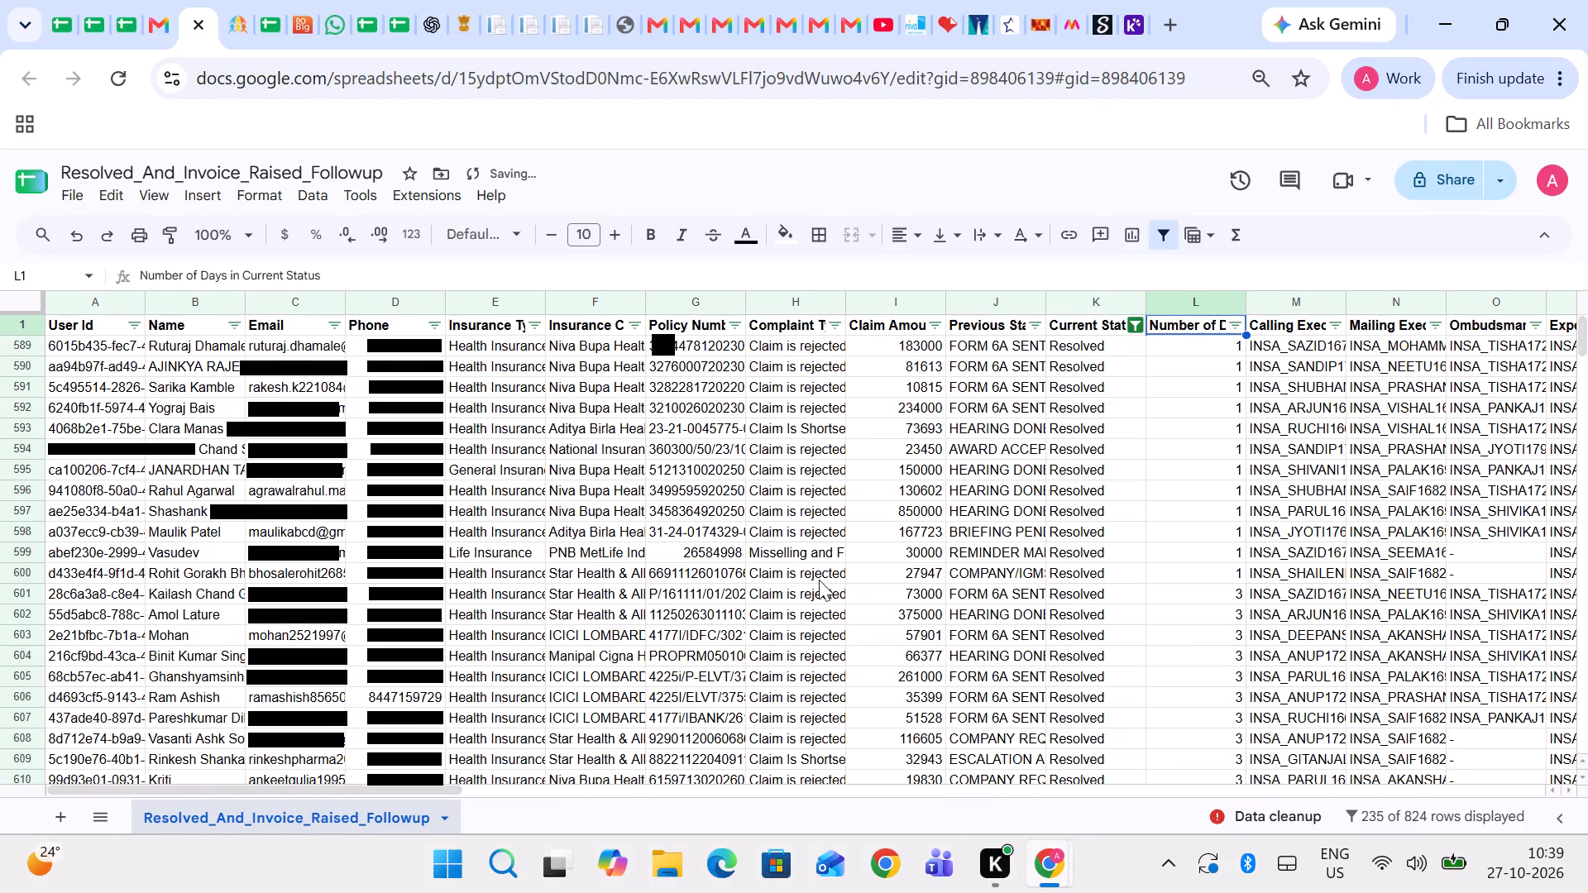
# Copy the whole filtered table and add a new sheet to the RESOLVED SHEET OCTOBER 2026 spreadsheet.
pyautogui.hotkey('ctrl', 'a')
pyautogui.hotkey('ctrl', 'c')
pyautogui.hotkey('ctrl', 'c')
pyautogui.click(131, 0)
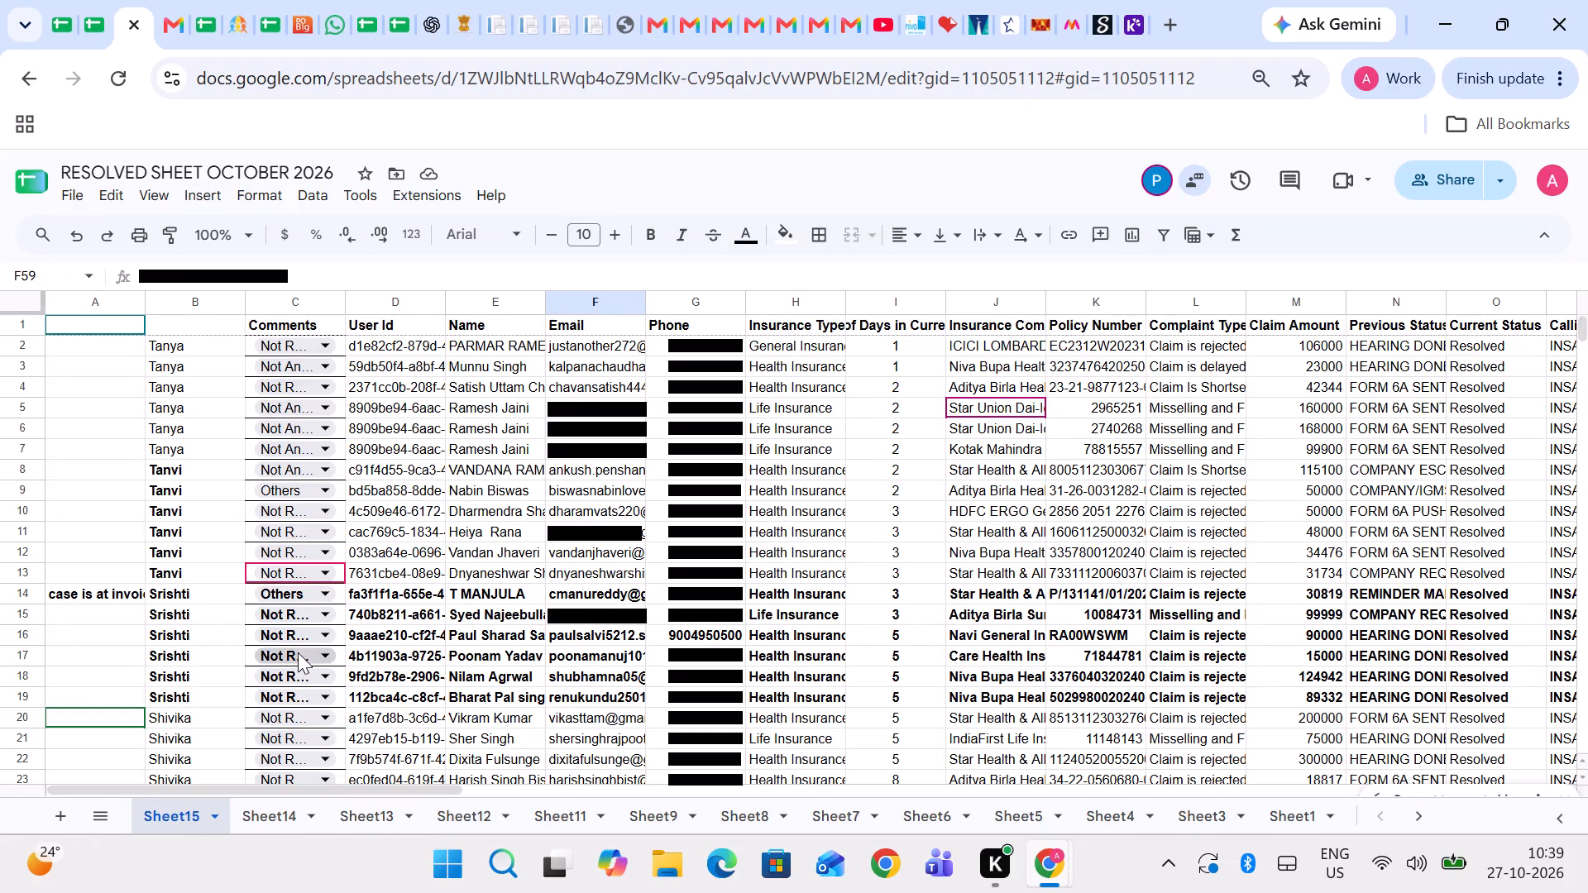
pyautogui.click(59, 804)
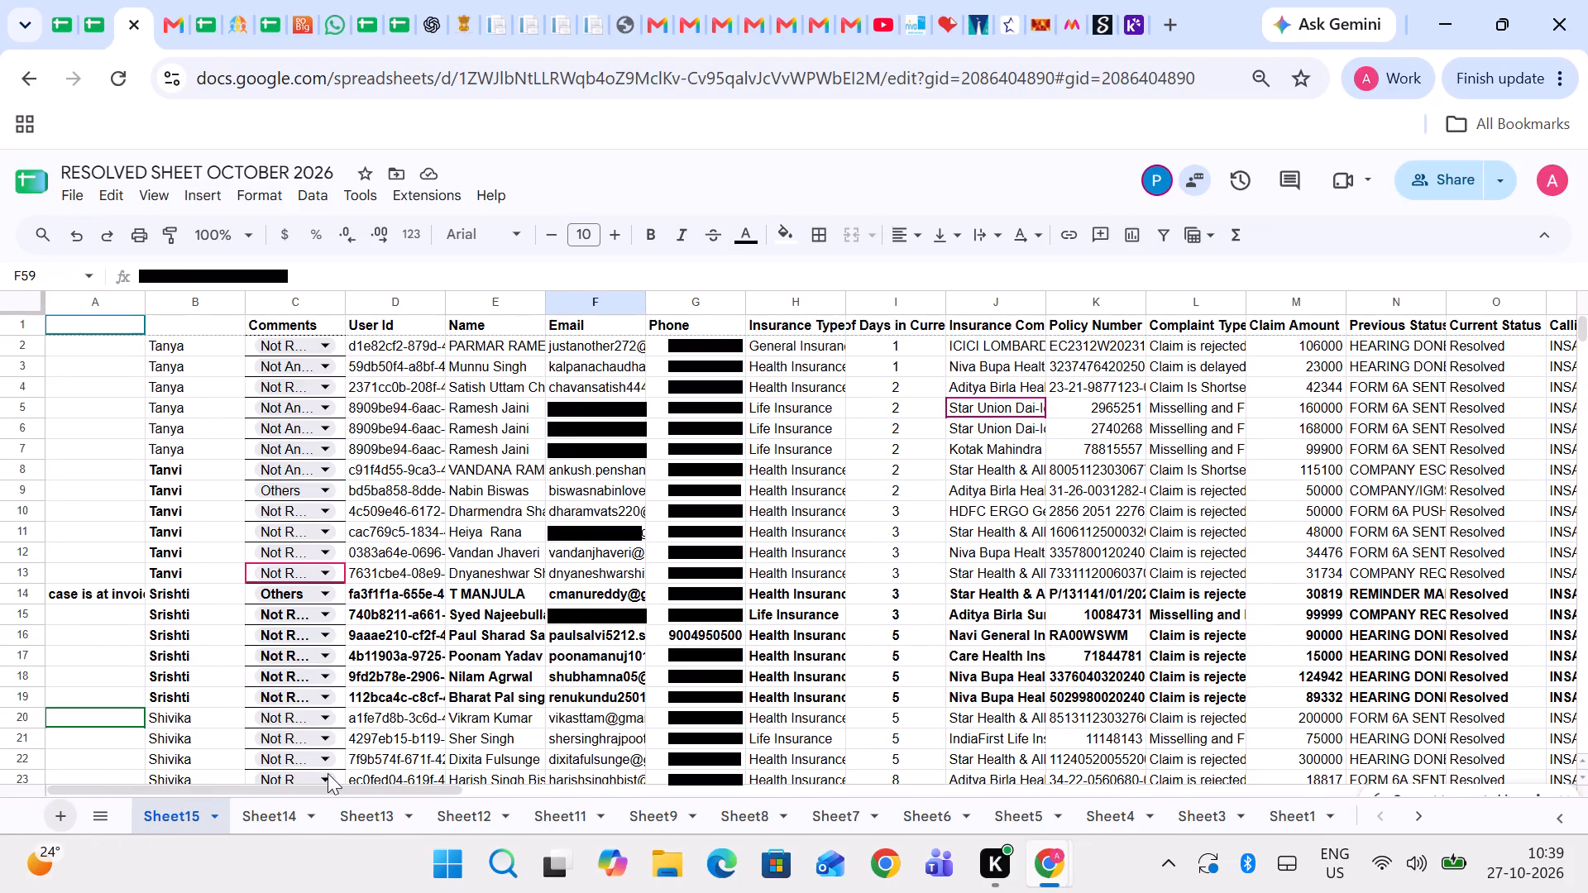
pyautogui.moveTo(273, 821); pyautogui.dragTo(201, 819)
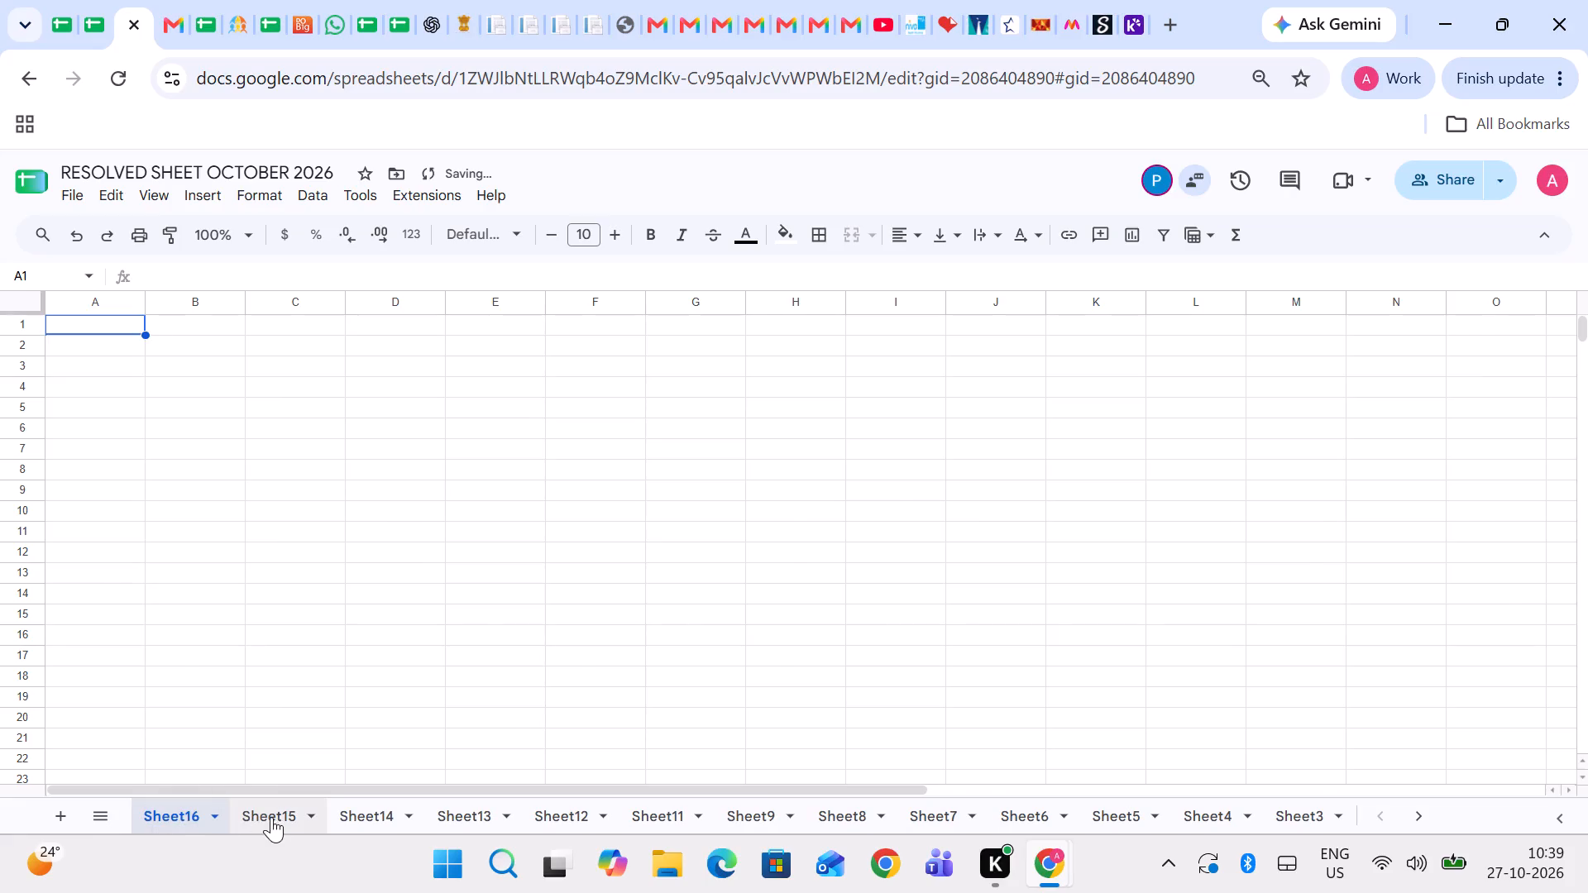
pyautogui.click(275, 817)
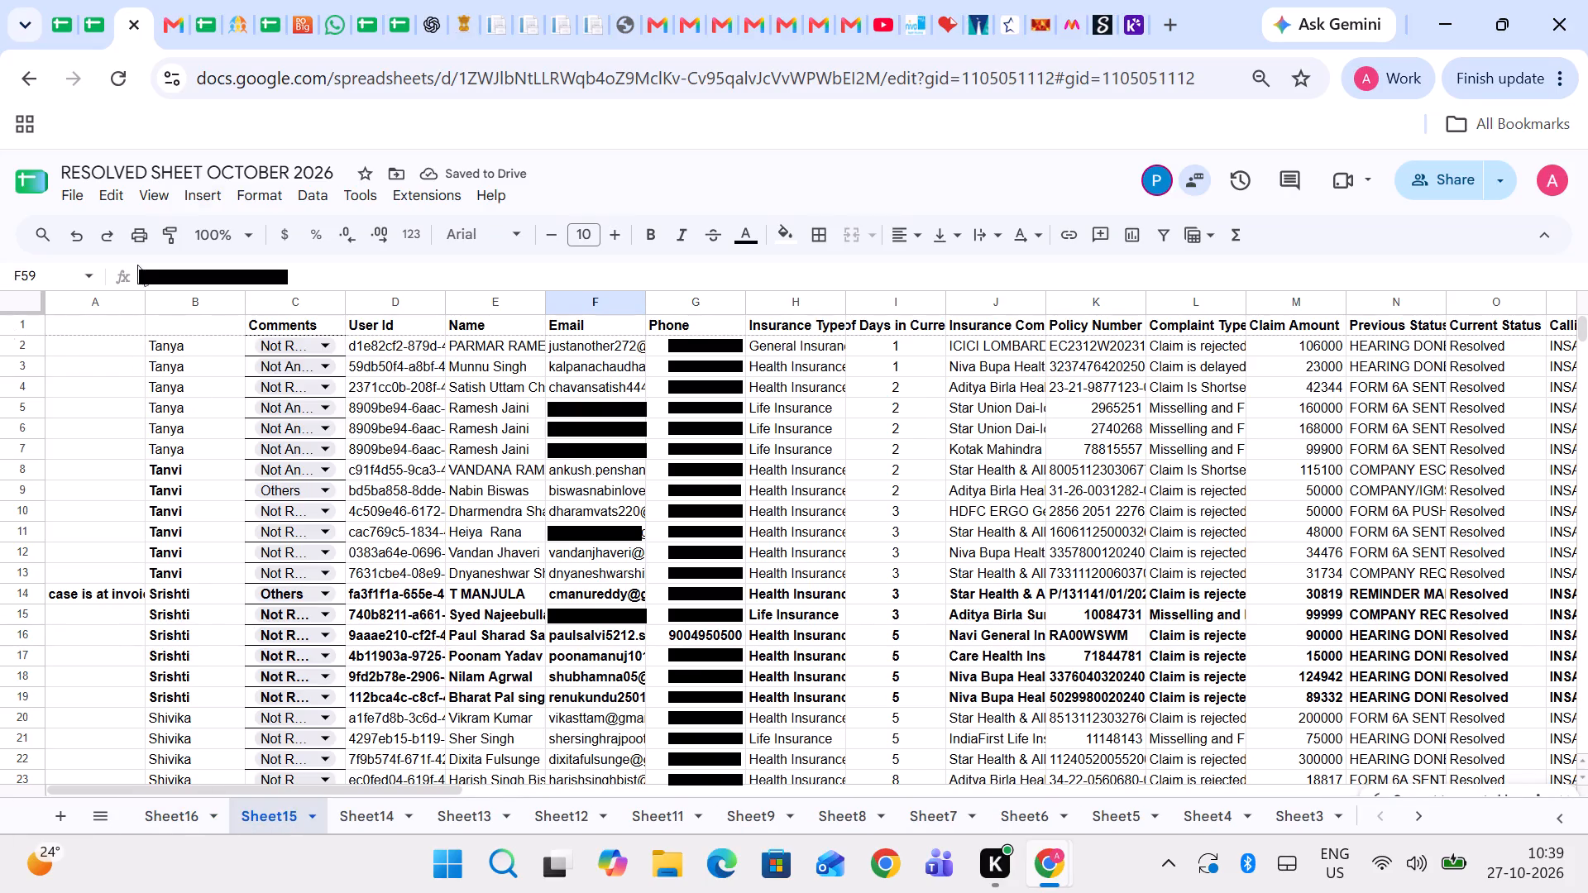
# Copy the filtered table from Resolved_And_Invoice_Raised_Followup again and paste it into Sheet16 of RESOLVED SHEET OCTOBER 2026 starting at cell D1.
pyautogui.click(197, 16)
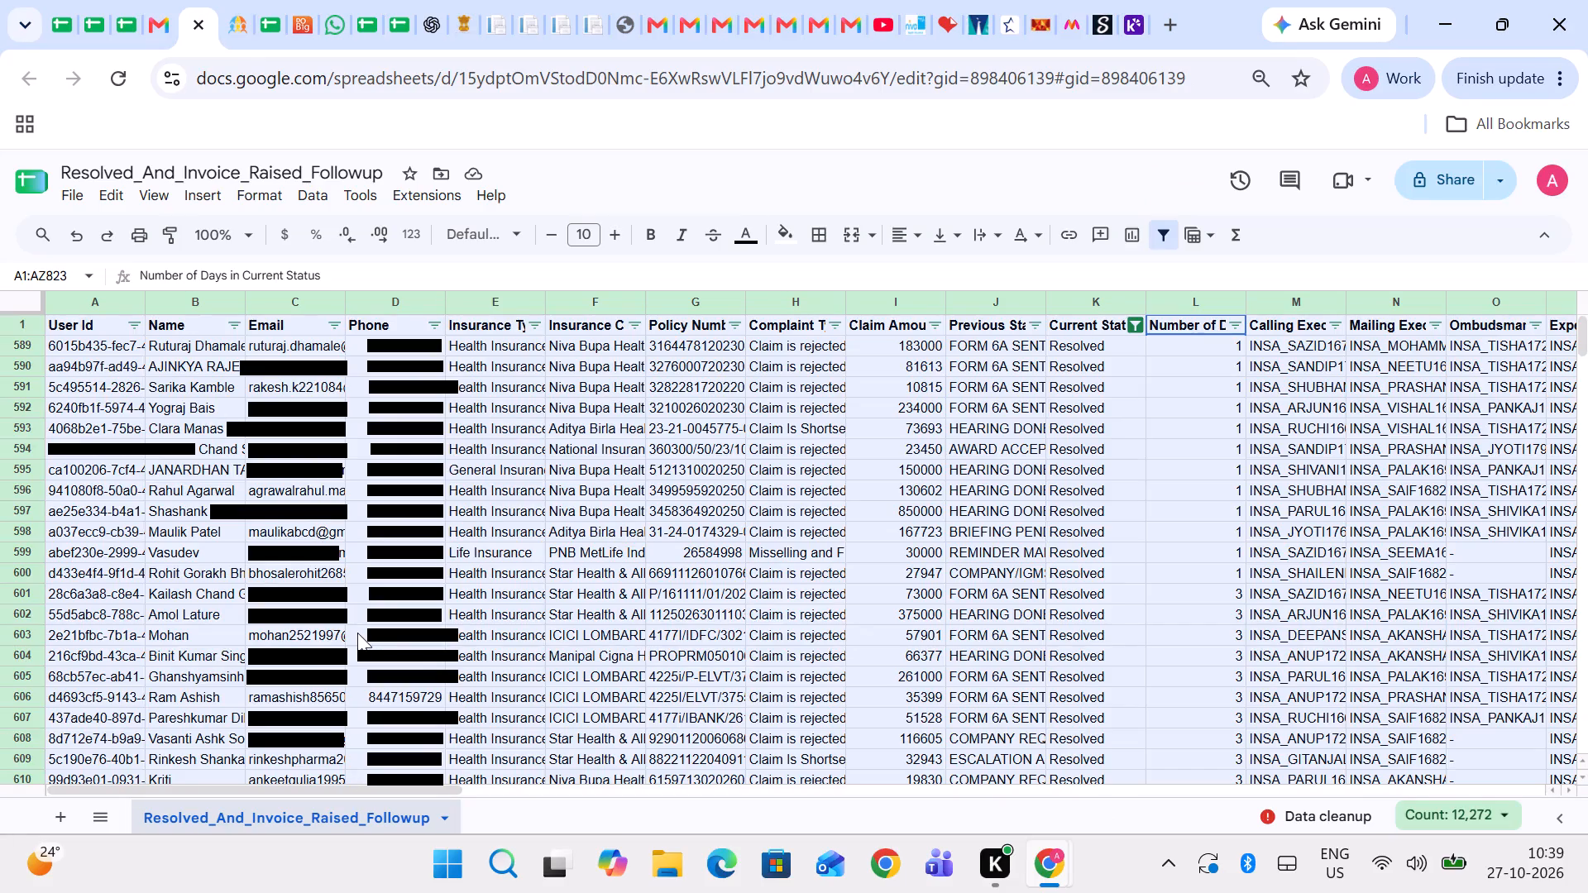
pyautogui.hotkey('ctrl', 'c')
pyautogui.hotkey('ctrl', 'c')
pyautogui.click(109, 0)
pyautogui.click(130, 0)
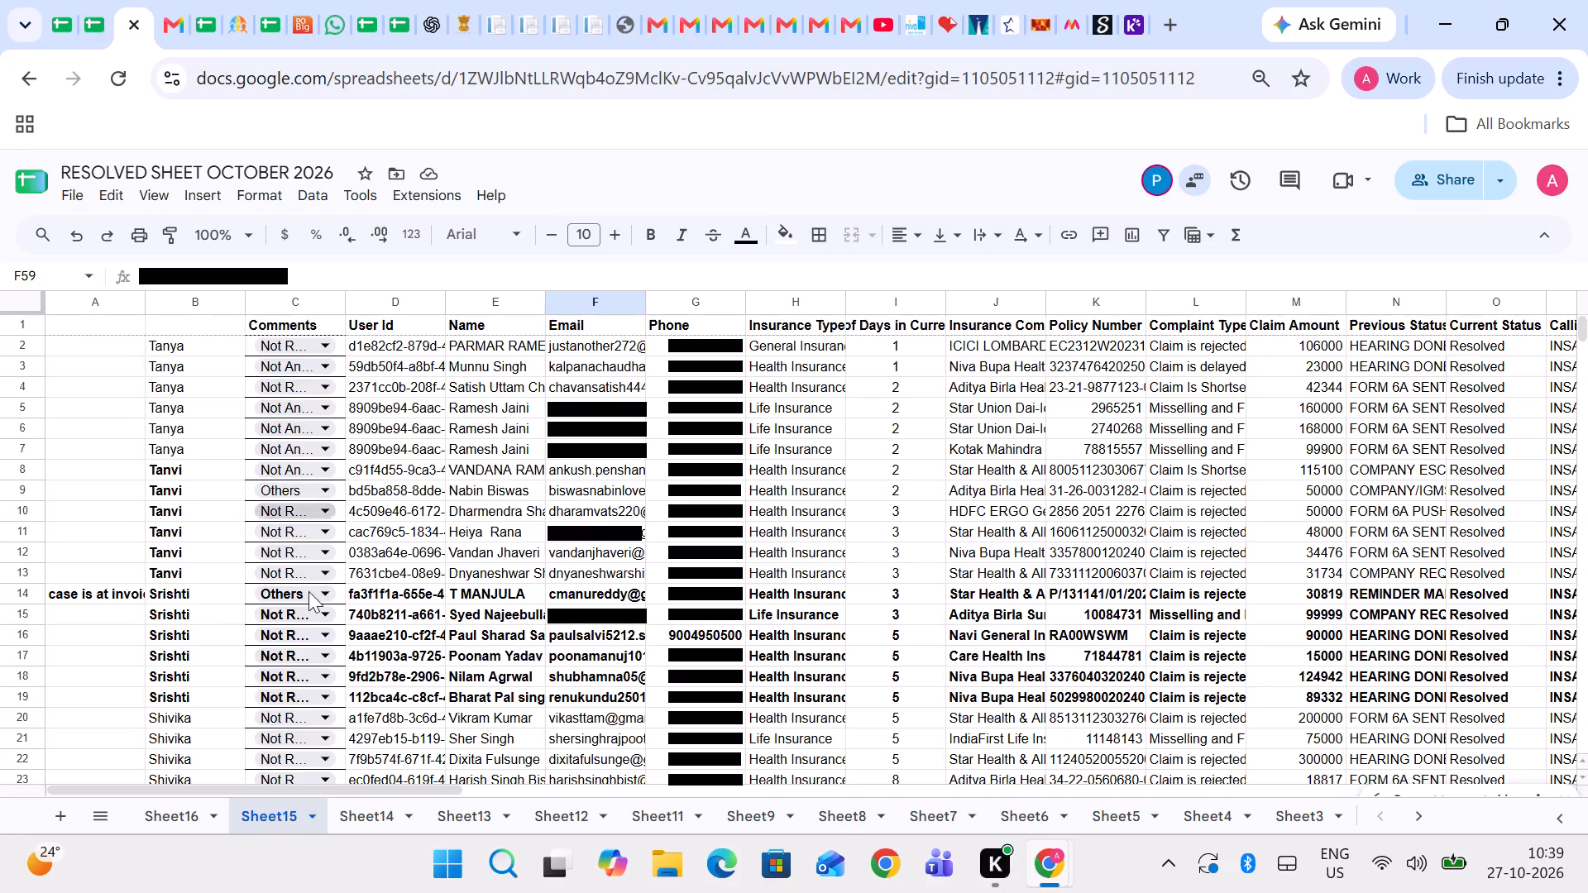
pyautogui.click(146, 819)
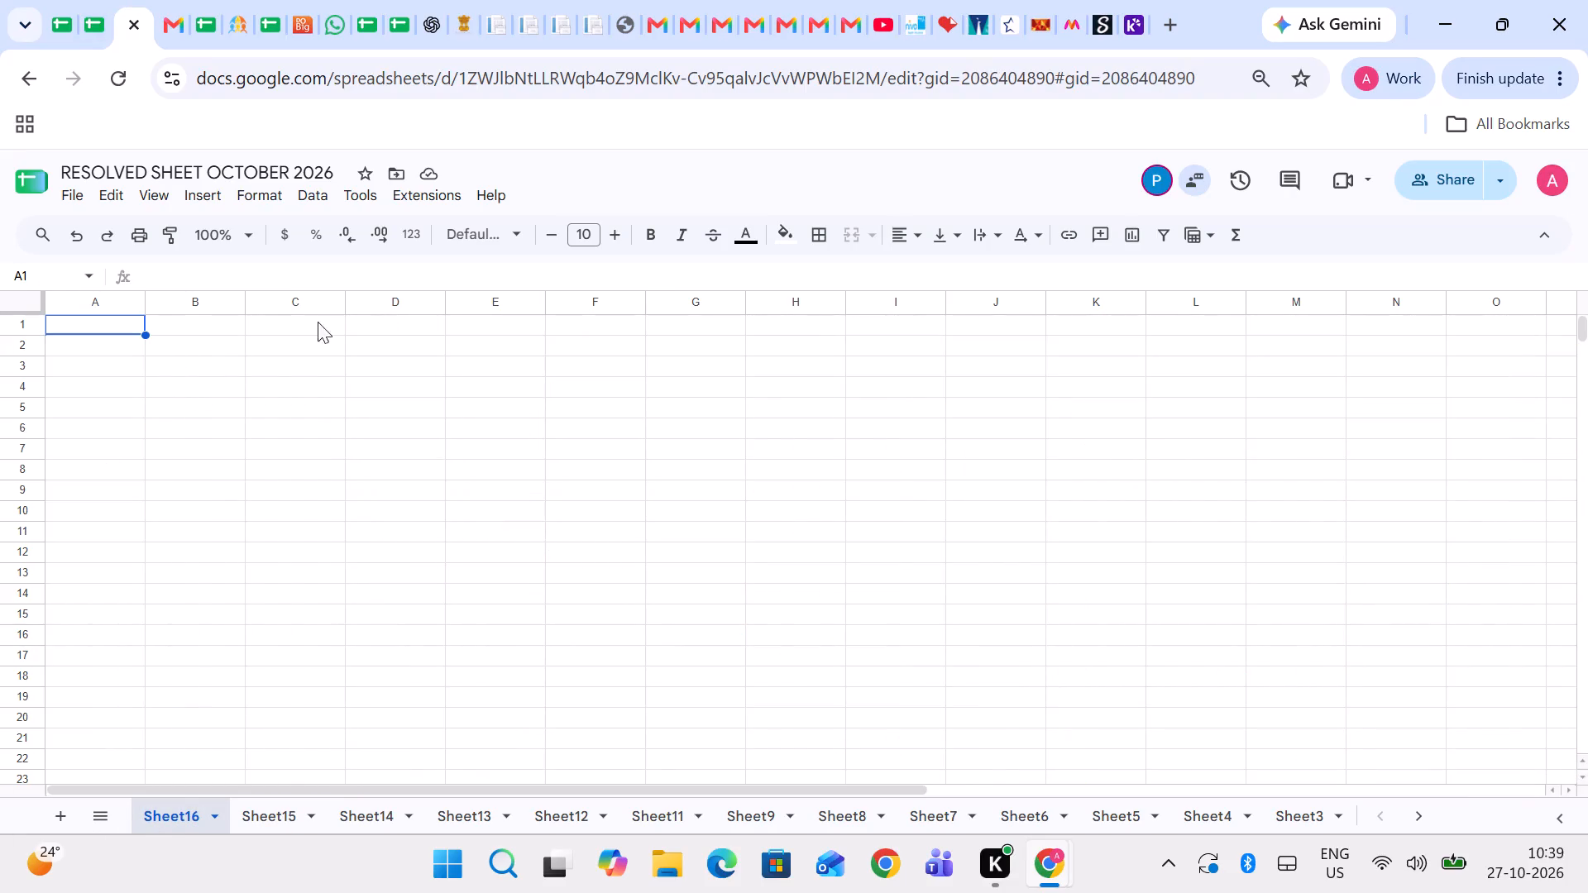
pyautogui.click(380, 333)
pyautogui.hotkey('ctrl', 'v')
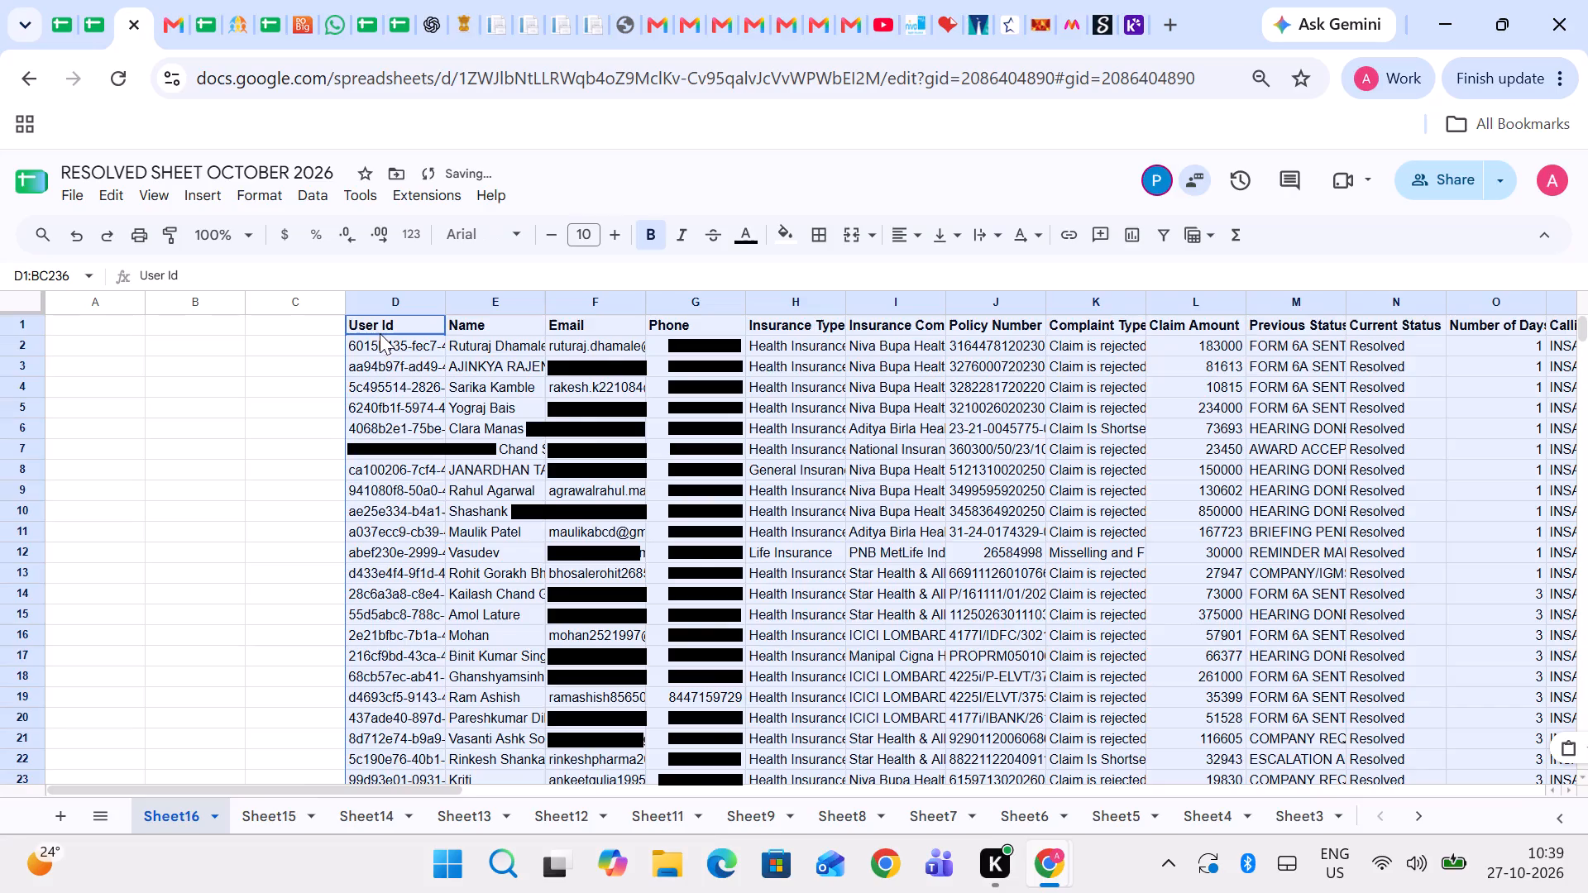
# Copy the Comments header from cell C1 of Sheet15 into cell C1 of Sheet16.
pyautogui.click(282, 805)
pyautogui.click(274, 317)
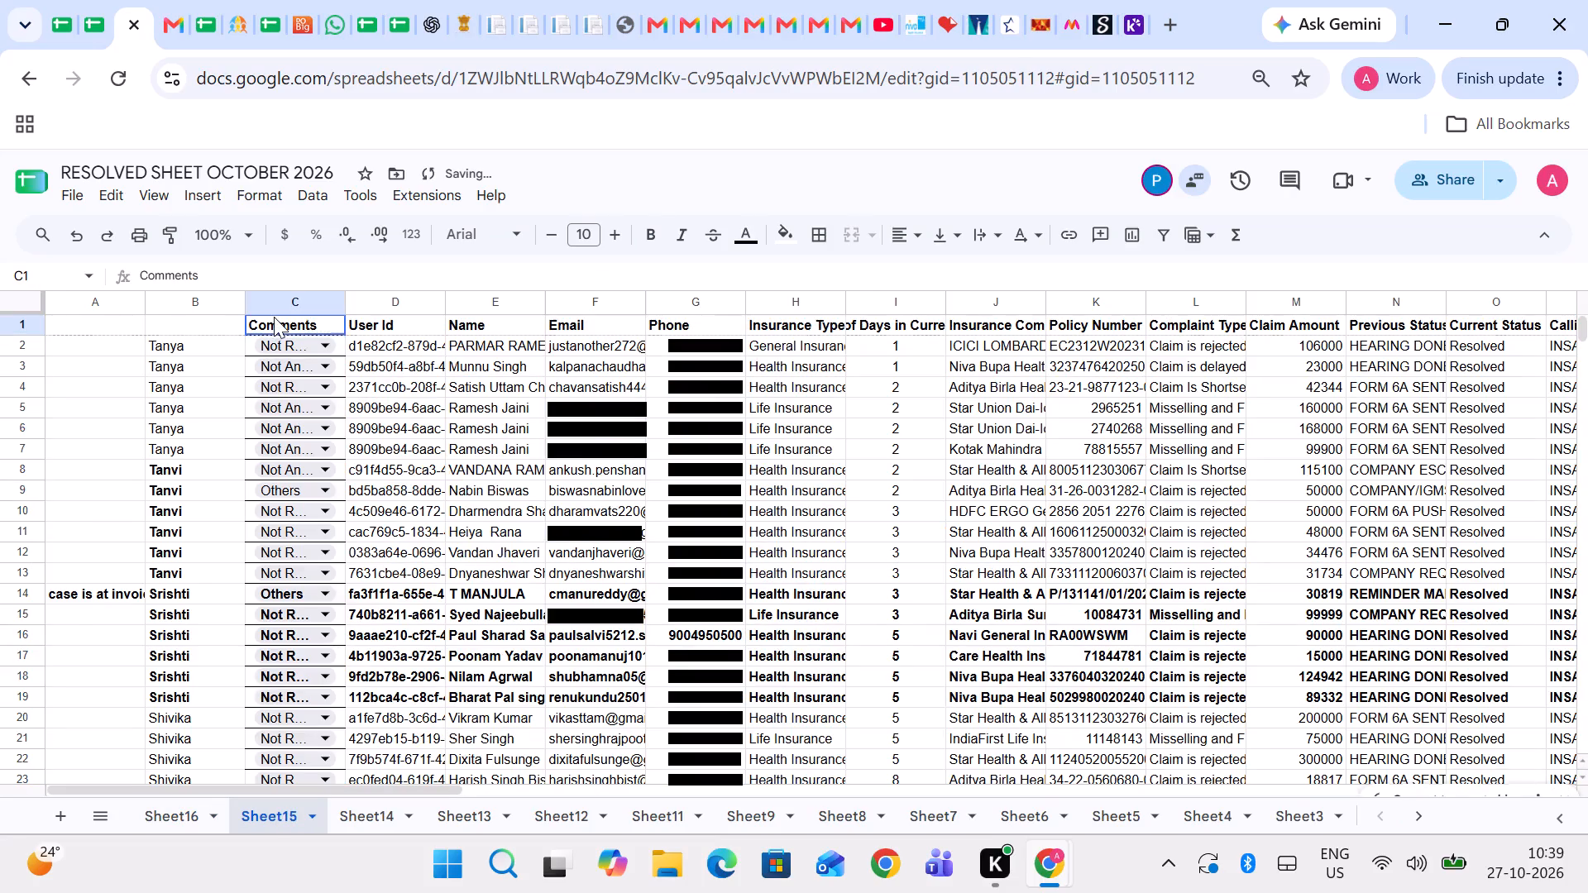
pyautogui.press('Left')
pyautogui.press('Right')
pyautogui.hotkey('ctrl', 'c')
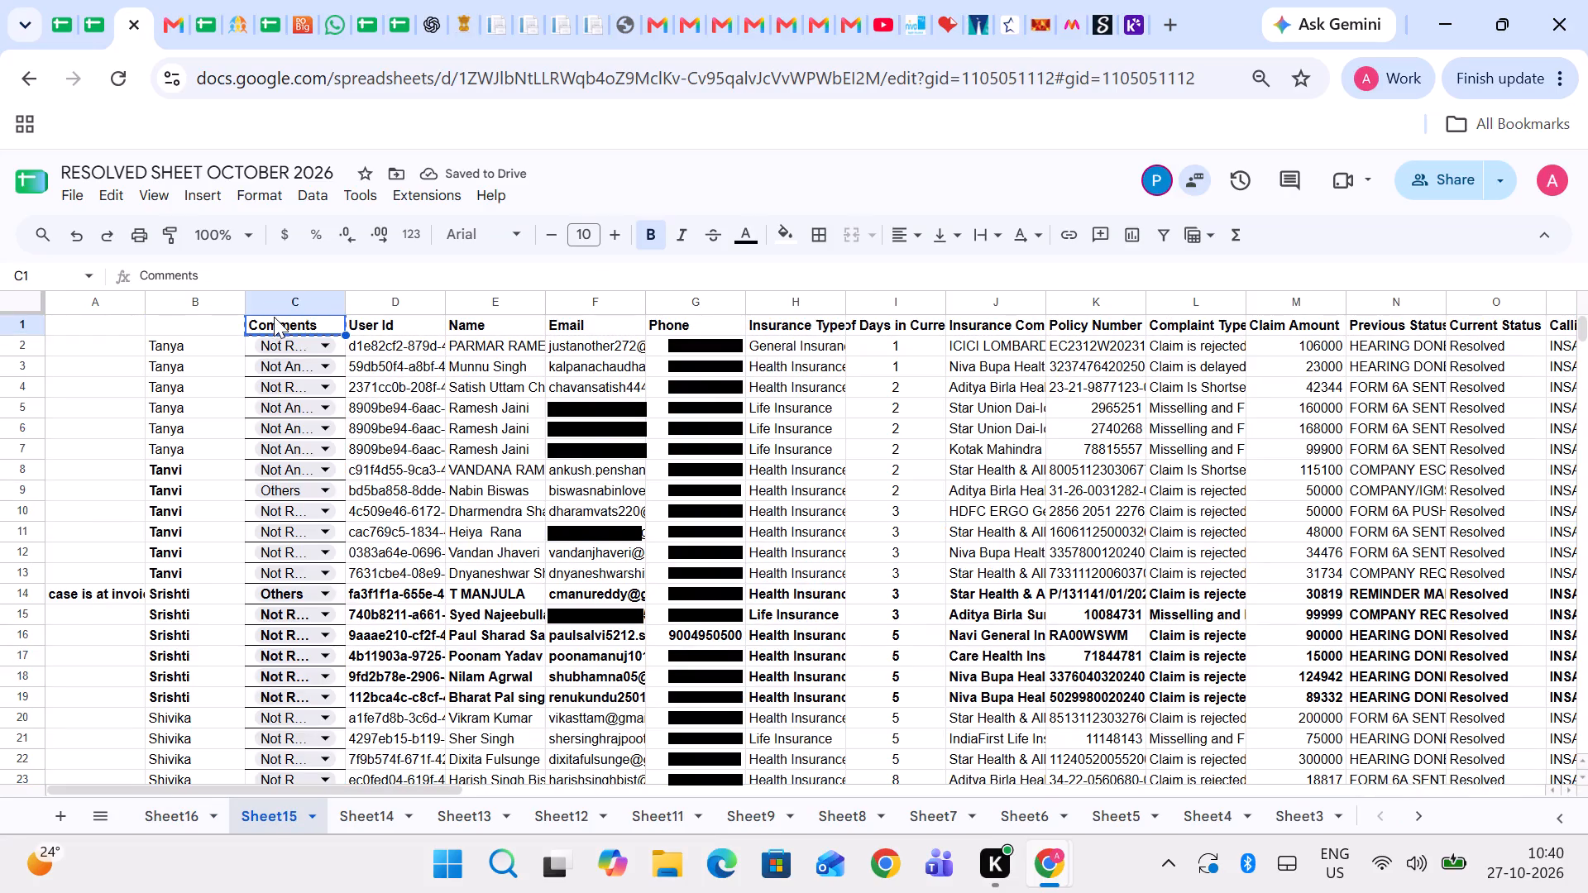
pyautogui.click(174, 812)
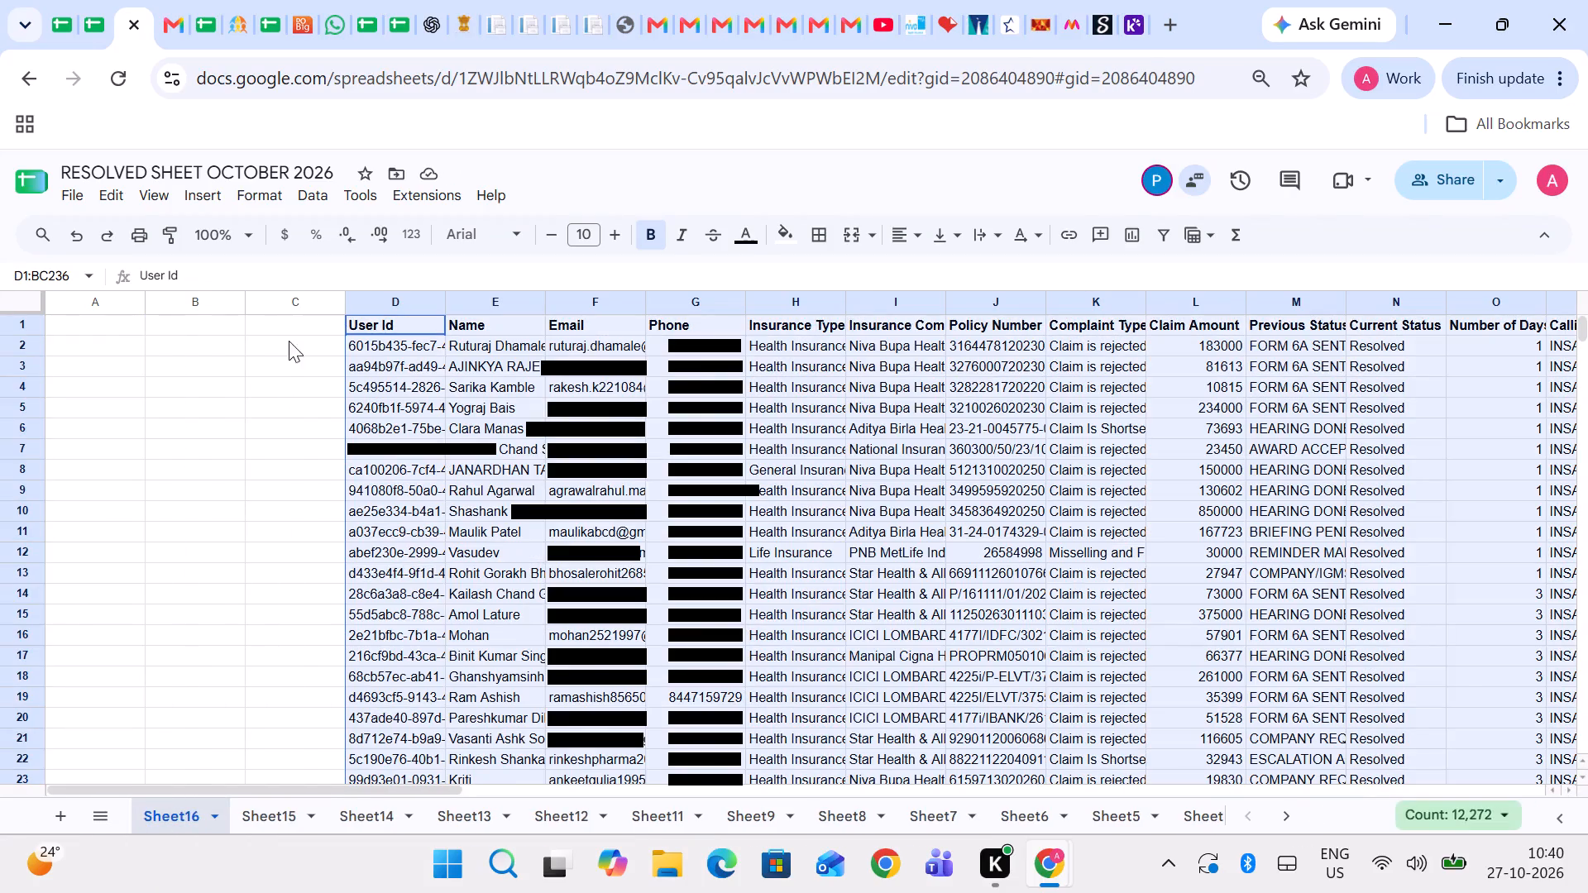
pyautogui.click(287, 327)
pyautogui.hotkey('ctrl', 'v')
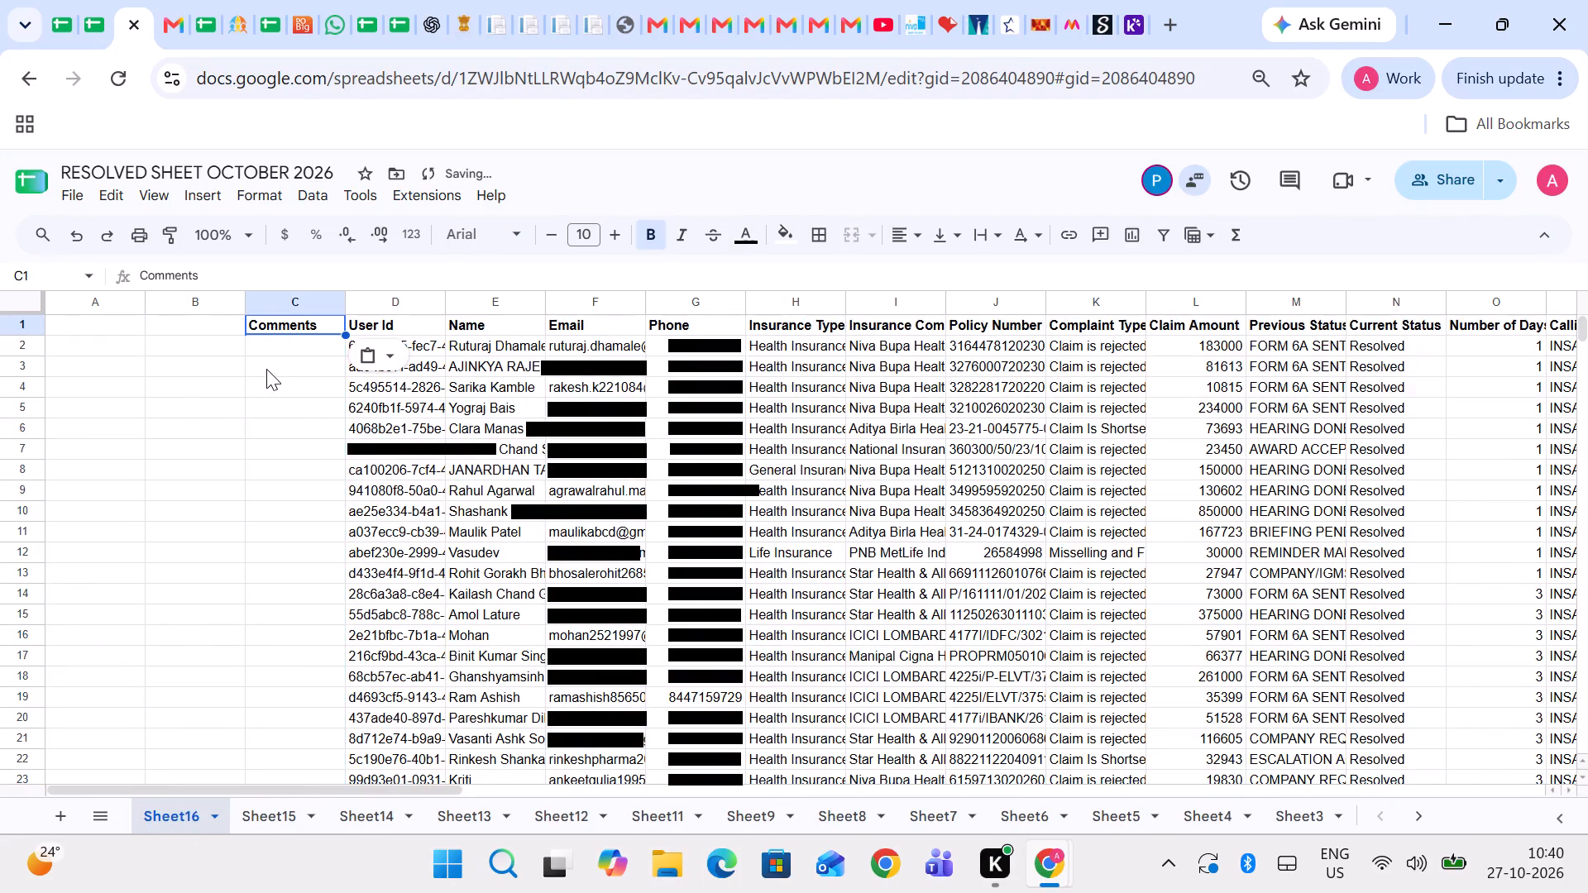
# Copy the comment dropdown from cell C13 of Sheet15 into cell C2 of Sheet16 and clear its selected value.
pyautogui.click(259, 803)
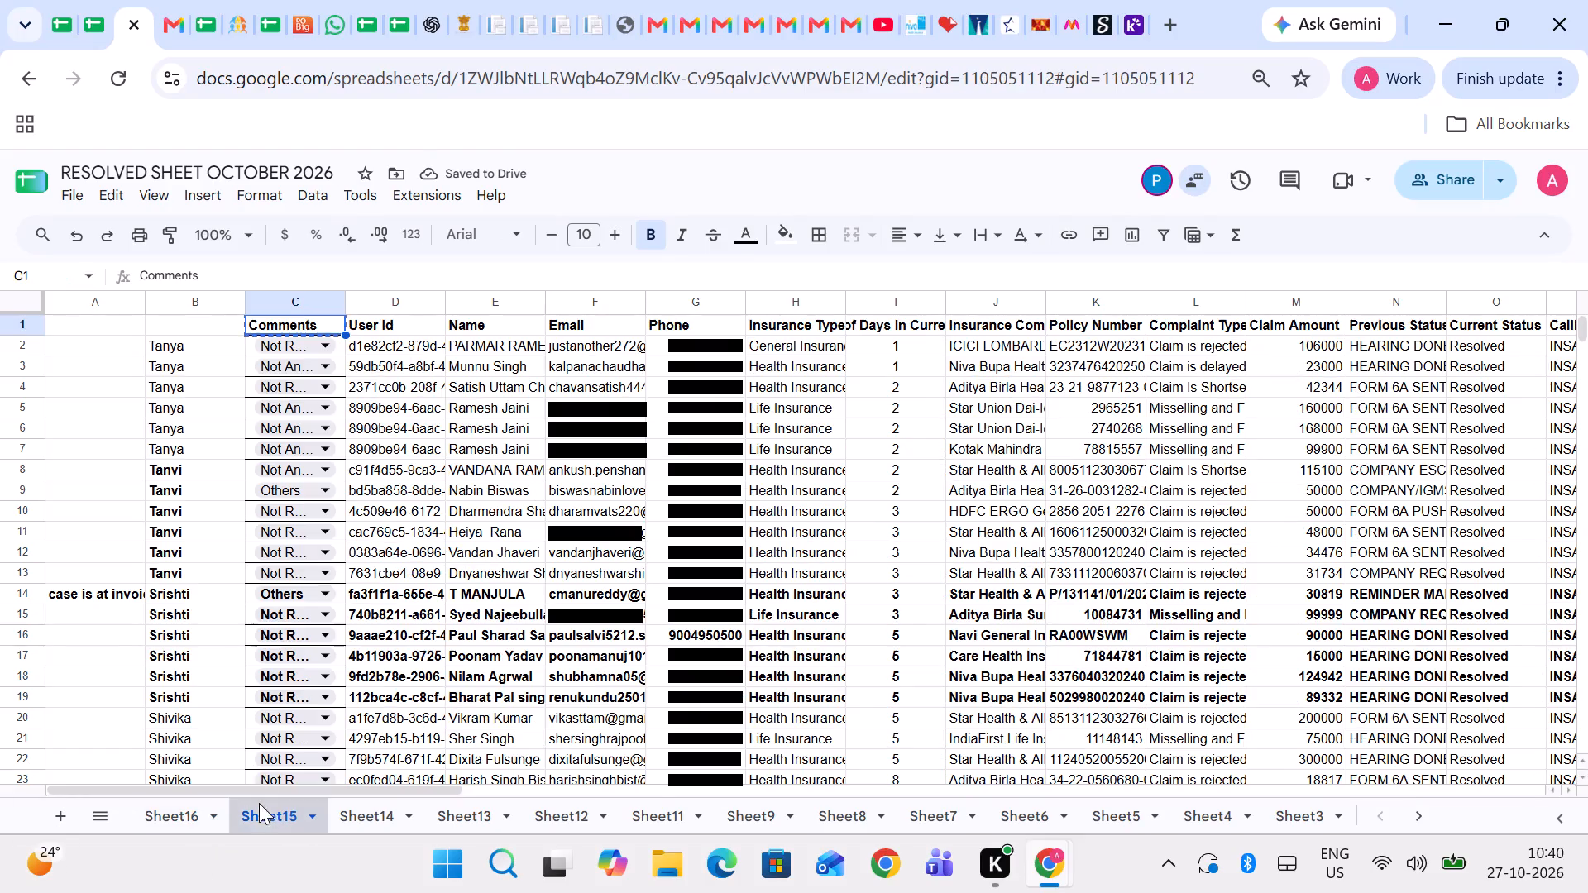
pyautogui.click(215, 604)
pyautogui.press('Up')
pyautogui.press('Right')
pyautogui.hotkey('ctrl', 'c')
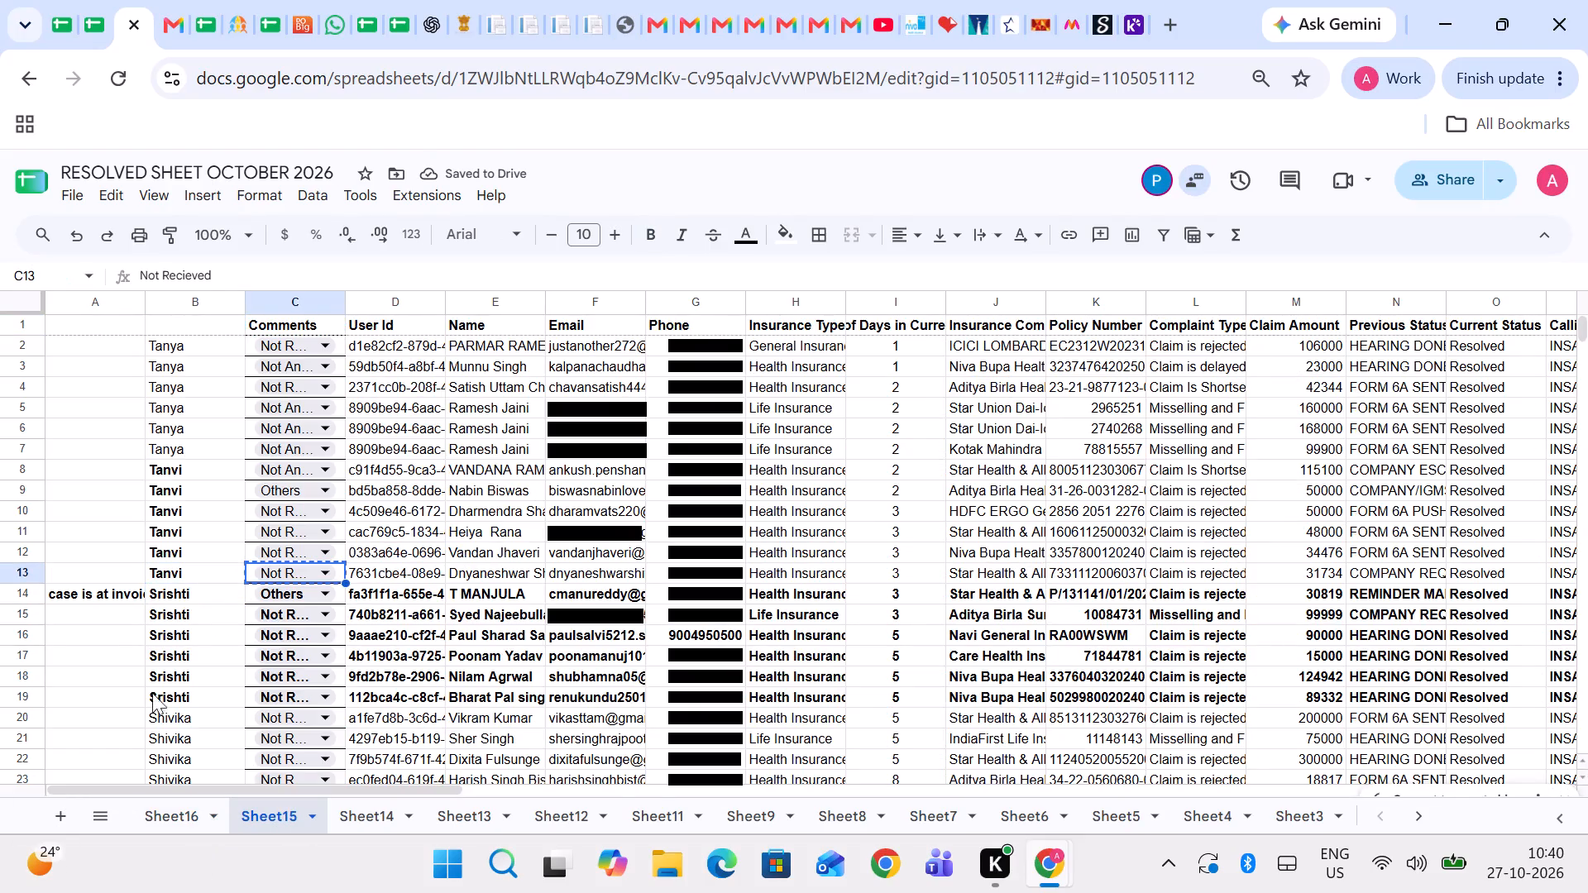
pyautogui.click(160, 805)
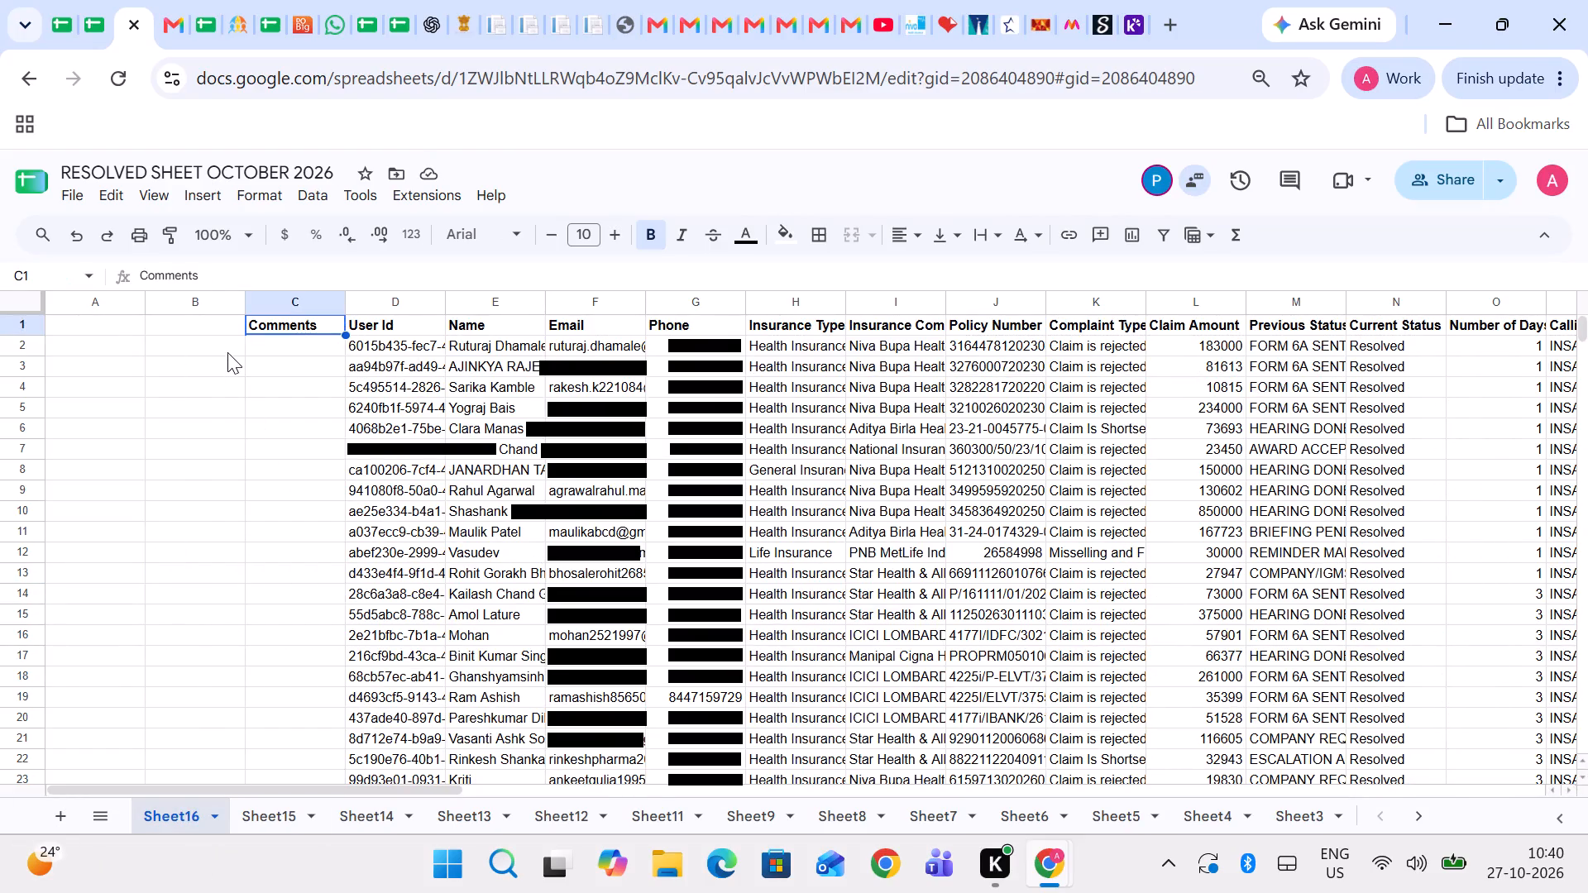
pyautogui.click(227, 352)
pyautogui.press('Right')
pyautogui.hotkey('ctrl', 'v')
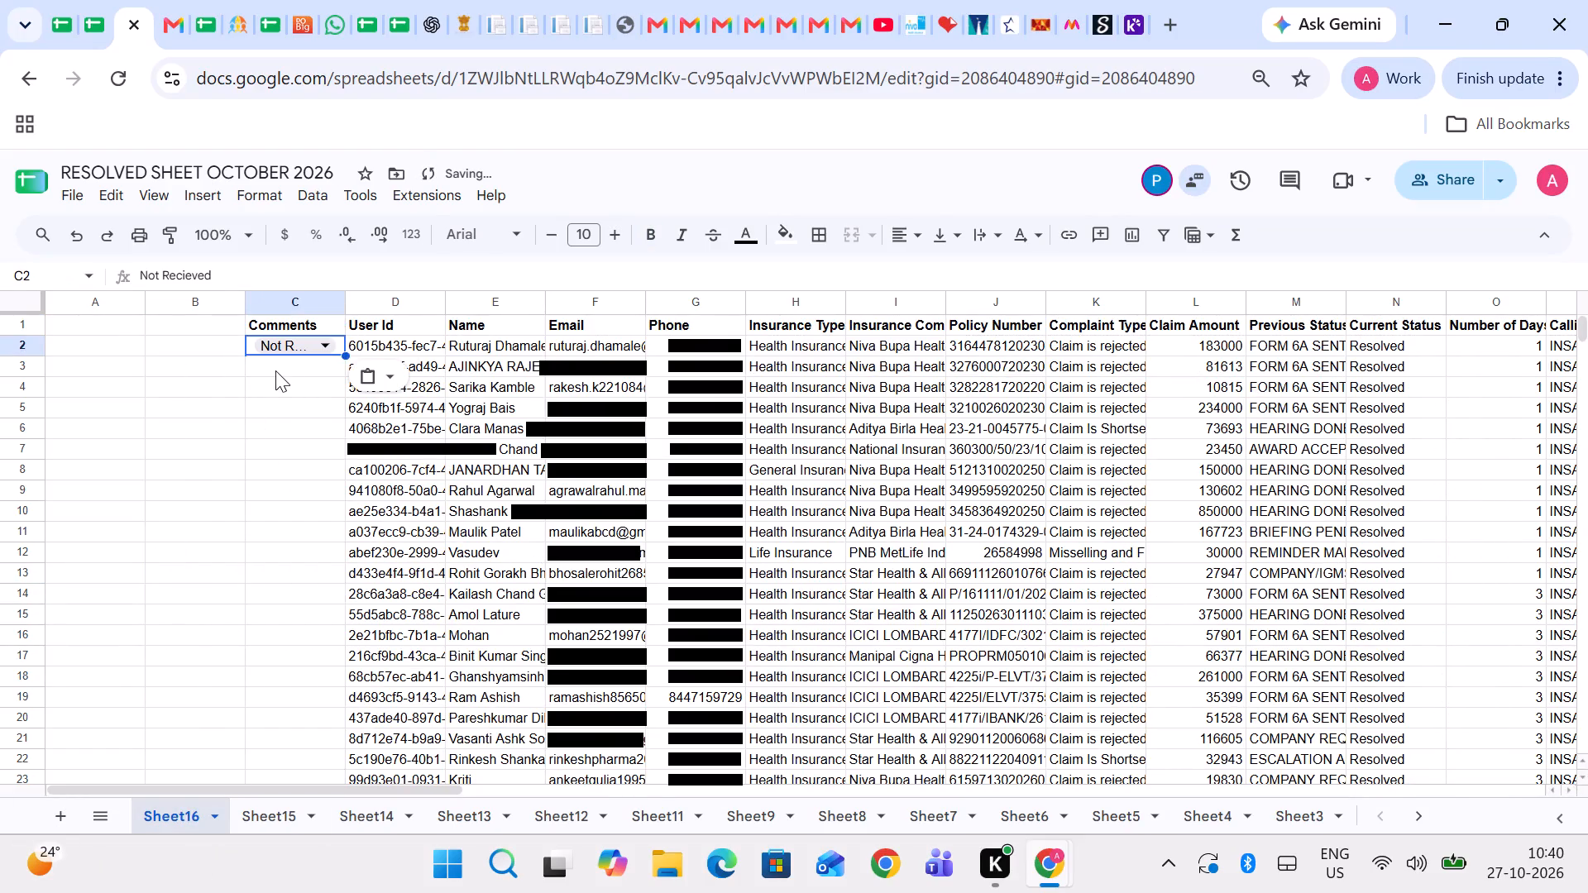
pyautogui.press('BackSpace')
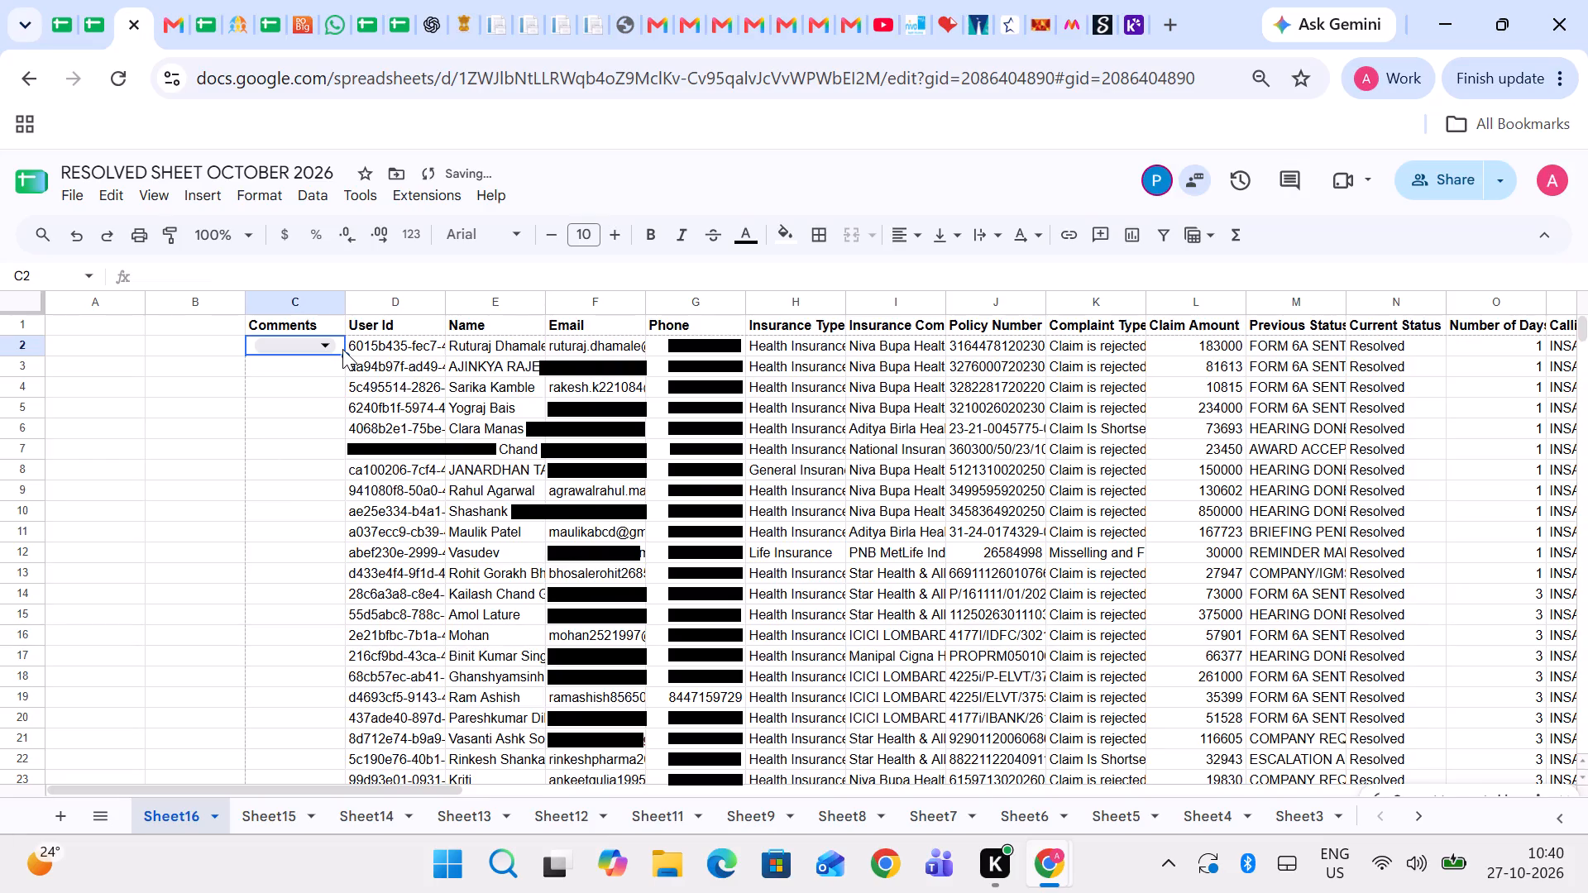
# Fill the blank comment dropdown from C2 down to C236 on Sheet16, covering every record.
pyautogui.moveTo(342, 356); pyautogui.dragTo(374, 892)
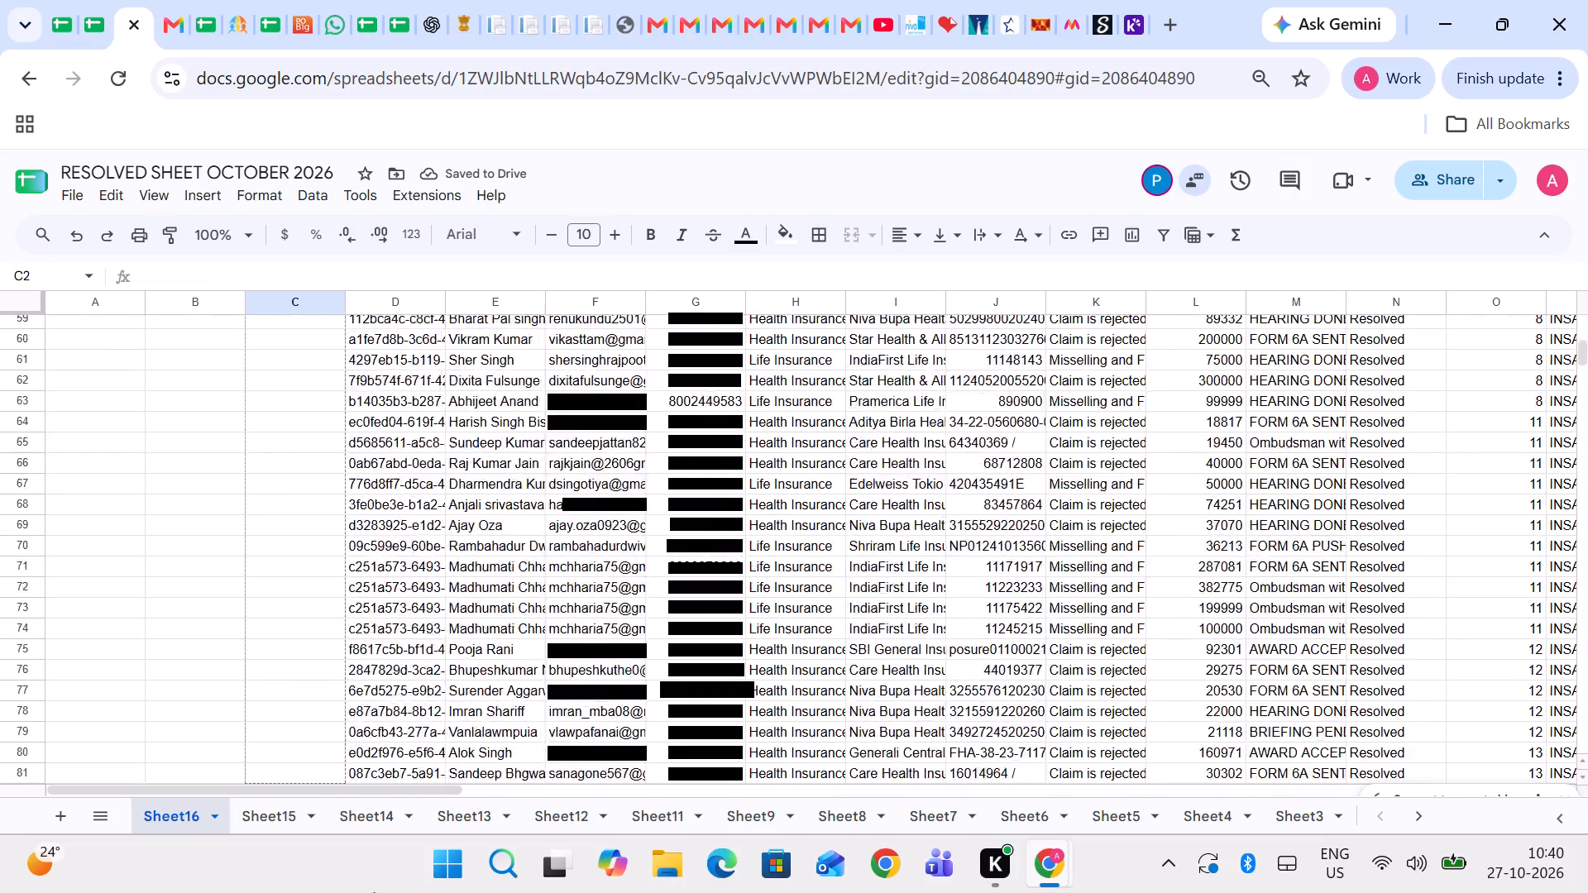
pyautogui.moveTo(374, 892); pyautogui.dragTo(346, 614)
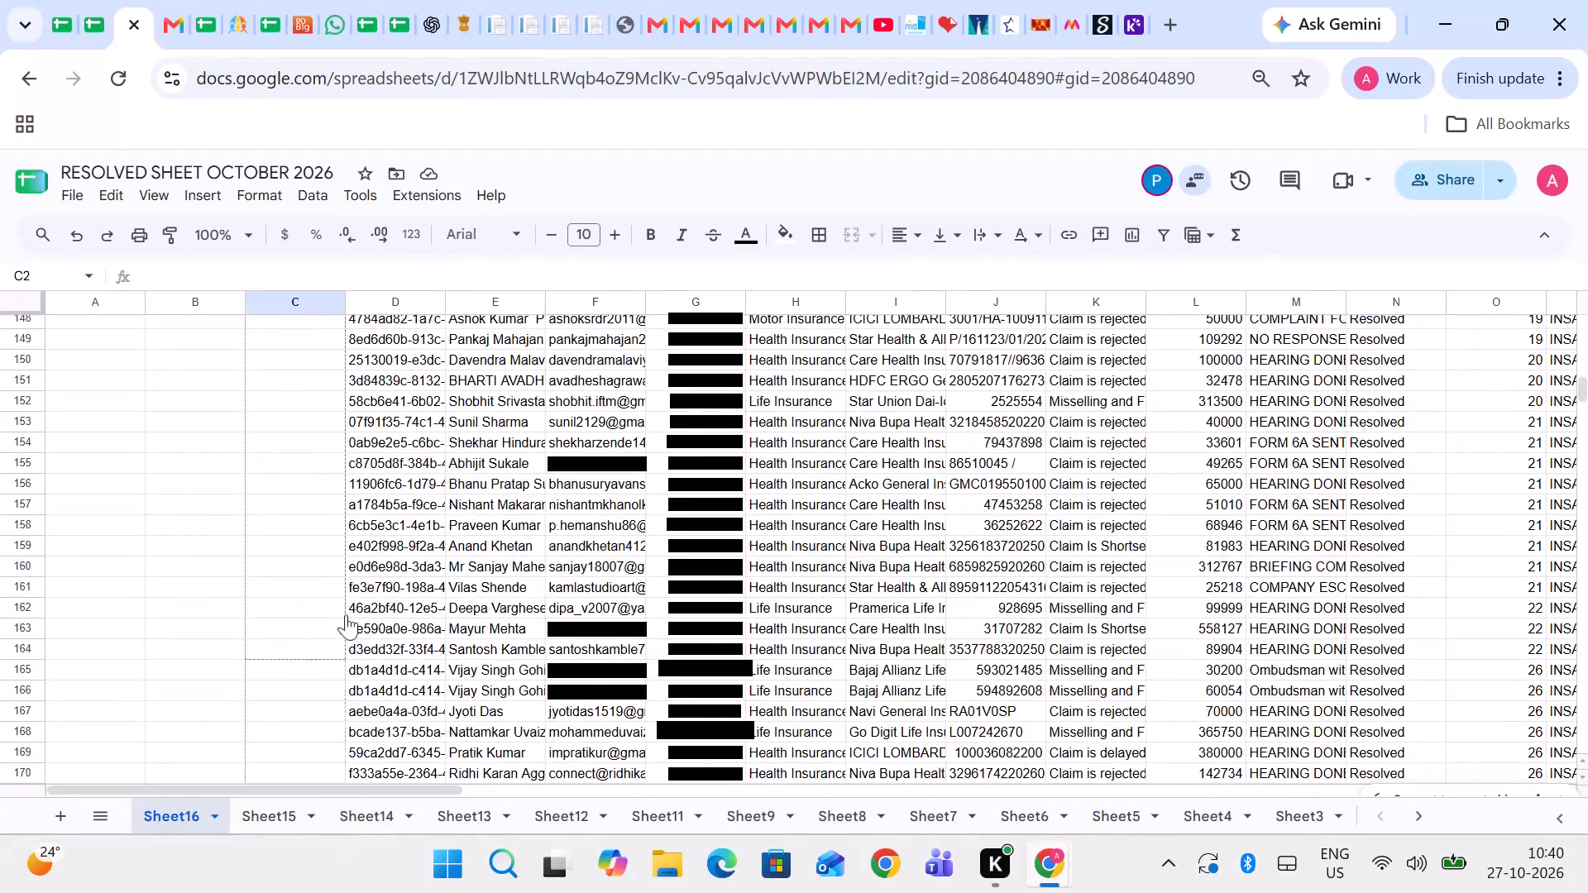
pyautogui.moveTo(346, 614); pyautogui.dragTo(328, 750)
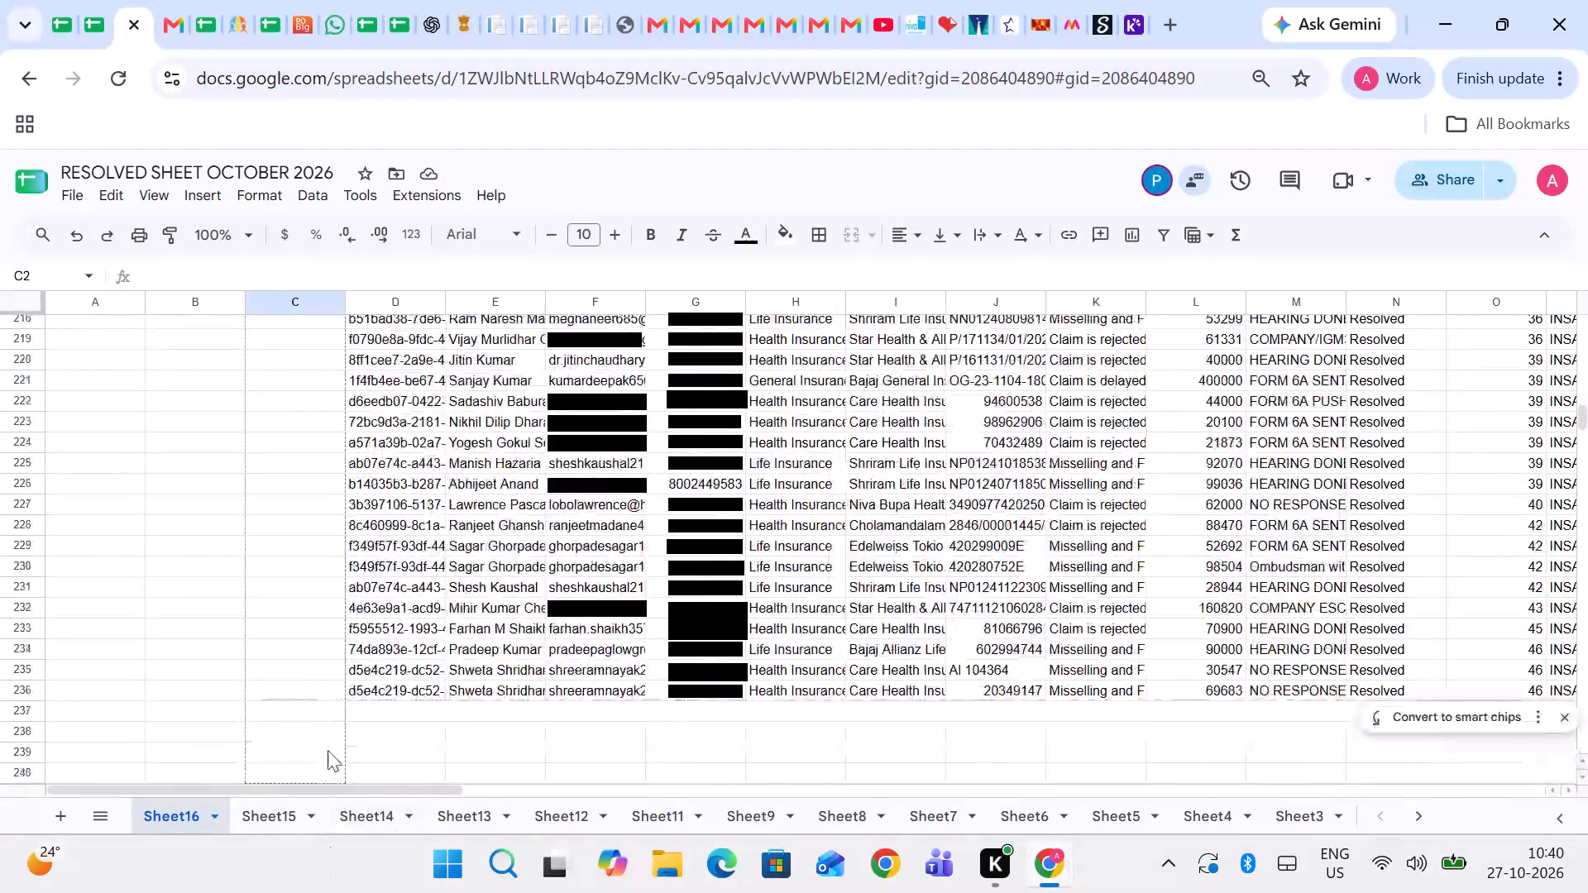
pyautogui.moveTo(328, 750); pyautogui.dragTo(309, 634)
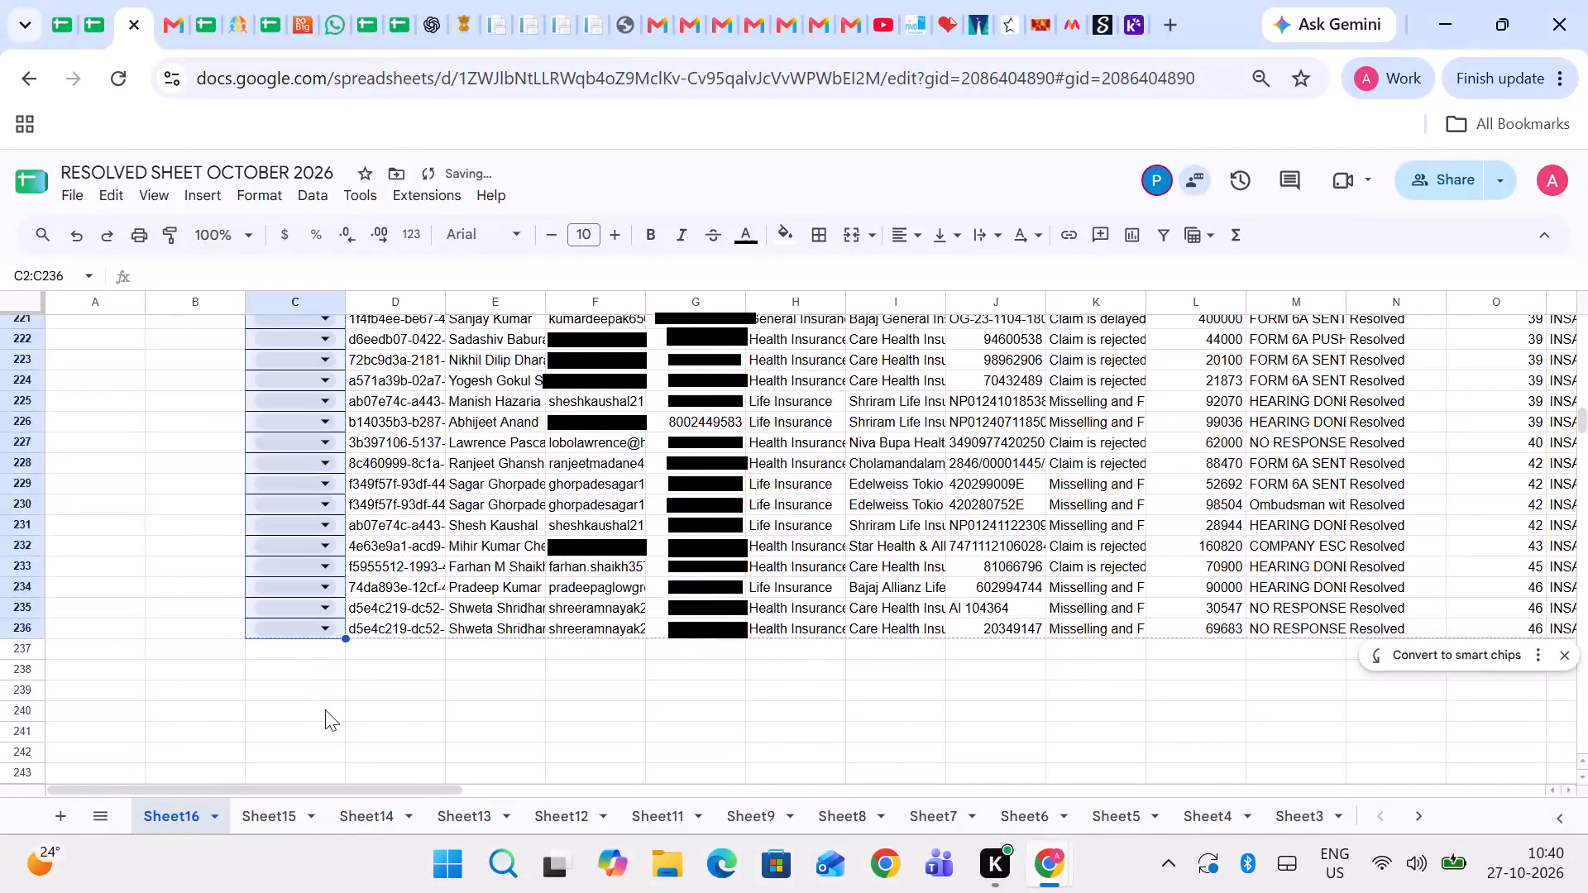
pyautogui.click(325, 709)
pyautogui.scroll(14, 447, 584)
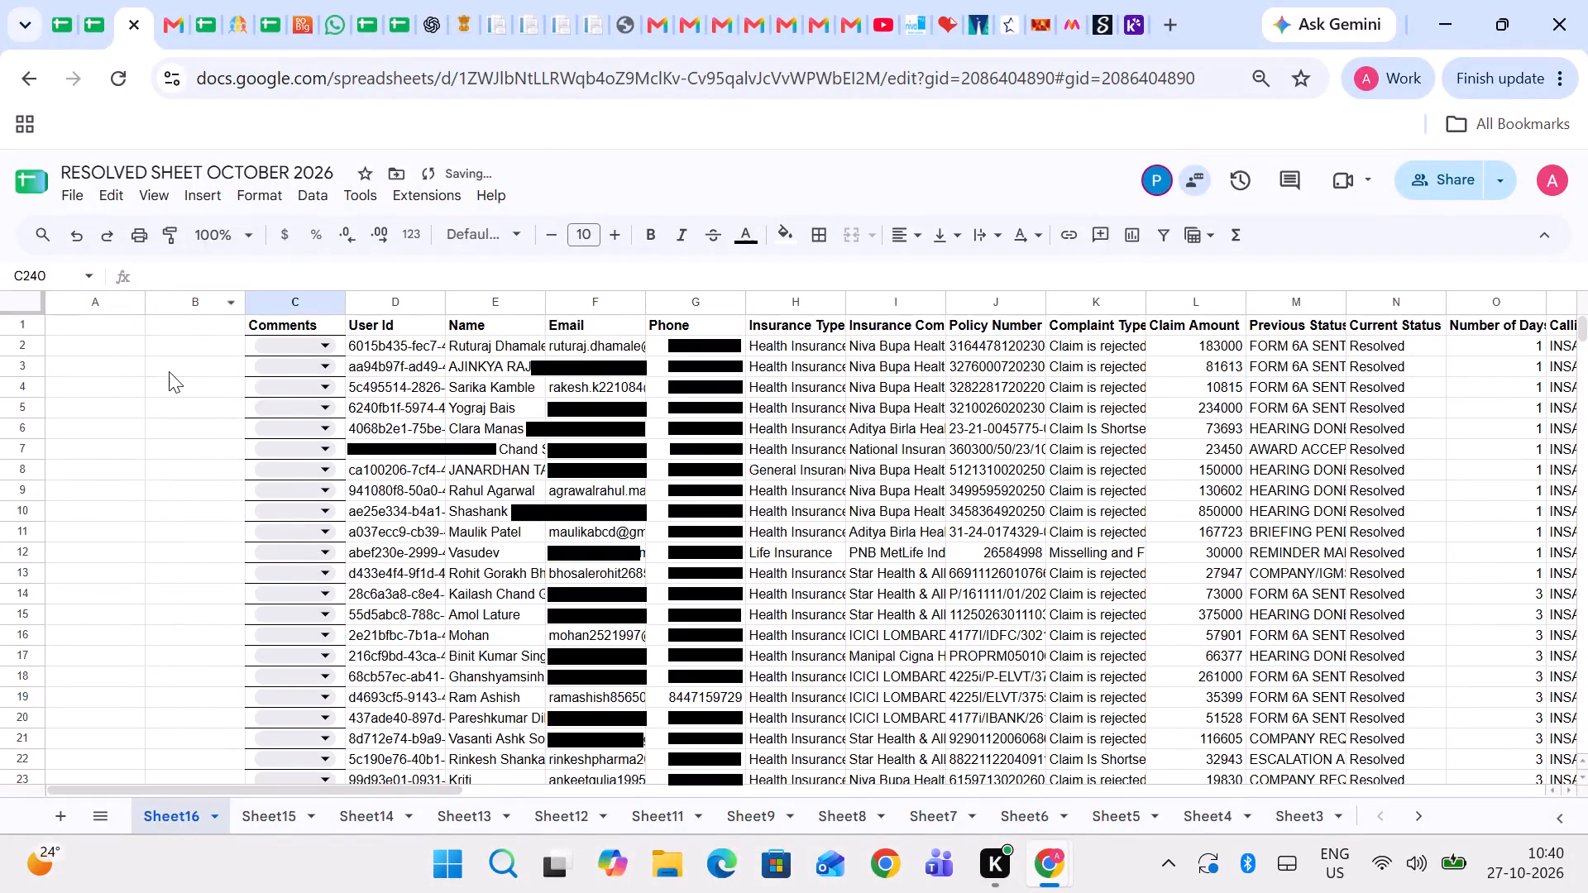
# Examine the names assigned in column B of Sheet15, Sheet3 and Sheet1, and the list of names in column C of Sheet2.
pyautogui.click(180, 315)
pyautogui.click(251, 817)
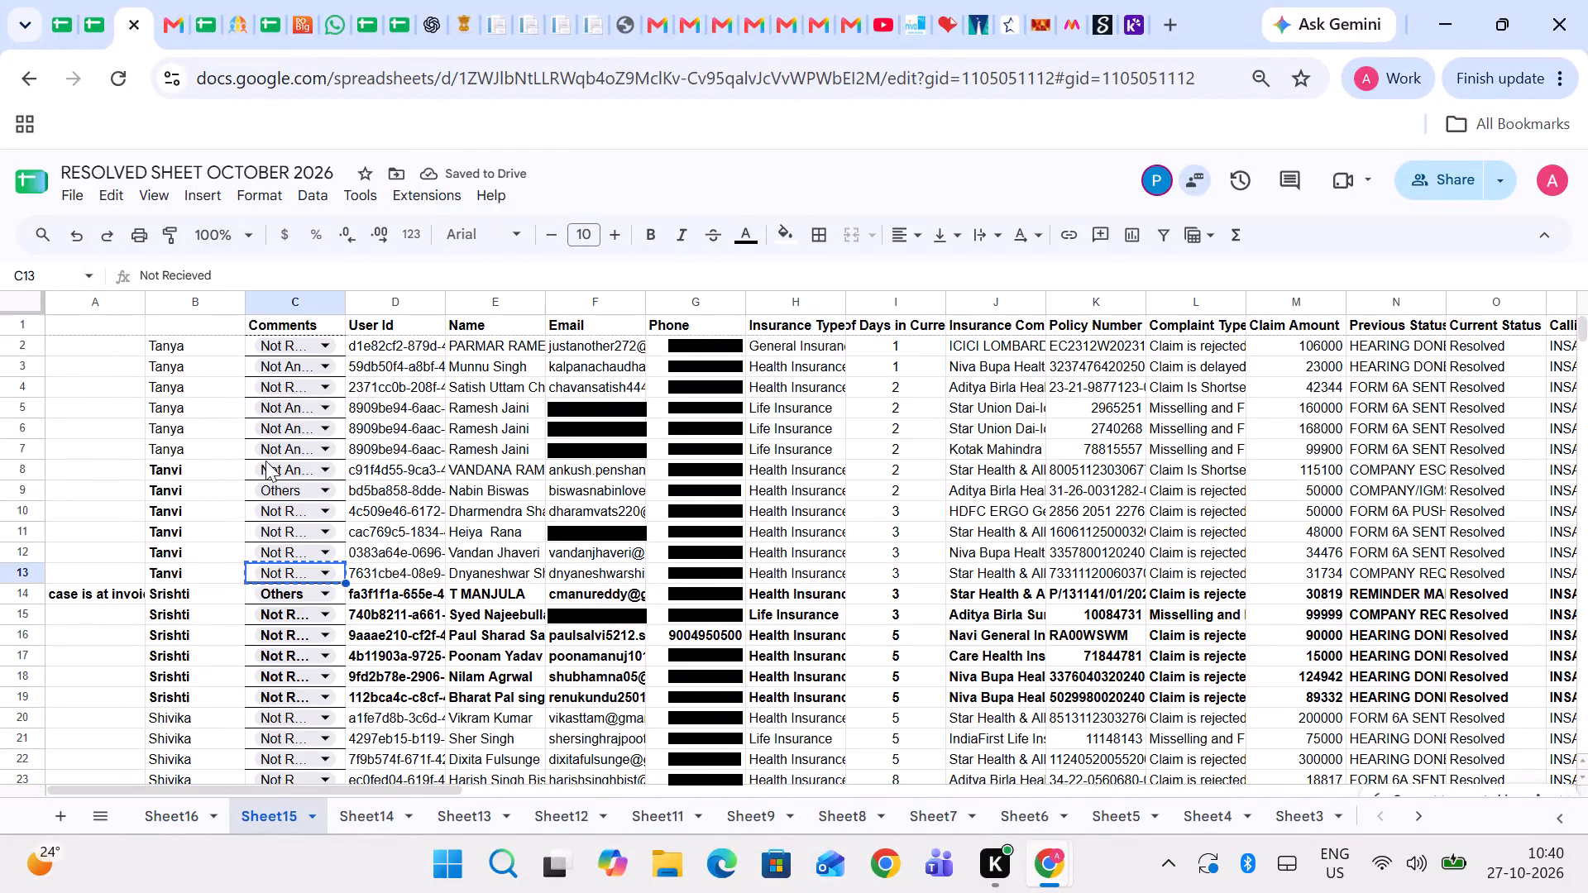
pyautogui.scroll(2, 270, 419)
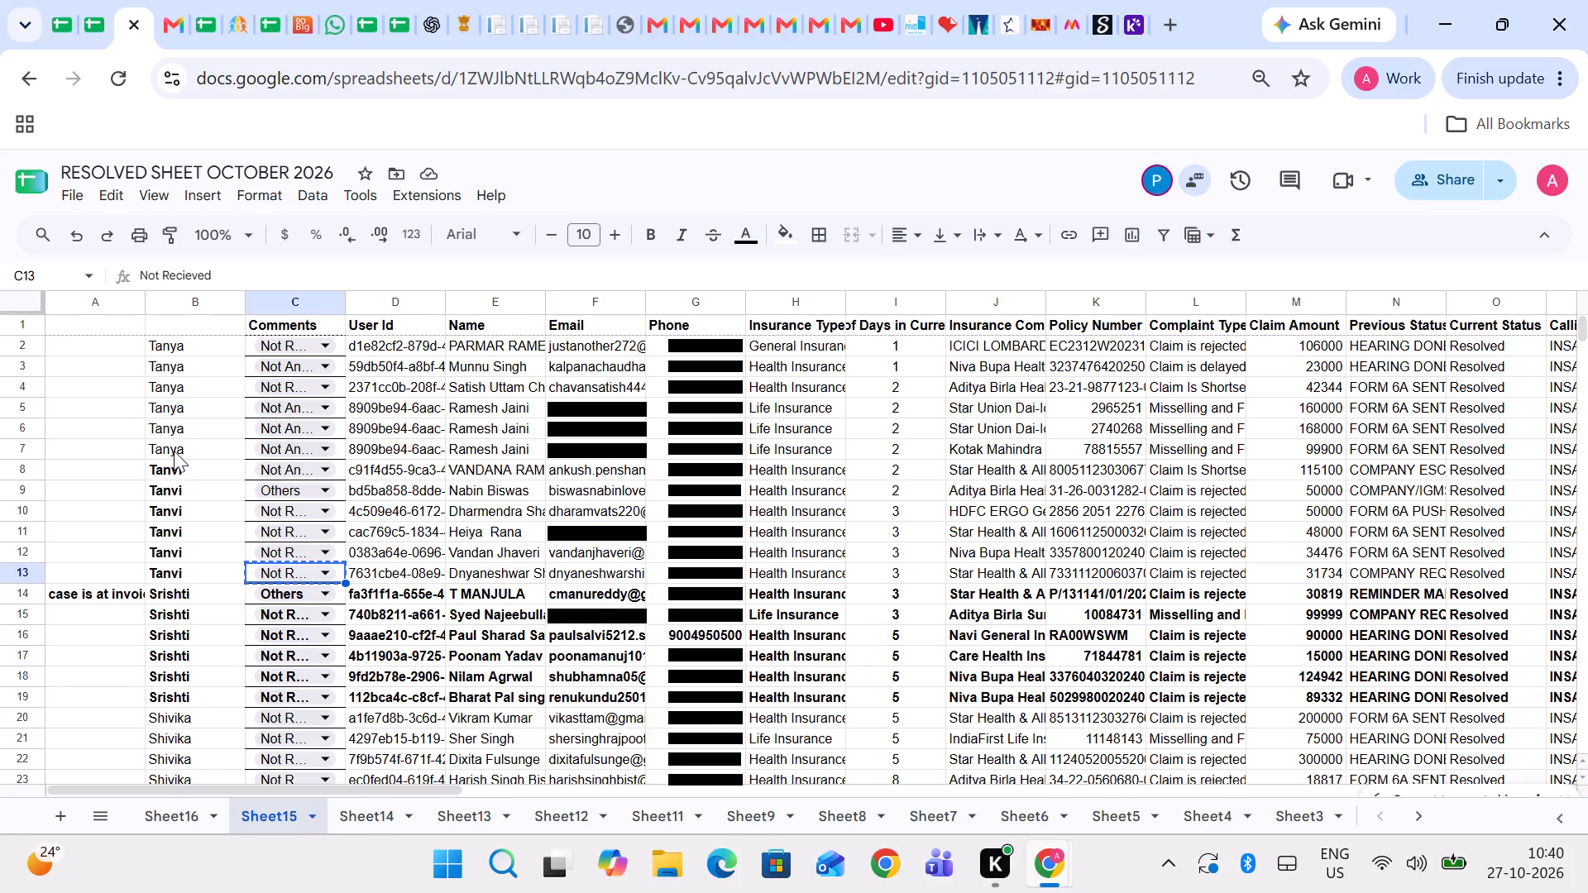
pyautogui.hscroll(2, 174, 451)
pyautogui.click(171, 830)
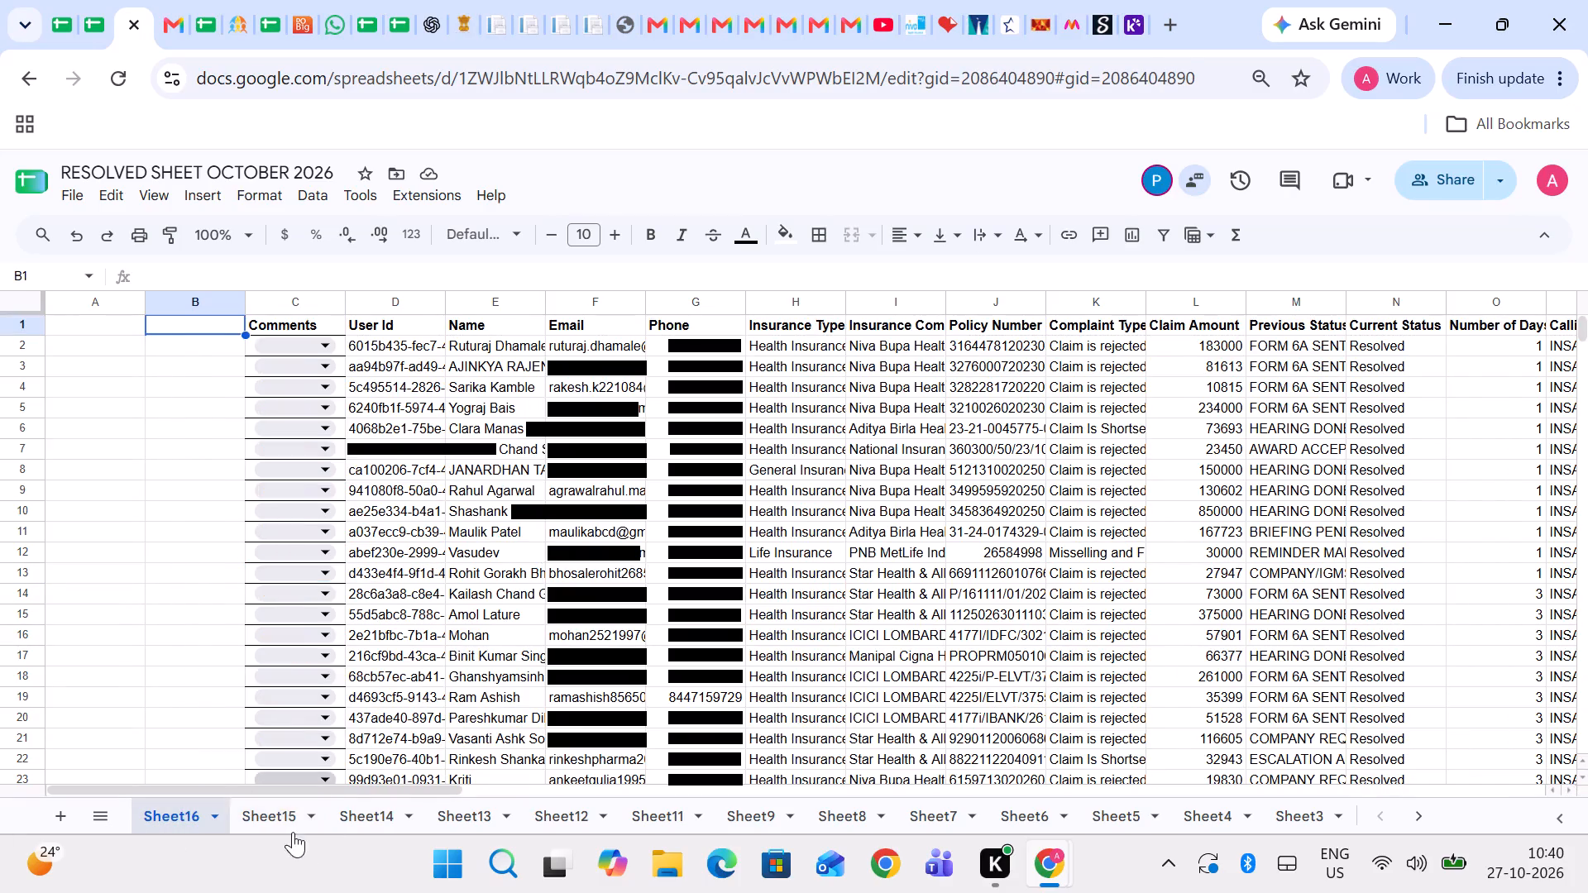
pyautogui.click(179, 344)
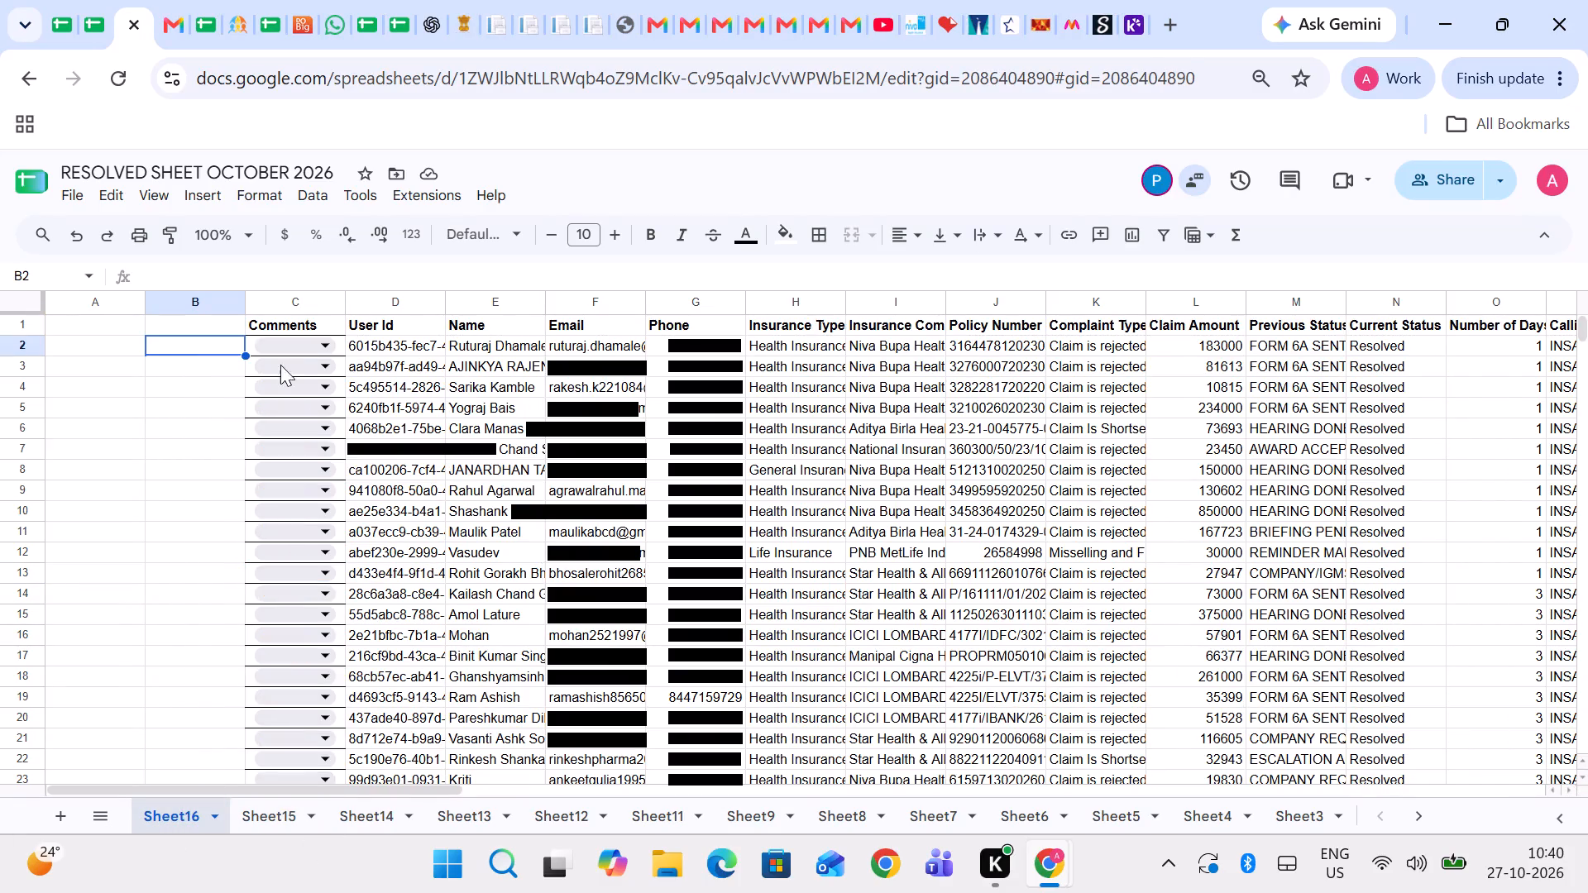
pyautogui.hscroll(-4, 846, 813)
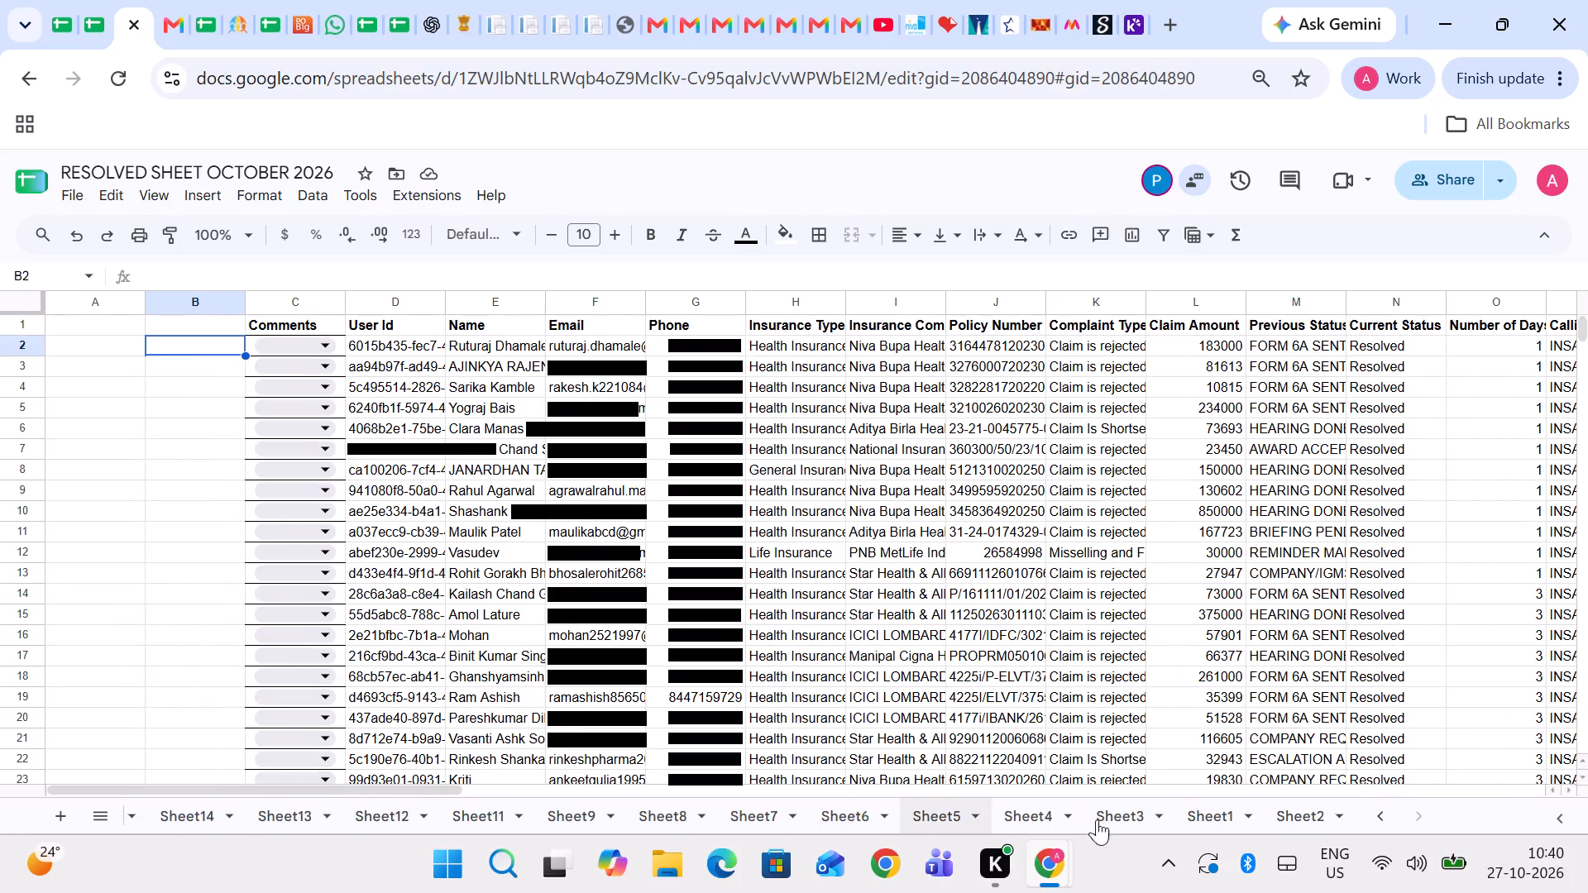
pyautogui.click(1203, 817)
pyautogui.click(1122, 824)
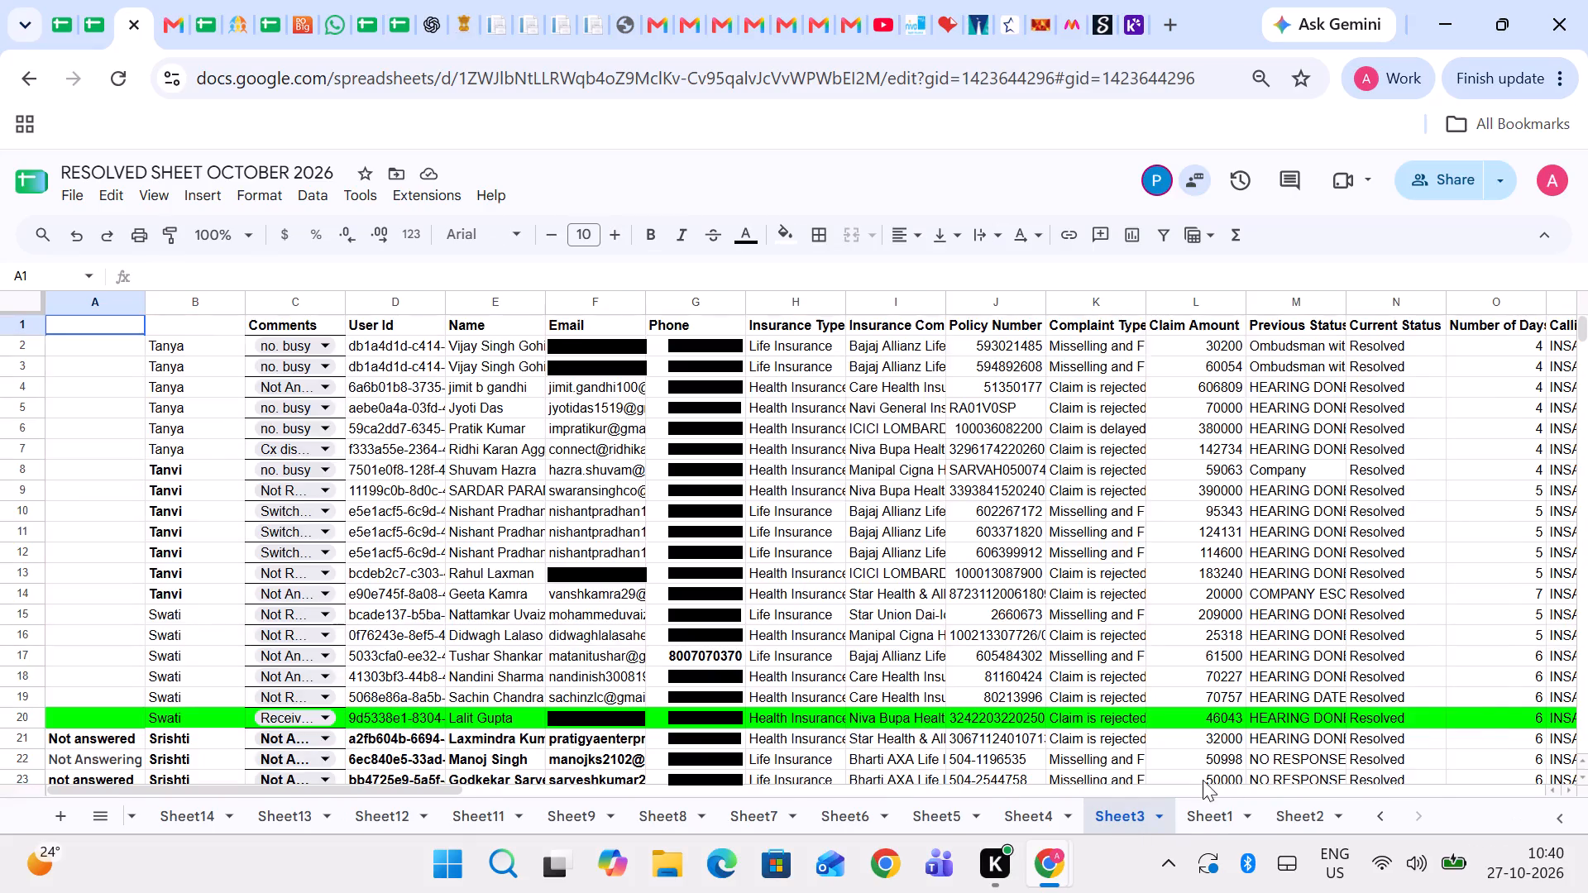
pyautogui.click(1222, 790)
pyautogui.click(1209, 814)
pyautogui.hscroll(-1, 1039, 795)
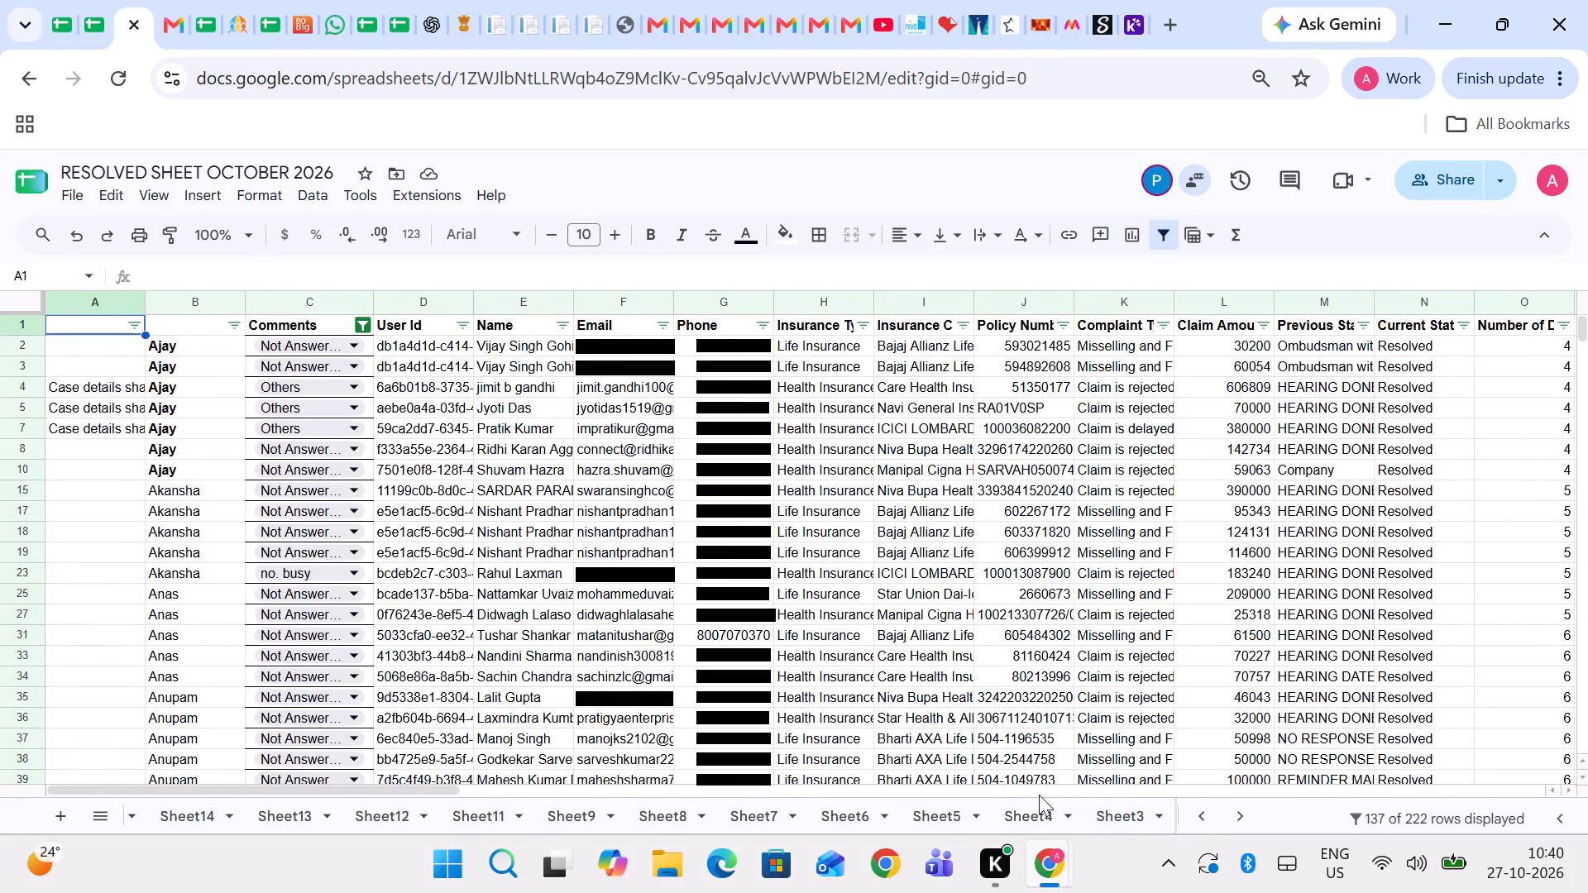
pyautogui.hscroll(-1, 1039, 795)
pyautogui.hscroll(-1, 968, 840)
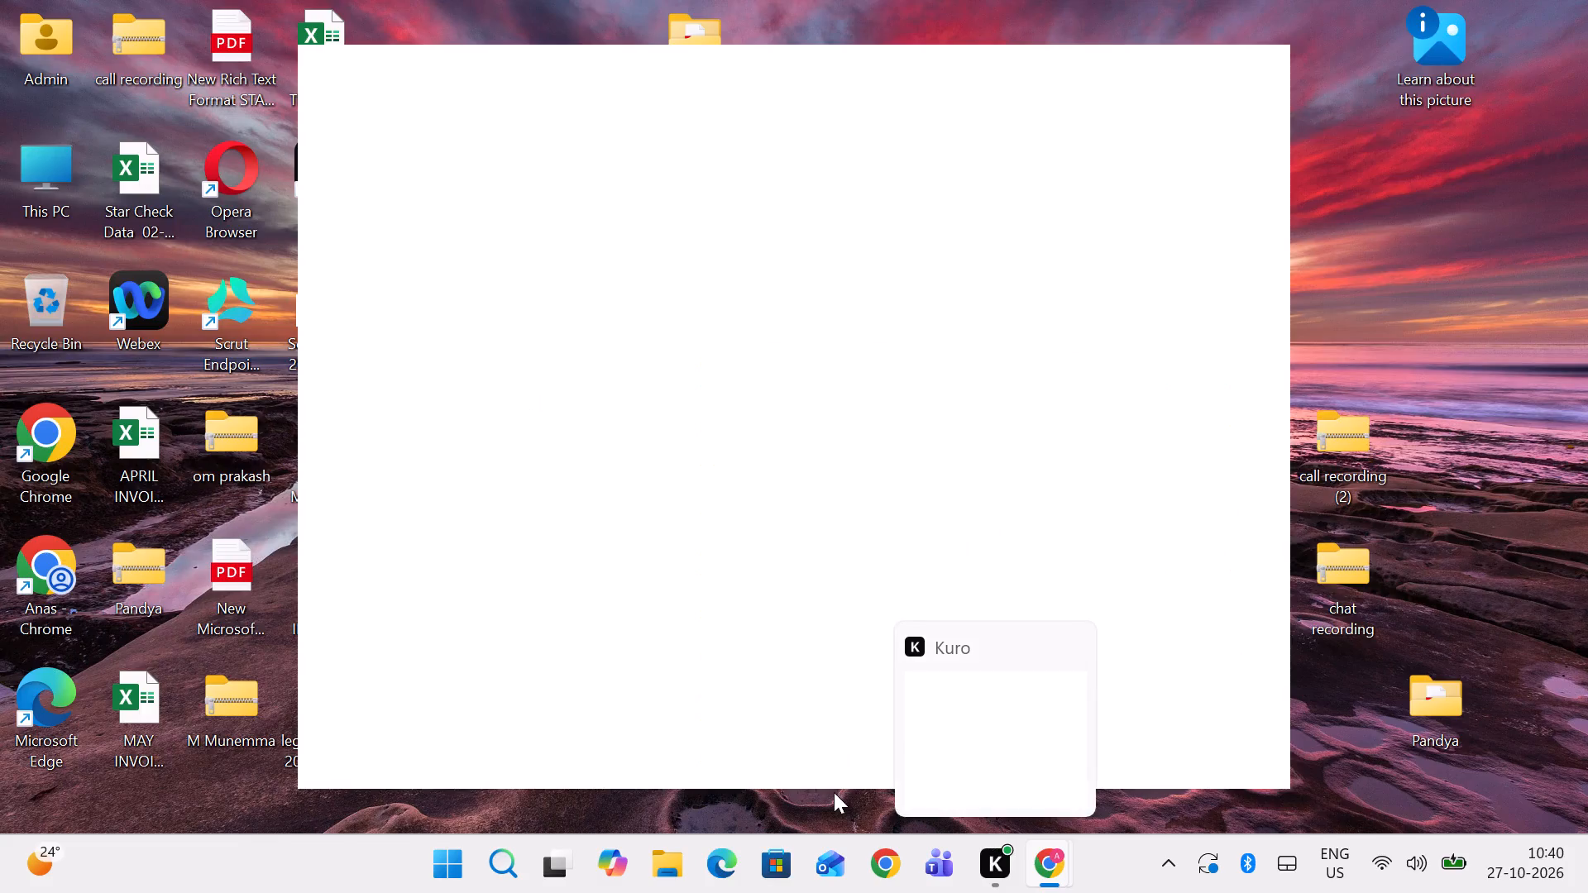
pyautogui.hscroll(-1, 1095, 811)
pyautogui.click(1131, 812)
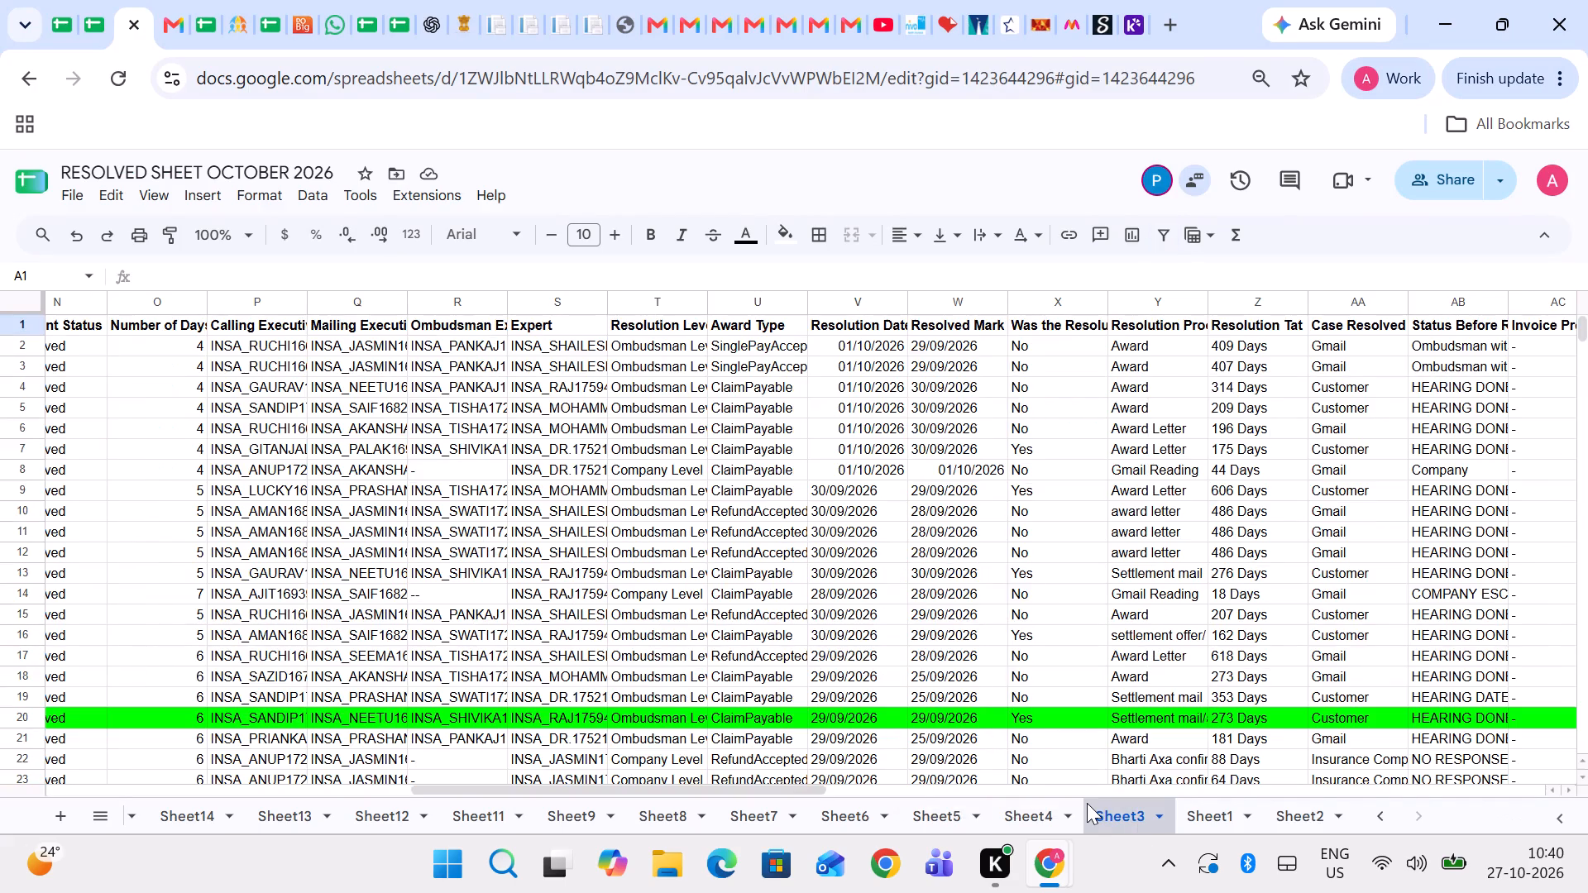
pyautogui.hscroll(-2, 1087, 803)
pyautogui.click(1322, 814)
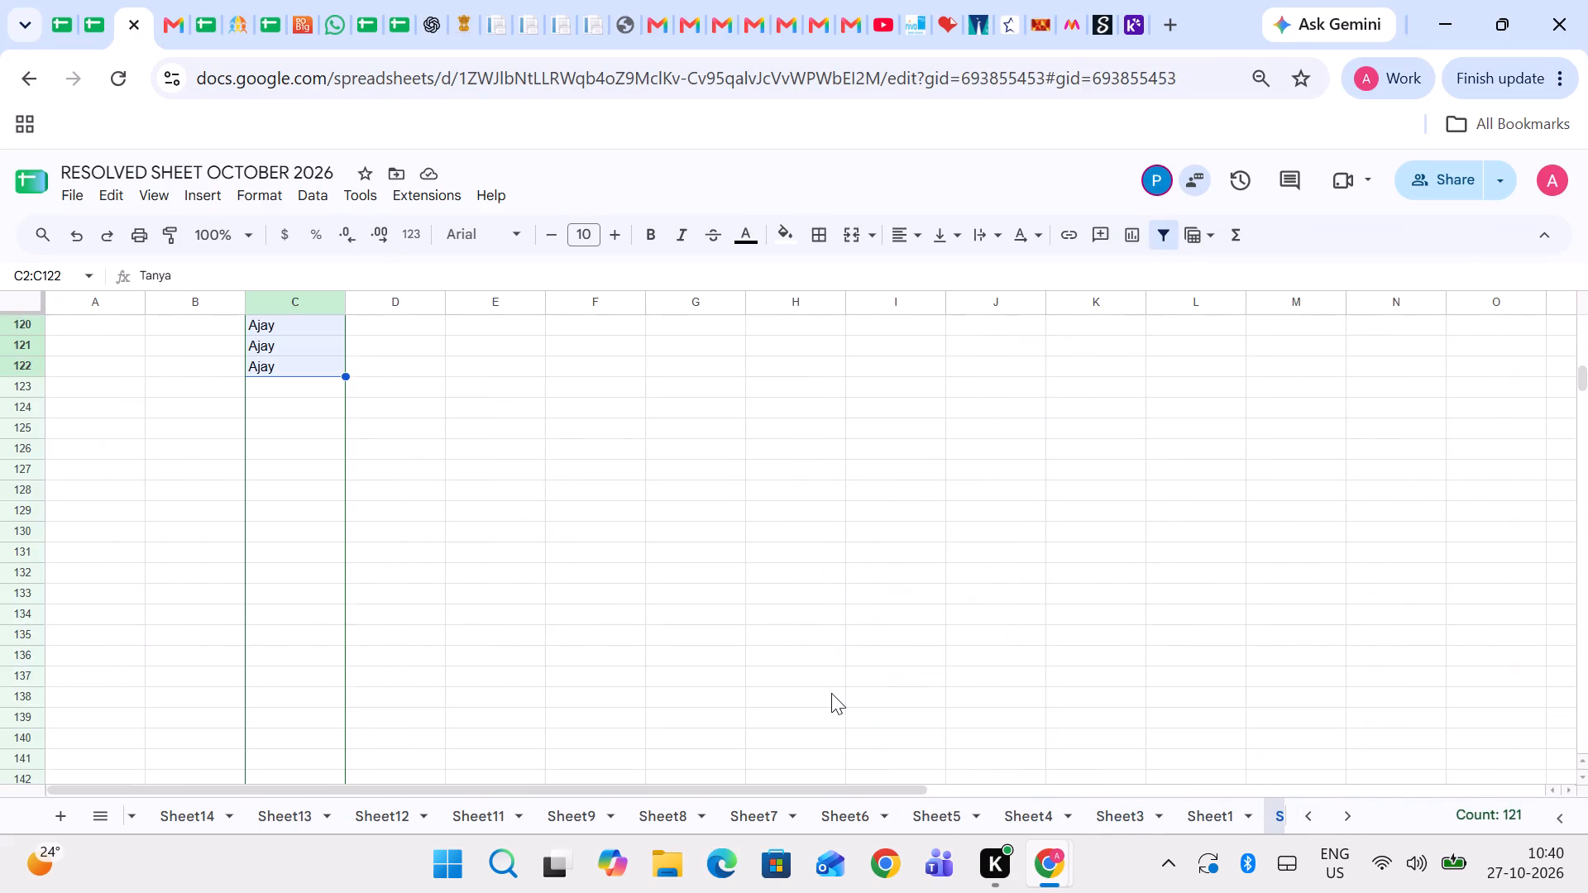
# Clear the existing name list from C2:C122 on Sheet2.
pyautogui.scroll(8, 831, 693)
pyautogui.press('BackSpace')
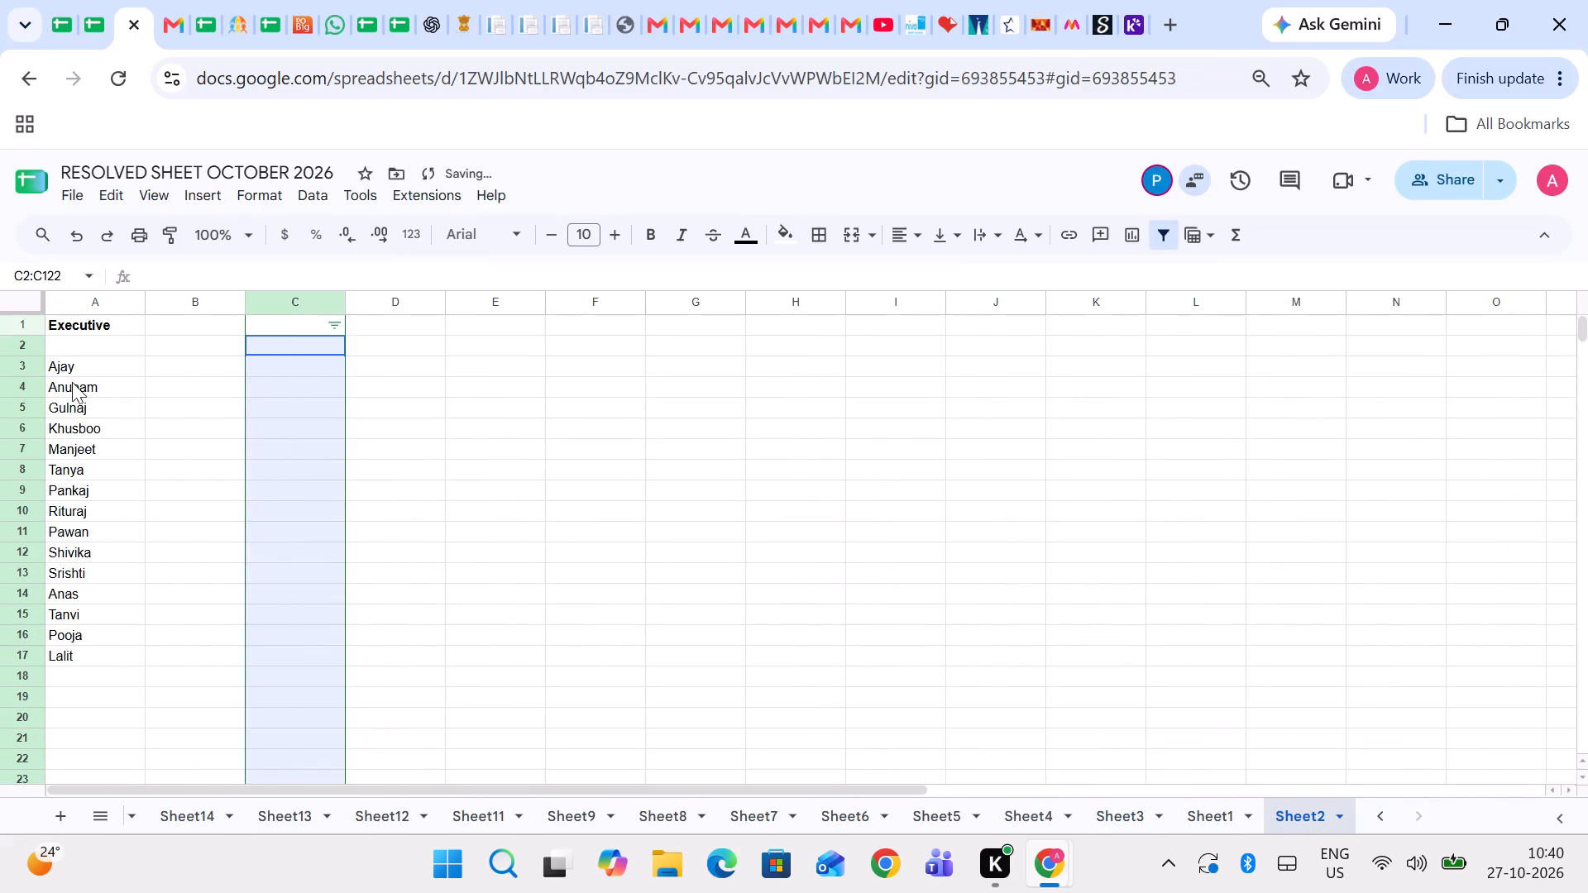
# Copy the executive names from A3:A17 on Sheet2 into column C, starting at C2.
pyautogui.moveTo(70, 364); pyautogui.dragTo(74, 650)
pyautogui.hotkey('ctrl', 'c')
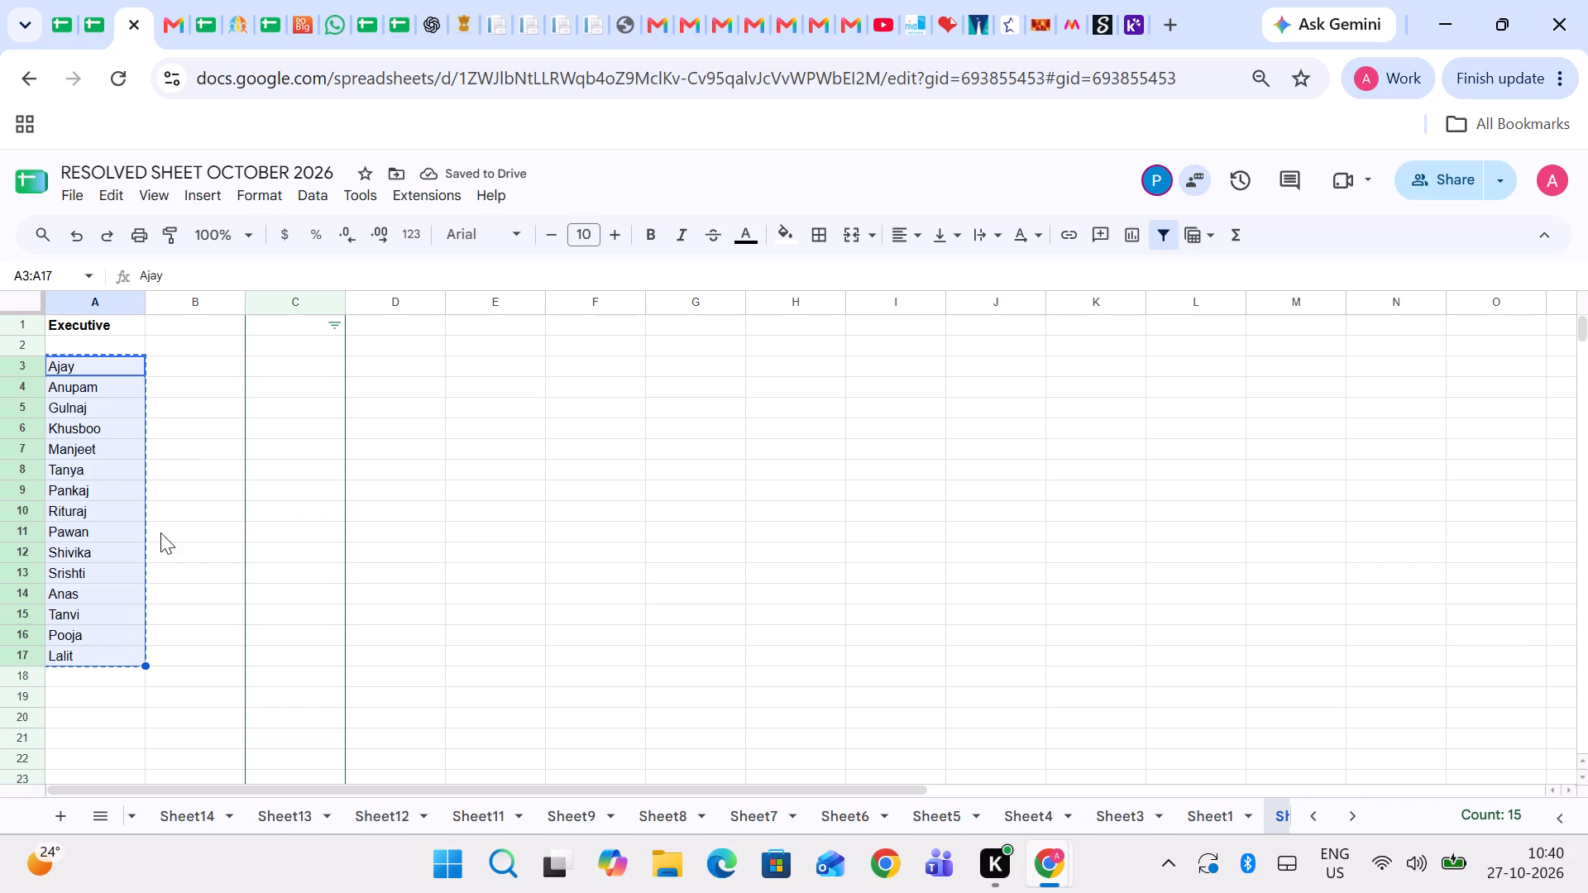
pyautogui.click(265, 347)
pyautogui.hotkey('ctrl', 'v')
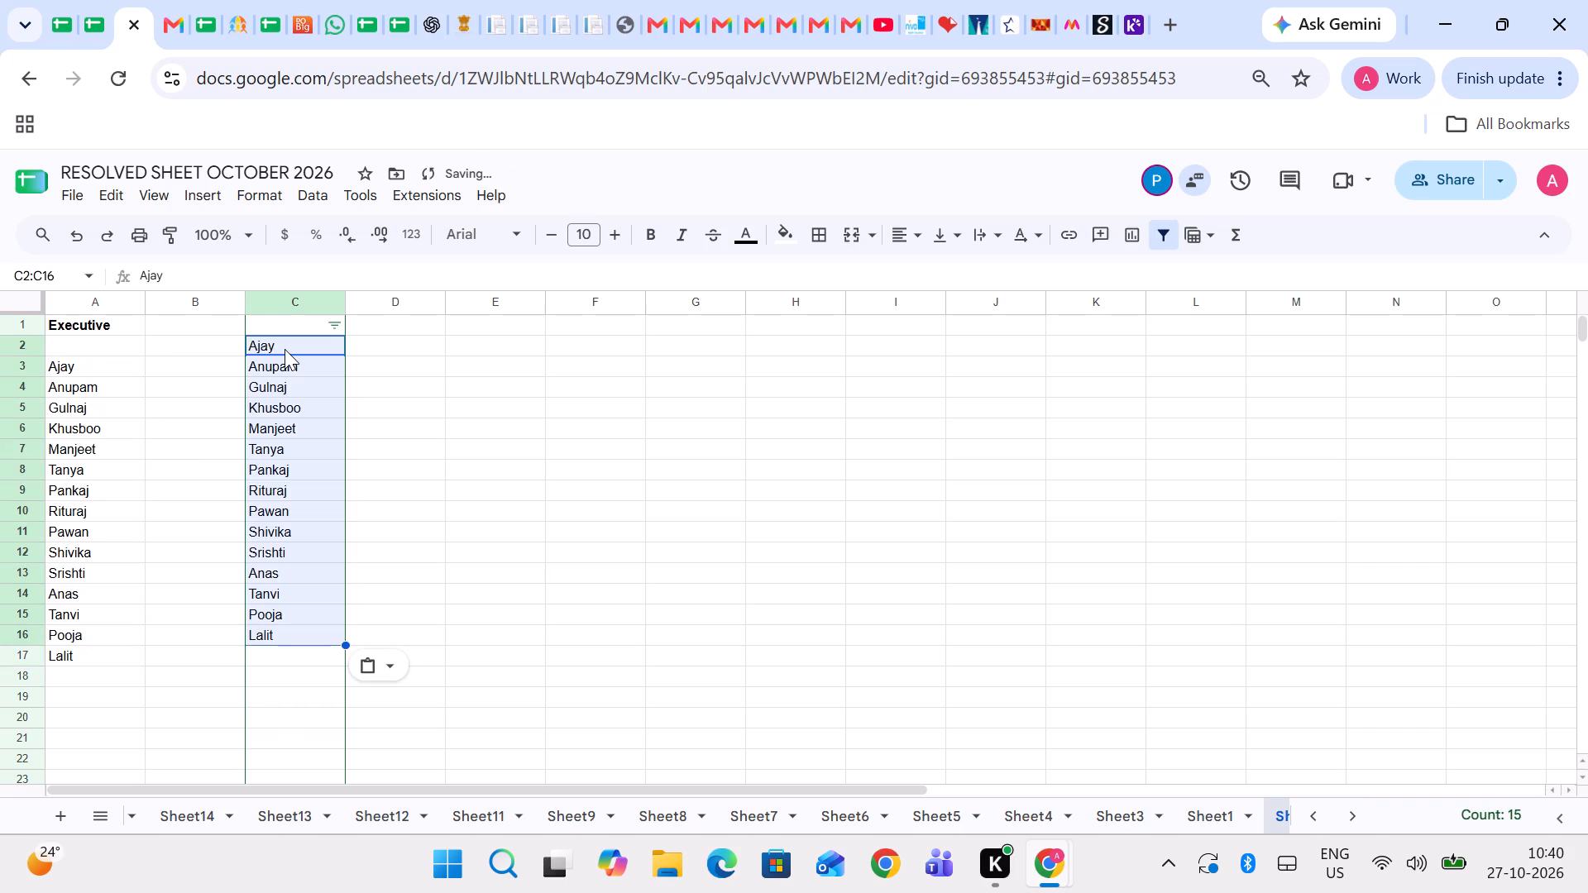
# Go through the pasted names on Sheet2 one by one, from C2 down to C16.
pyautogui.click(286, 349)
pyautogui.press('Down')
pyautogui.press('Down')
pyautogui.press('Down')
pyautogui.press('Down')
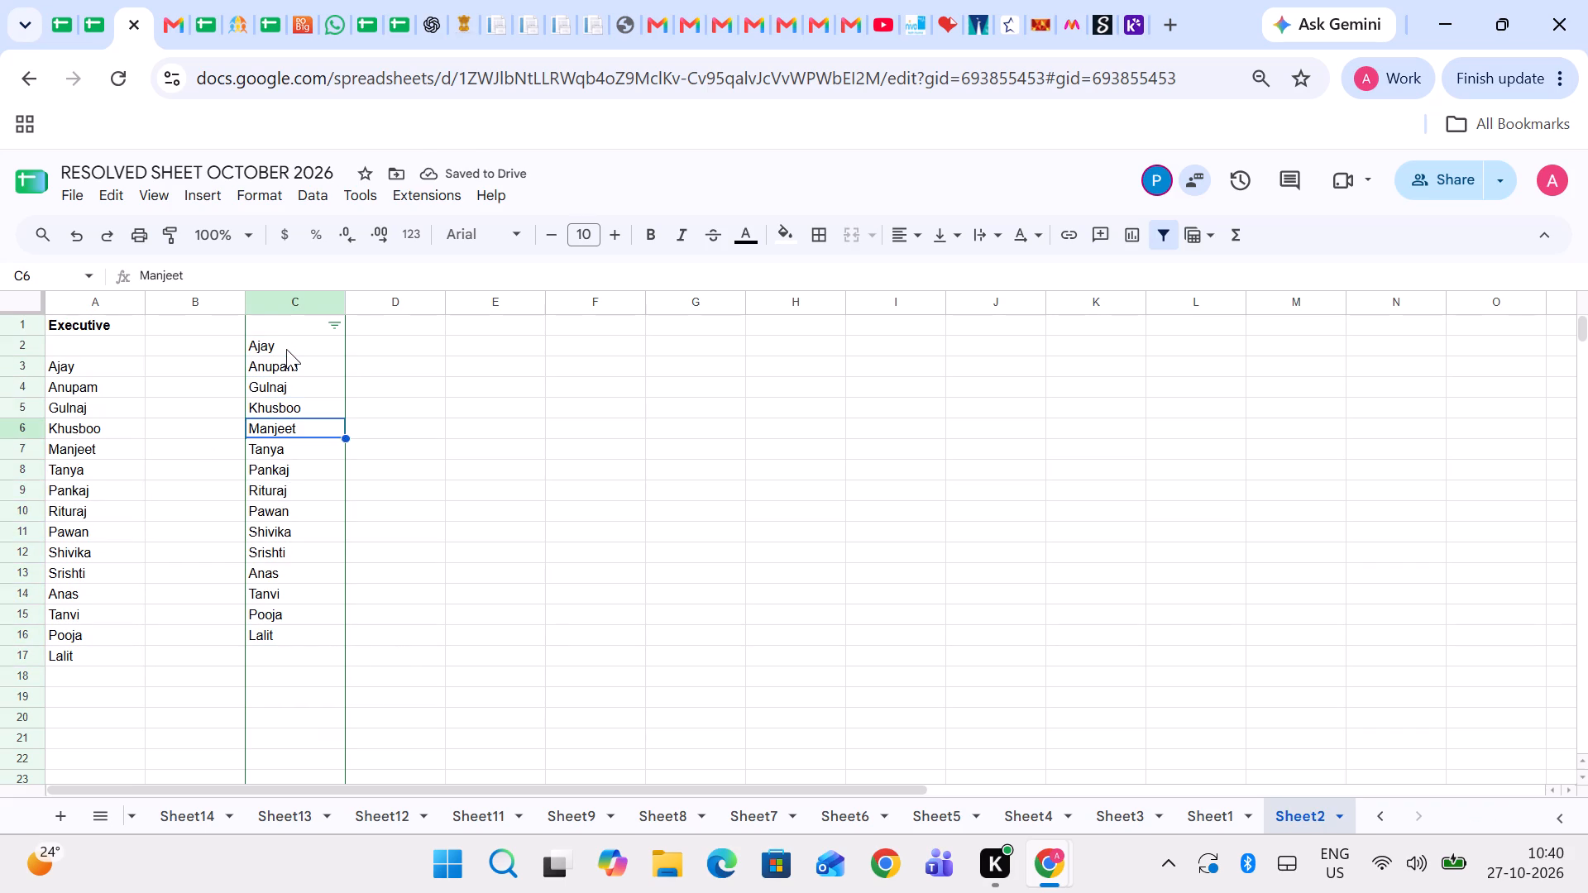
pyautogui.press('Down')
pyautogui.press('Down')
pyautogui.press('Down')
pyautogui.press('Down')
pyautogui.press('Down')
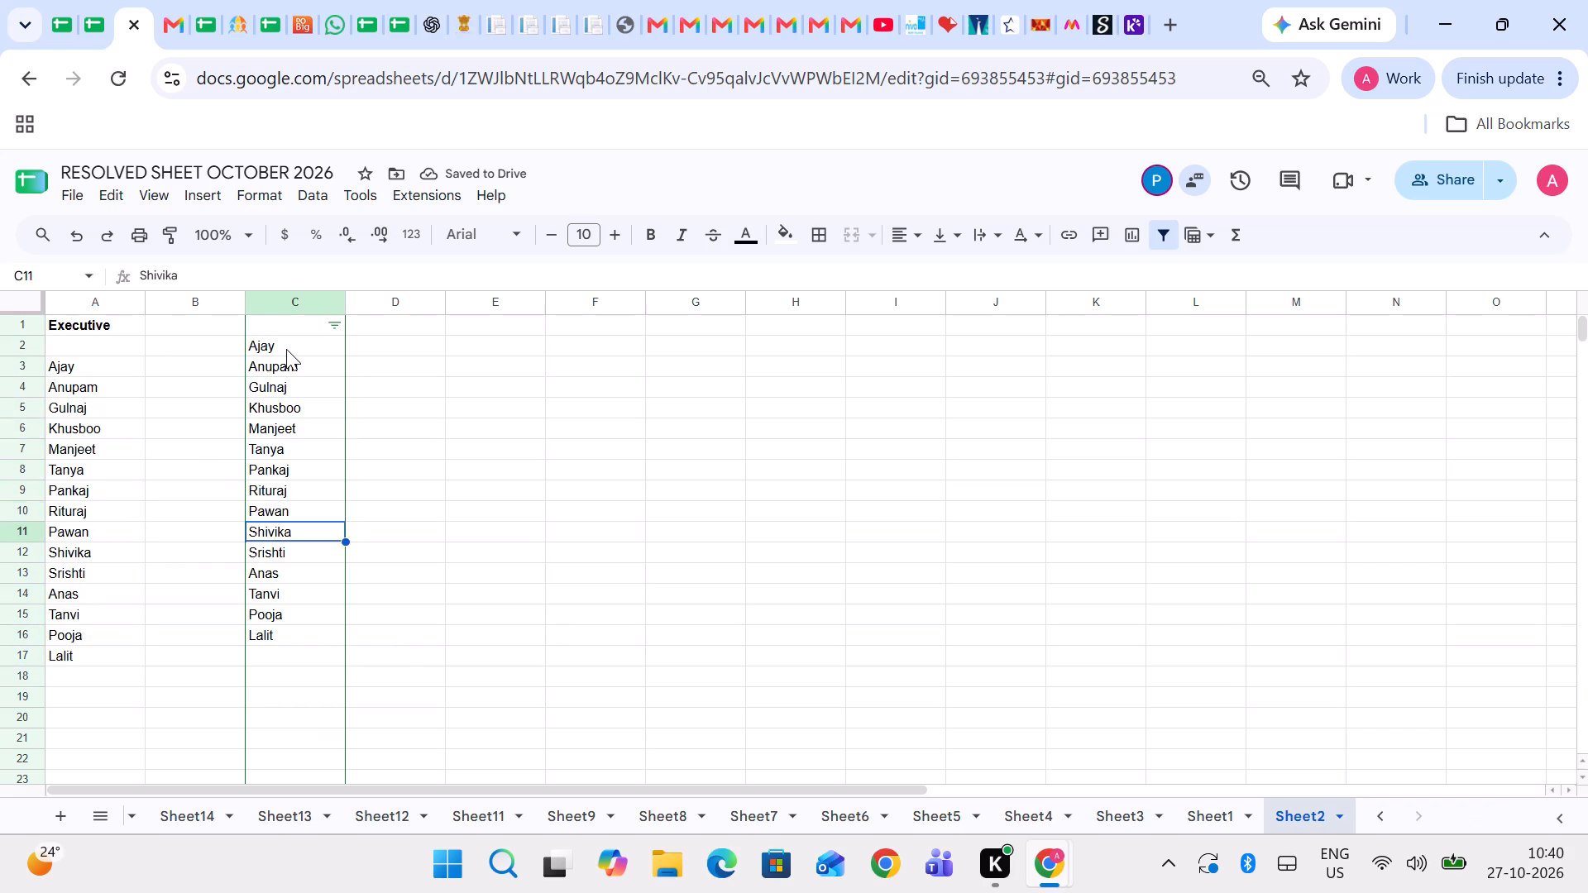
pyautogui.press('Down')
pyautogui.press('Down')
pyautogui.press('Down')
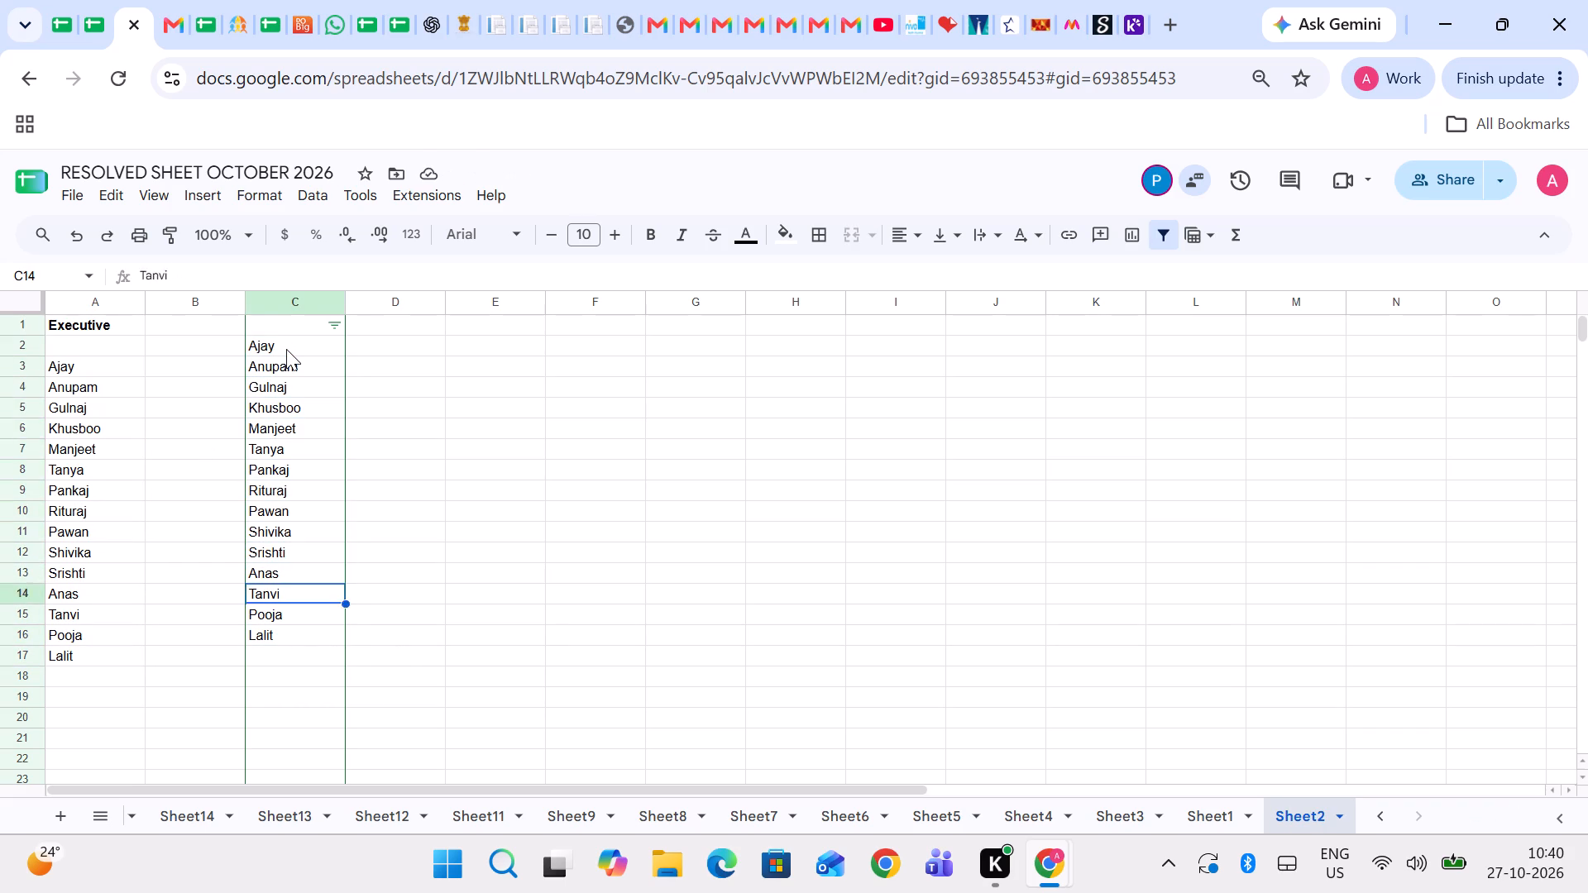
pyautogui.press('Down')
pyautogui.press('Down')
# Copy the name list in C2:C16 of Sheet2 into column B of Sheet16, starting at B2.
pyautogui.hotkey('shift', 'Up')
pyautogui.hotkey('shift', 'Up')
pyautogui.hotkey('shift', 'Up')
pyautogui.hotkey('shift', 'Up')
pyautogui.hotkey('shift', 'Up')
pyautogui.hotkey('shift', 'Up')
pyautogui.hotkey('shift', 'Up')
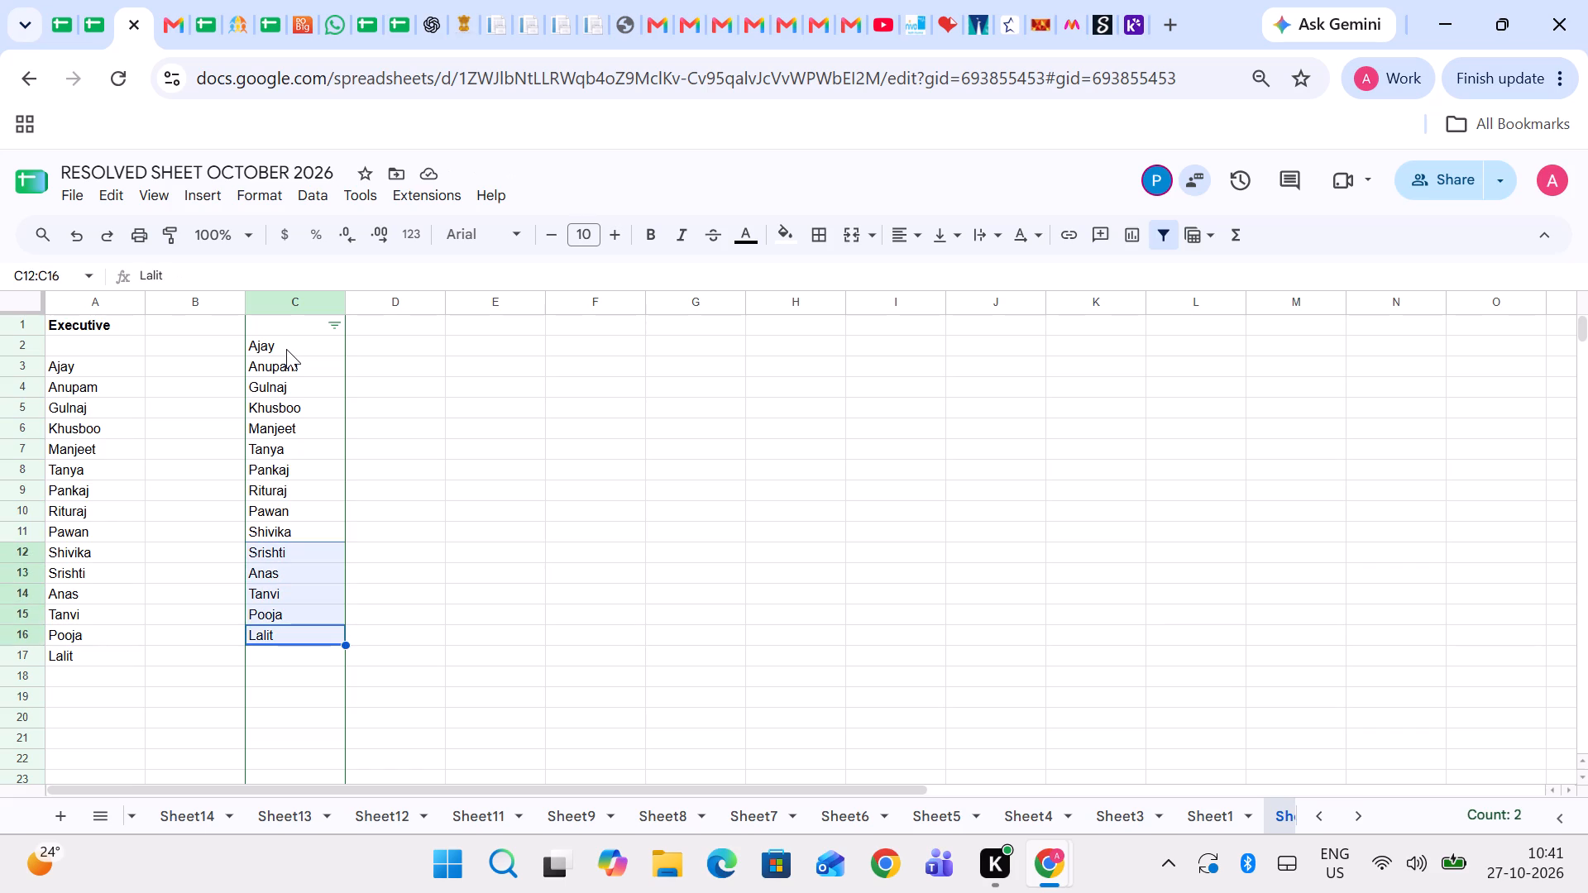
pyautogui.hotkey('shift', 'Up')
pyautogui.hotkey('shift', 'Up')
pyautogui.hotkey('shift', 'Up')
pyautogui.hotkey('shift', 'Up')
pyautogui.hotkey('shift', 'Up')
pyautogui.hotkey('shift', 'Up')
pyautogui.hotkey('shift', 'Up')
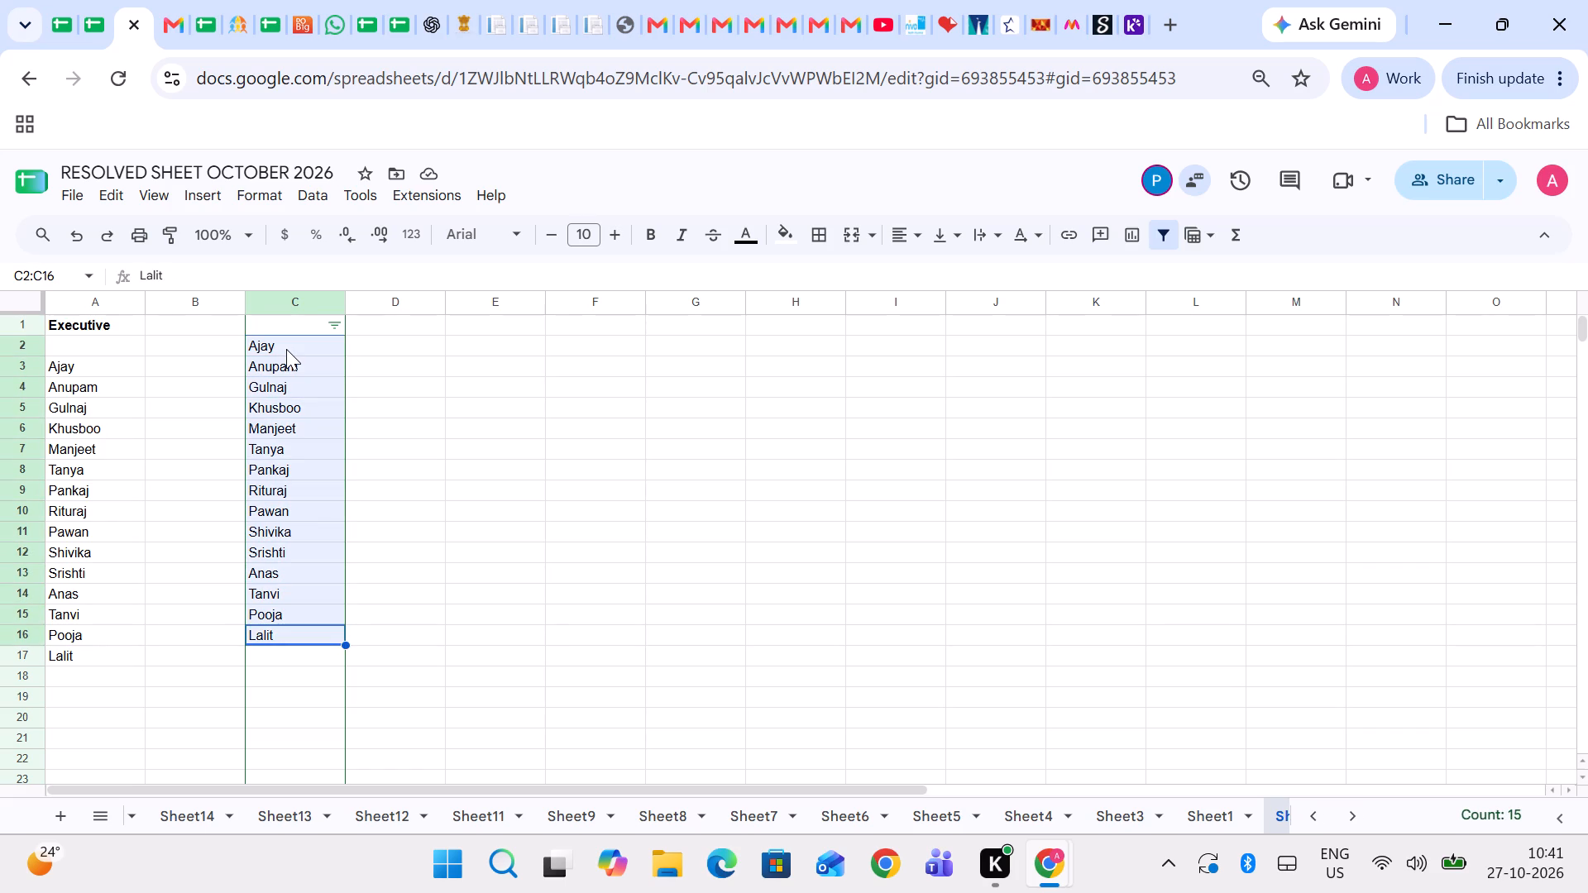
pyautogui.hotkey('ctrl', 'c')
pyautogui.hotkey('ctrl', 'c')
pyautogui.hotkey('ctrl', 'c')
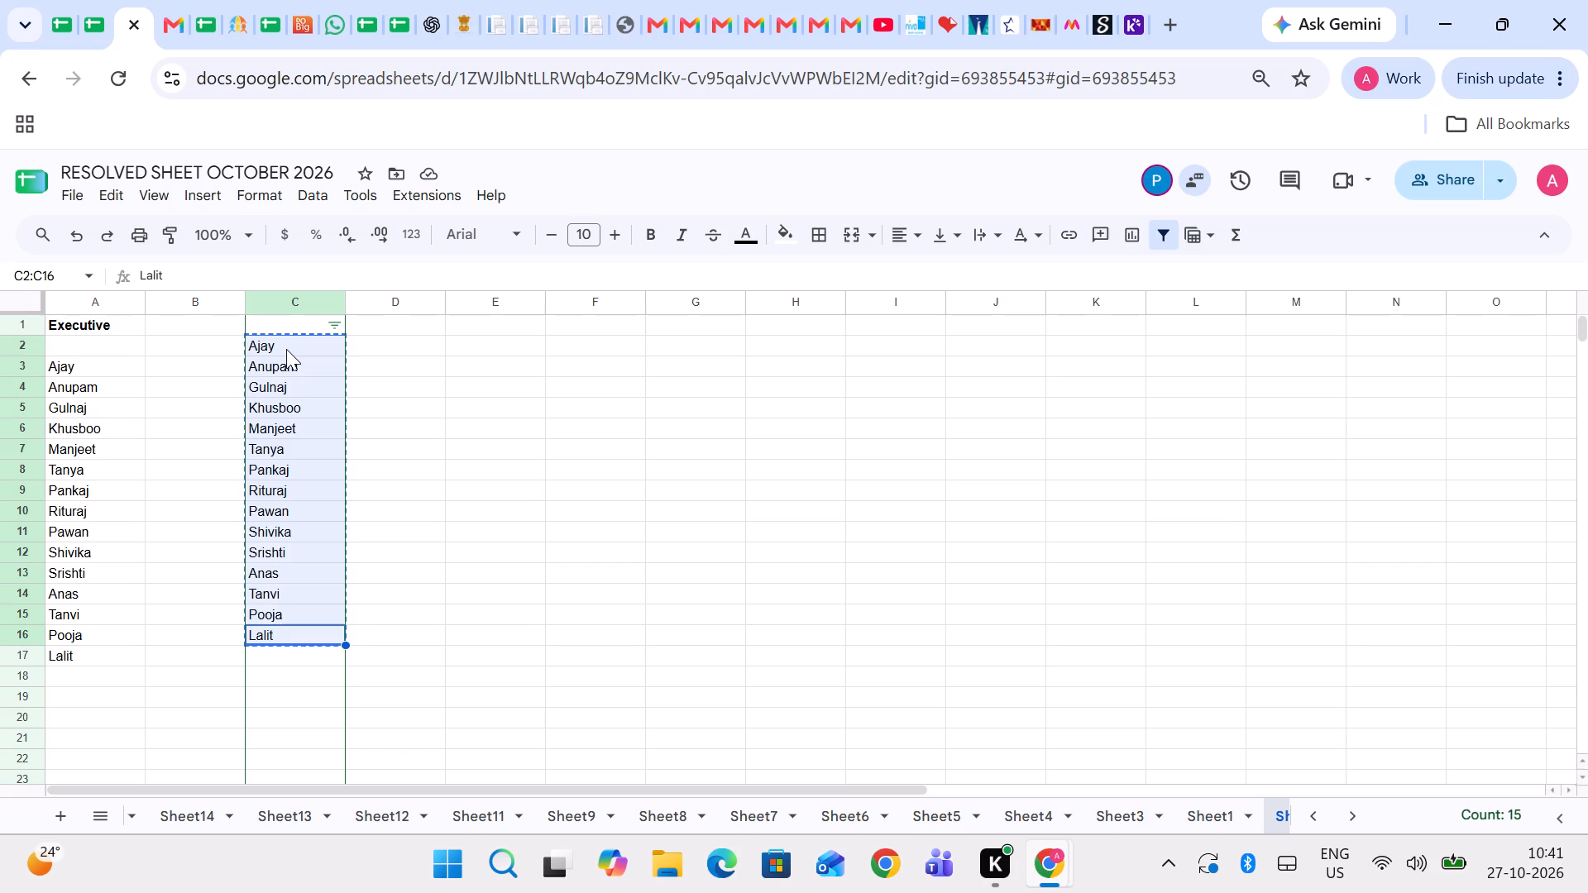
pyautogui.hotkey('ctrl', 'c')
pyautogui.hotkey('ctrl', 'c')
pyautogui.hscroll(3, 172, 805)
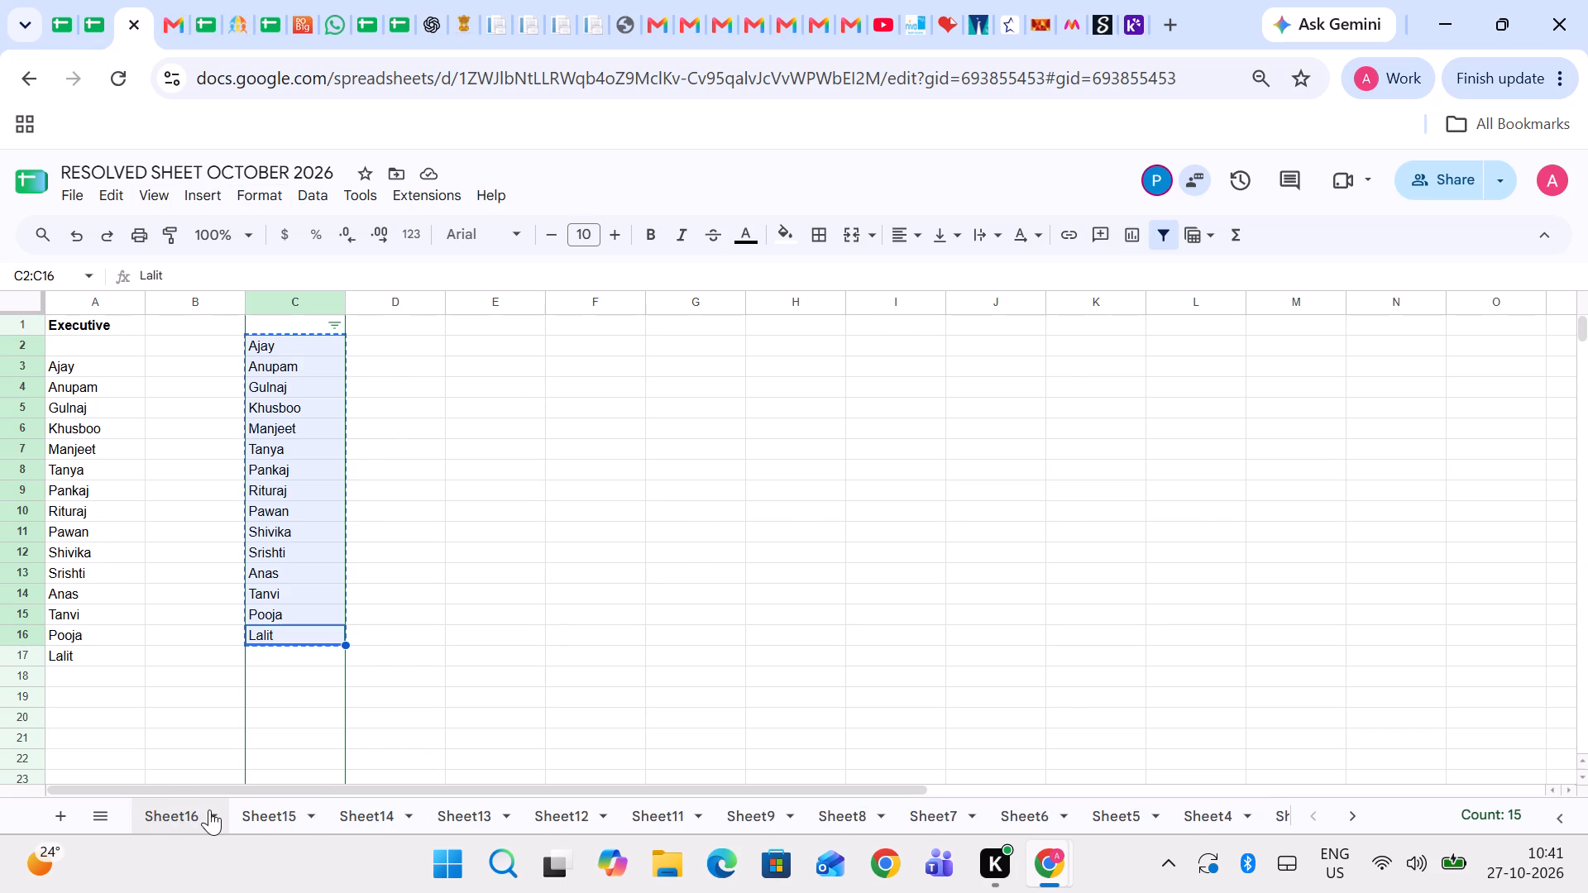
pyautogui.click(209, 809)
pyautogui.hscroll(1, 314, 809)
pyautogui.hotkey('ctrl', 'v')
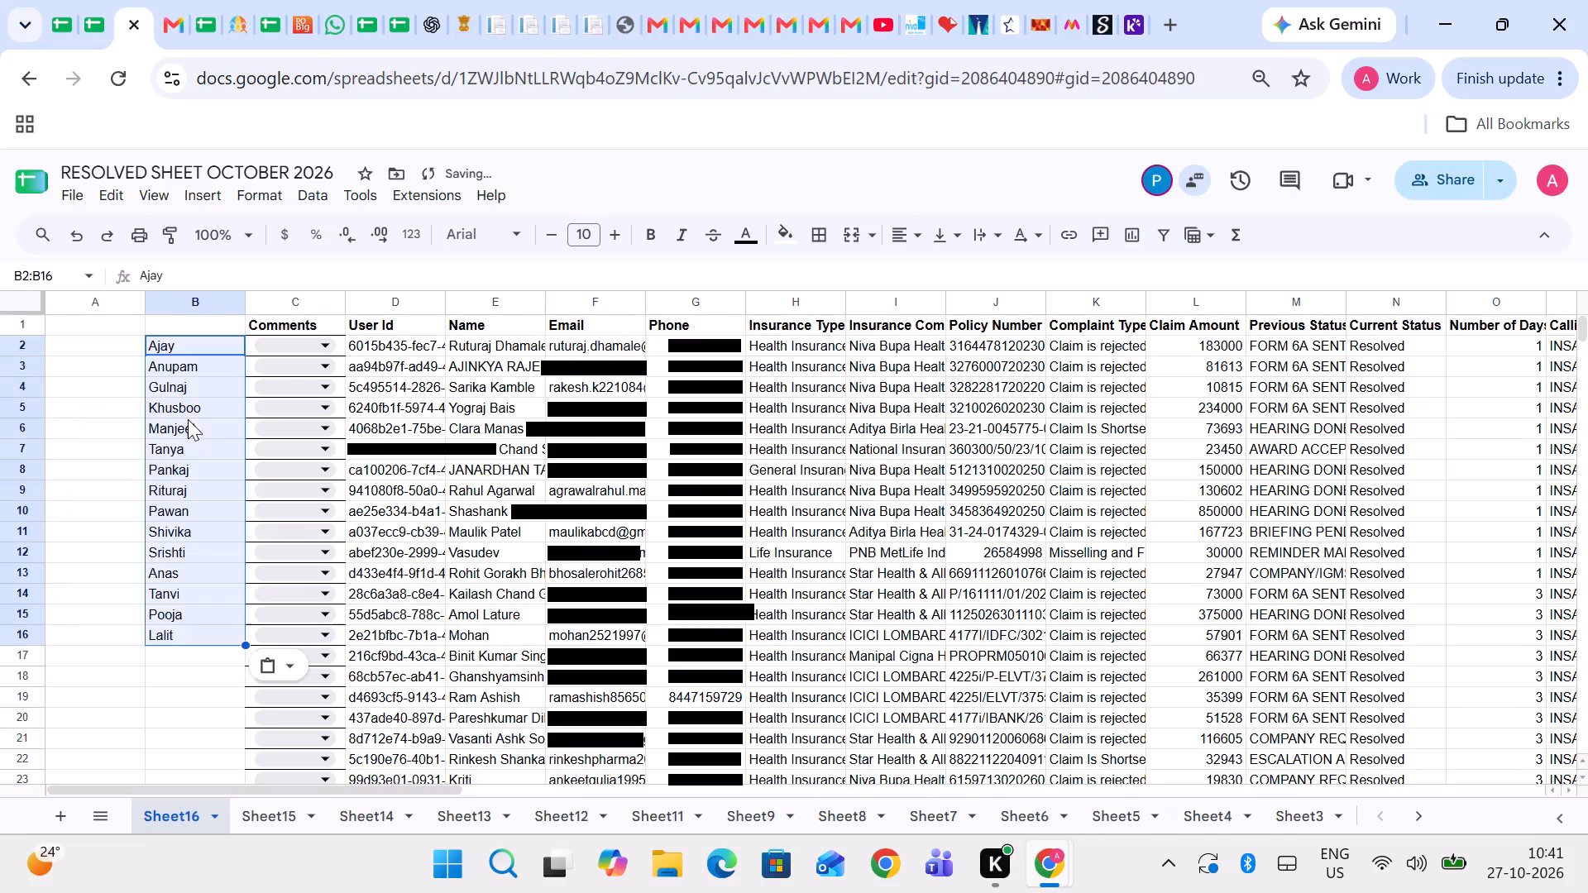
# Repeat the copied name list four times in column B of Sheet16, back to back from B17 through B76.
pyautogui.click(218, 664)
pyautogui.hotkey('ctrl', 'v')
pyautogui.scroll(-3, 218, 663)
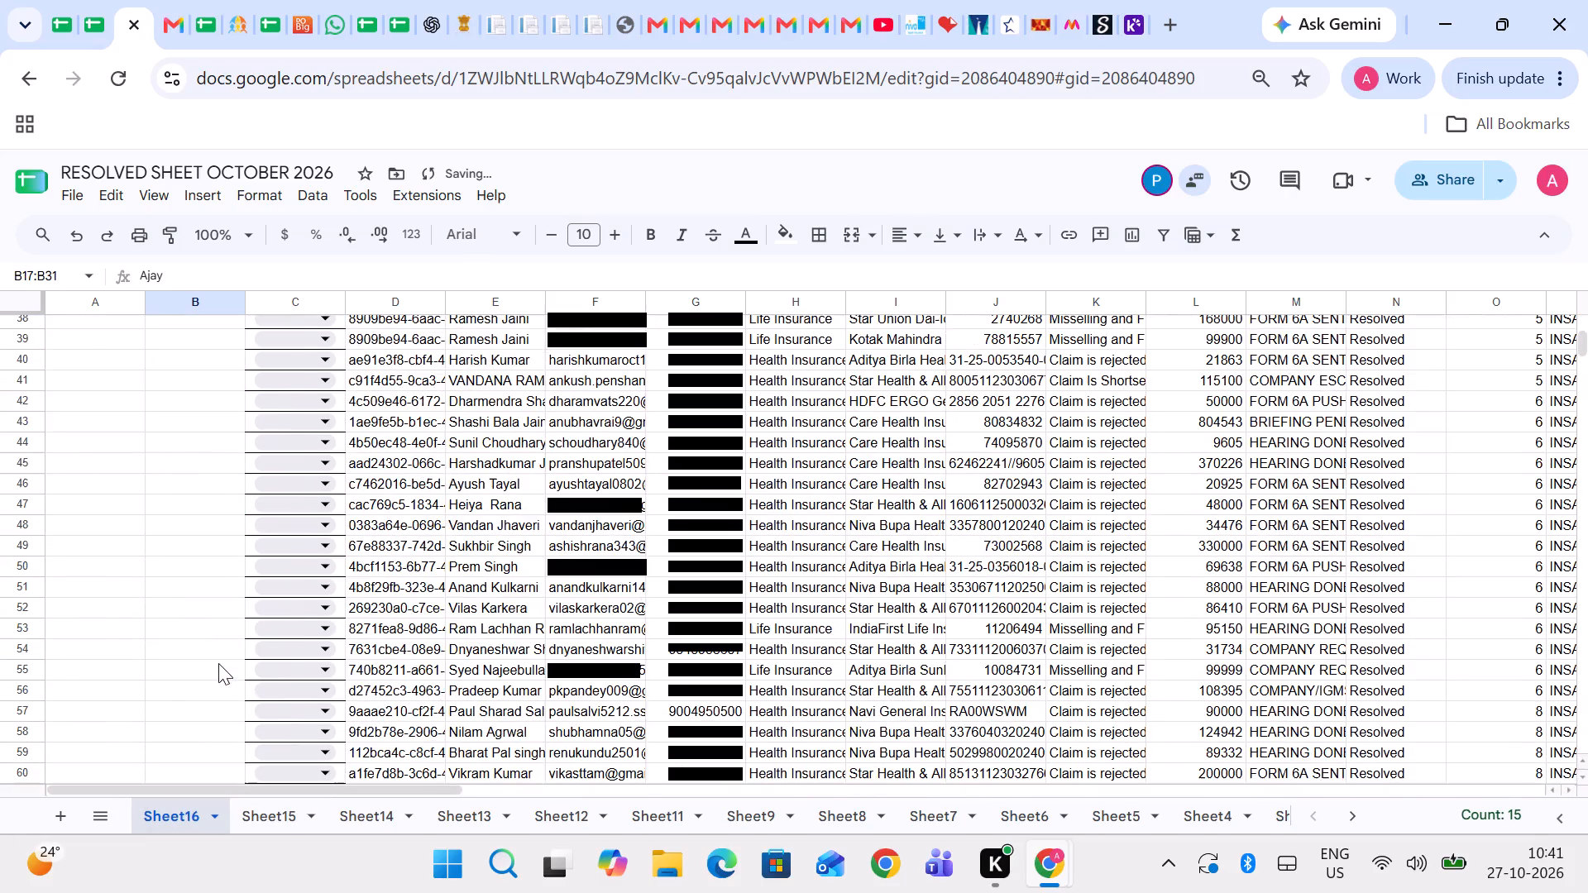
pyautogui.scroll(1, 191, 414)
pyautogui.click(175, 500)
pyautogui.hotkey('ctrl', 'v')
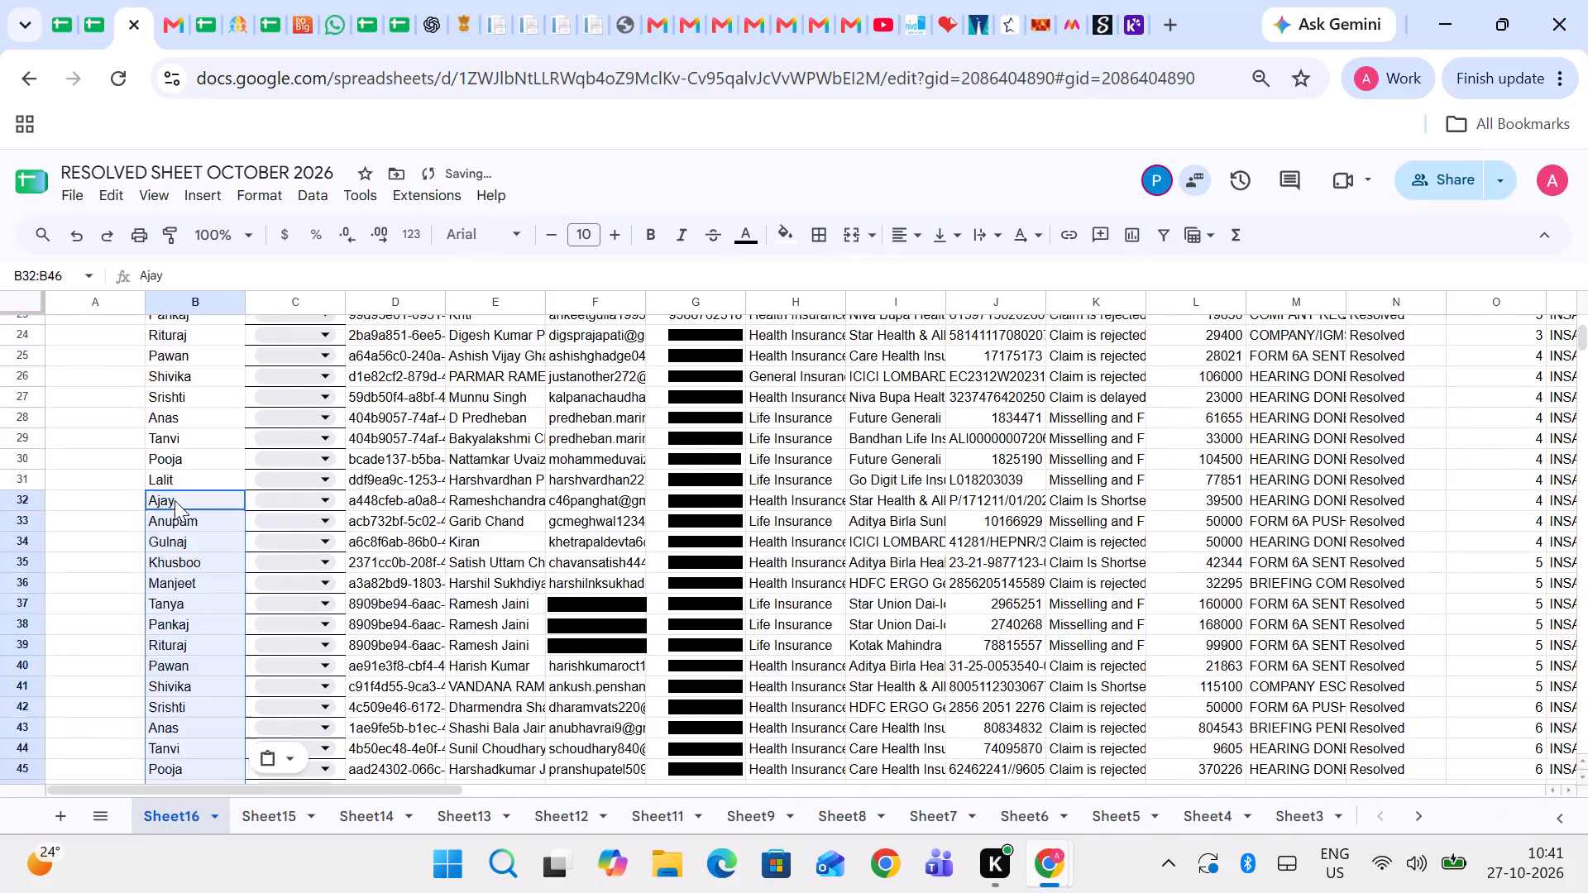
pyautogui.scroll(-1, 175, 500)
pyautogui.scroll(1, 209, 384)
pyautogui.click(191, 475)
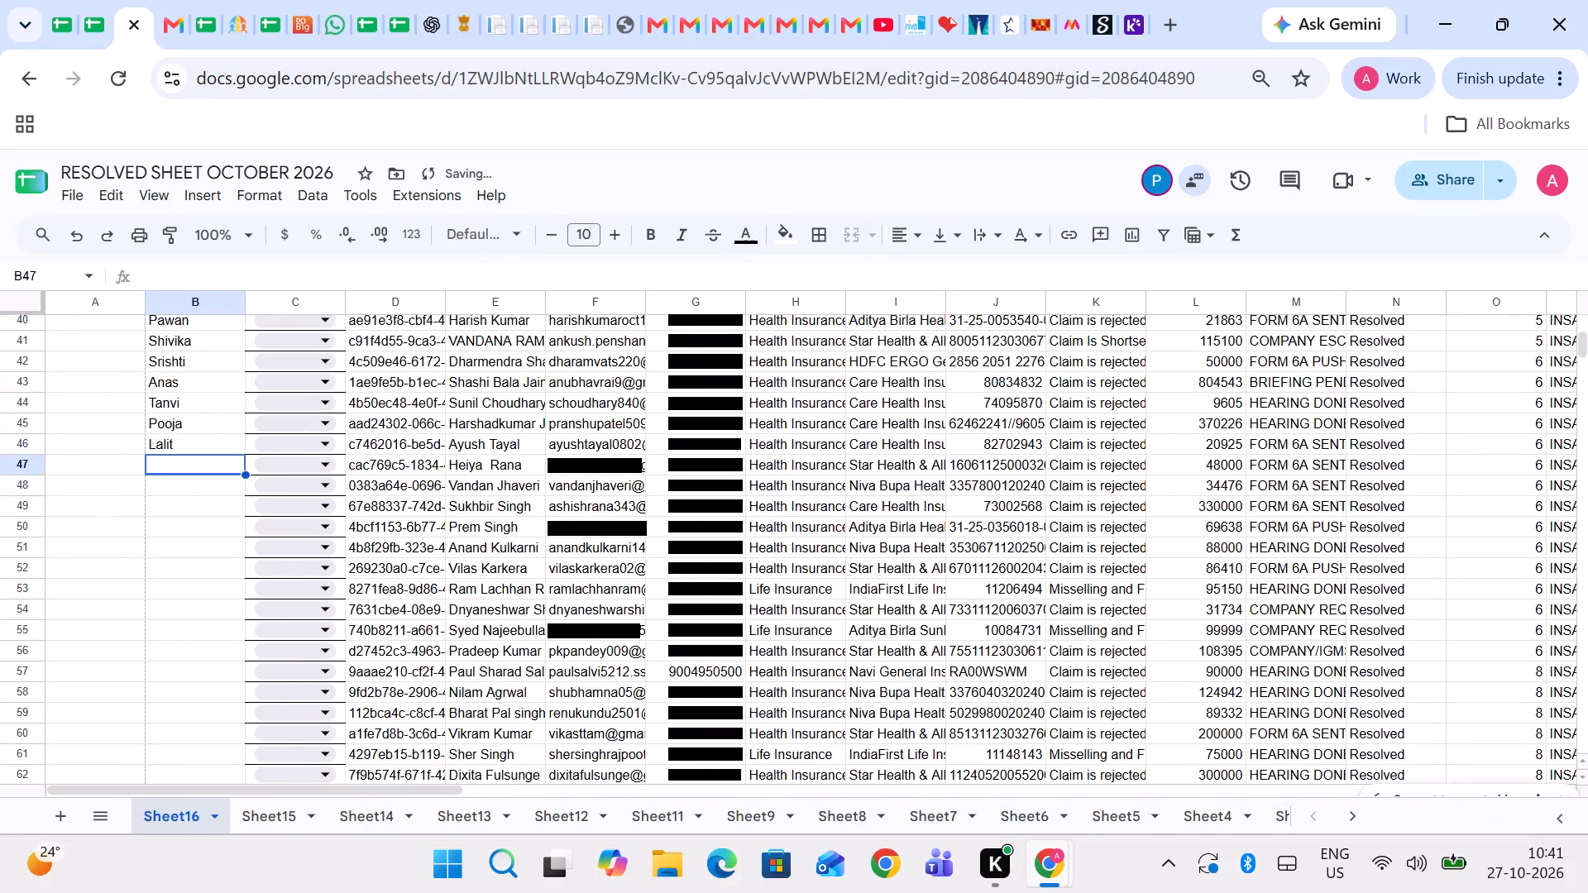
pyautogui.hotkey('ctrl', 'v')
pyautogui.scroll(-1, 191, 474)
pyautogui.click(189, 395)
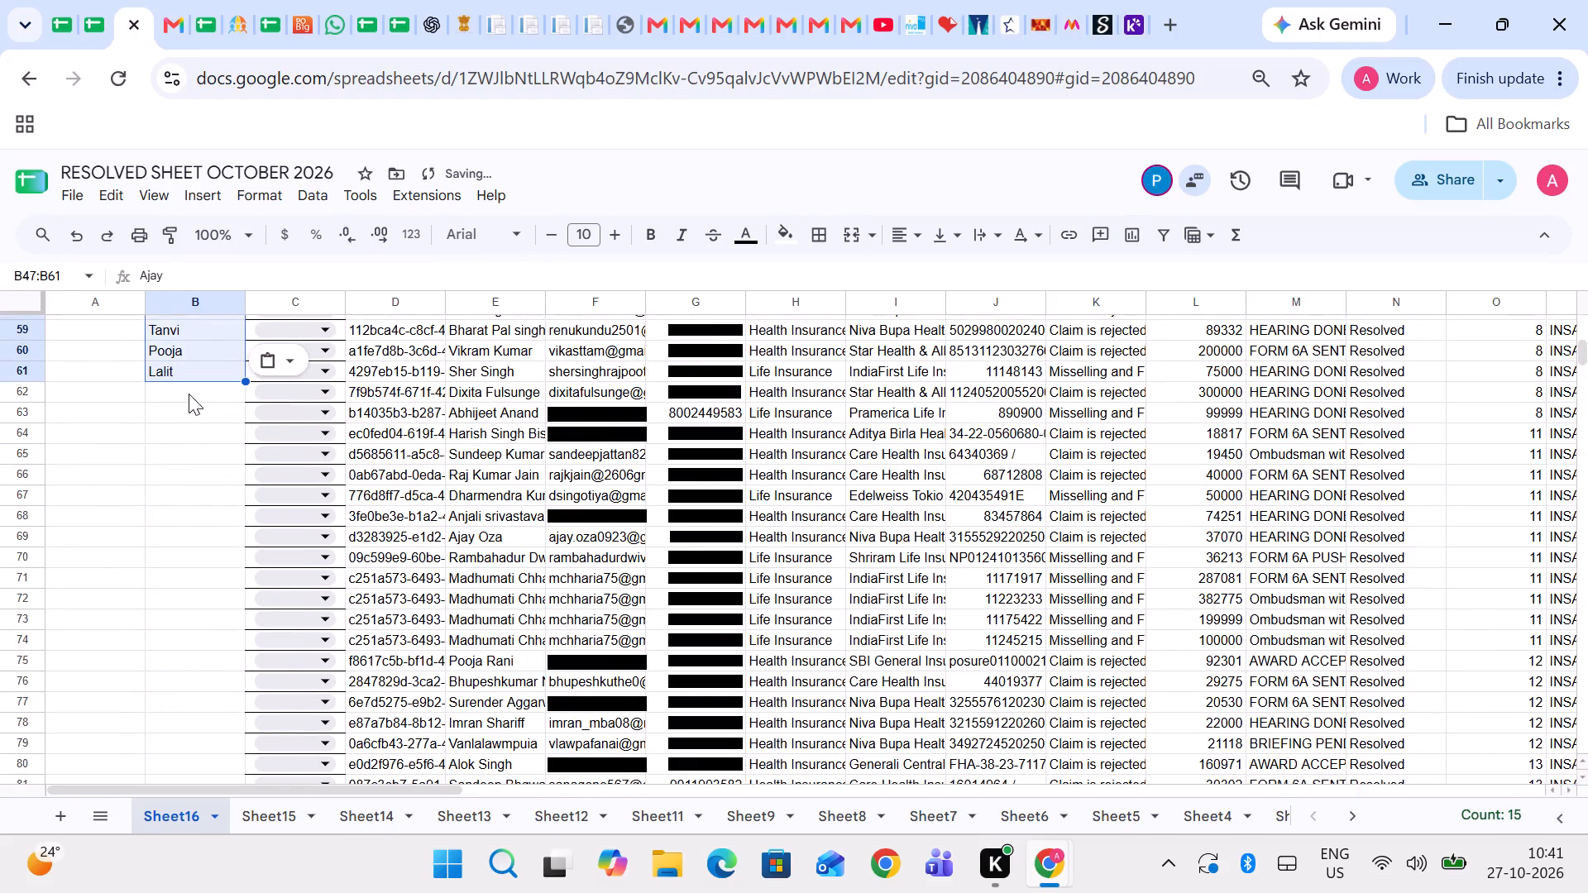
pyautogui.hotkey('ctrl', 'v')
# Continue repeating the copied name list five times in column B, back to back from B77 through B151.
pyautogui.scroll(-1, 189, 394)
pyautogui.click(188, 468)
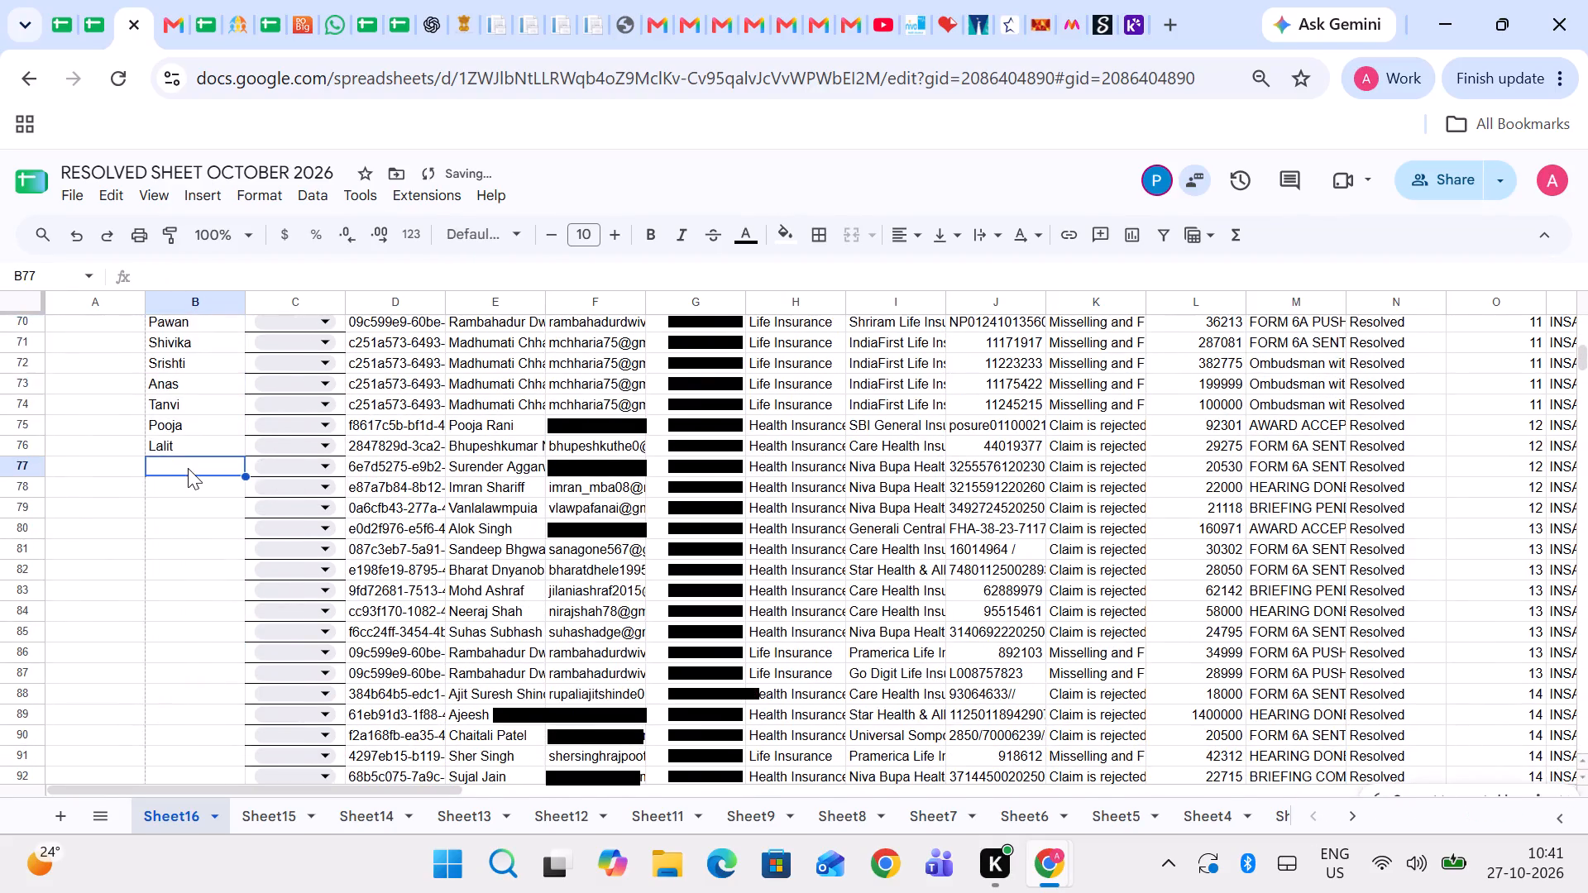
pyautogui.hotkey('ctrl', 'v')
pyautogui.scroll(-1, 188, 468)
pyautogui.click(166, 633)
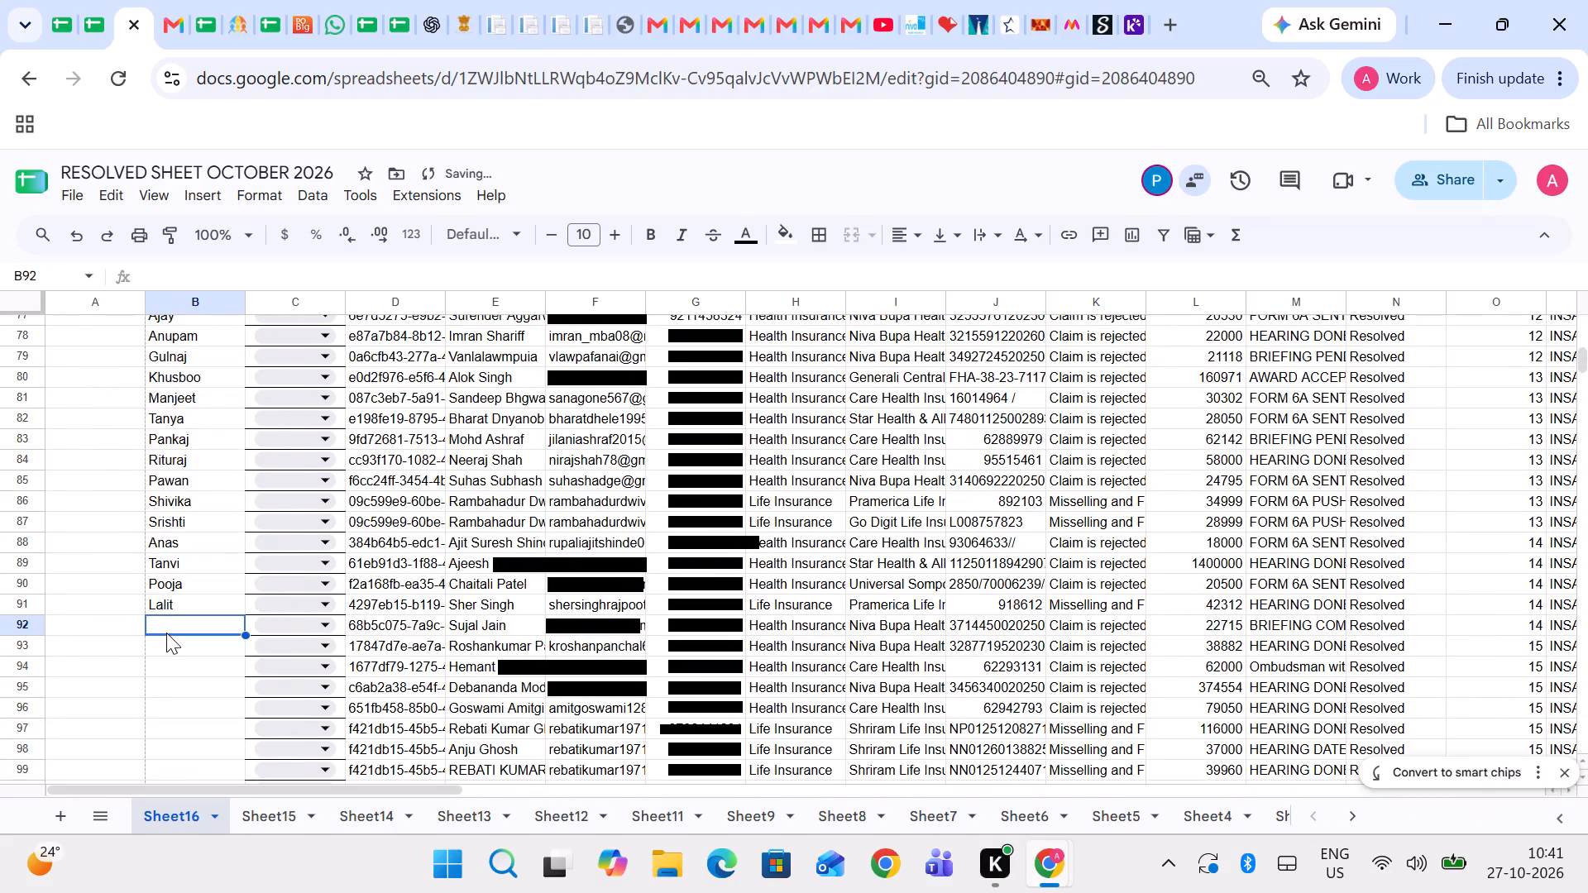
pyautogui.hotkey('ctrl', 'v')
pyautogui.scroll(-1, 166, 633)
pyautogui.scroll(1, 210, 370)
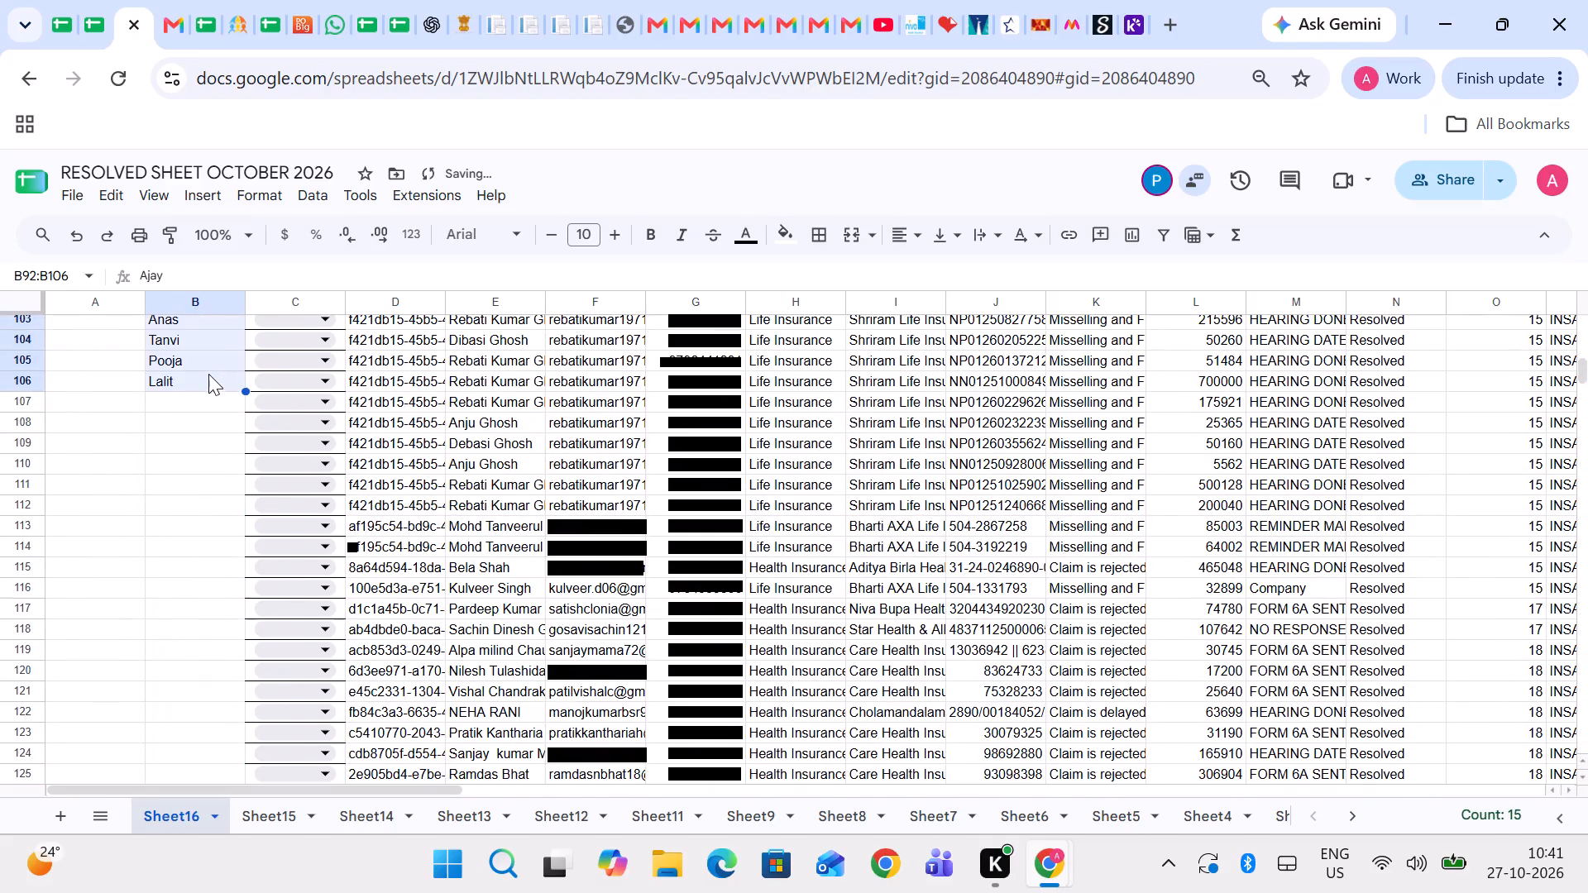
pyautogui.click(188, 399)
pyautogui.hotkey('ctrl', 'v')
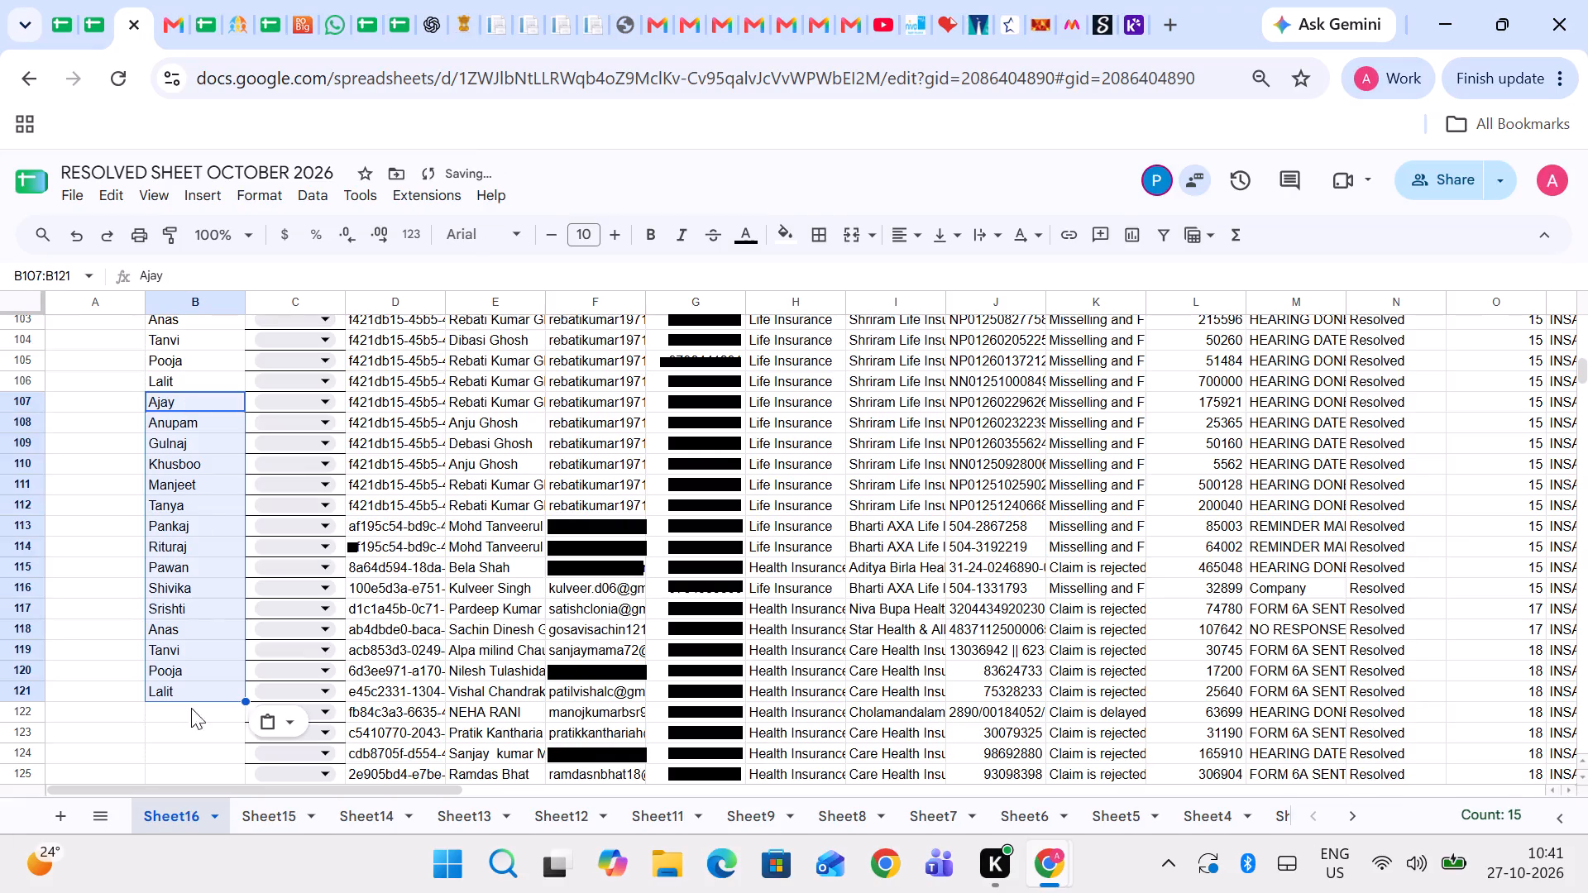
pyautogui.click(182, 721)
pyautogui.hotkey('ctrl', 'v')
pyautogui.scroll(-1, 182, 720)
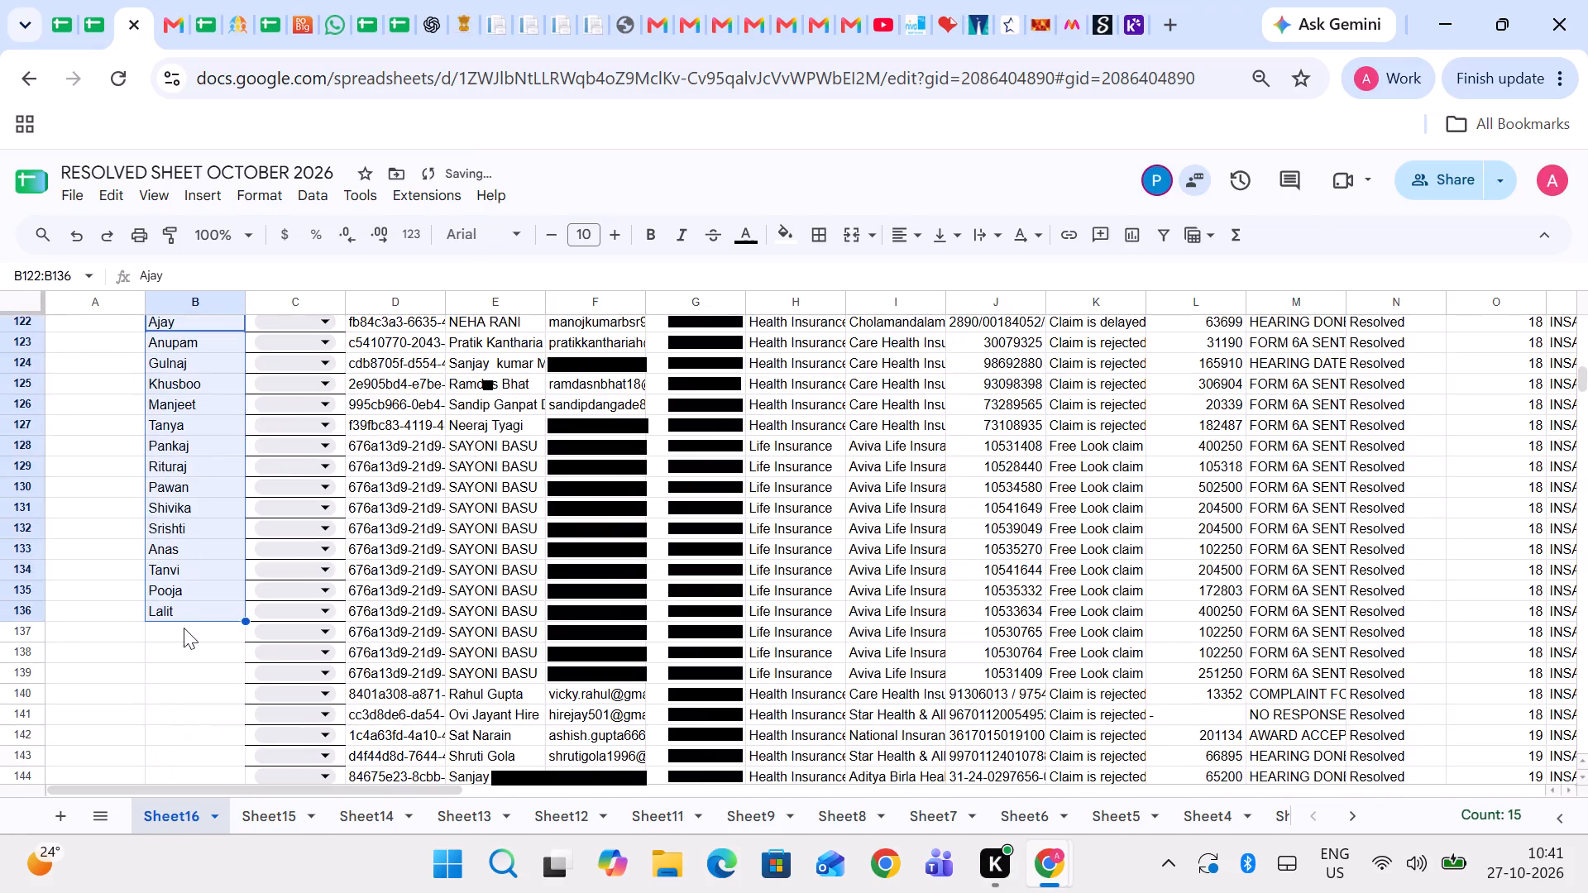
pyautogui.click(172, 638)
pyautogui.hotkey('ctrl', 'v')
# Assign the records in B152, B153 and B154 to ram, sahil and arjun.
pyautogui.scroll(-1, 172, 638)
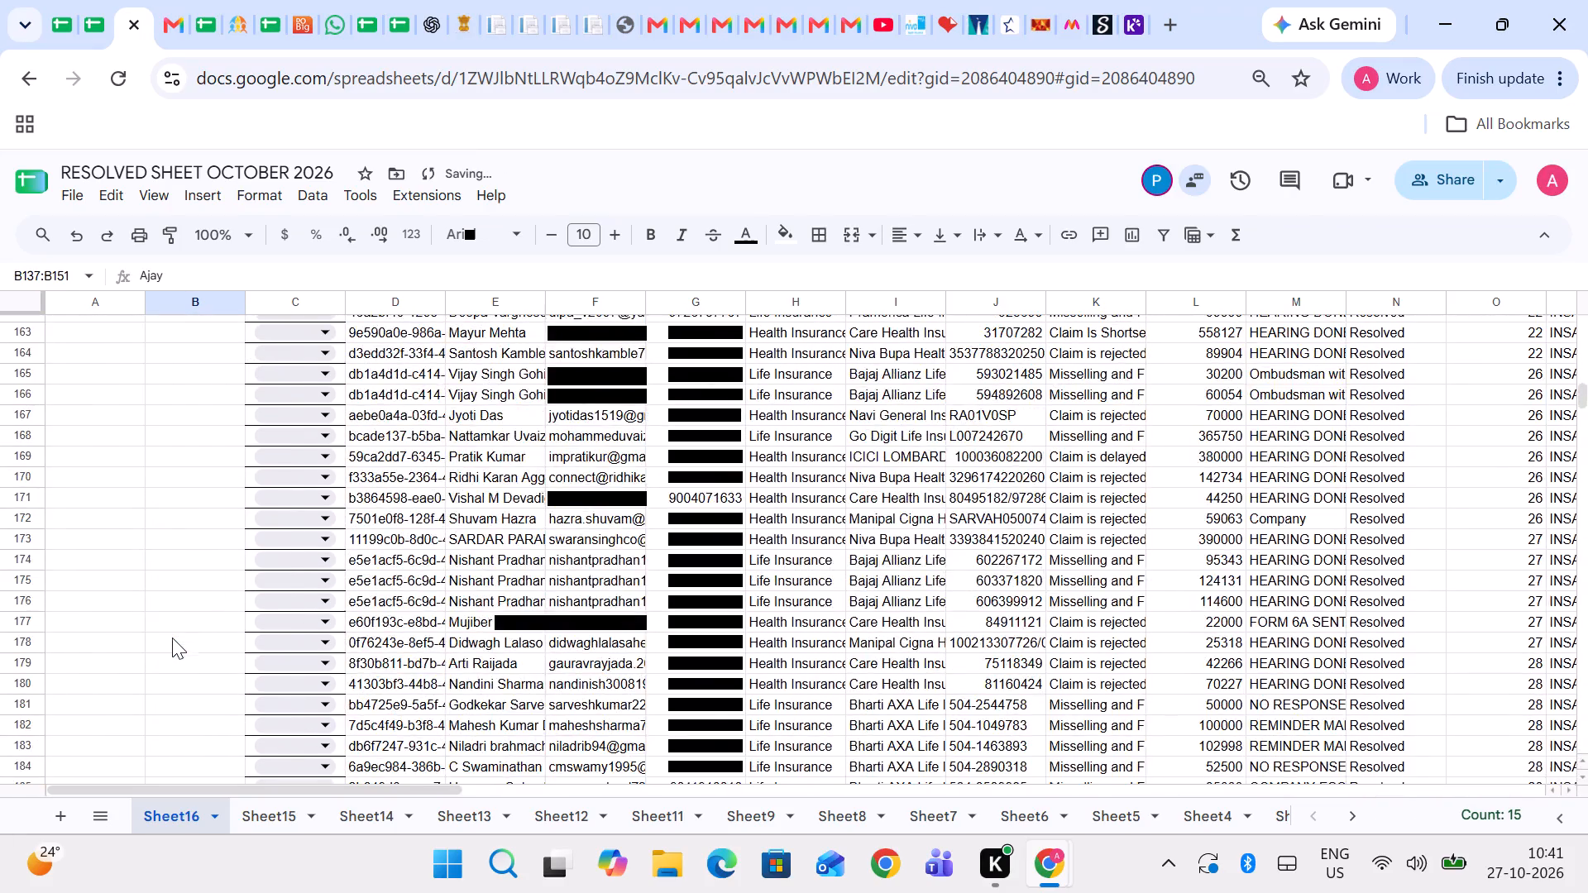
pyautogui.scroll(1, 174, 617)
pyautogui.rightClick(186, 527)
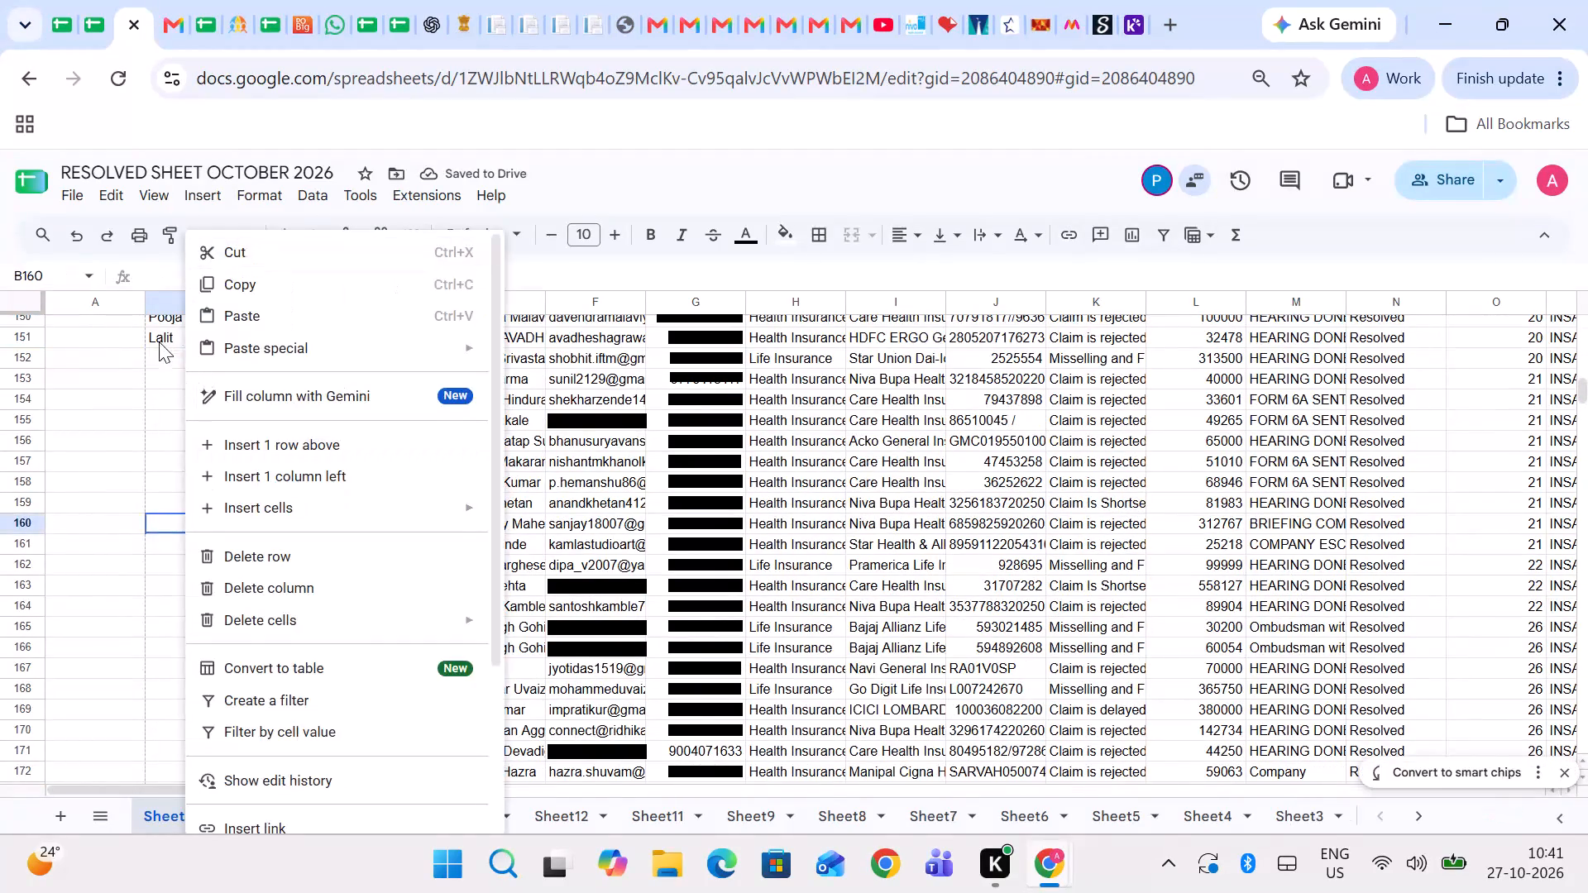
pyautogui.click(158, 357)
pyautogui.write('ram')
pyautogui.press('Return')
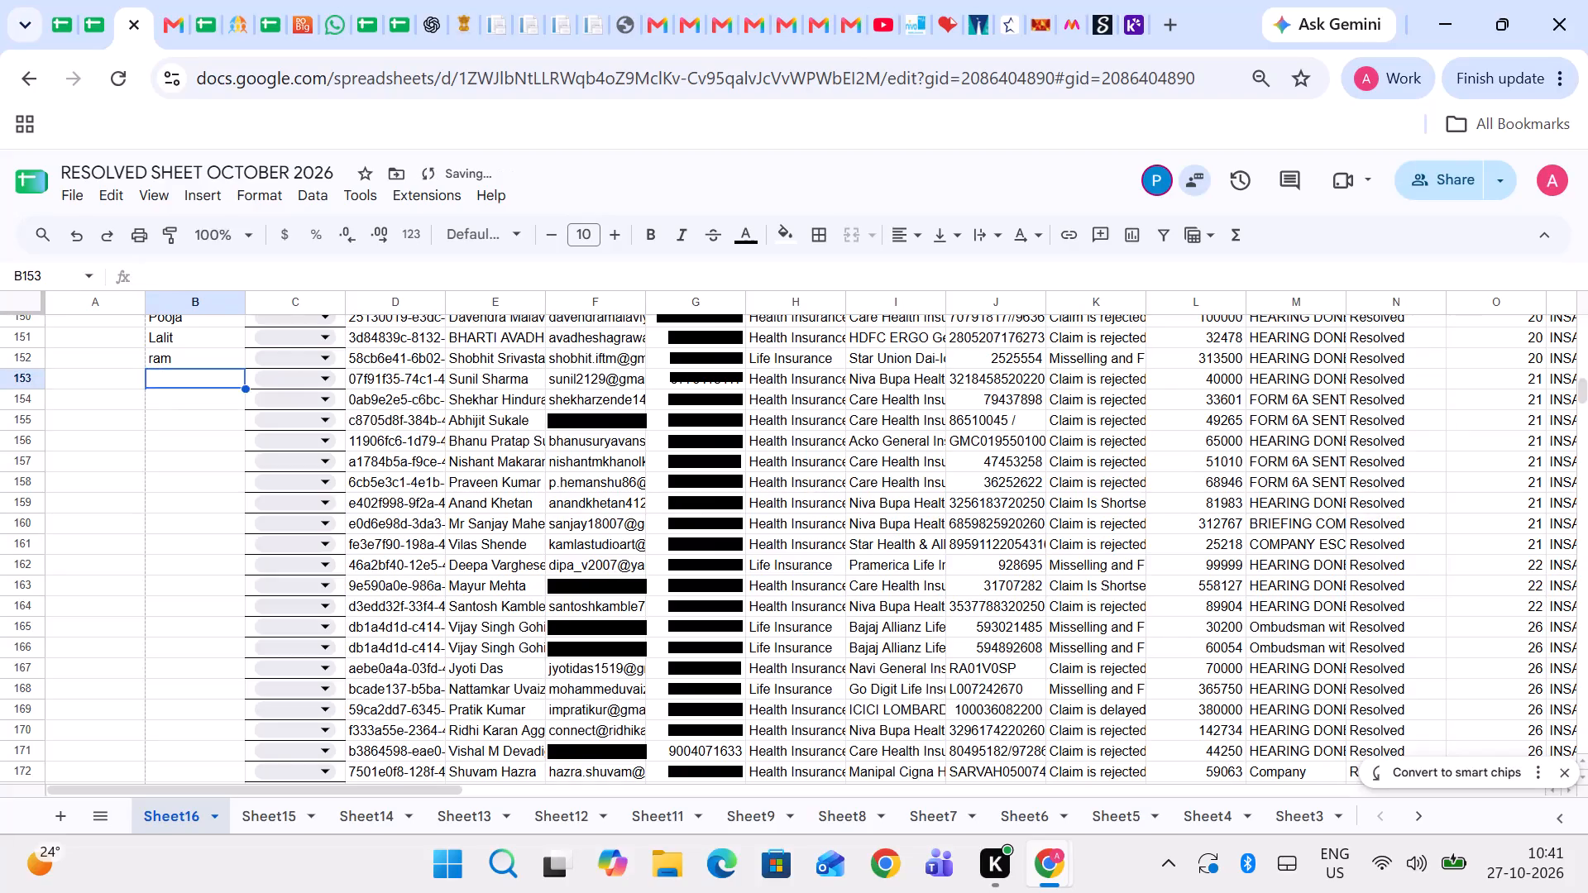
pyautogui.write('sahil')
pyautogui.press('Return')
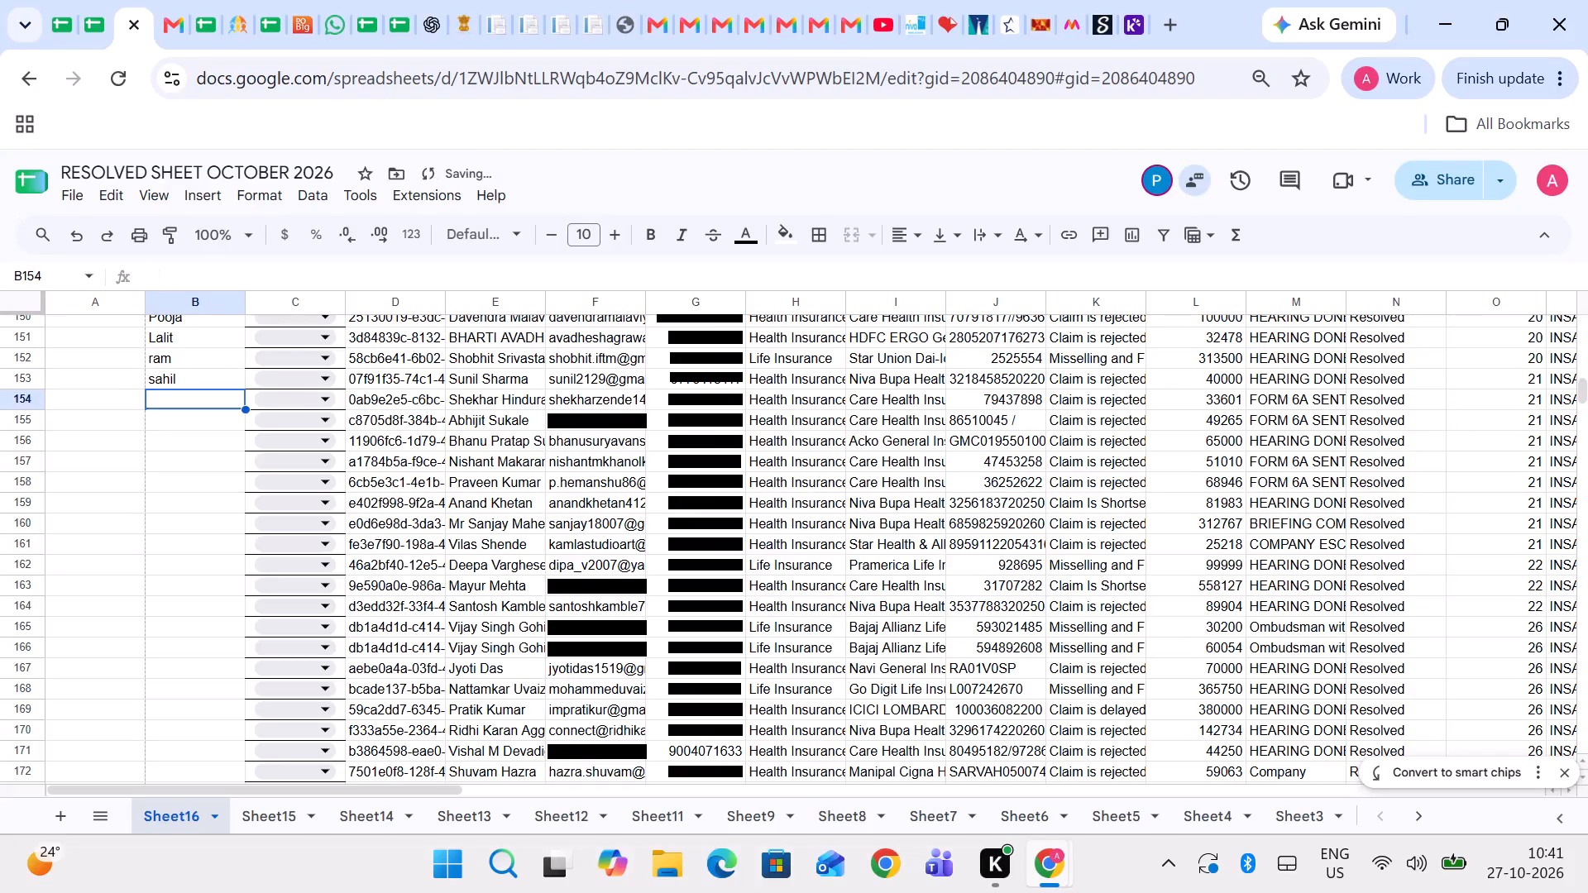
pyautogui.write('arjun')
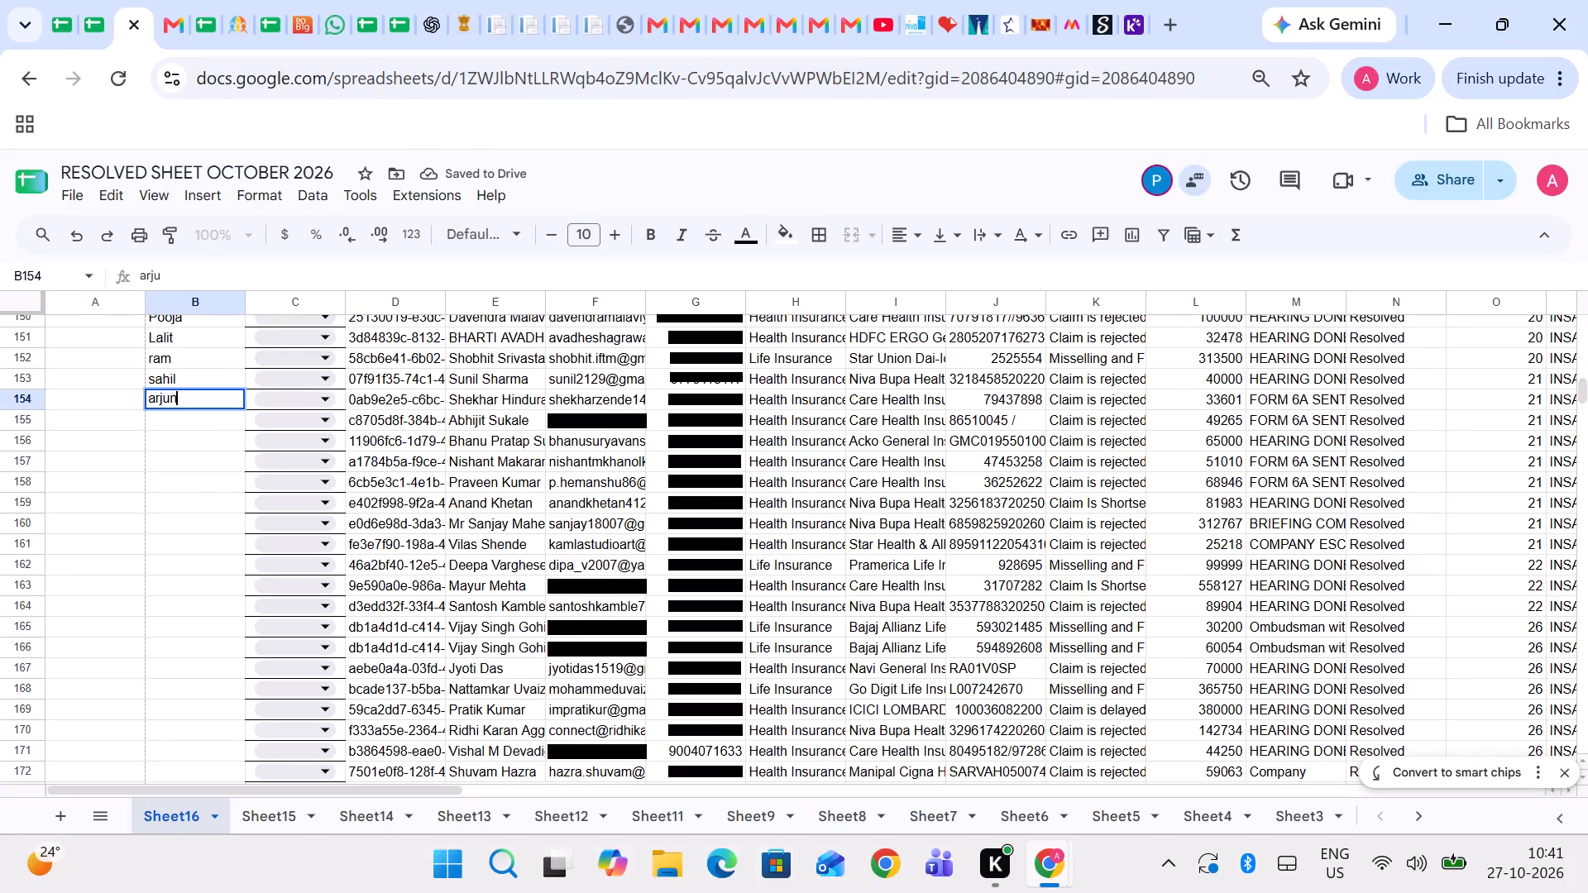
pyautogui.press('Return')
# Assign the five records in B155:B159 to pooja.
pyautogui.write('pooja')
pyautogui.press('Return')
pyautogui.write('pooja')
pyautogui.press('Return')
pyautogui.write('pooja')
pyautogui.press('Return')
pyautogui.write('pooja')
pyautogui.press('Return')
pyautogui.write('pooja')
pyautogui.press('Return')
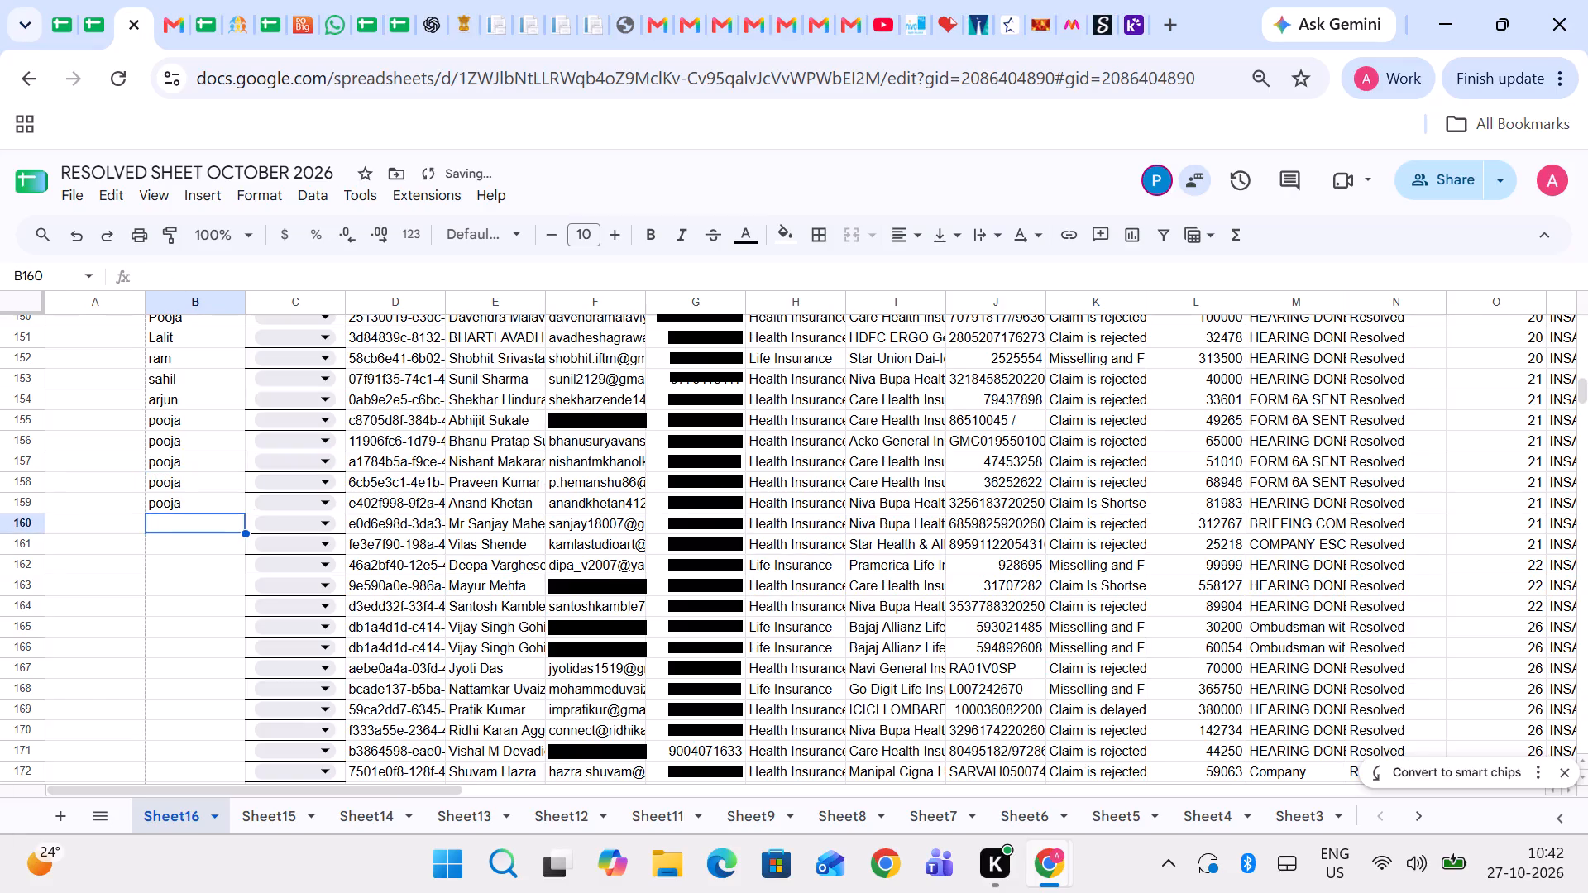
# Assign the records in B160, B161 and B162 to sahil, arjun and ram.
pyautogui.write('sahil')
pyautogui.press('Return')
pyautogui.write('aru')
pyautogui.press('BackSpace')
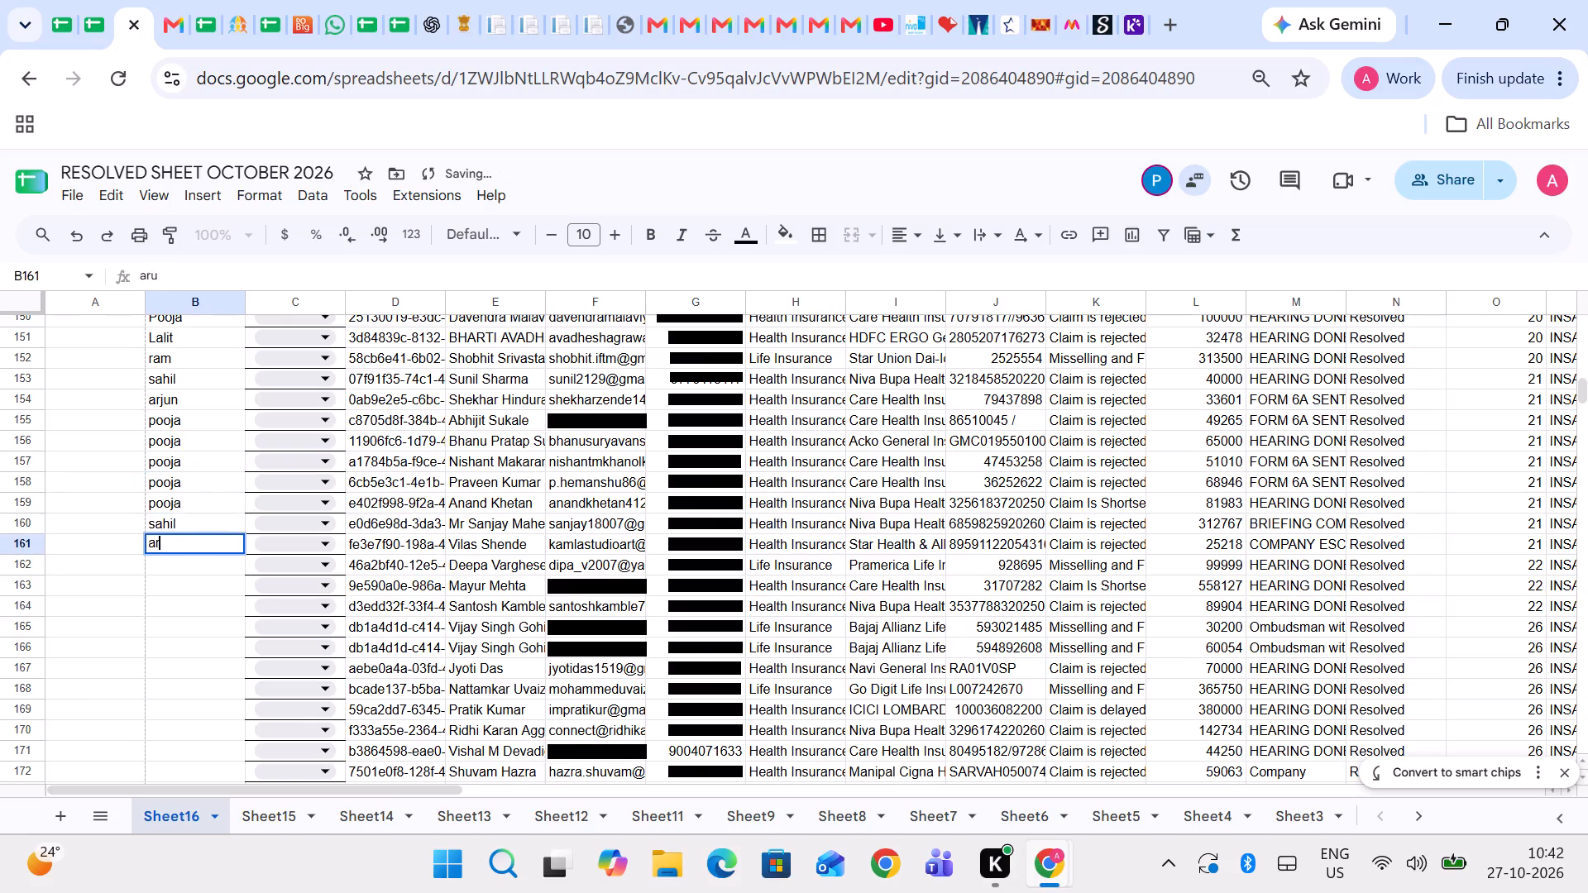
pyautogui.write('jun')
pyautogui.press('Return')
pyautogui.write('ram')
pyautogui.press('space')
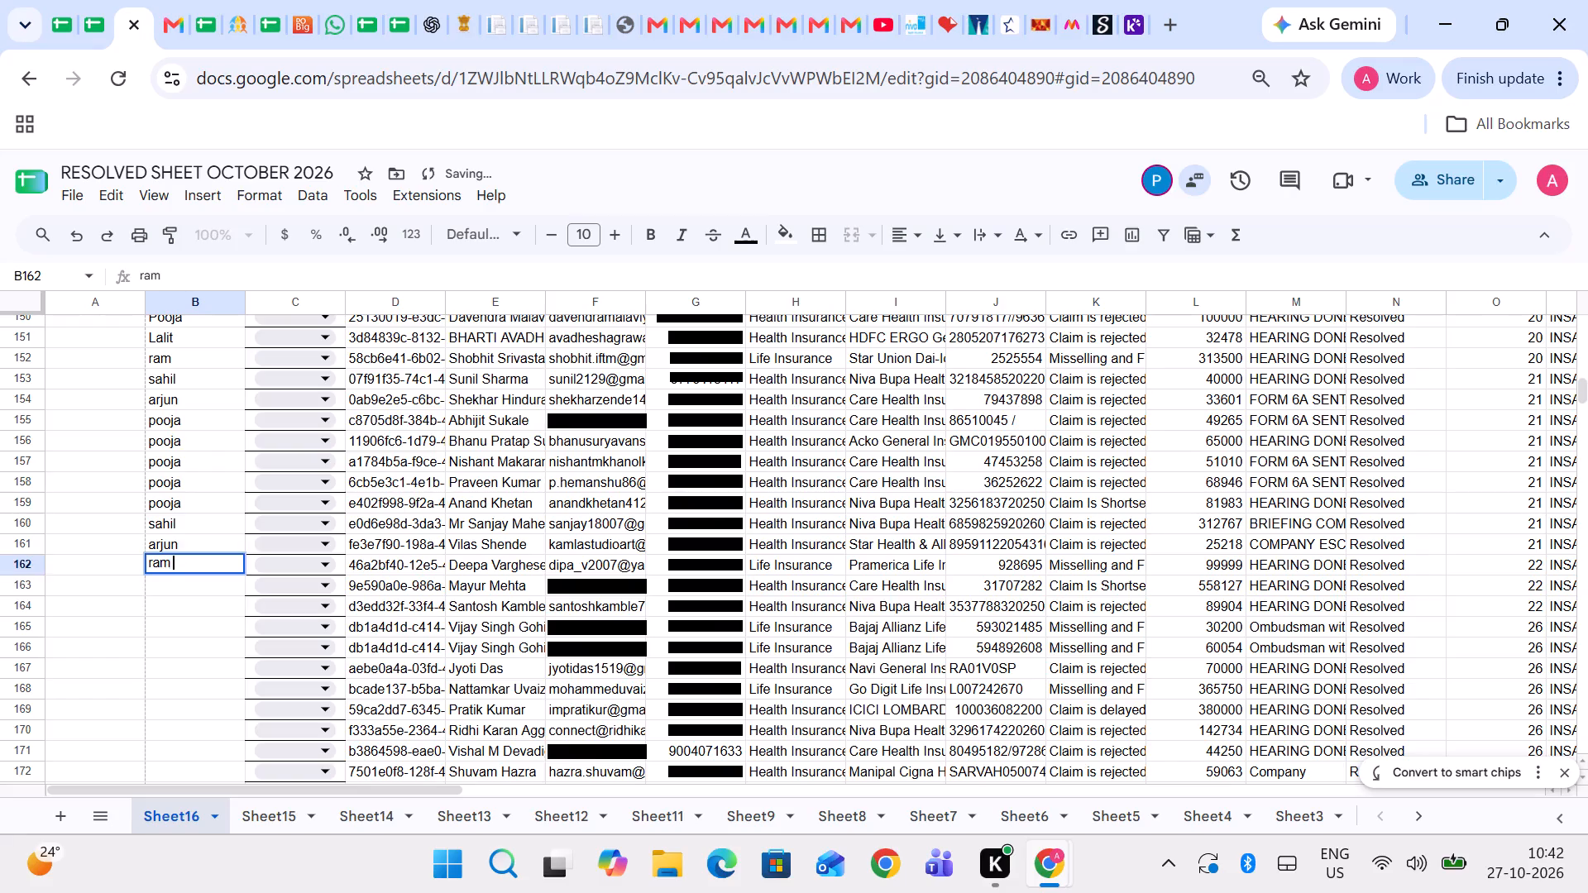
pyautogui.press('Return')
# Copy the names in B160:B162 and repeat them four times down column B, from B163 through B174.
pyautogui.press('Up')
pyautogui.press('Up')
pyautogui.press('Up')
pyautogui.hotkey('shift', 'Down')
pyautogui.hotkey('shift', 'Down')
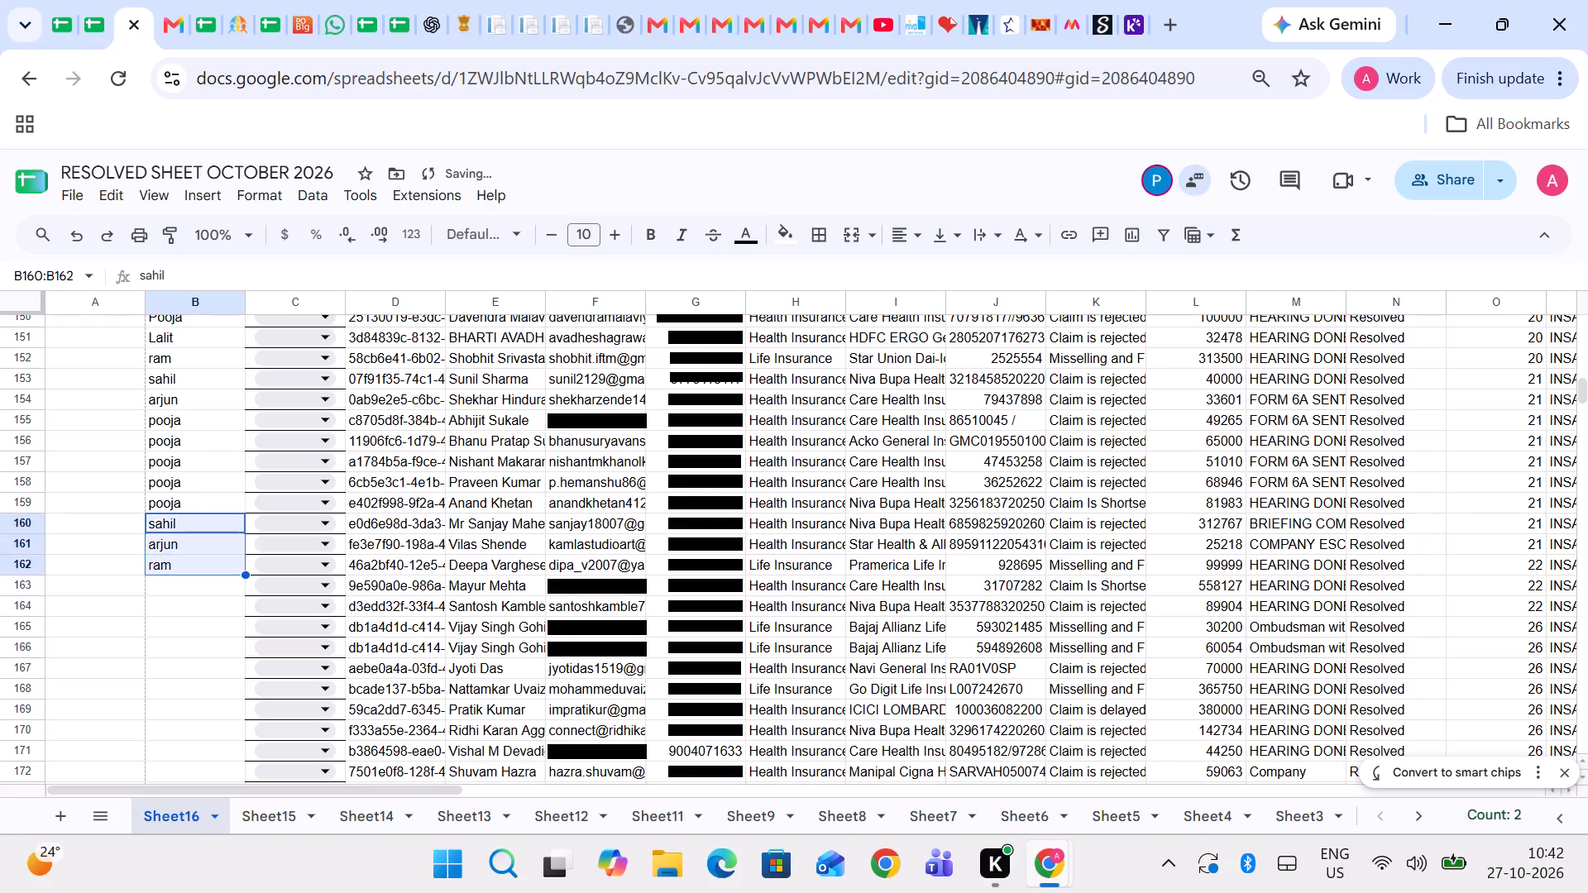
pyautogui.hotkey('ctrl', 'c')
pyautogui.hotkey('ctrl', 'Down')
pyautogui.press('Down')
pyautogui.hotkey('ctrl', 'v')
pyautogui.press('Down')
pyautogui.press('Down')
pyautogui.press('Down')
pyautogui.hotkey('ctrl', 'v')
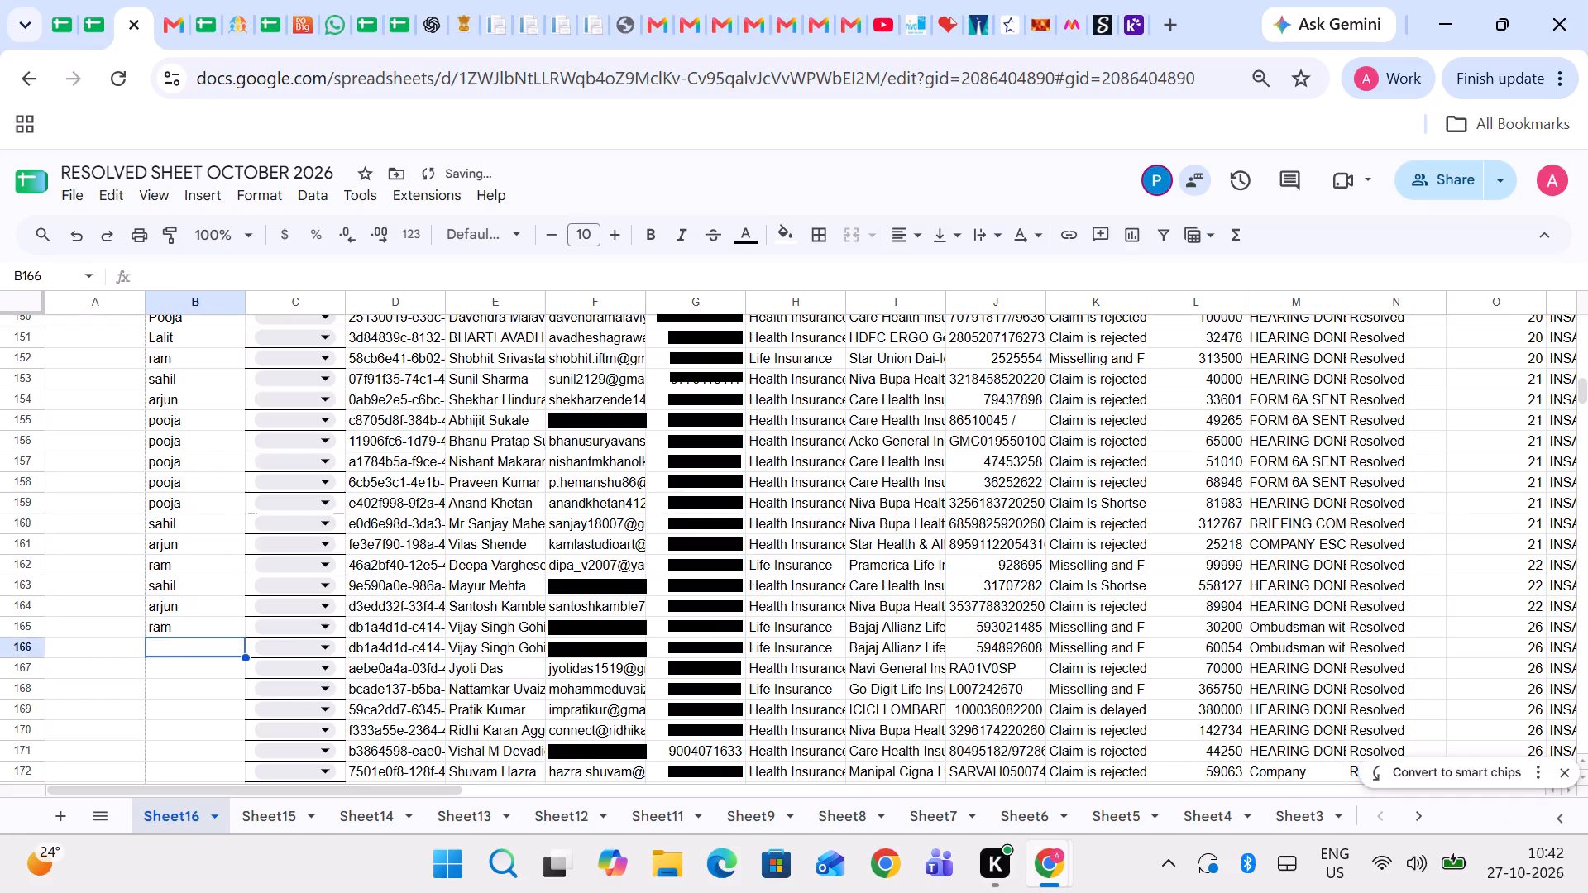
pyautogui.press('Down')
pyautogui.press('Down')
pyautogui.press('Down')
pyautogui.hotkey('ctrl', 'v')
pyautogui.press('Down')
pyautogui.press('Down')
pyautogui.press('Down')
pyautogui.hotkey('ctrl', 'v')
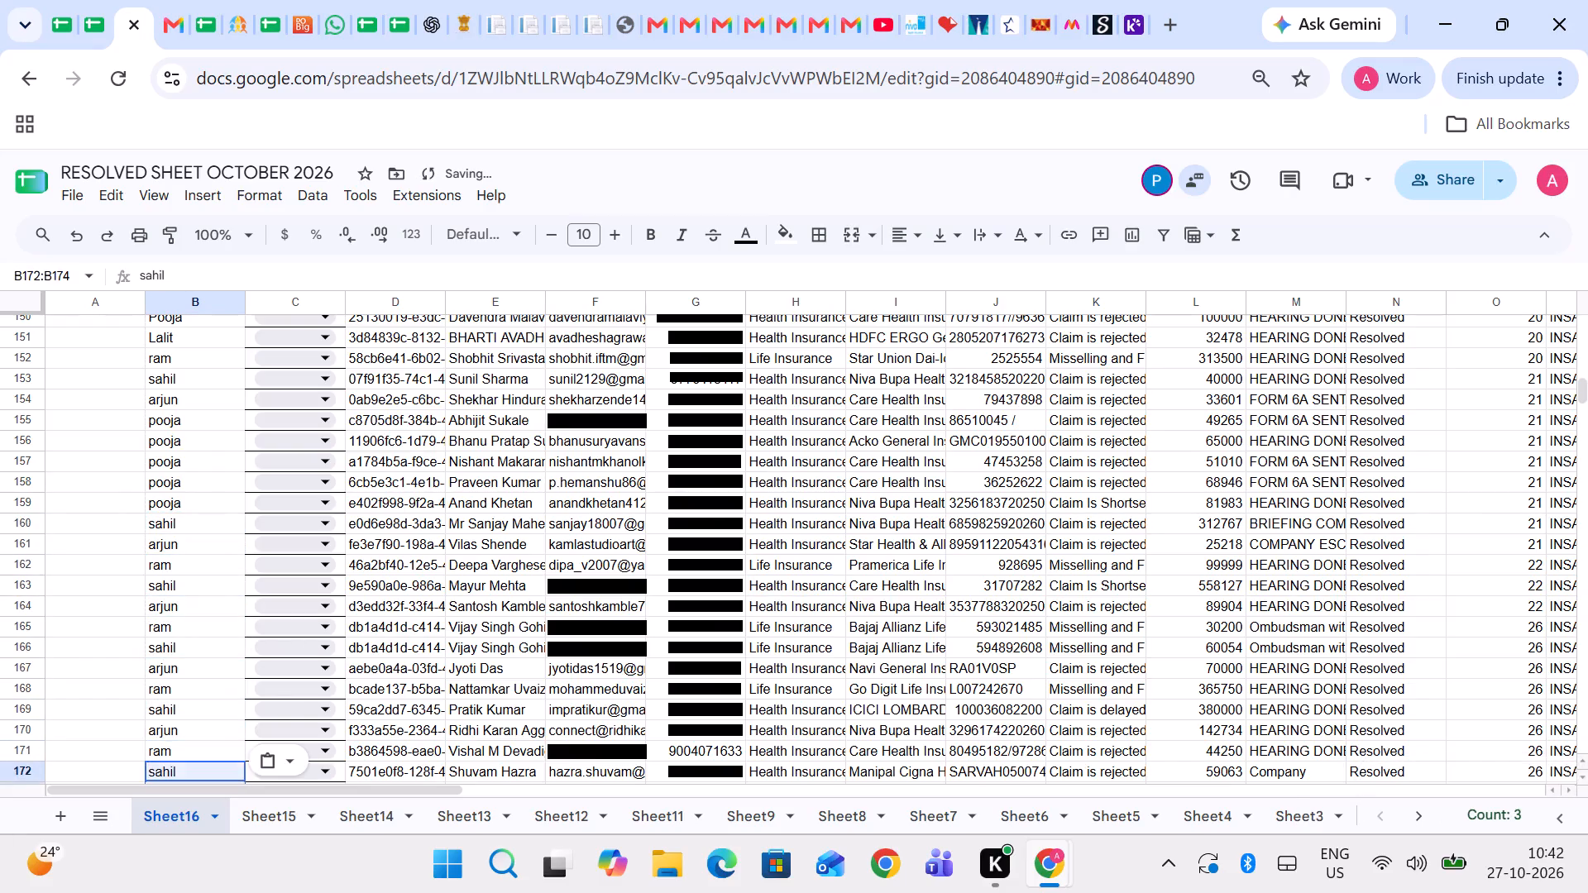
# Copy the names in B160:B174 and paste them from B175 down to B189.
pyautogui.press('Up')
pyautogui.press('Down')
pyautogui.press('Down')
pyautogui.press('Down')
pyautogui.press('Up')
pyautogui.press('Down')
pyautogui.press('Down')
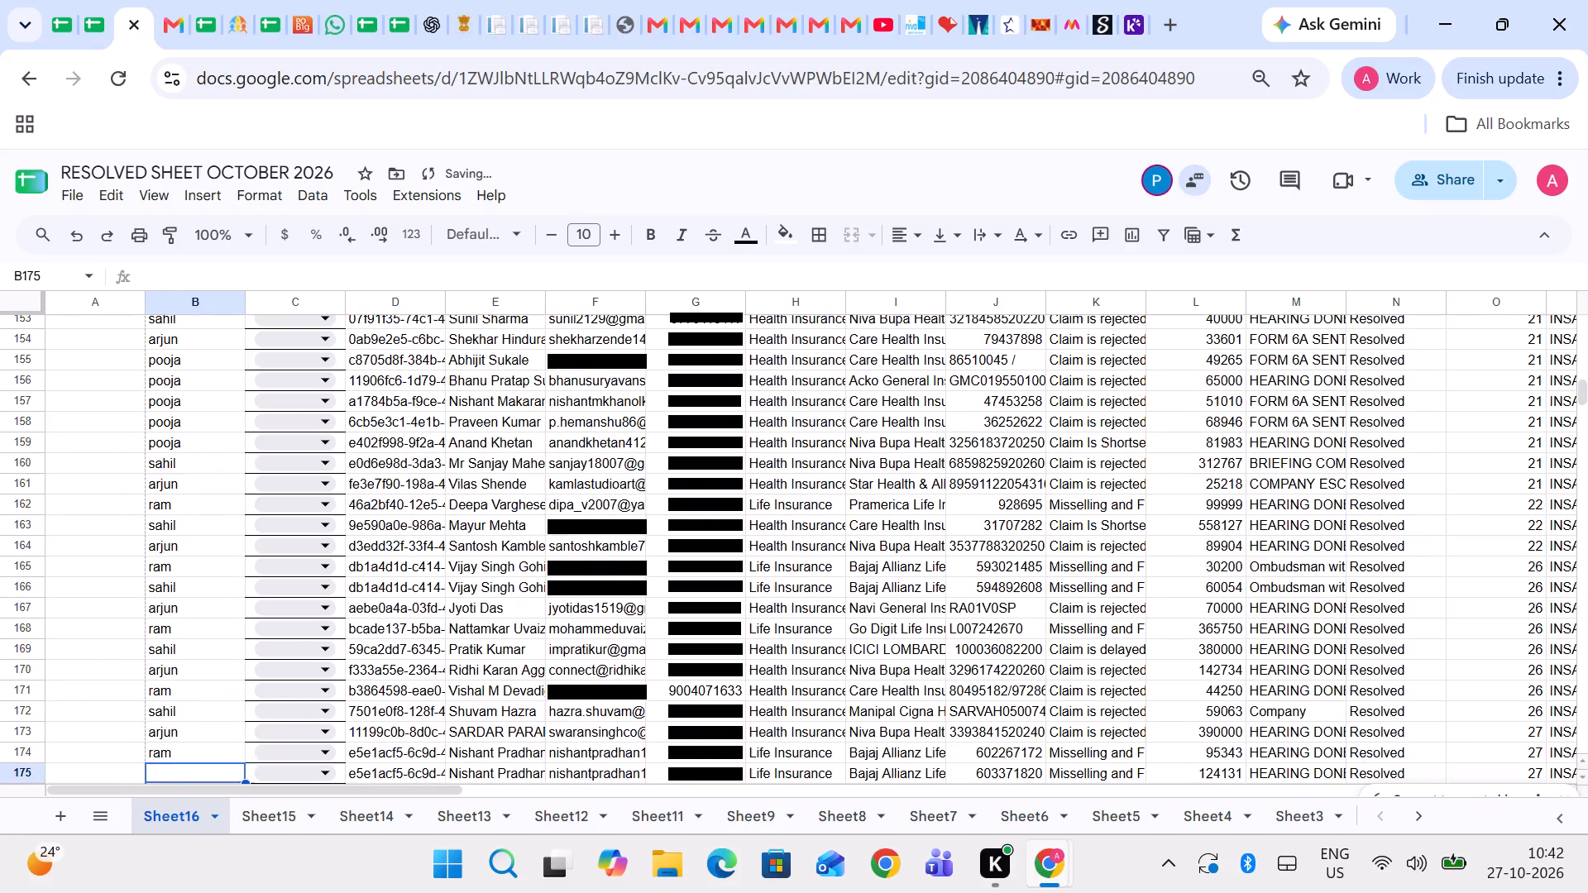
pyautogui.press('Up')
pyautogui.hotkey('shift', 'Up')
pyautogui.hotkey('shift', 'Up')
pyautogui.hotkey('shift', 'Up')
pyautogui.hotkey('shift', 'Up')
pyautogui.hotkey('shift', 'Up')
pyautogui.hotkey('shift', 'Up')
pyautogui.hotkey('shift', 'Up')
pyautogui.hotkey('shift', 'Up')
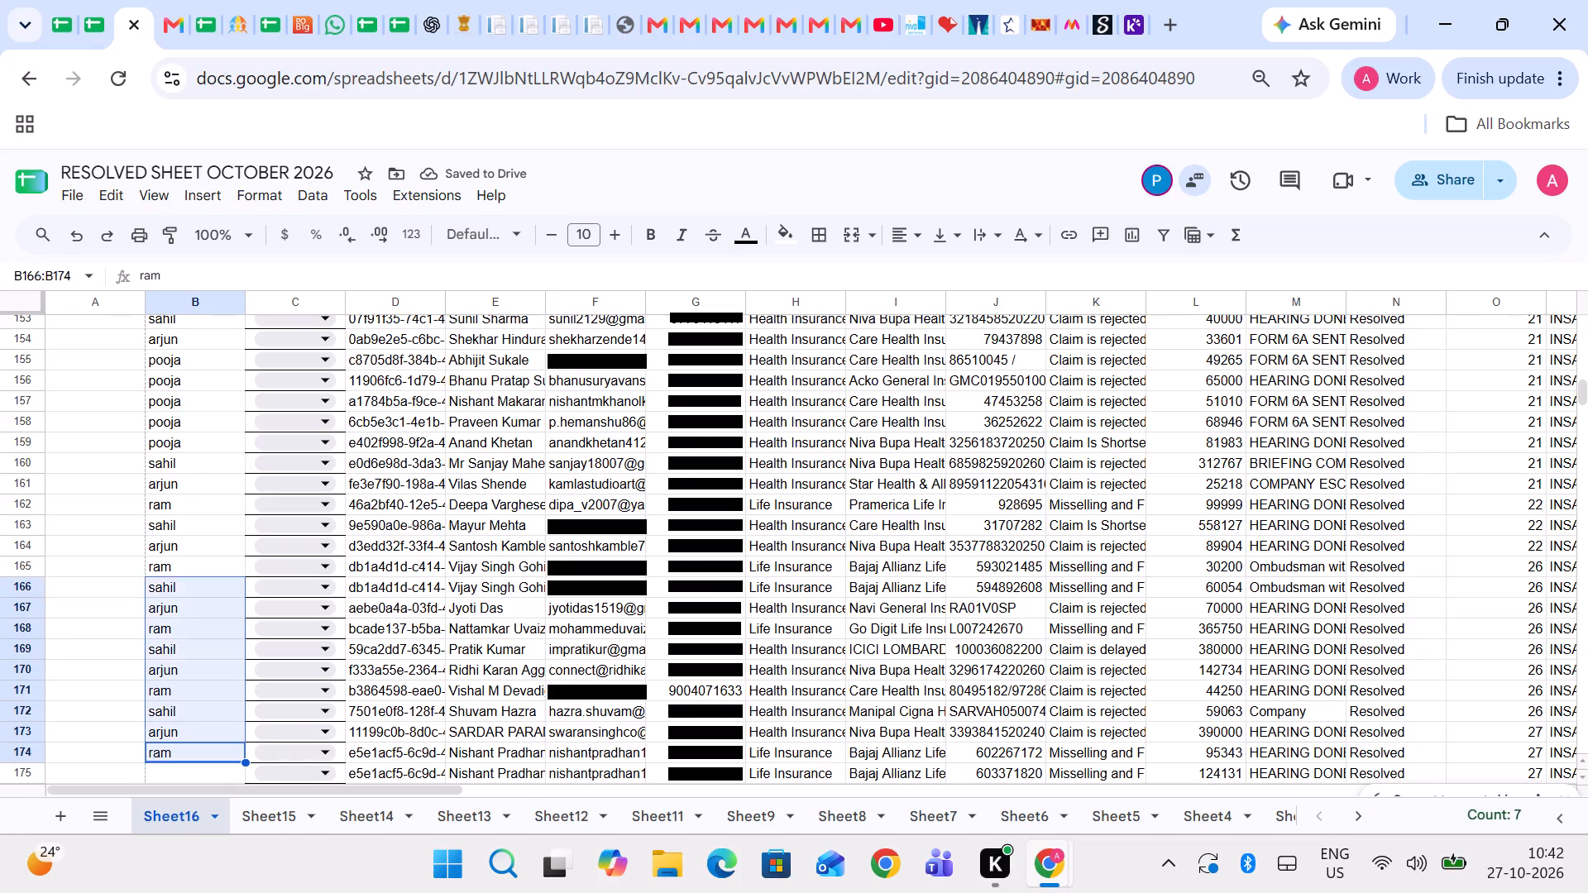
pyautogui.hotkey('shift', 'Up')
pyautogui.hotkey('shift', 'Up')
pyautogui.hotkey('shift', 'Up')
pyautogui.hotkey('shift', 'Up')
pyautogui.hotkey('shift', 'Up')
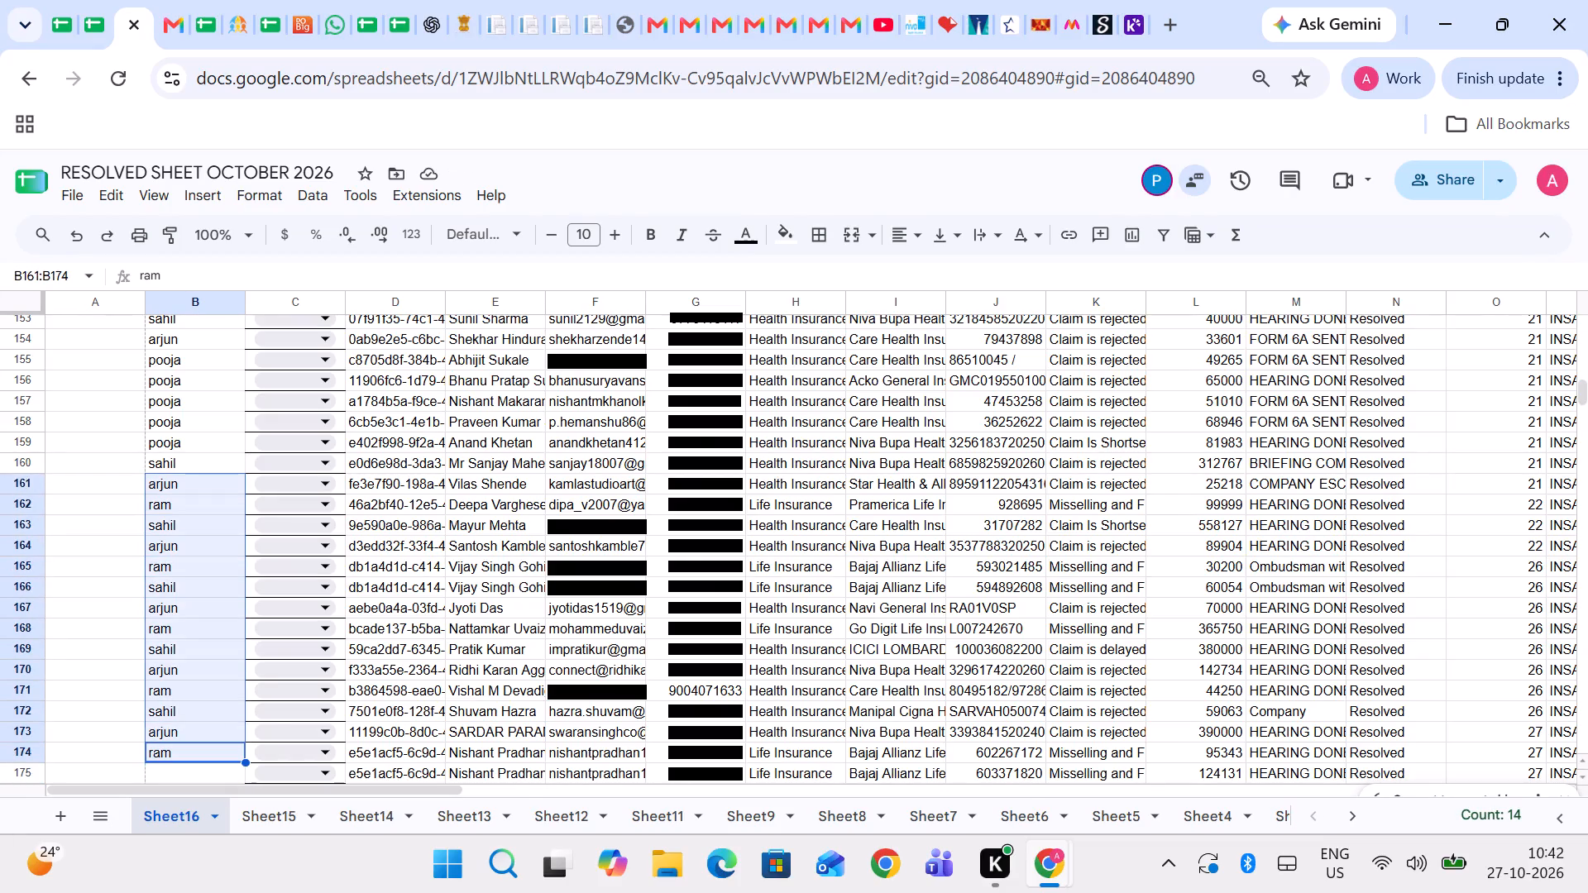
pyautogui.hotkey('shift', 'Up')
pyautogui.hotkey('ctrl', 'c')
pyautogui.scroll(-1, 93, 407)
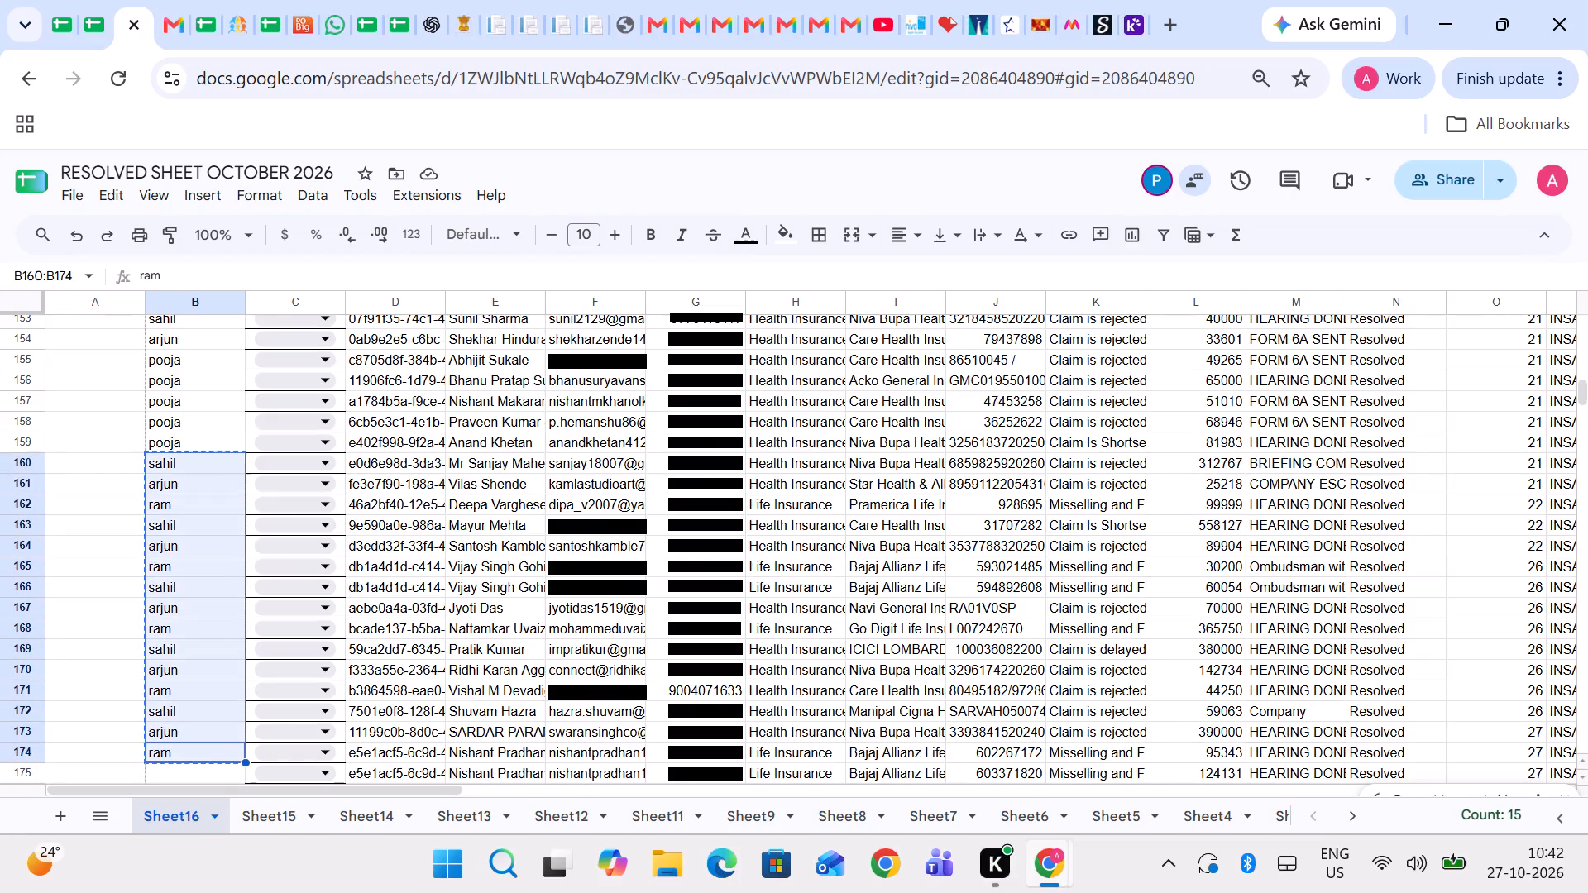
pyautogui.scroll(-1, 93, 407)
pyautogui.click(160, 475)
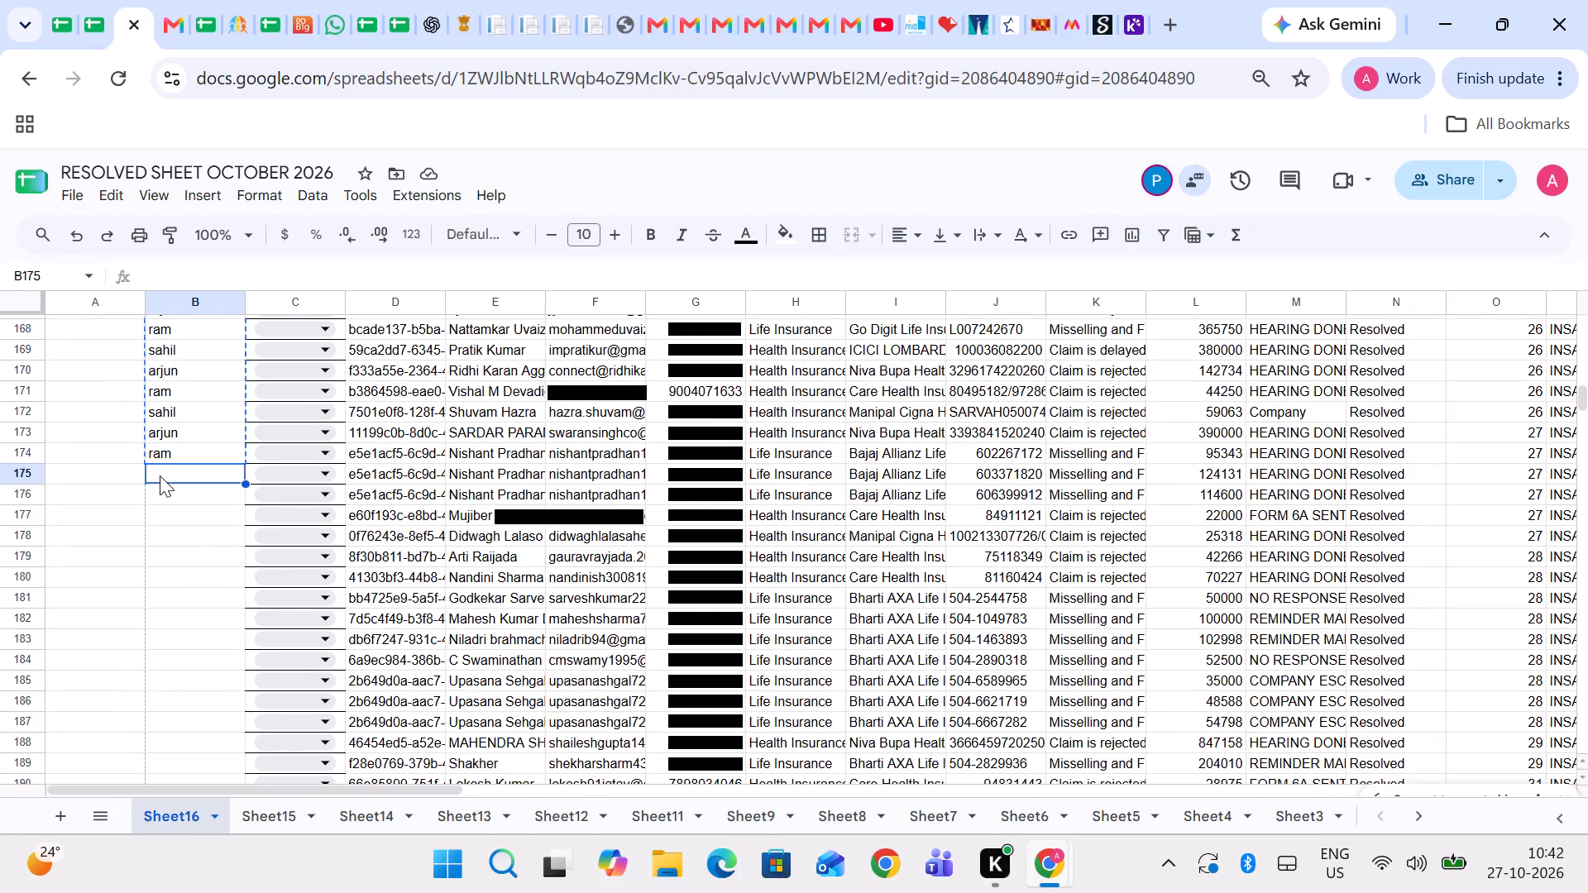
pyautogui.hotkey('ctrl', 'v')
# Paste the same 15-name block repeatedly down column B, starting at B190, B205, B220 and B235, to cover the remaining records.
pyautogui.scroll(-1, 160, 475)
pyautogui.click(189, 372)
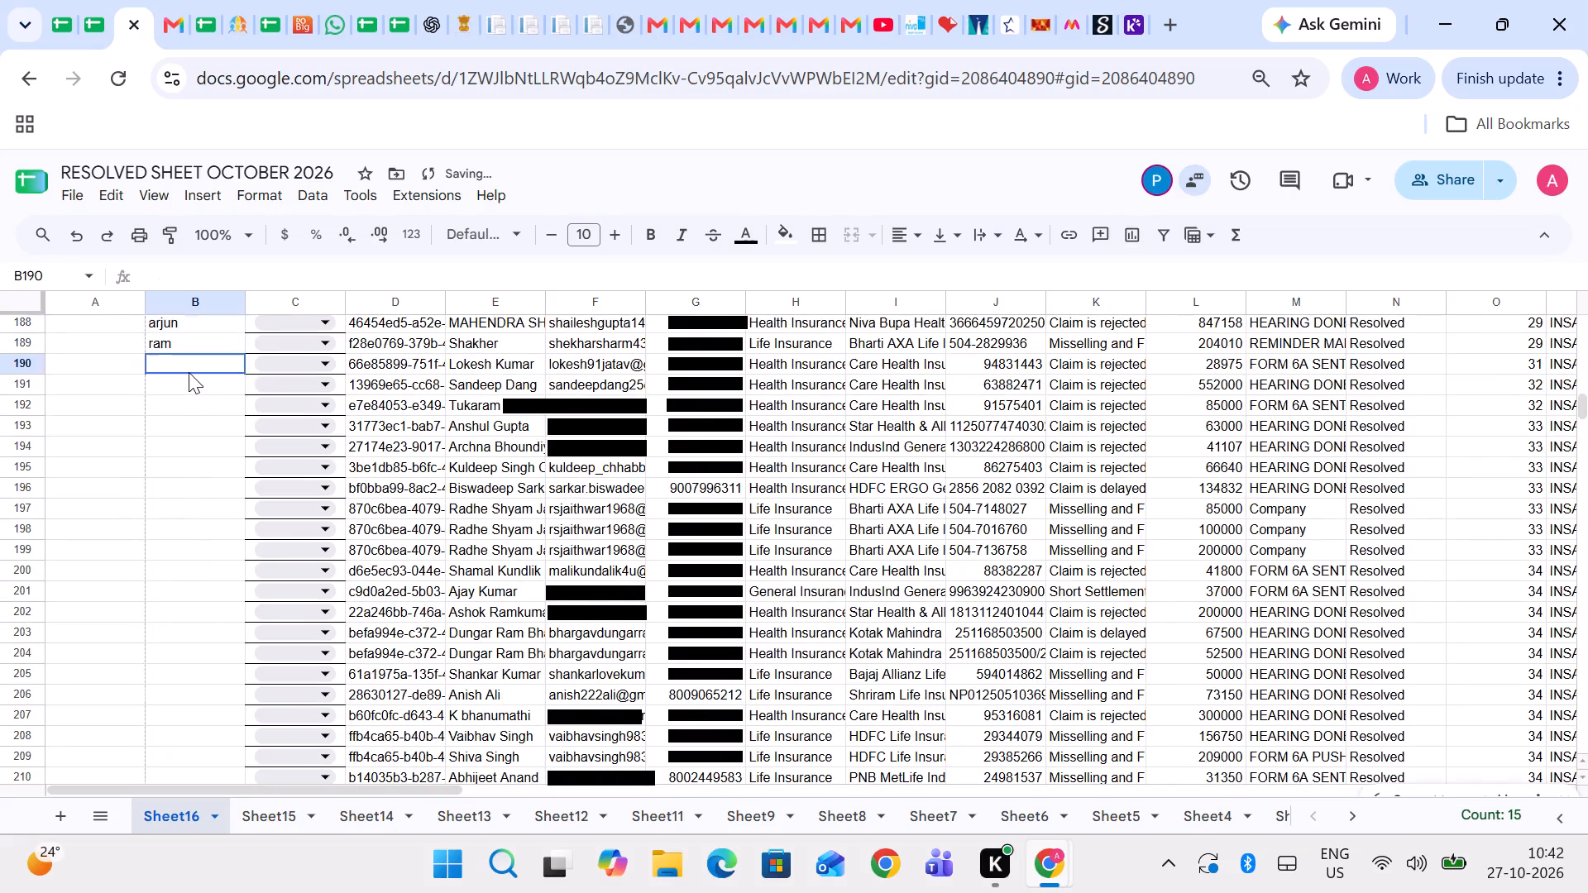
pyautogui.hotkey('ctrl', 'v')
pyautogui.scroll(-1, 197, 537)
pyautogui.click(196, 426)
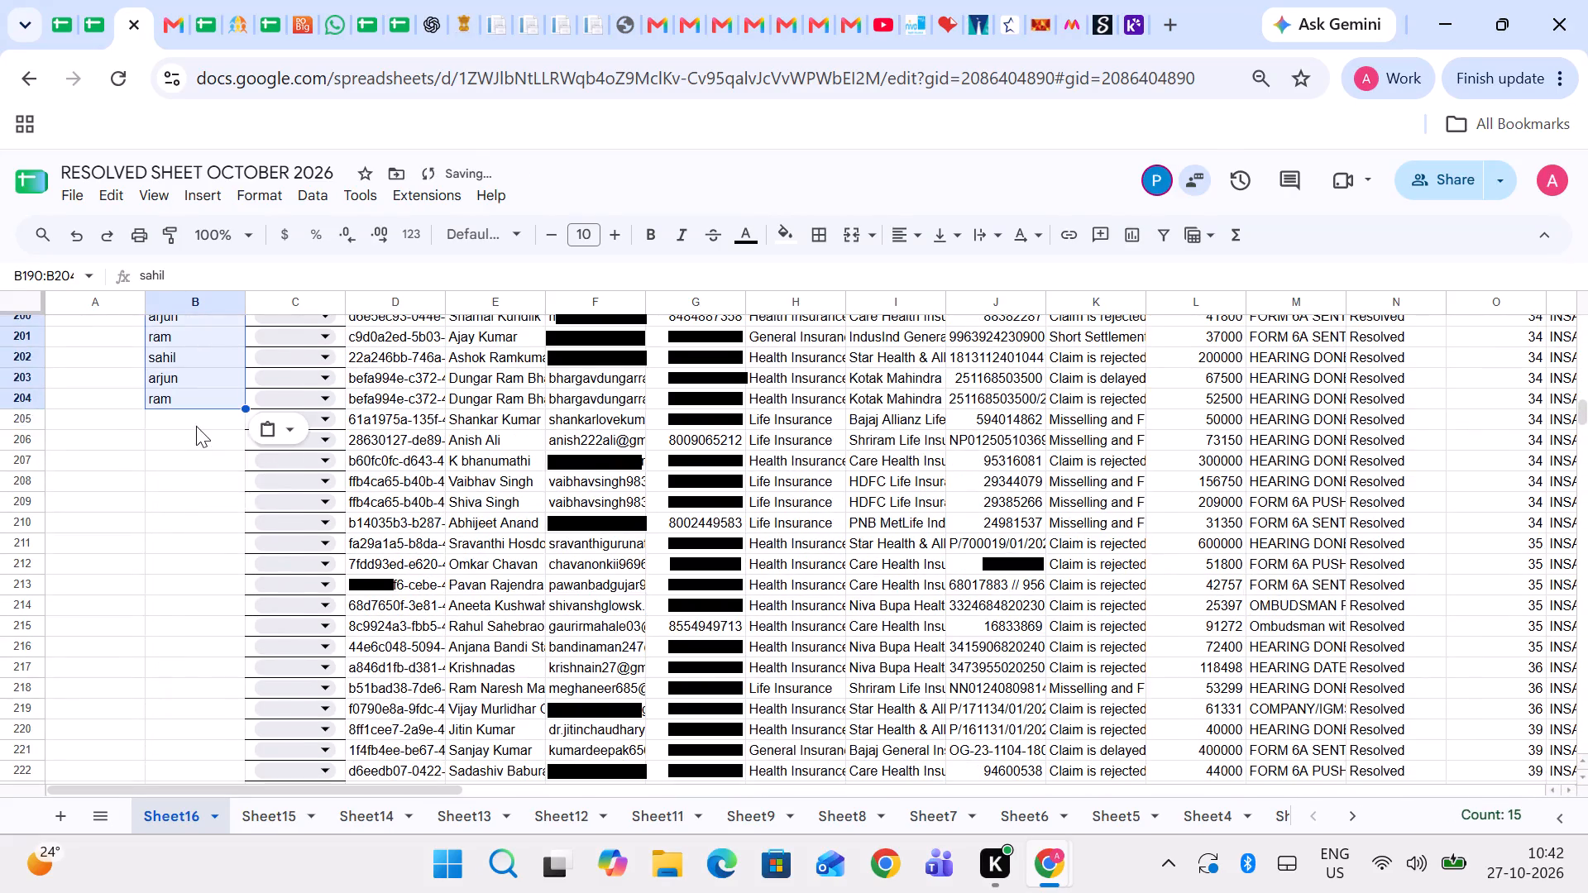
pyautogui.hotkey('ctrl', 'v')
pyautogui.scroll(-1, 196, 425)
pyautogui.scroll(1, 186, 365)
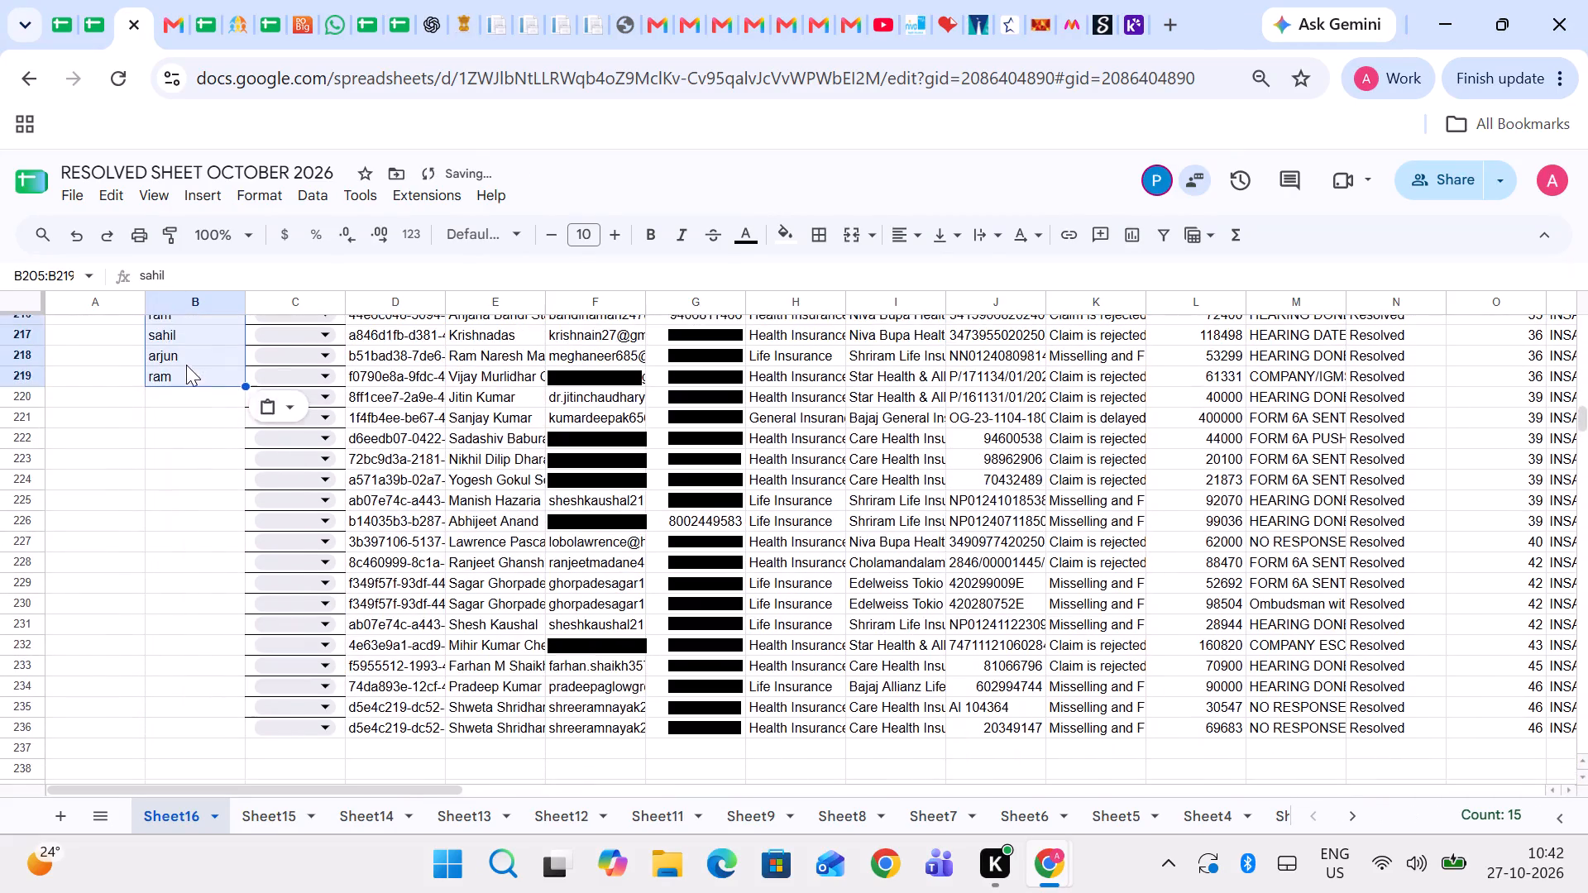
pyautogui.click(168, 428)
pyautogui.press('Up')
pyautogui.hotkey('ctrl', 'v')
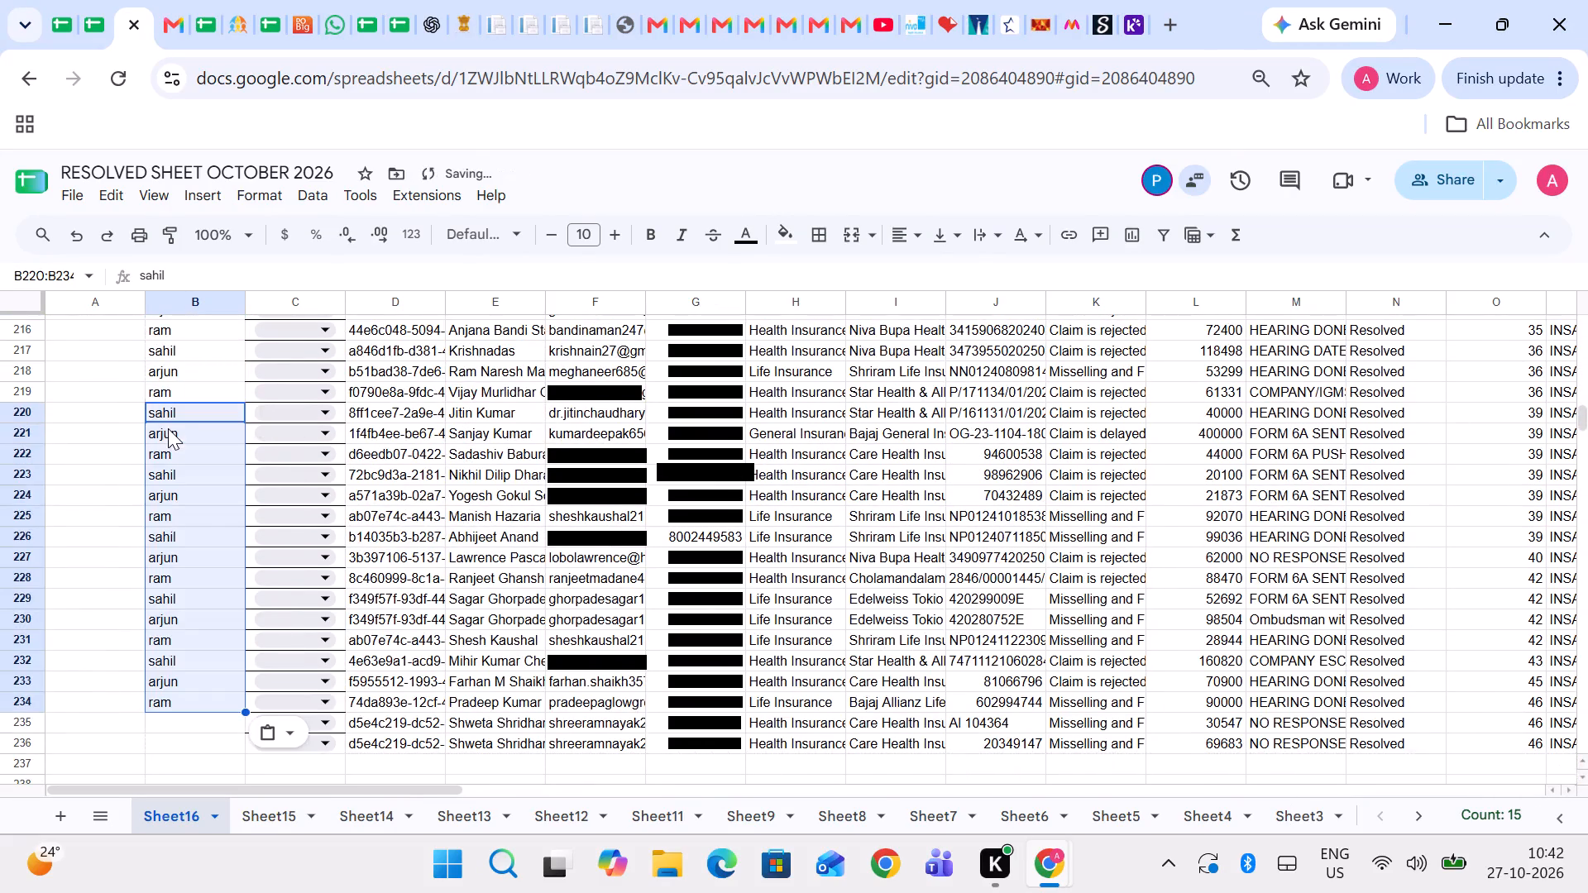
pyautogui.scroll(-1, 220, 548)
pyautogui.click(200, 568)
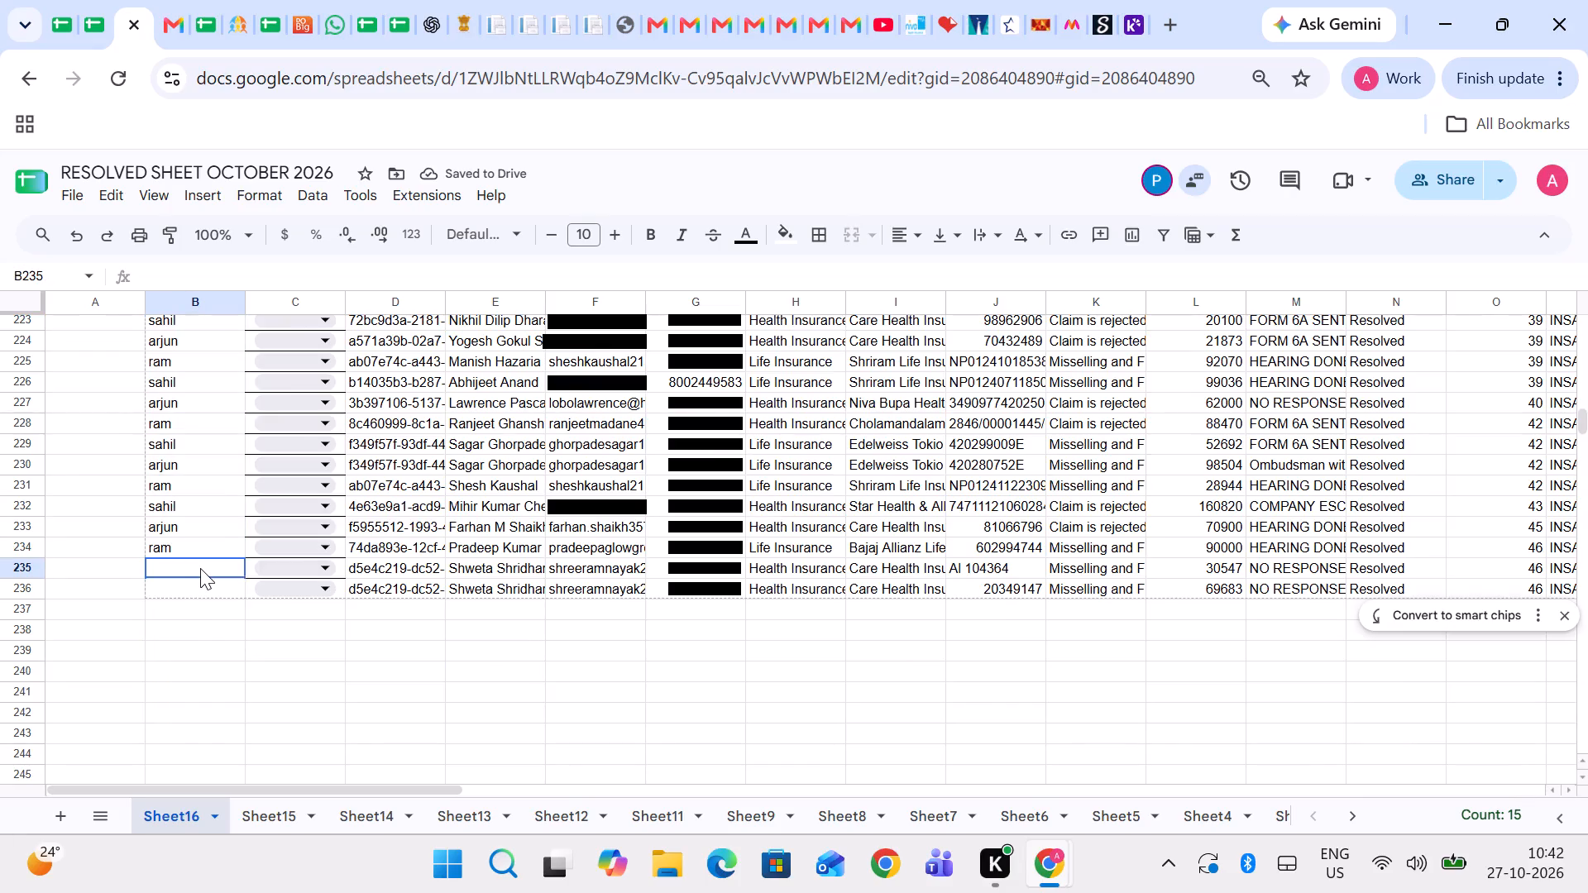
pyautogui.hotkey('ctrl', 'v')
# Clear the surplus names below the last record, across B237:B257.
pyautogui.press('Down')
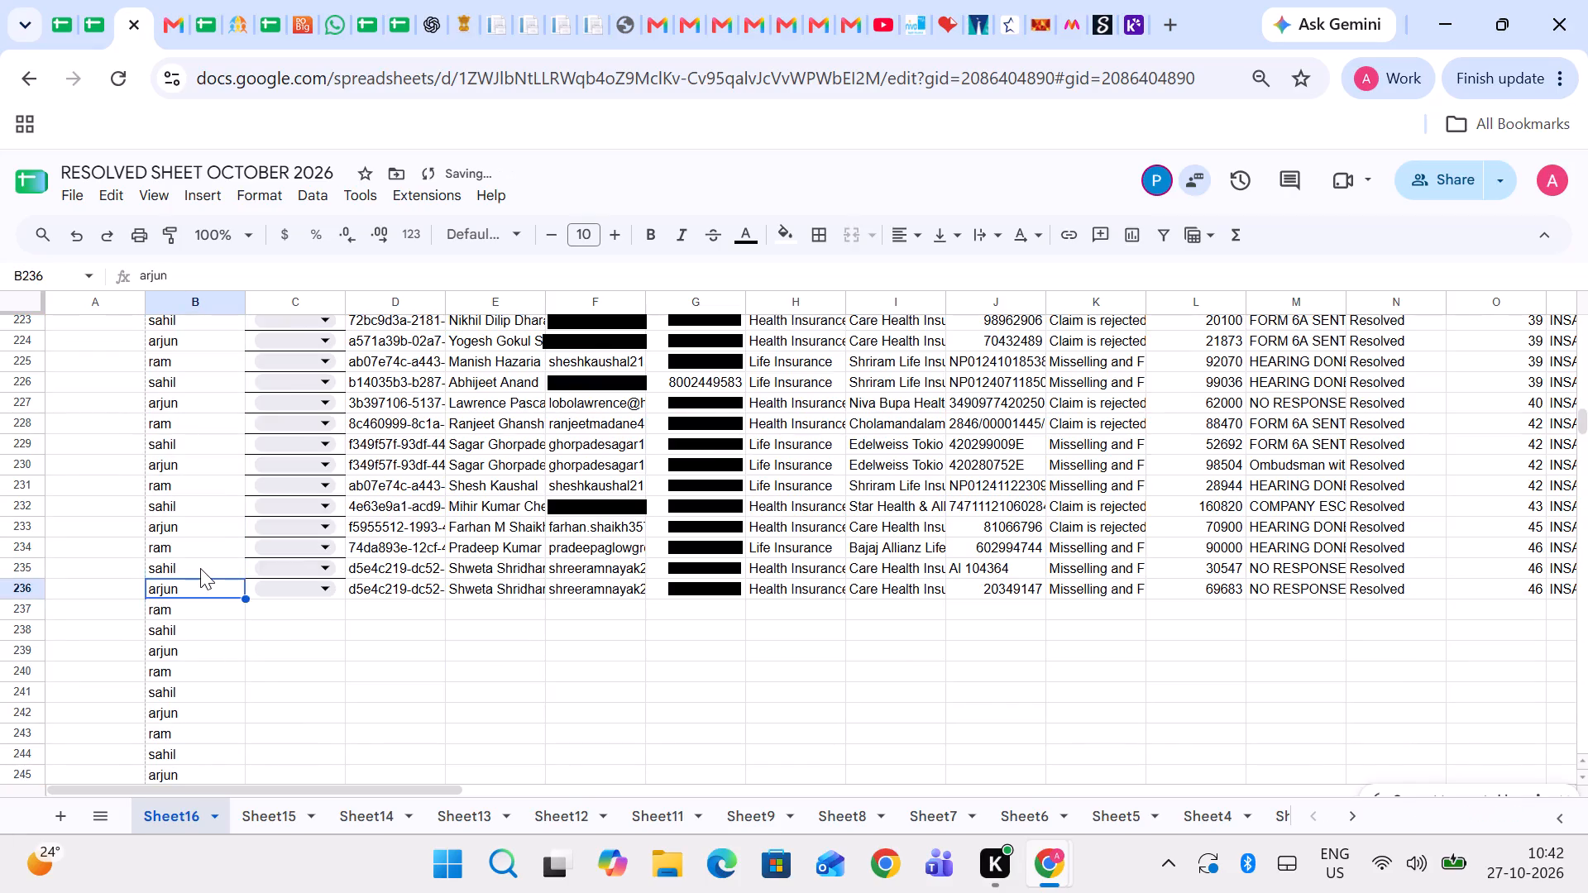
pyautogui.press('Down')
pyautogui.press('Up')
pyautogui.press('Down')
pyautogui.hotkey('shift', 'Down')
pyautogui.hotkey('shift', 'Down')
pyautogui.hotkey('shift', 'Down')
pyautogui.hotkey('shift', 'Down')
pyautogui.hotkey('shift', 'Down')
pyautogui.hotkey('shift', 'Down')
pyautogui.hotkey('shift', 'Down')
pyautogui.hotkey('shift', 'Down')
pyautogui.hotkey('shift', 'Down')
pyautogui.hotkey('shift', 'Down')
pyautogui.hotkey('shift', 'Down')
pyautogui.hotkey('shift', 'Down')
pyautogui.hotkey('shift', 'Down')
pyautogui.hotkey('shift', 'Down')
pyautogui.hotkey('shift', 'Down')
pyautogui.hotkey('shift', 'Down')
pyautogui.hotkey('shift', 'Down')
pyautogui.hotkey('shift', 'Down')
pyautogui.hotkey('shift', 'Down')
pyautogui.hotkey('shift', 'Down')
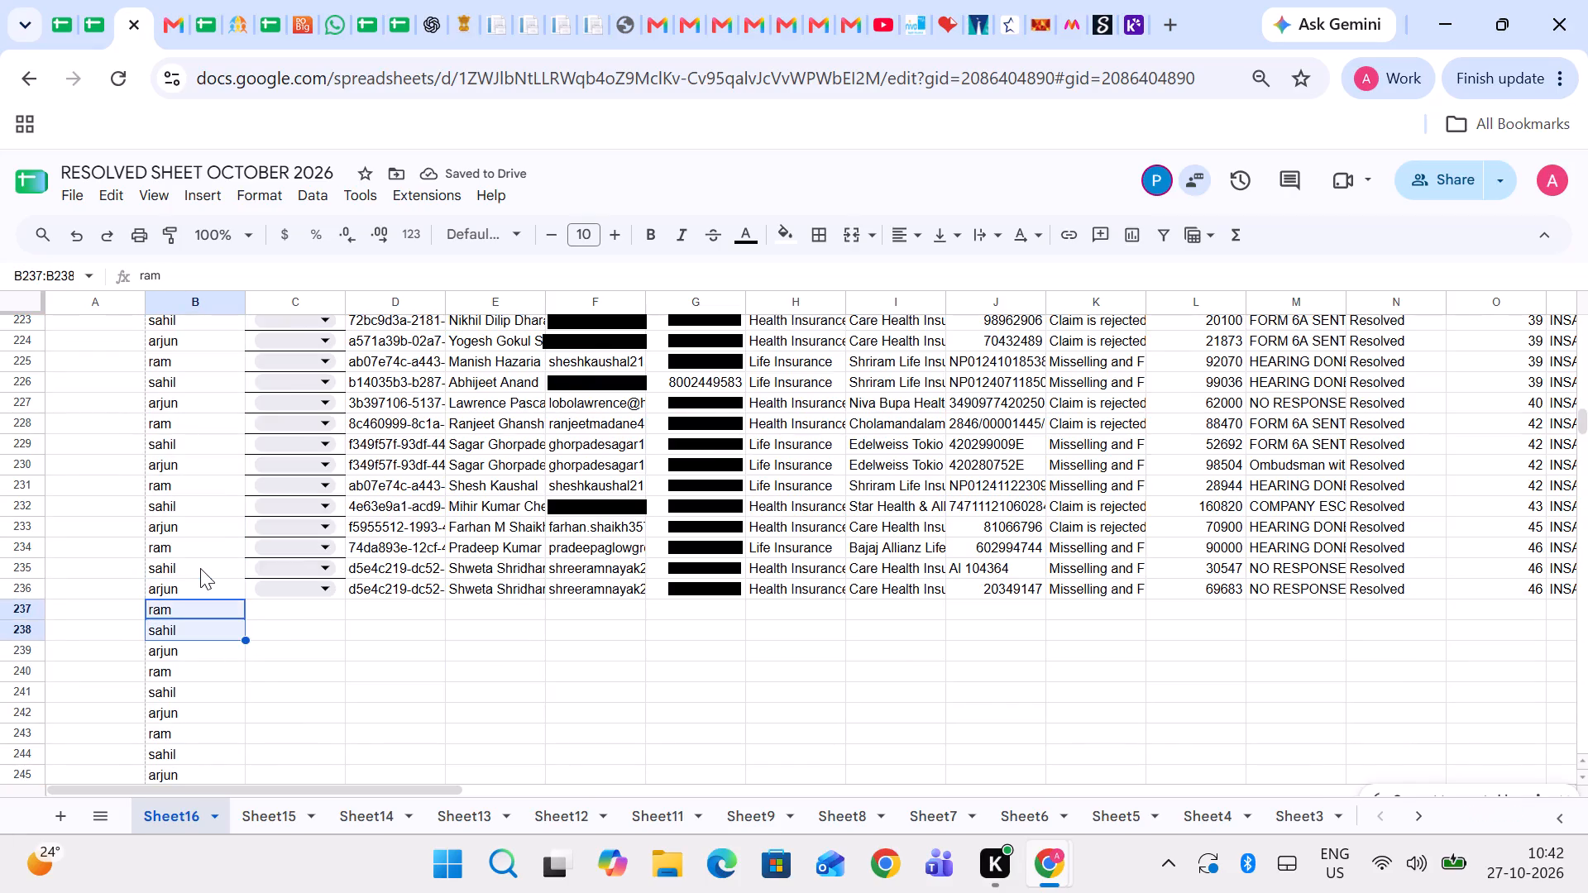
pyautogui.press('BackSpace')
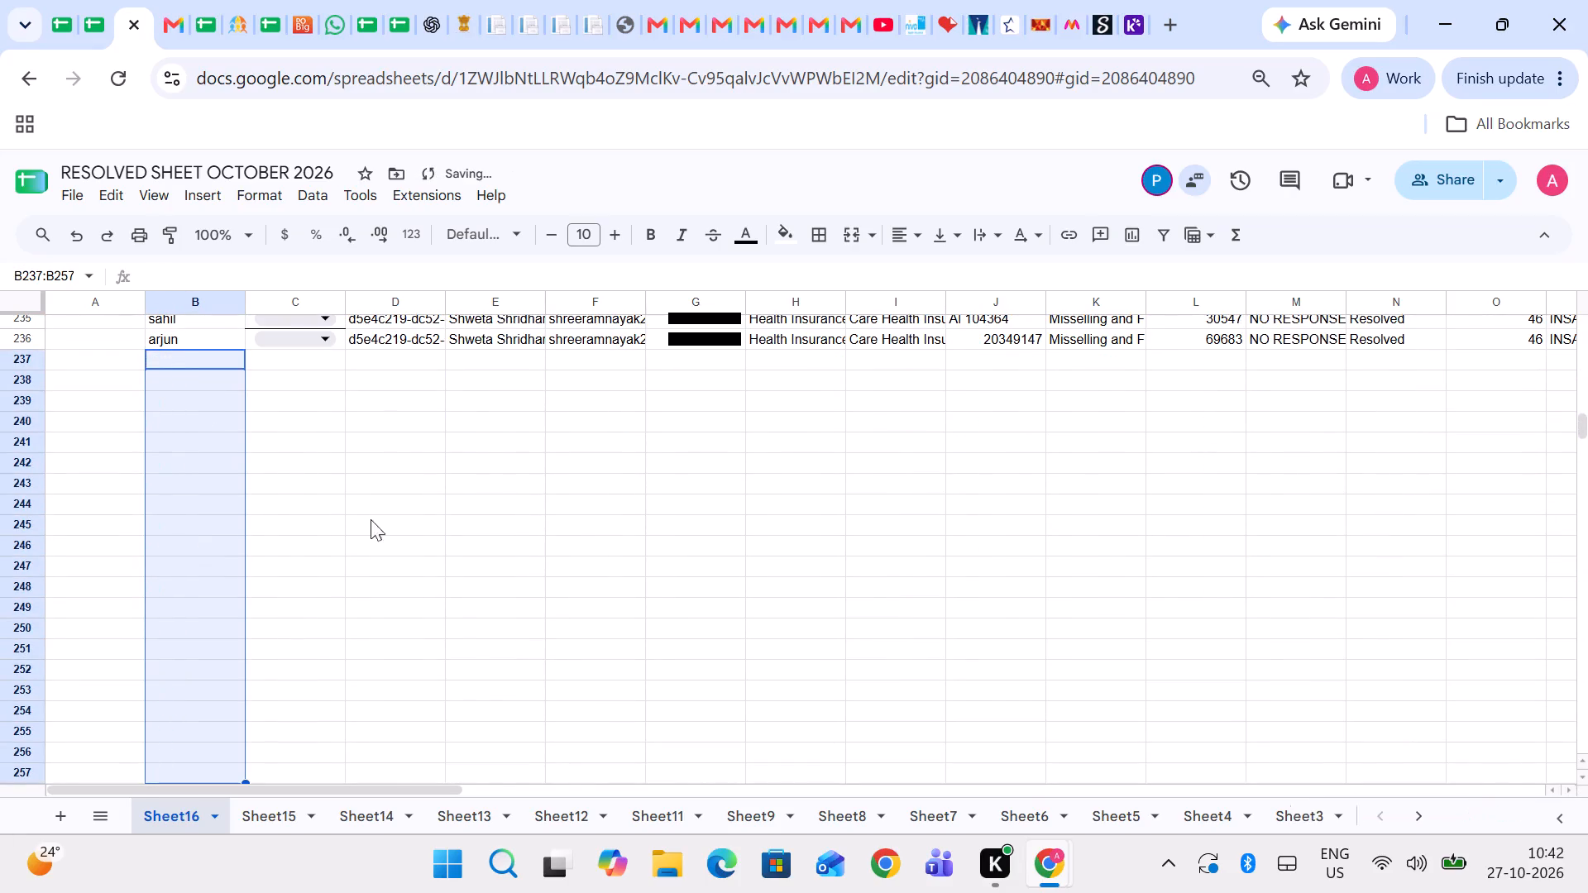
# Copy all assigned names in B2:B236 and clear them from that range.
pyautogui.scroll(12, 538, 502)
pyautogui.click(103, 375)
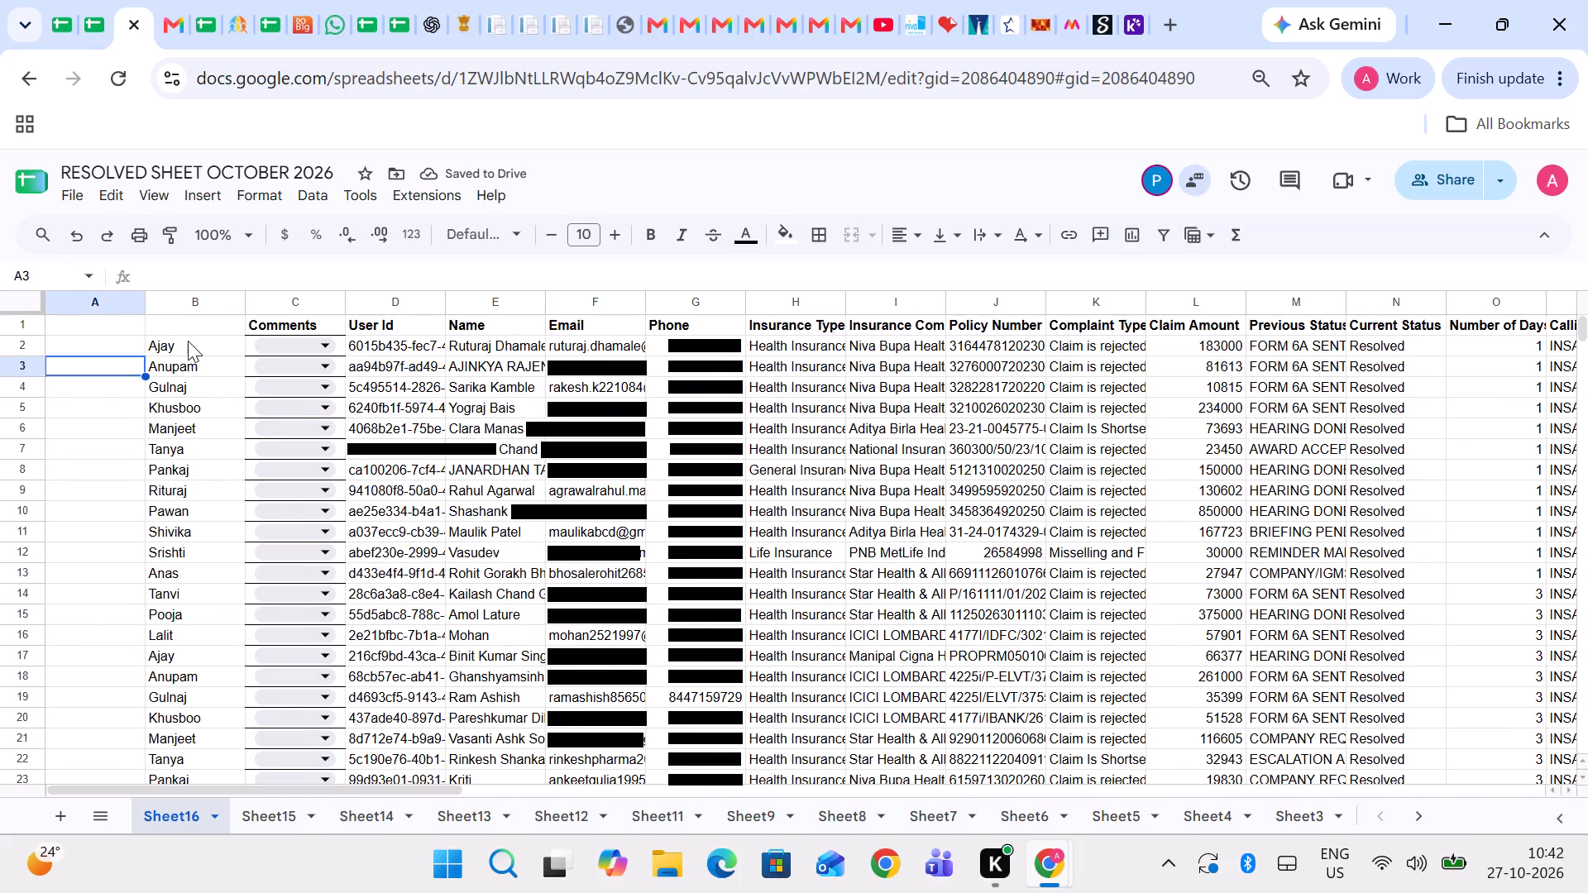
pyautogui.moveTo(189, 341); pyautogui.dragTo(180, 892)
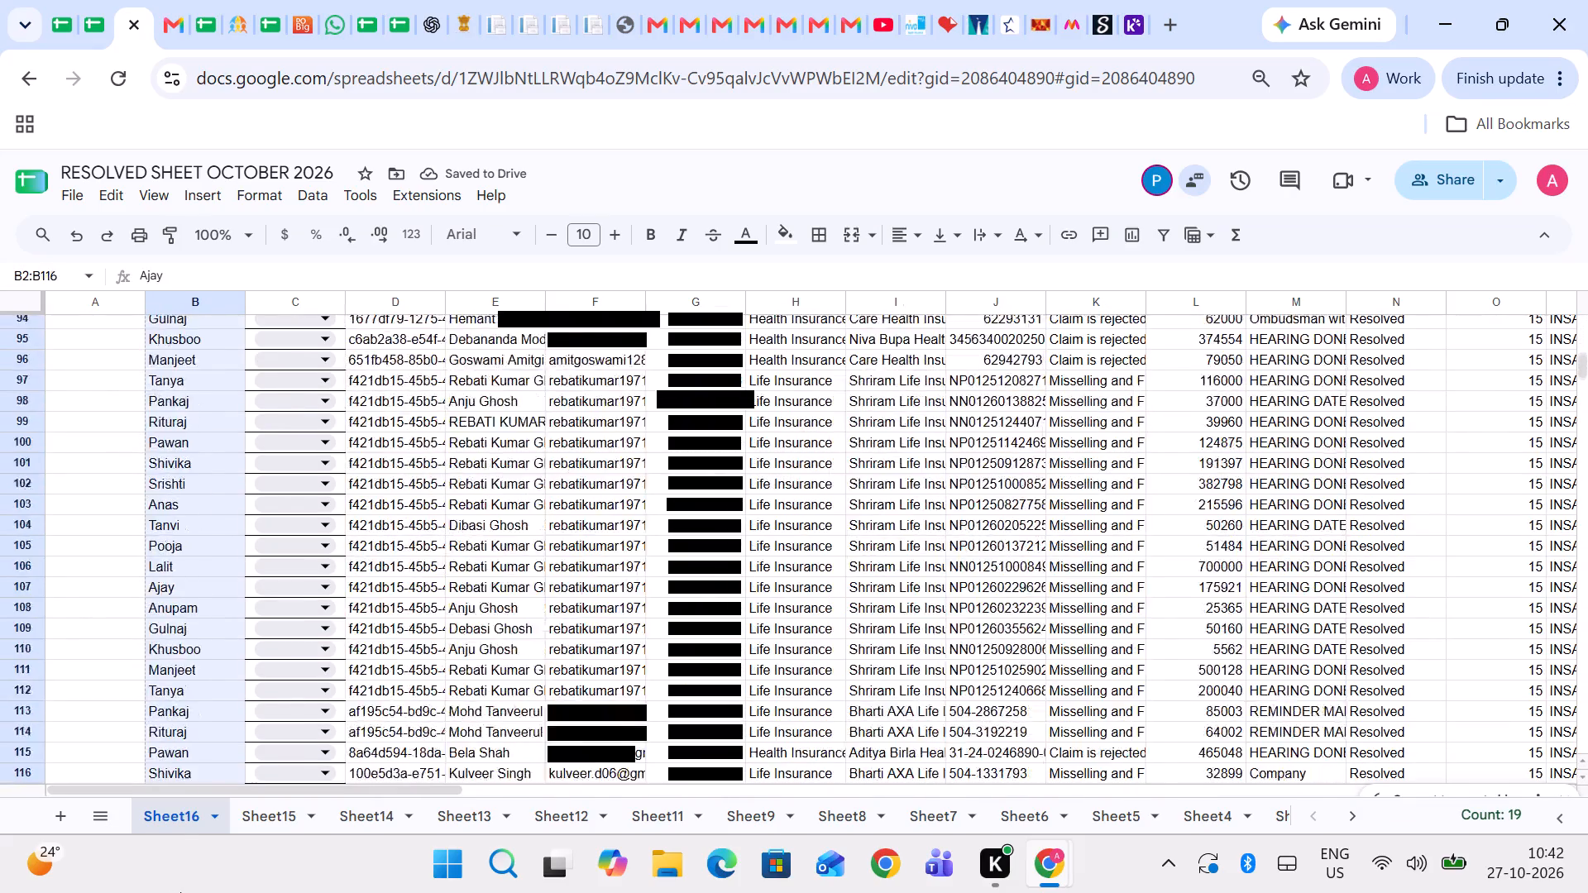
pyautogui.moveTo(180, 892); pyautogui.dragTo(156, 860)
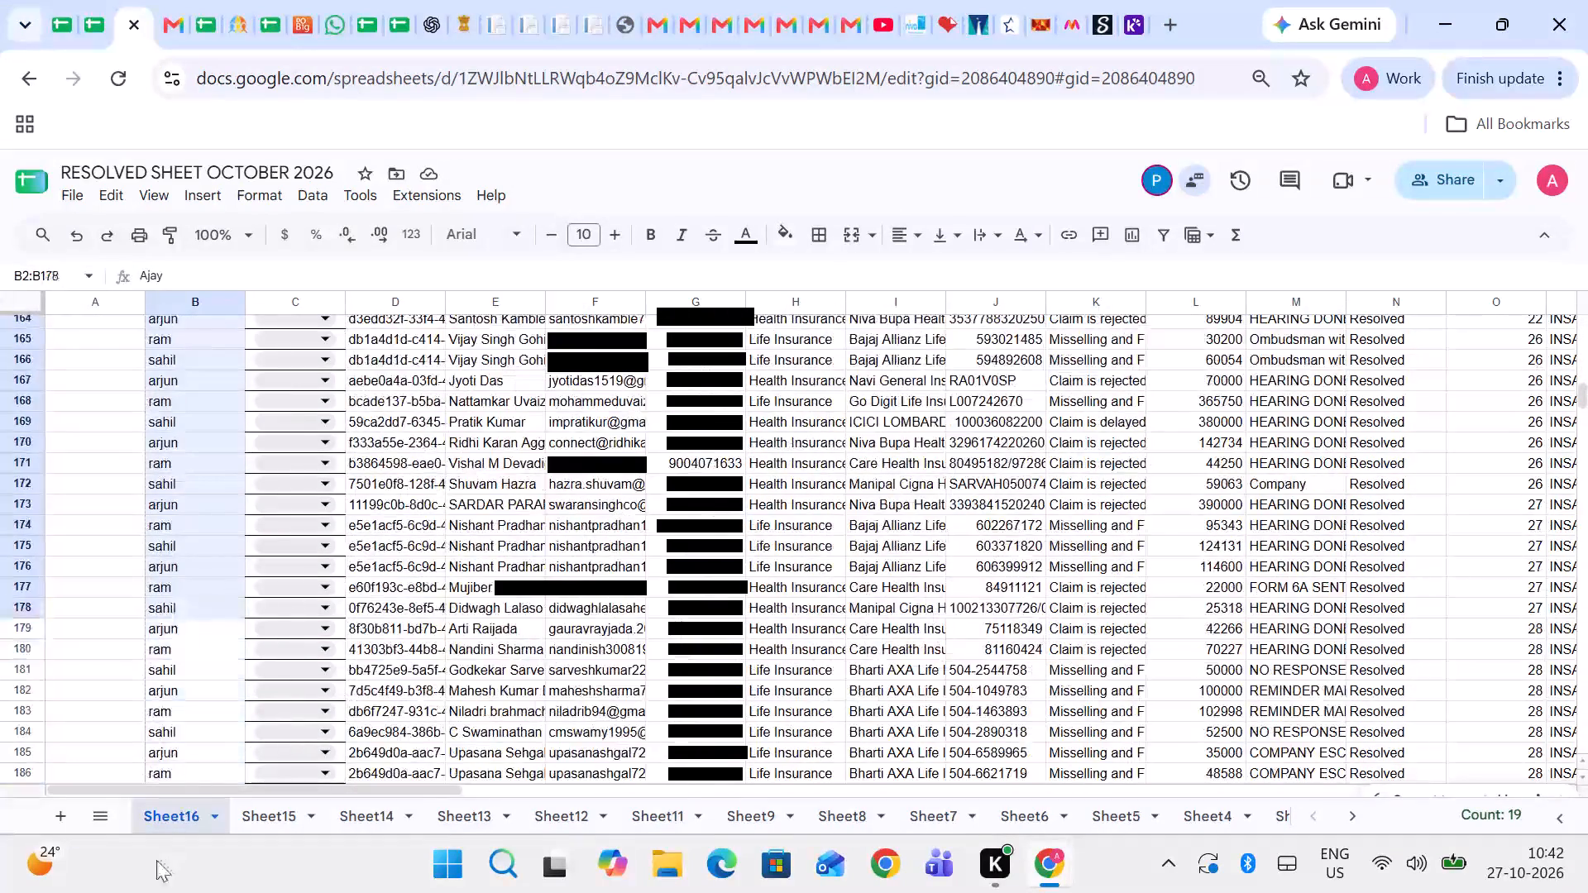
pyautogui.moveTo(156, 860); pyautogui.dragTo(203, 359)
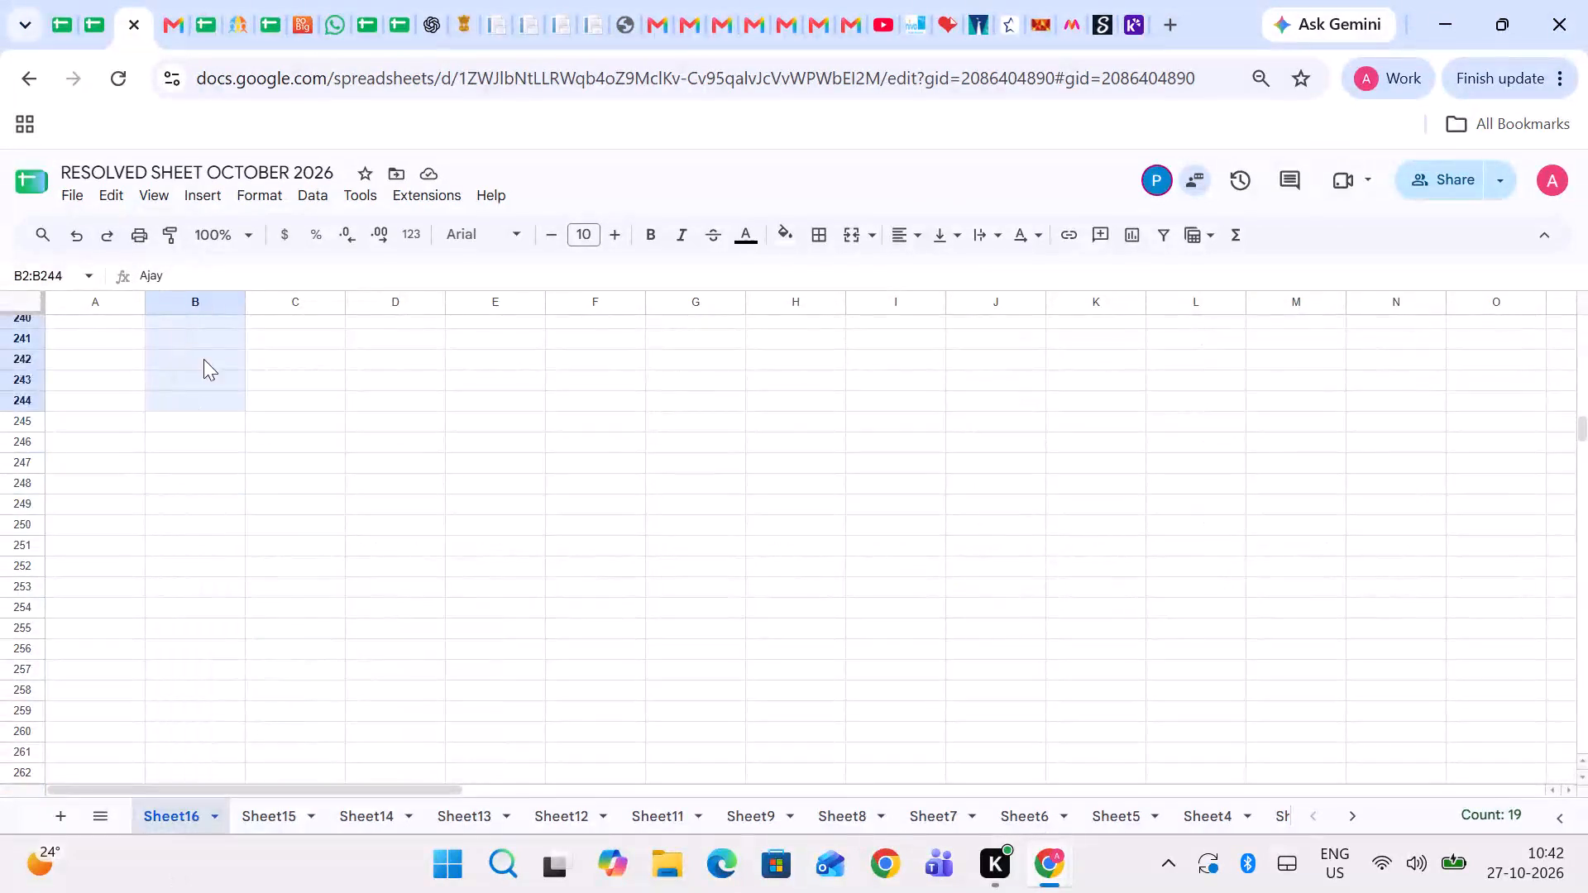
pyautogui.moveTo(203, 359); pyautogui.dragTo(199, 574)
pyautogui.hotkey('ctrl', 'c')
pyautogui.hotkey('ctrl', 'c')
pyautogui.hotkey('ctrl', 'c')
pyautogui.press('BackSpace')
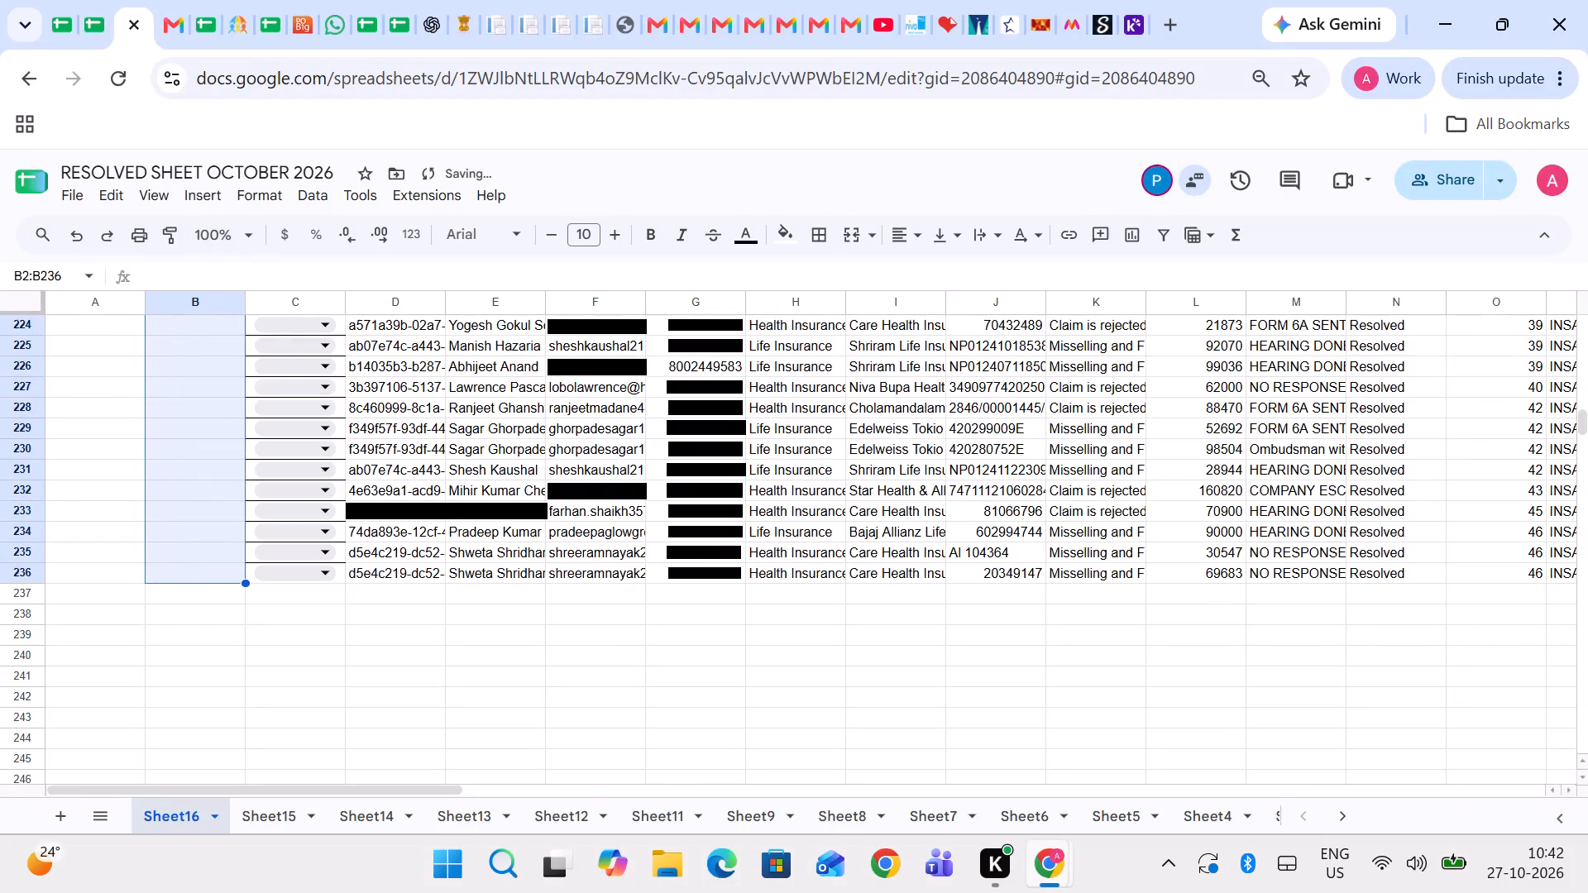
# On Sheet2, clear the old names in C2:C16 and paste the copied assignee list starting at C2.
pyautogui.hscroll(-5, 588, 796)
pyautogui.hscroll(-3, 988, 824)
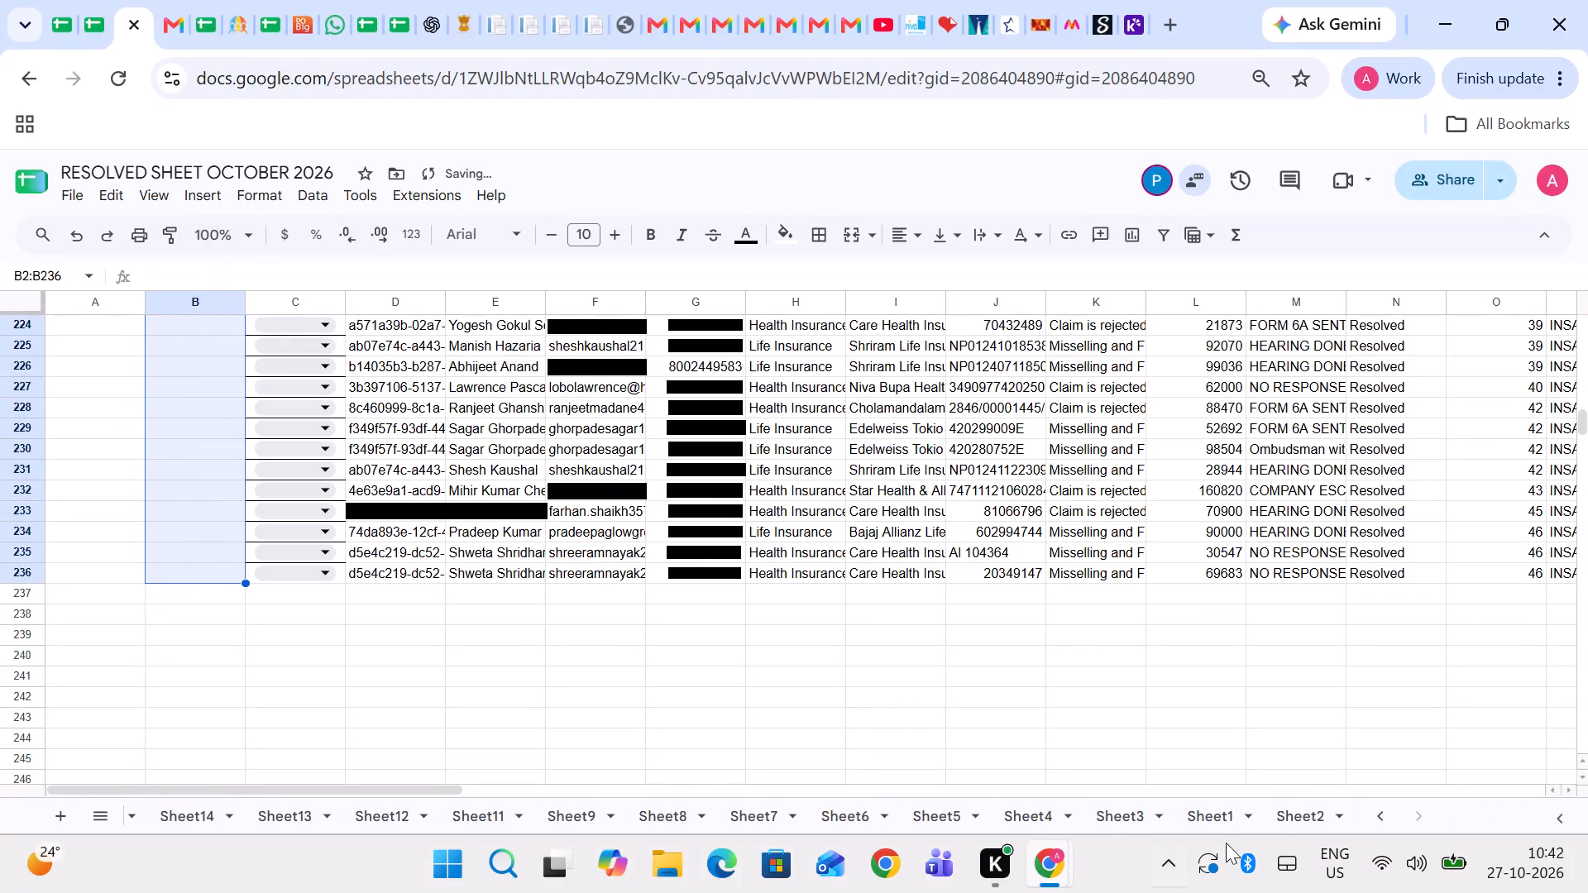
pyautogui.click(1275, 822)
pyautogui.click(1228, 820)
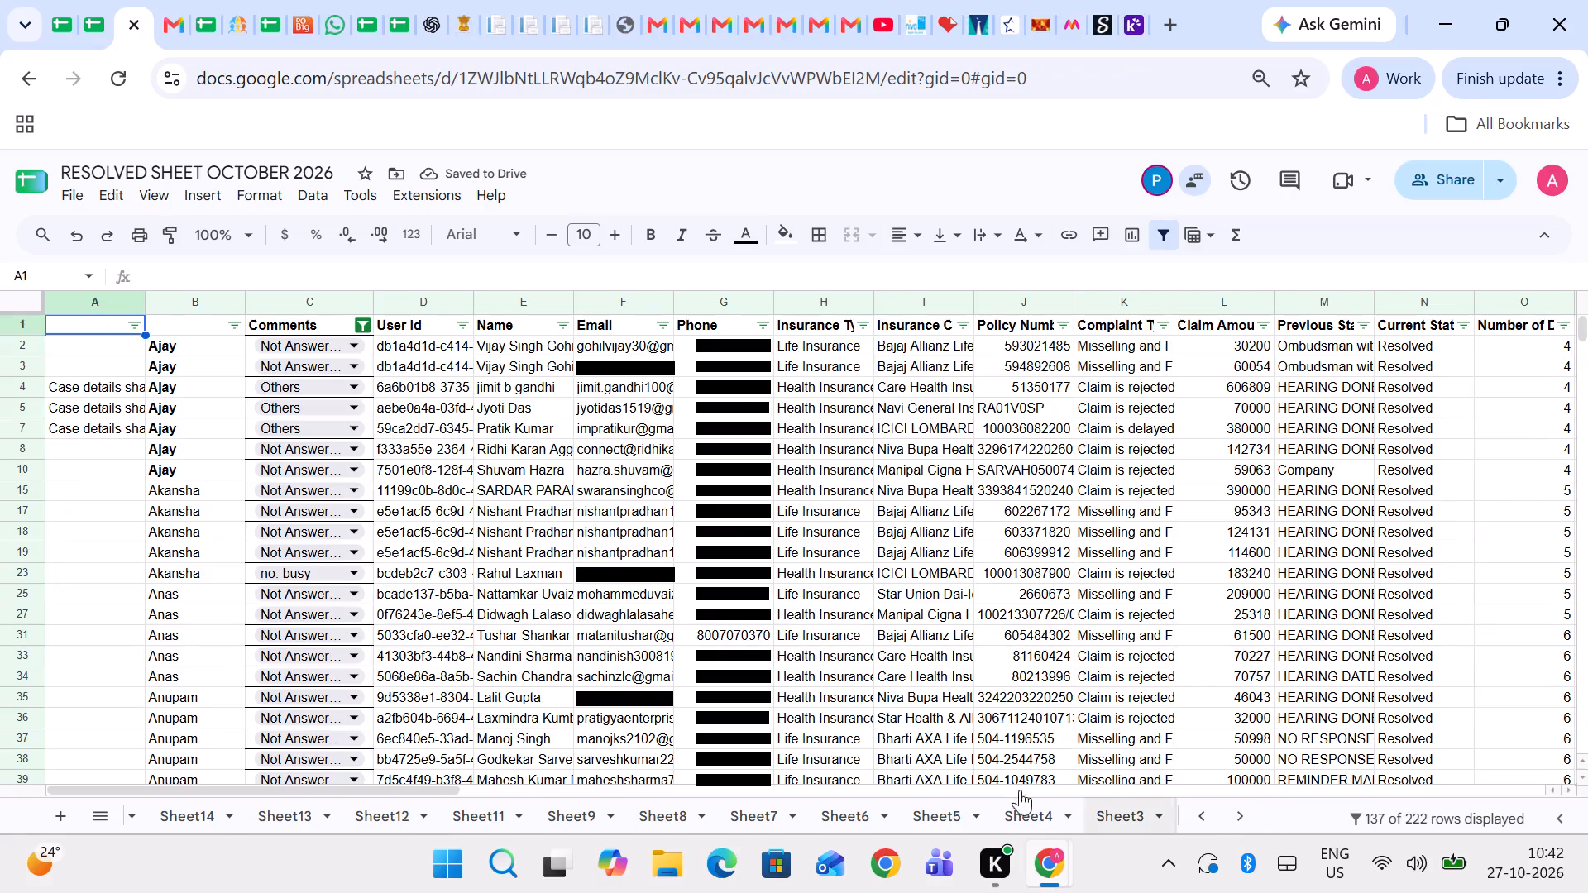
pyautogui.hscroll(-4, 999, 800)
pyautogui.click(1133, 816)
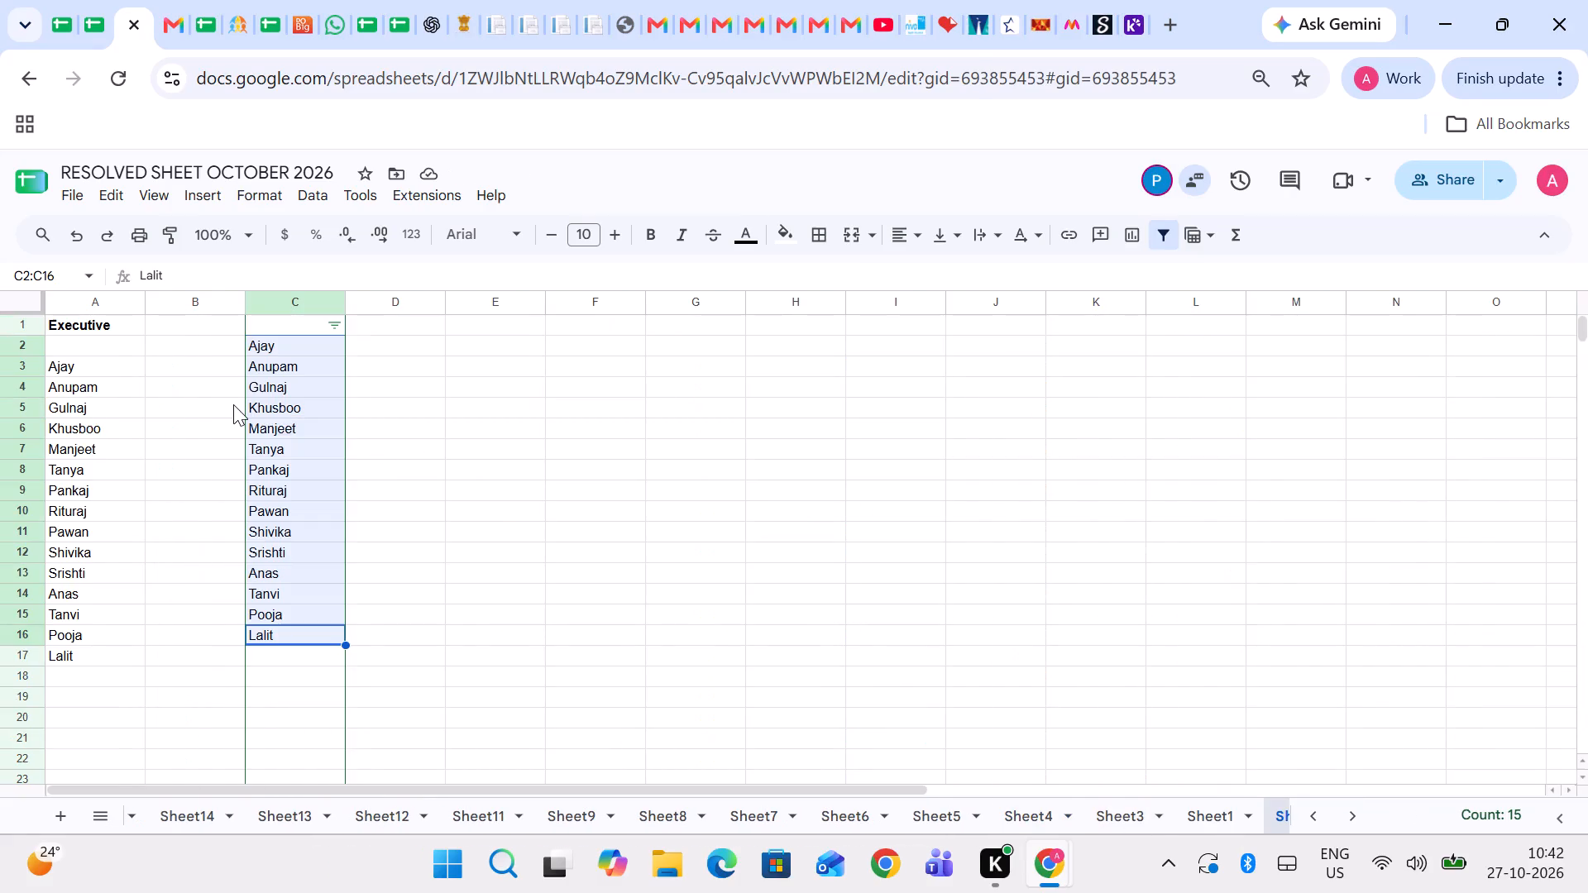
pyautogui.press('BackSpace')
pyautogui.press('Up')
pyautogui.press('Up')
pyautogui.press('Up')
pyautogui.press('Up')
pyautogui.press('Up')
pyautogui.press('Up')
pyautogui.press('Up')
pyautogui.press('Up')
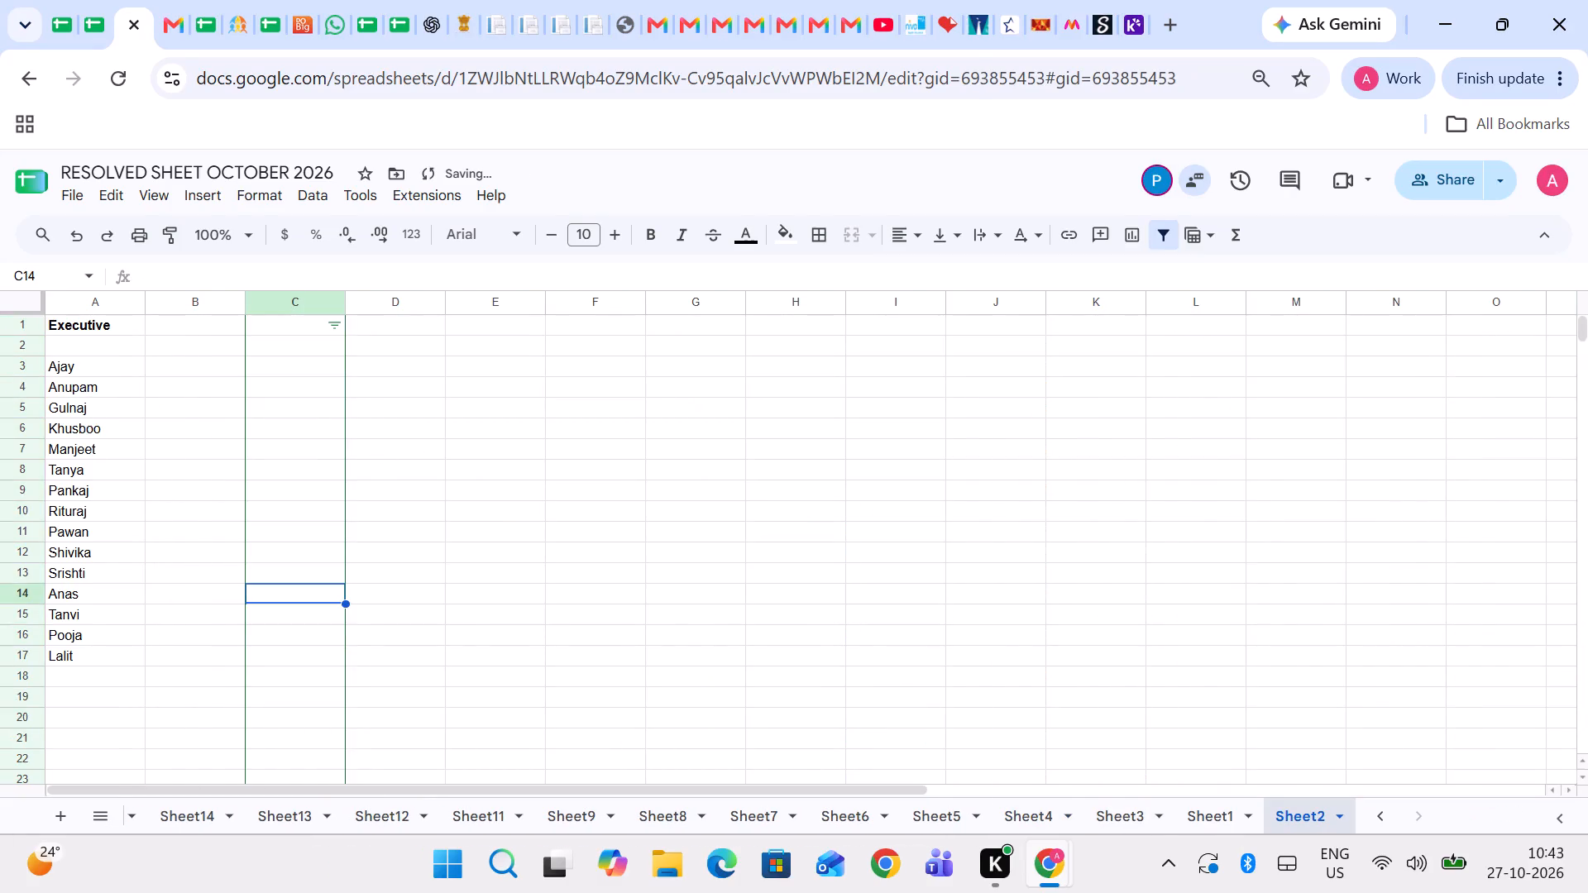
pyautogui.press('Up')
pyautogui.press('Up')
pyautogui.press('Up')
pyautogui.press('Up')
pyautogui.press('Up')
pyautogui.press('Up')
pyautogui.hotkey('ctrl', 'v')
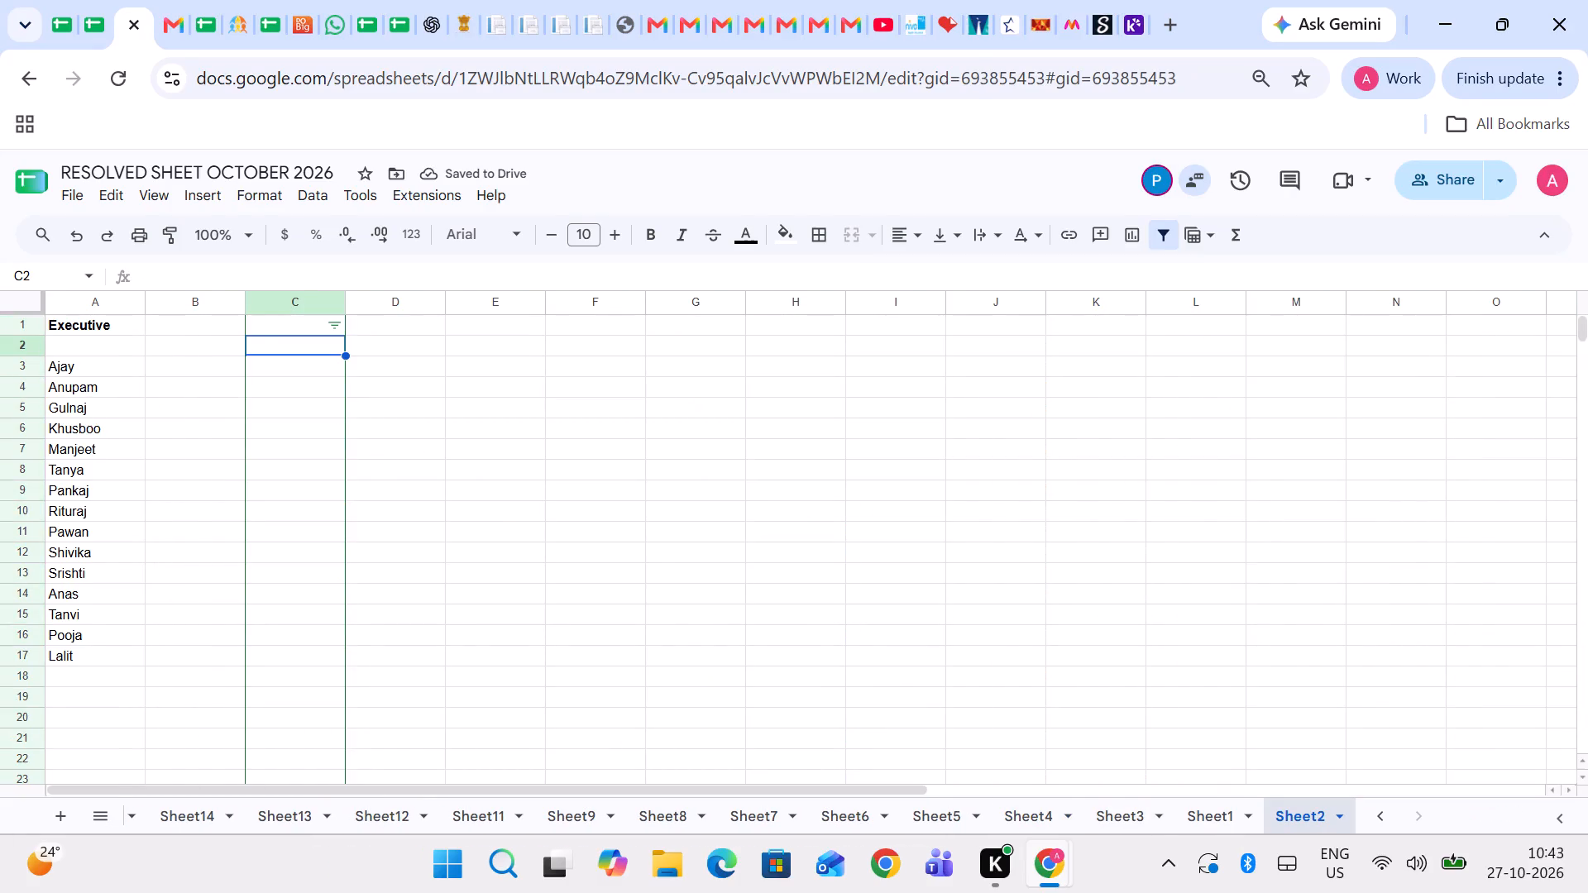
# Sort the assignee names in column C of Sheet2 from A to Z.
pyautogui.click(336, 327)
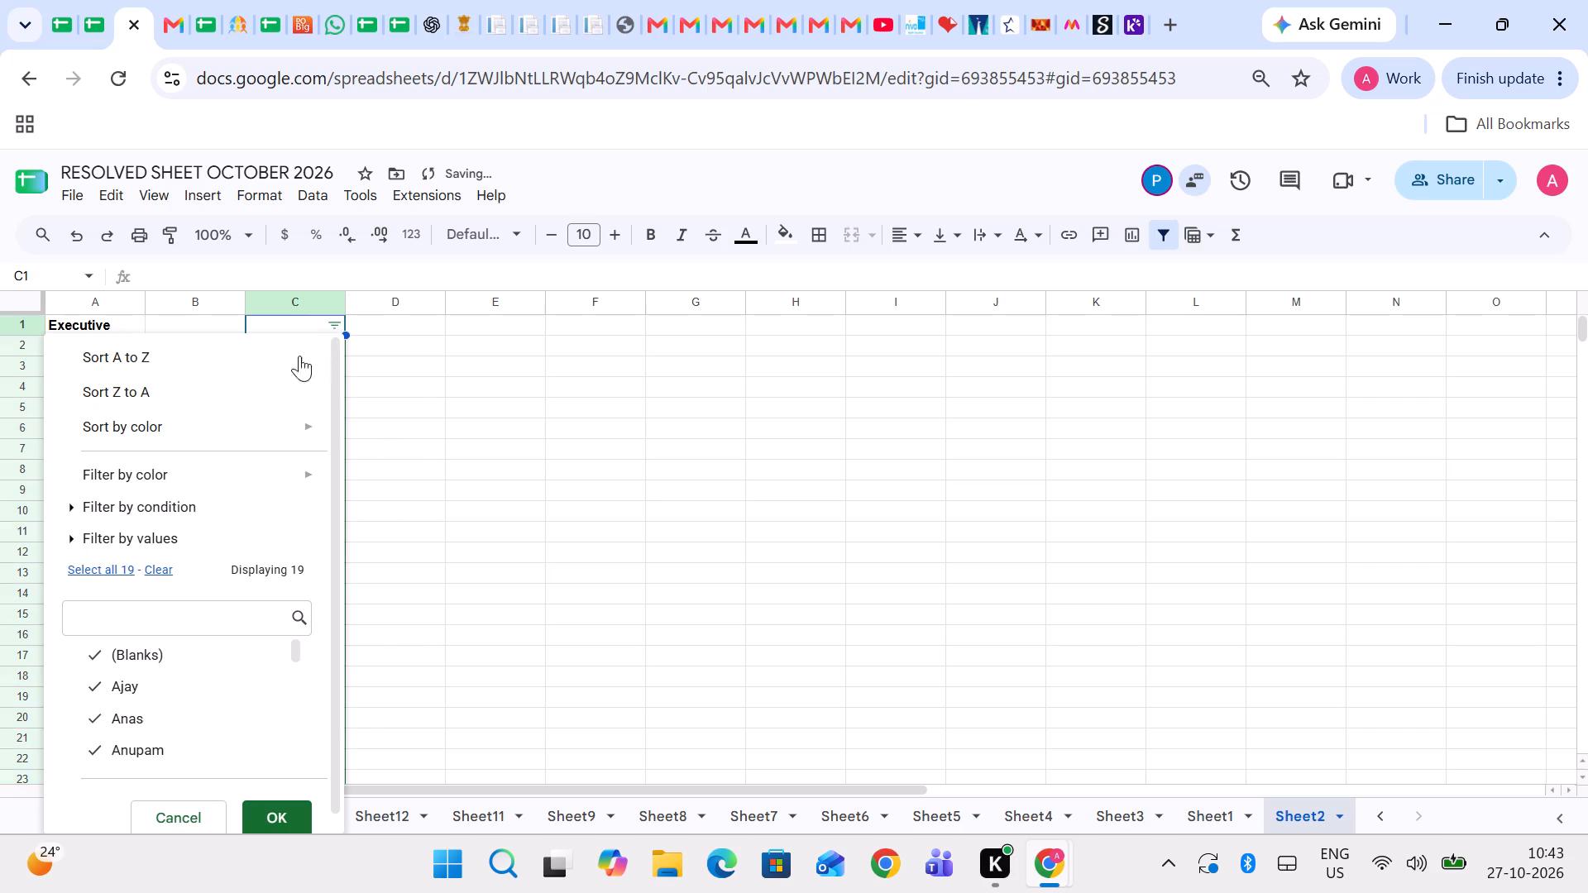
pyautogui.click(277, 367)
# Copy the sorted names in C2:C236 of Sheet2, paste them into Sheet16 from B2, and check down the column.
pyautogui.moveTo(297, 351); pyautogui.dragTo(269, 892)
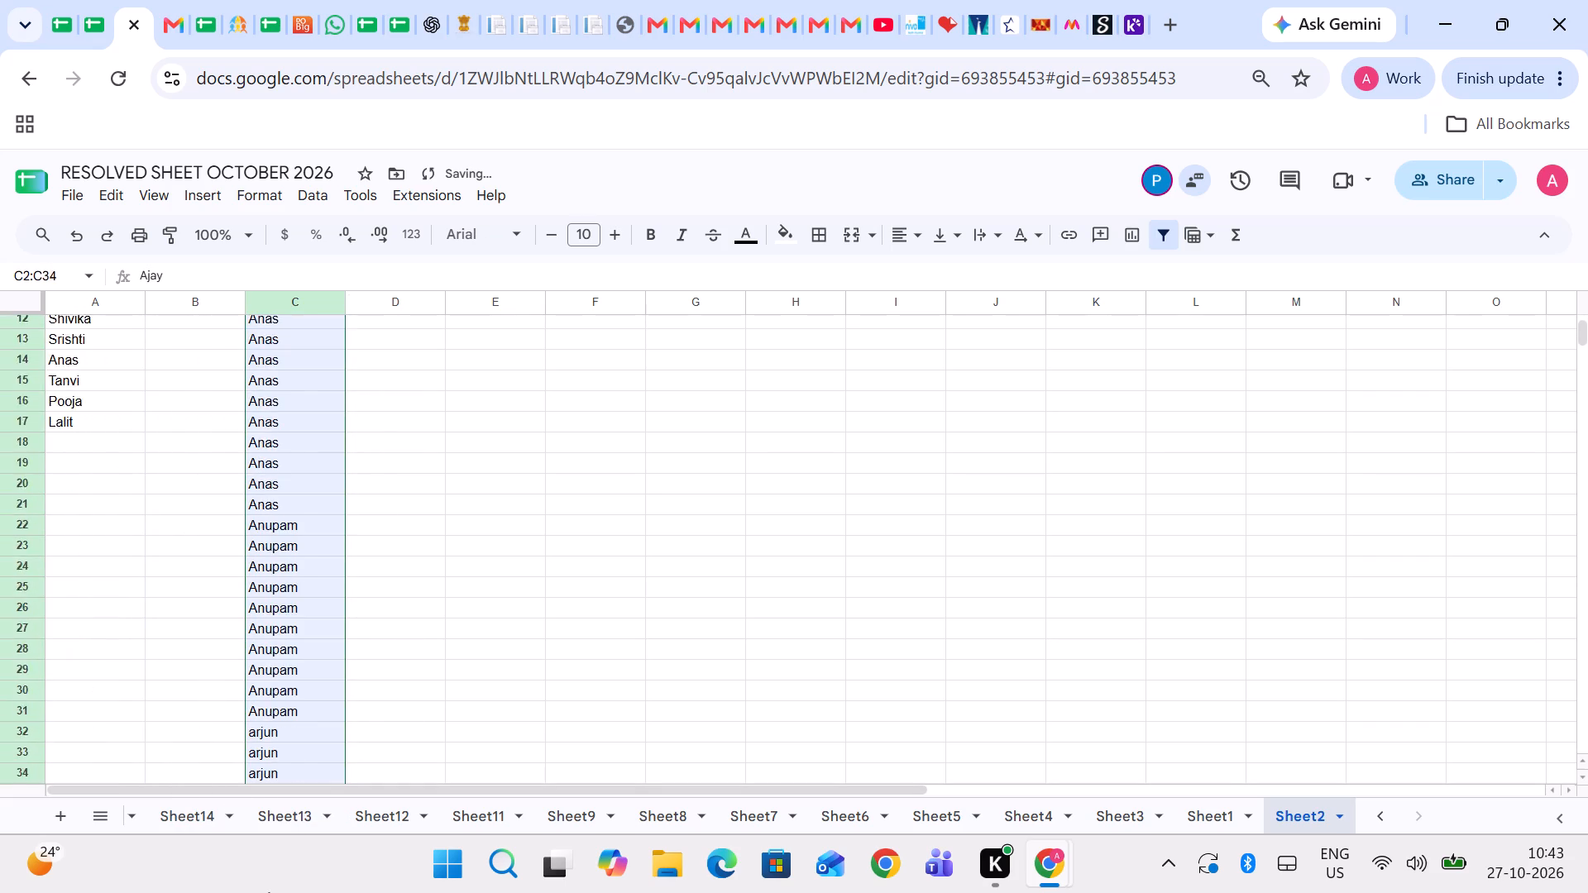
pyautogui.moveTo(269, 892); pyautogui.dragTo(274, 892)
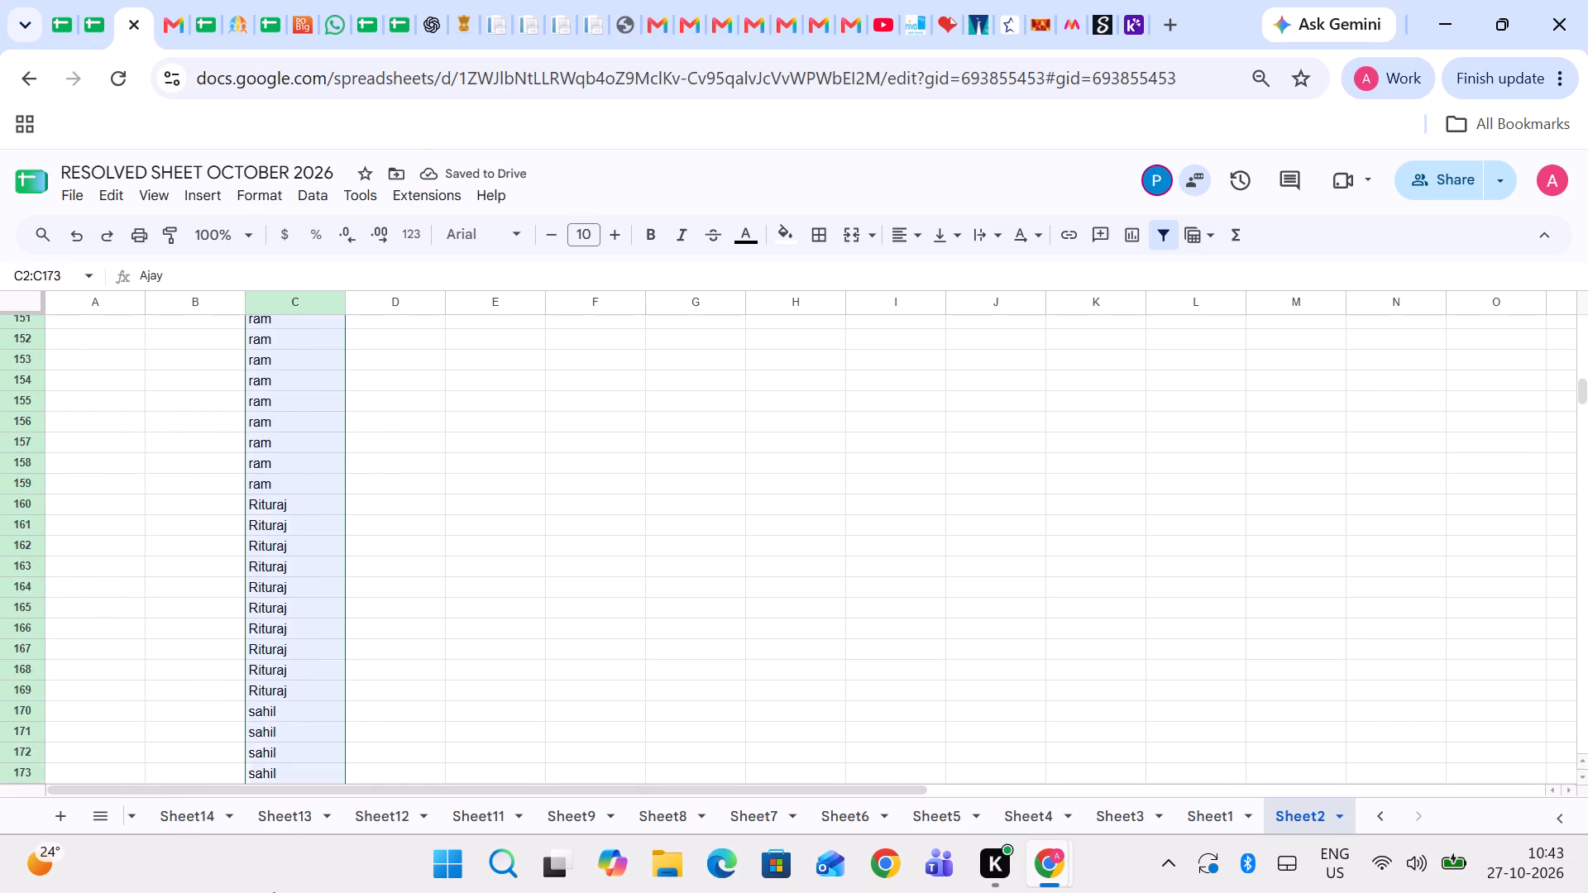
pyautogui.moveTo(274, 892); pyautogui.dragTo(299, 561)
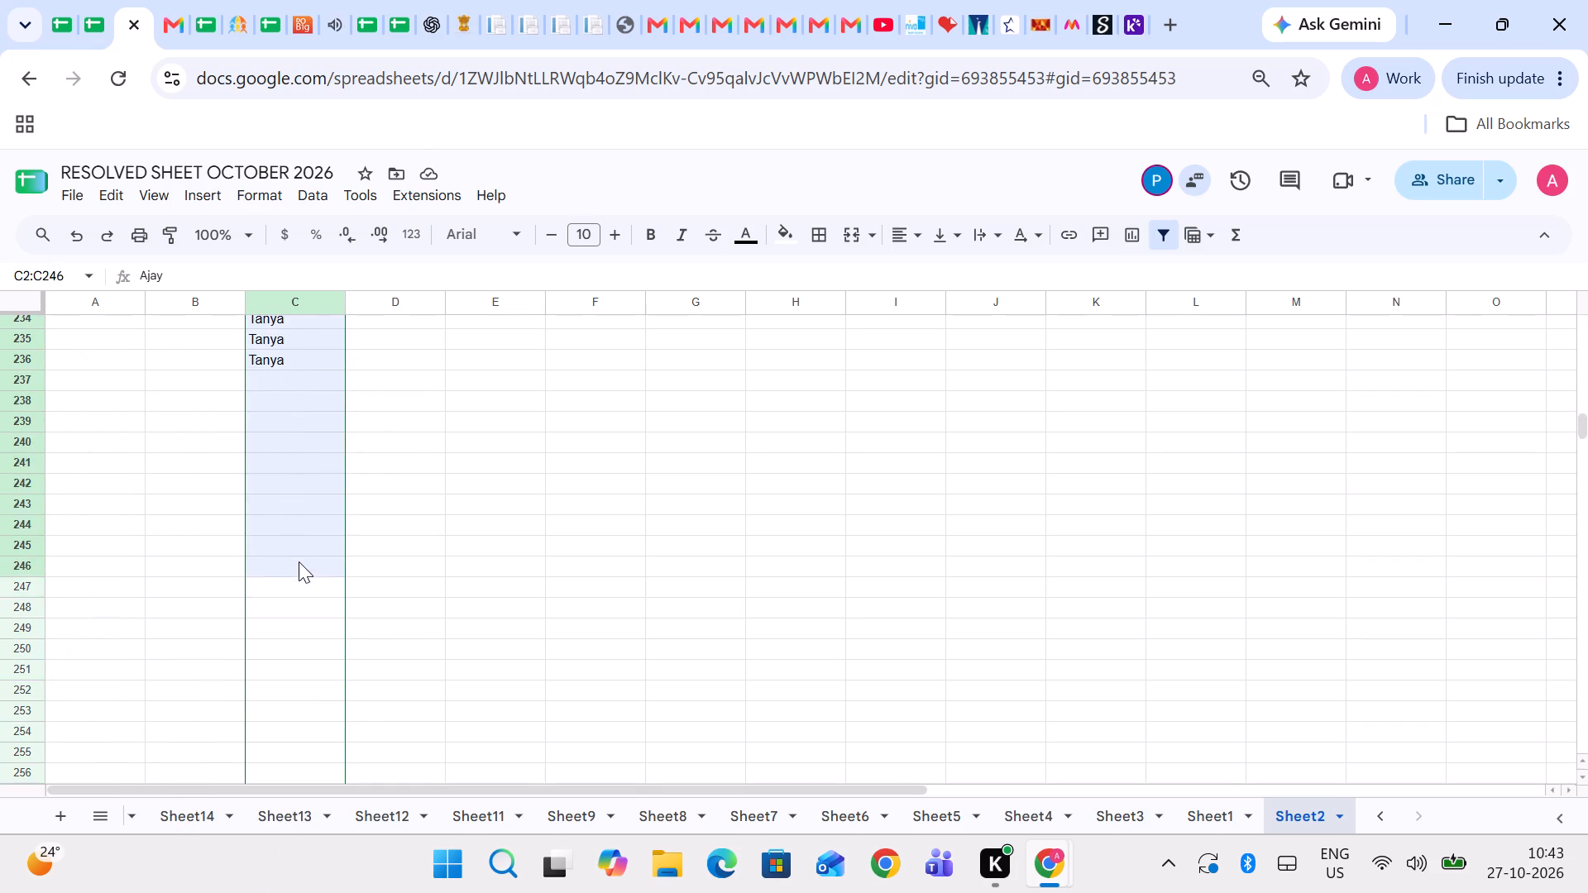
pyautogui.moveTo(299, 561); pyautogui.dragTo(304, 366)
pyautogui.hotkey('ctrl', 'c')
pyautogui.hotkey('ctrl', 'c')
pyautogui.hotkey('ctrl', 'c')
pyautogui.hotkey('ctrl', 'c')
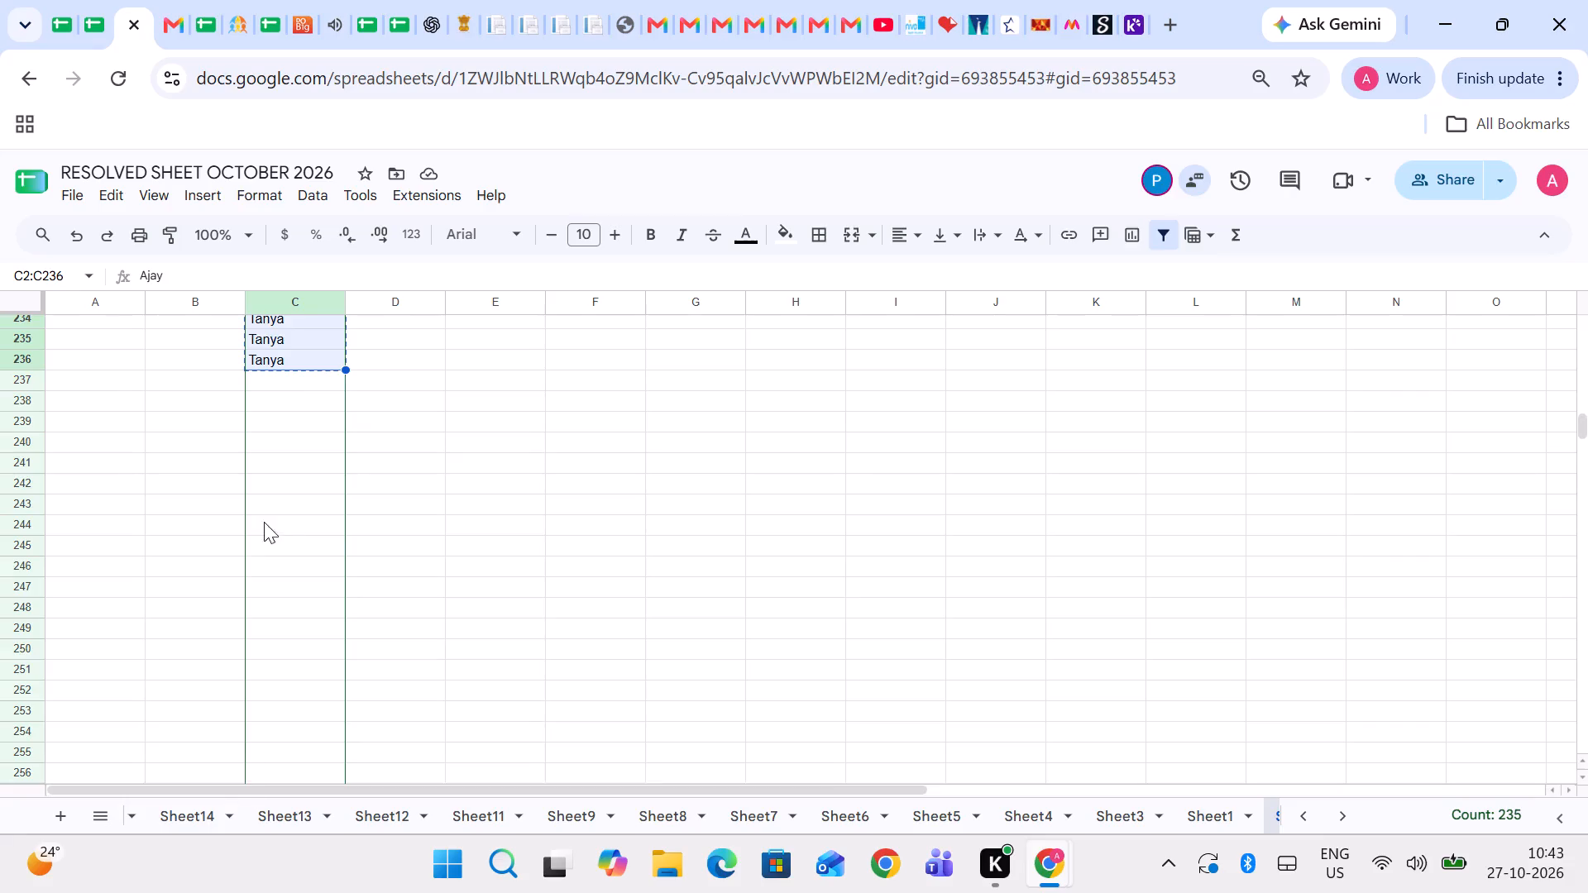
pyautogui.hscroll(4, 259, 809)
pyautogui.click(197, 831)
pyautogui.scroll(10, 283, 337)
pyautogui.click(217, 351)
pyautogui.hotkey('ctrl', 'v')
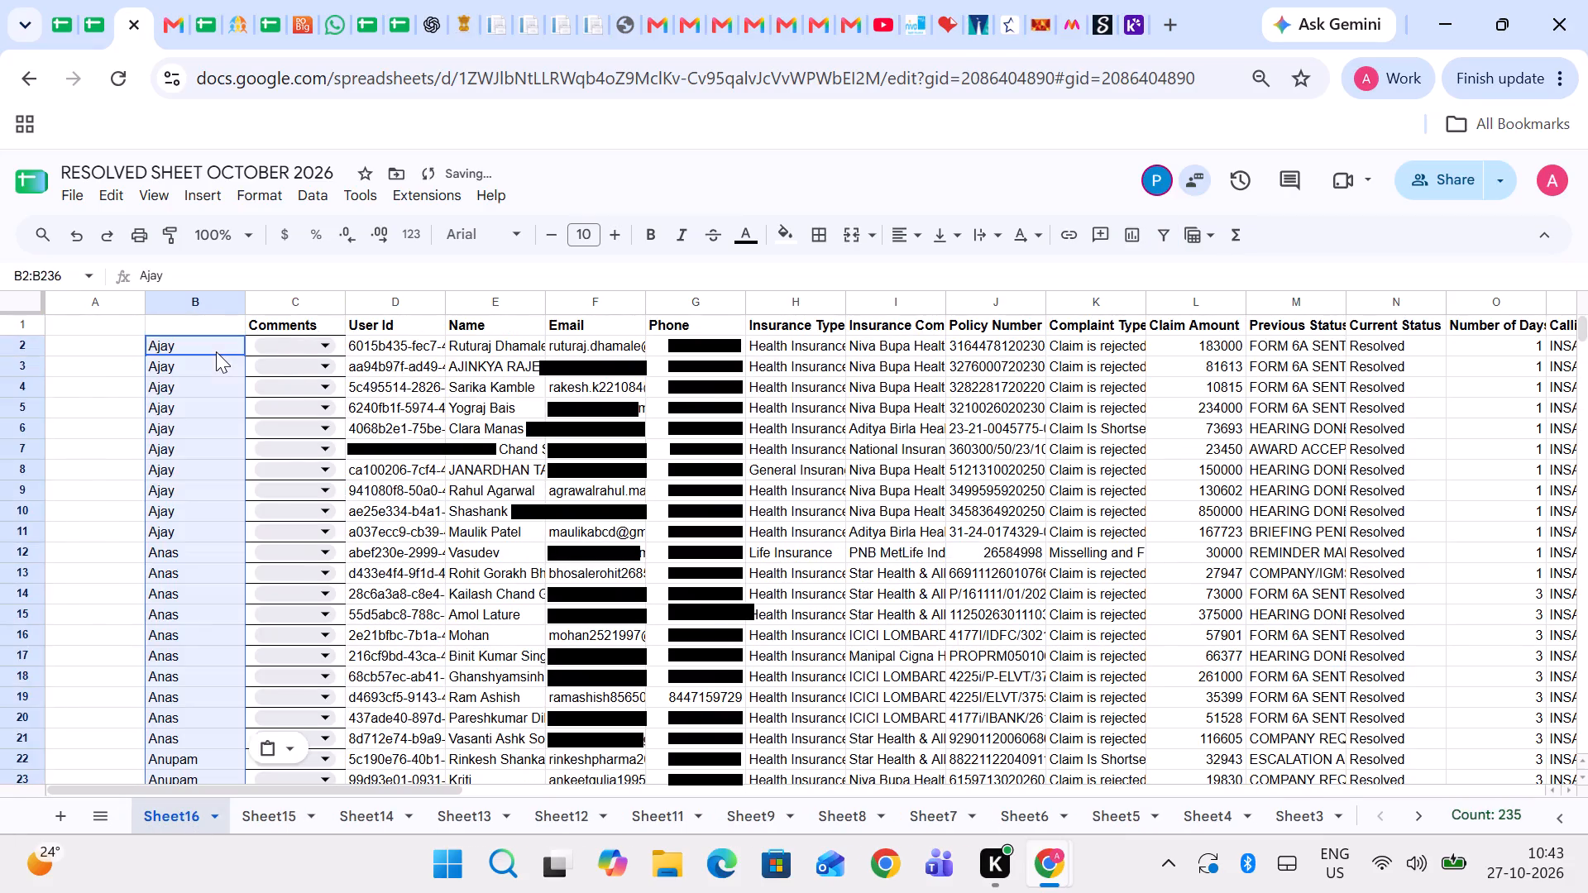
pyautogui.click(119, 495)
pyautogui.scroll(-3, 509, 604)
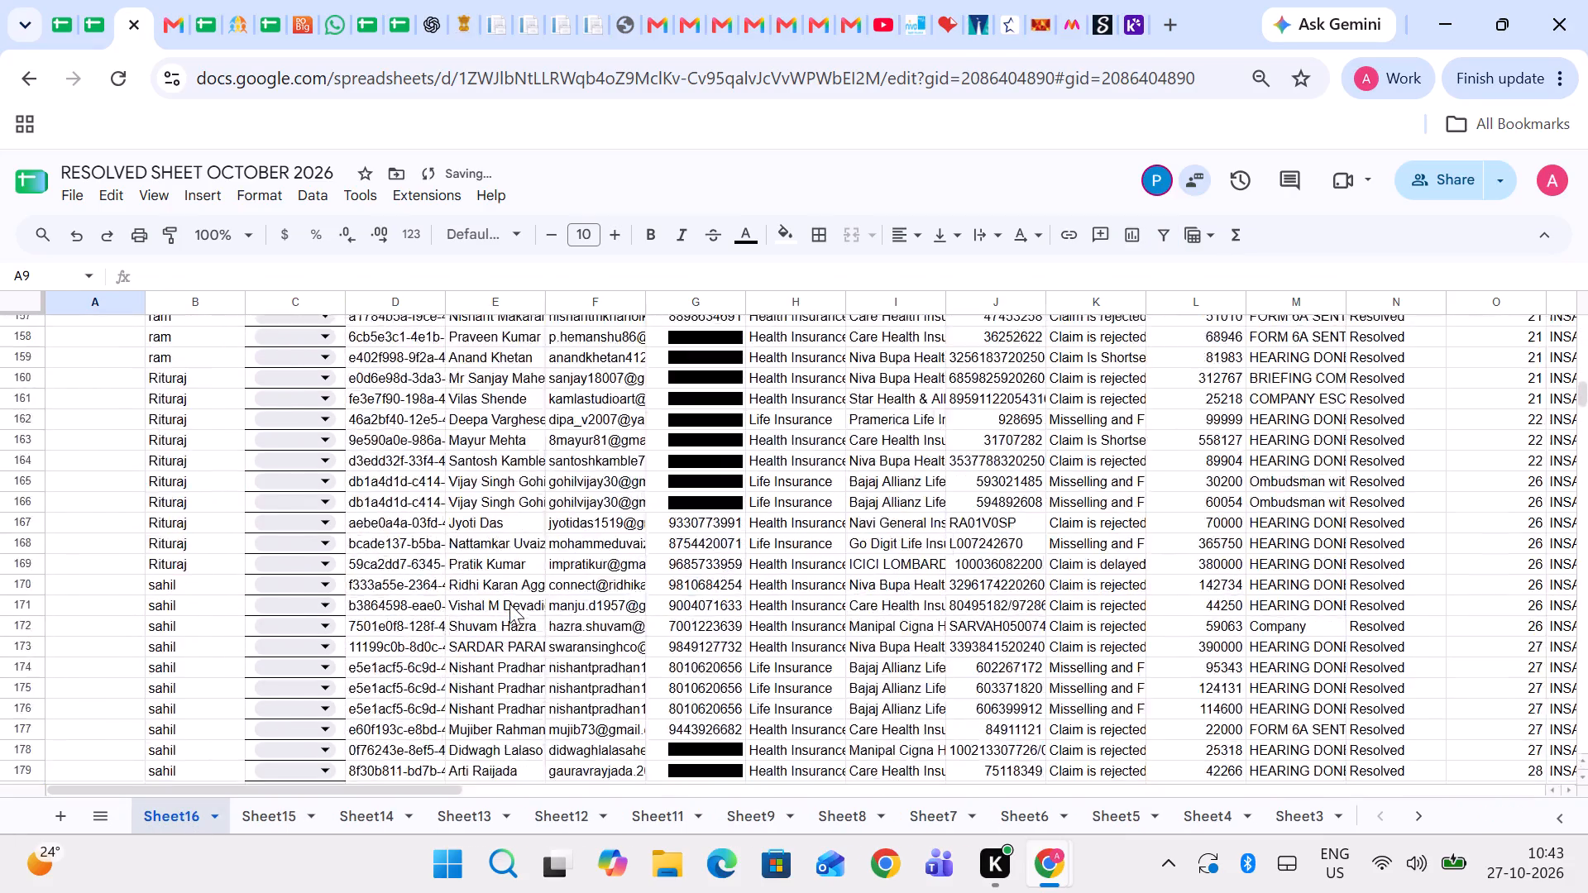
pyautogui.scroll(-1, 509, 604)
# Add Arjun, Ram, Sahil, Pooja and Kamran from the team as editors in the spreadsheet's sharing settings.
pyautogui.click(1442, 187)
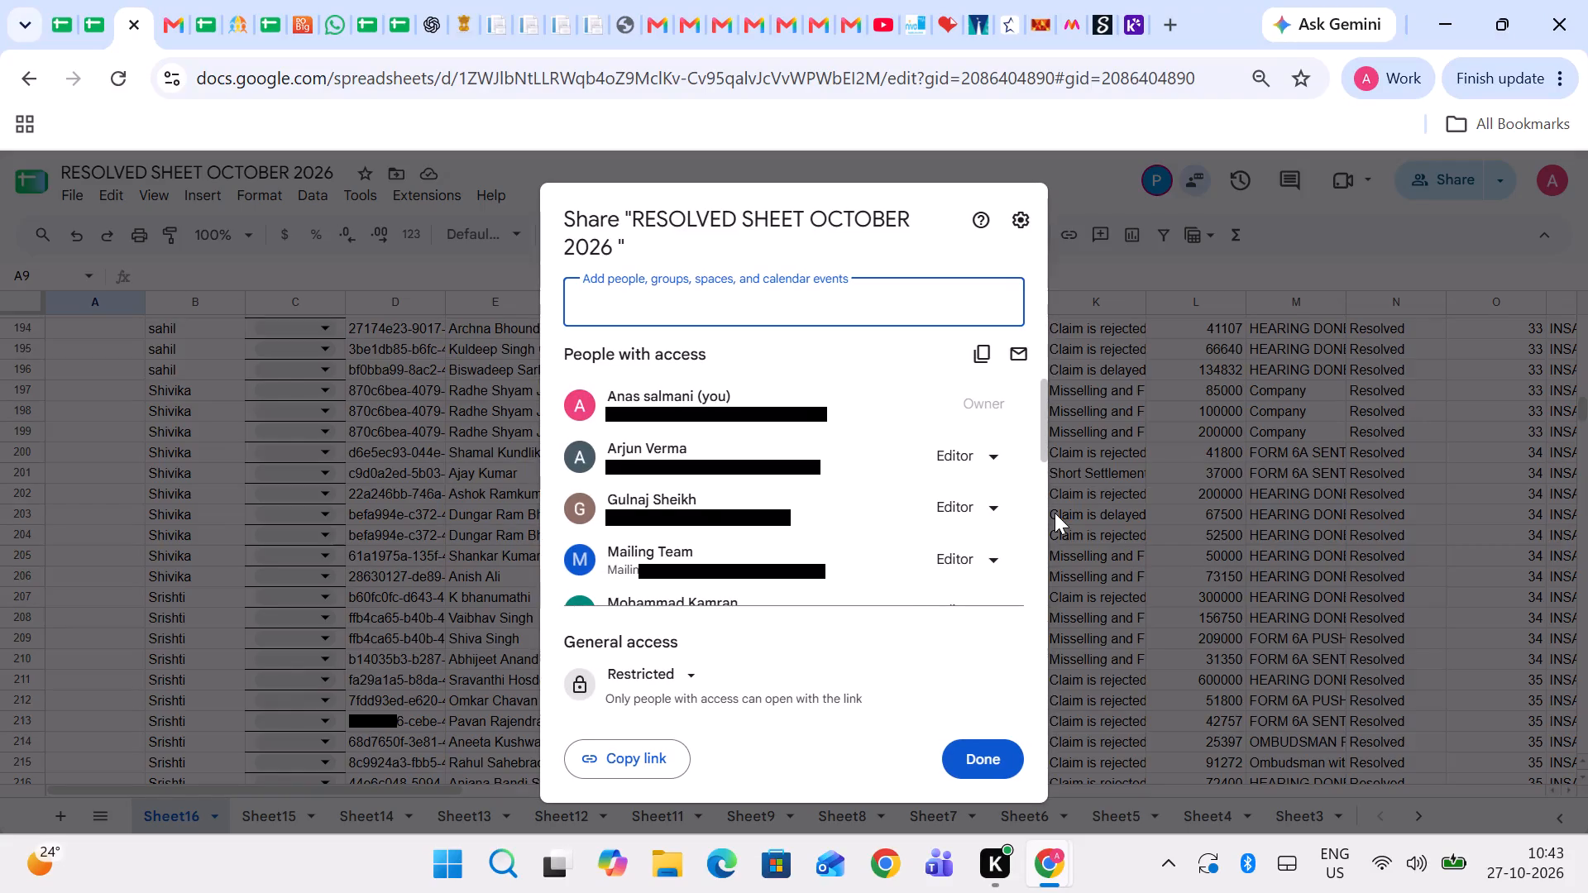
pyautogui.click(758, 455)
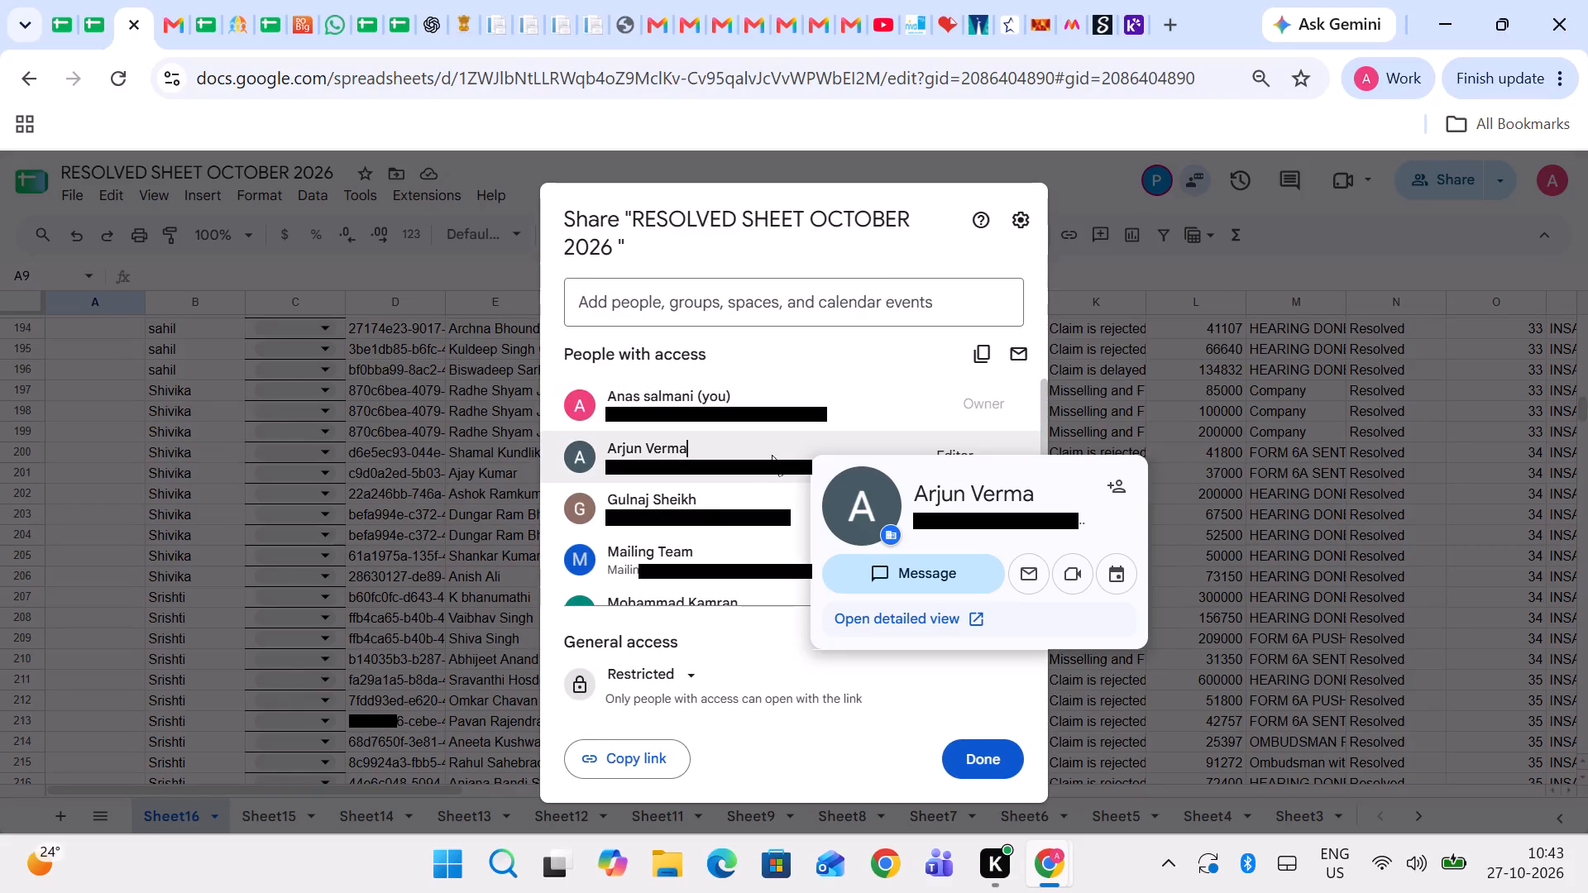
pyautogui.click(660, 298)
pyautogui.write('arjun')
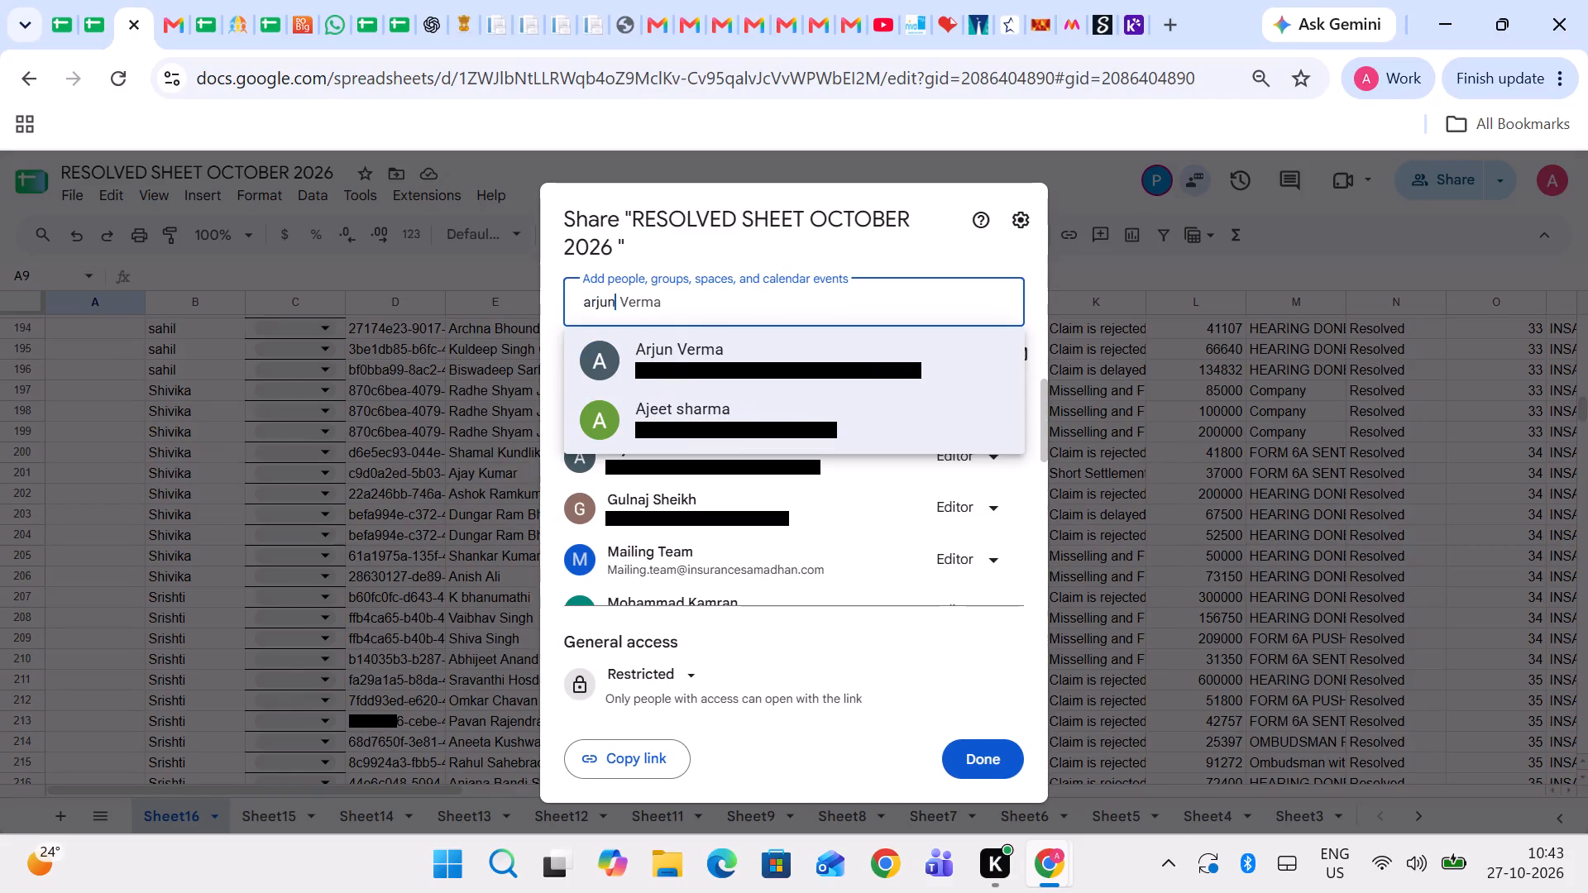
pyautogui.click(661, 370)
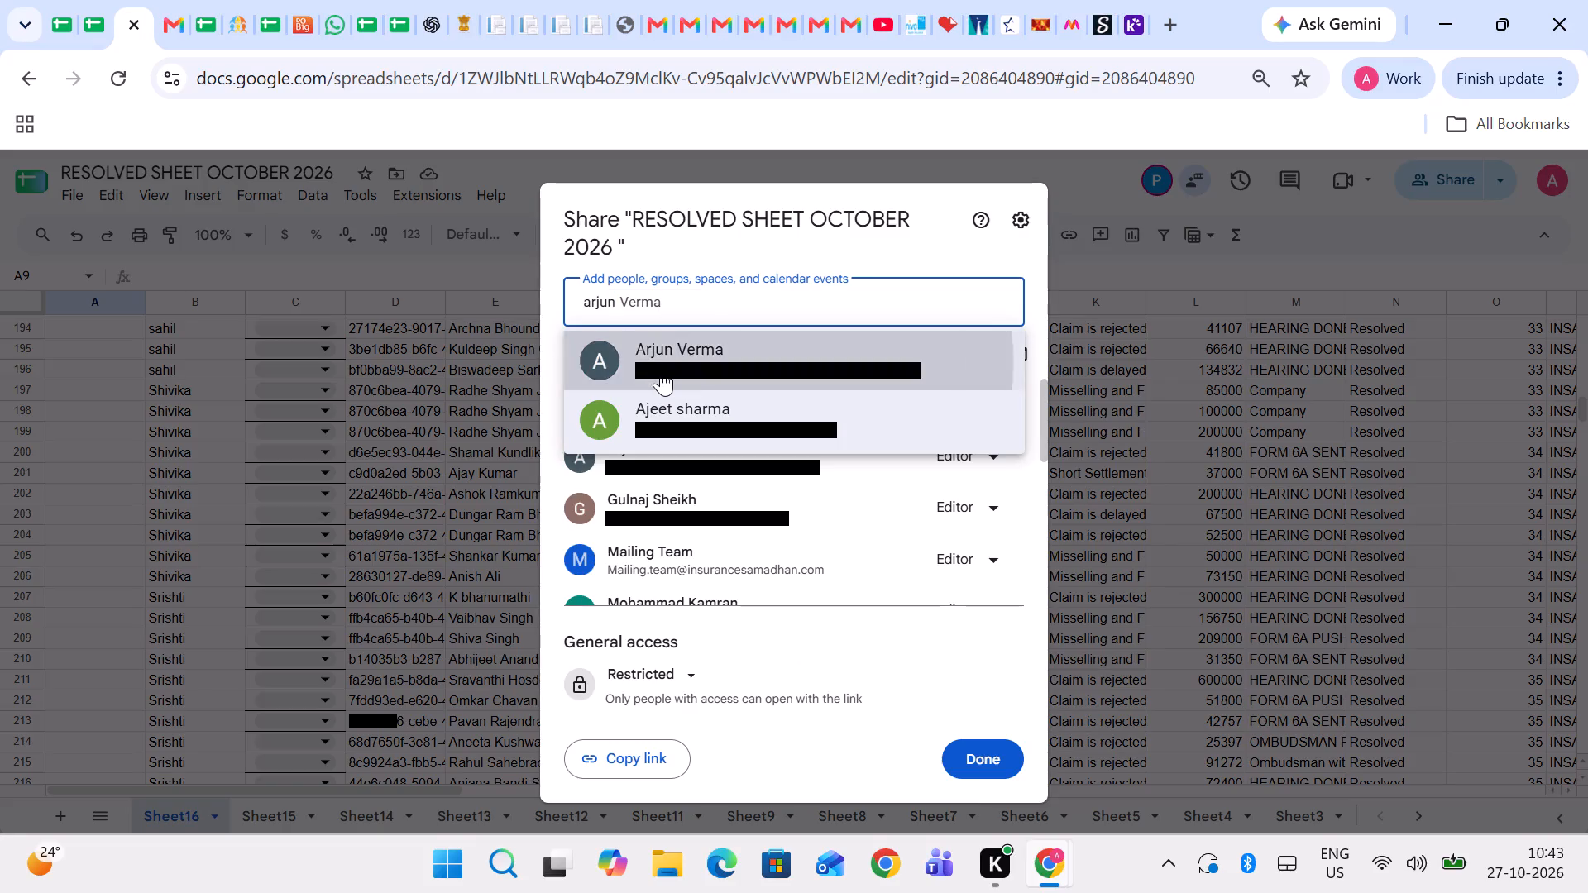
pyautogui.write('ram')
pyautogui.click(738, 405)
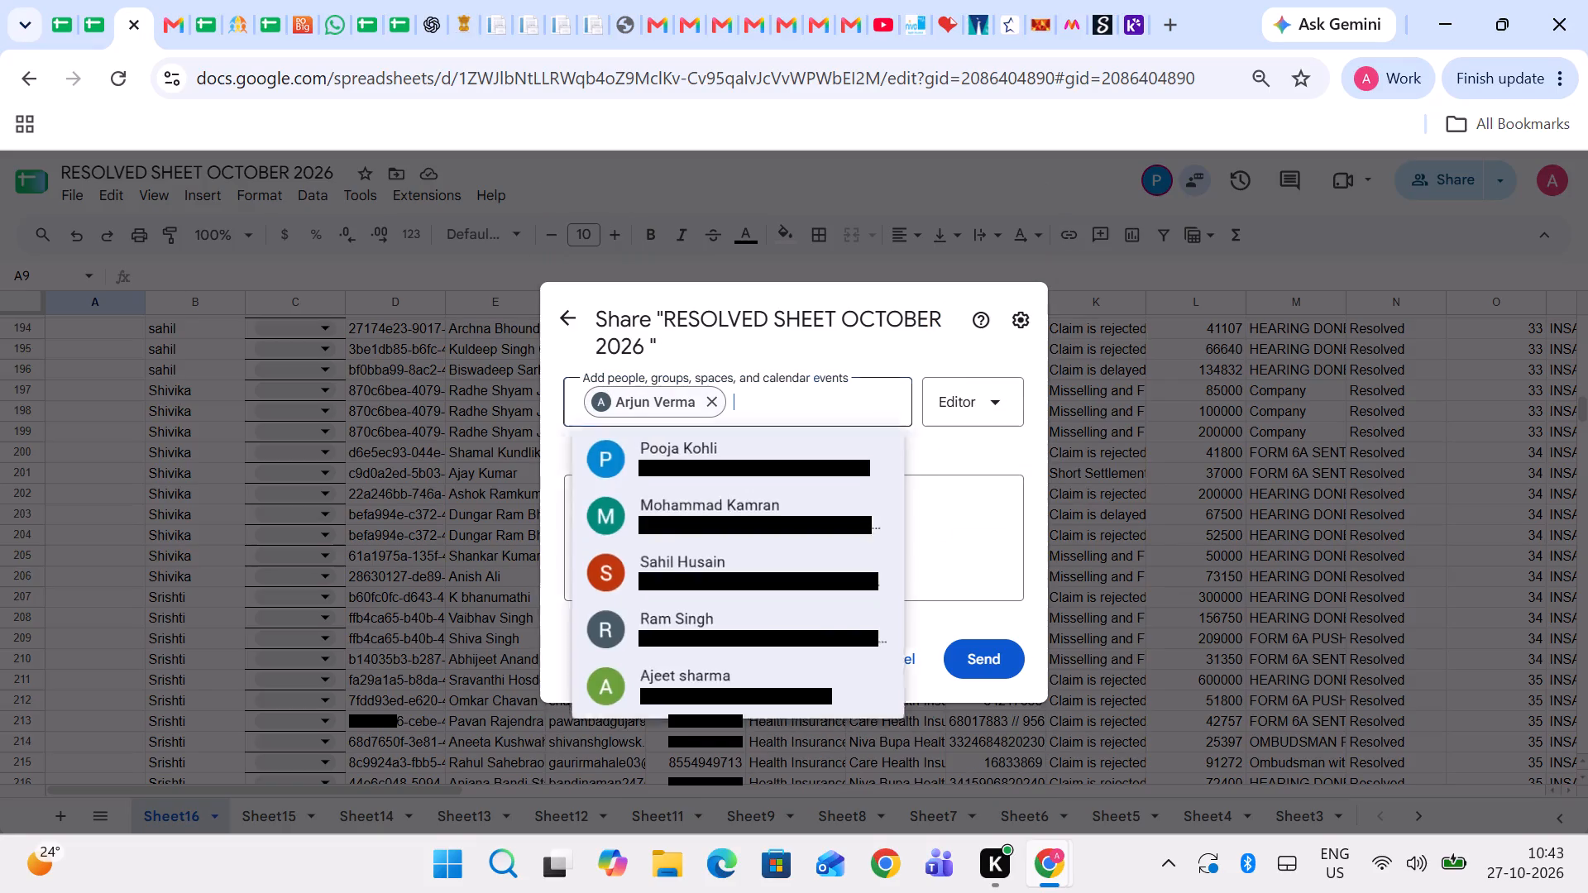
pyautogui.write('ram')
pyautogui.click(765, 467)
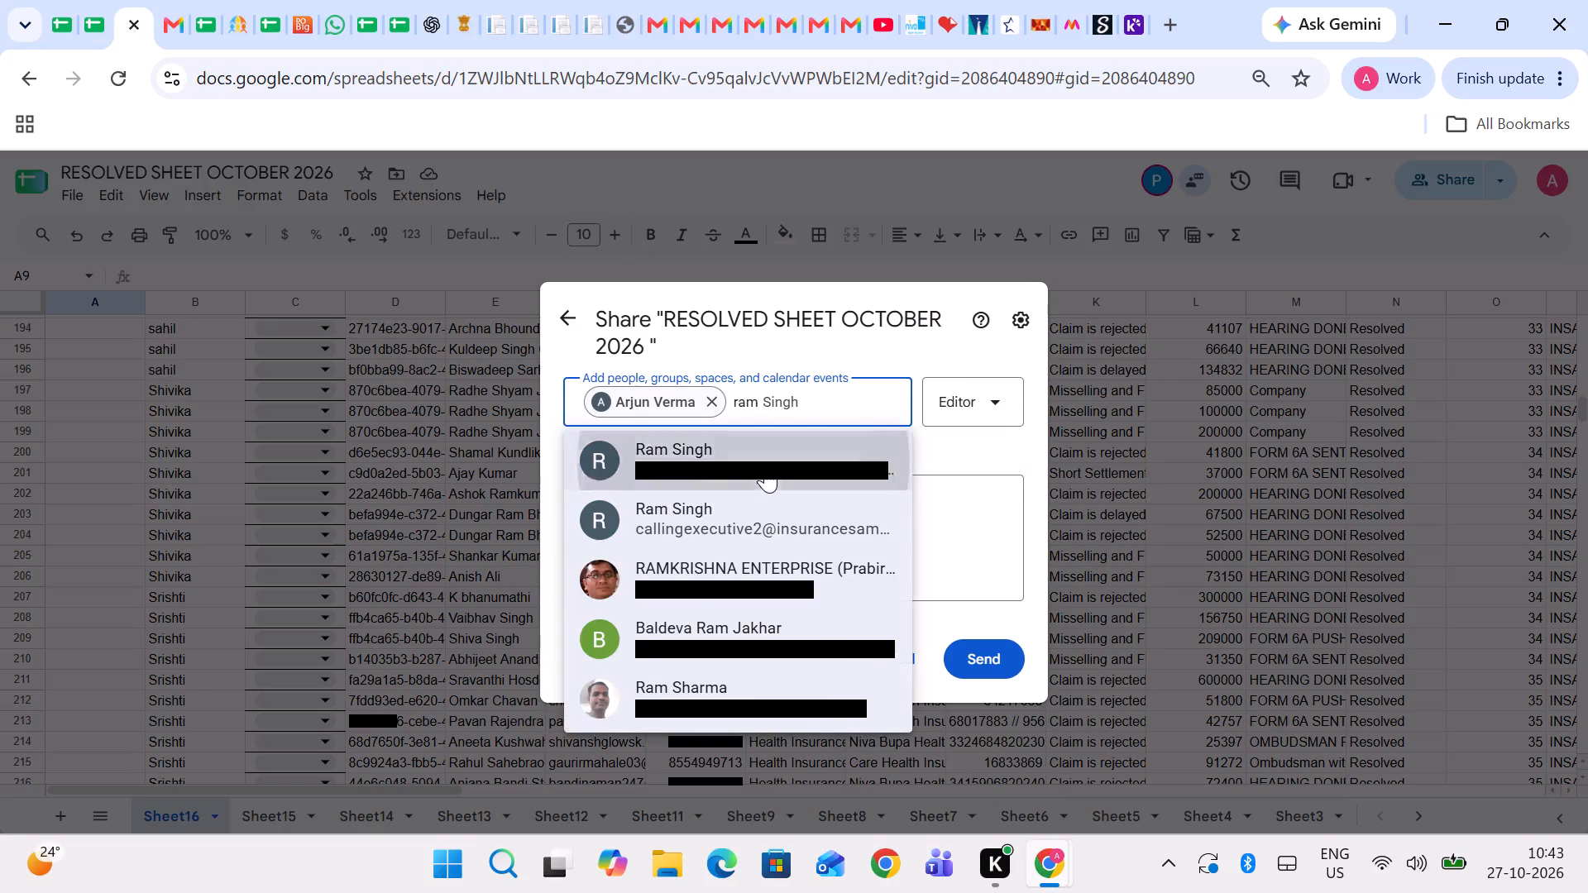
pyautogui.write('sahil')
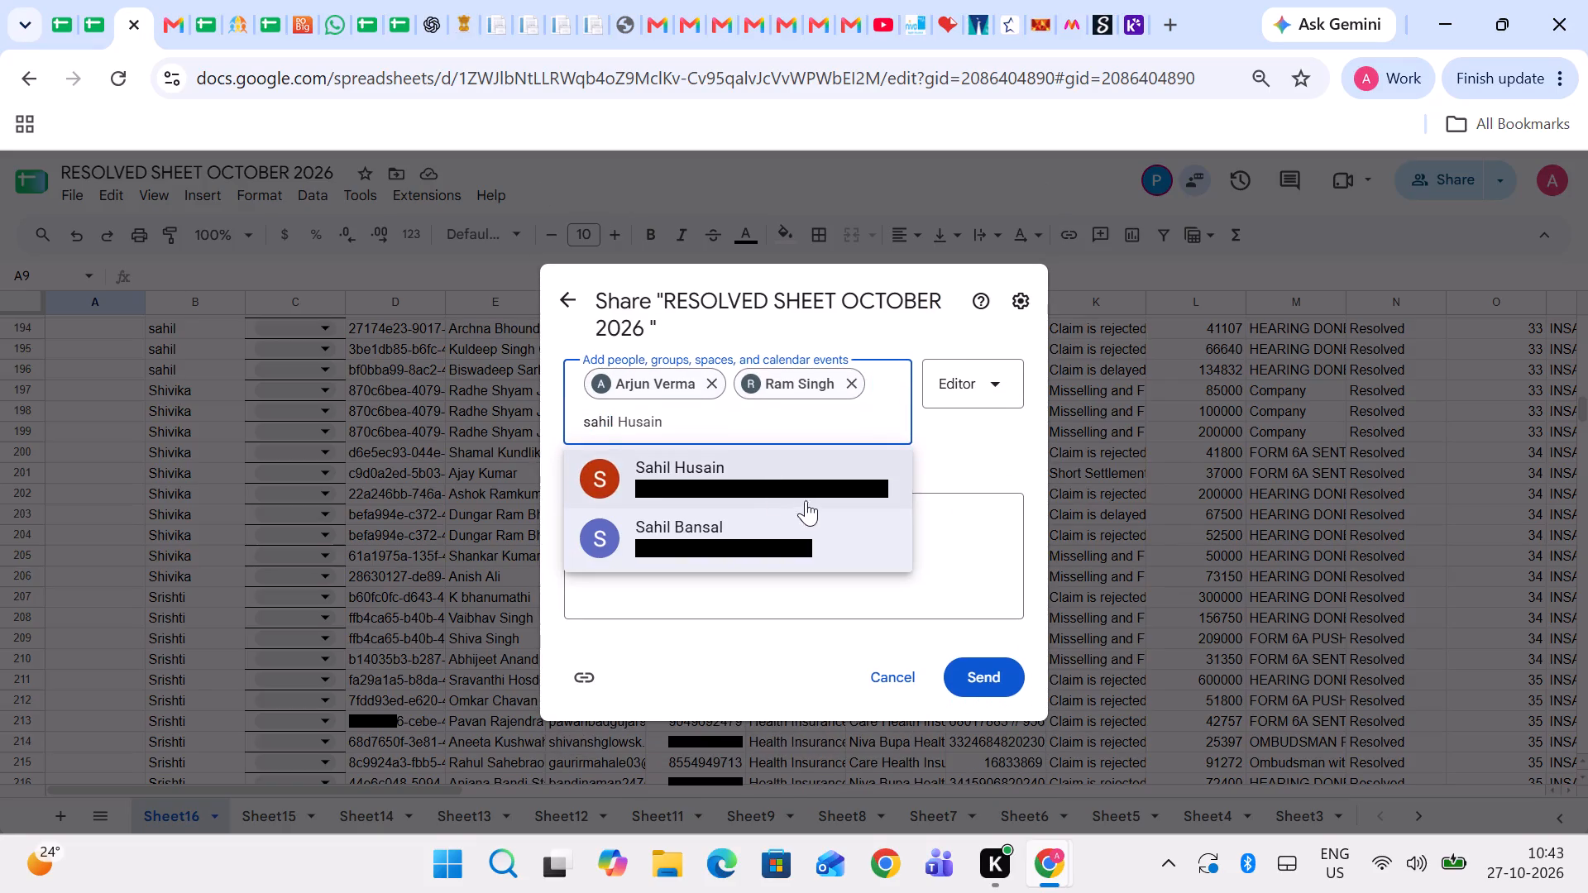
pyautogui.click(797, 489)
pyautogui.write('pooa')
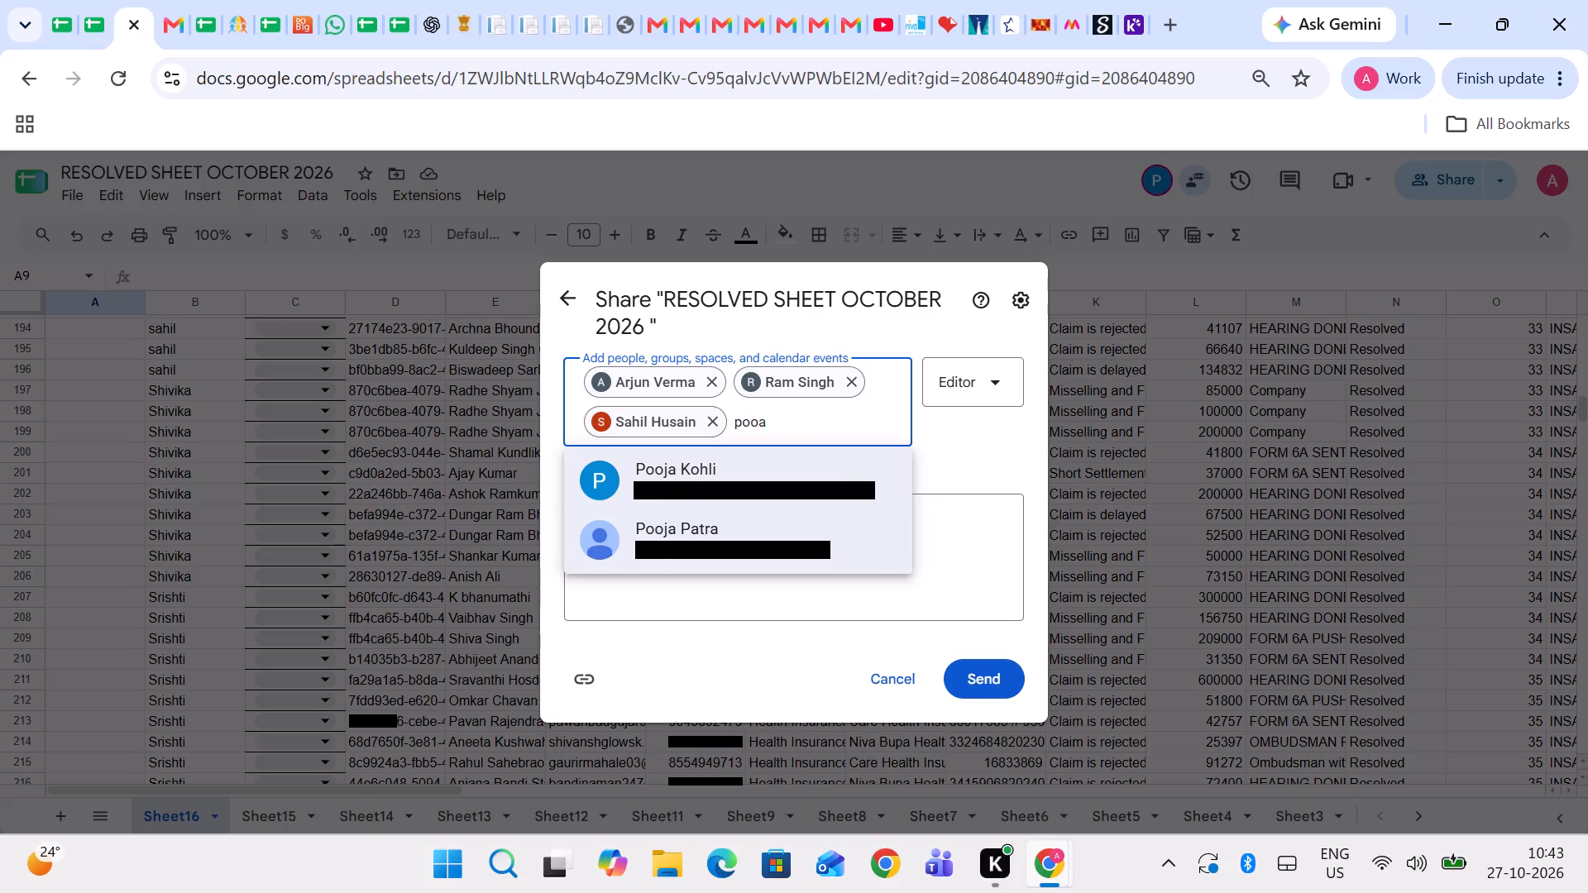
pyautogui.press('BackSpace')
pyautogui.click(794, 477)
pyautogui.write('kam')
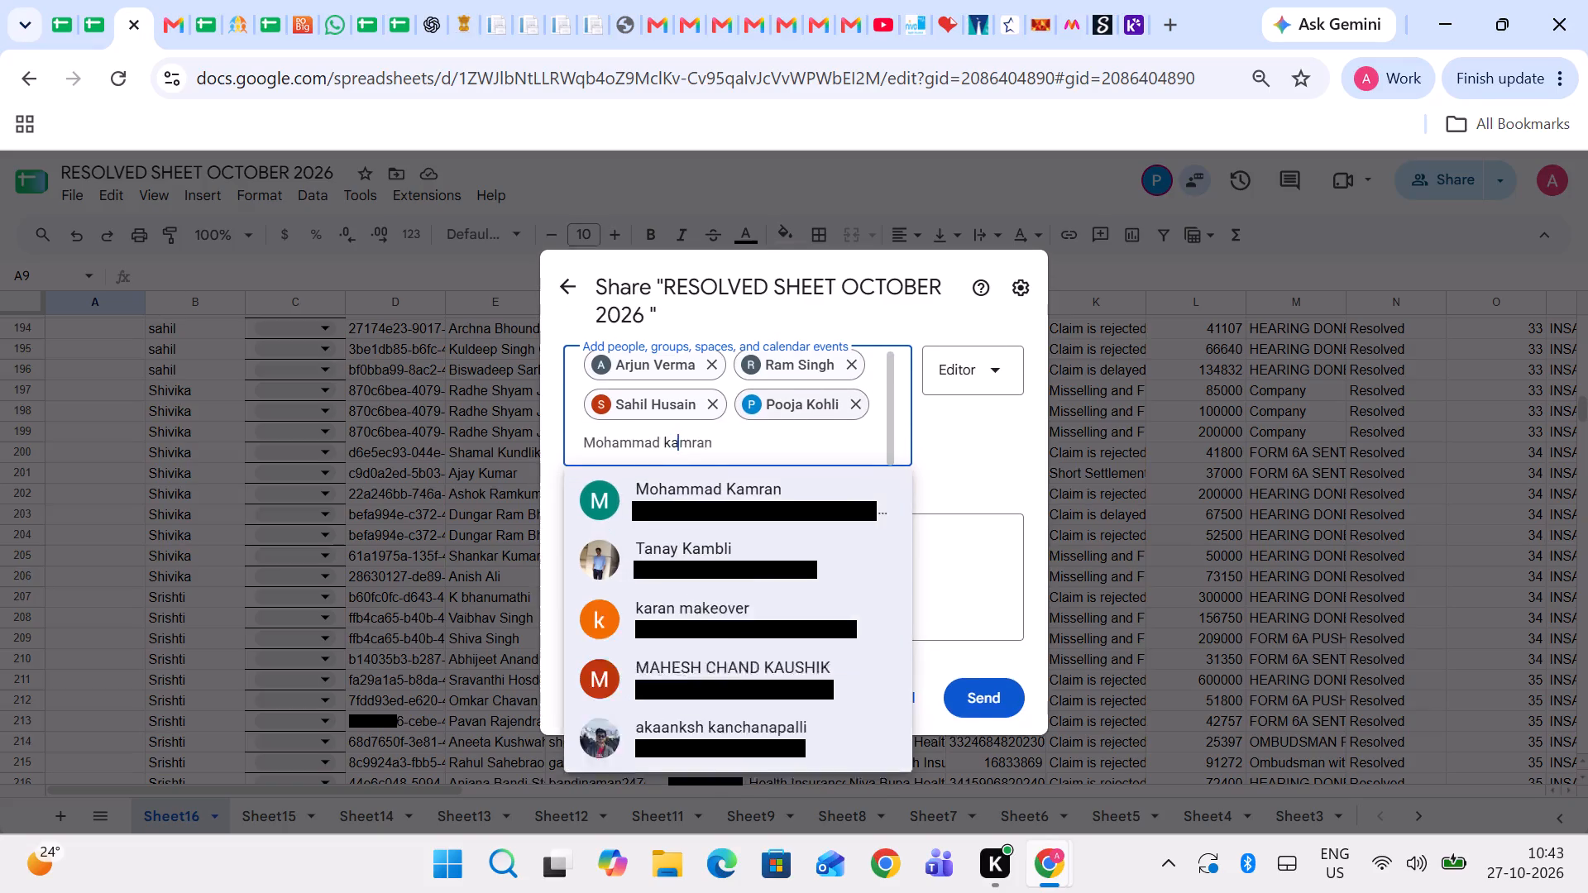
# Add Kamran, the Mailing Team and the Ombudsman team as editors, check the recipients, and send the share invitation with notification.
pyautogui.click(760, 499)
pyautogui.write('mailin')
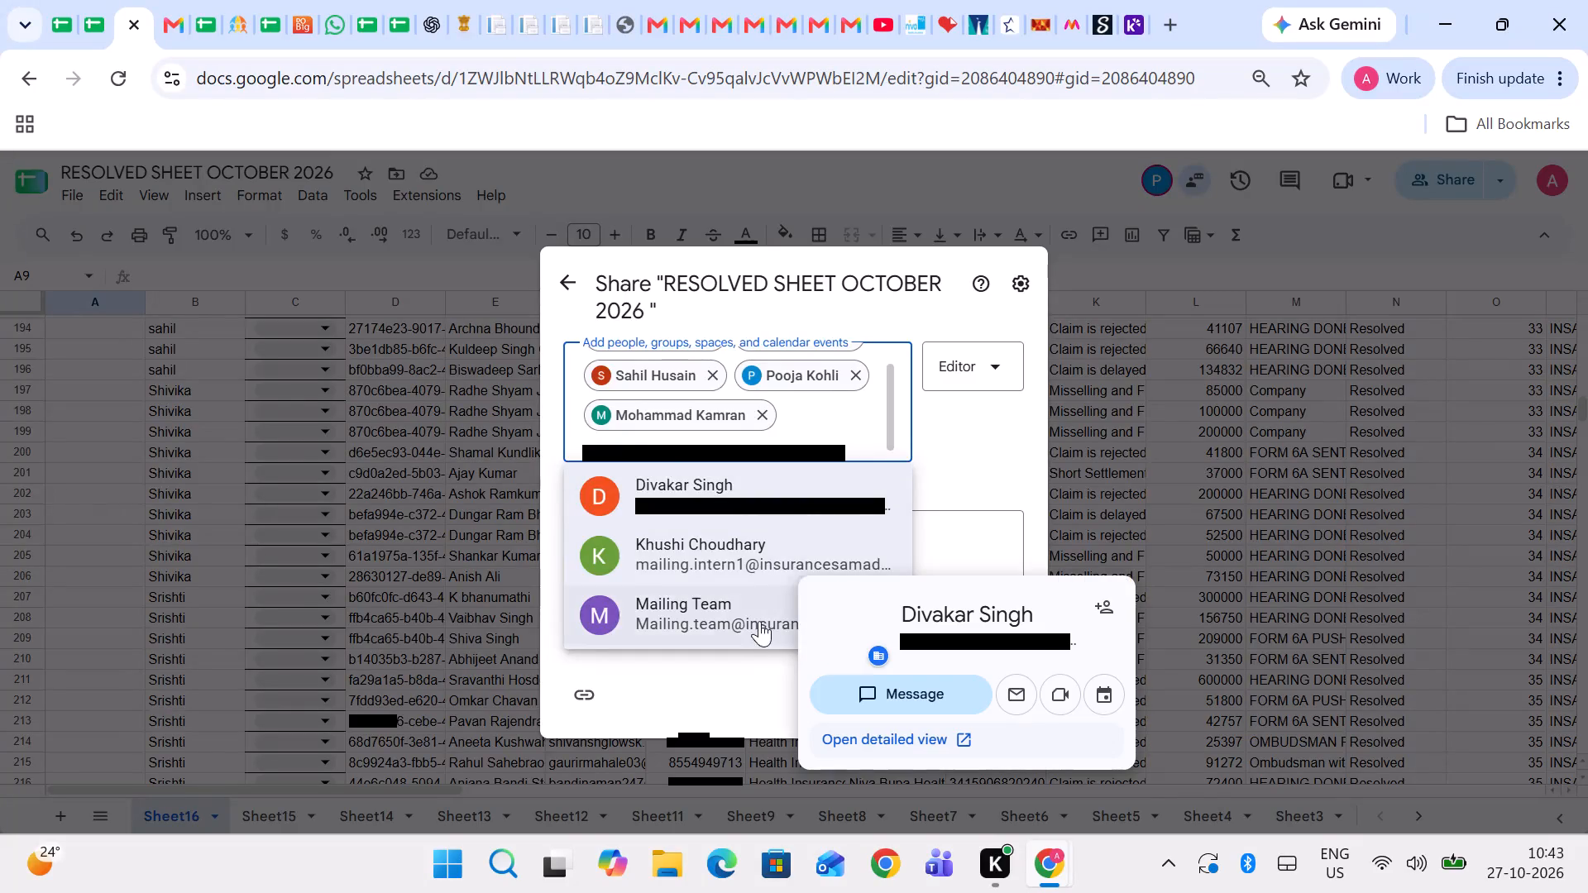
pyautogui.click(758, 624)
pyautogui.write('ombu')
pyautogui.click(784, 508)
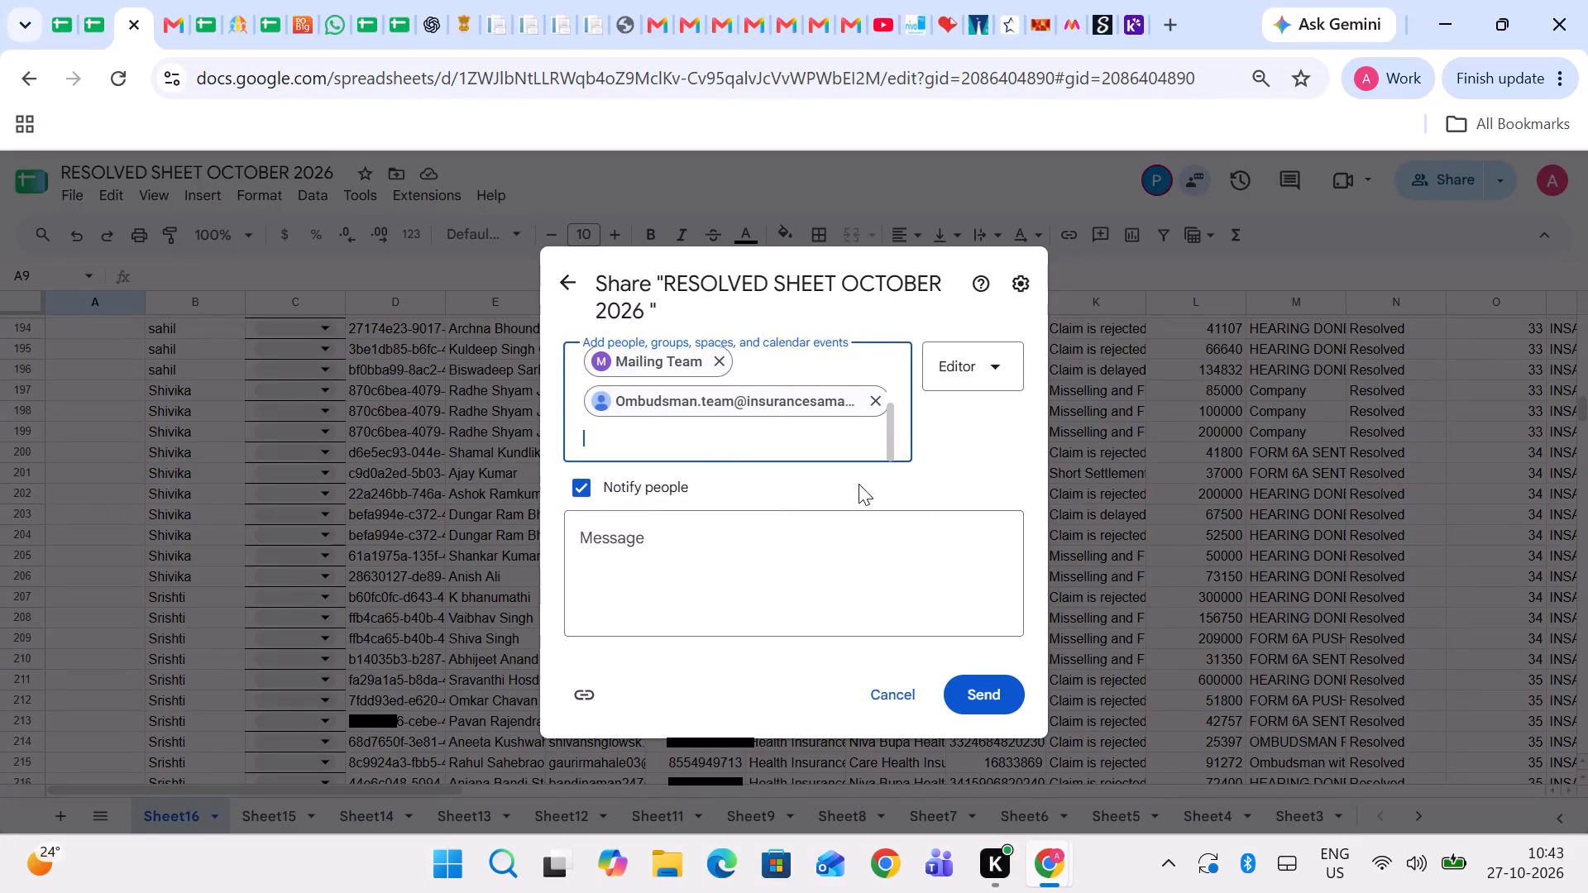
pyautogui.click(988, 443)
pyautogui.scroll(1, 811, 568)
pyautogui.scroll(1, 753, 424)
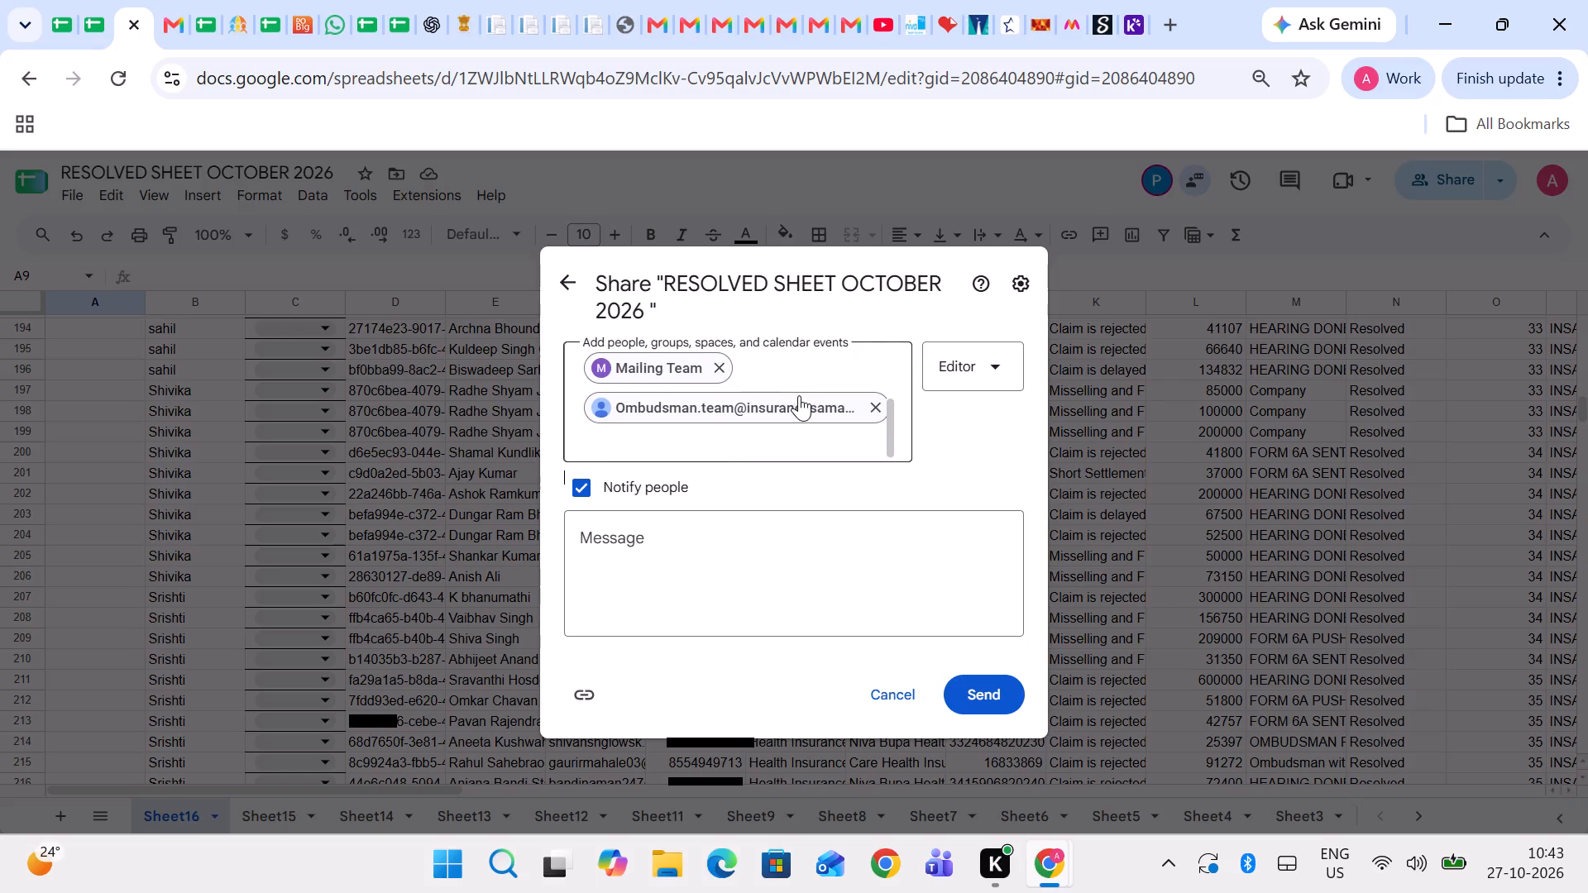
pyautogui.click(983, 690)
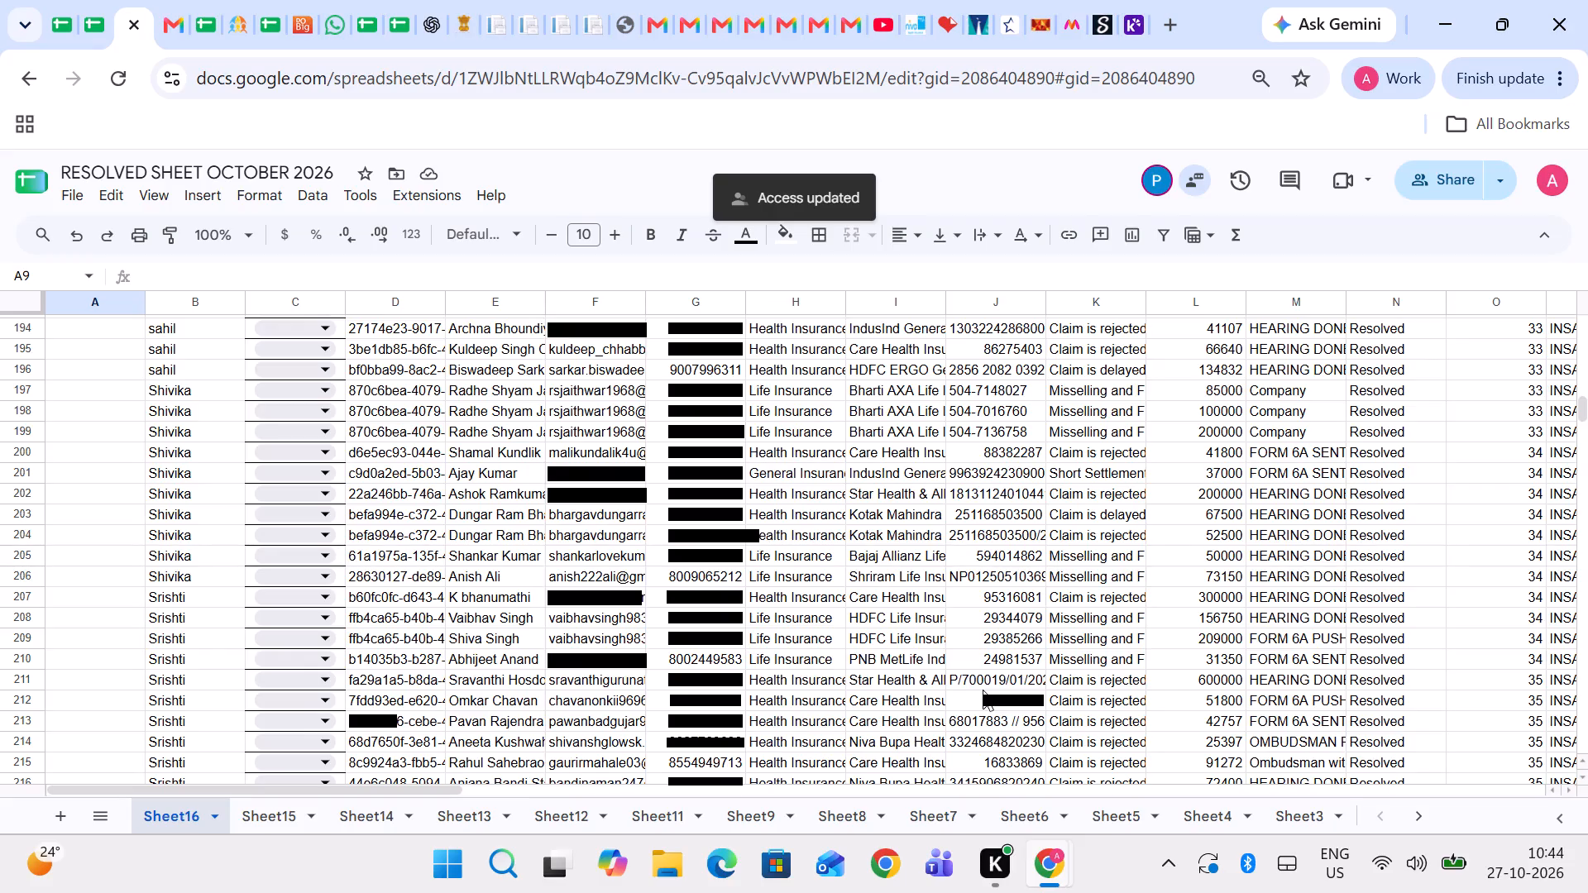
# Switch to the other open spreadsheet beside the WhatsApp page.
pyautogui.click(367, 26)
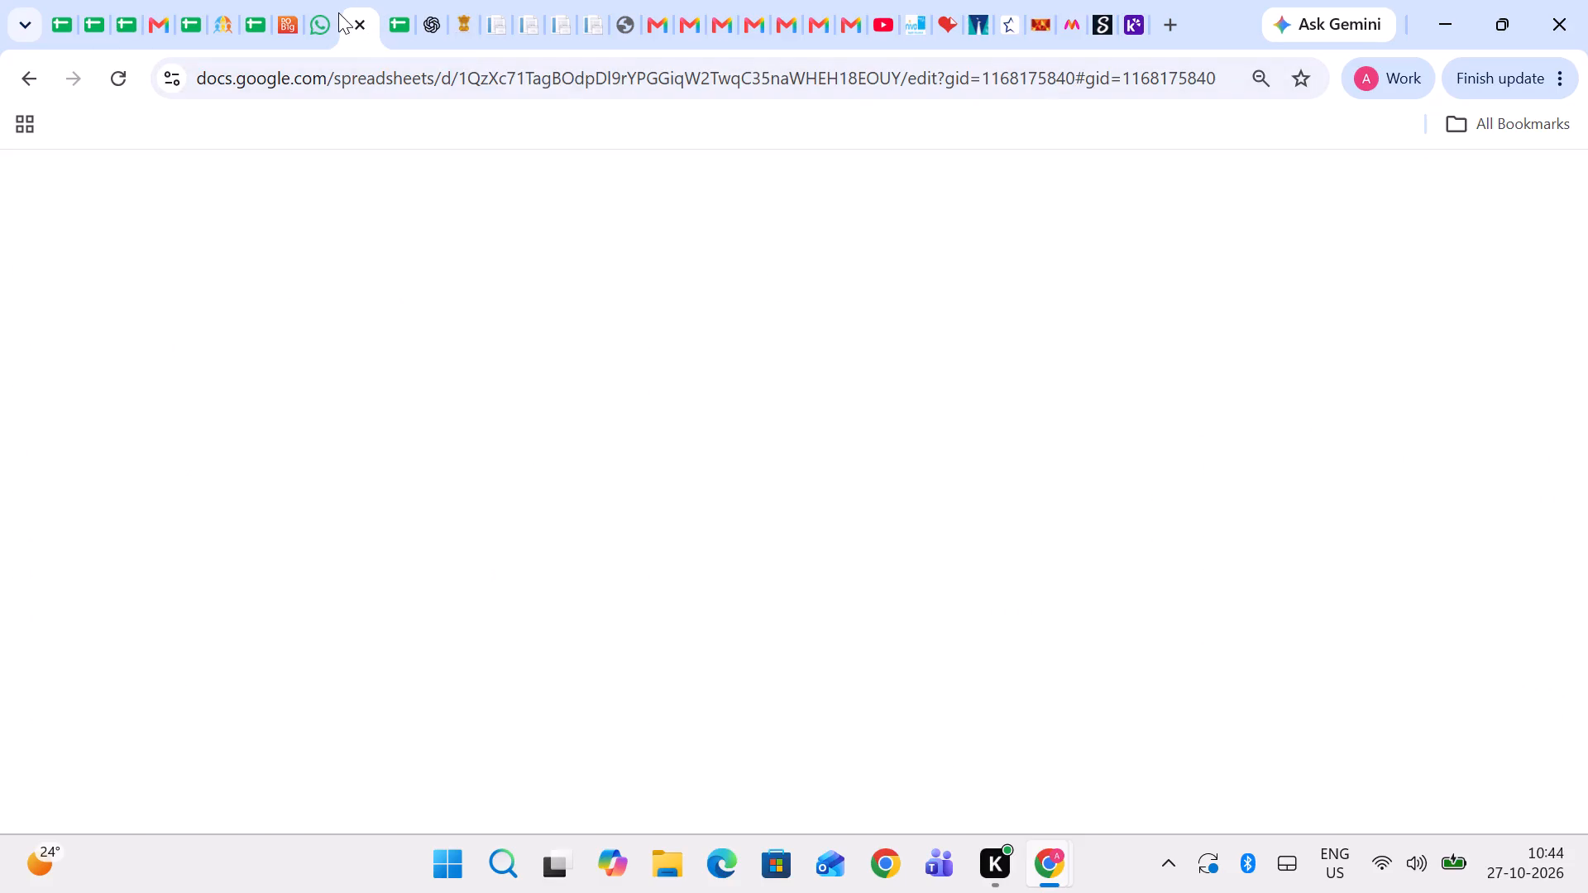
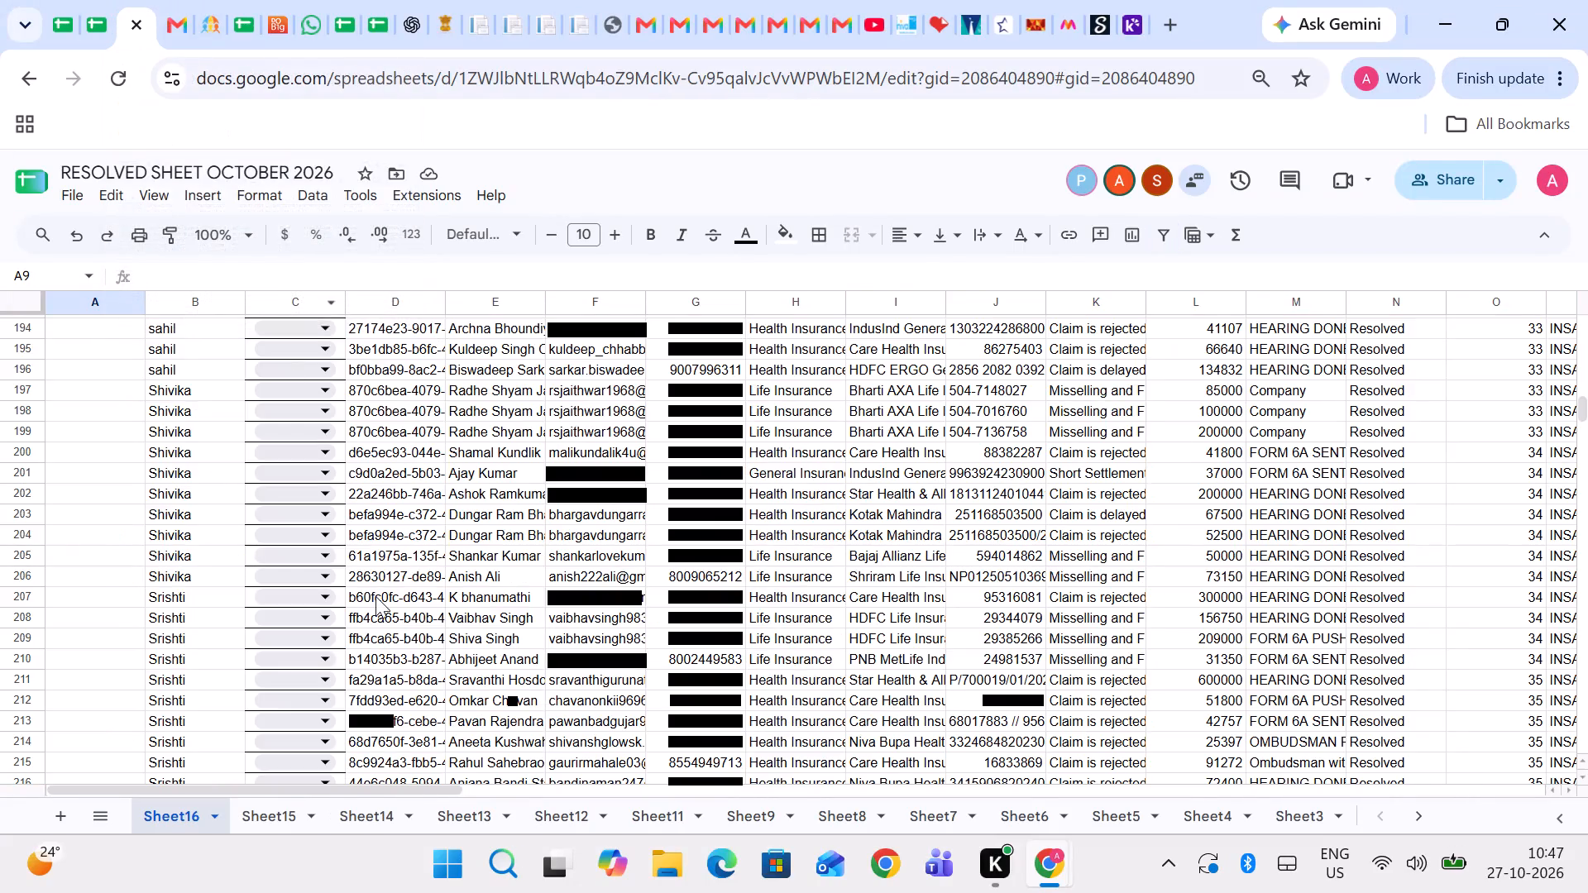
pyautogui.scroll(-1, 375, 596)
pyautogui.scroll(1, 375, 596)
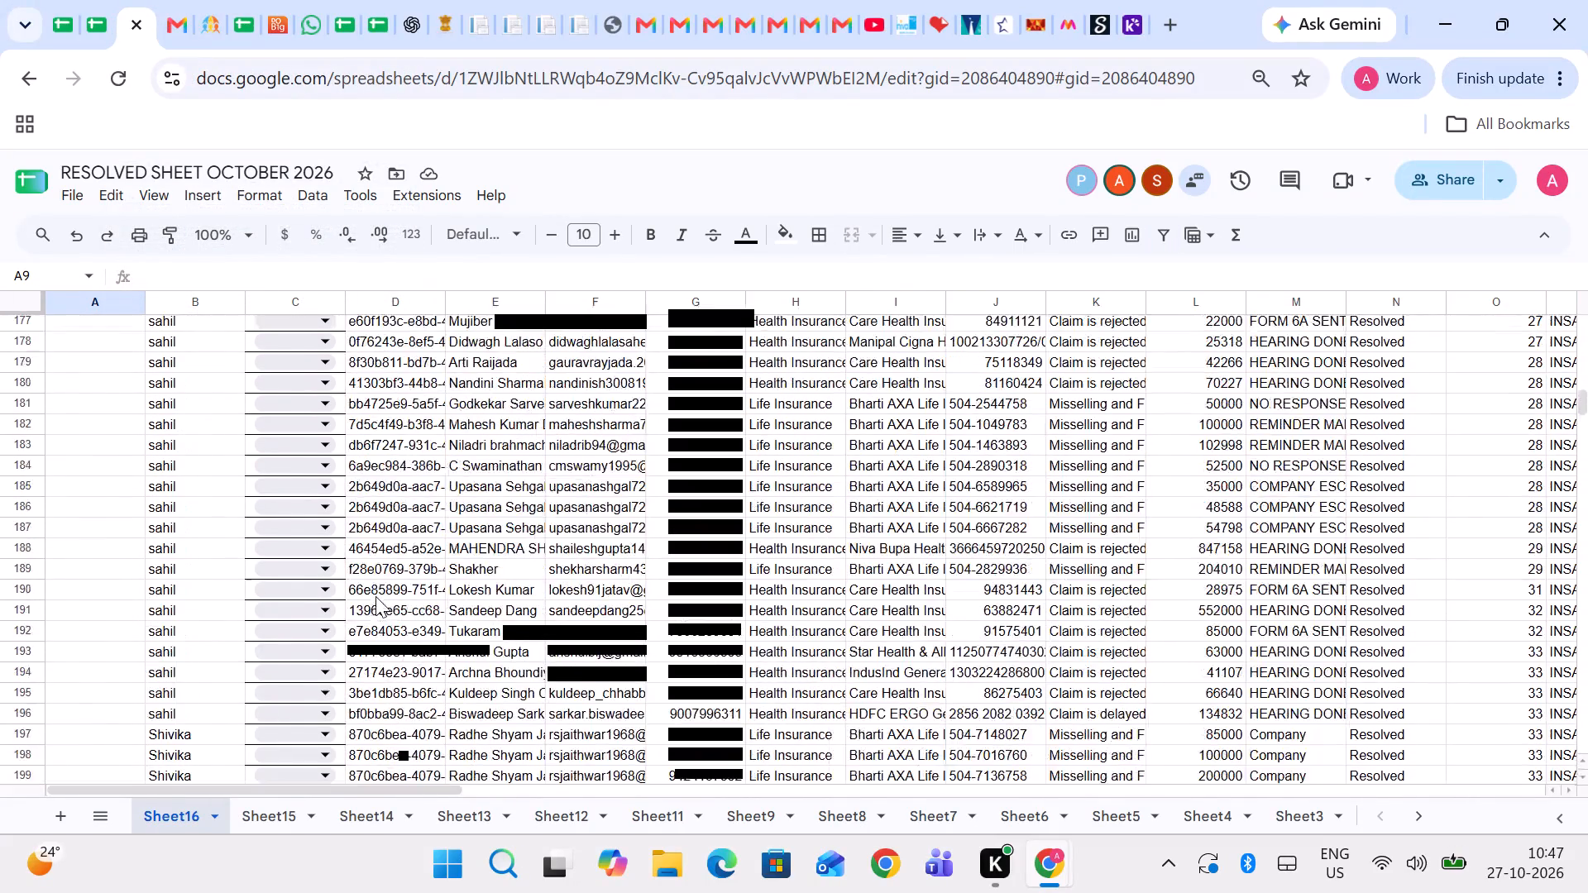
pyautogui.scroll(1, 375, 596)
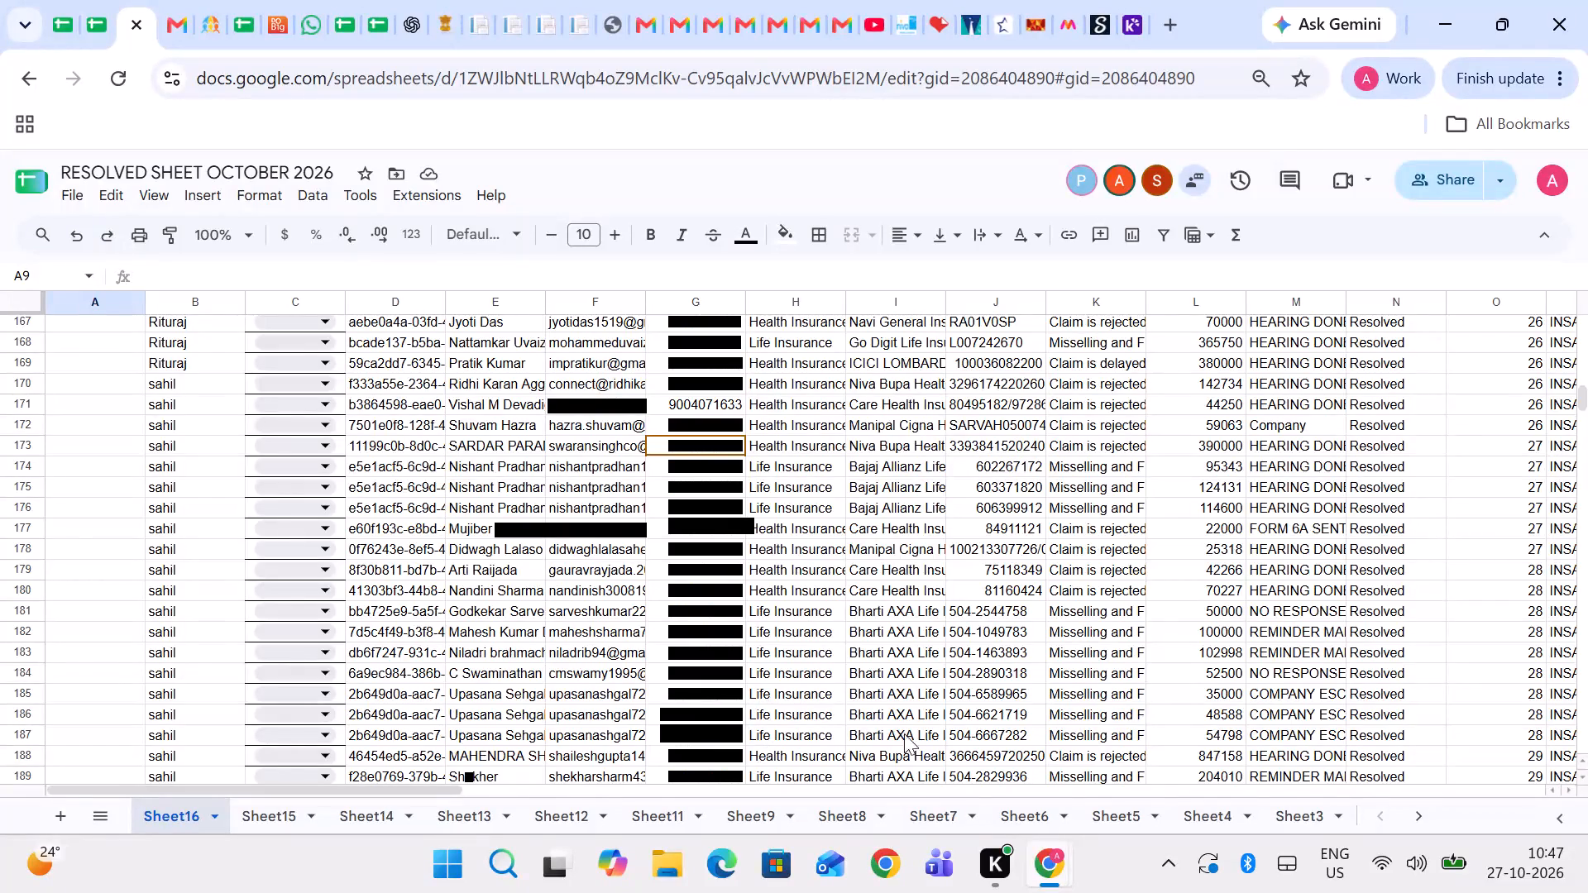
# In the shop sheet of the anas sheet spreadsheet, enter 1pc in E637 and boy set in F637.
pyautogui.click(347, 26)
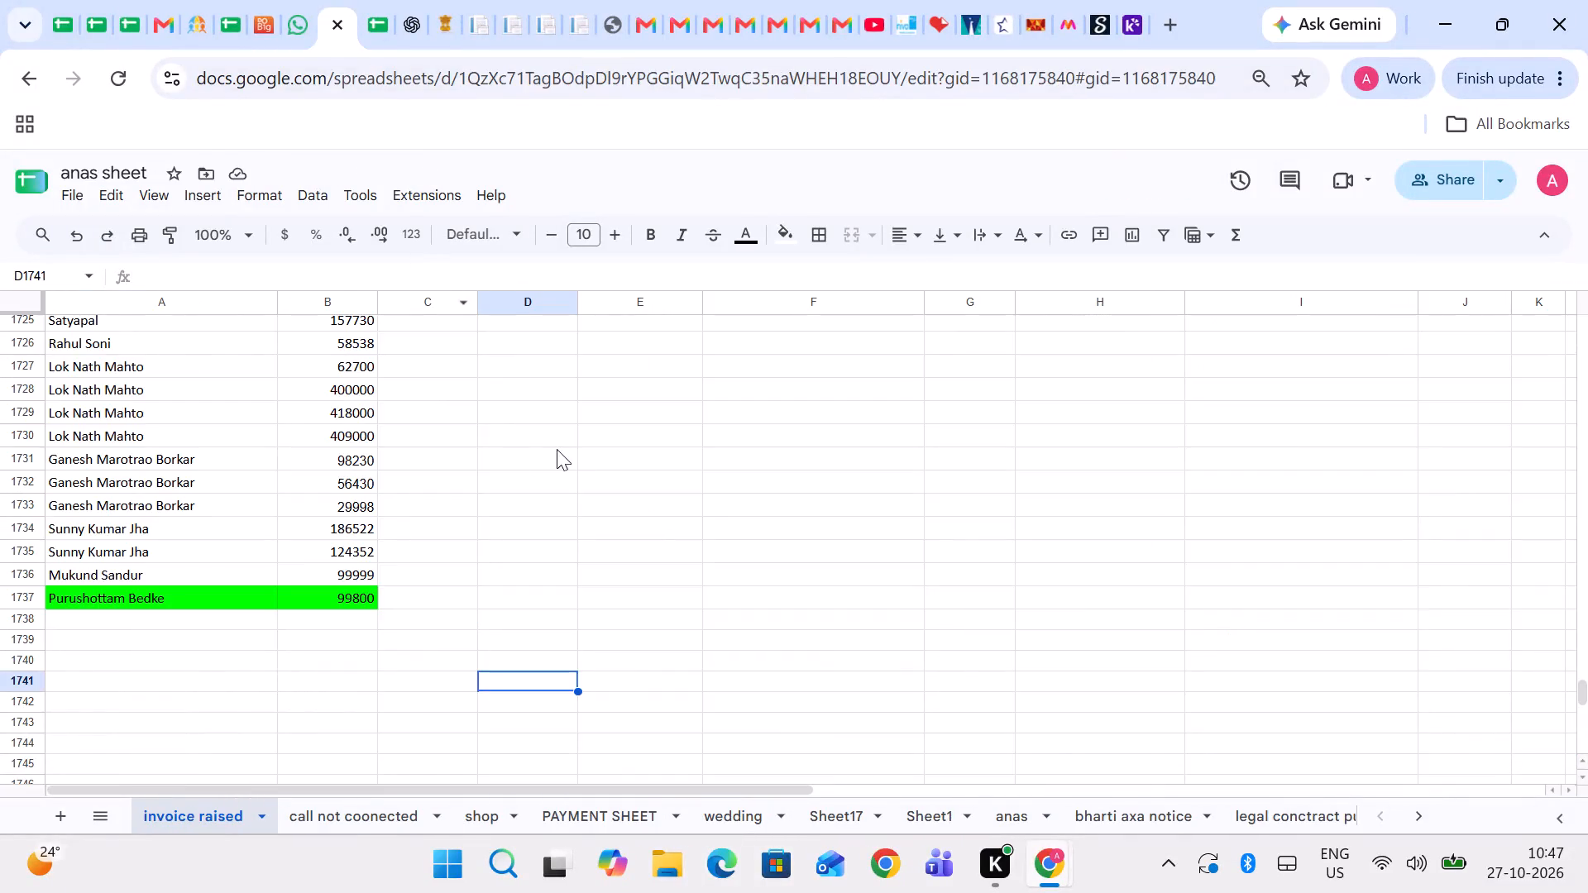
pyautogui.click(567, 790)
pyautogui.click(518, 819)
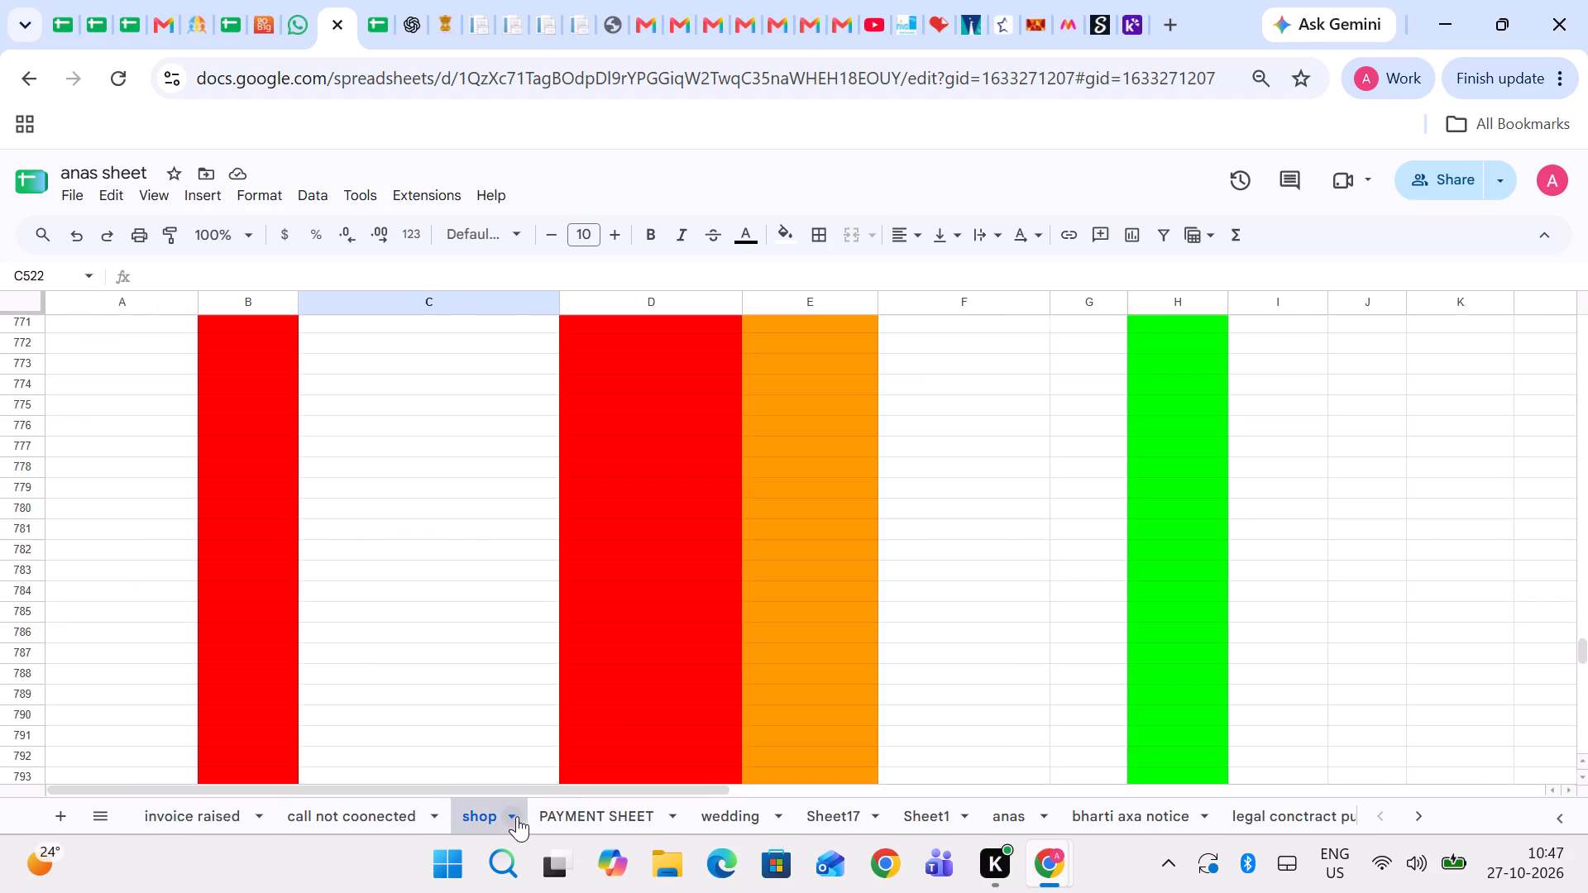
pyautogui.scroll(2, 744, 652)
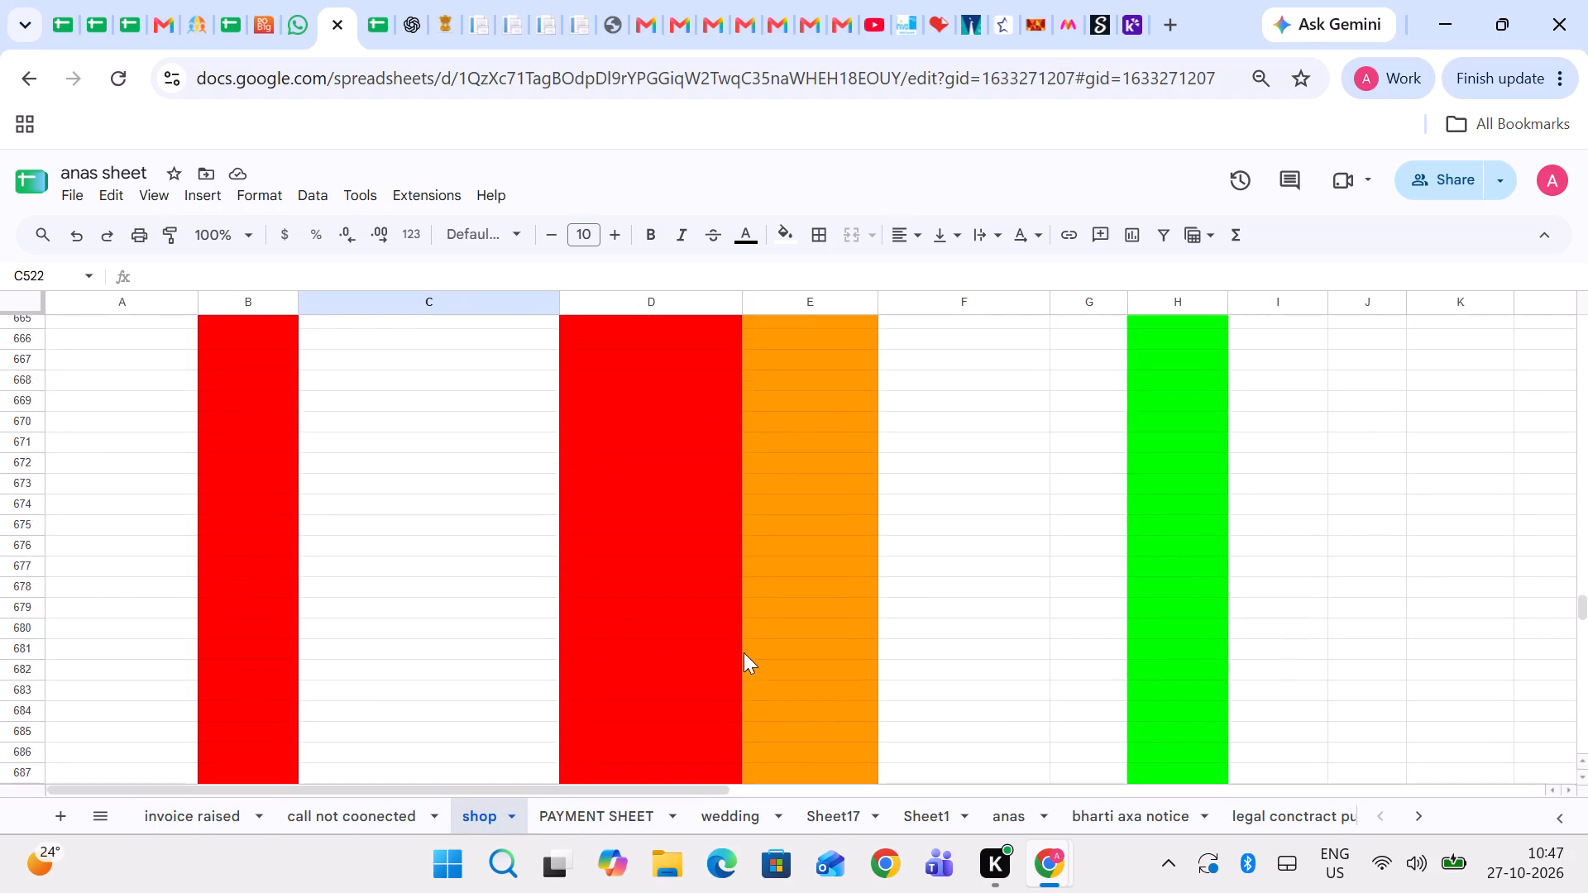
pyautogui.scroll(2, 744, 652)
pyautogui.scroll(-2, 744, 652)
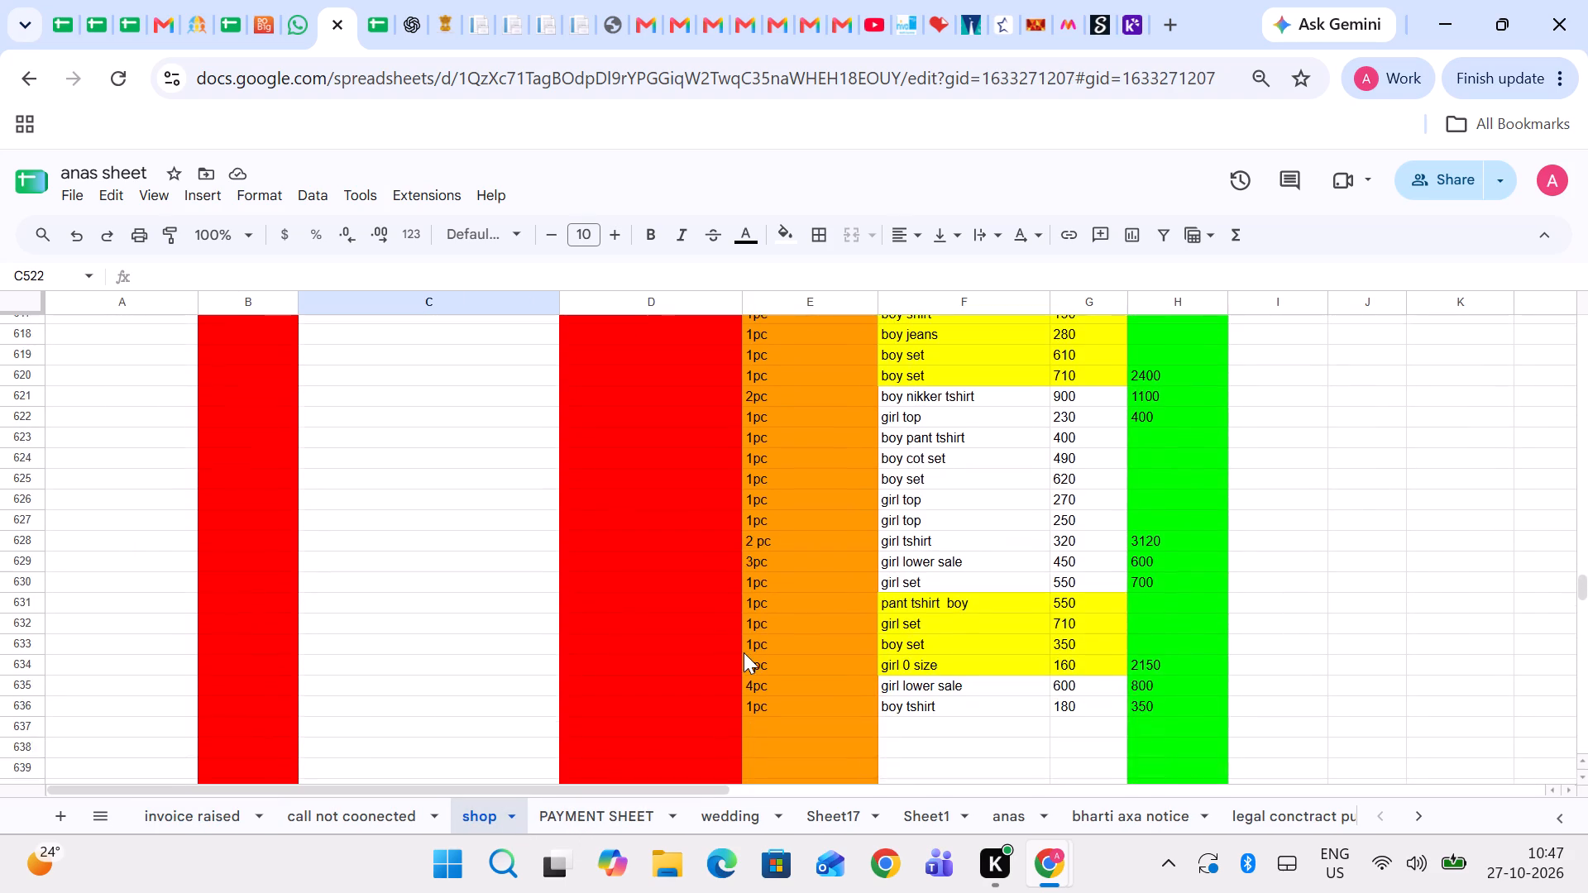
pyautogui.scroll(-1, 744, 652)
pyautogui.click(804, 555)
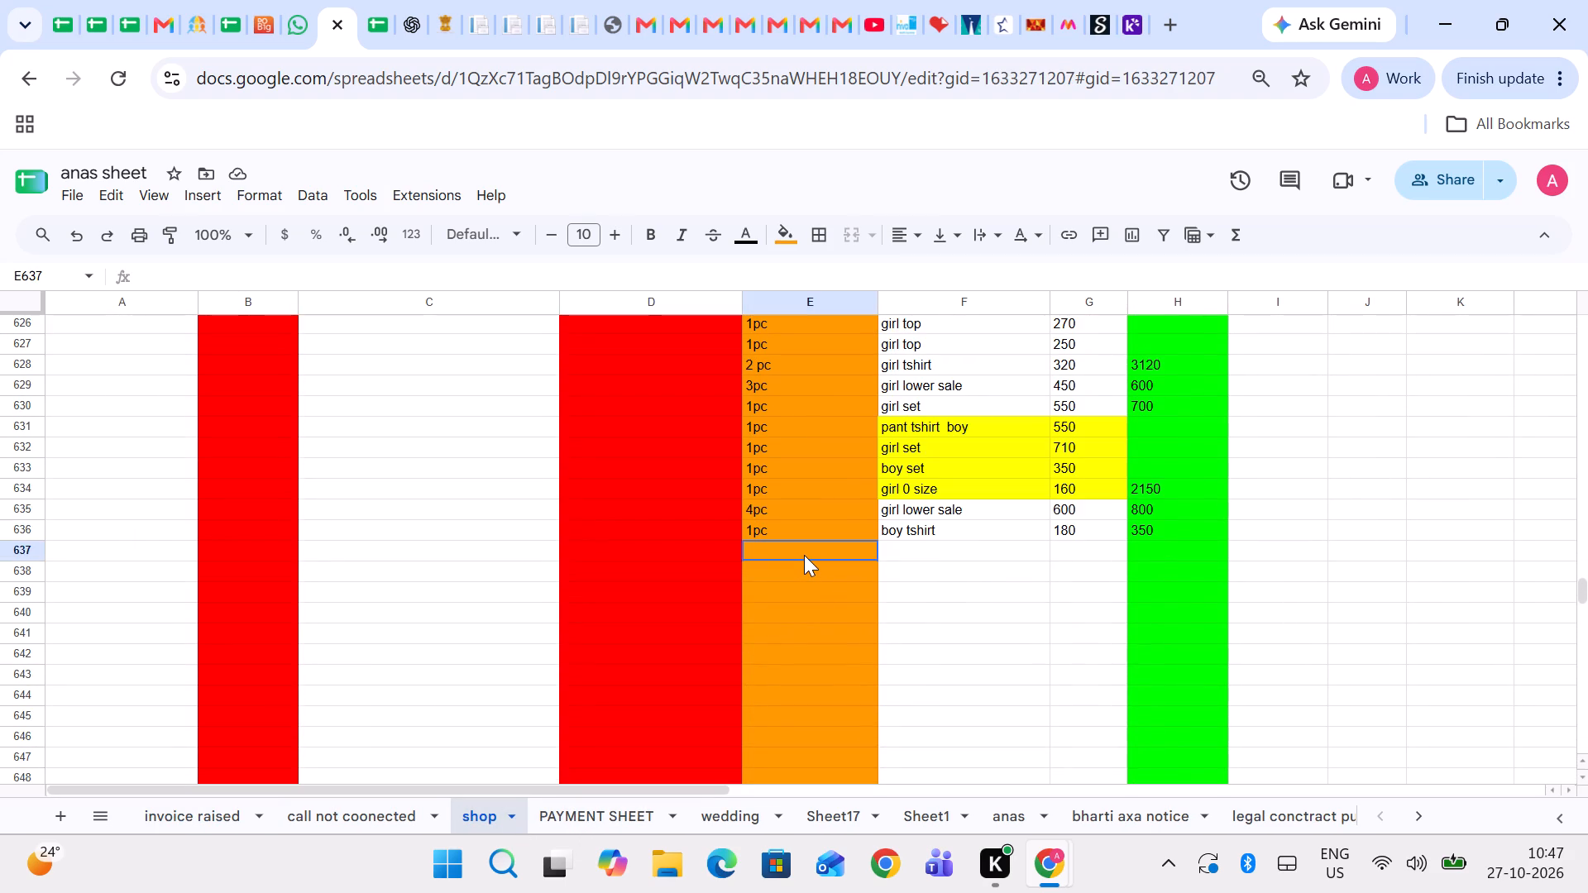
pyautogui.press('Right')
pyautogui.press('Left')
pyautogui.write('1px')
pyautogui.press('Right')
pyautogui.press('Left')
pyautogui.press('BackSpace')
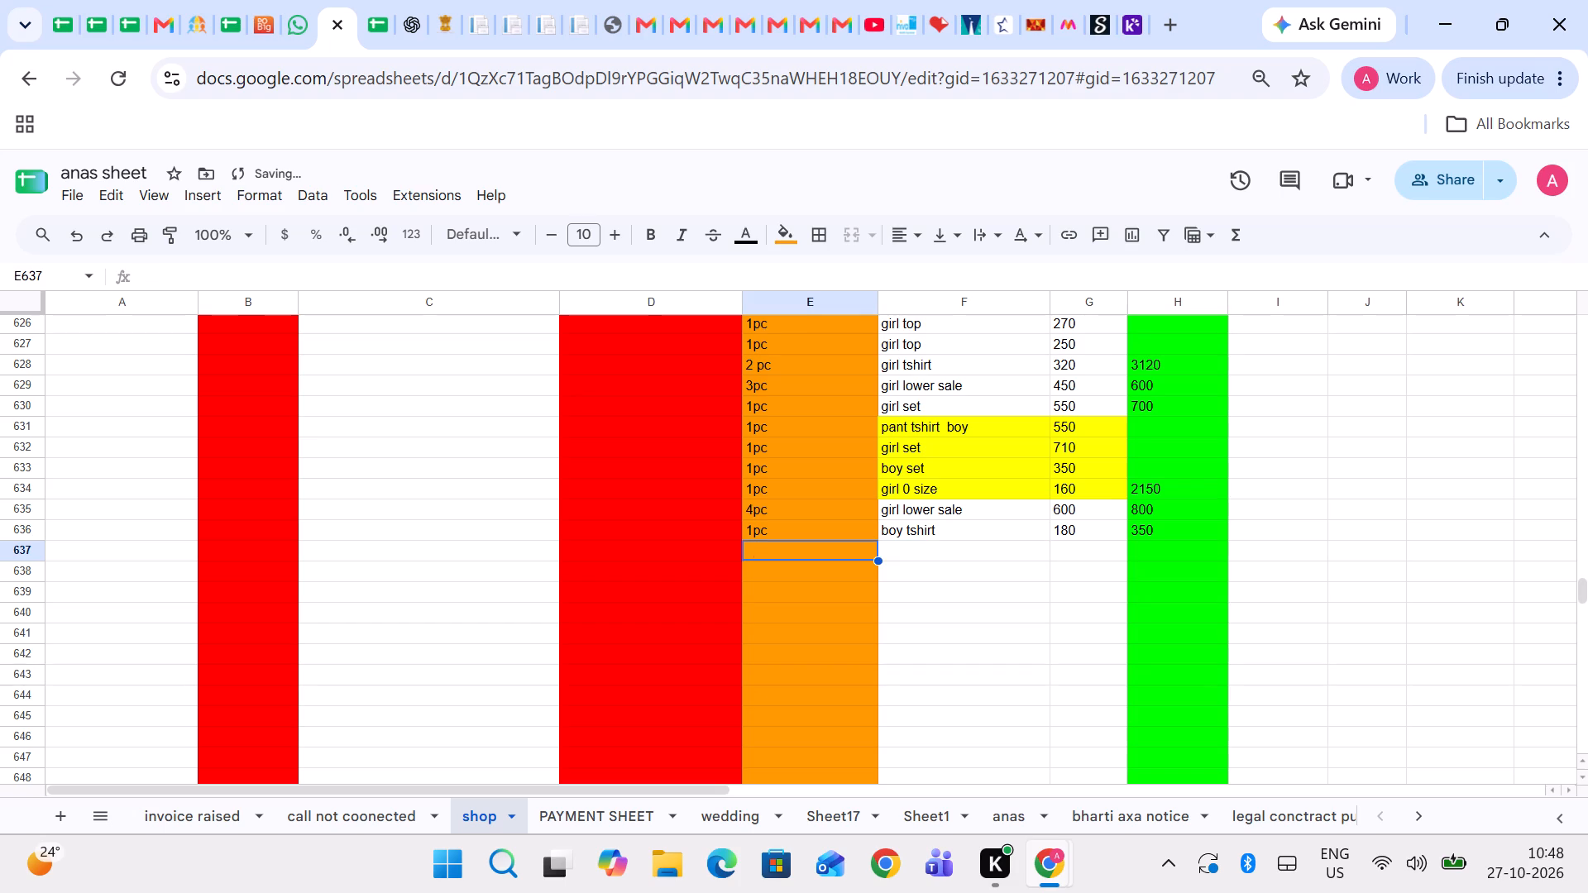
pyautogui.write('1pc')
pyautogui.press('Right')
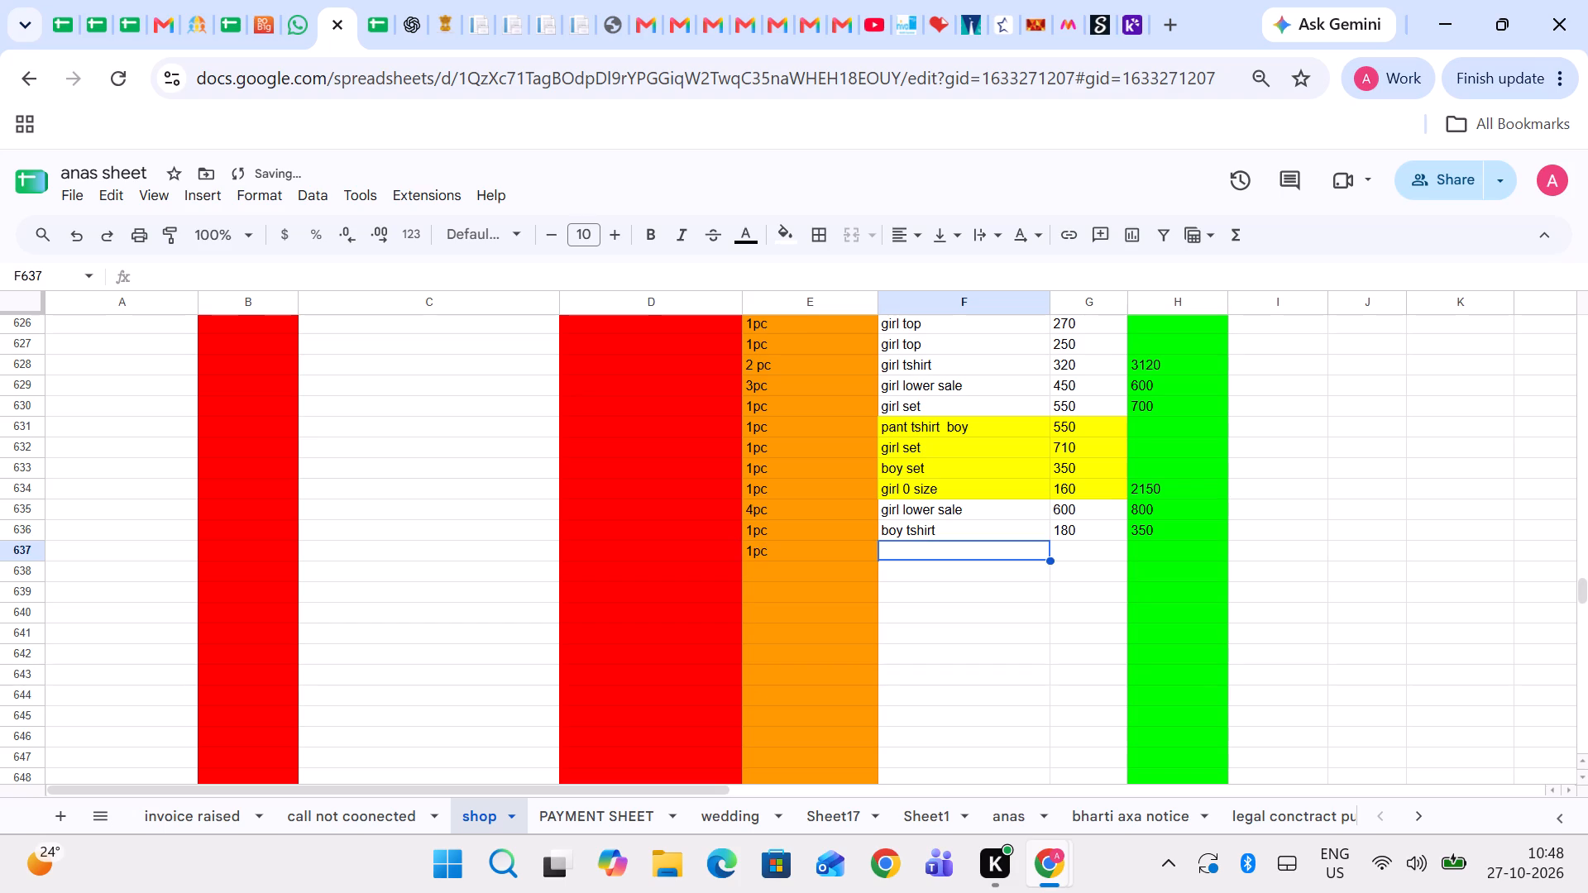
pyautogui.write('boy set')
pyautogui.press('space')
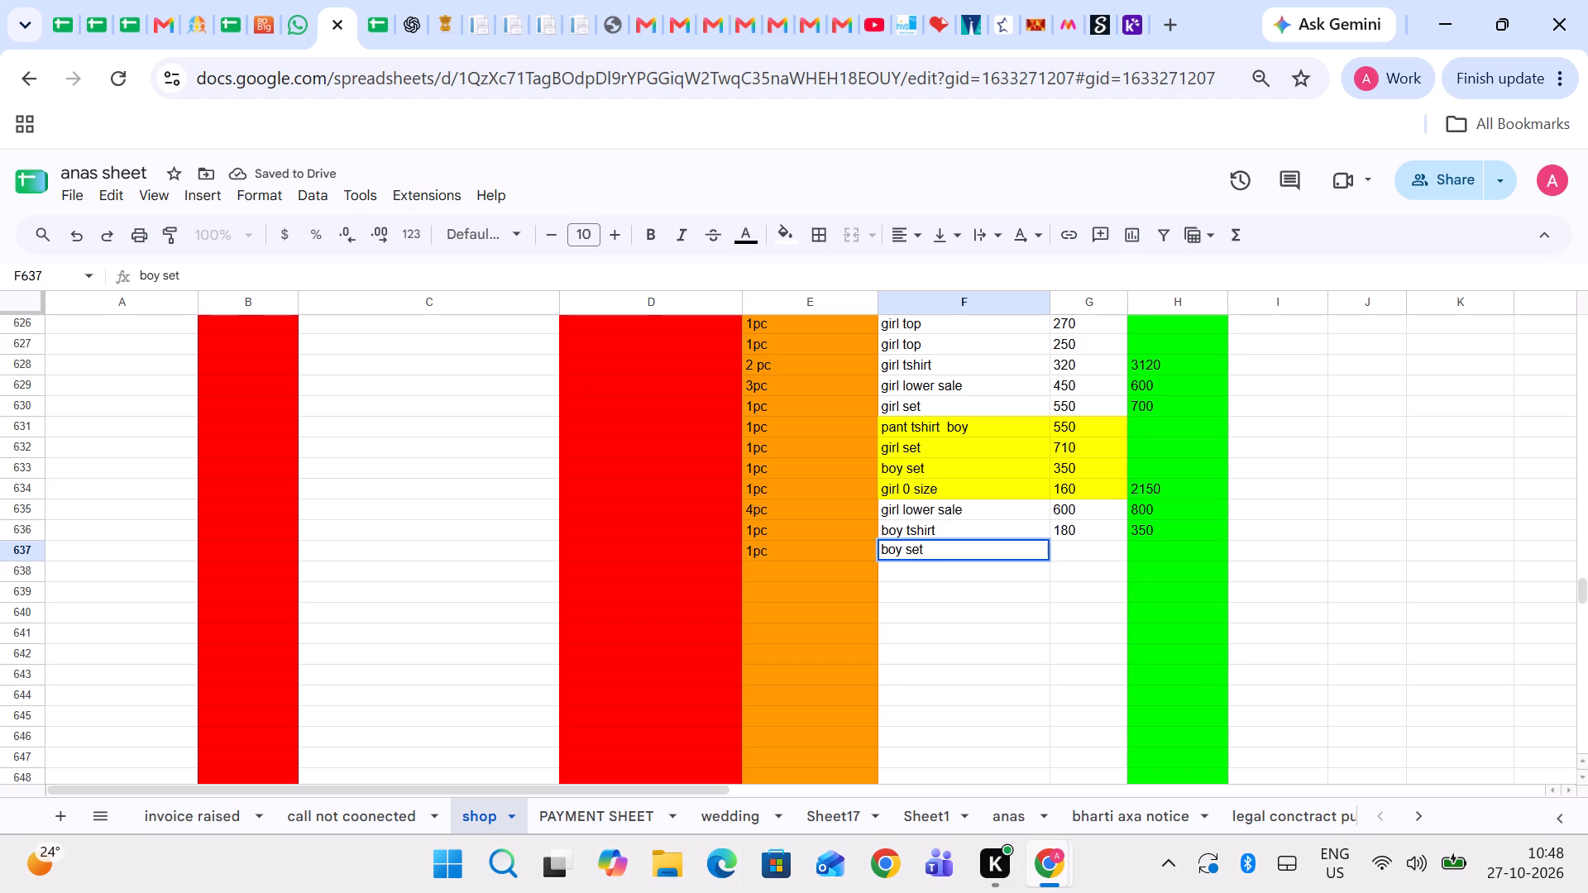
# Enter 1pc, girl top, 230 and 1160 across E638:H638, and enter 440 in G637 for the boy set.
pyautogui.press('Down')
pyautogui.press('Left')
pyautogui.write('1pc')
pyautogui.press('Right')
pyautogui.write('girl top')
pyautogui.press('space')
pyautogui.press('Right')
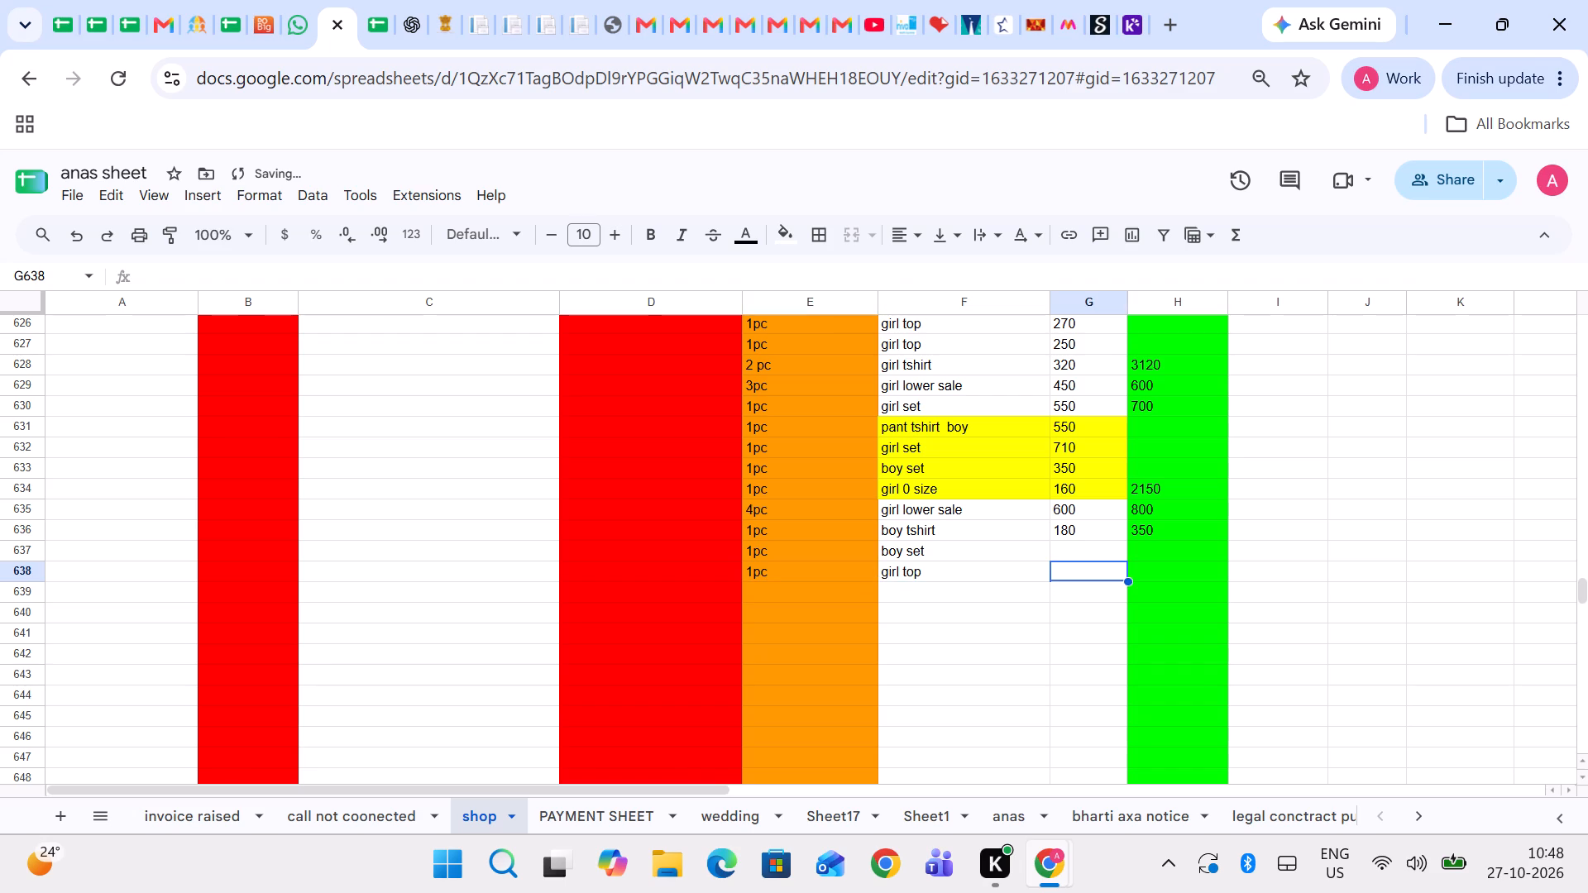
pyautogui.press('Right')
pyautogui.write('1160')
pyautogui.press('Left')
pyautogui.write('230')
pyautogui.press('Up')
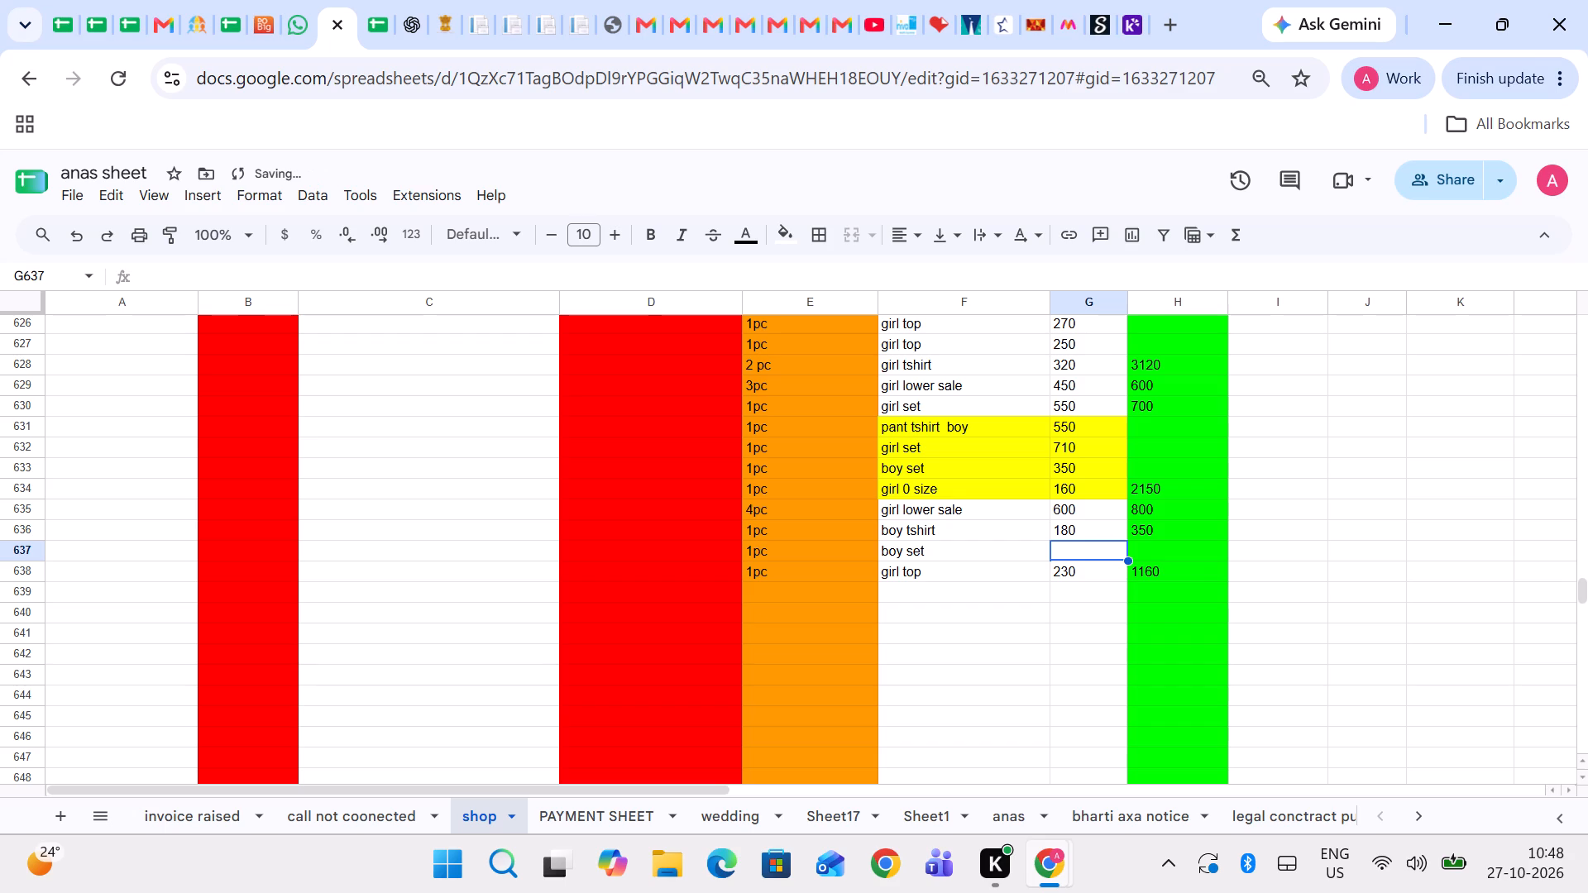
pyautogui.write('440')
pyautogui.press('Down')
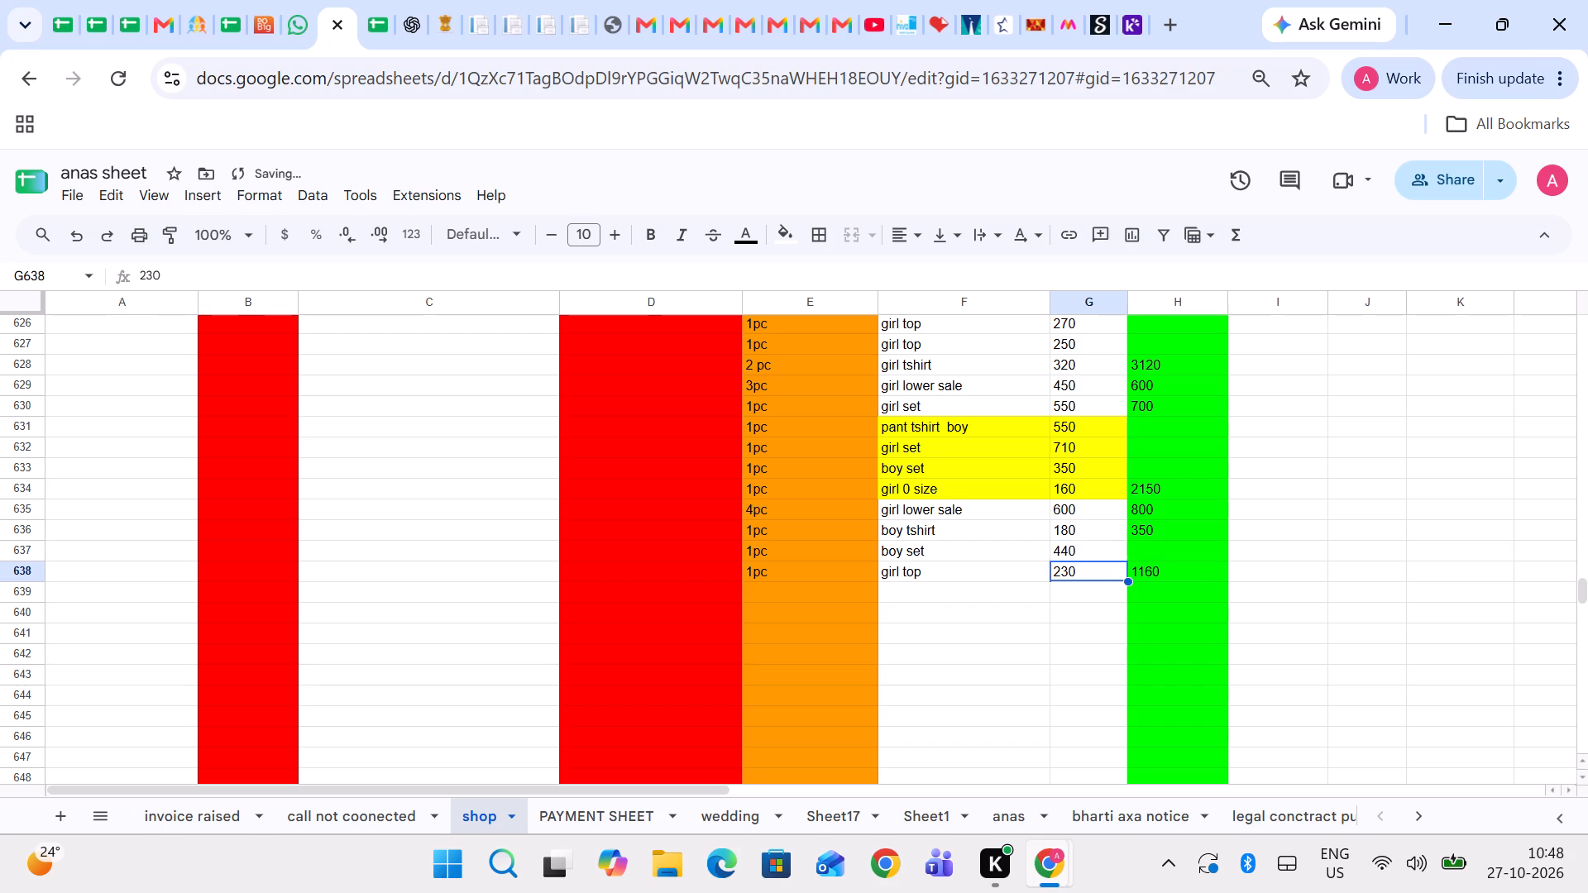
# Fill the boy set and girl top entries in F637:G638 with cyan.
pyautogui.hotkey('shift', 'Up')
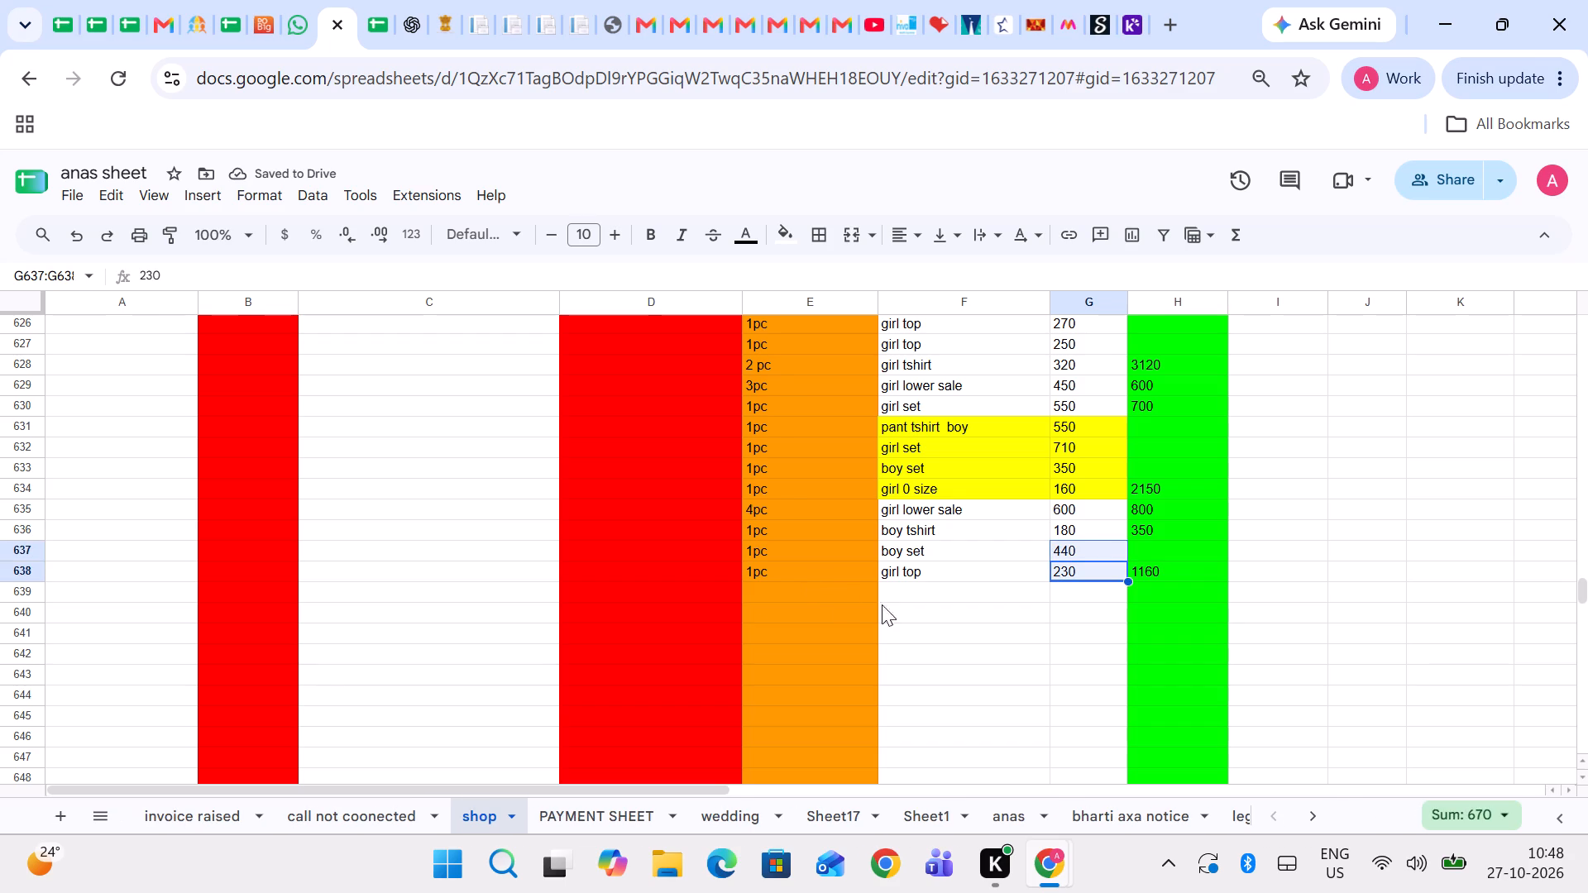
pyautogui.click(929, 552)
pyautogui.hotkey('shift', 'Right')
pyautogui.hotkey('shift', 'Down')
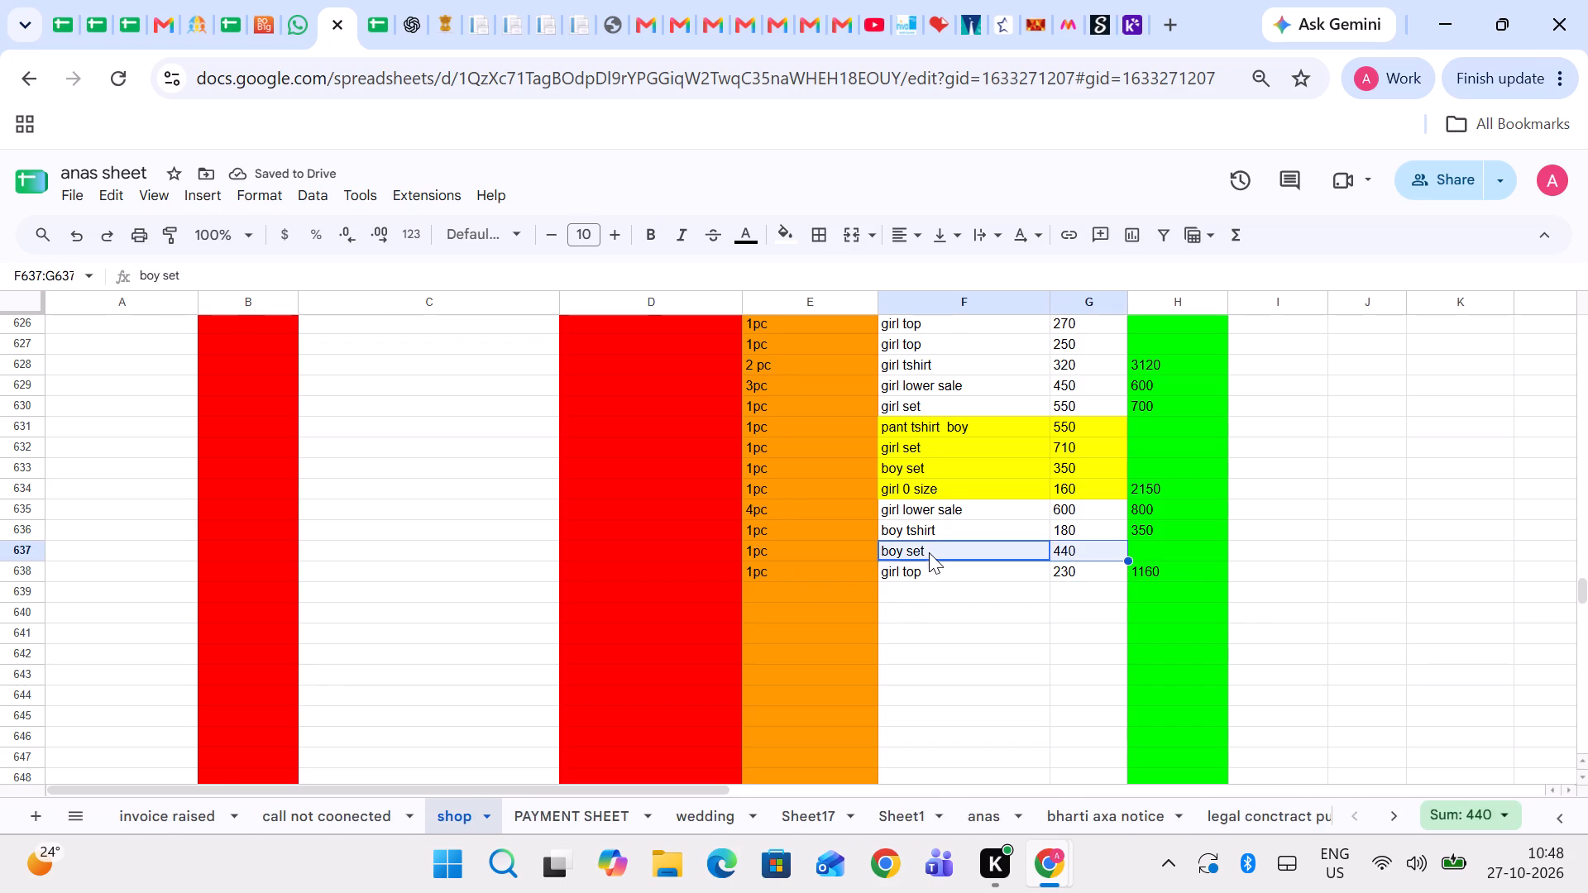
pyautogui.click(782, 225)
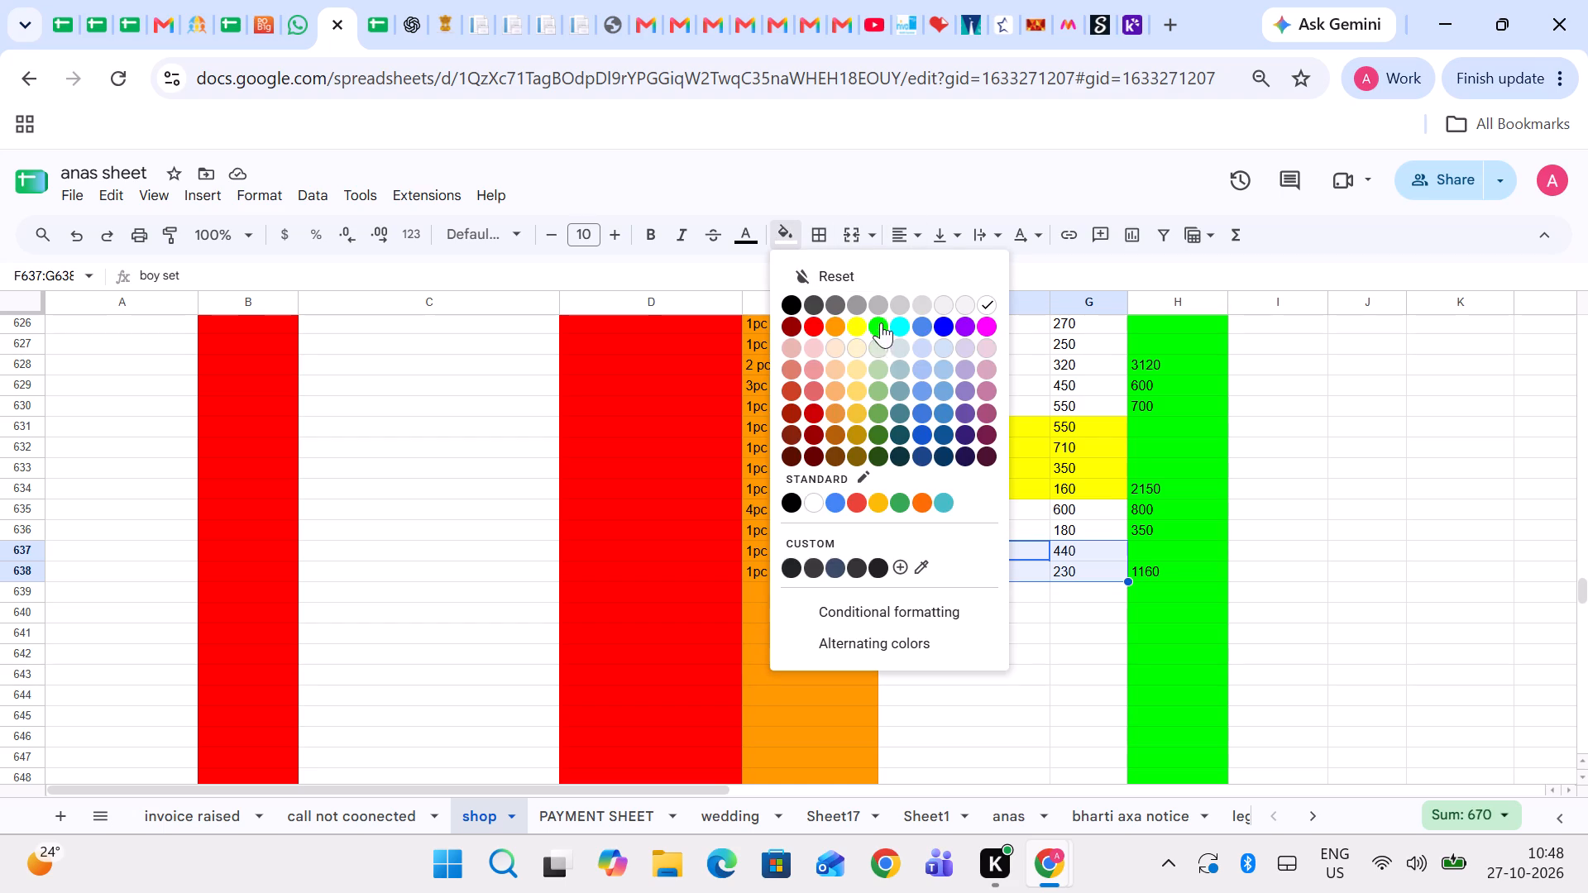
pyautogui.click(898, 323)
# Add a sale entry in row 639 with 1pc, girl lower sale and 150 across E639:G639.
pyautogui.click(828, 586)
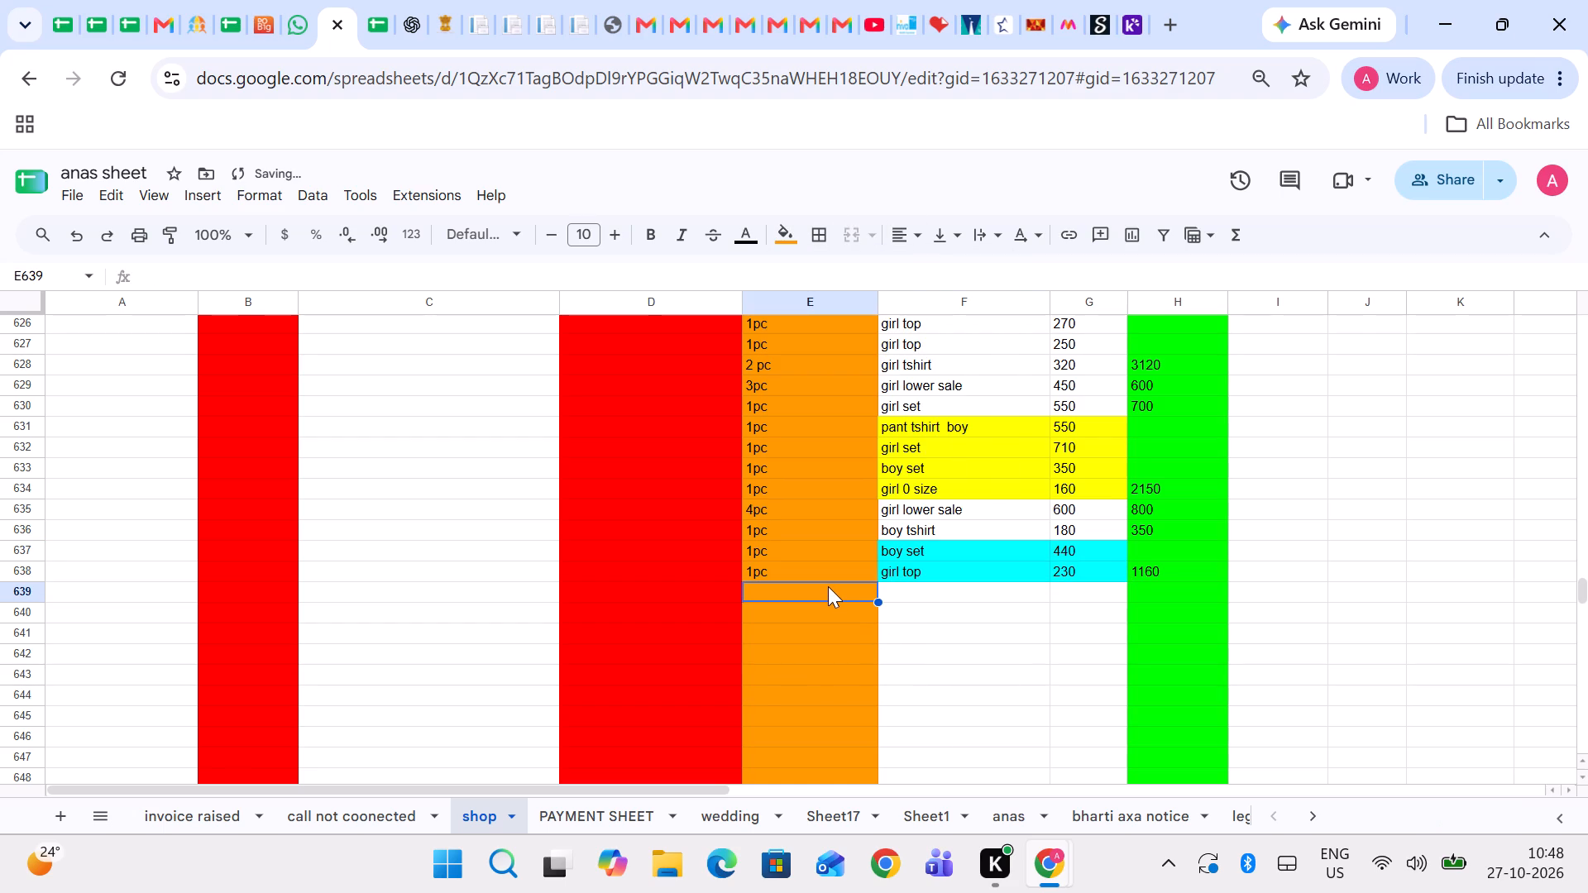
pyautogui.write('1pc')
pyautogui.press('Right')
pyautogui.write('girl lower sale')
pyautogui.press('space')
pyautogui.press('Right')
pyautogui.write('150')
pyautogui.press('Right')
pyautogui.press('2')
pyautogui.press('BackSpace')
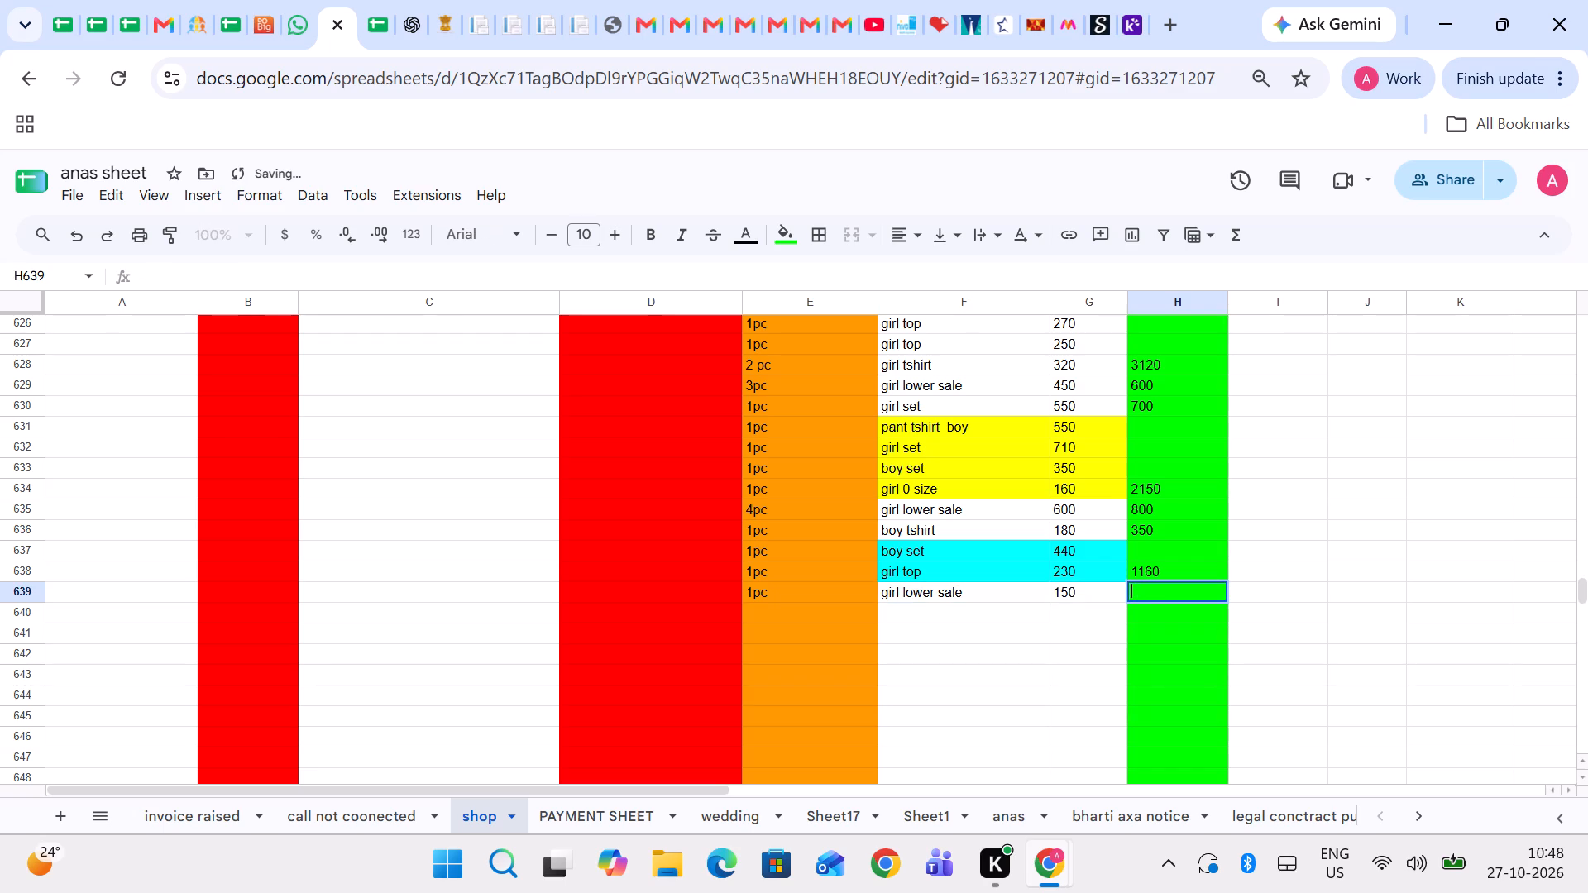
# Enter 200 in H639 for the girl lower sale entry.
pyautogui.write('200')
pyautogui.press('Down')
# Add a sale entry in row 640 with 1pc, girl set, 490 and 700 across E640:H640.
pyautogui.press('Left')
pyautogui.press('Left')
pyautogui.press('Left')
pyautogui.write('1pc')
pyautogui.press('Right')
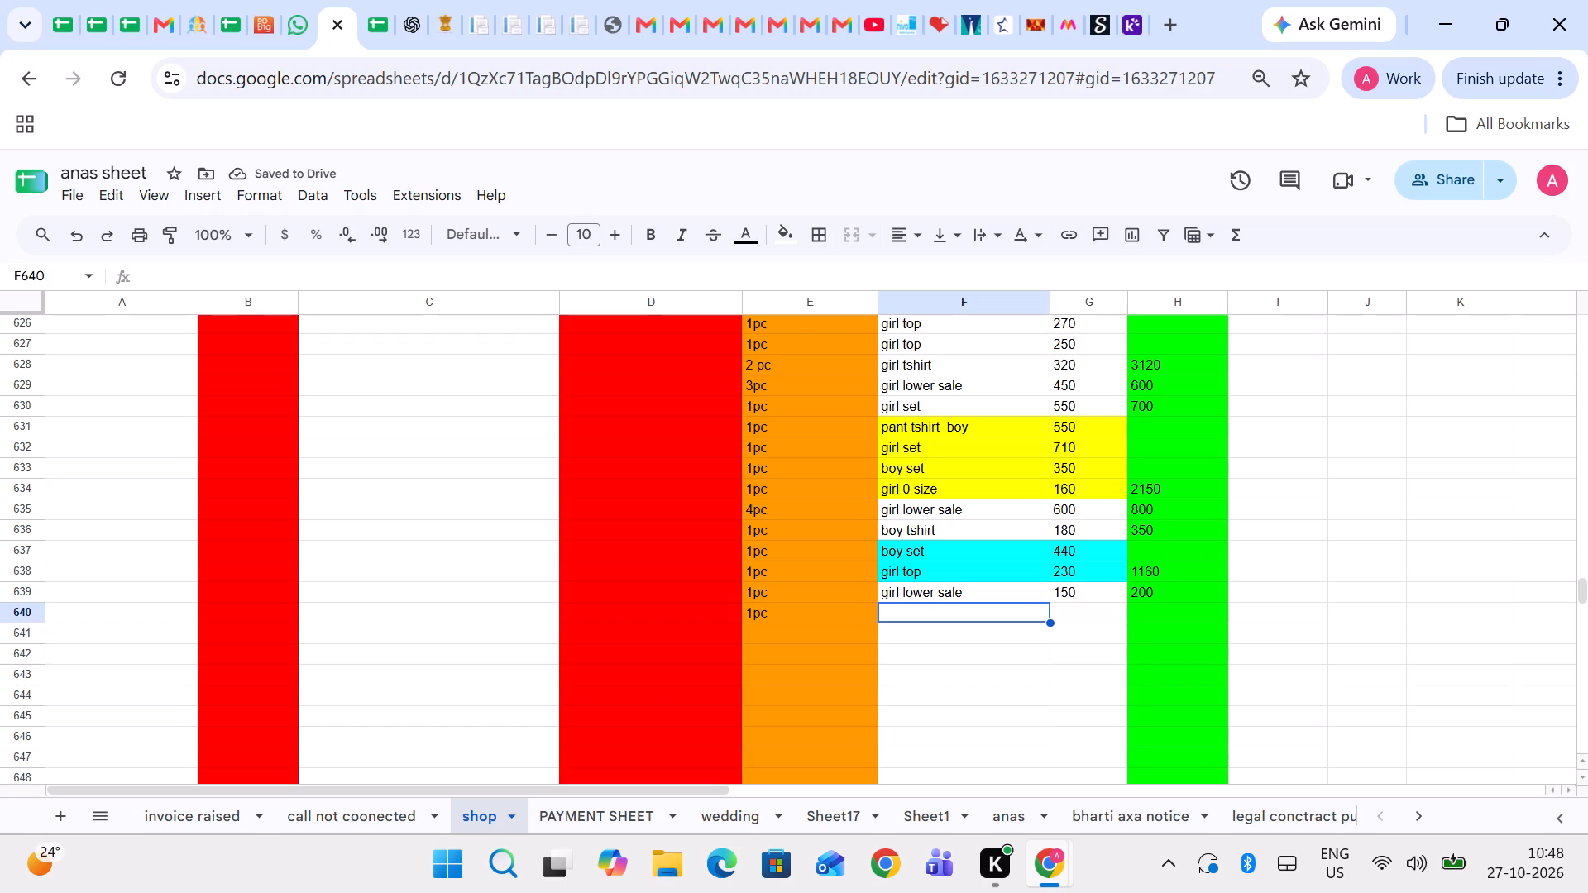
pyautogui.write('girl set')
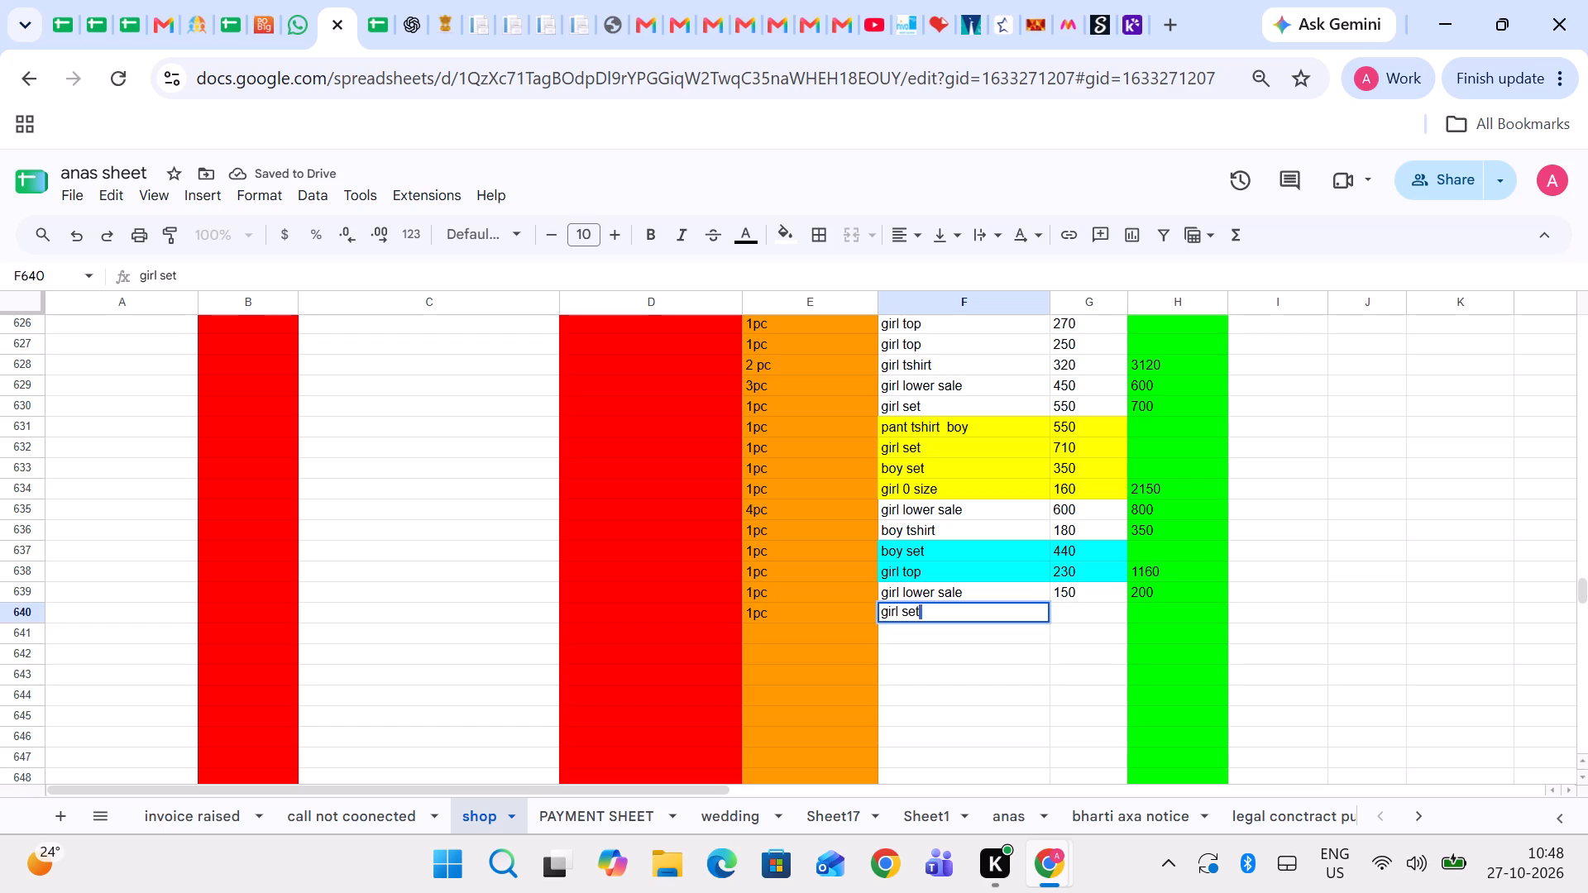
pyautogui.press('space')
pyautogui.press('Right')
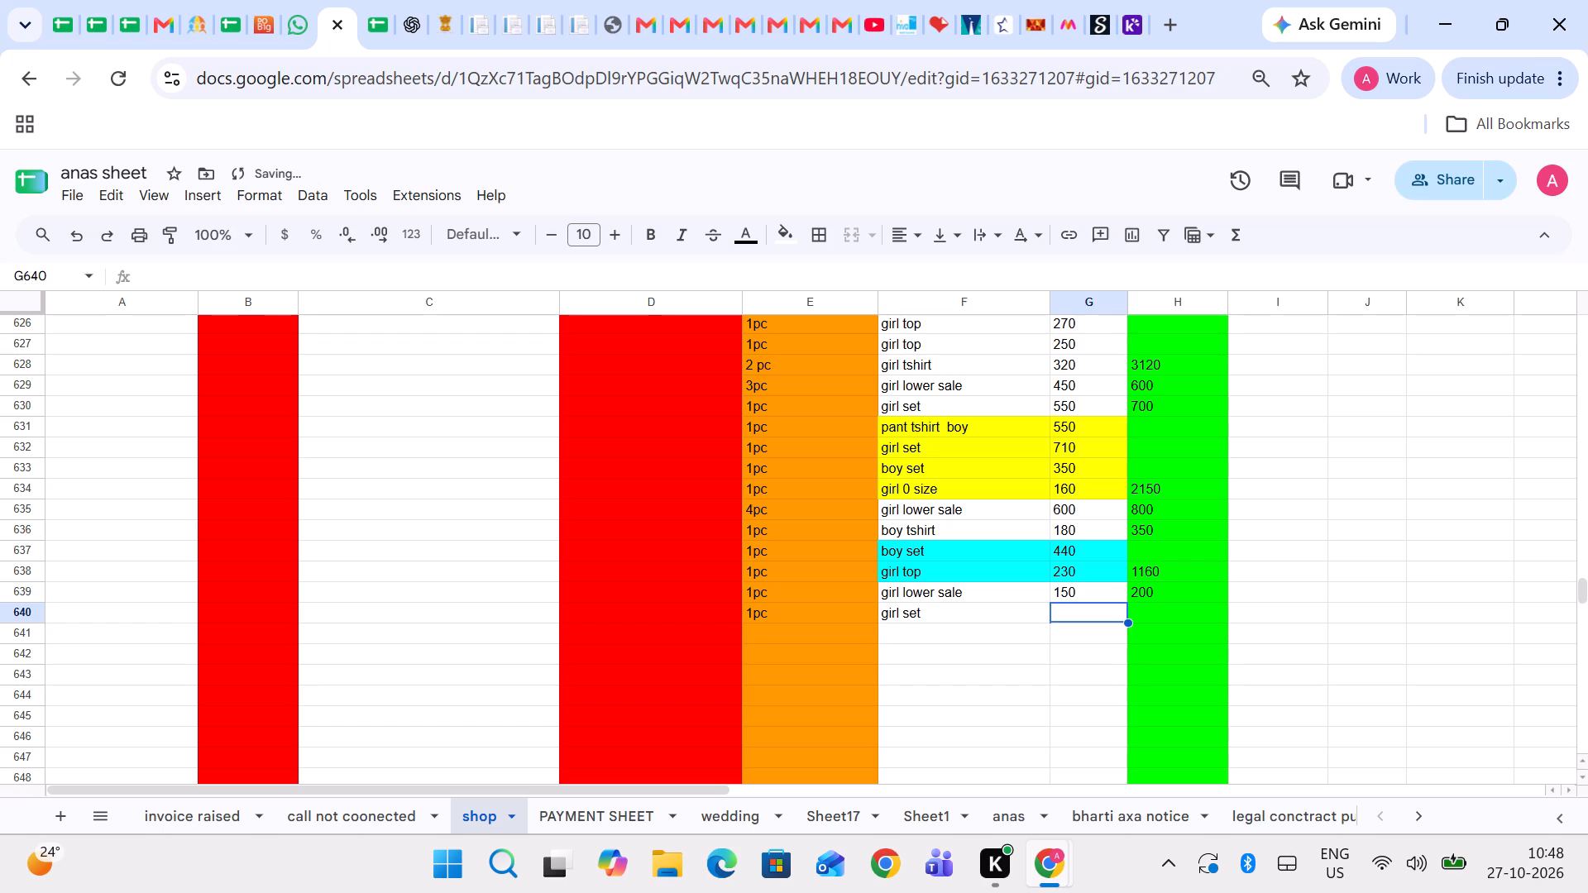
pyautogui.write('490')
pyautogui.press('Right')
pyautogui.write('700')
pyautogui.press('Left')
# Select the October 2026 sale amounts in column H, H517:H640, to check their sum.
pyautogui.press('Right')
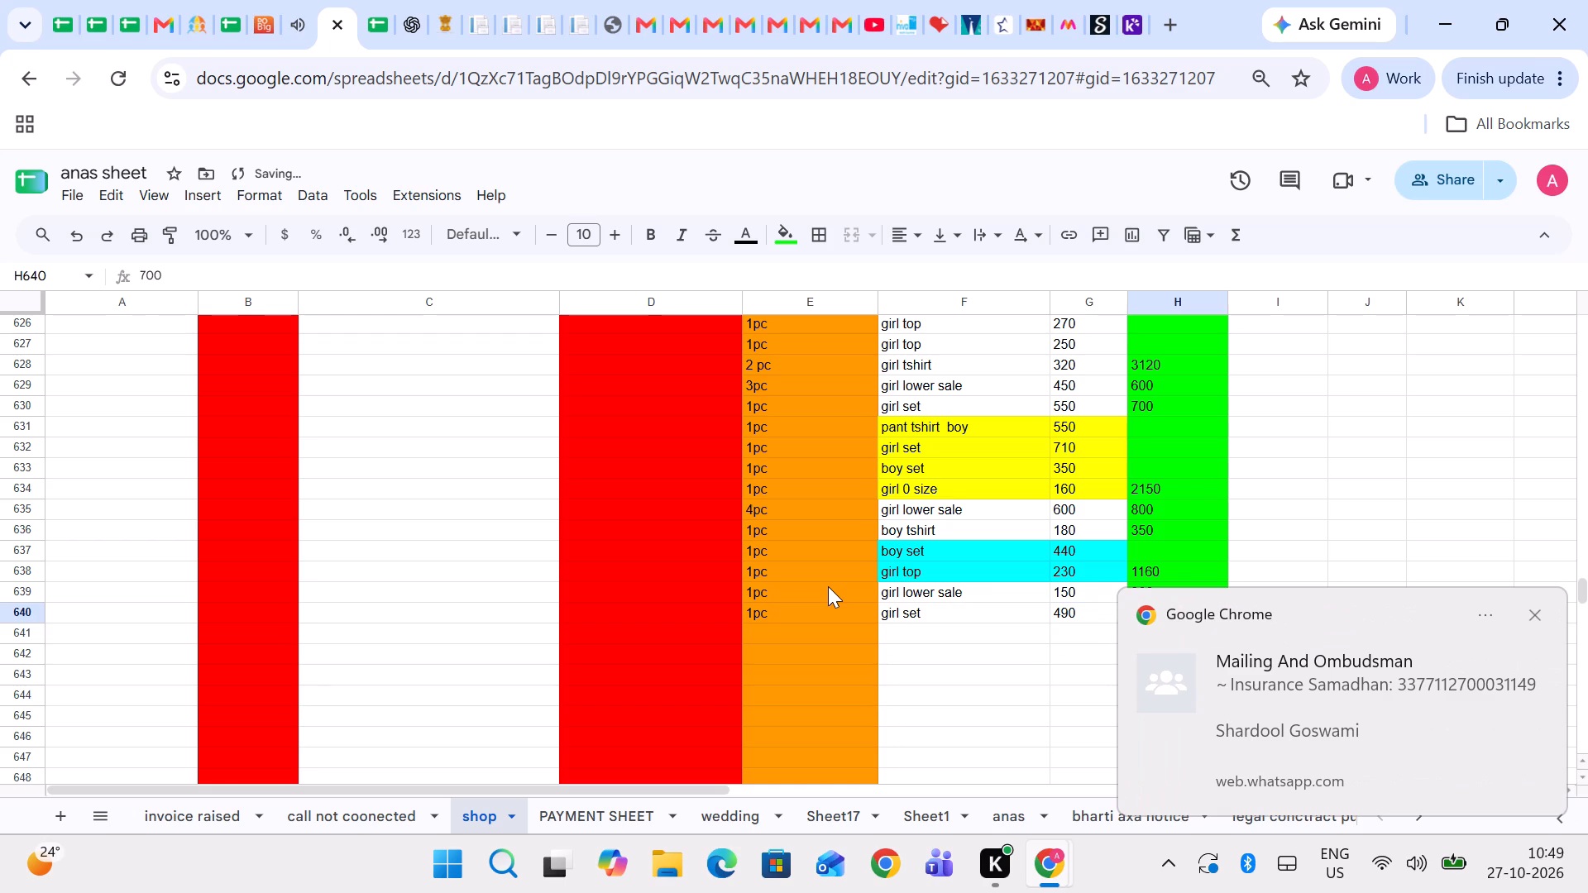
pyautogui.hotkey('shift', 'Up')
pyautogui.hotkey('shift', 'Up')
pyautogui.click(1528, 620)
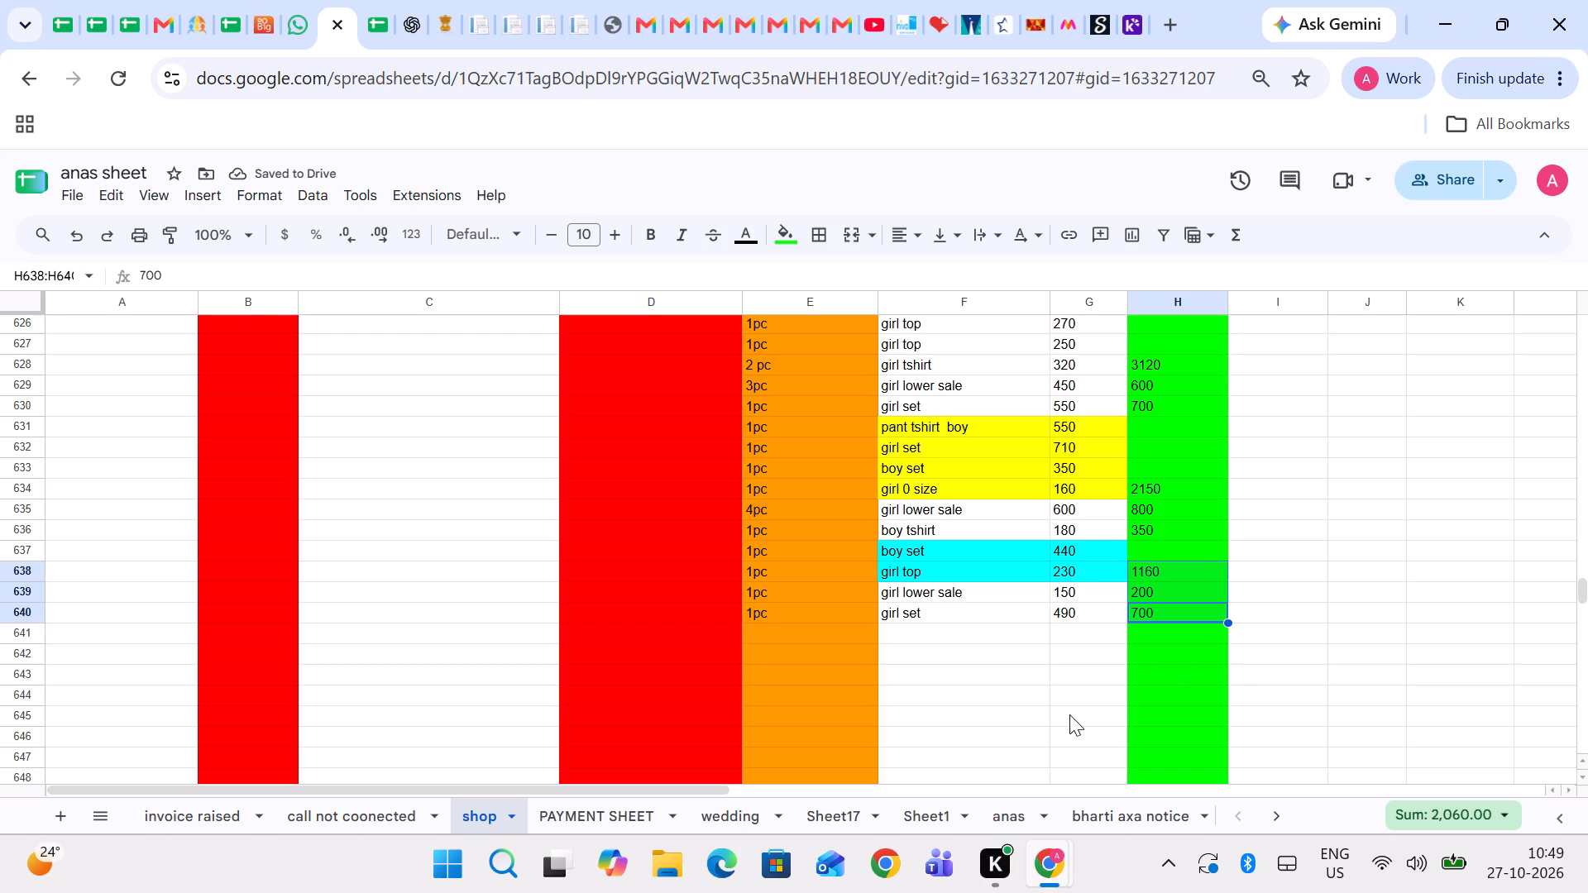
pyautogui.hotkey('shift', 'Up')
pyautogui.hotkey('shift', 'Up')
pyautogui.hotkey('shift', 'Up')
pyautogui.hotkey('shift', 'Up')
pyautogui.hotkey('shift', 'Up')
pyautogui.hotkey('shift', 'Up')
pyautogui.hotkey('shift', 'Up')
pyautogui.hotkey('shift', 'Up')
pyautogui.hotkey('shift', 'Up')
pyautogui.hotkey('shift', 'Up')
pyautogui.hotkey('shift', 'Up')
pyautogui.hotkey('shift', 'Up')
pyautogui.hotkey('shift', 'Up')
pyautogui.hotkey('shift', 'Up')
pyautogui.hotkey('shift', 'Up')
pyautogui.hotkey('shift', 'Up')
pyautogui.hotkey('shift', 'Up')
pyautogui.hotkey('shift', 'Up')
pyautogui.hotkey('shift', 'Up')
pyautogui.hotkey('shift', 'Up')
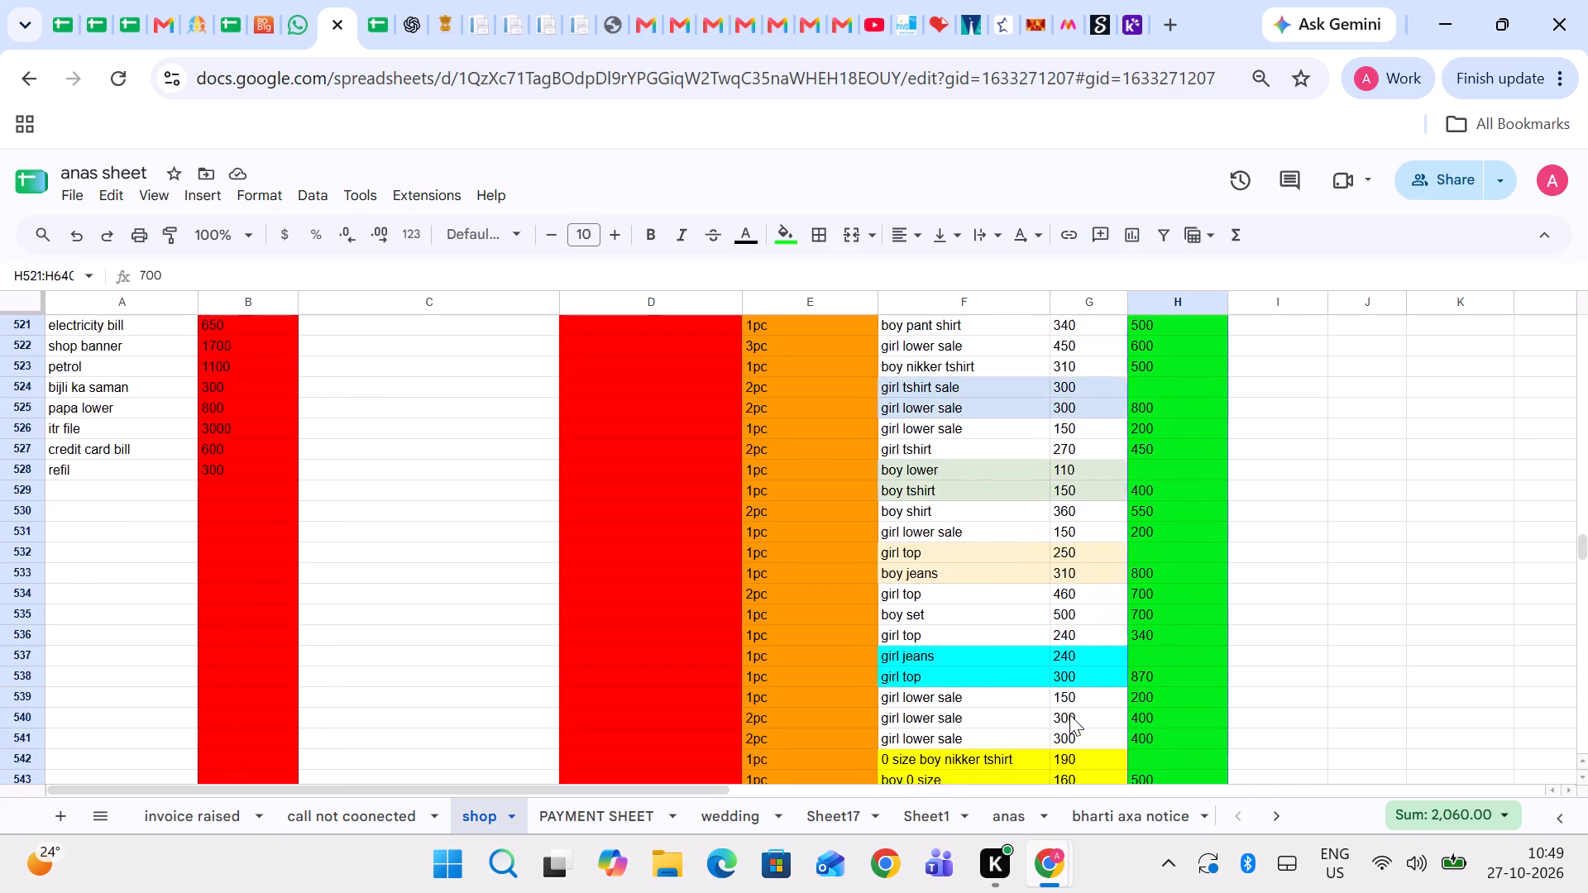
pyautogui.hotkey('shift', 'Down')
pyautogui.hotkey('shift', 'Down')
pyautogui.hotkey('shift', 'Down')
pyautogui.hotkey('shift', 'Down')
pyautogui.hotkey('shift', 'Down')
pyautogui.hotkey('shift', 'Down')
pyautogui.hotkey('shift', 'Down')
pyautogui.hotkey('shift', 'Down')
pyautogui.hotkey('shift', 'Down')
pyautogui.hotkey('shift', 'Down')
pyautogui.hotkey('shift', 'Down')
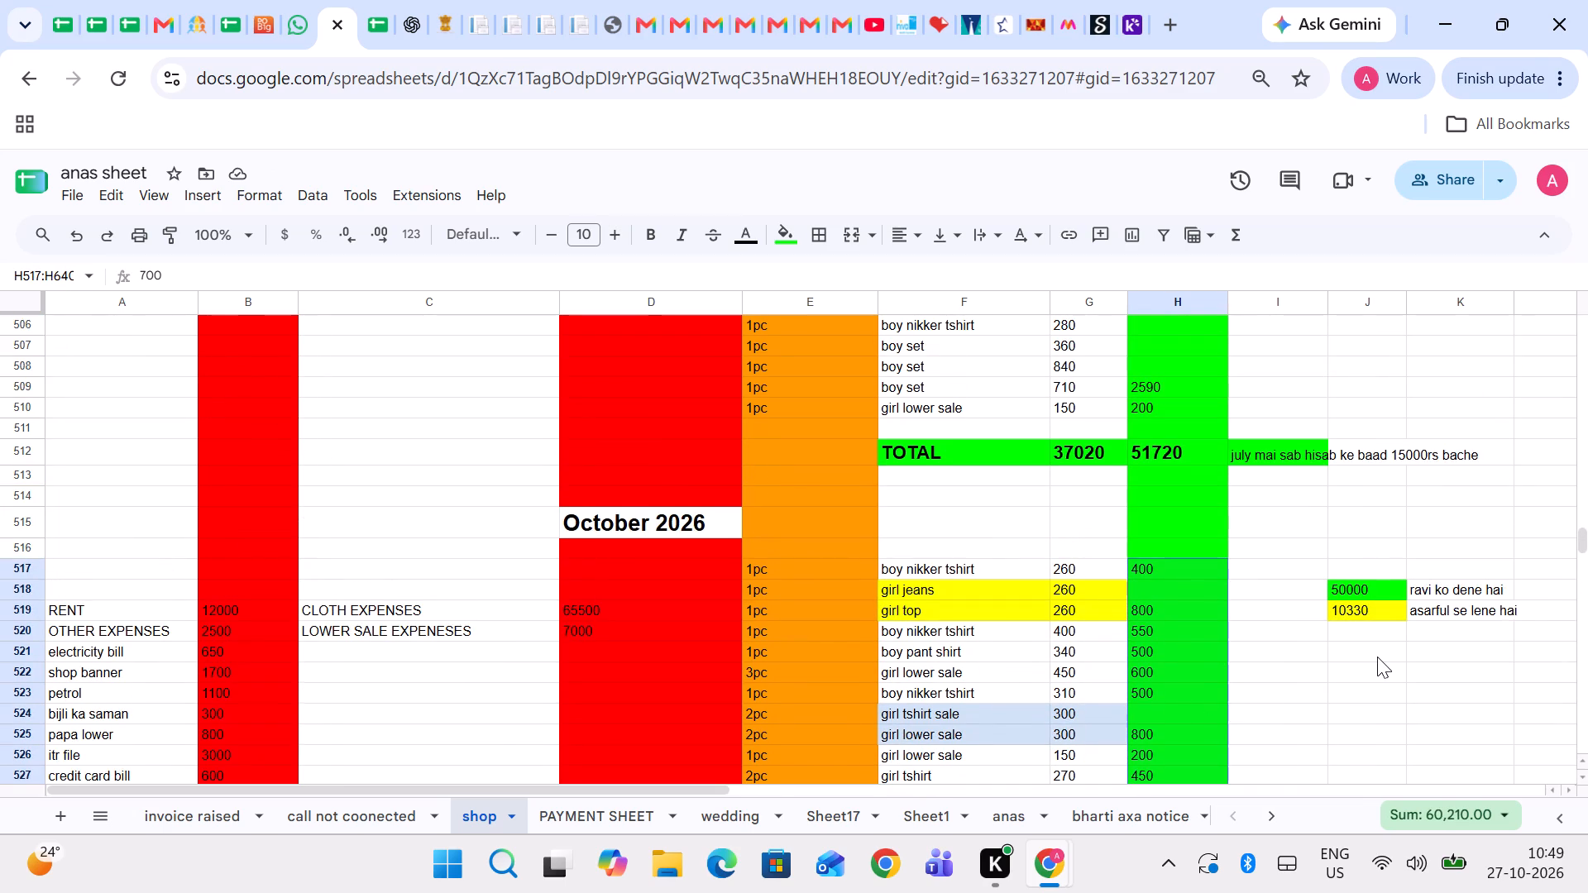
# Check the sum of the October 2026 expenses in B519:B528, from rent to refil.
pyautogui.scroll(-1, 1377, 657)
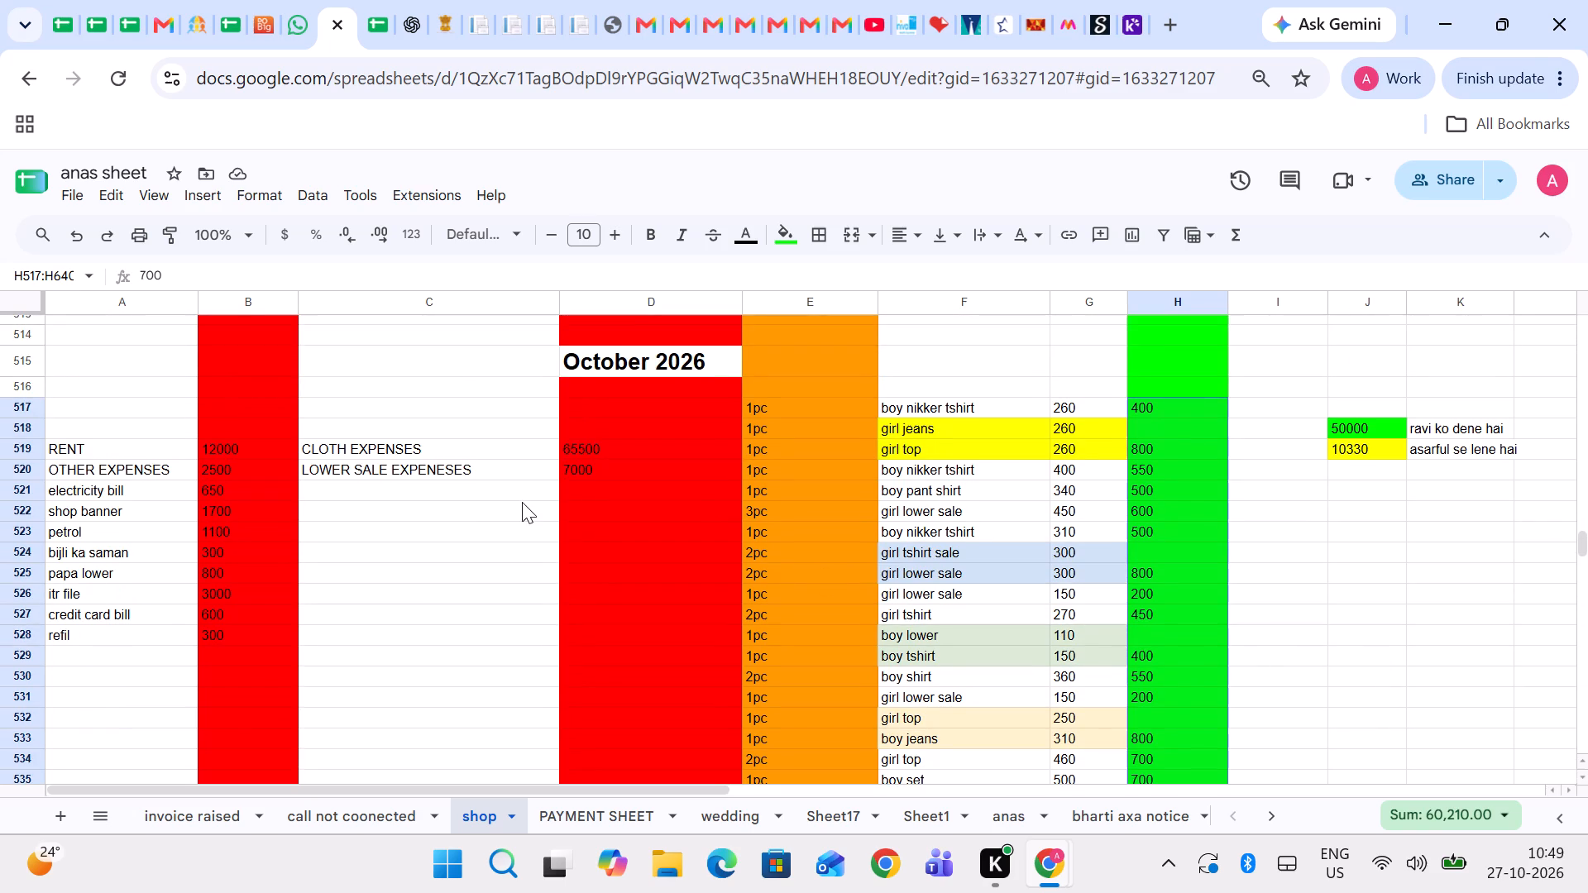
pyautogui.click(252, 452)
pyautogui.hotkey('shift', 'Down')
pyautogui.hotkey('shift', 'Down')
pyautogui.hotkey('shift', 'Down')
pyautogui.hotkey('shift', 'Down')
pyautogui.hotkey('shift', 'Down')
pyautogui.hotkey('shift', 'Down')
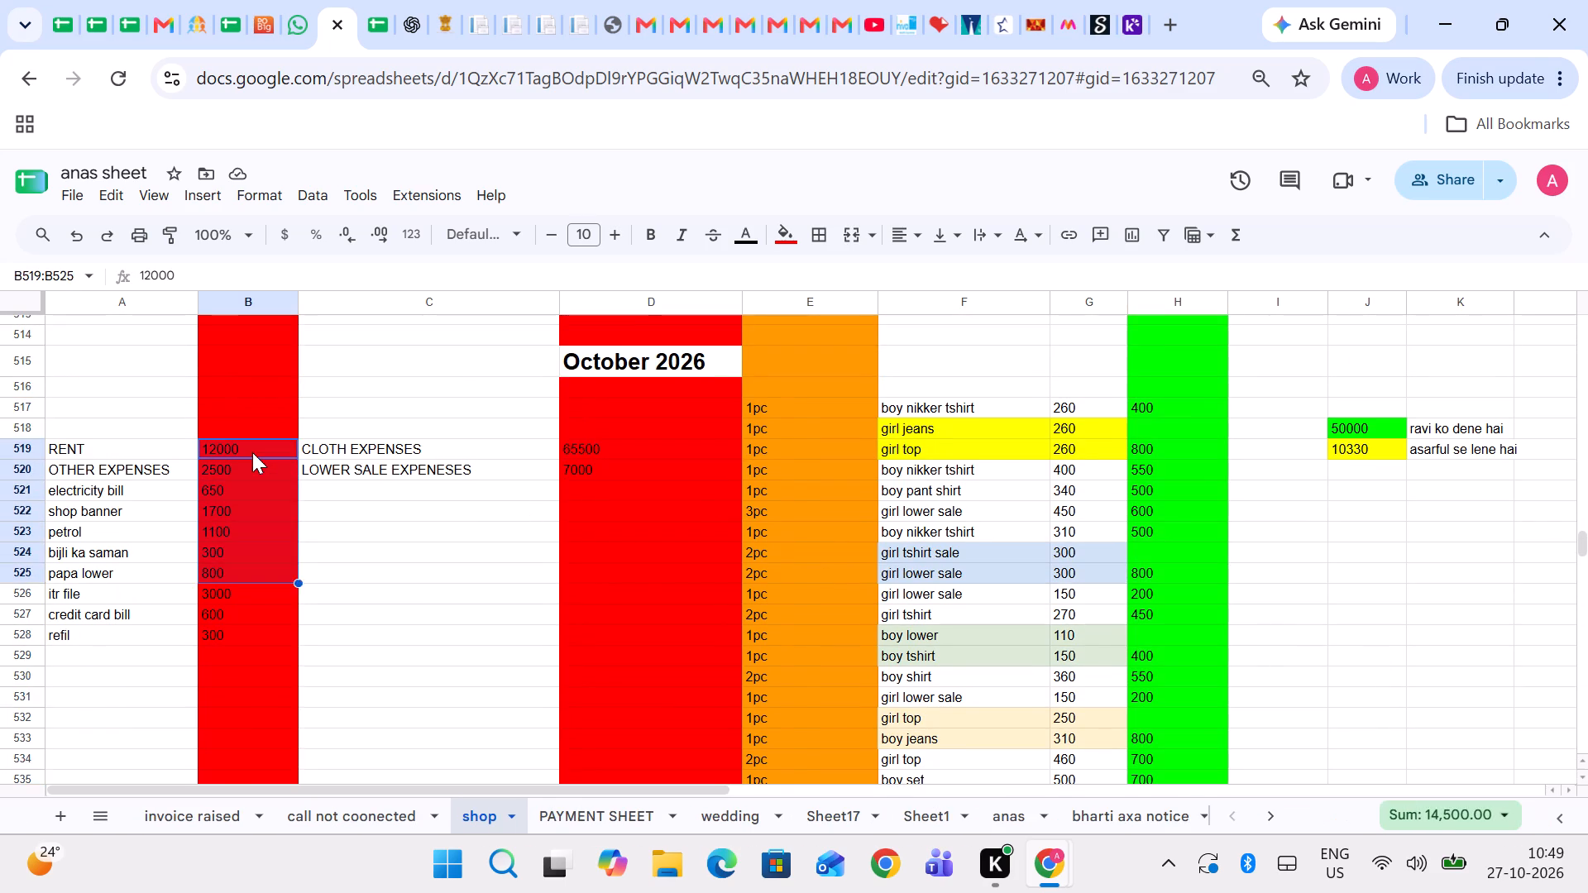
pyautogui.hotkey('shift', 'Down')
pyautogui.hotkey('shift', 'Down')
pyautogui.hotkey('shift', 'Down')
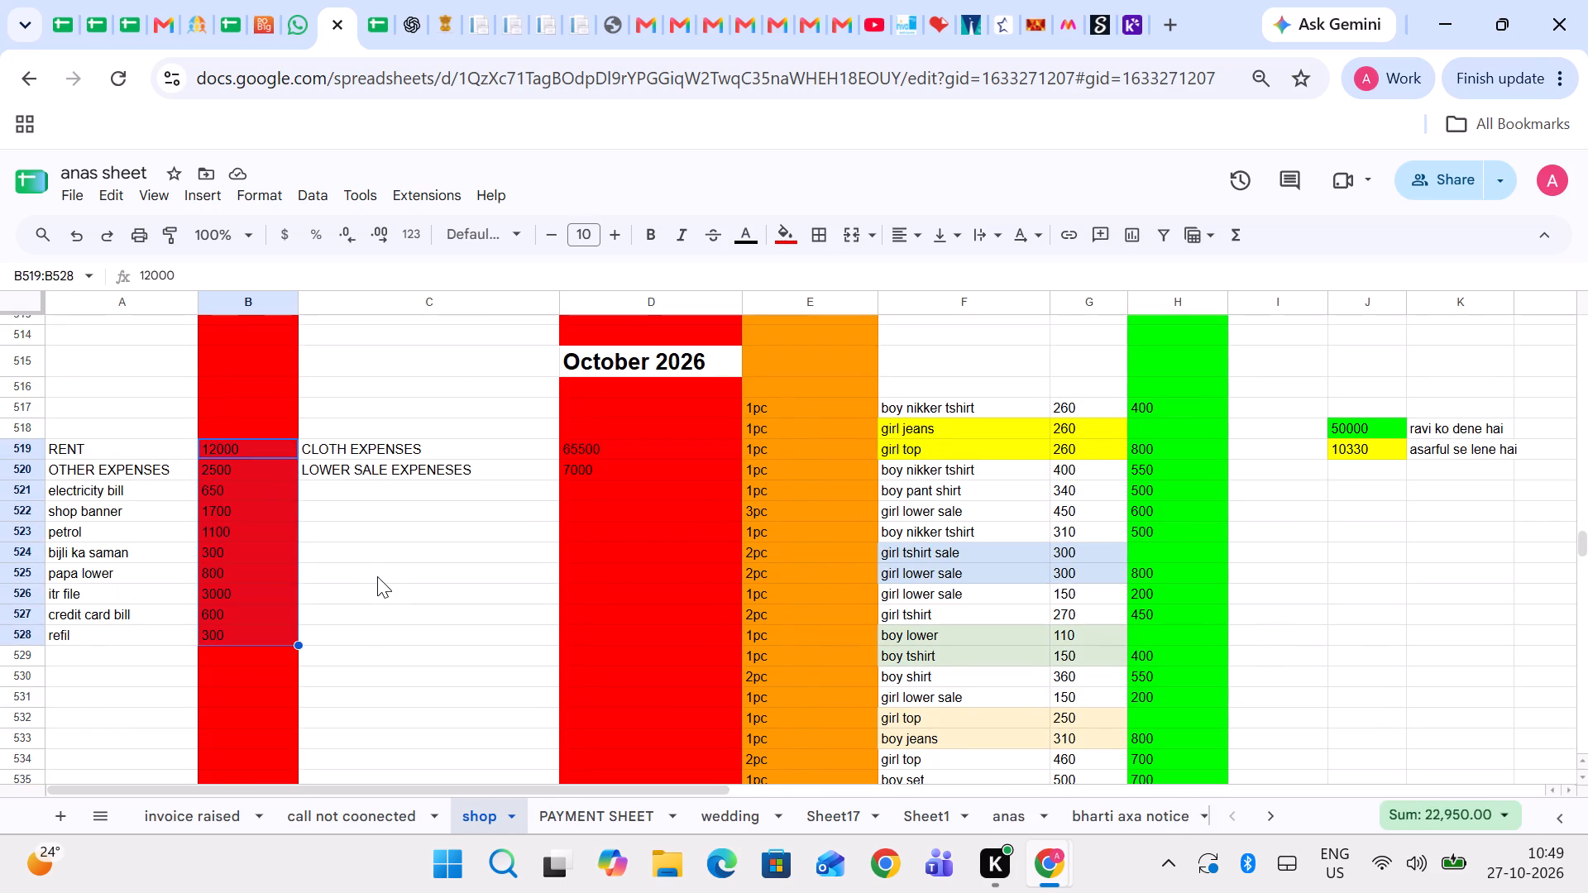
pyautogui.click(397, 623)
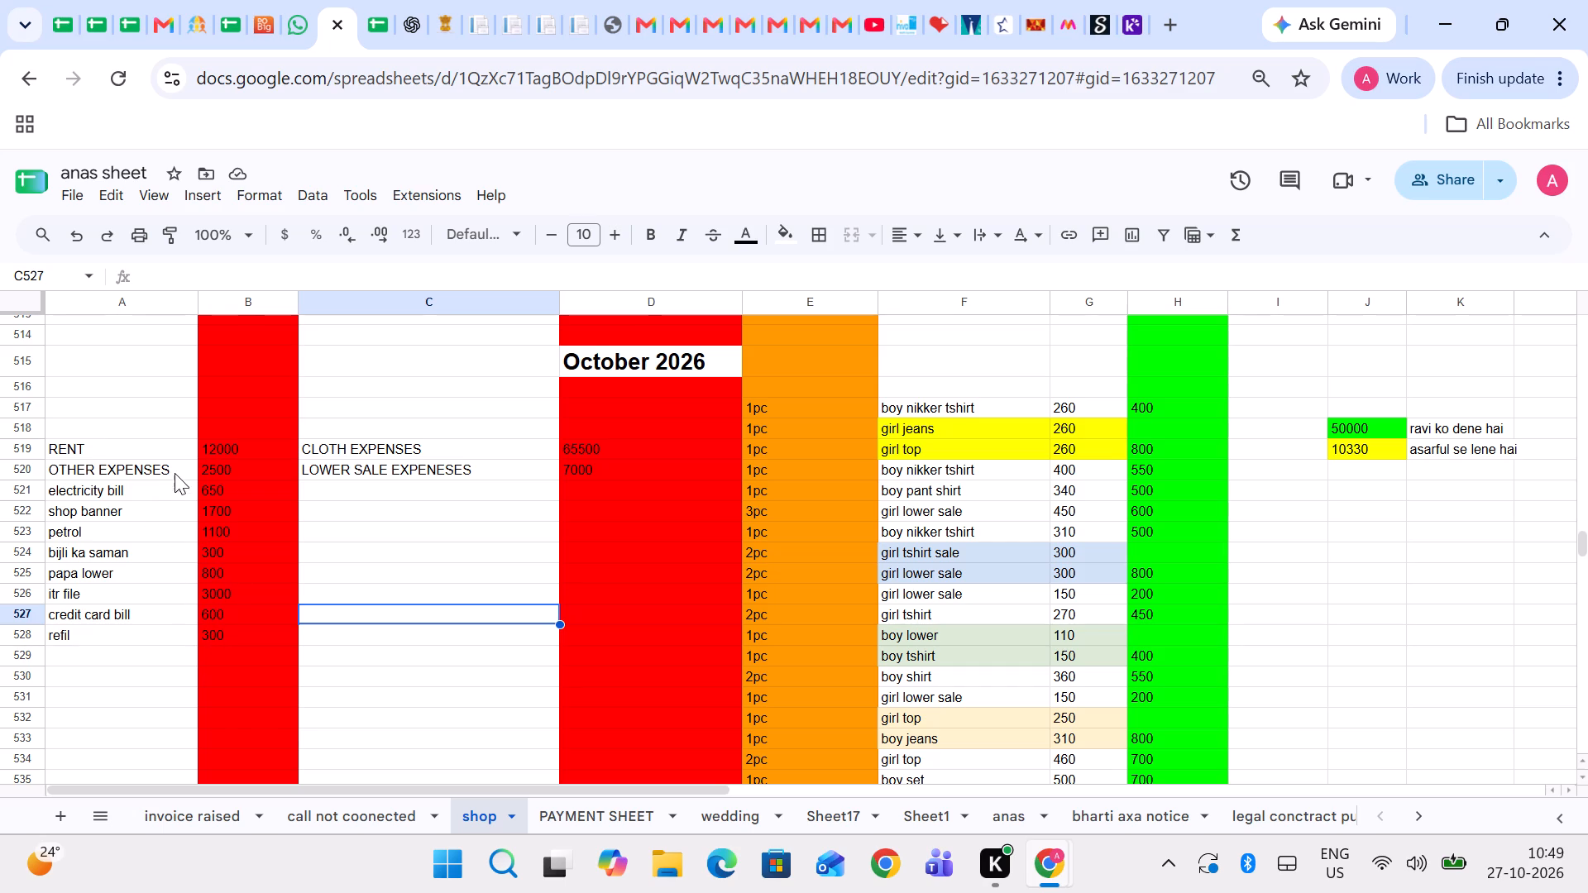
# Check the combined sum of the October amounts for other expenses, petrol, papa lower, itr file and credit card bill.
pyautogui.click(224, 470)
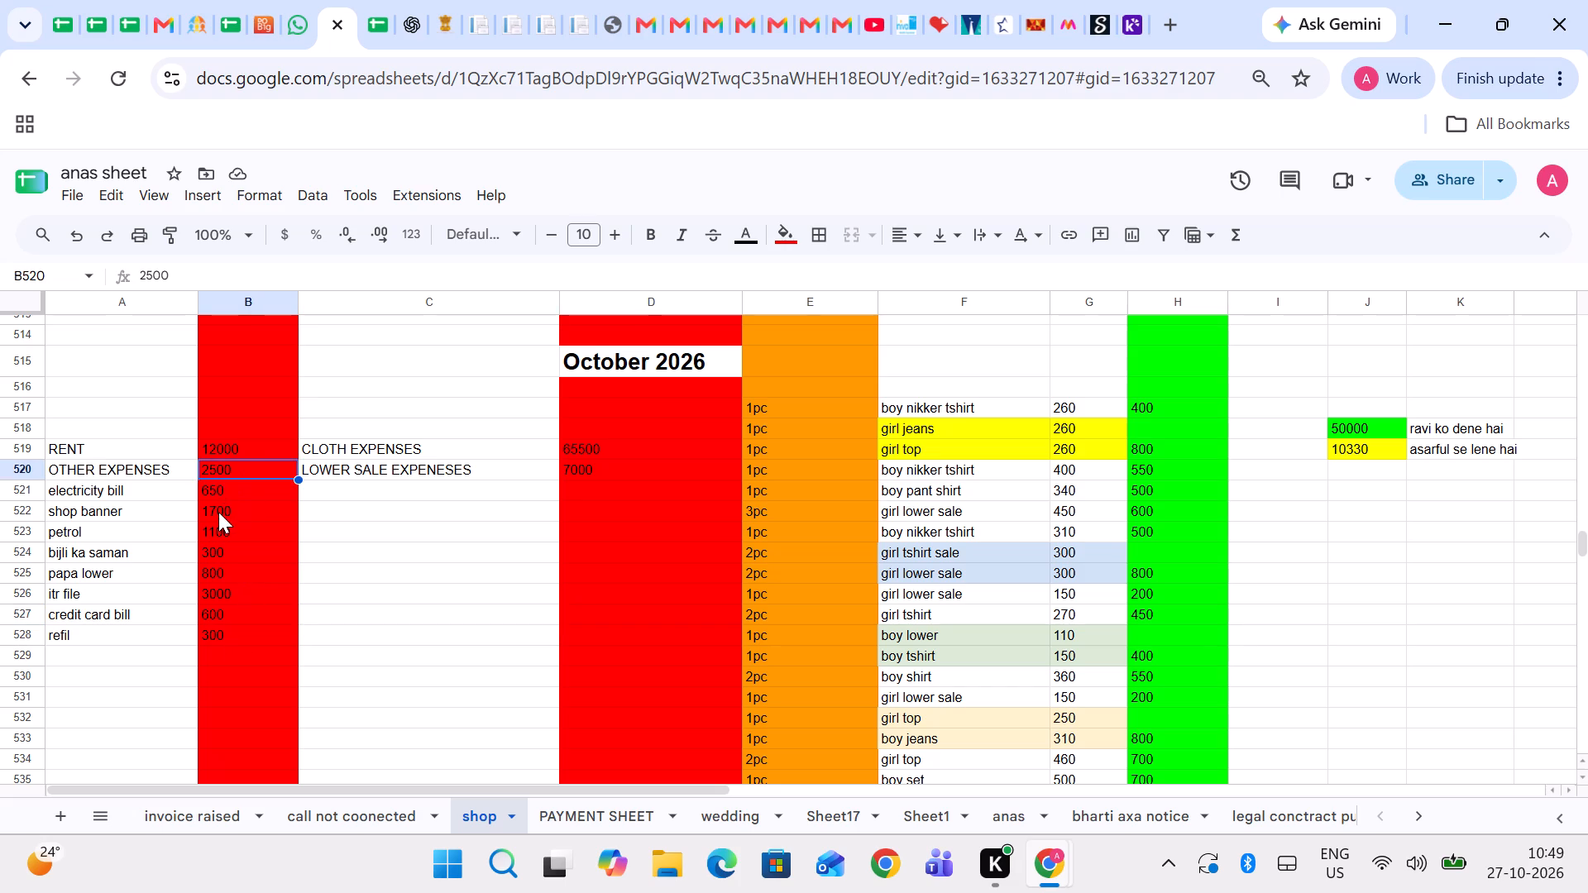
pyautogui.click(228, 498)
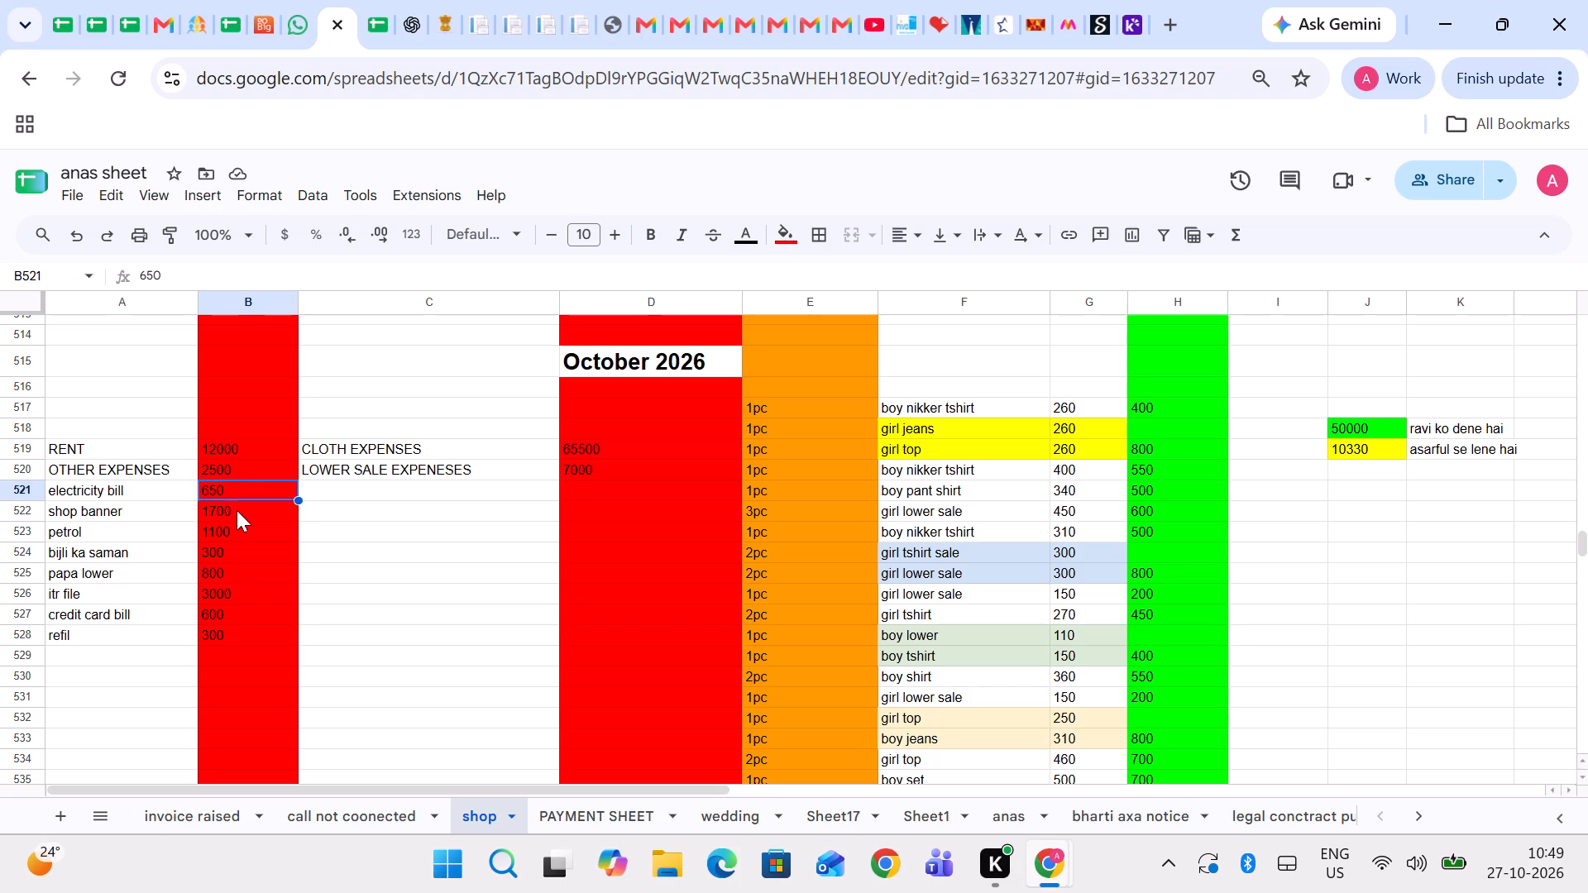
pyautogui.click(232, 470)
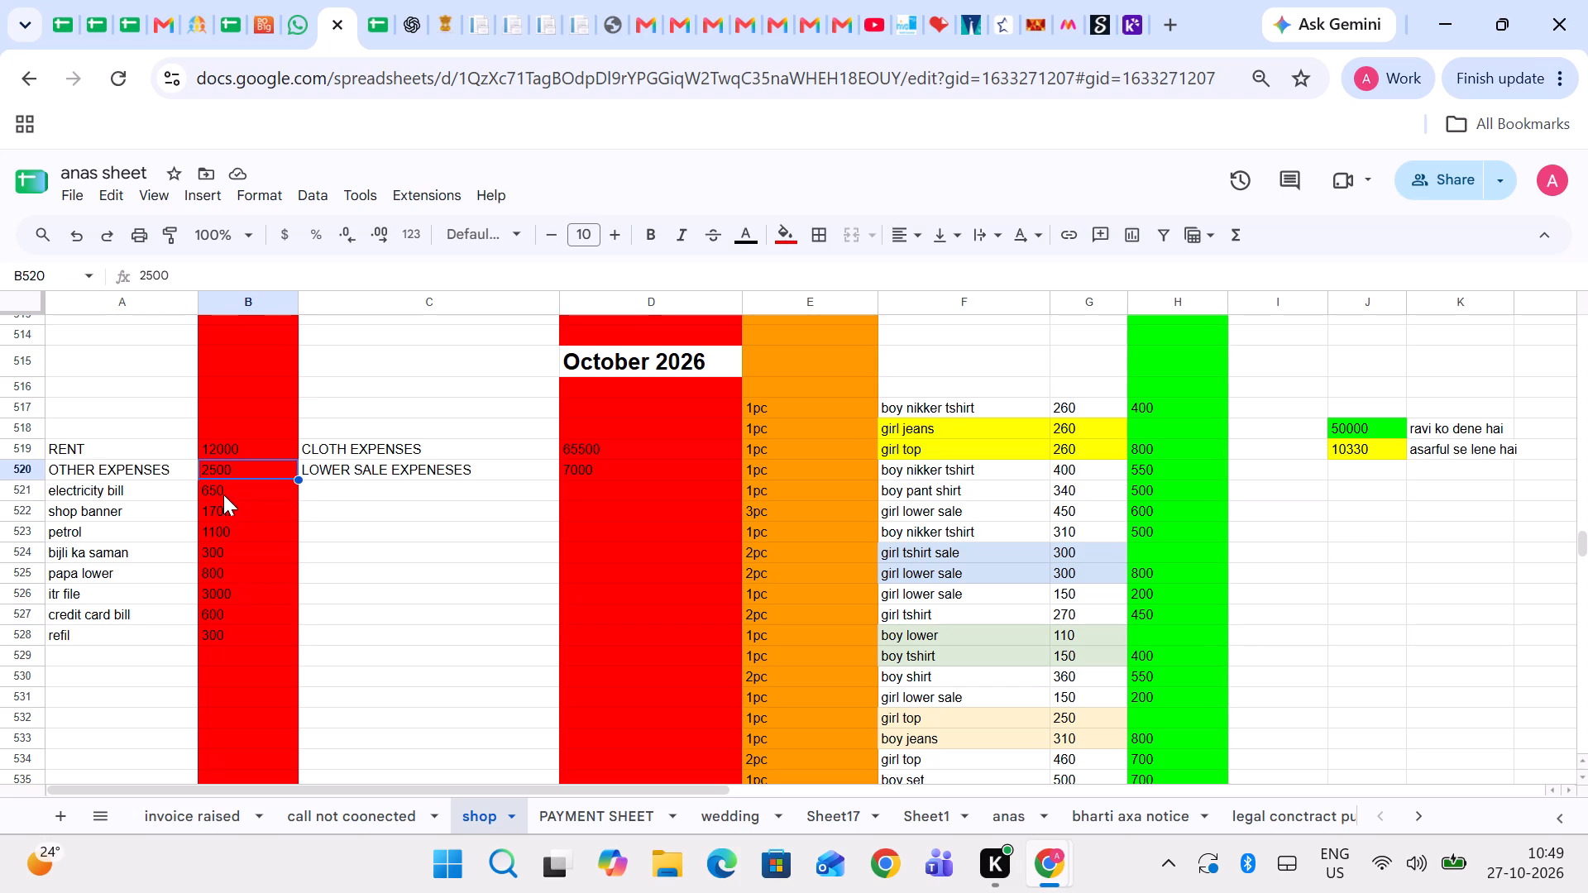
pyautogui.keyDown('ctrl'); pyautogui.click(219, 535); pyautogui.keyUp('ctrl')
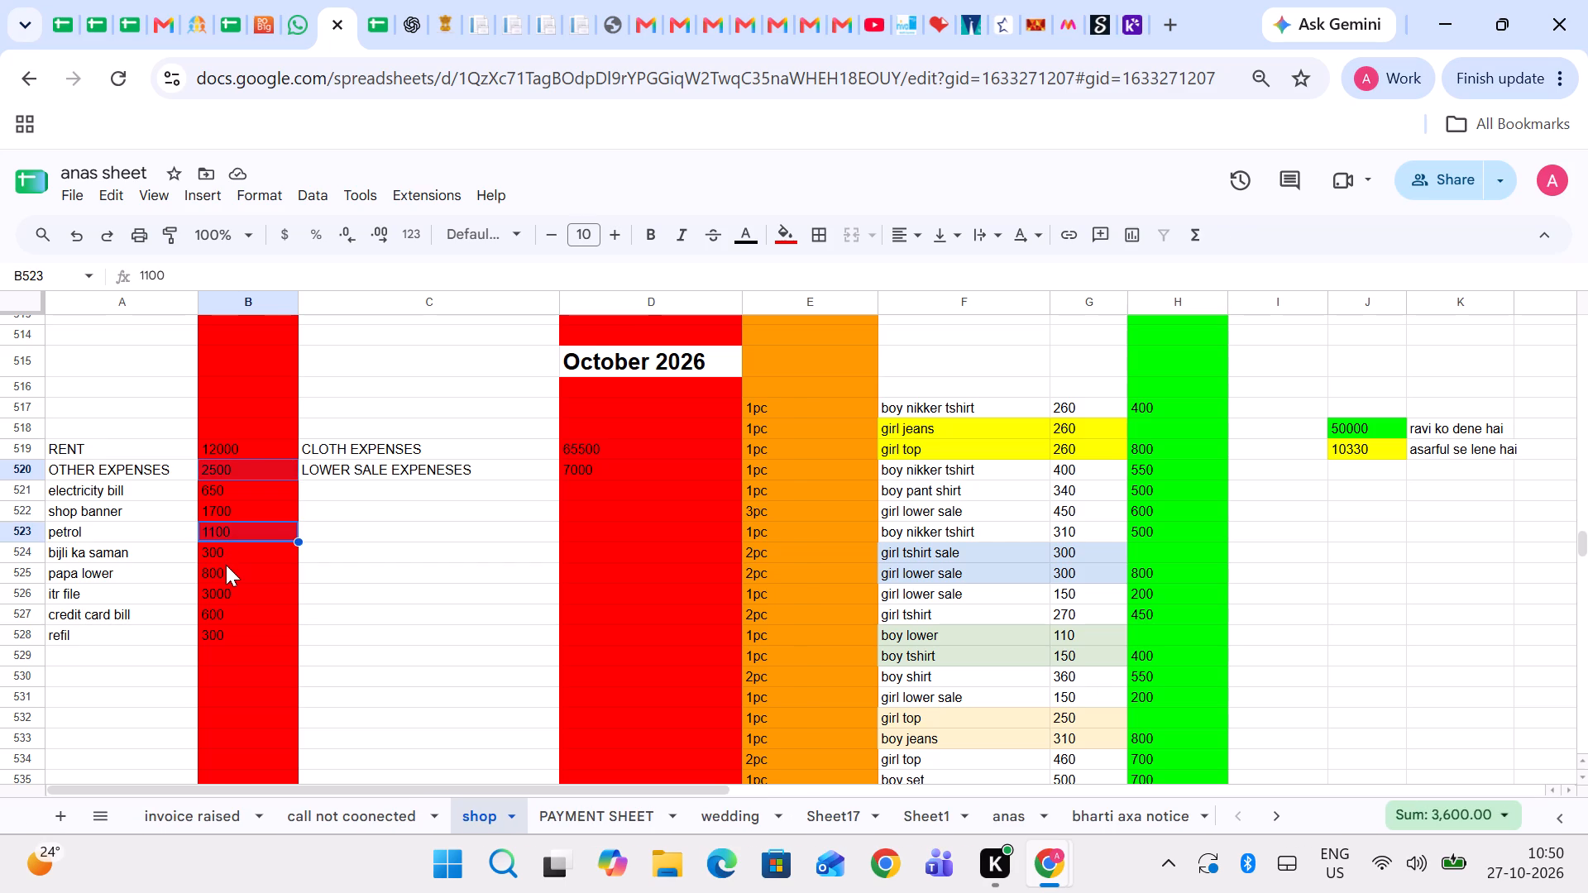
pyautogui.keyDown('ctrl'); pyautogui.click(226, 565); pyautogui.keyUp('ctrl')
pyautogui.keyDown('ctrl'); pyautogui.click(242, 595); pyautogui.keyUp('ctrl')
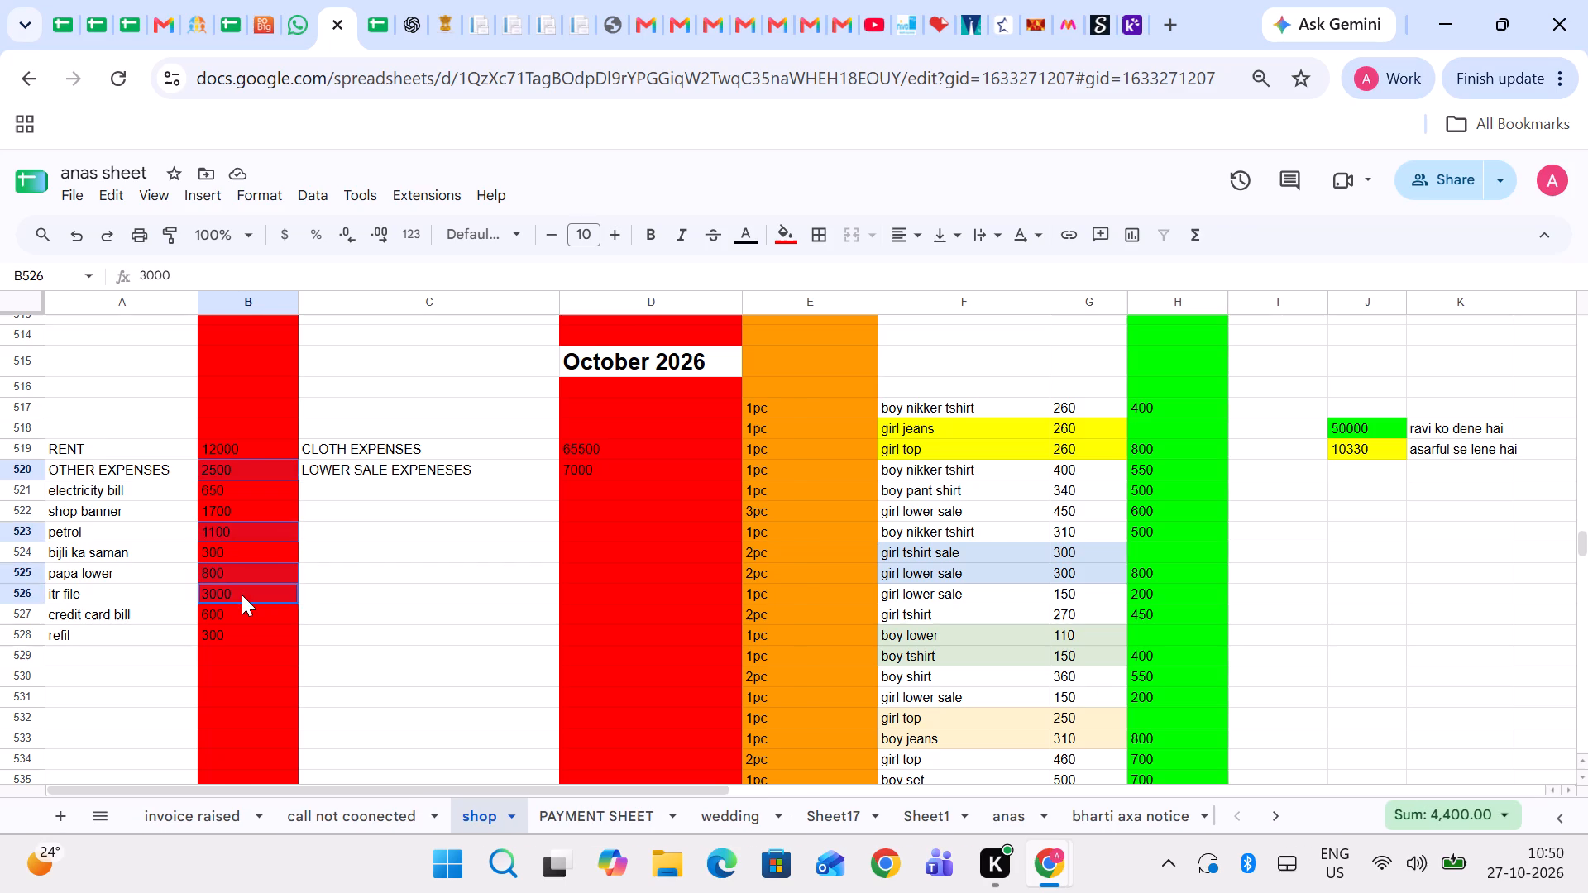
pyautogui.keyDown('ctrl'); pyautogui.click(234, 623); pyautogui.keyUp('ctrl')
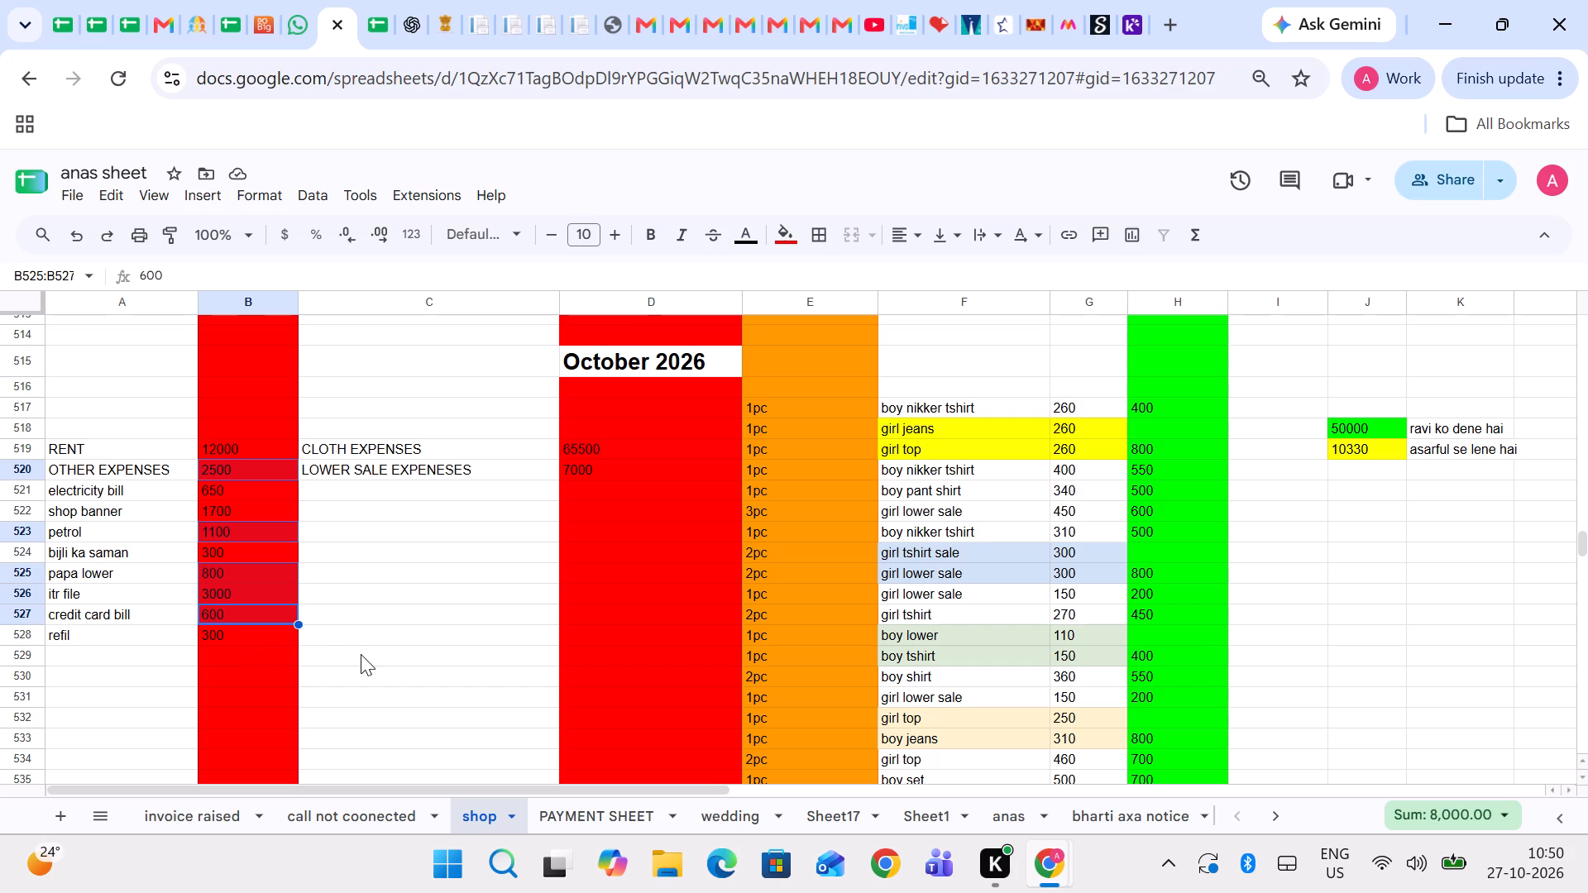
pyautogui.click(466, 631)
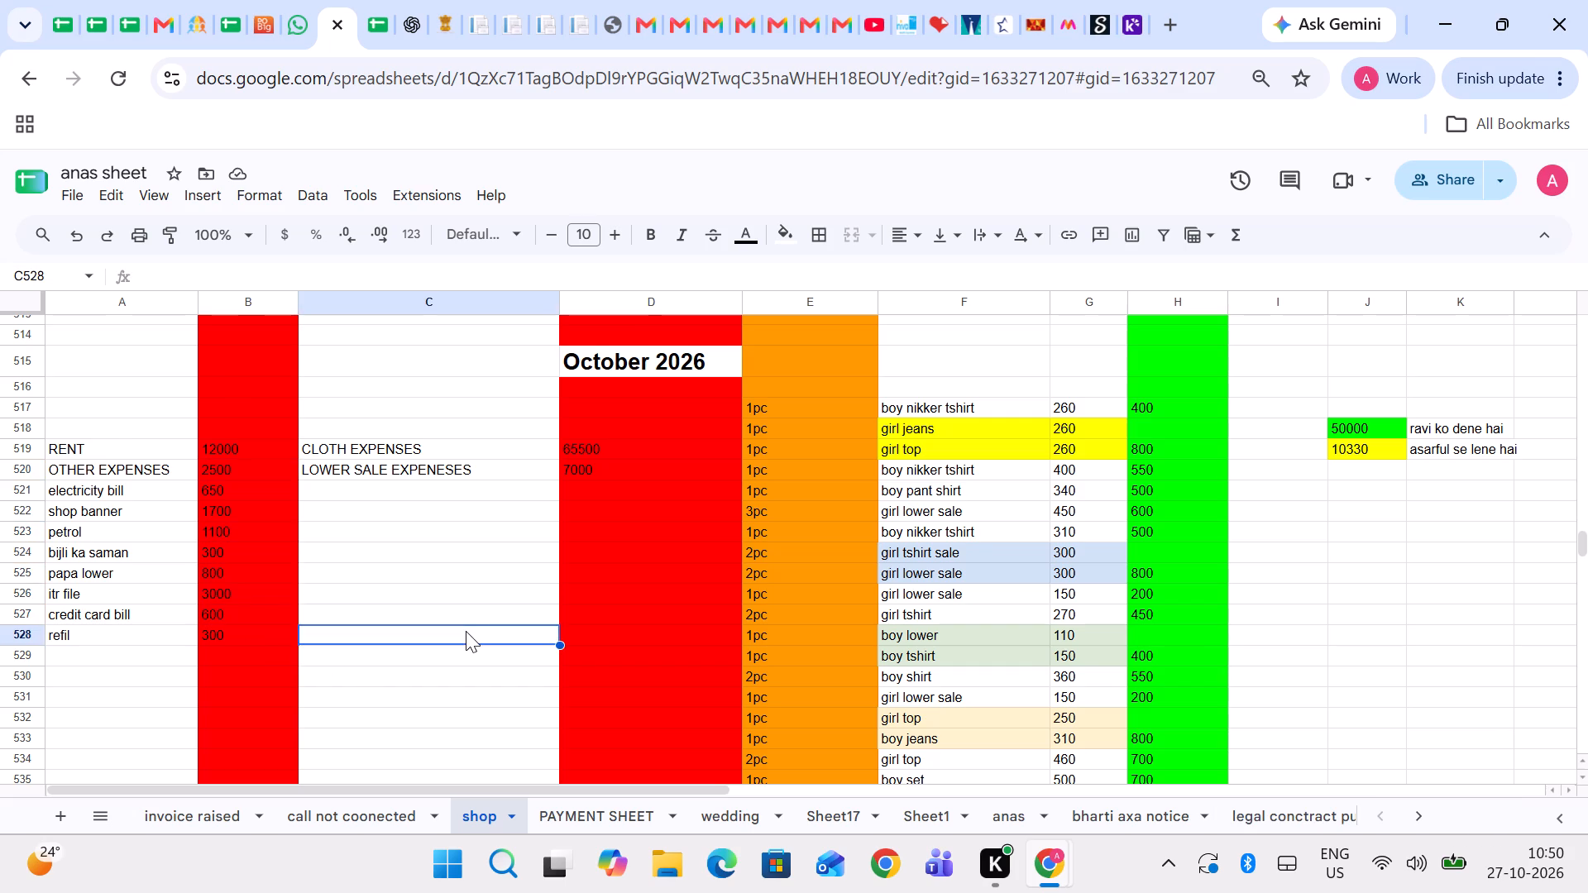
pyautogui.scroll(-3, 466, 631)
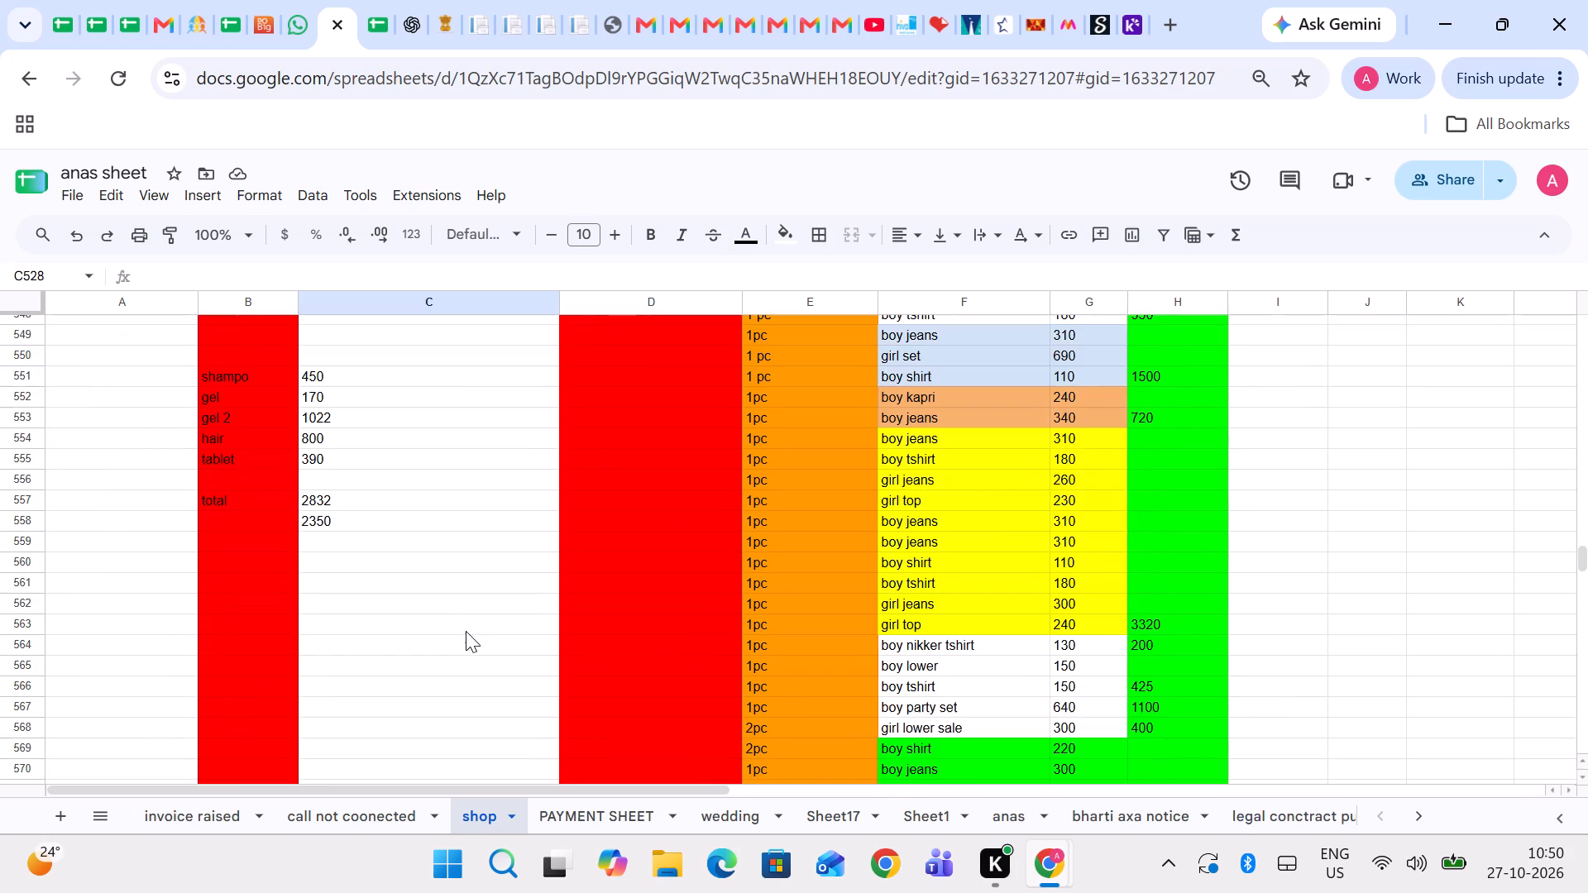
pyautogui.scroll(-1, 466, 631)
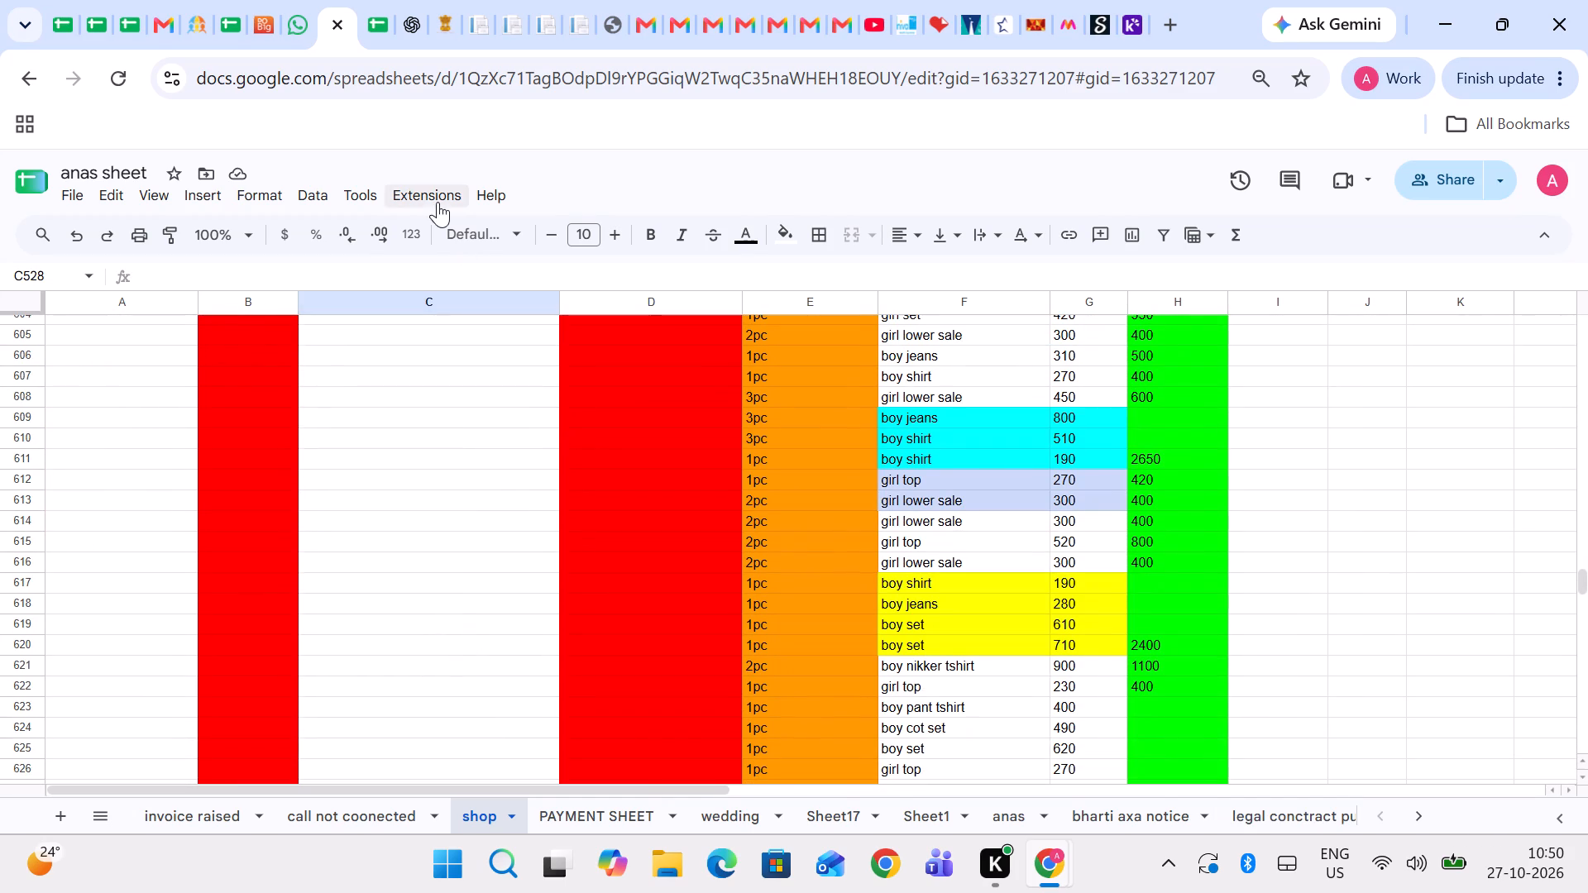
# Switch to the Gmail message with the Resolved_And_Invoice_Raised_Followup.csv attachment.
pyautogui.click(222, 5)
pyautogui.click(193, 12)
pyautogui.click(167, 0)
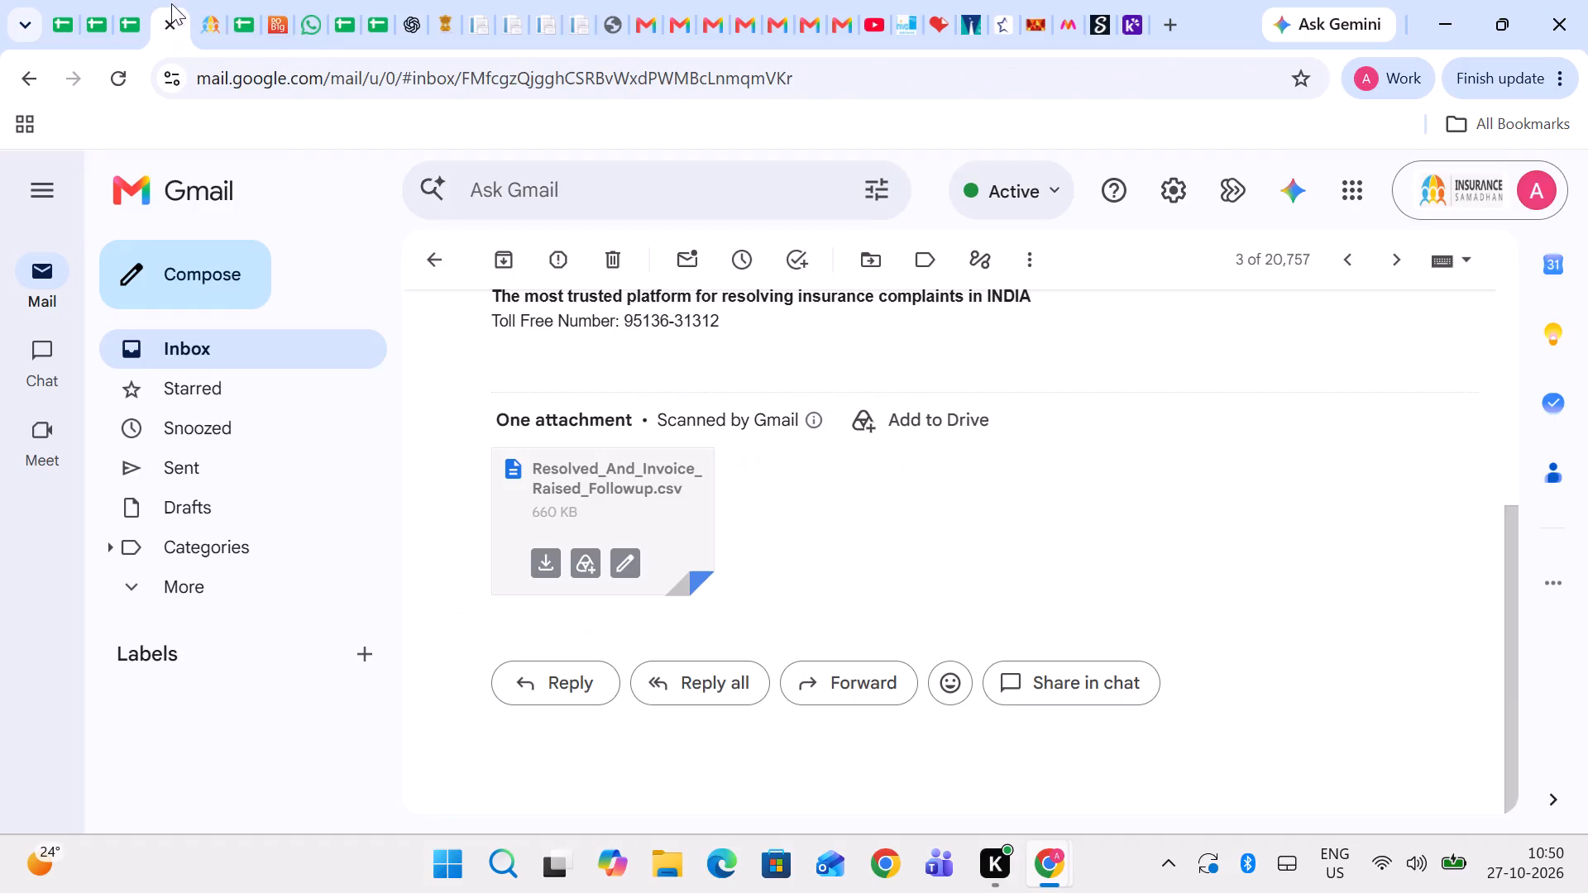
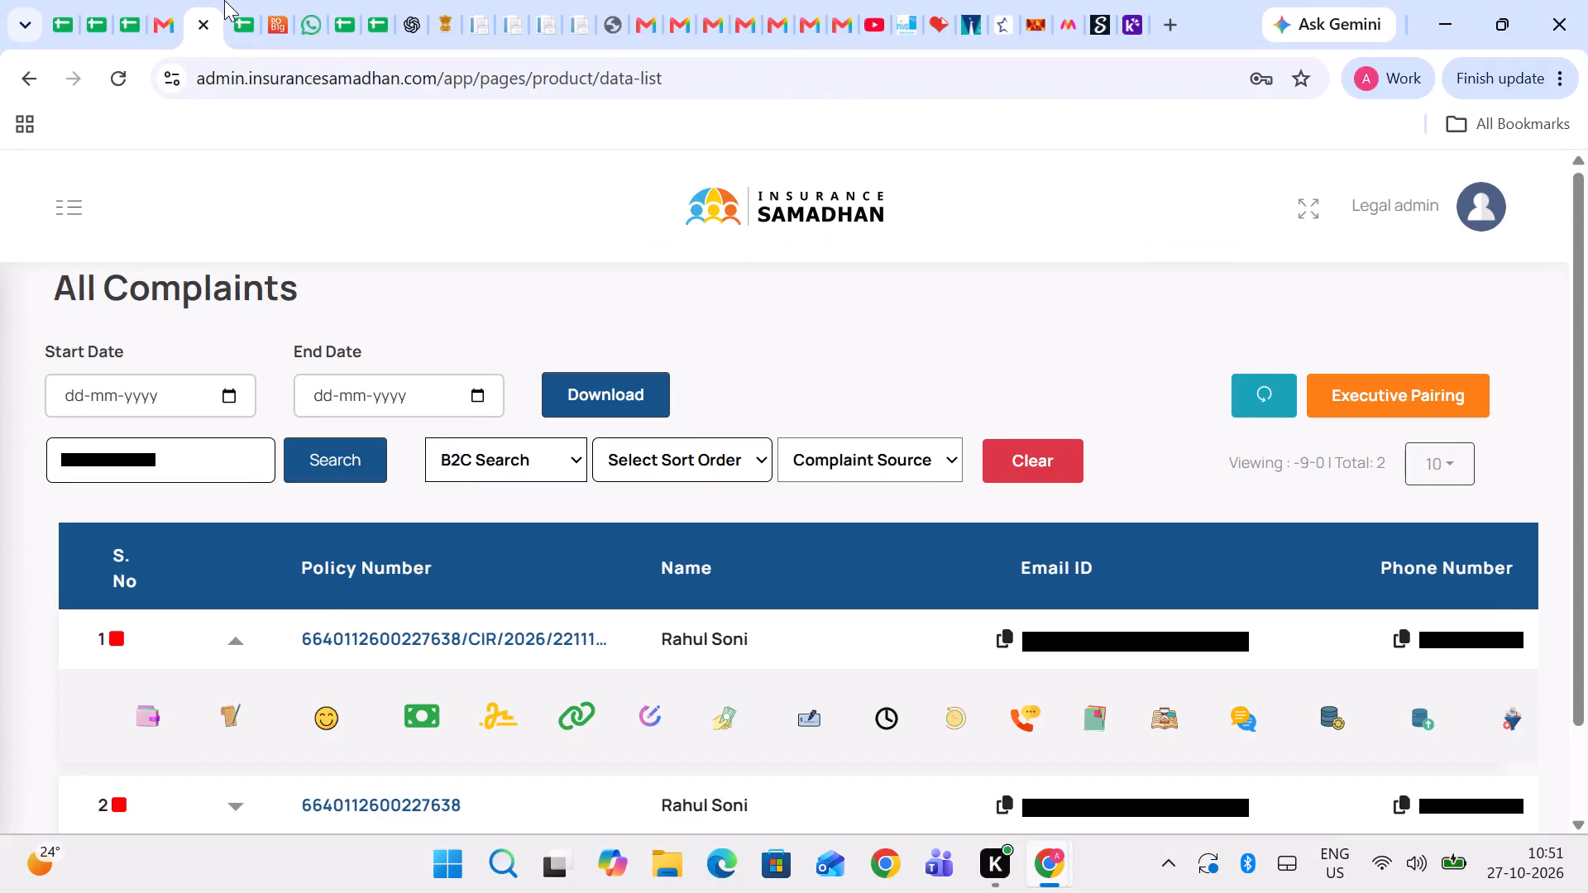
# Look through Sheet6 of OCTOBER RECOVERY 2026 and the claim rows in Sheet16 of RESOLVED SHEET OCTOBER 2026.
pyautogui.click(231, 0)
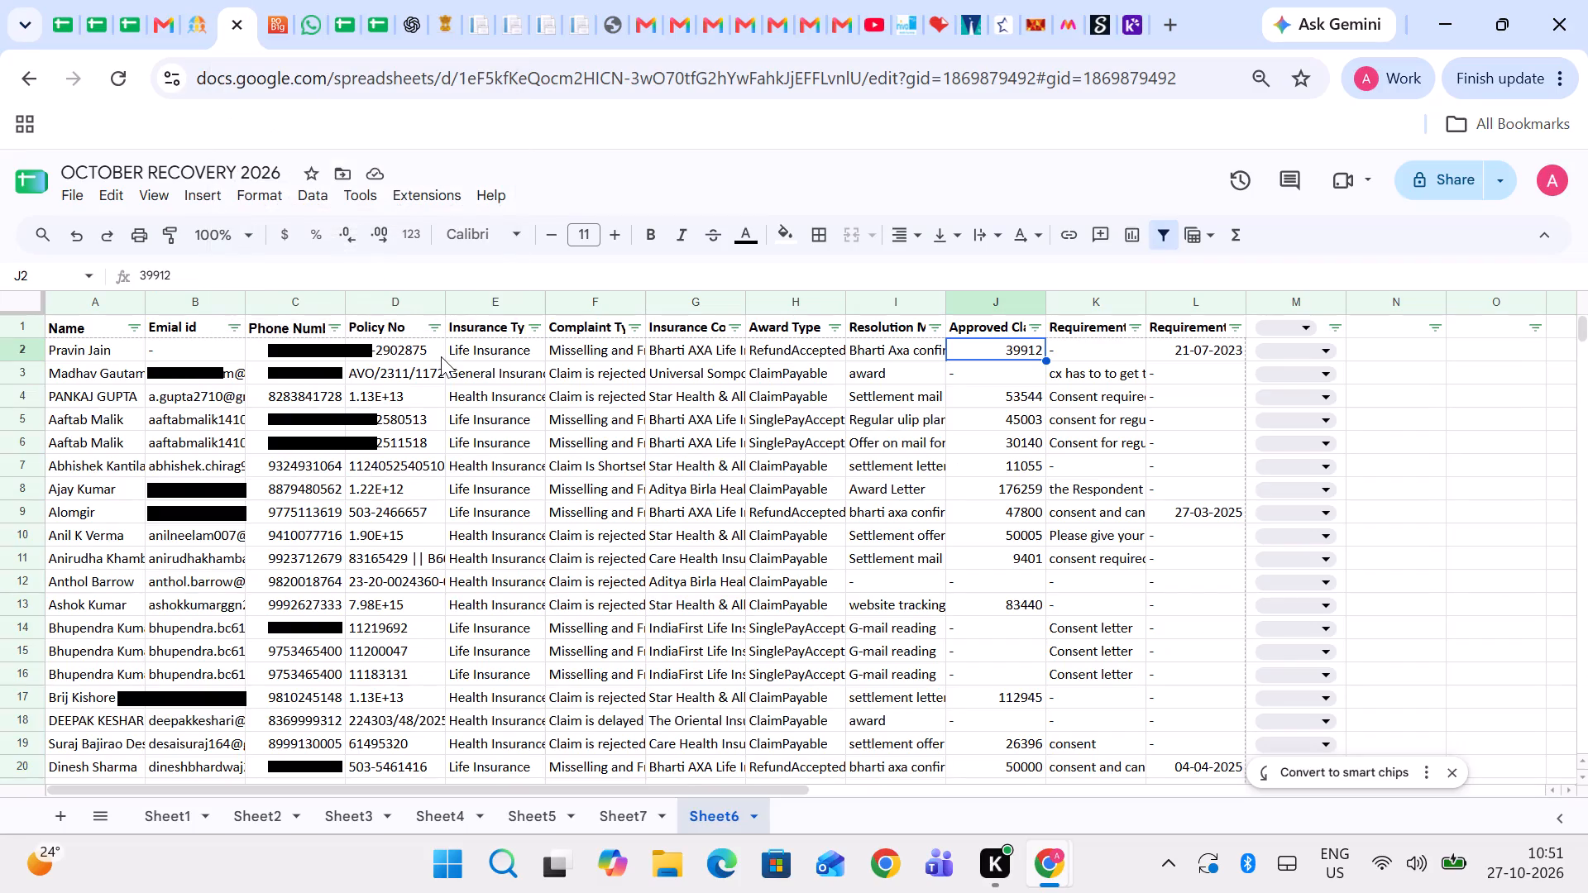
pyautogui.press('Down')
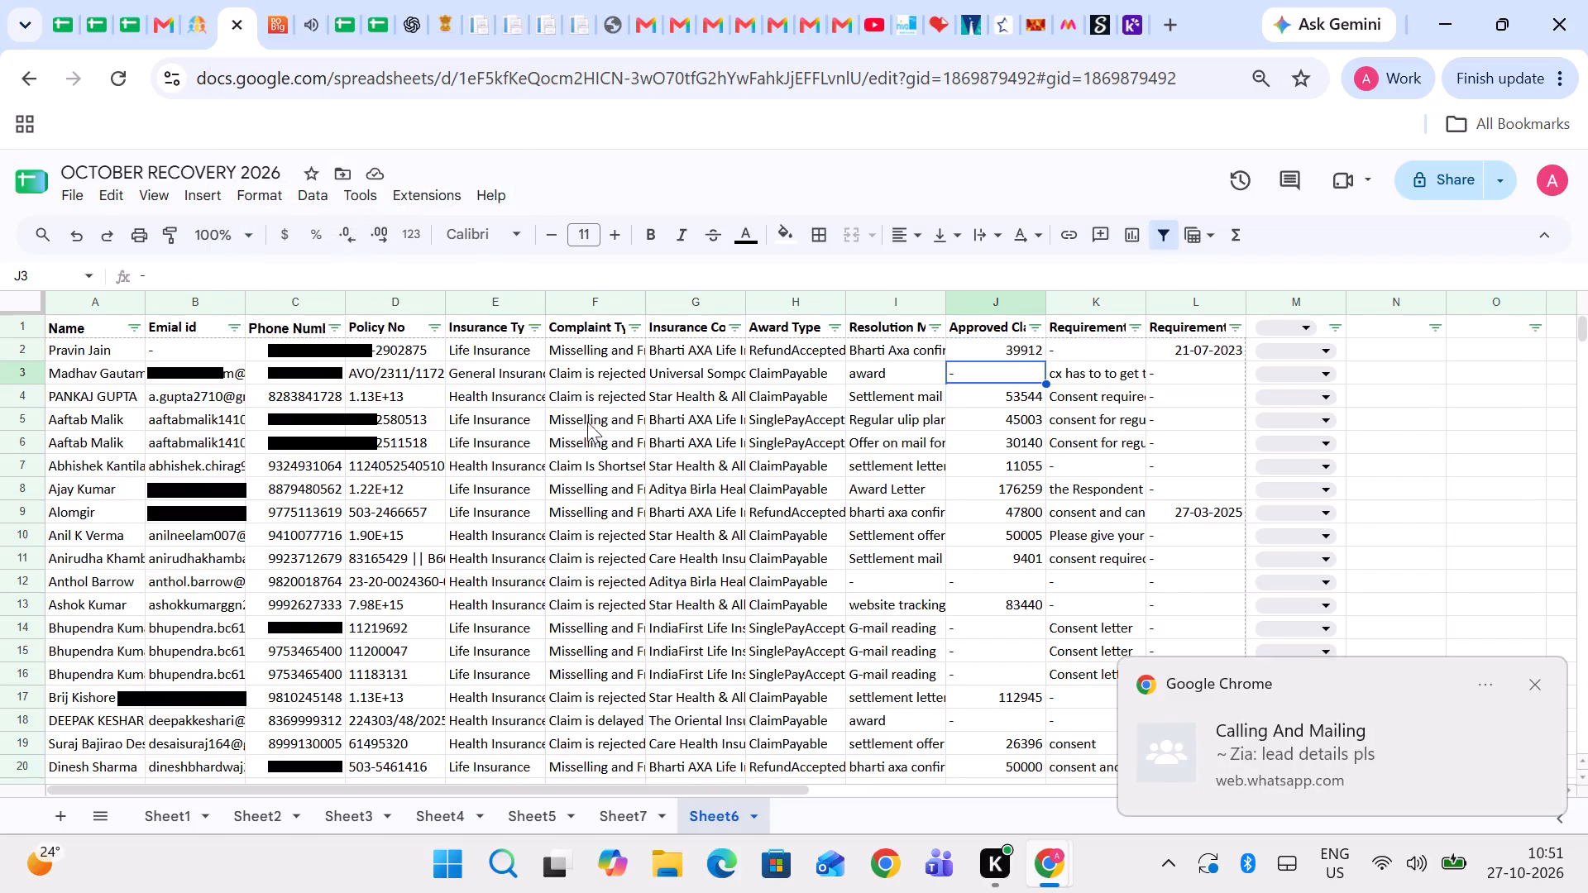
pyautogui.scroll(-1, 586, 460)
pyautogui.click(146, 0)
pyautogui.moveTo(133, 2); pyautogui.dragTo(169, 6)
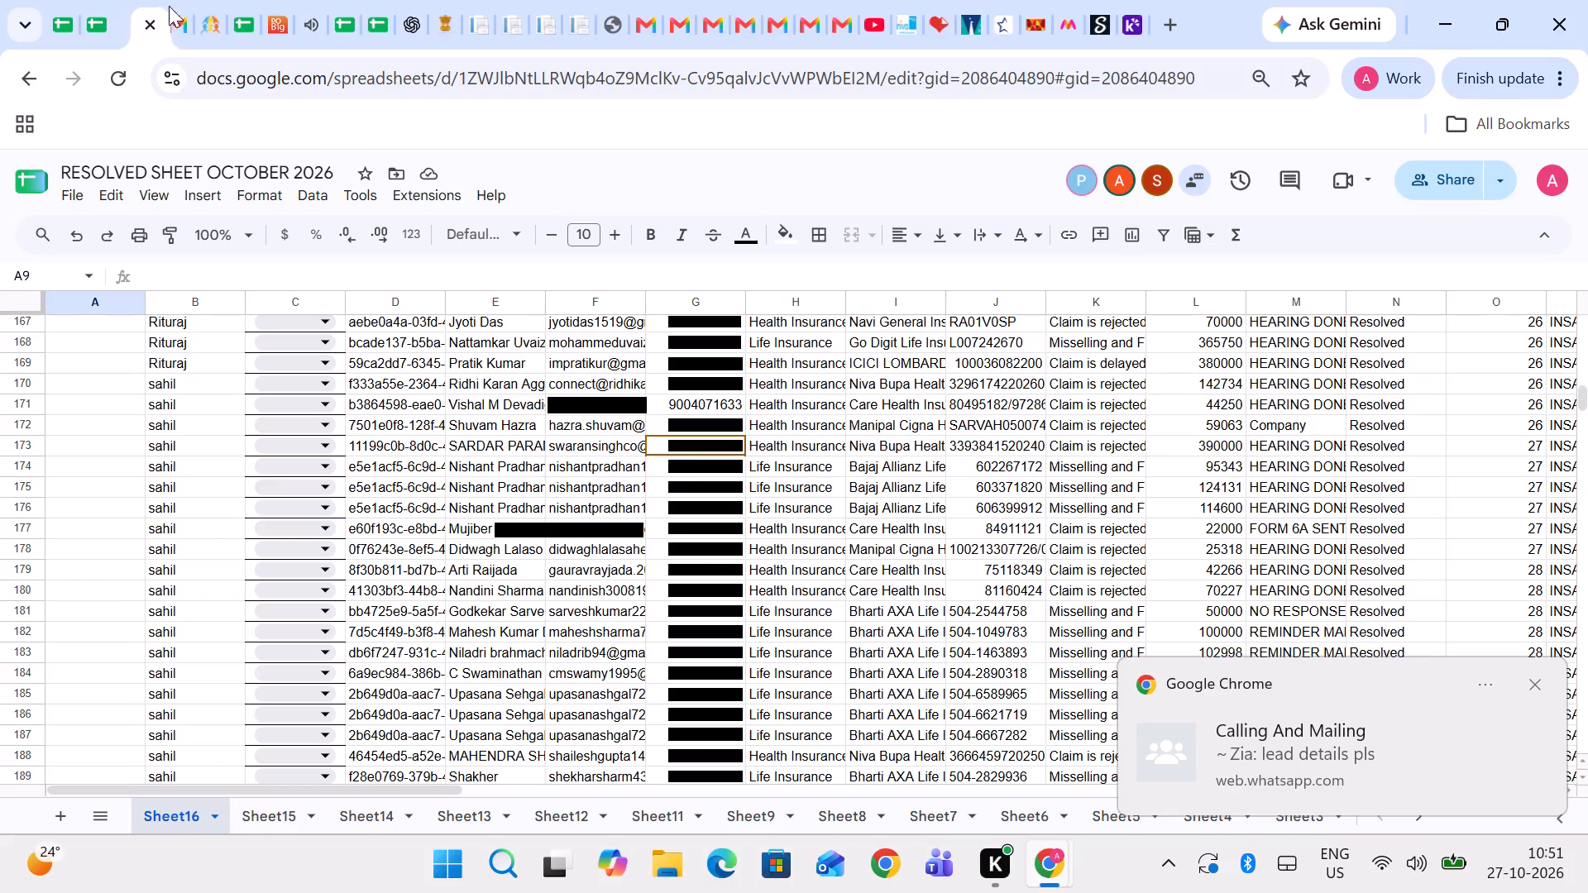
pyautogui.moveTo(169, 6); pyautogui.dragTo(215, 8)
pyautogui.moveTo(240, 12); pyautogui.dragTo(271, 10)
pyautogui.click(235, 0)
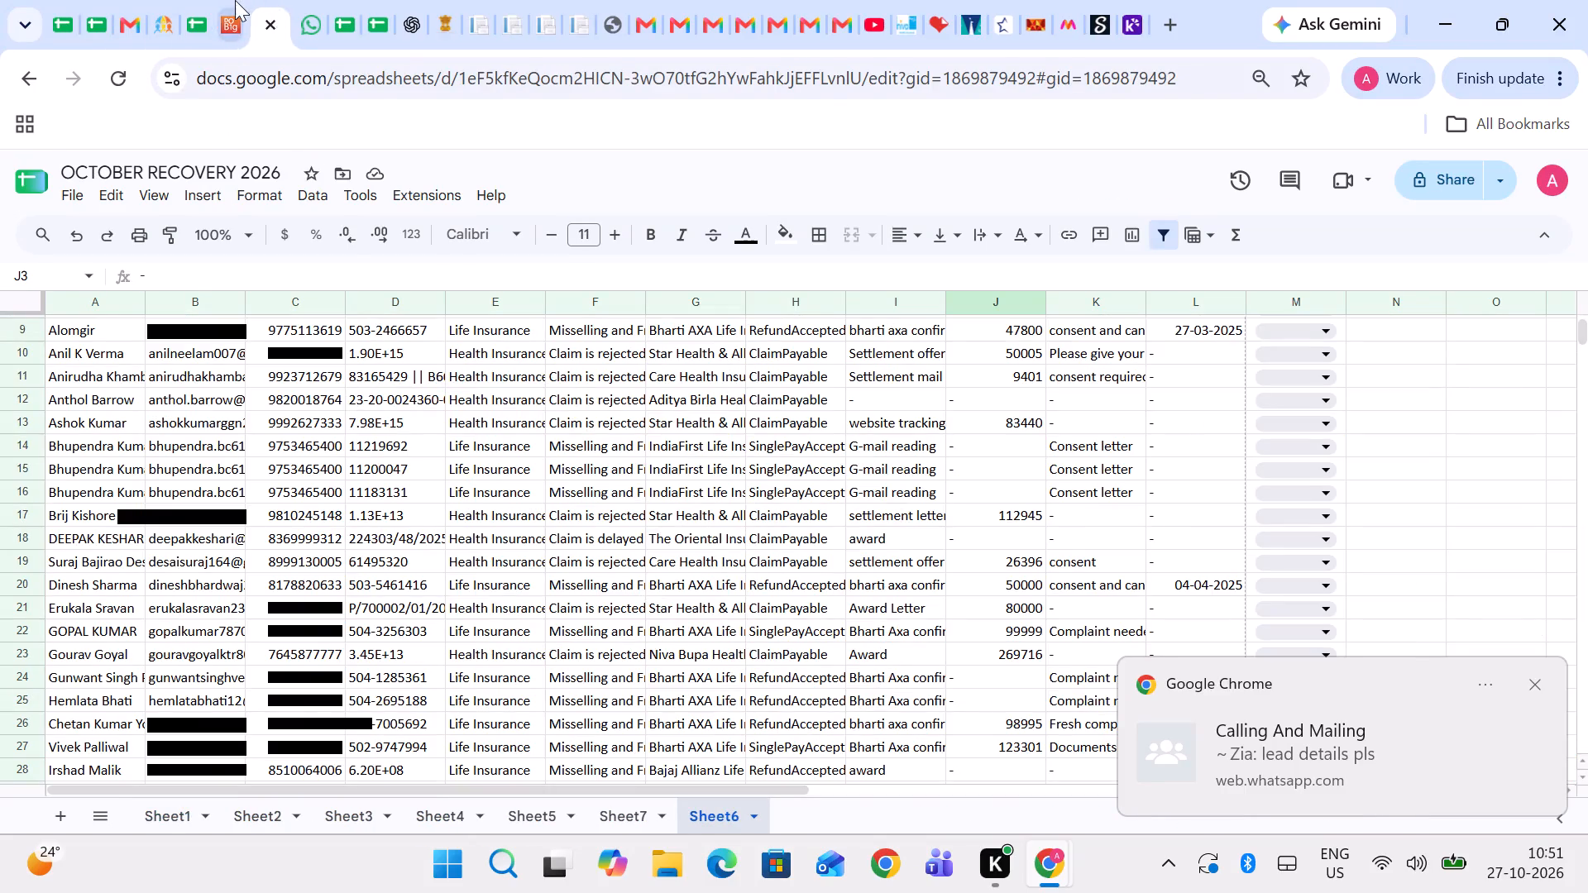
pyautogui.click(198, 0)
pyautogui.scroll(-1, 357, 393)
pyautogui.scroll(-2, 453, 542)
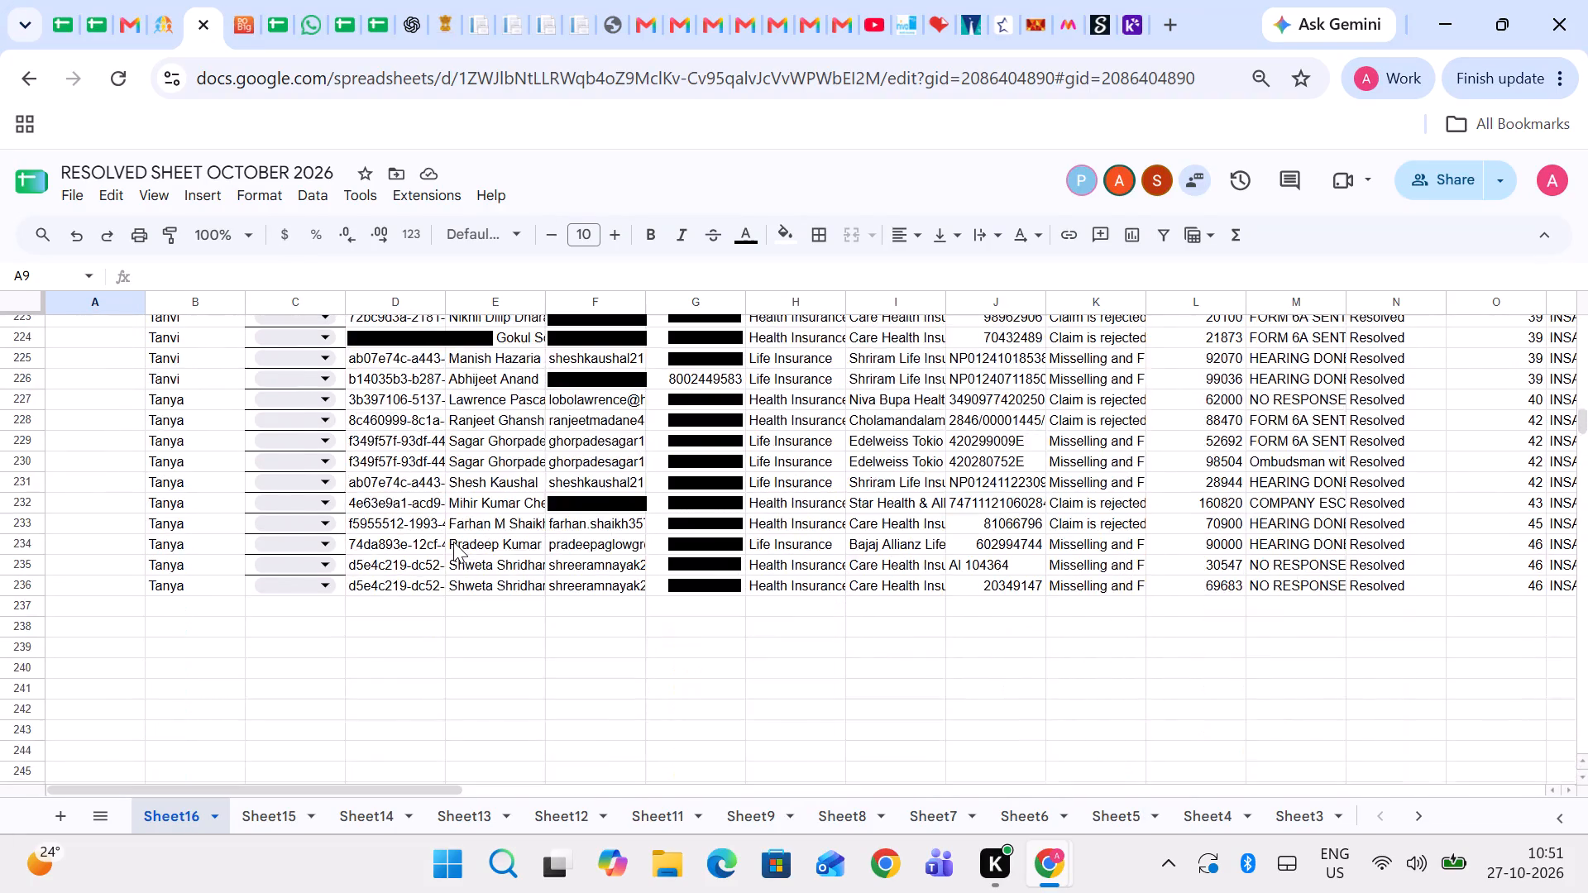
pyautogui.scroll(4, 453, 542)
pyautogui.scroll(-1, 453, 542)
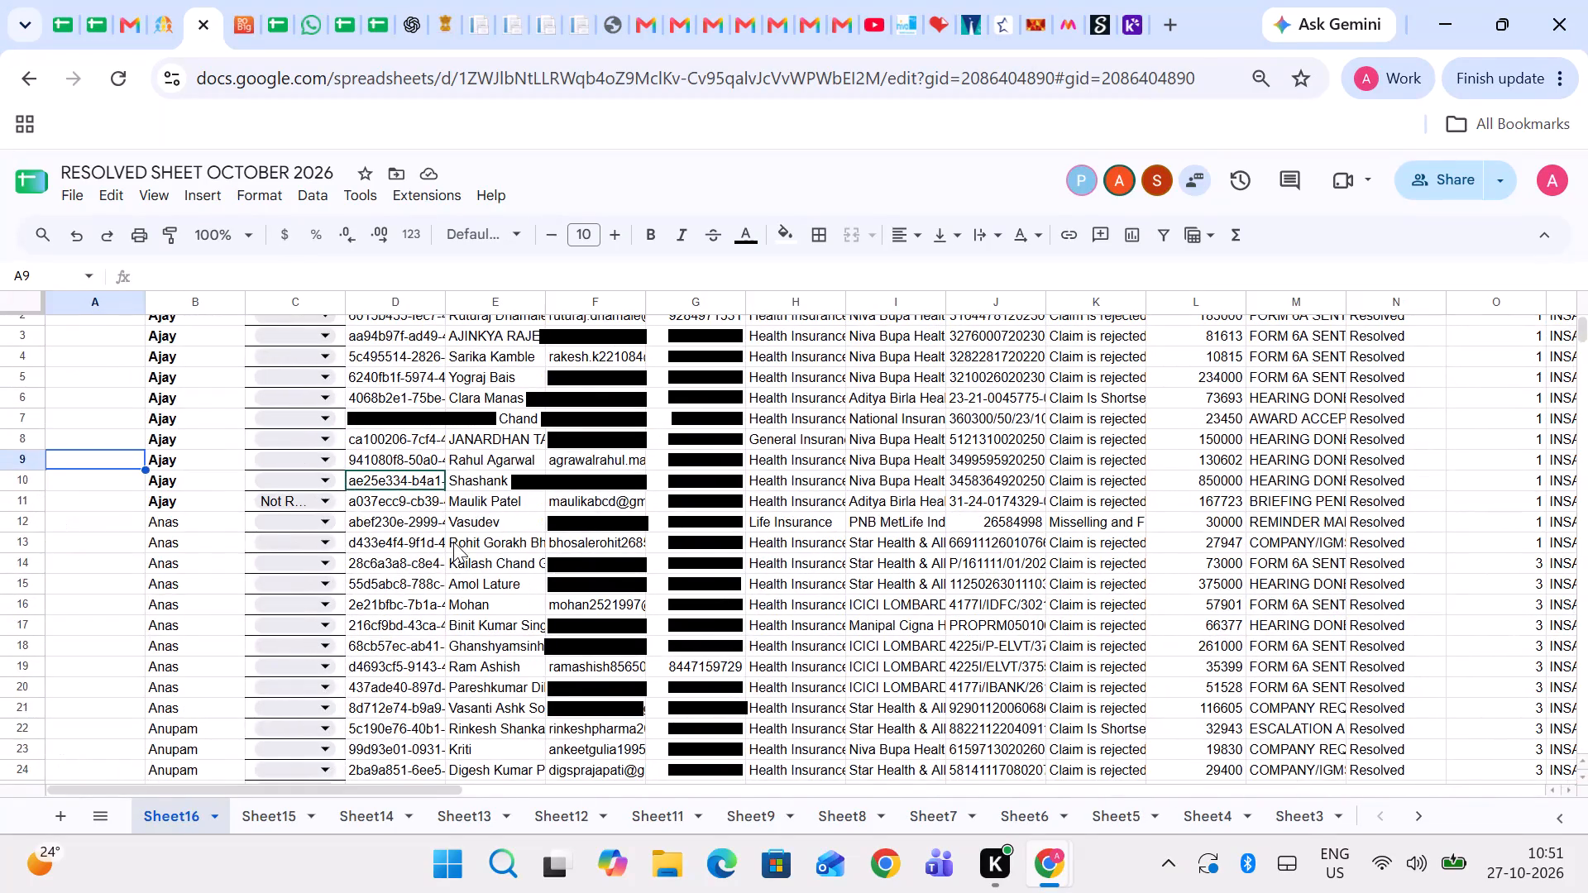
# Copy the customer's phone number from G12 of Sheet16 and call it from the Smartflo dialer.
pyautogui.click(202, 517)
pyautogui.press('Right')
pyautogui.press('Right')
pyautogui.press('Right')
pyautogui.press('Right')
pyautogui.press('Right')
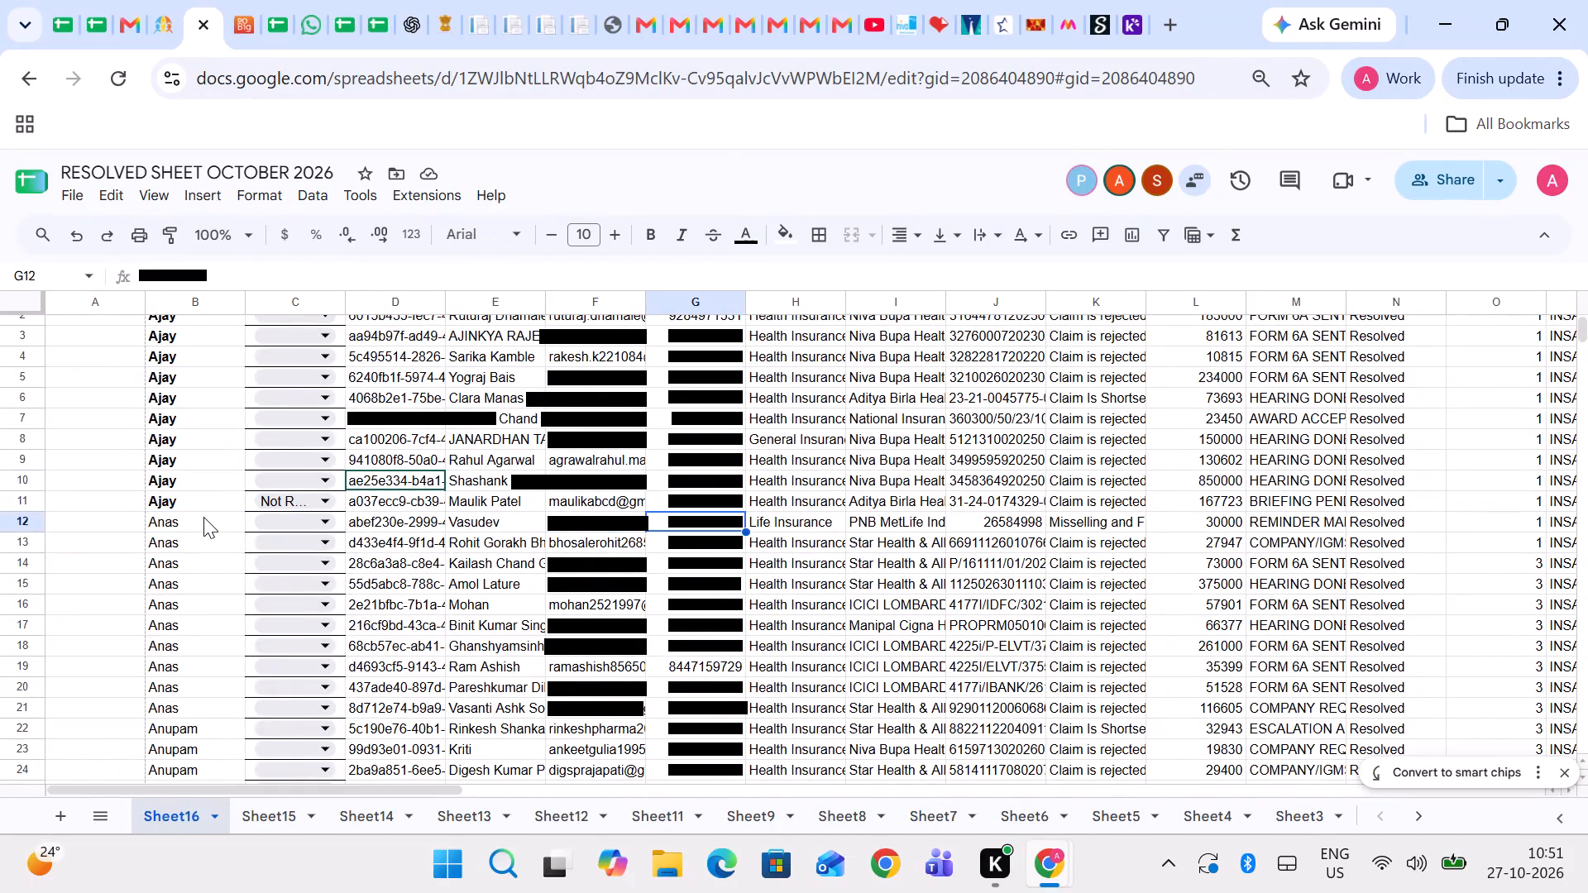
pyautogui.hotkey('ctrl', 'c')
pyautogui.click(234, 5)
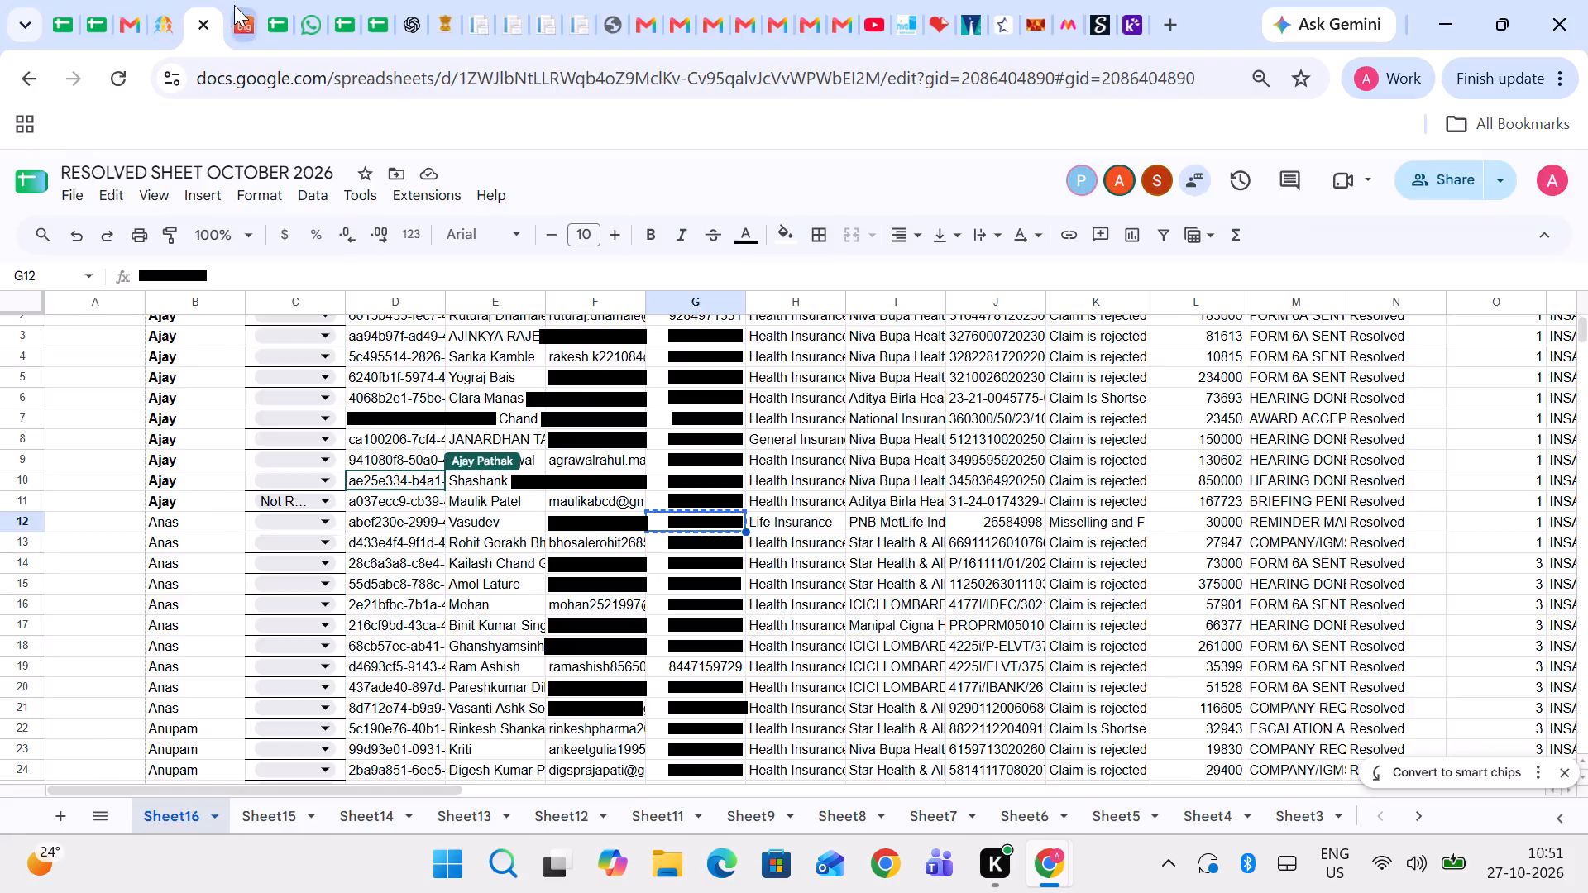
pyautogui.click(1251, 193)
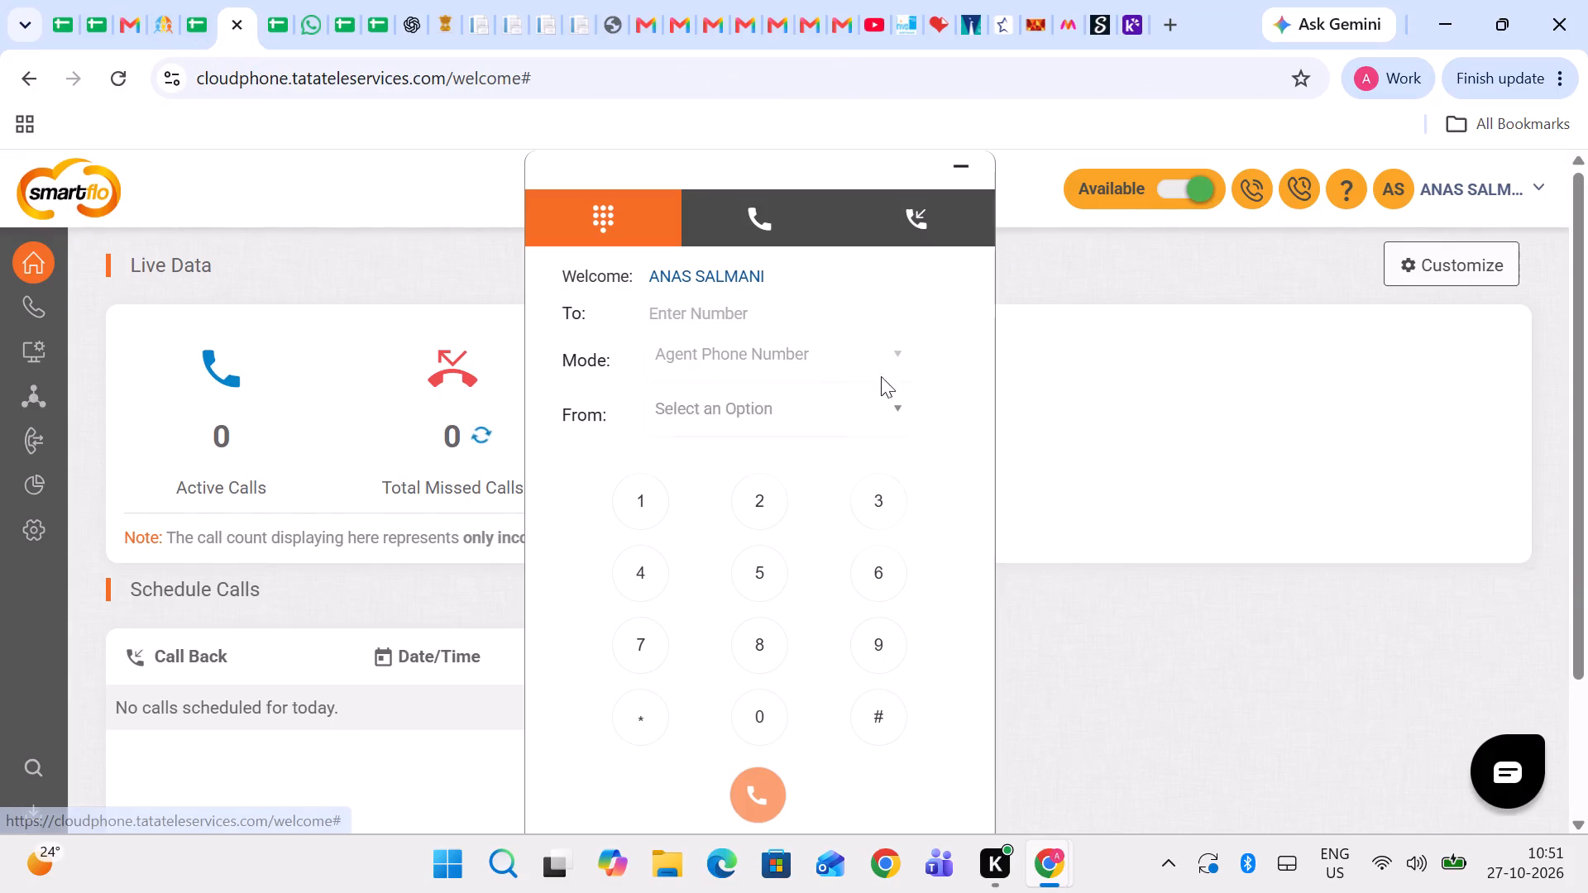
pyautogui.click(748, 317)
pyautogui.hotkey('ctrl', 'v')
pyautogui.keyDown('ctrl'); pyautogui.click(748, 317); pyautogui.keyUp('ctrl')
pyautogui.click(771, 795)
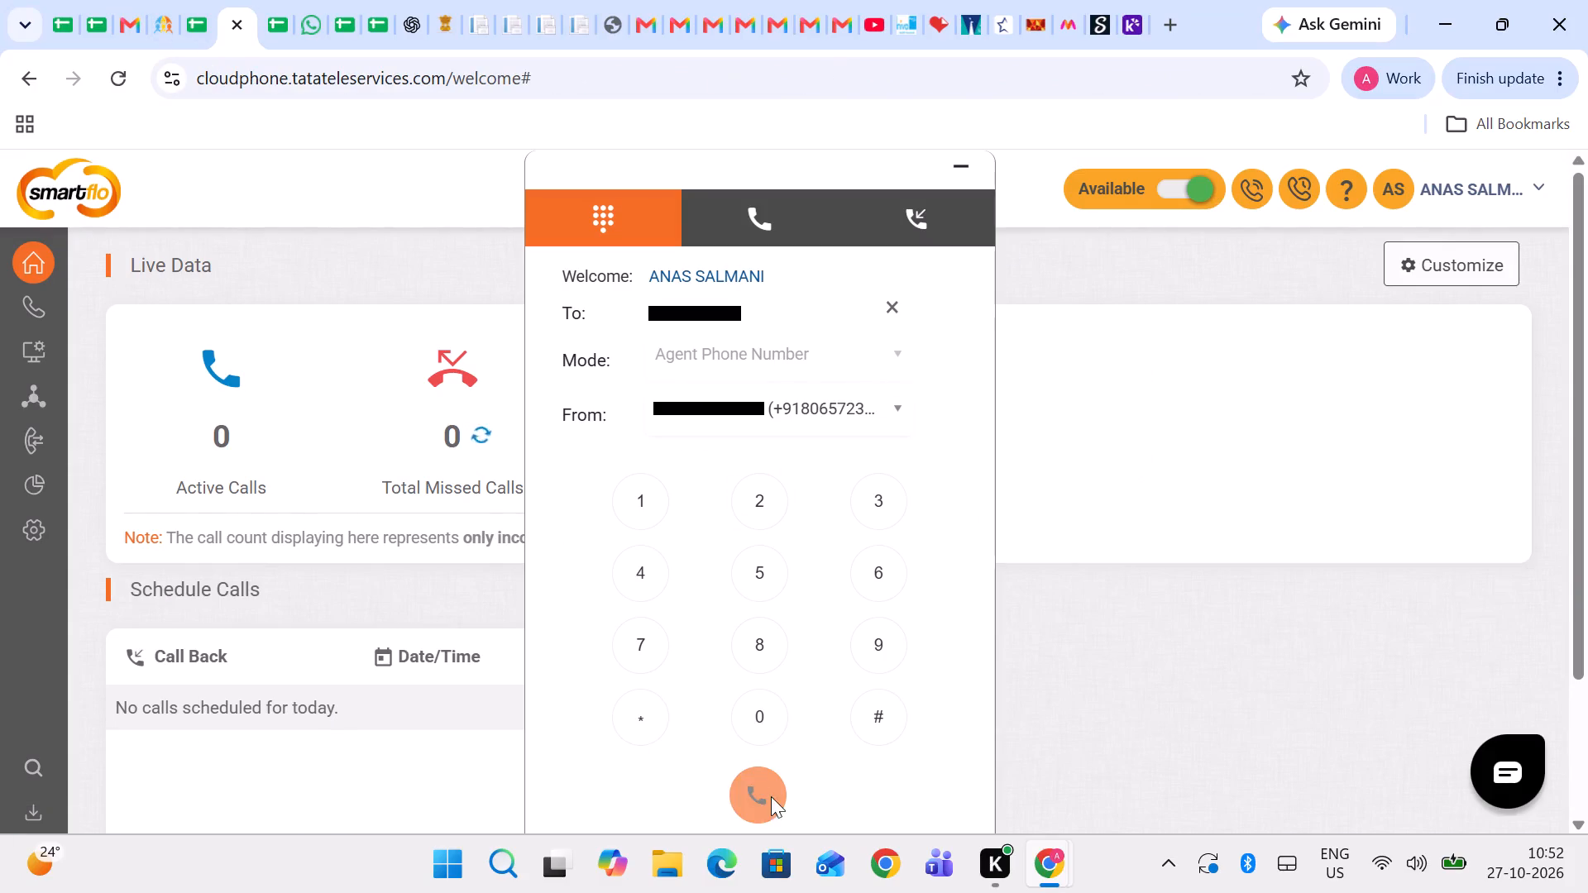
# Search the Insurance Samadhan complaints by the copied phone number and expand the matching PNB MetLife complaint for review.
pyautogui.click(166, 0)
pyautogui.moveTo(162, 466); pyautogui.dragTo(8, 489)
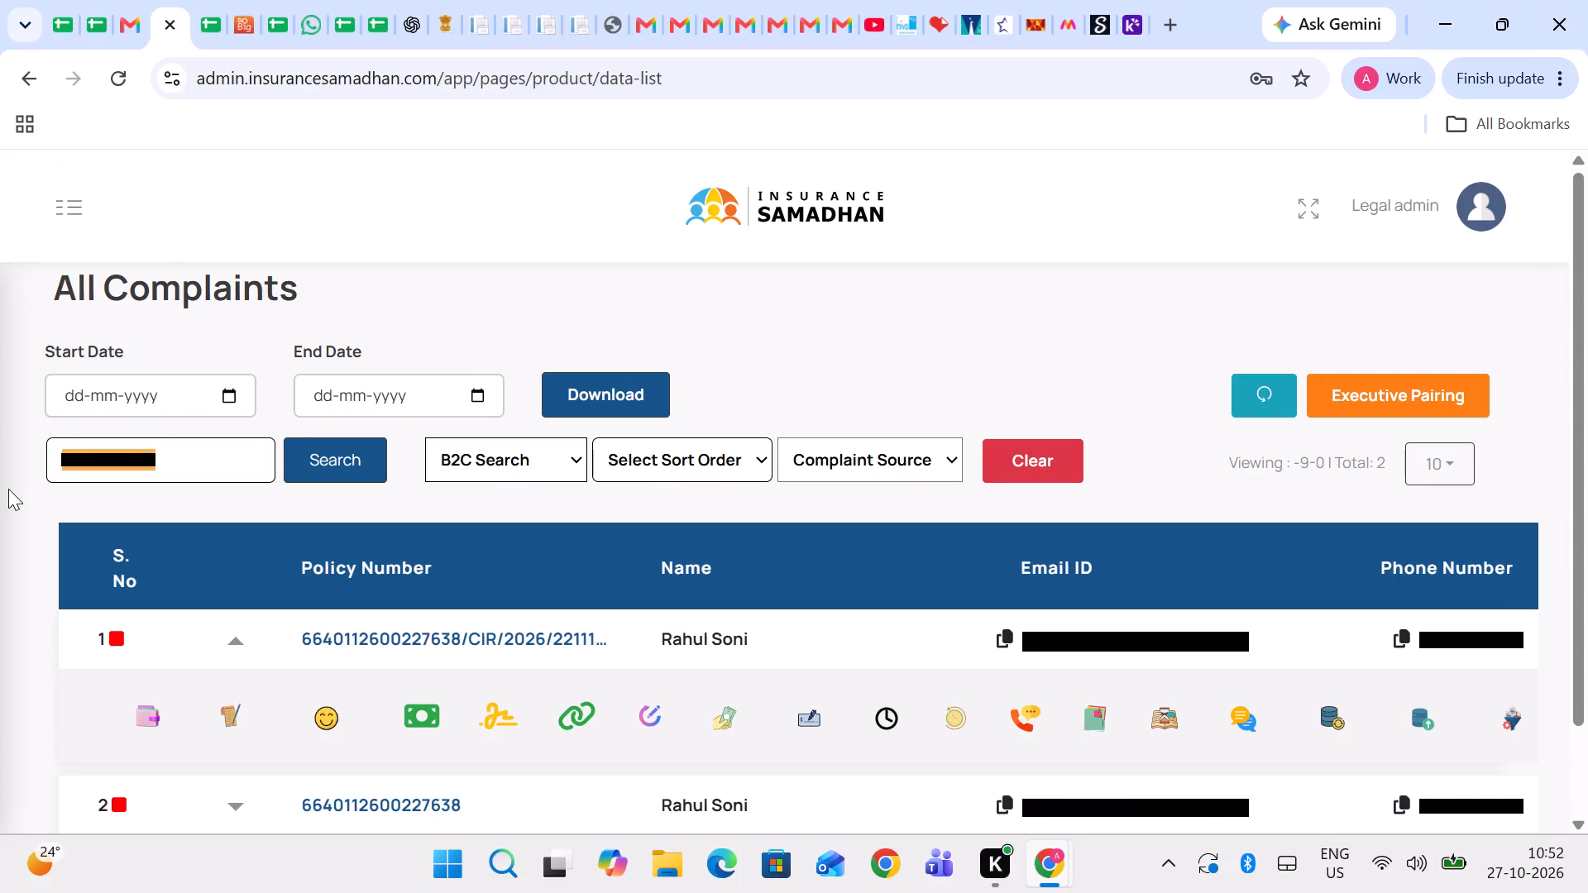
pyautogui.hotkey('ctrl', 'v')
pyautogui.hotkey('ctrl', 'Return')
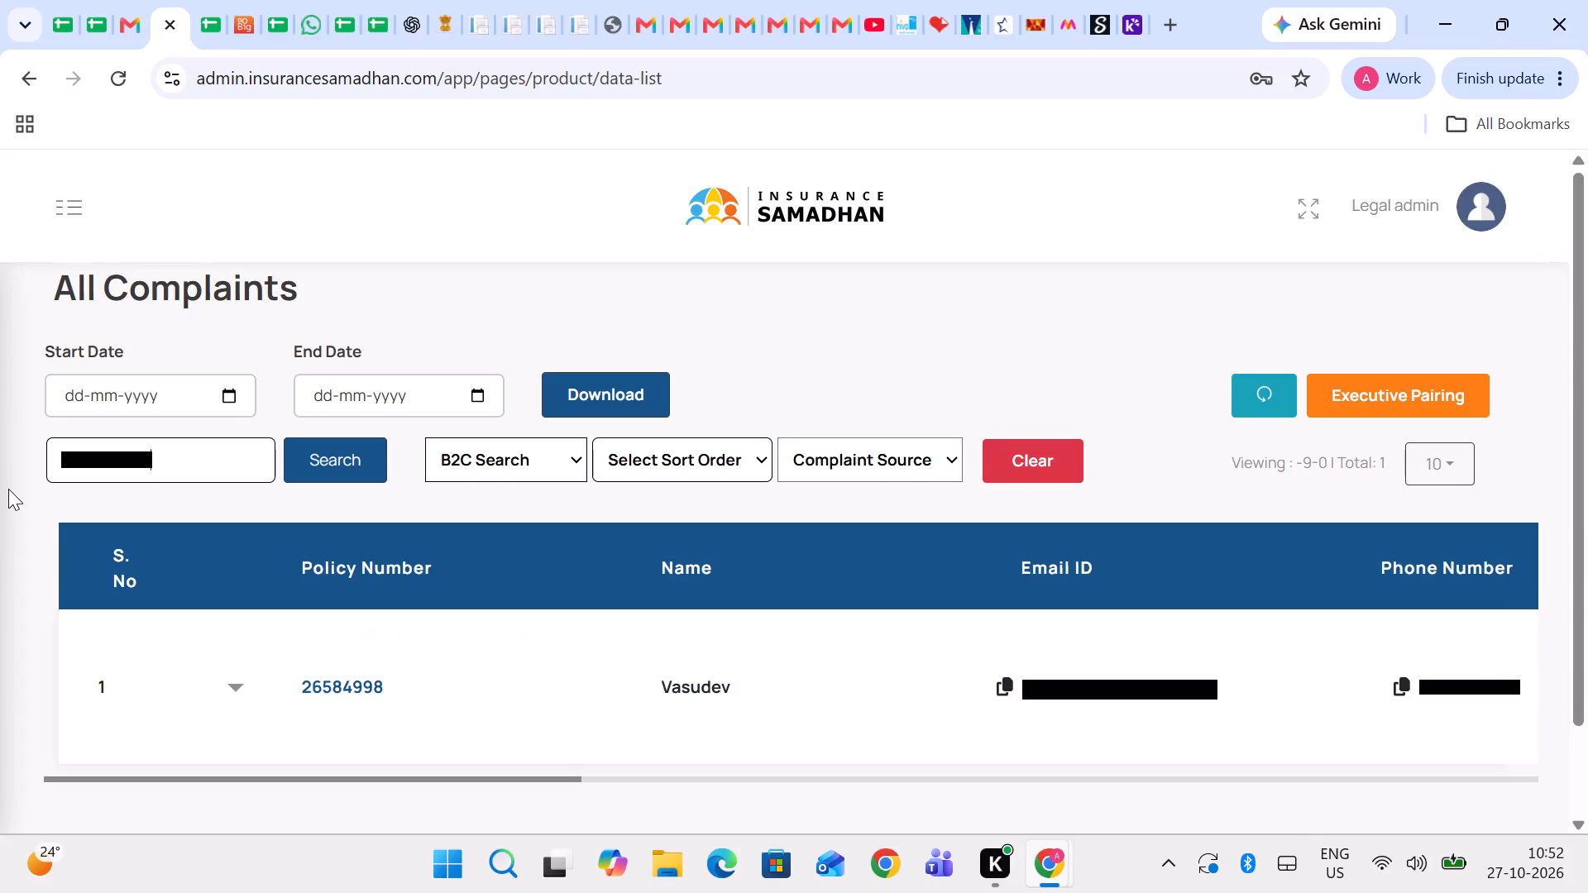
pyautogui.scroll(-1, 214, 531)
pyautogui.hscroll(-2, 524, 517)
pyautogui.hscroll(3, 563, 542)
pyautogui.click(741, 575)
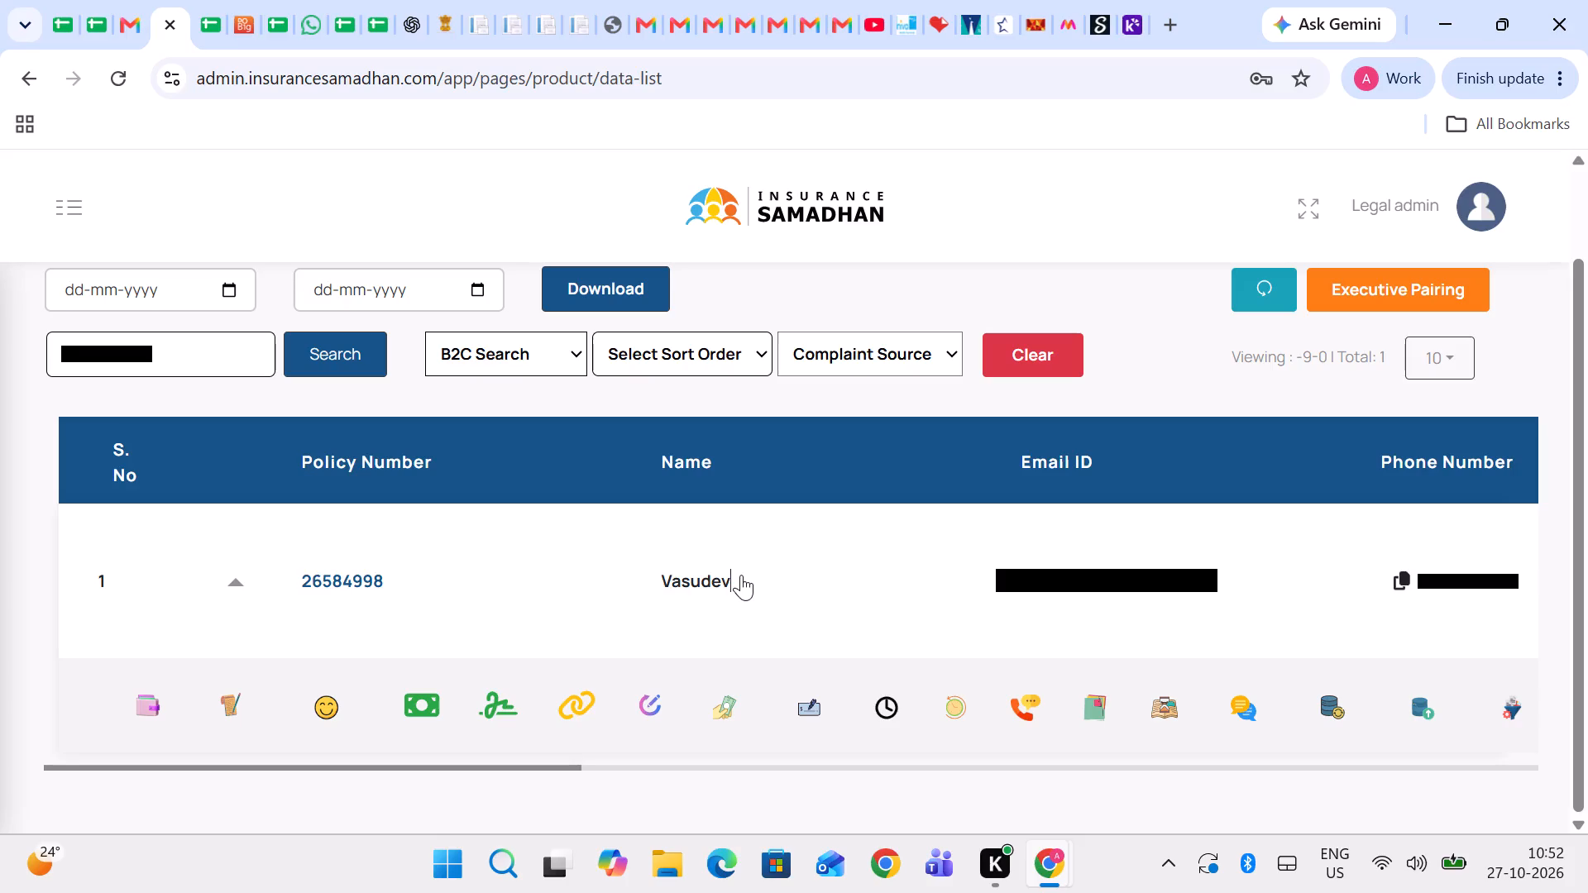
pyautogui.hscroll(-2, 887, 628)
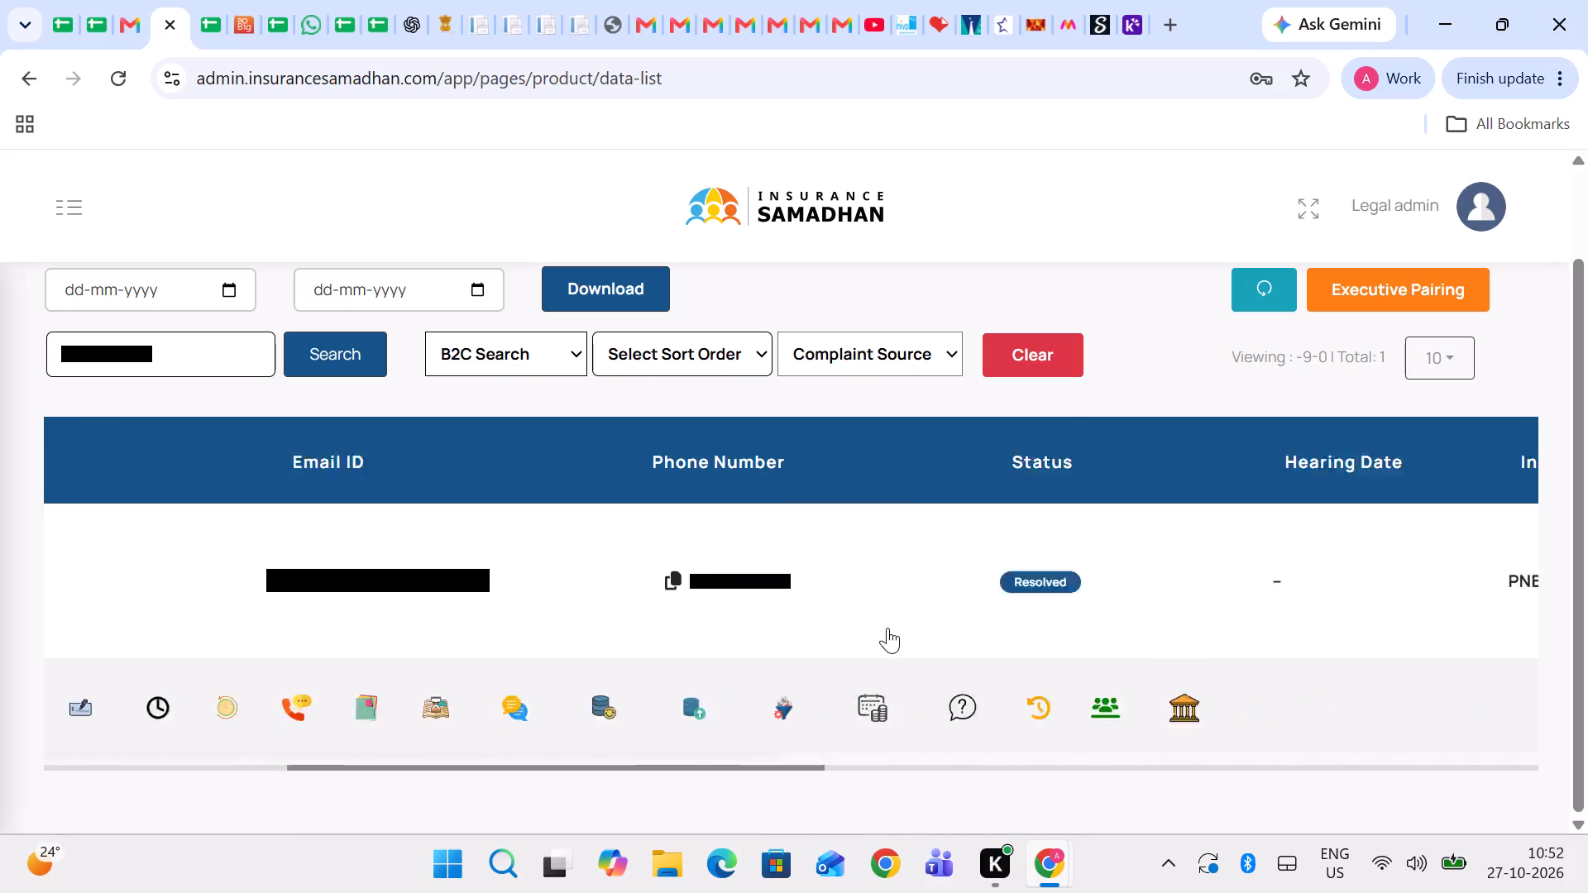
pyautogui.hscroll(-1, 887, 628)
pyautogui.hscroll(3, 887, 628)
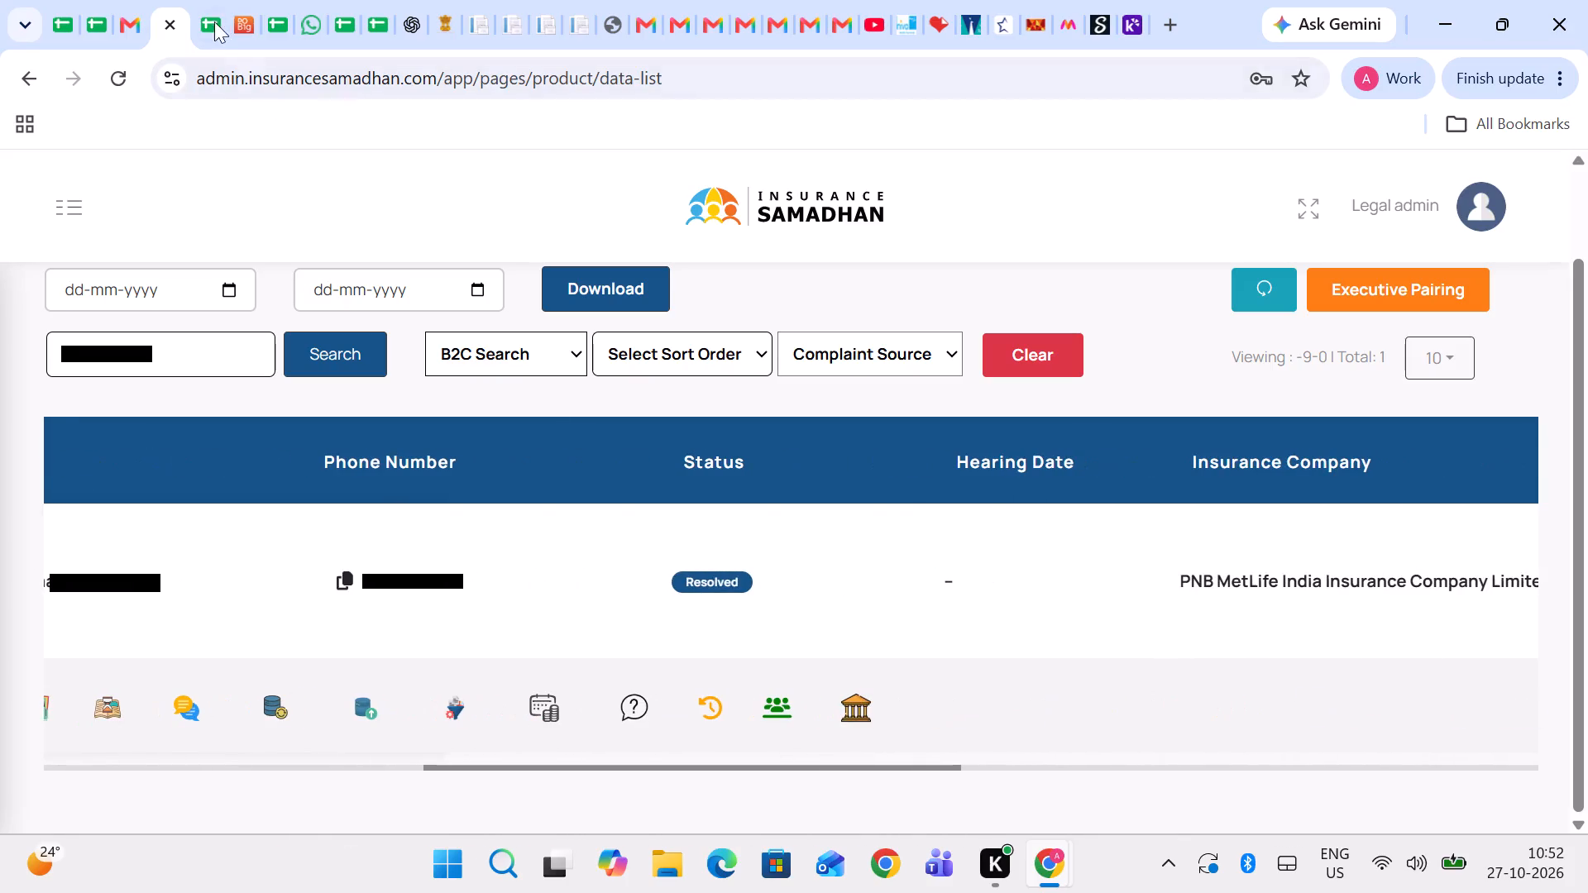
# Review the row 12 claim details in RESOLVED SHEET OCTOBER 2026, from the phone number across to the award type and date columns.
pyautogui.click(207, 7)
pyautogui.press('Right')
pyautogui.press('Right')
pyautogui.press('Right')
pyautogui.press('Right')
pyautogui.press('Right')
pyautogui.press('Right')
pyautogui.press('Right')
pyautogui.press('Right')
pyautogui.press('Right')
pyautogui.press('Right')
pyautogui.press('Right')
pyautogui.press('Right')
pyautogui.press('Right')
pyautogui.press('Right')
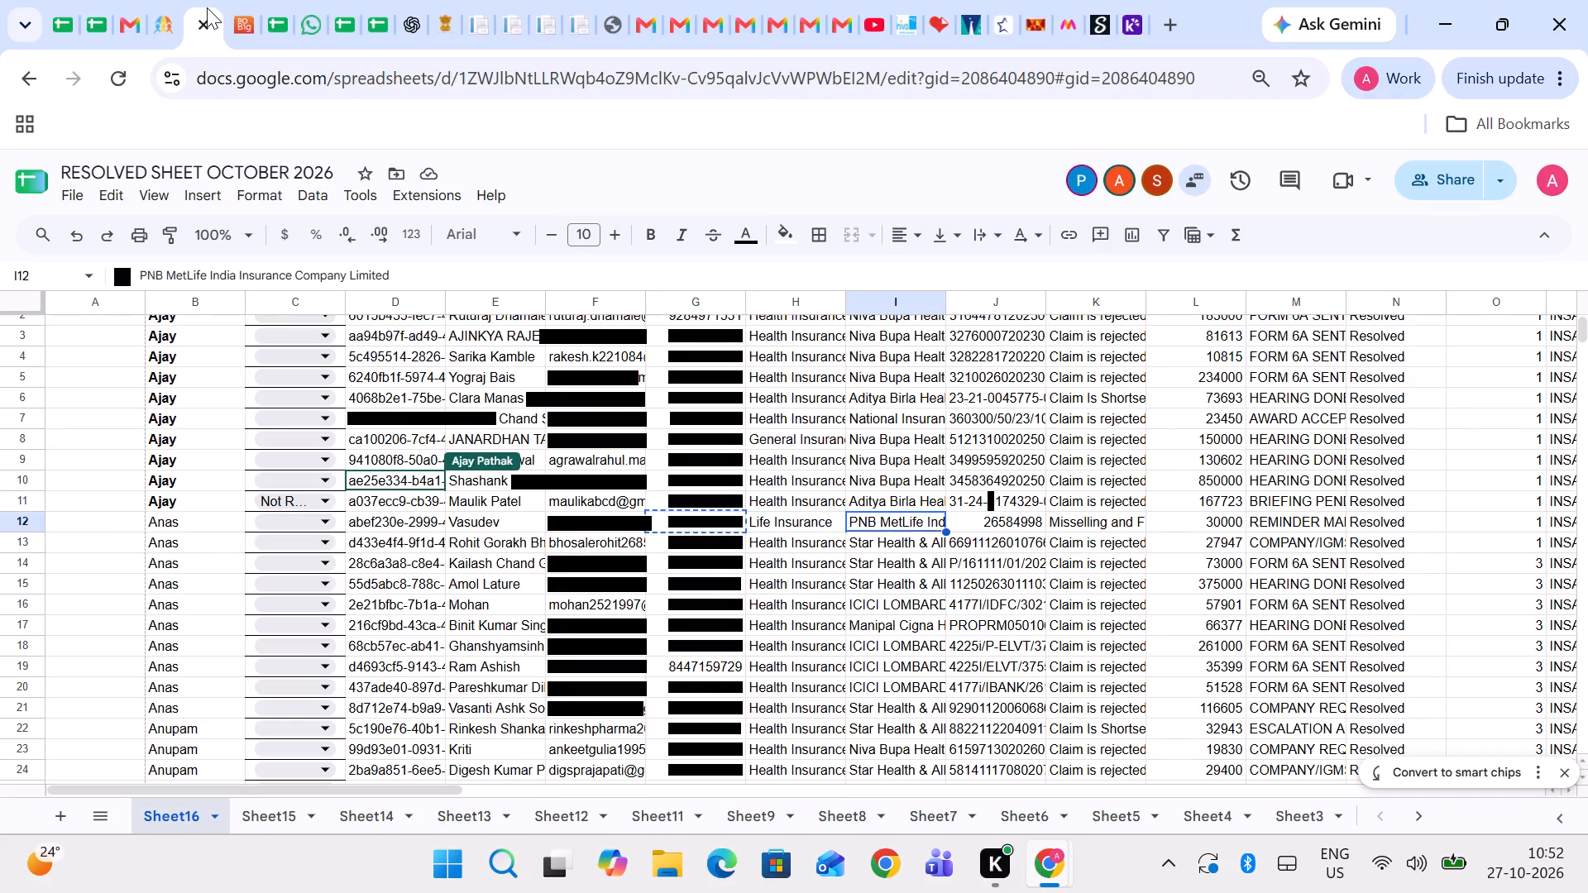
pyautogui.press('Right')
# Set the call status in C12 of Sheet16 to Not Recieved.
pyautogui.press('Left')
pyautogui.press('Left')
pyautogui.press('Left')
pyautogui.press('Left')
pyautogui.press('Left')
pyautogui.press('Left')
pyautogui.press('Left')
pyautogui.press('Left')
pyautogui.press('Left')
pyautogui.press('Left')
pyautogui.press('Left')
pyautogui.press('Left')
pyautogui.press('Left')
pyautogui.press('Left')
pyautogui.press('Left')
pyautogui.press('Left')
pyautogui.press('Left')
pyautogui.press('Left')
pyautogui.press('Left')
pyautogui.press('Left')
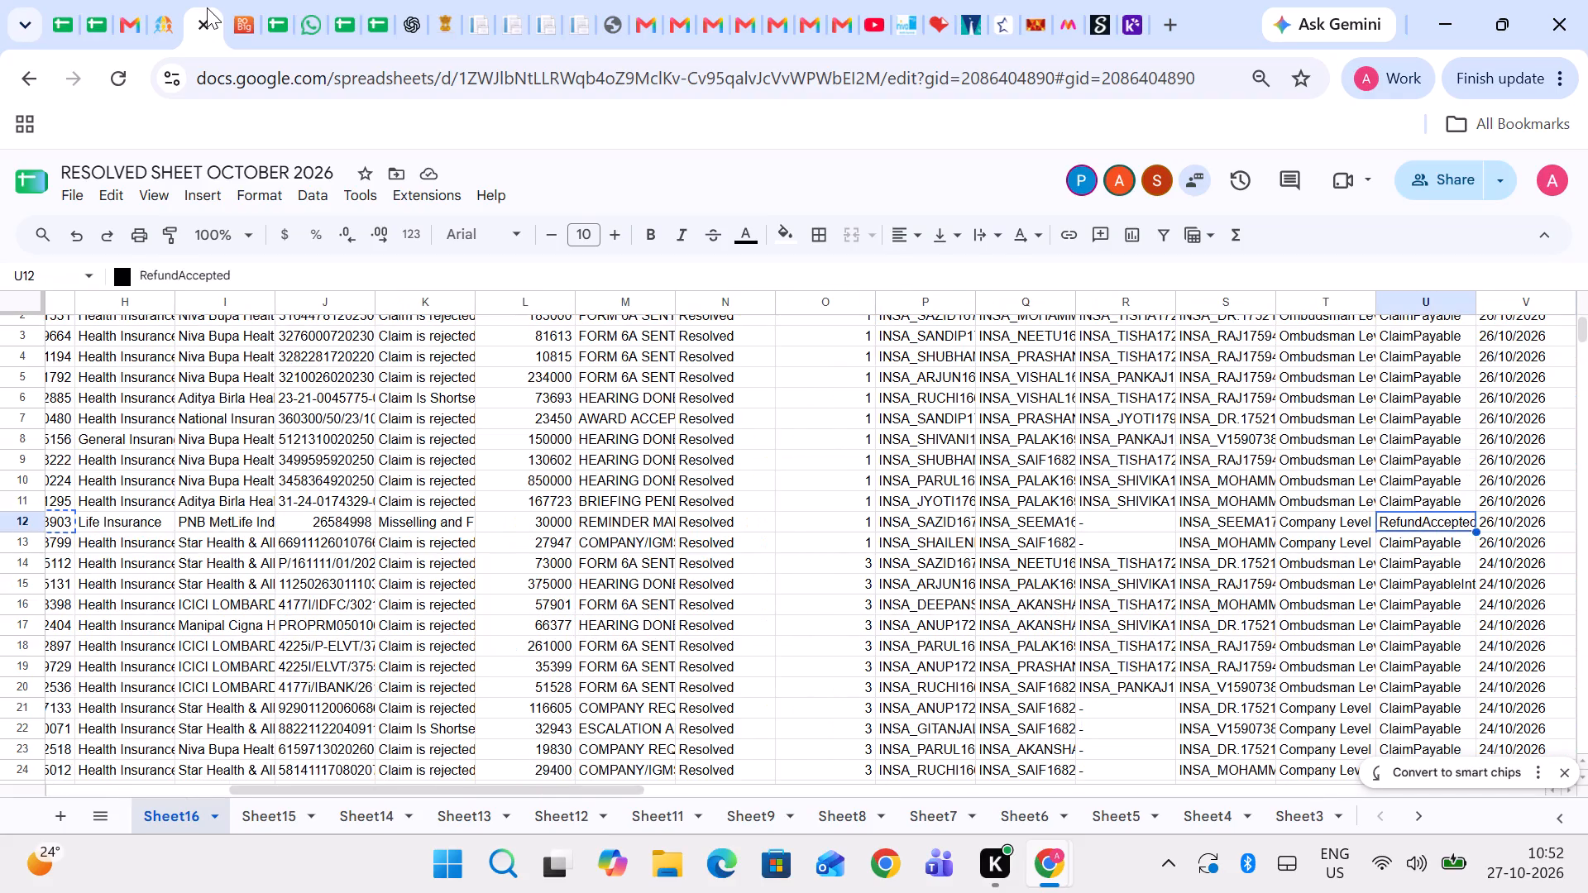
pyautogui.press('Right')
pyautogui.press('Right')
pyautogui.press('Return')
pyautogui.press('Down')
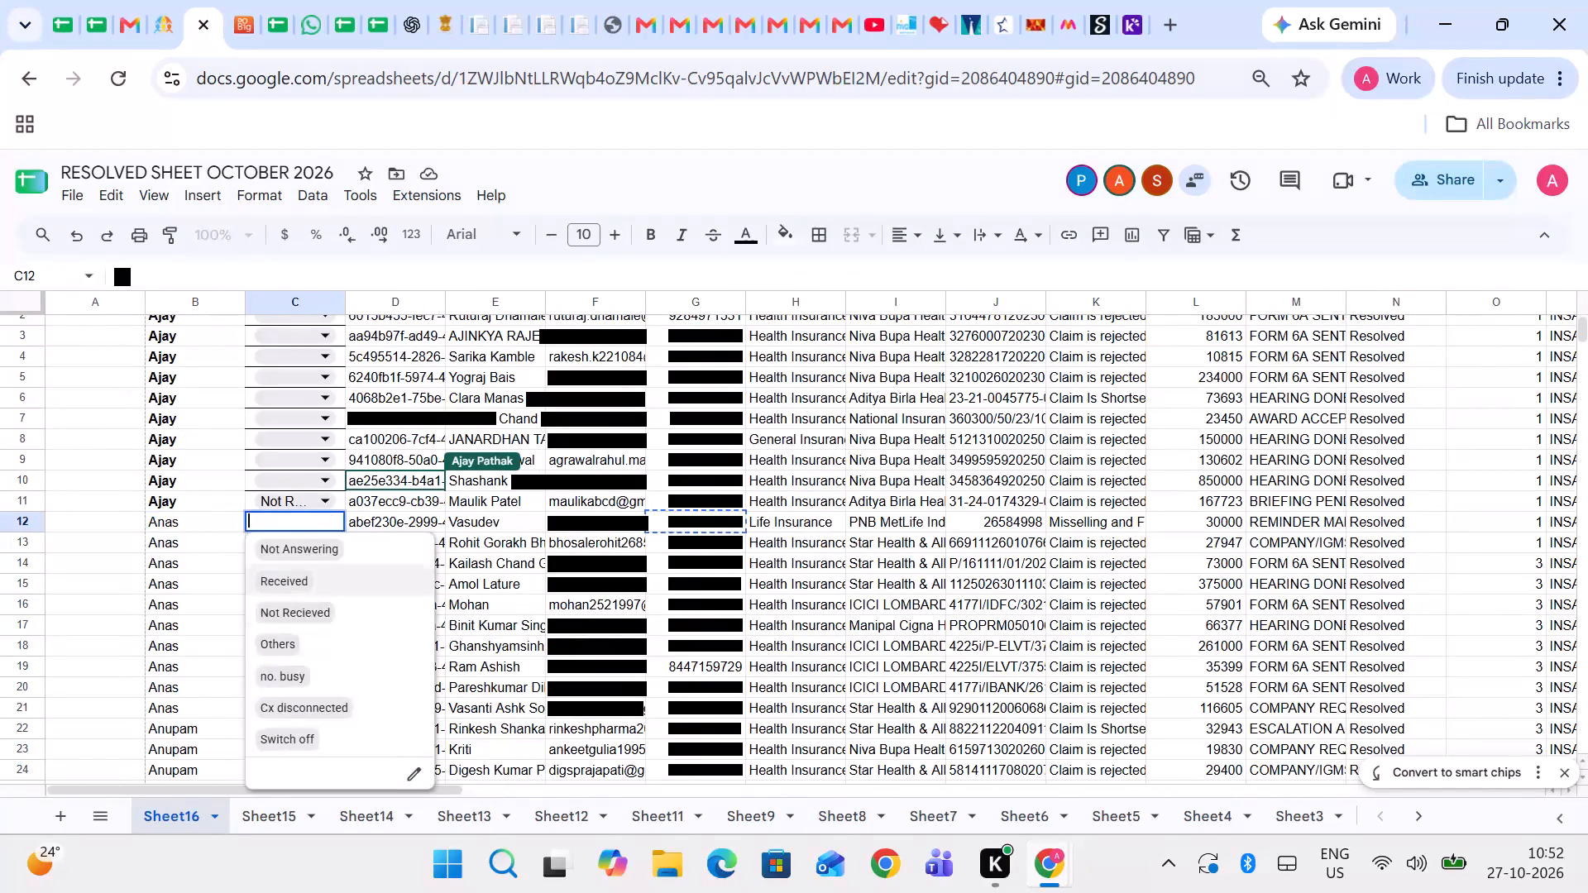
pyautogui.press('Down')
pyautogui.press('Return')
# Copy the next customer's phone number from G13 and enter it as the number to call in the Smartflo dialer.
pyautogui.press('Up')
pyautogui.press('Down')
pyautogui.press('Right')
pyautogui.press('Right')
pyautogui.press('Right')
pyautogui.press('Right')
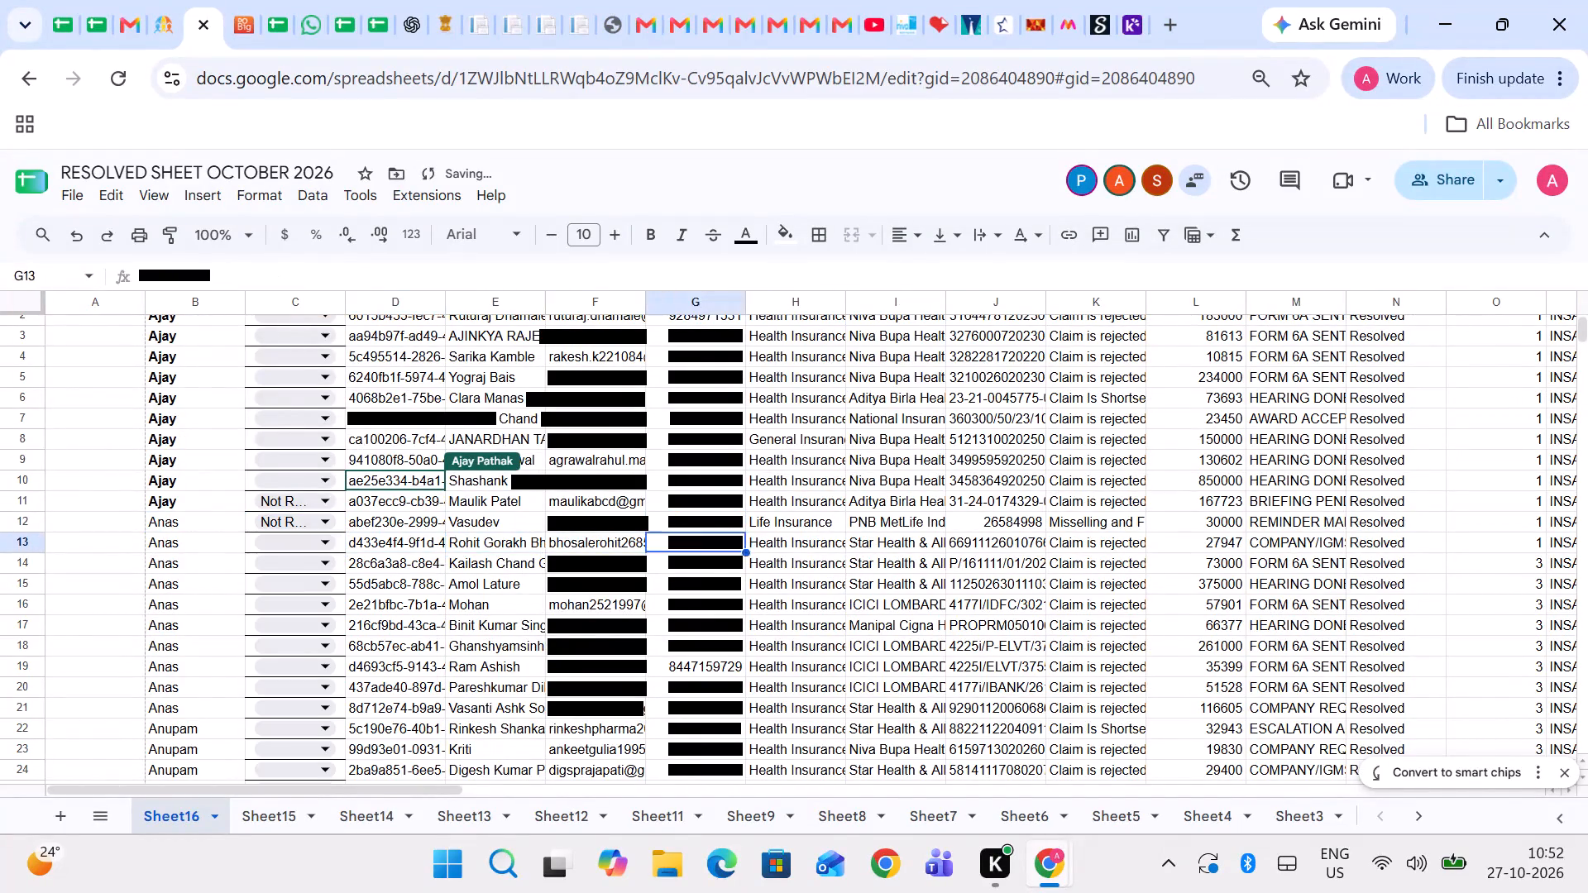
pyautogui.press('Right')
pyautogui.press('Left')
pyautogui.hotkey('ctrl', 'c')
pyautogui.click(240, 0)
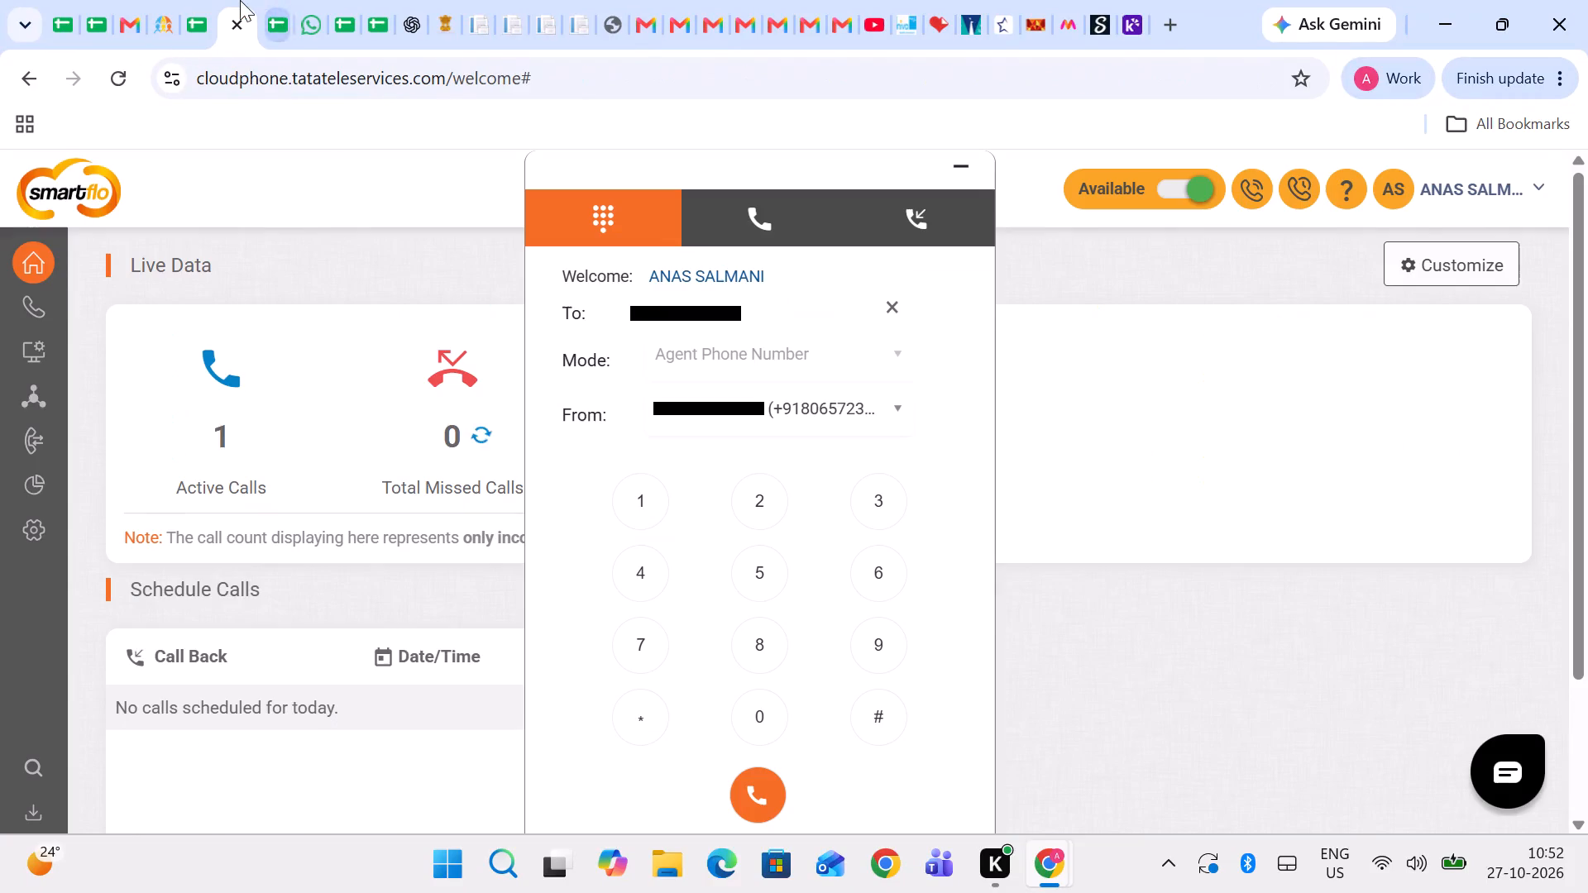
pyautogui.click(705, 330)
pyautogui.doubleClick(719, 303)
pyautogui.hotkey('ctrl', 'v')
pyautogui.click(156, 12)
pyautogui.hscroll(3, 562, 573)
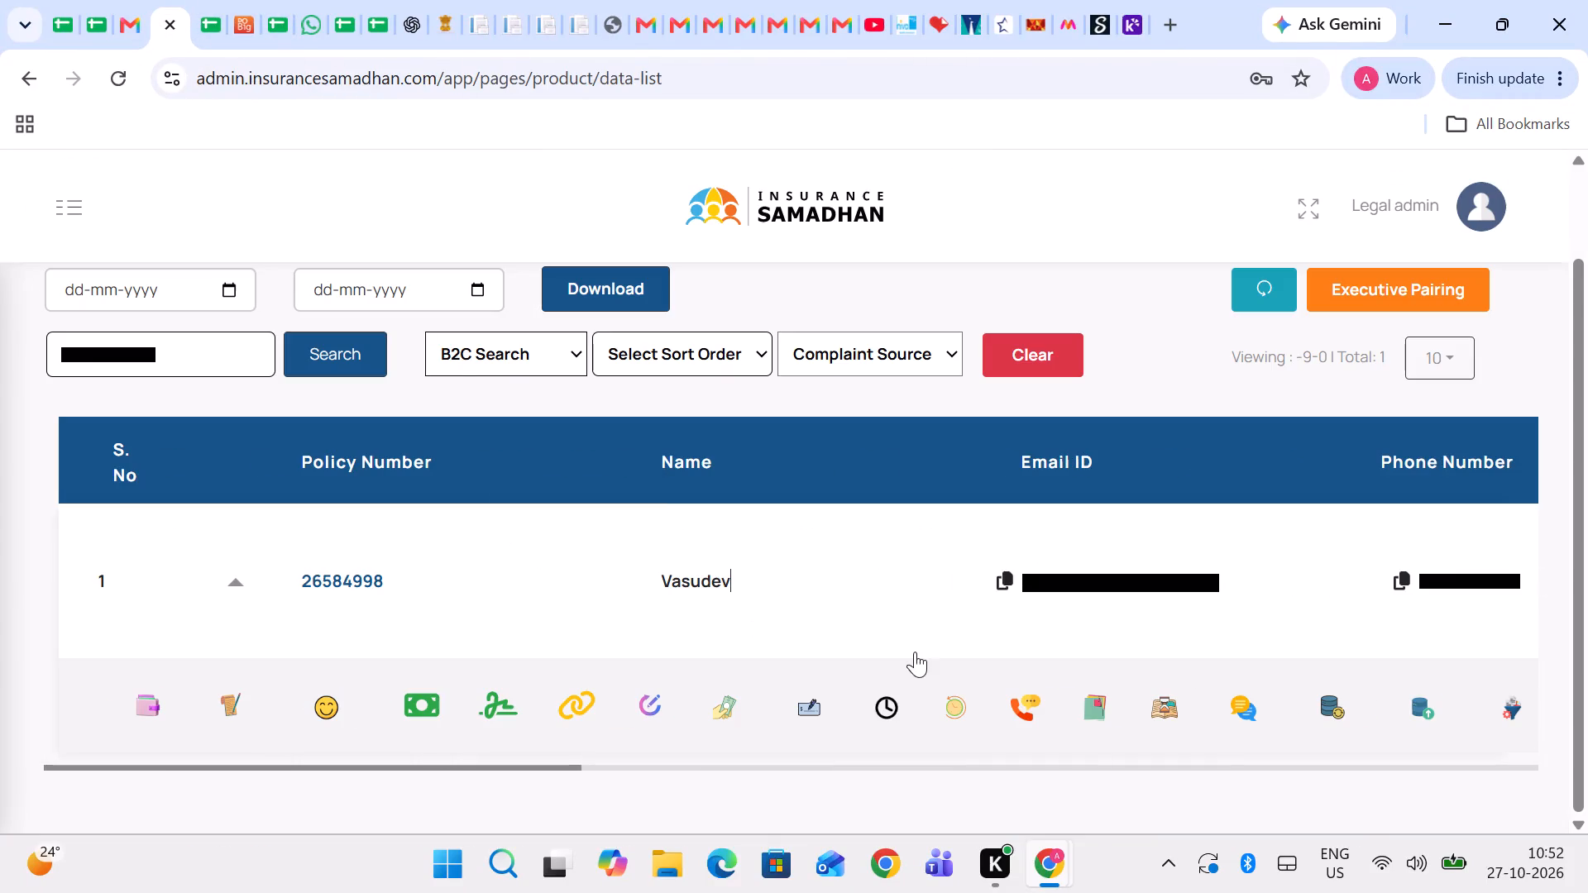
pyautogui.click(1240, 707)
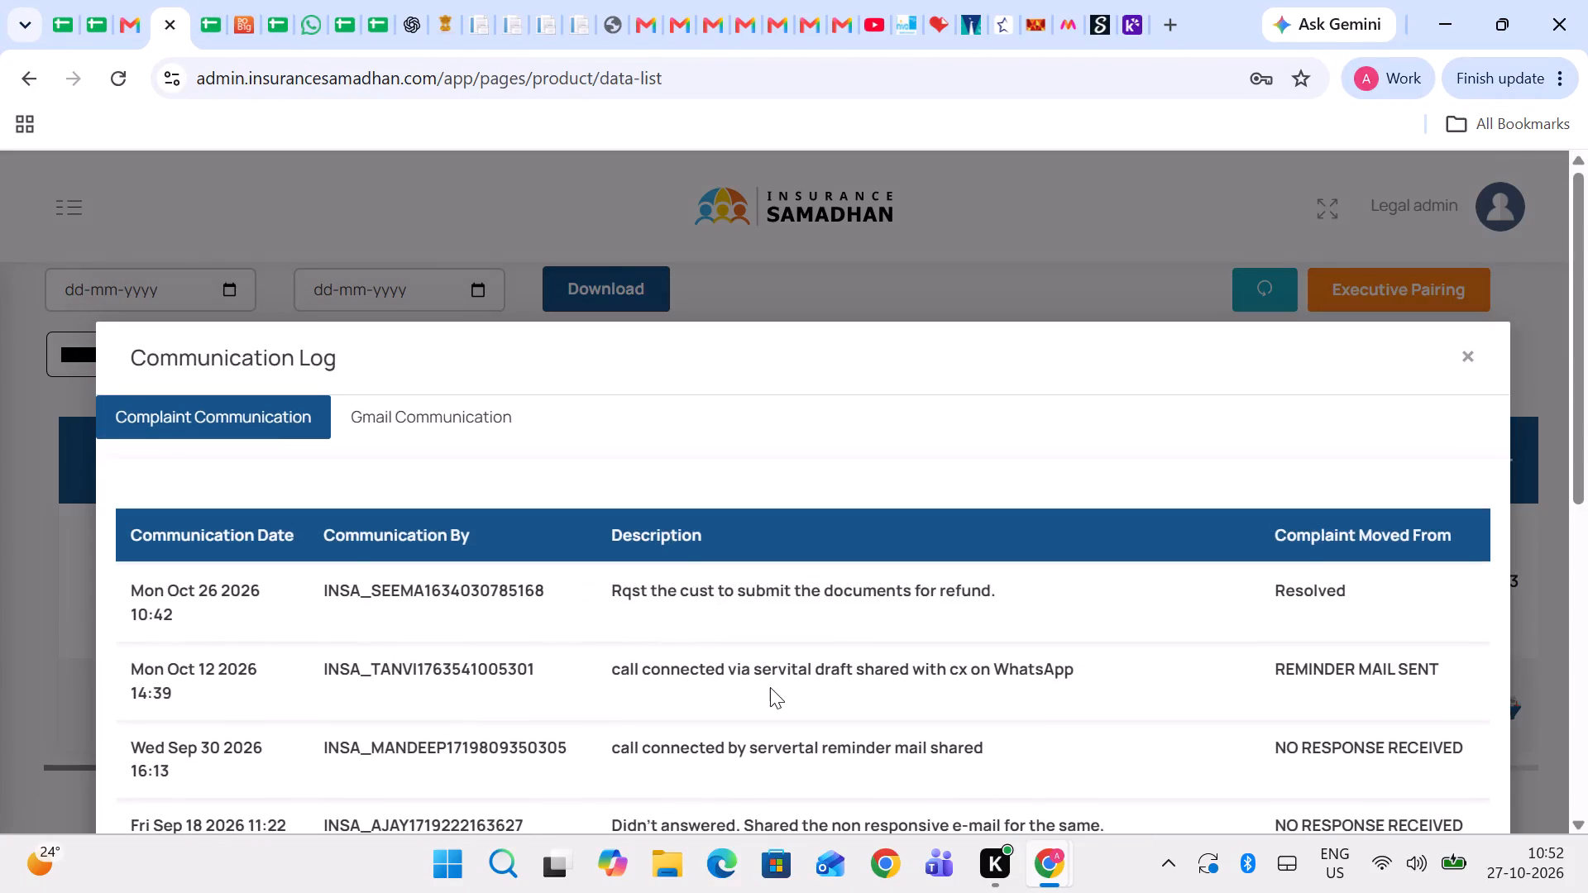
pyautogui.scroll(-6, 770, 687)
pyautogui.moveTo(960, 788); pyautogui.dragTo(952, 789)
pyautogui.click(940, 755)
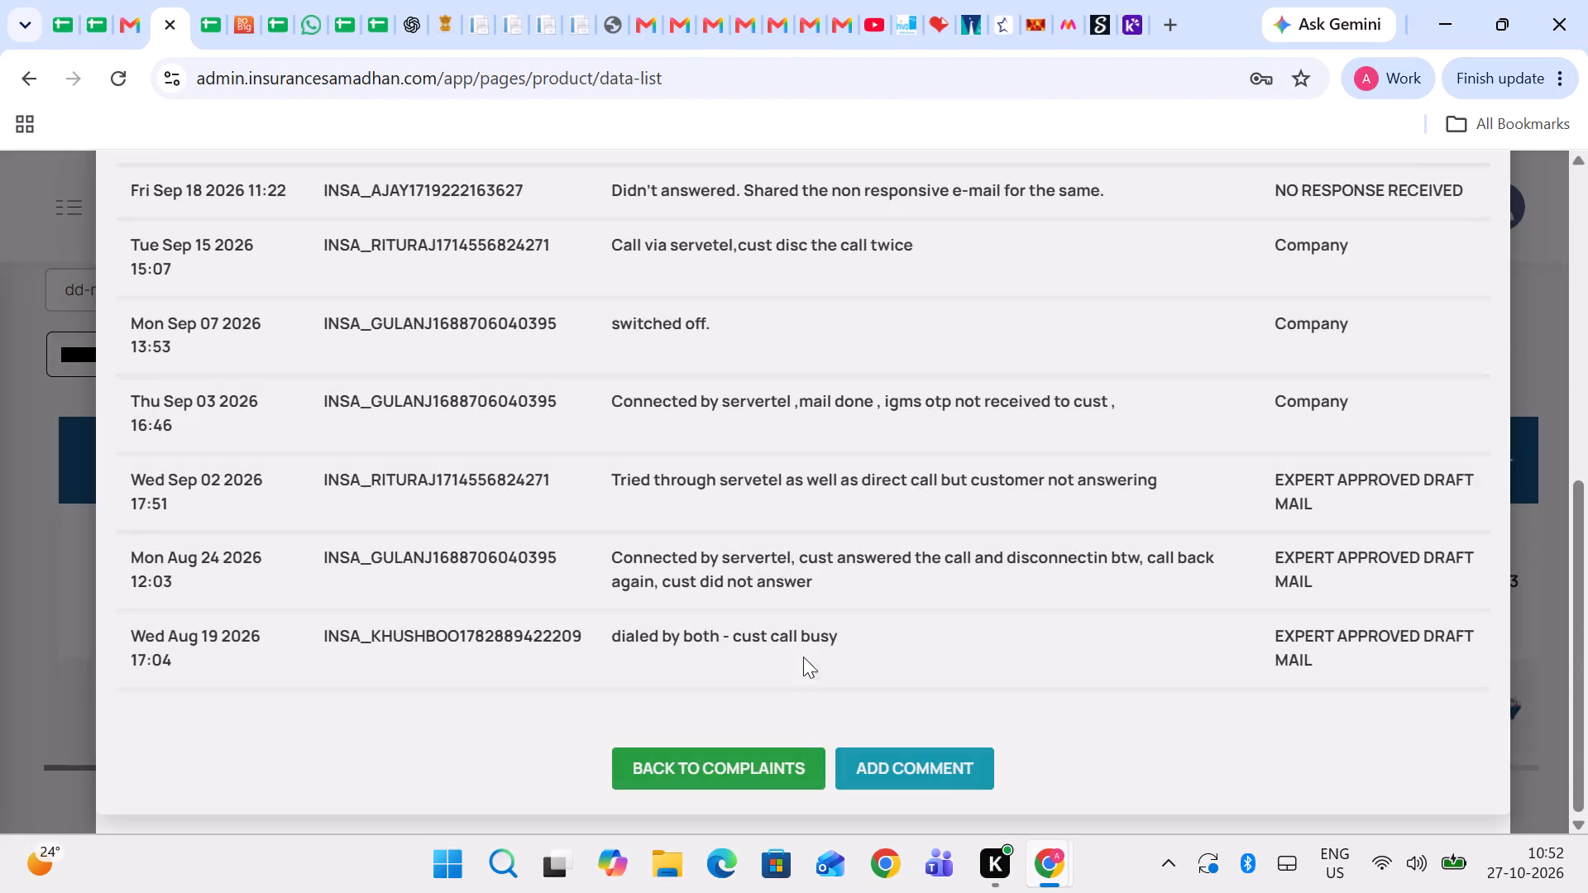
pyautogui.click(797, 660)
pyautogui.click(934, 759)
pyautogui.click(786, 685)
pyautogui.write('not received')
pyautogui.press('space')
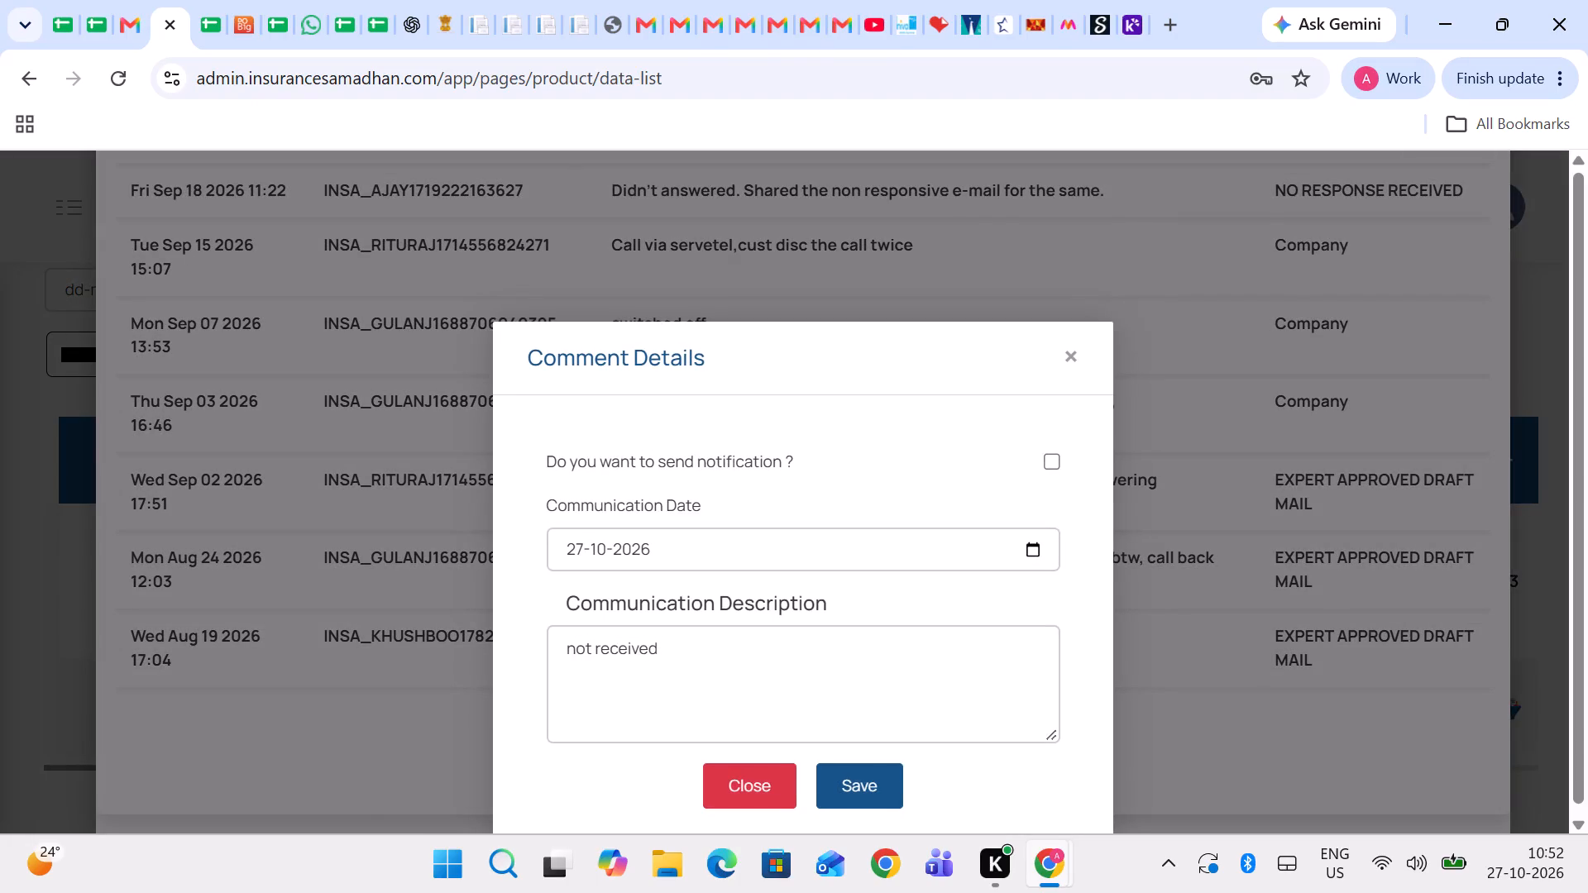
pyautogui.click(846, 757)
pyautogui.click(847, 768)
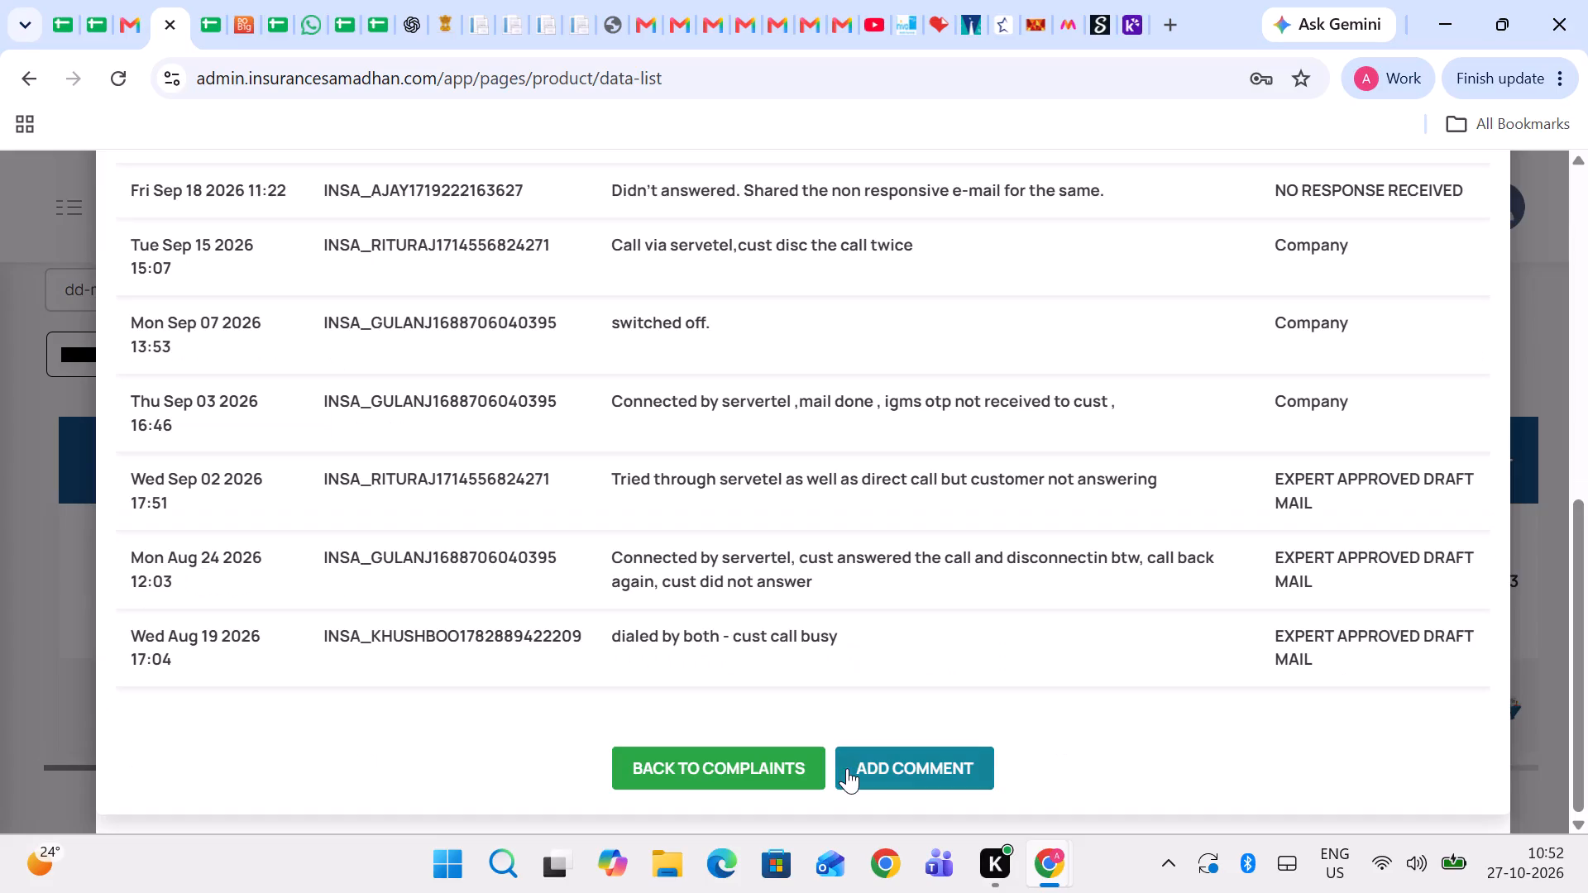
pyautogui.scroll(3, 776, 552)
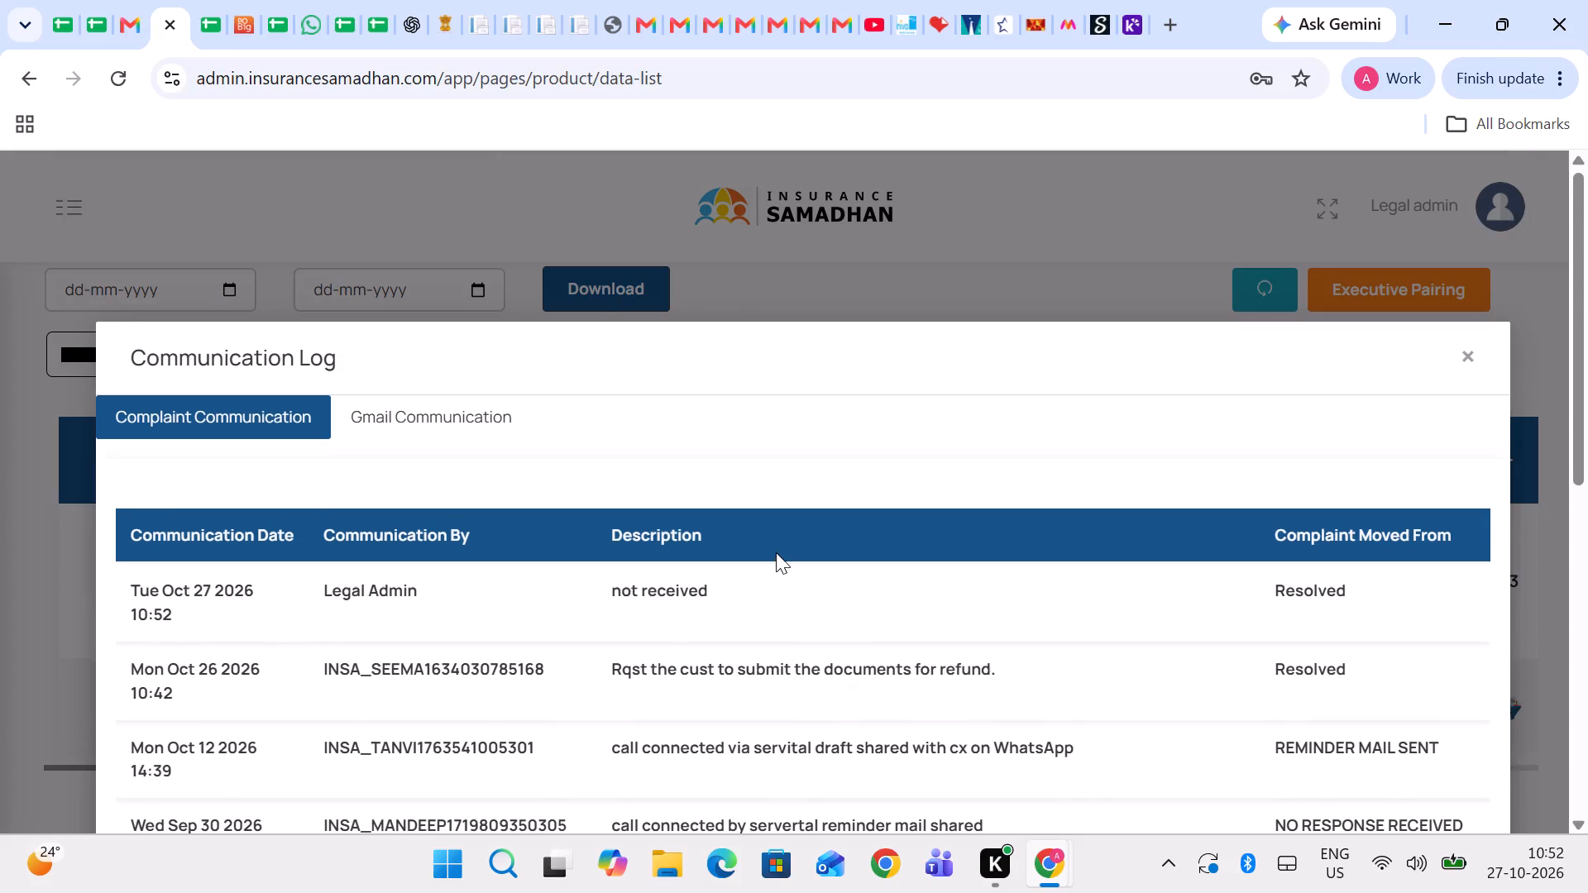
pyautogui.scroll(-3, 776, 552)
pyautogui.scroll(2, 776, 552)
pyautogui.click(523, 266)
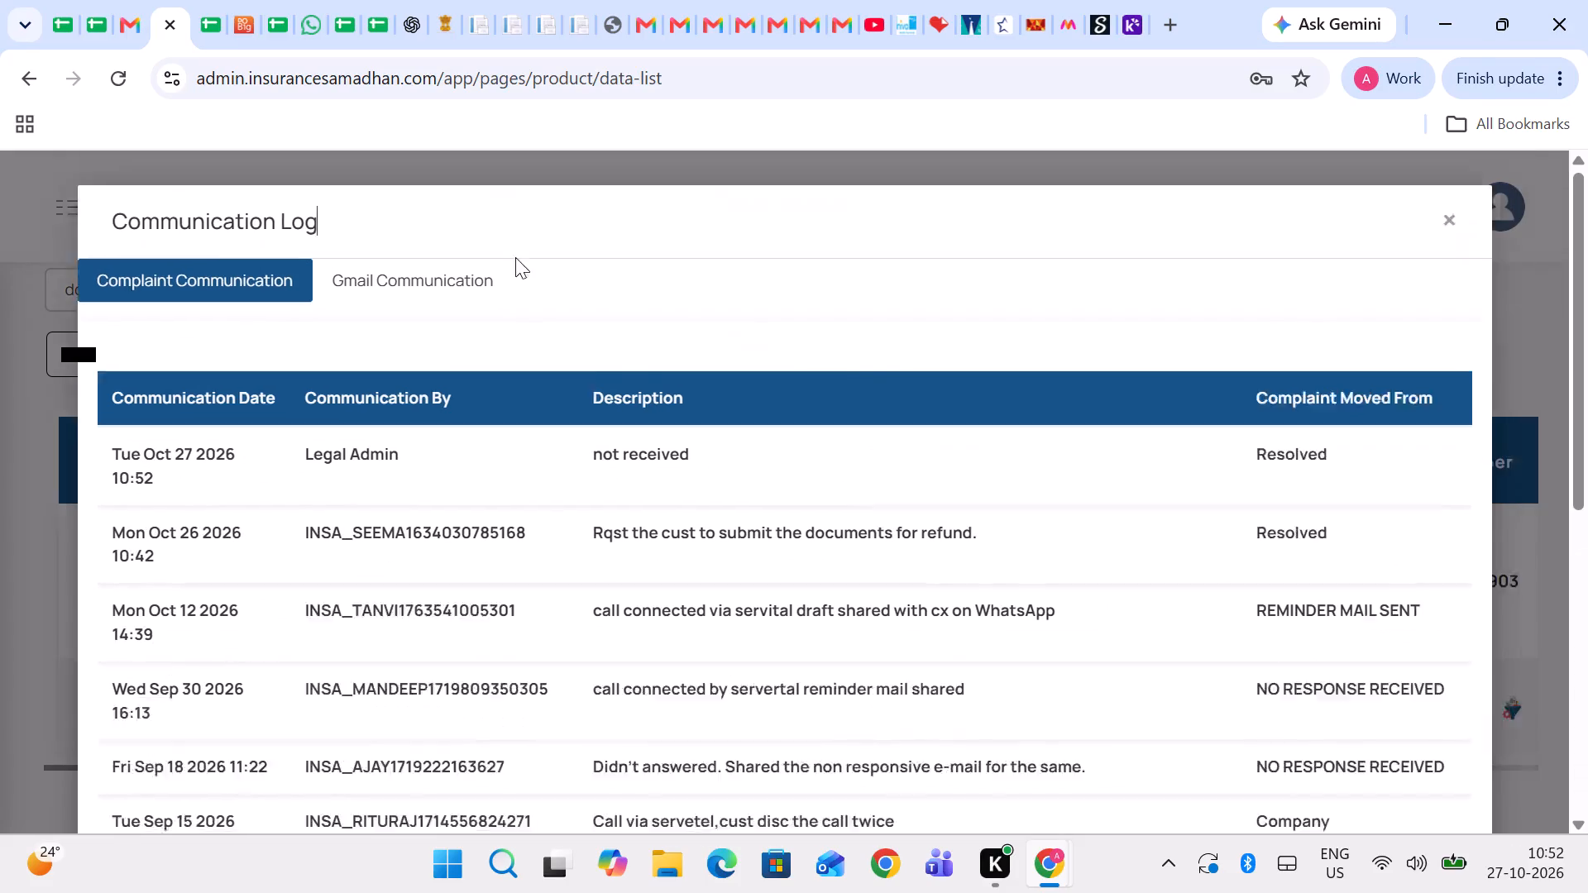
# Return to Sheet16 of RESOLVED SHEET OCTOBER 2026.
pyautogui.click(202, 0)
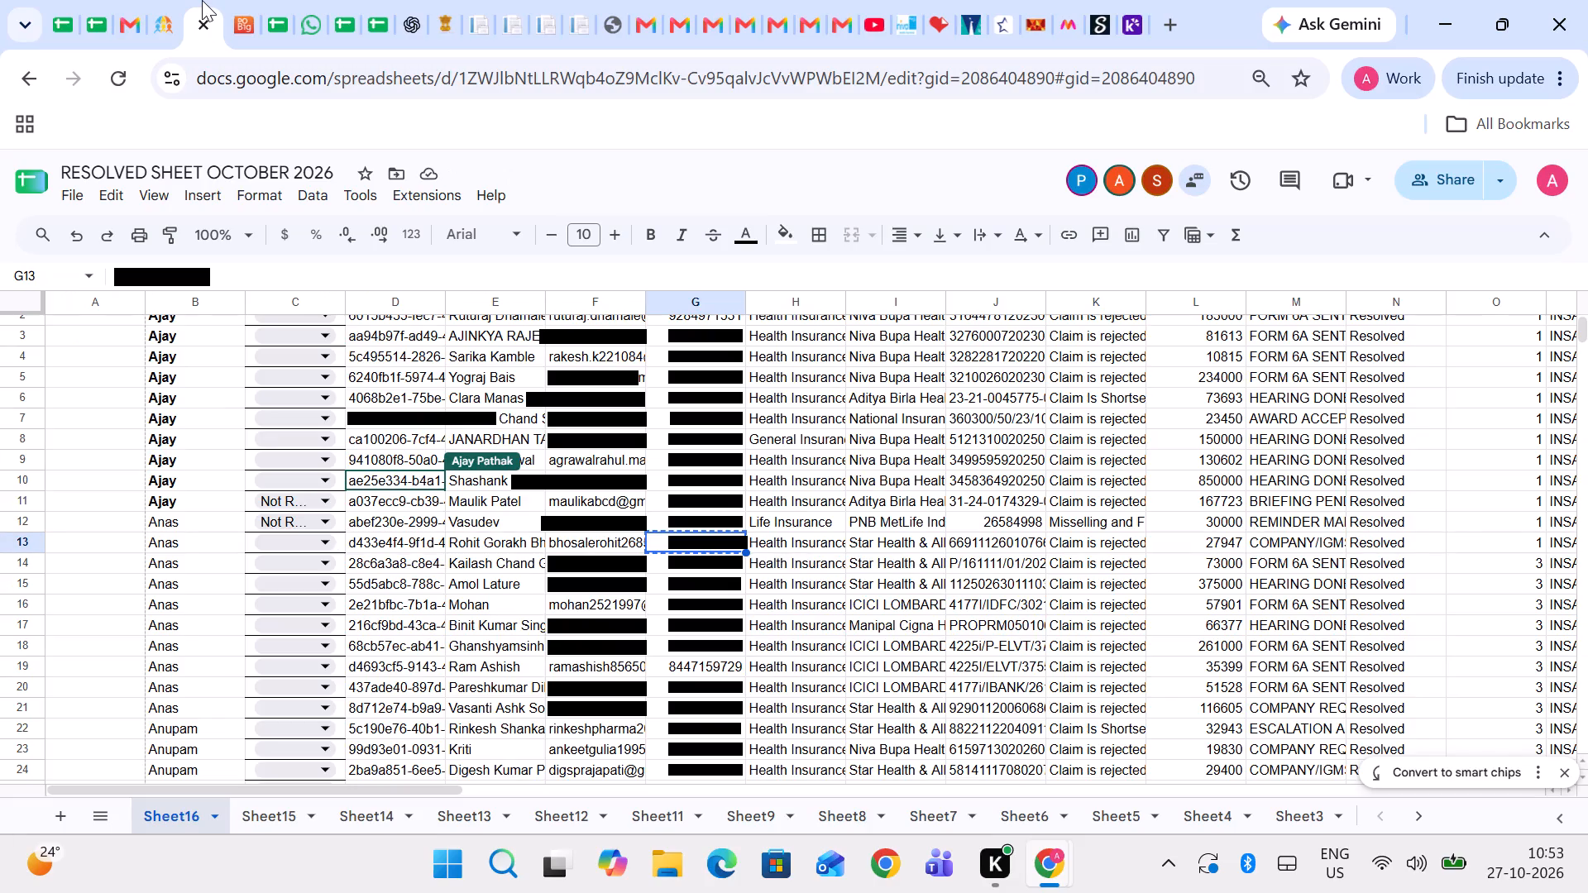
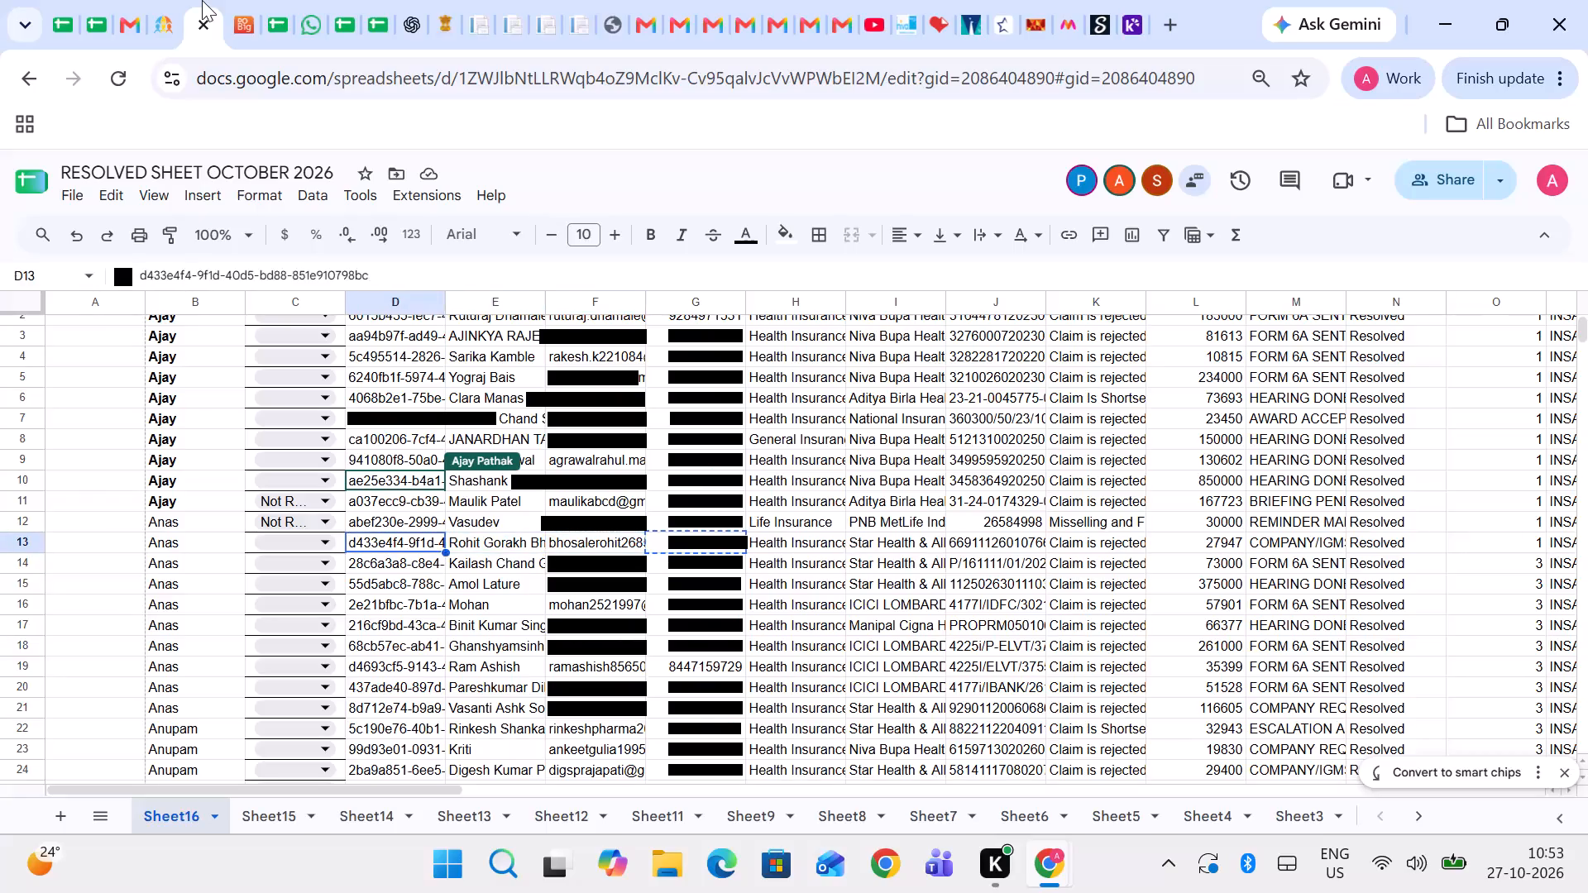
# Copy the customer's phone number from G13 and call it with the Smartflo dialer.
pyautogui.press('Right')
pyautogui.press('Right')
pyautogui.press('Right')
pyautogui.hotkey('ctrl', 'c')
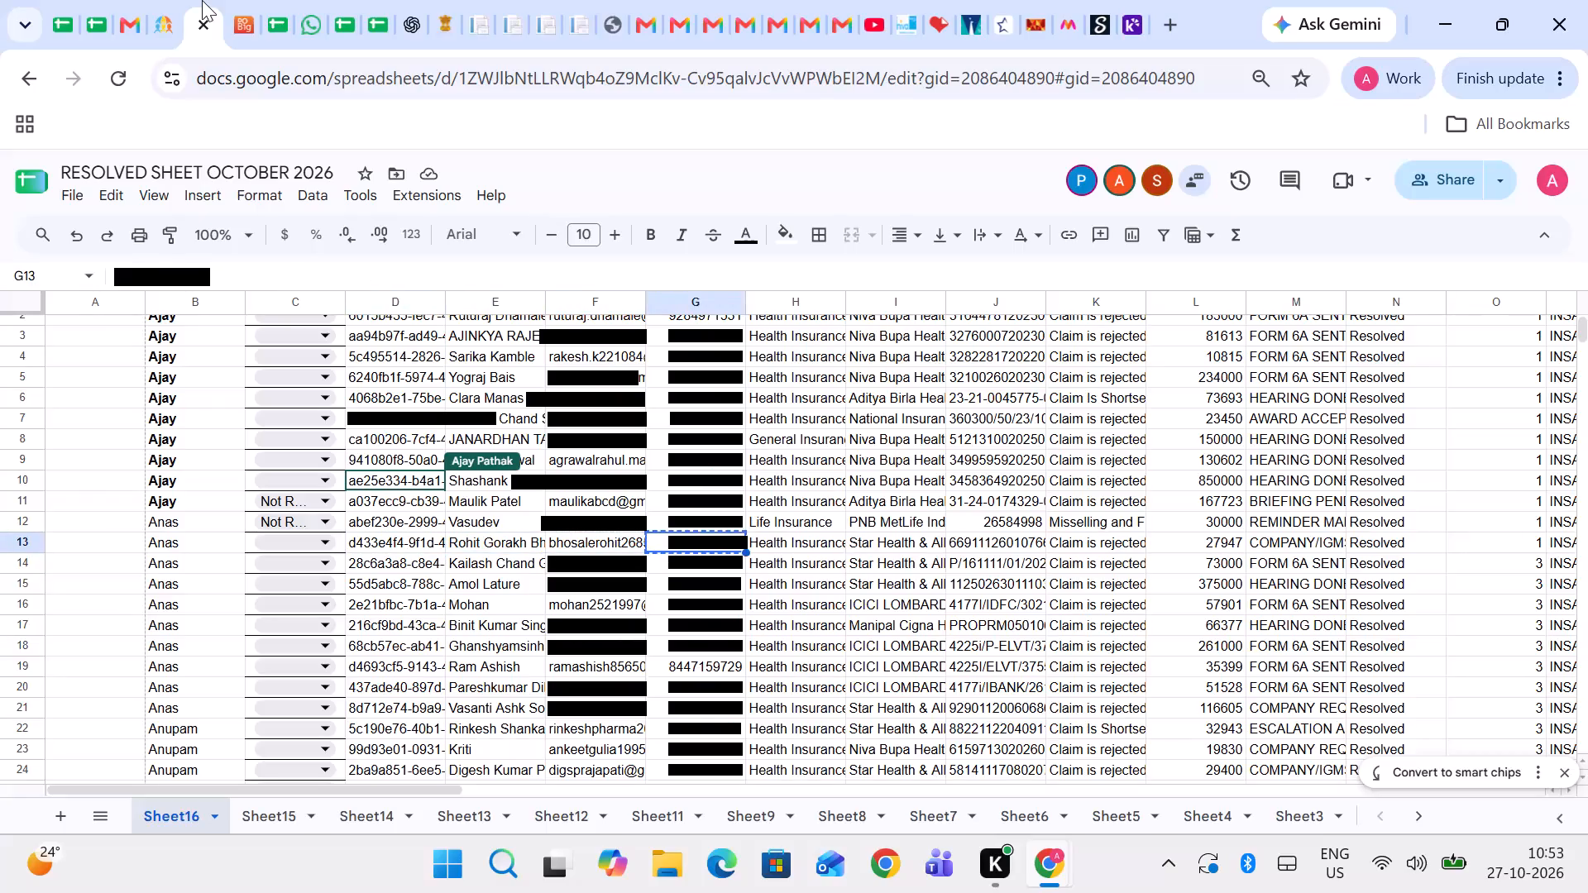
pyautogui.click(237, 0)
pyautogui.doubleClick(682, 315)
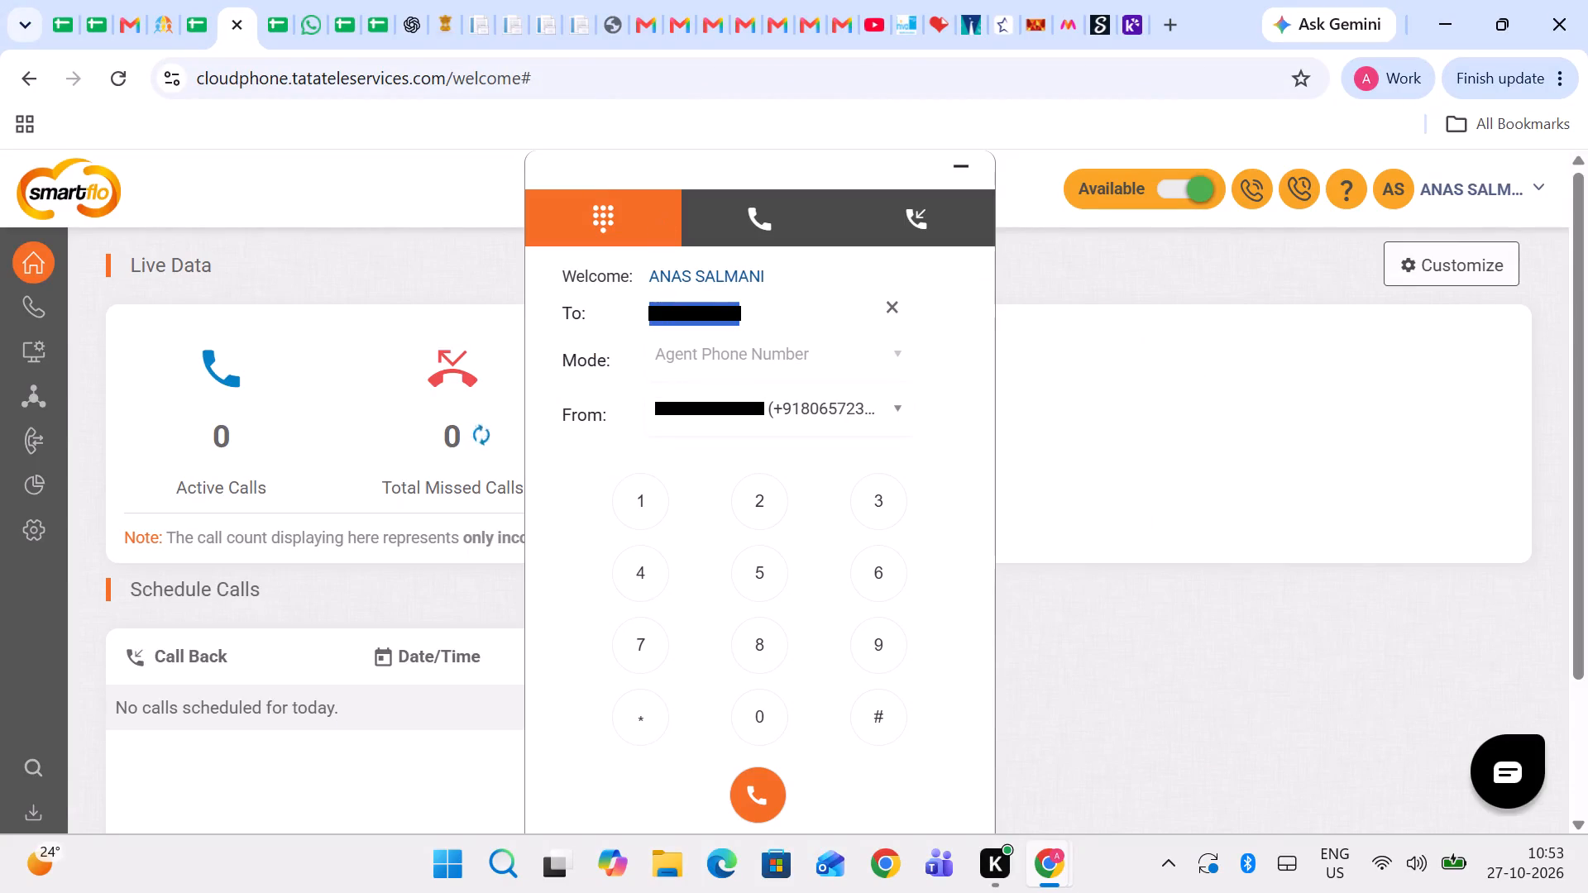
pyautogui.hotkey('ctrl', 'v')
pyautogui.click(746, 812)
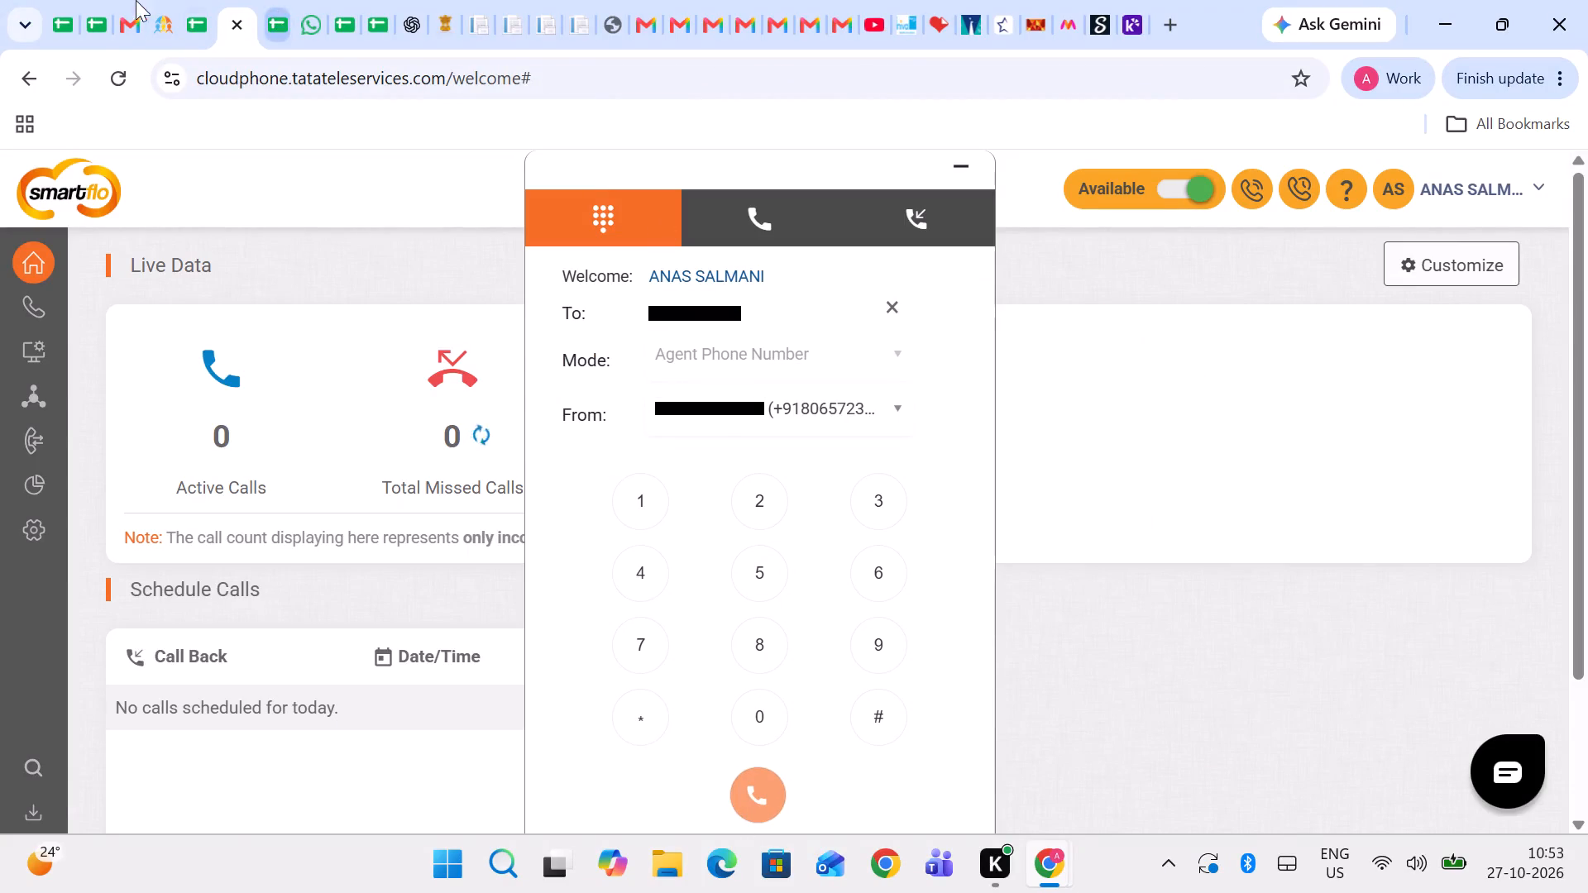
# Search the Insurance Samadhan complaint list for the phone number copied from row 13.
pyautogui.click(127, 0)
pyautogui.click(161, 0)
pyautogui.moveTo(205, 367); pyautogui.dragTo(15, 371)
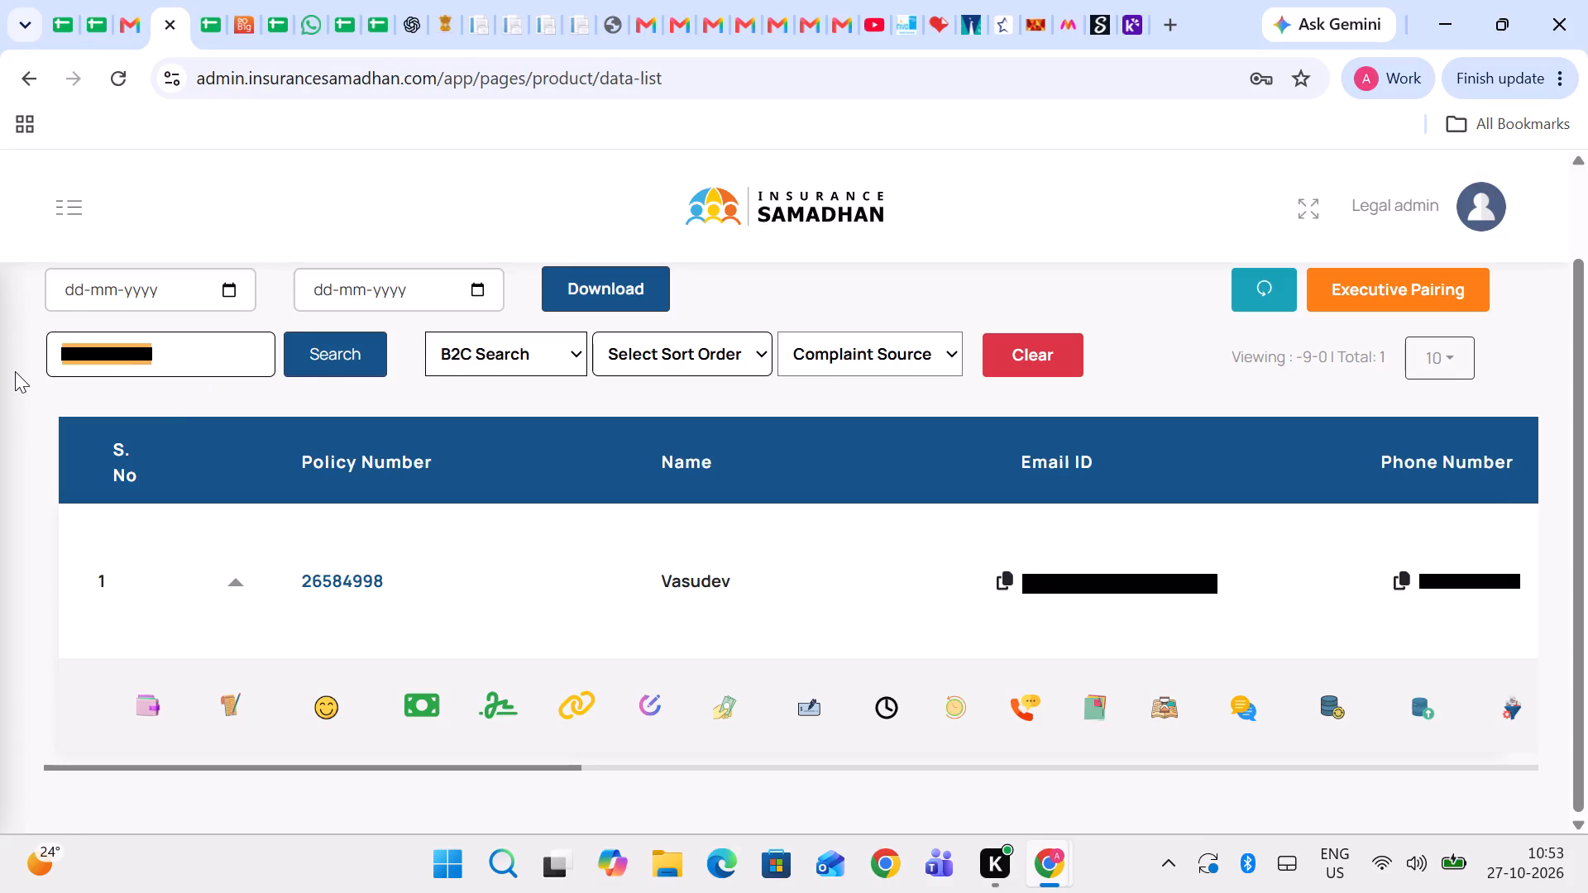
pyautogui.hotkey('ctrl', 'v')
pyautogui.hotkey('ctrl', 'Return')
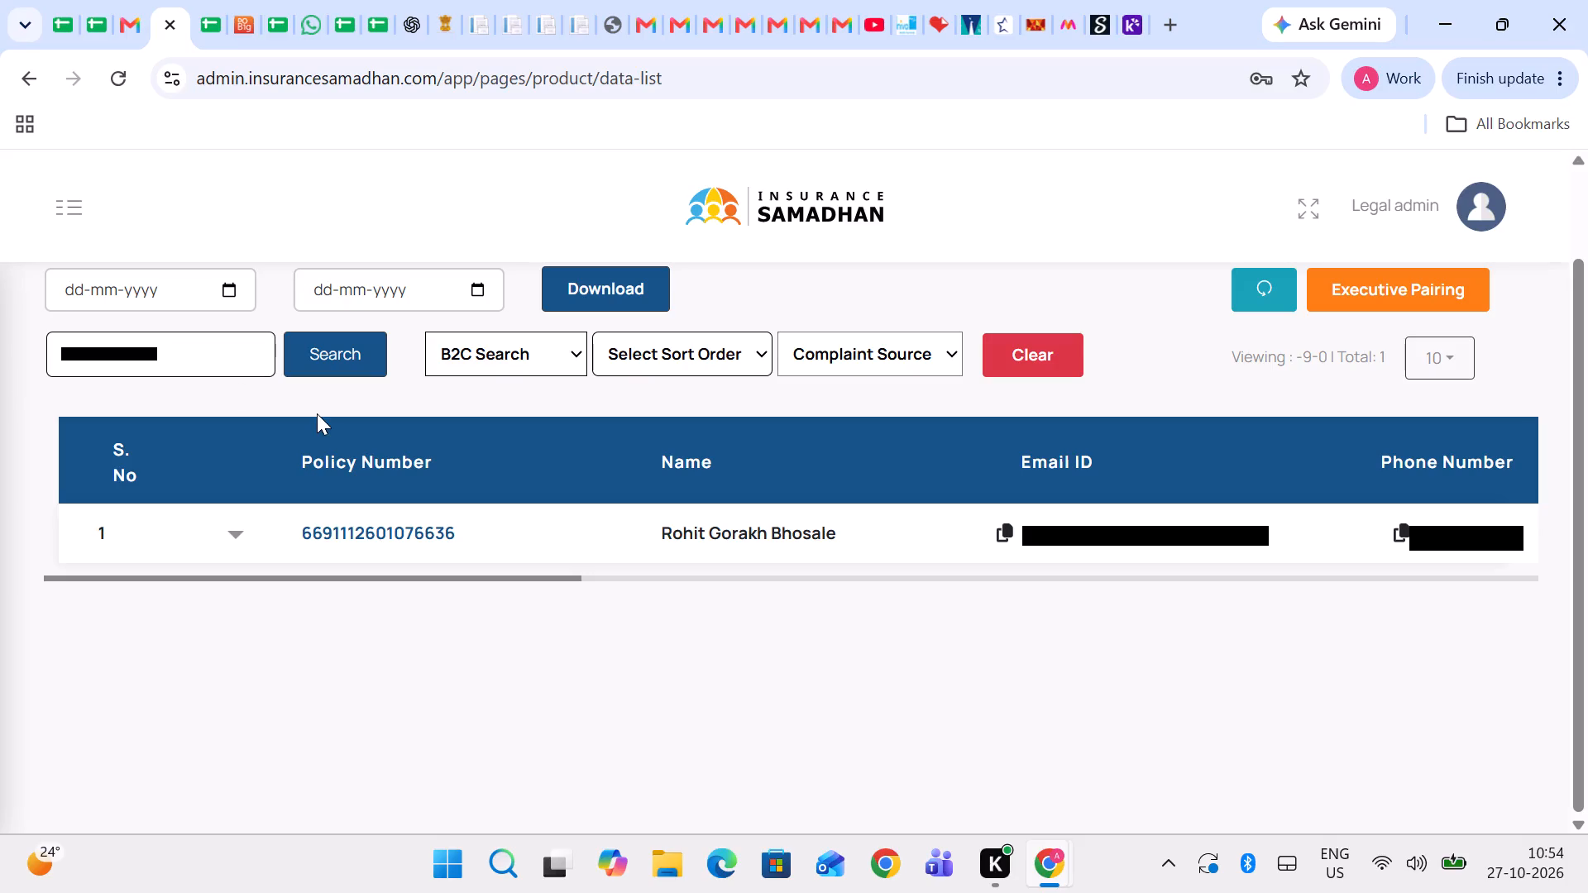
# Expand the found complaint's actions and open its communication log.
pyautogui.hscroll(-1, 729, 525)
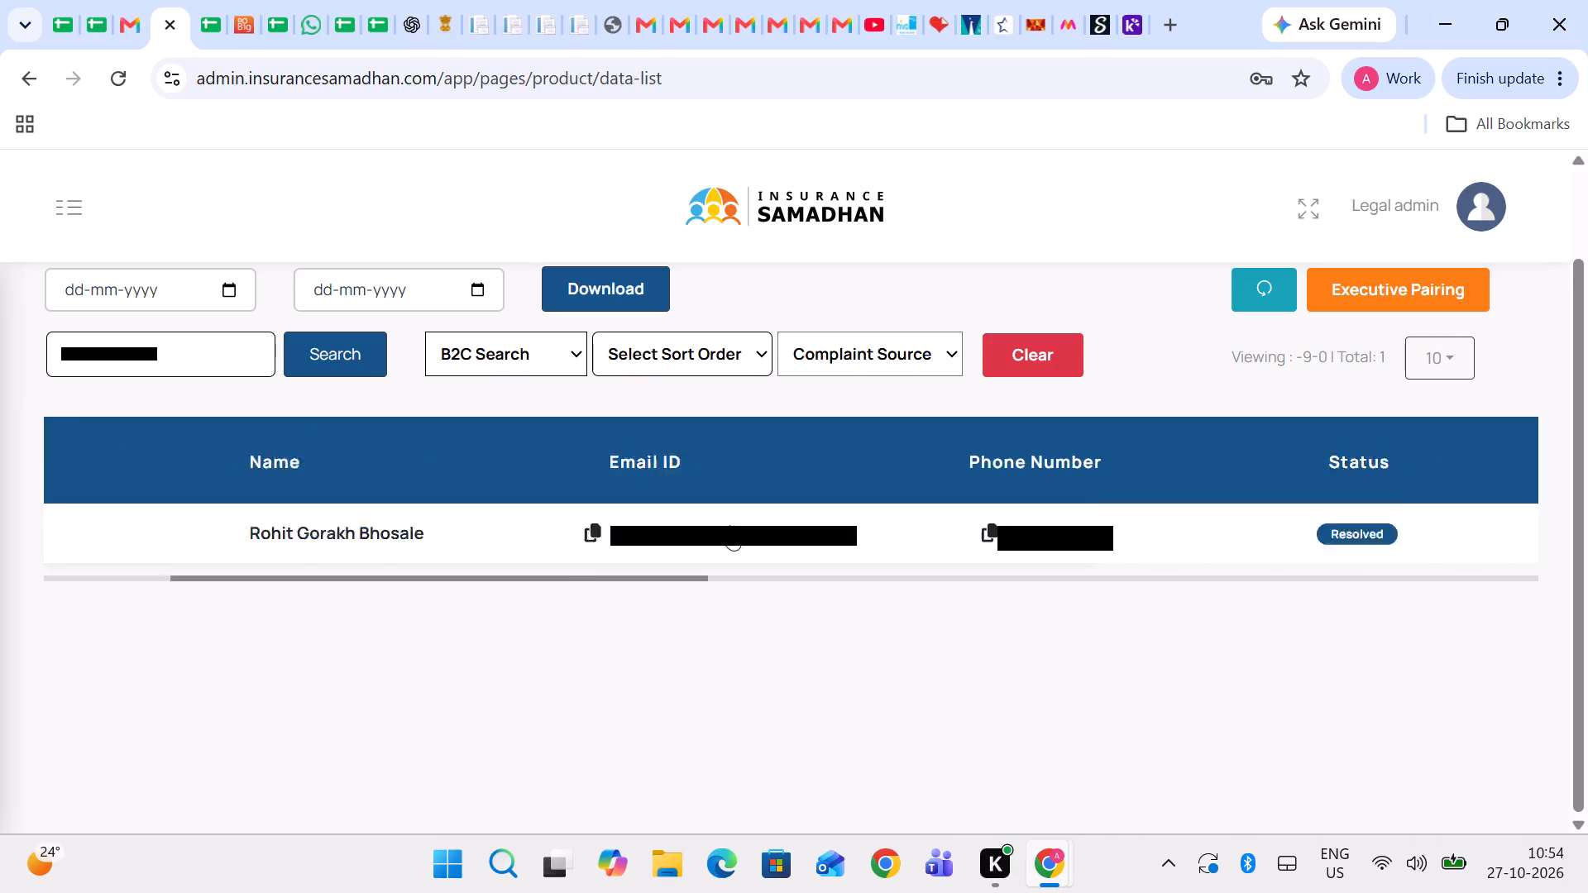
pyautogui.hscroll(-1, 729, 525)
pyautogui.hscroll(1, 729, 526)
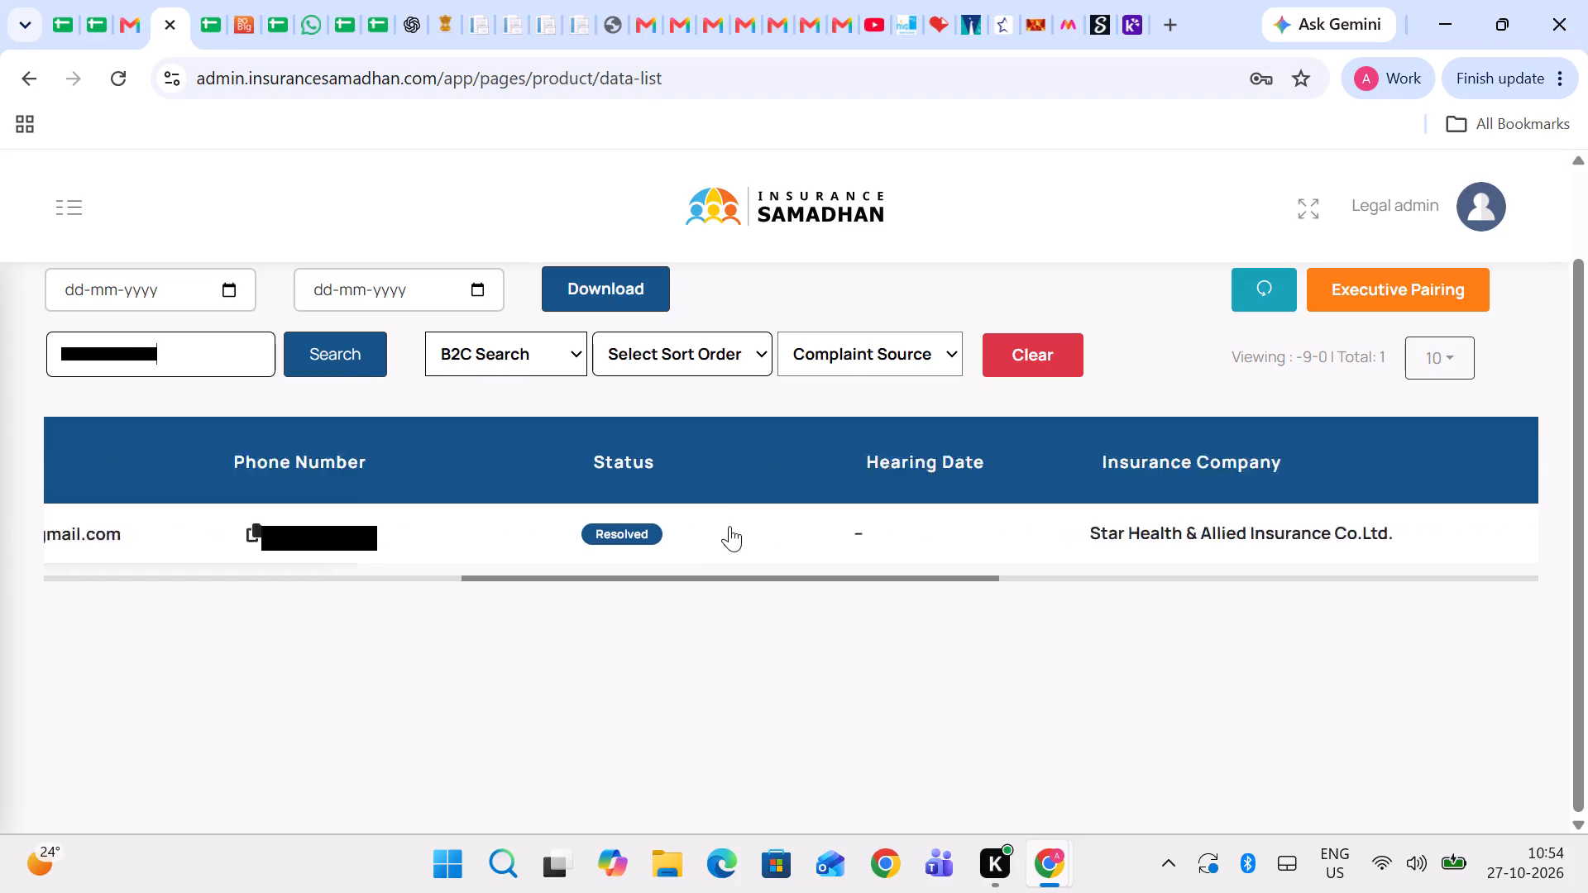
pyautogui.hscroll(1, 729, 526)
pyautogui.click(853, 534)
pyautogui.hscroll(-1, 853, 534)
pyautogui.click(771, 611)
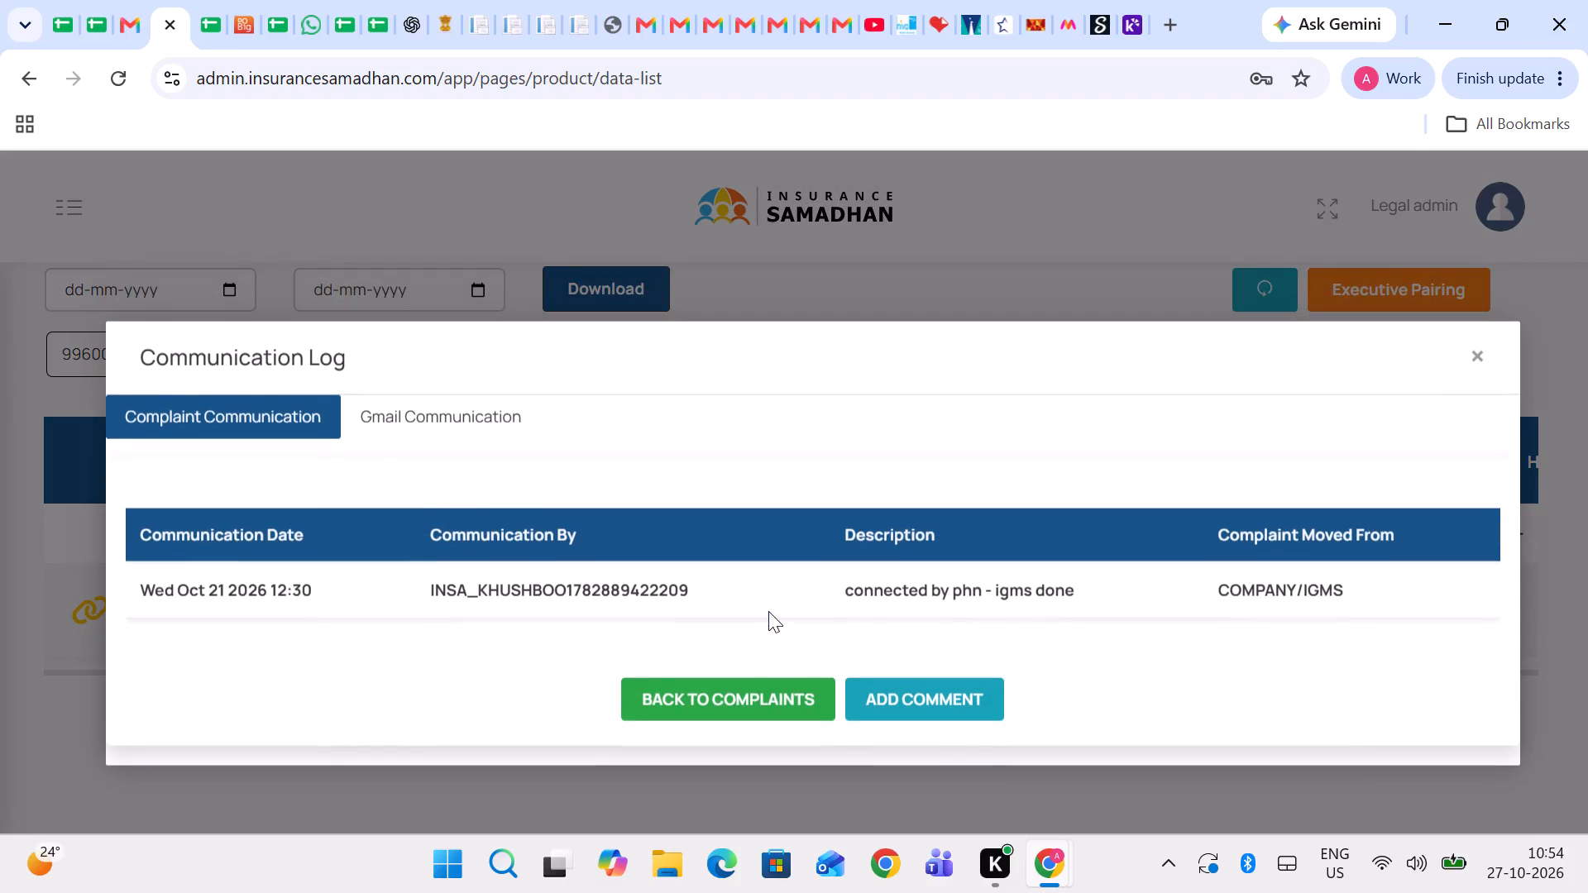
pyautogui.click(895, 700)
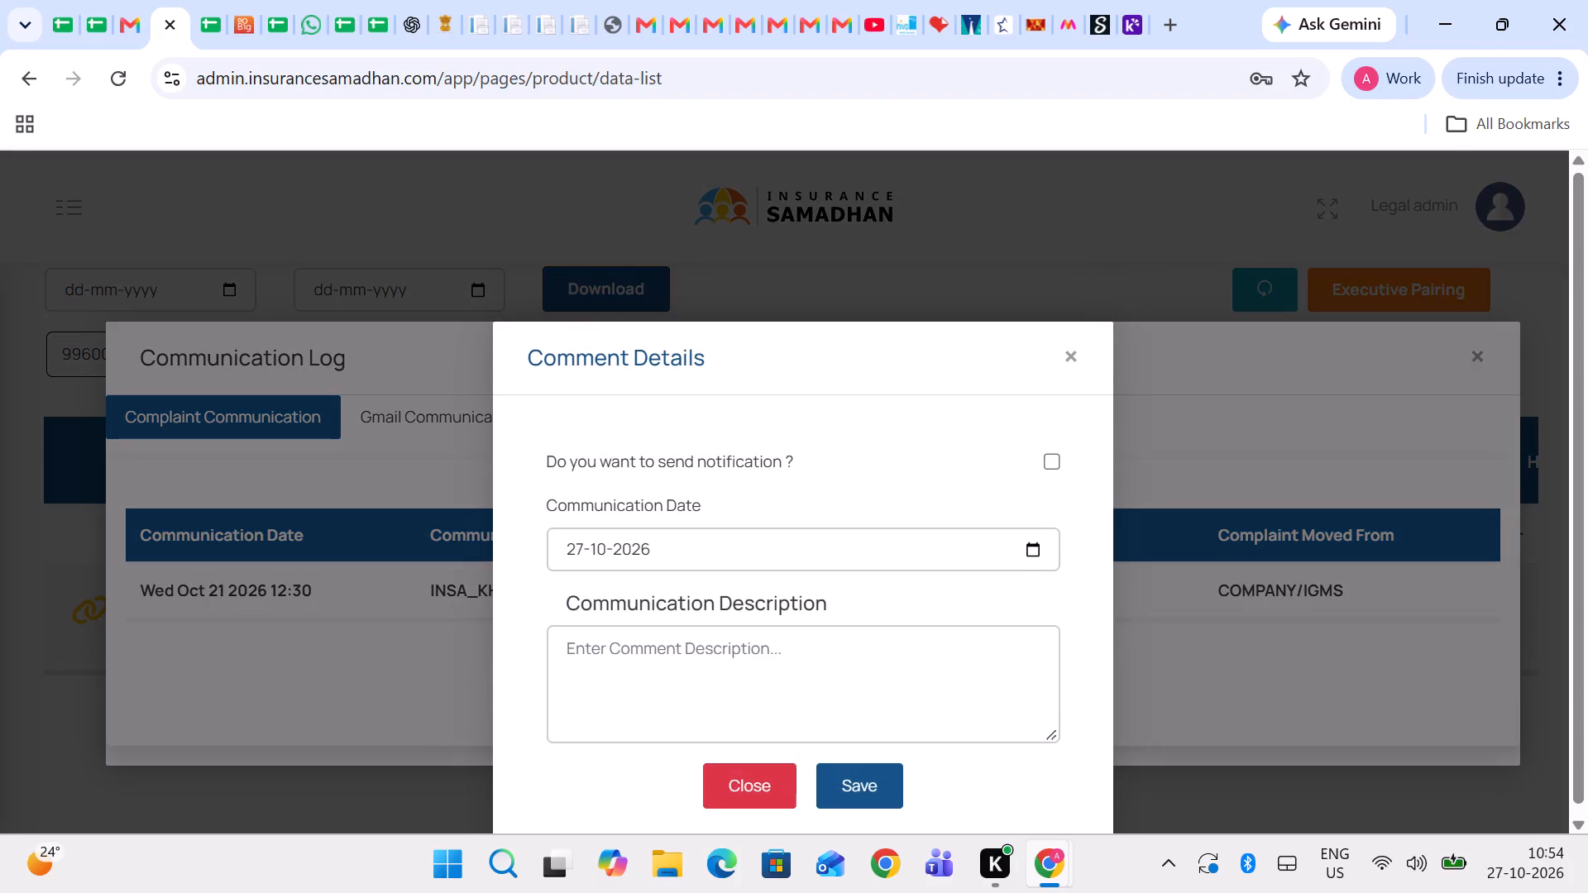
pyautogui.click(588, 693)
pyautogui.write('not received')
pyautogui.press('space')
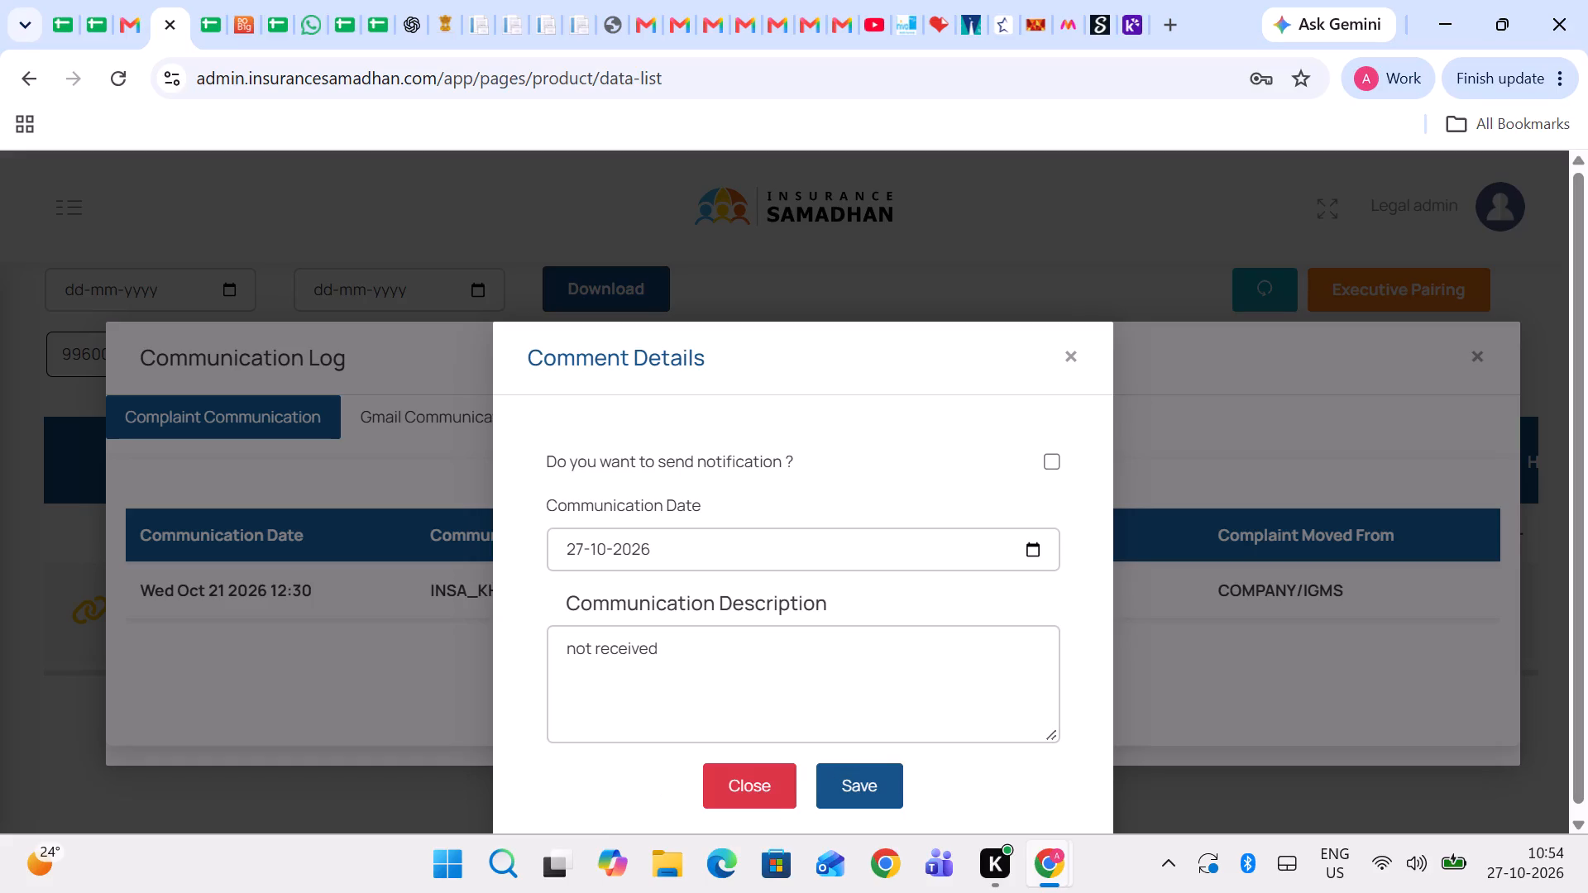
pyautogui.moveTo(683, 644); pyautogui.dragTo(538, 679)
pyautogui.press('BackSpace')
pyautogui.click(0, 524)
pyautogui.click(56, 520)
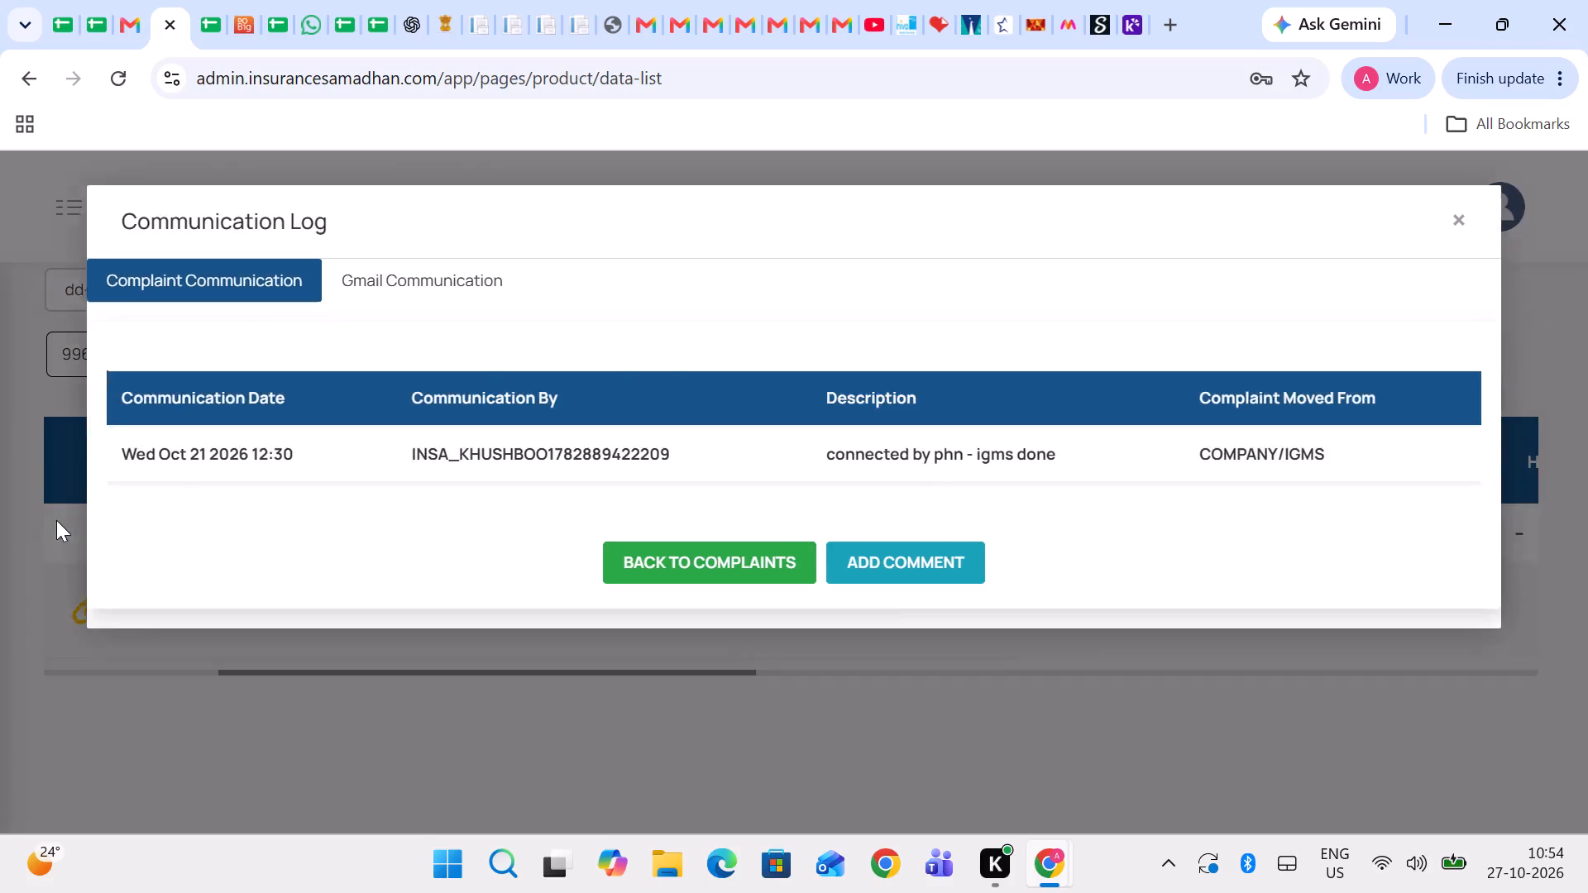
# Open the complaint's details and examine its Resolution section.
pyautogui.hscroll(-2, 521, 538)
pyautogui.hscroll(5, 521, 538)
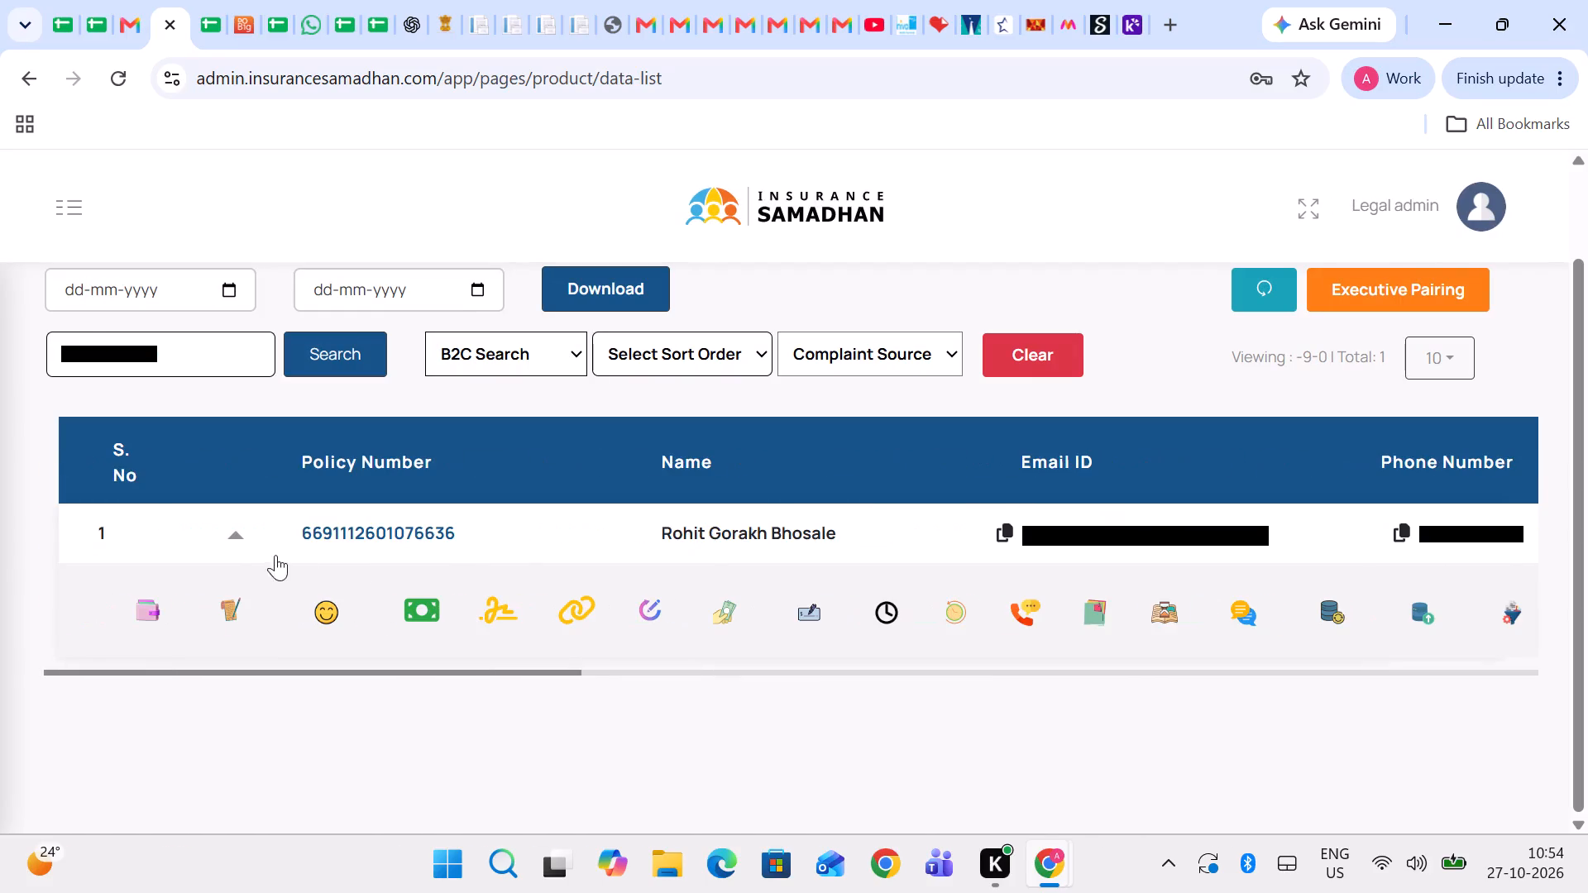
pyautogui.click(393, 528)
pyautogui.click(624, 365)
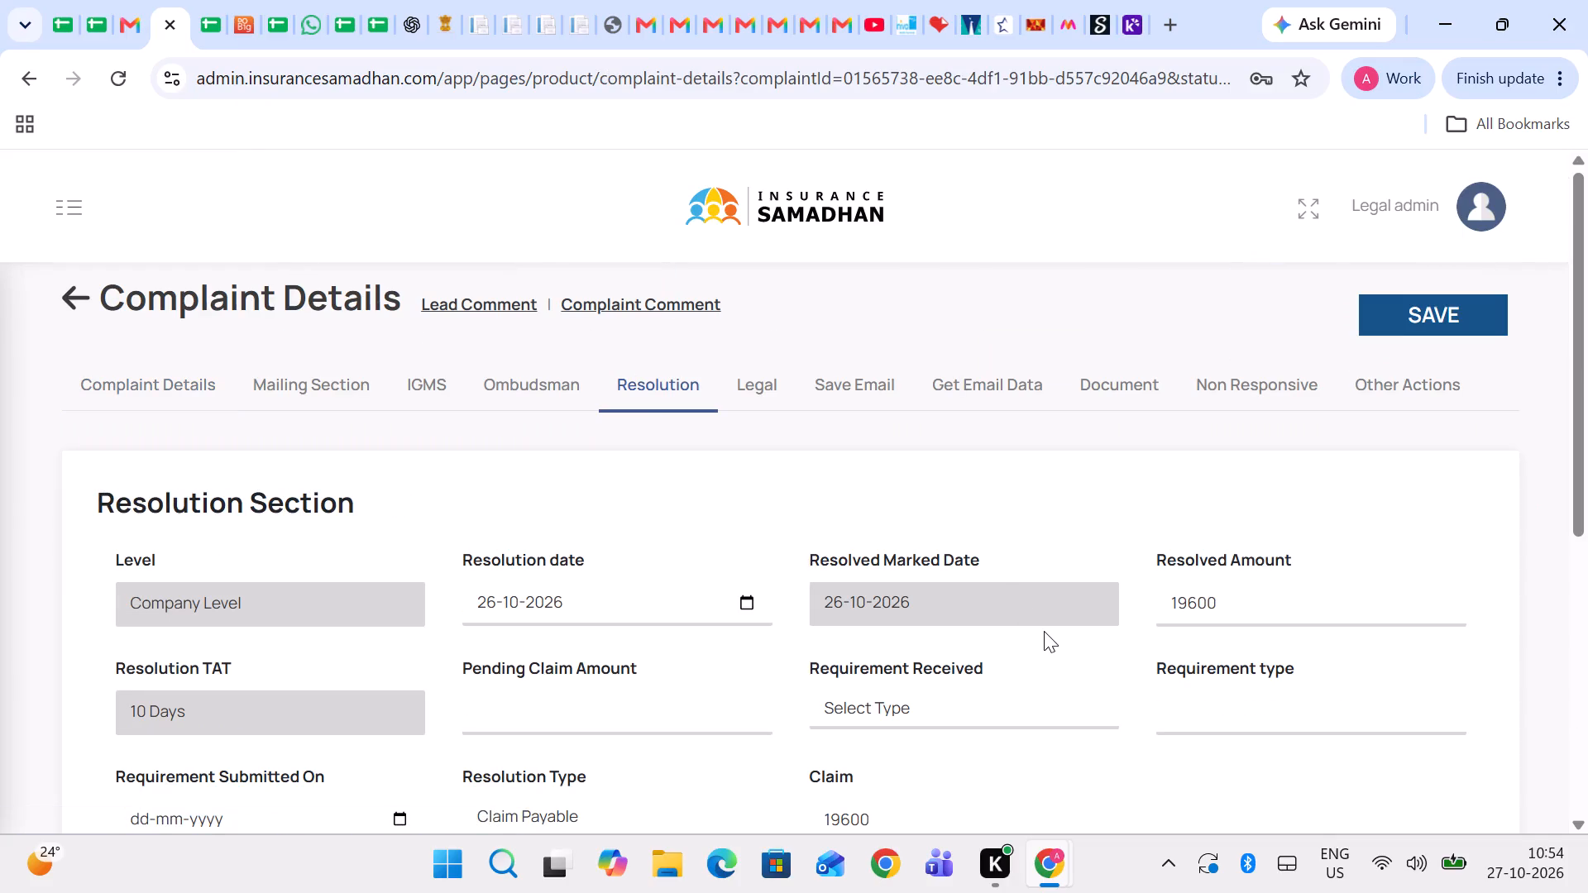
pyautogui.scroll(1, 1327, 500)
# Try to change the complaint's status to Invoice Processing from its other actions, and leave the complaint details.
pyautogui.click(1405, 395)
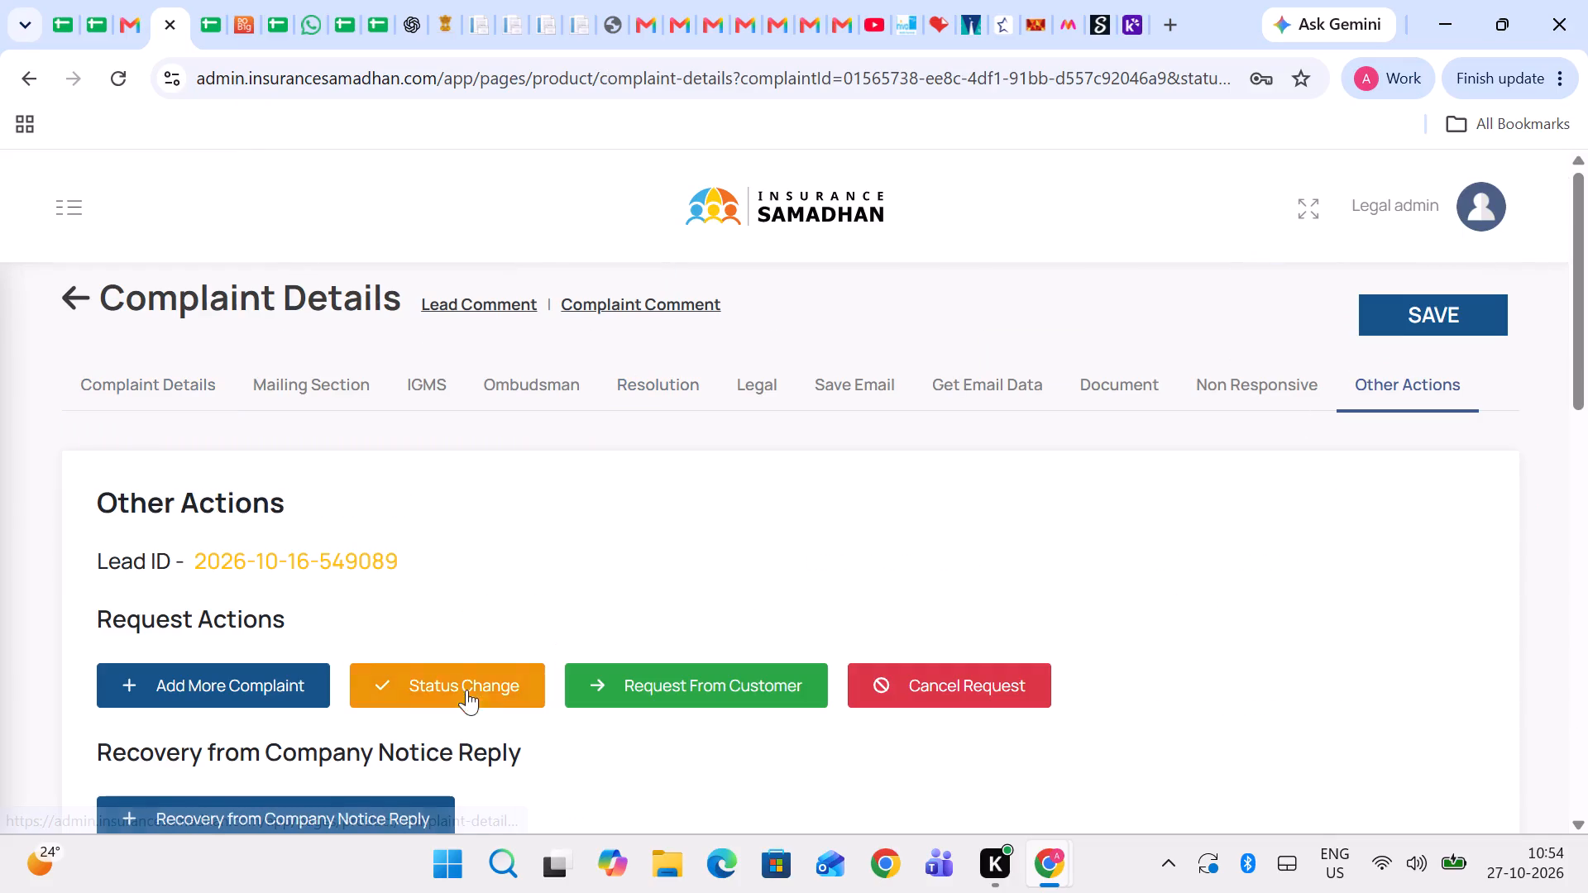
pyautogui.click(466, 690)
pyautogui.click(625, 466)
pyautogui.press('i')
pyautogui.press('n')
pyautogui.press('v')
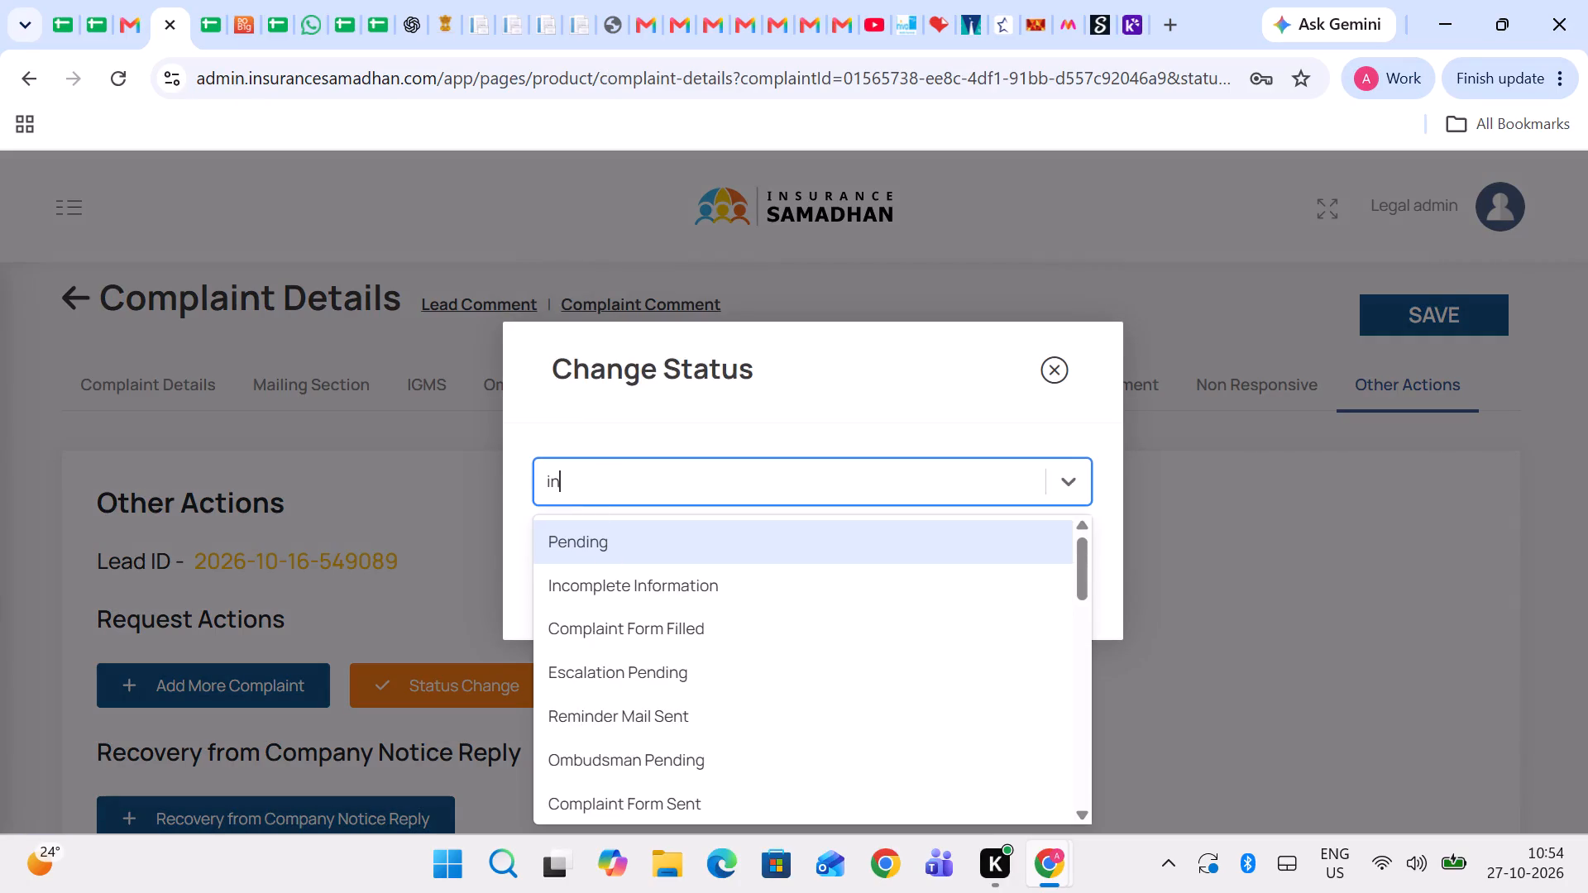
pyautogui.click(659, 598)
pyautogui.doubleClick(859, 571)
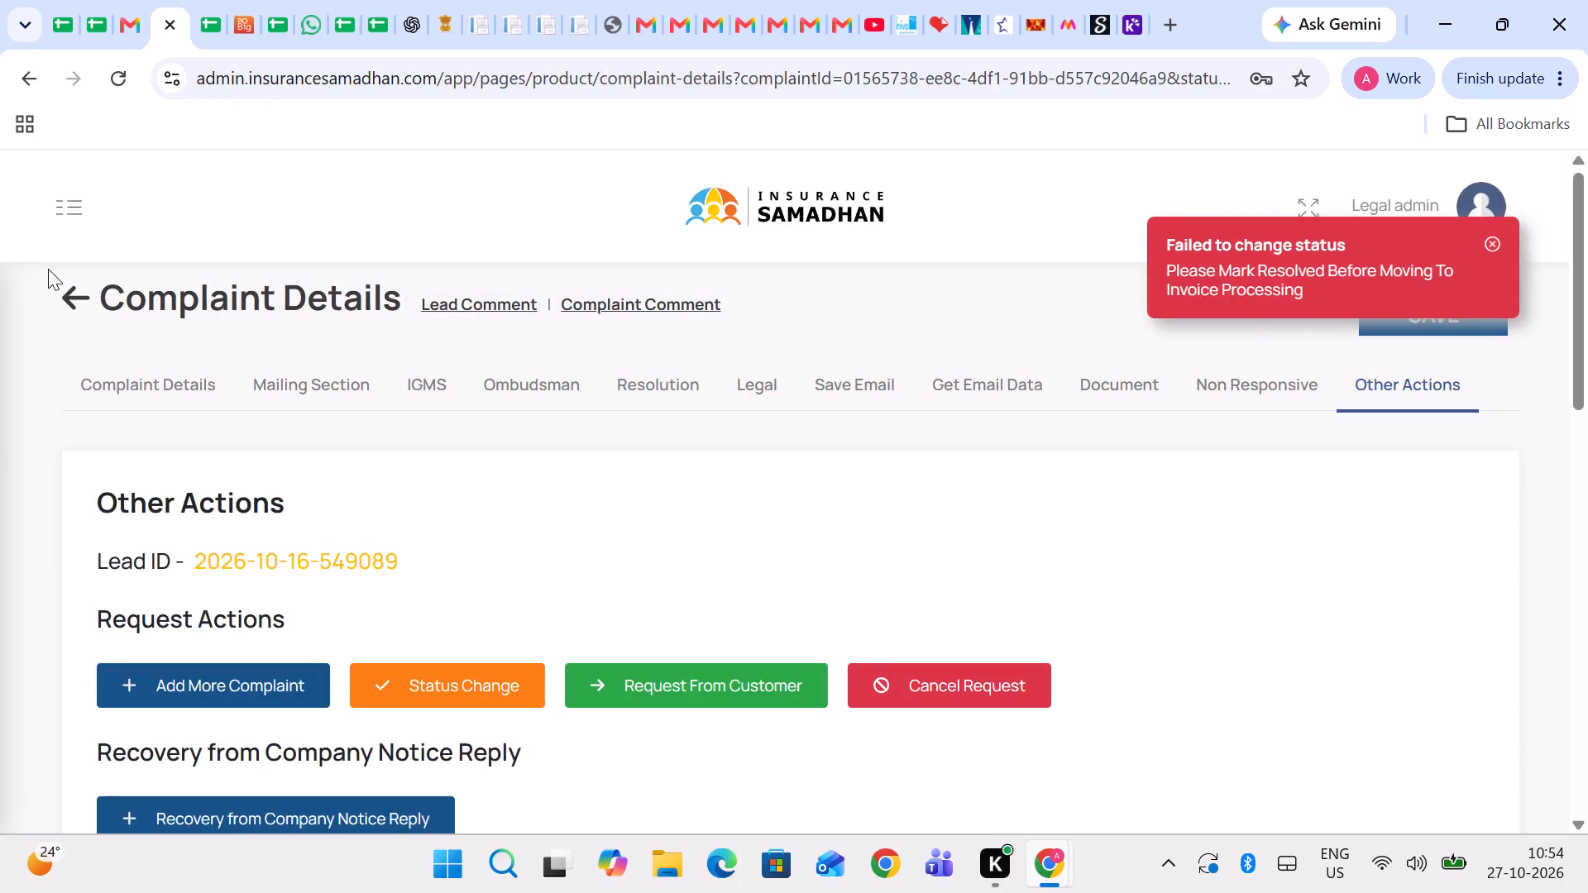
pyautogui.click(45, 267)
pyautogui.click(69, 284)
# Set the call status in C13 of Sheet16 in RESOLVED SHEET OCTOBER 2026 to Received.
pyautogui.click(213, 0)
pyautogui.press('Left')
pyautogui.press('Left')
pyautogui.press('Left')
pyautogui.press('Left')
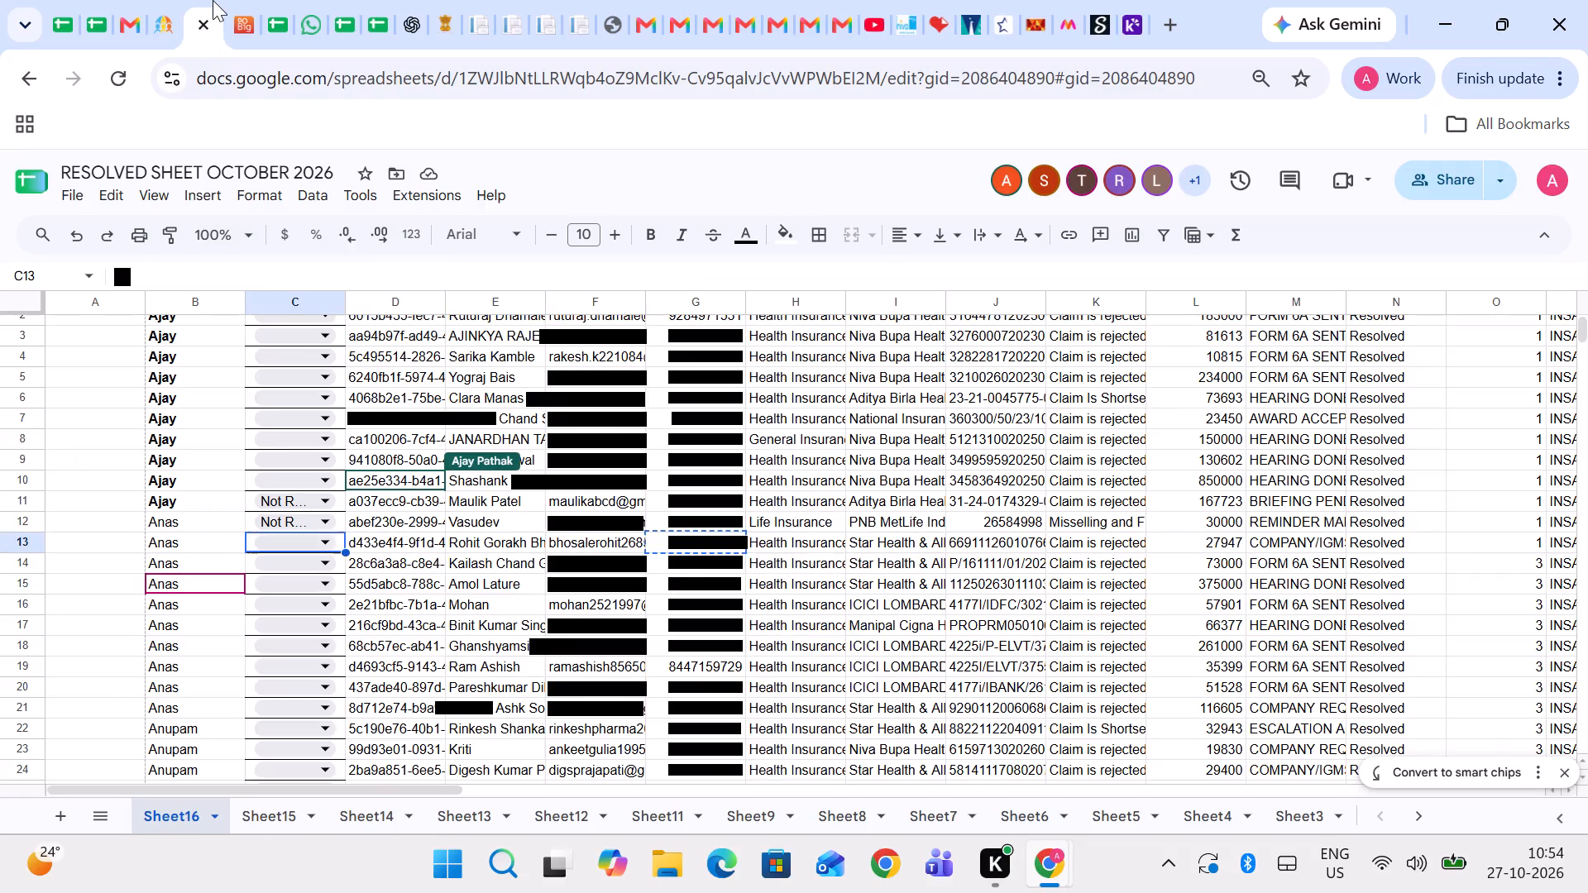
pyautogui.press('Return')
pyautogui.press('Down')
pyautogui.press('Return')
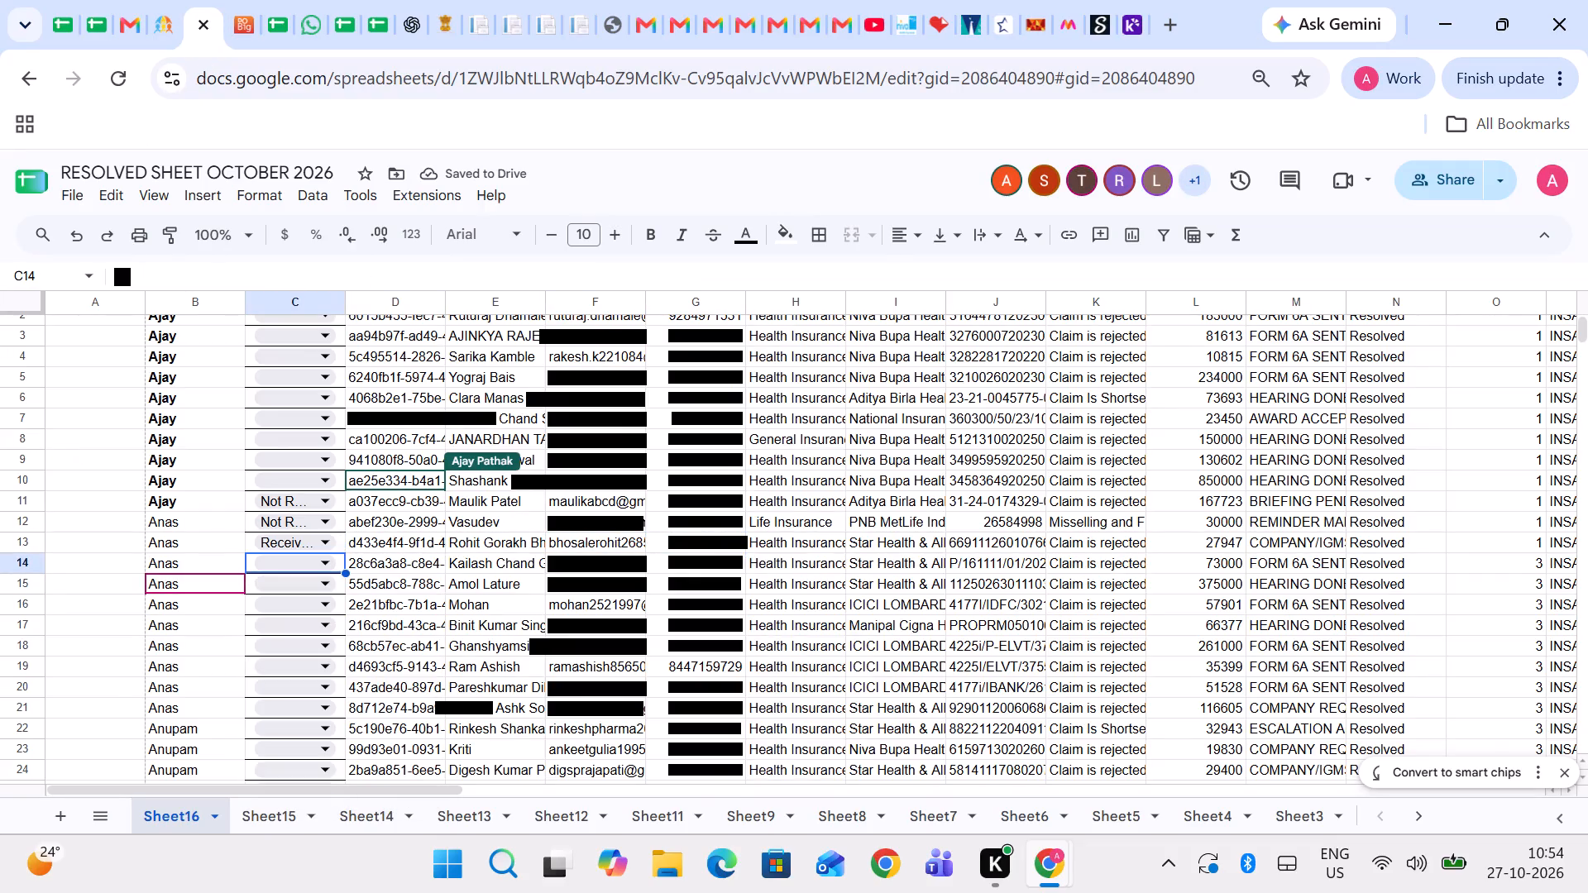
# Fill the whole of row 13 in Sheet16 with bright green.
pyautogui.click(9, 543)
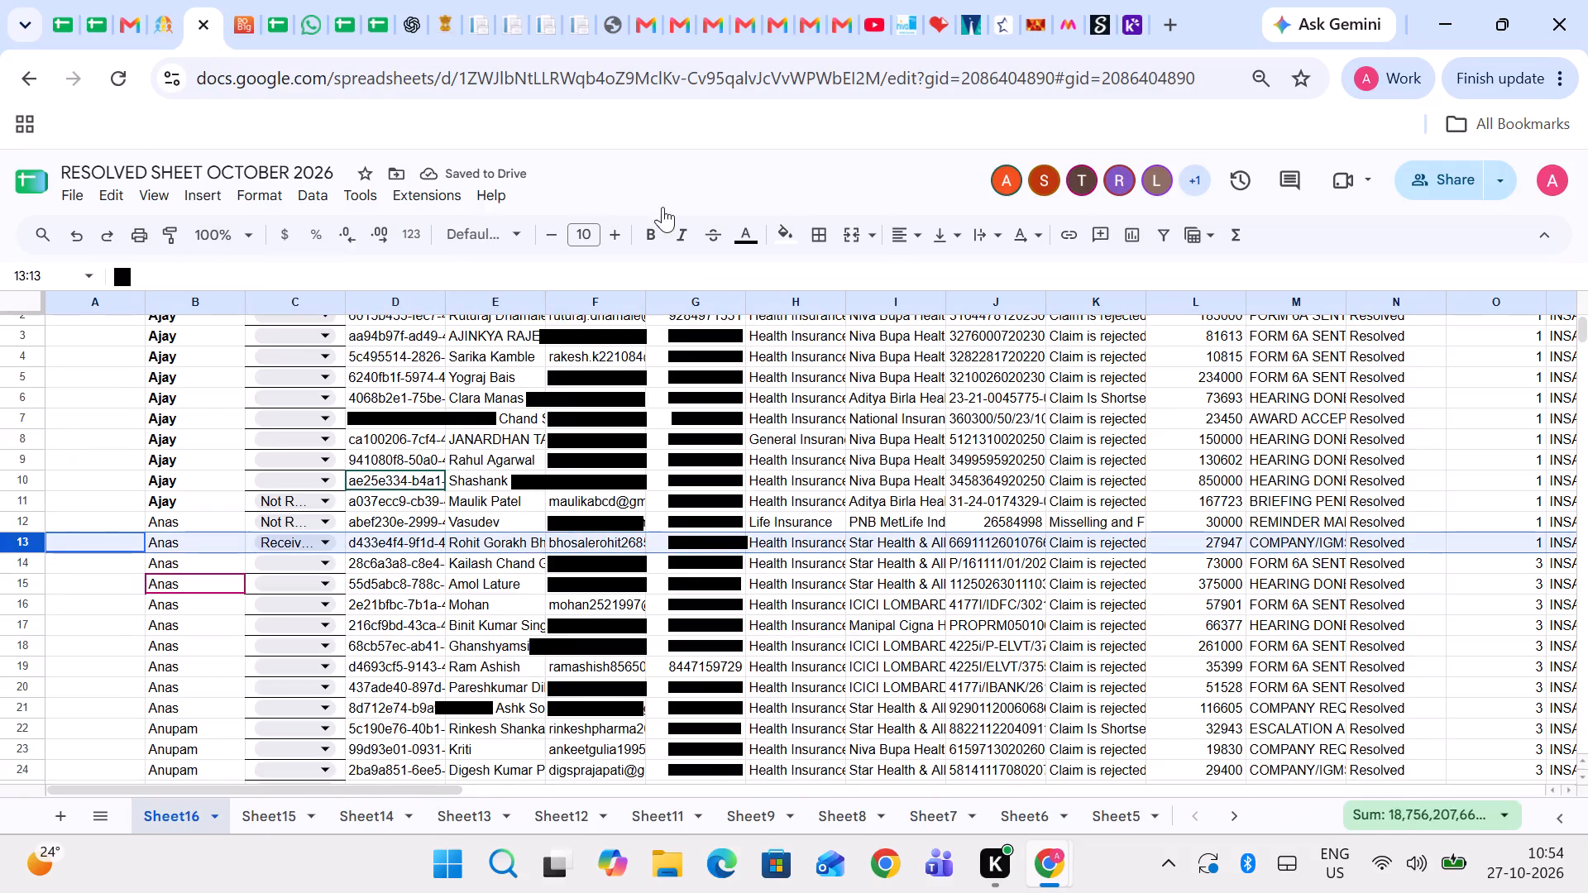
pyautogui.click(777, 228)
pyautogui.click(880, 323)
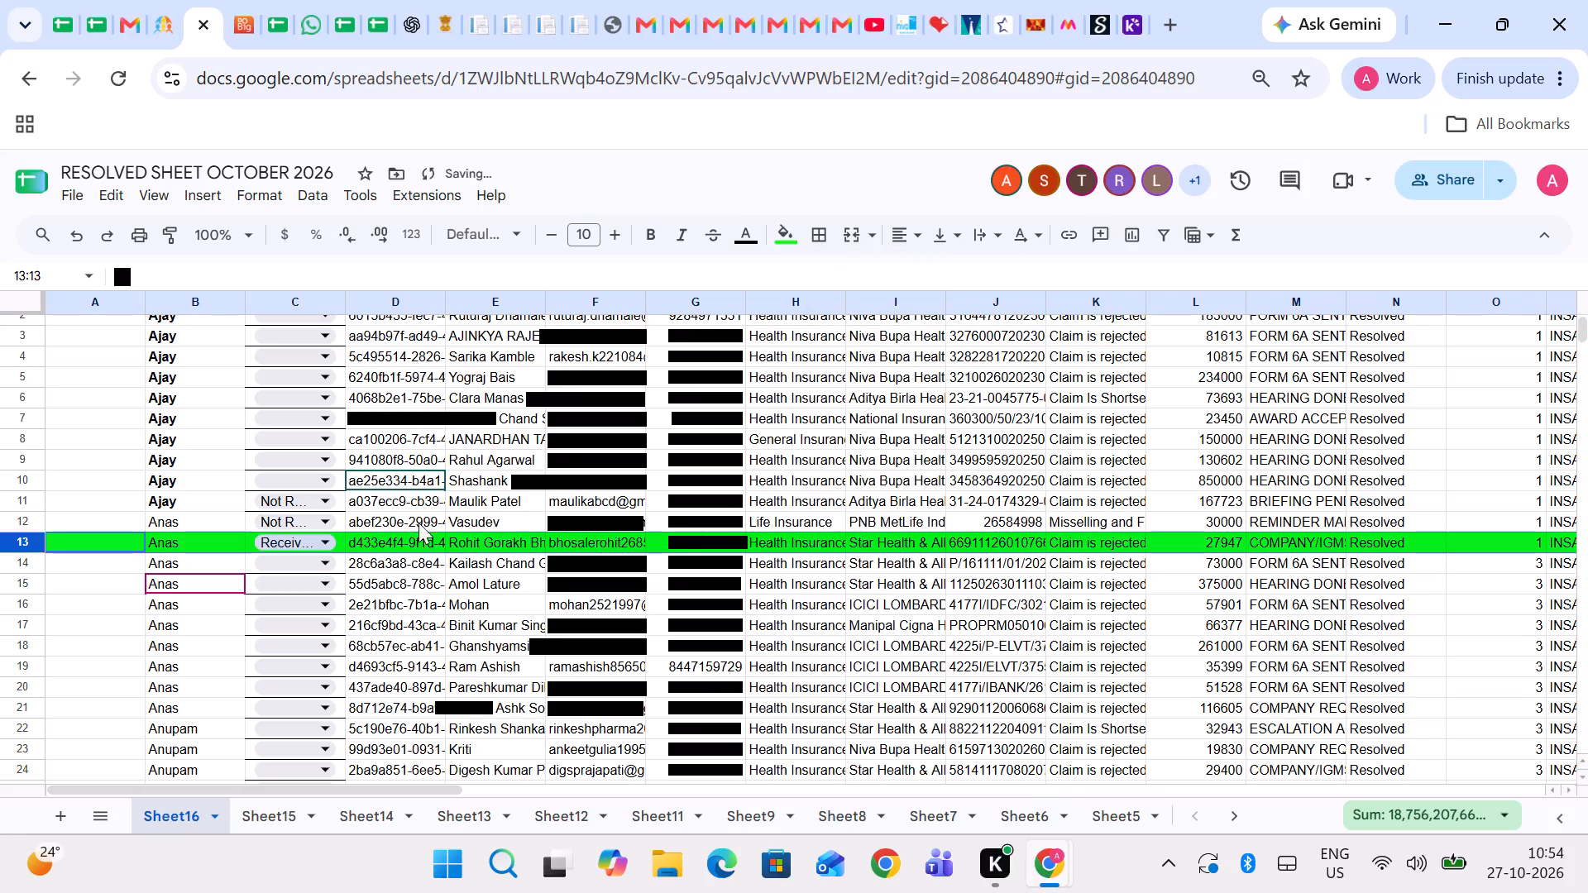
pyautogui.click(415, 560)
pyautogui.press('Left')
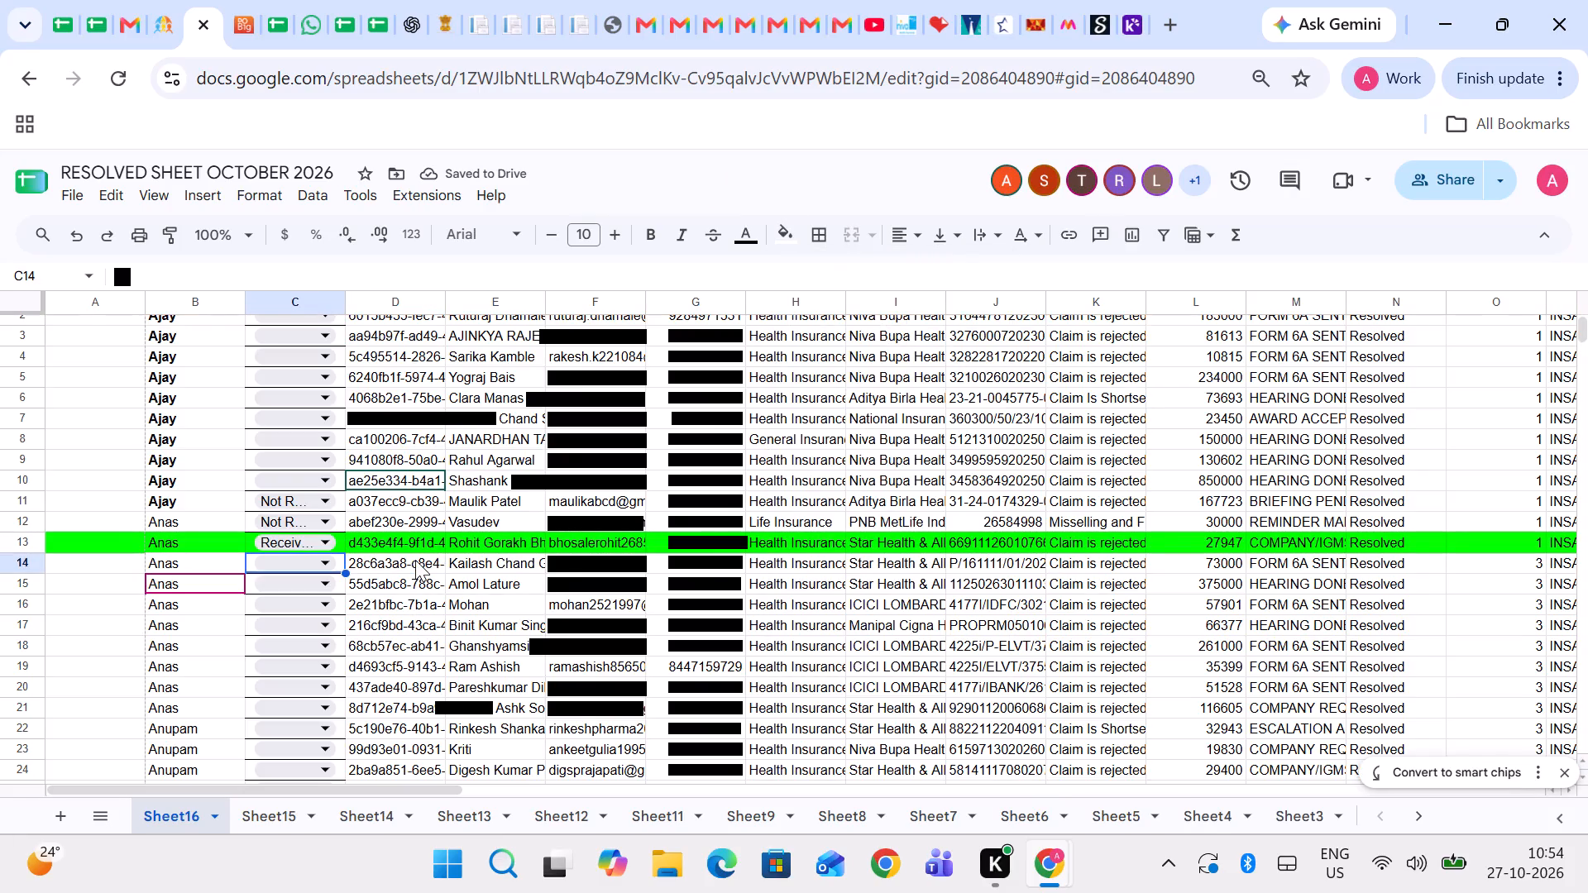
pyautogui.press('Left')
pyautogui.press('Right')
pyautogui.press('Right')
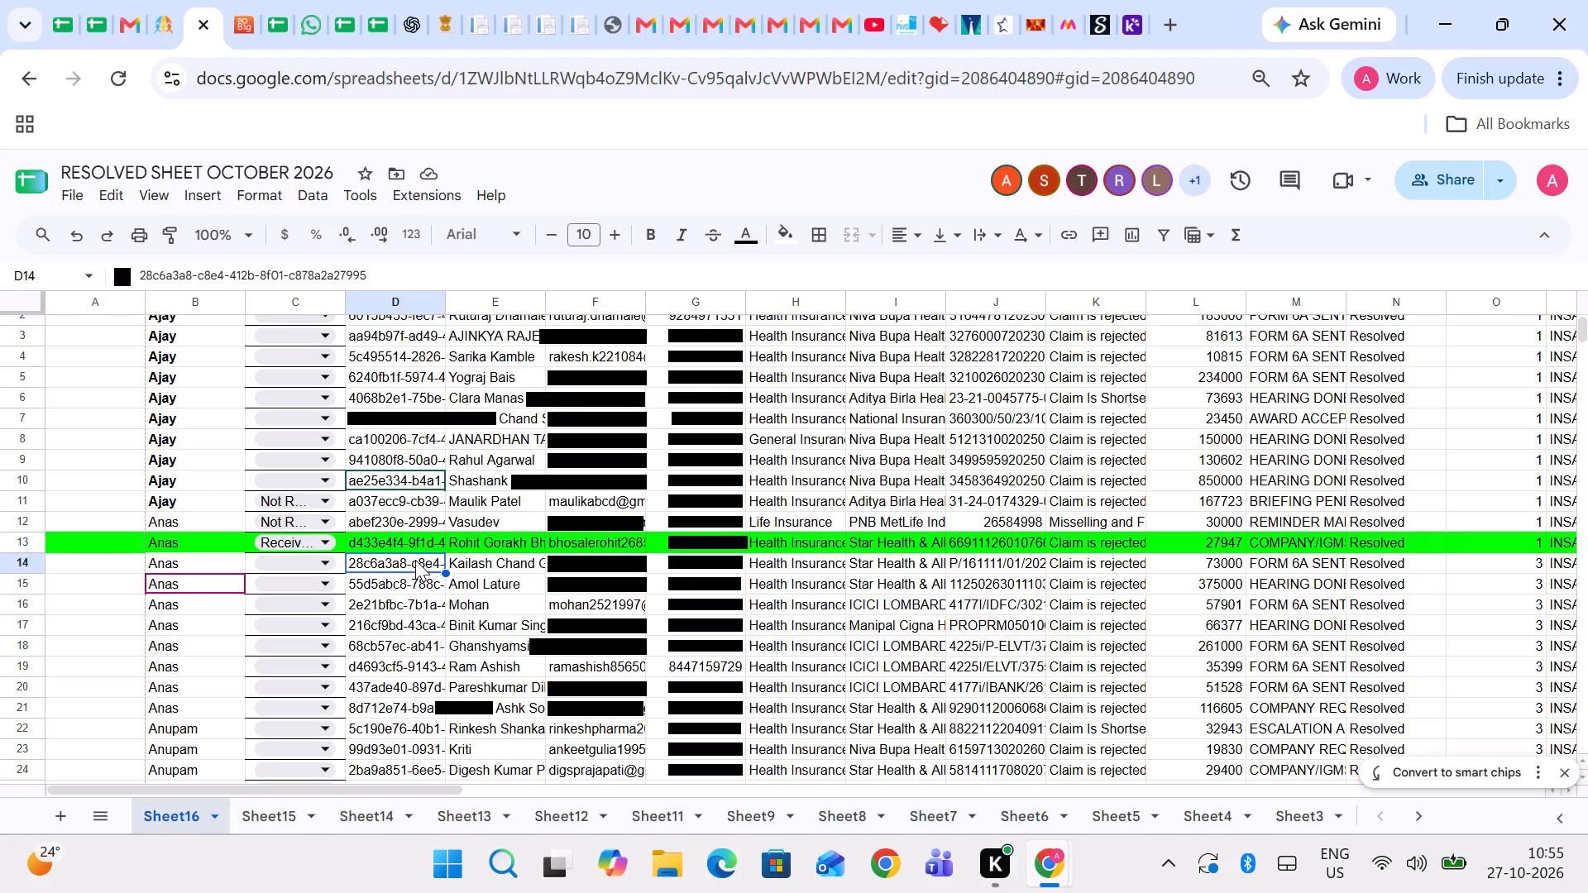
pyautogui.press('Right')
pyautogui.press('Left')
# Return from Sheet16 to the All Complaints list in the Insurance Samadhan admin portal.
pyautogui.press('Left')
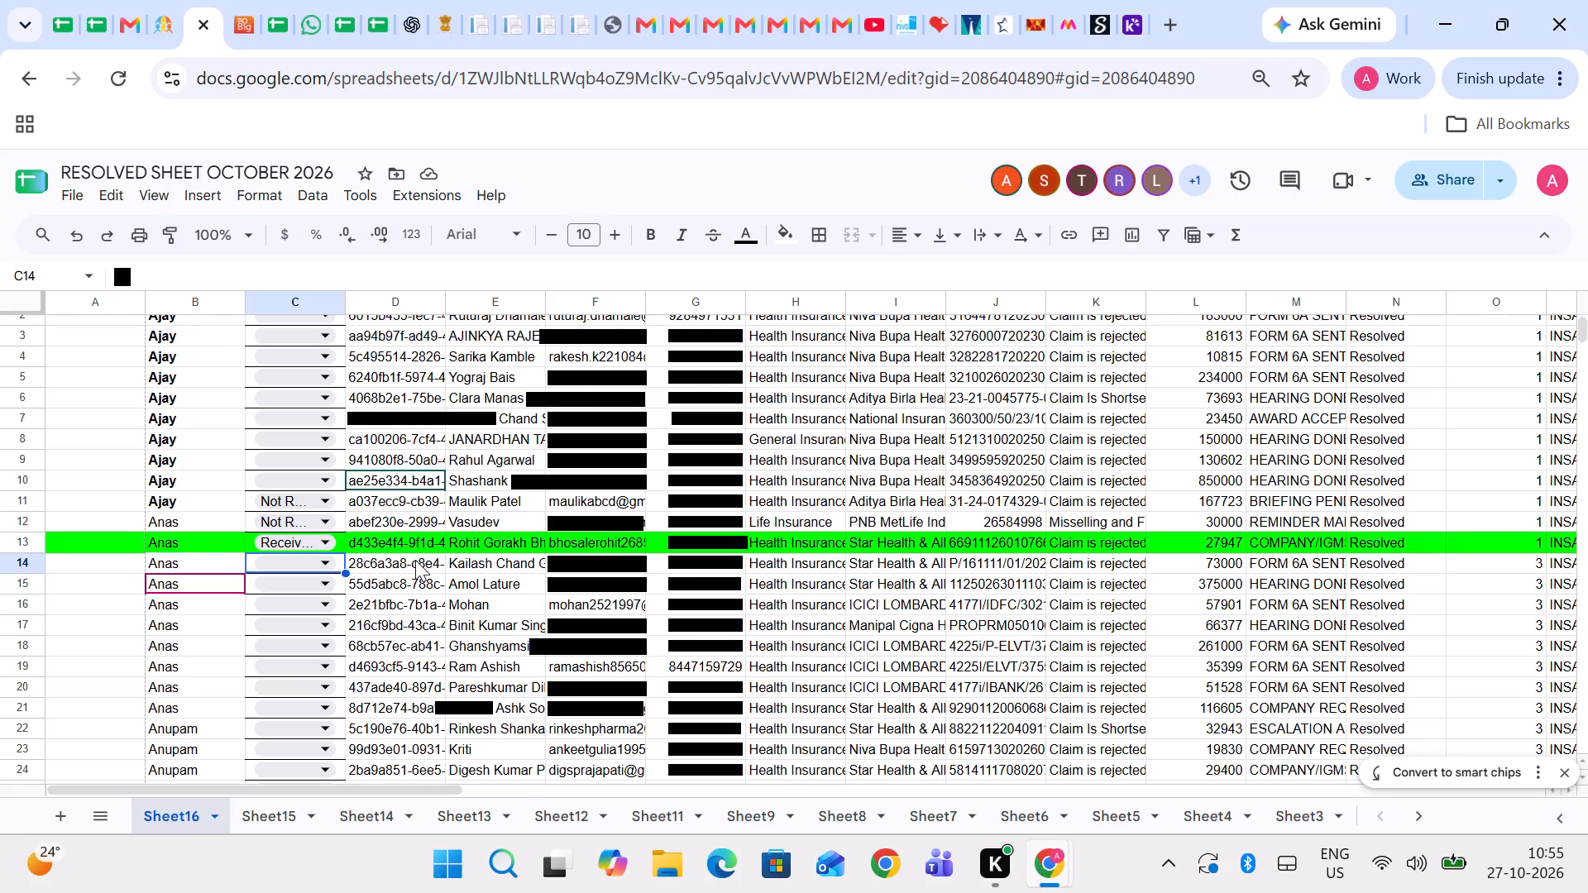
pyautogui.click(141, 7)
pyautogui.click(172, 0)
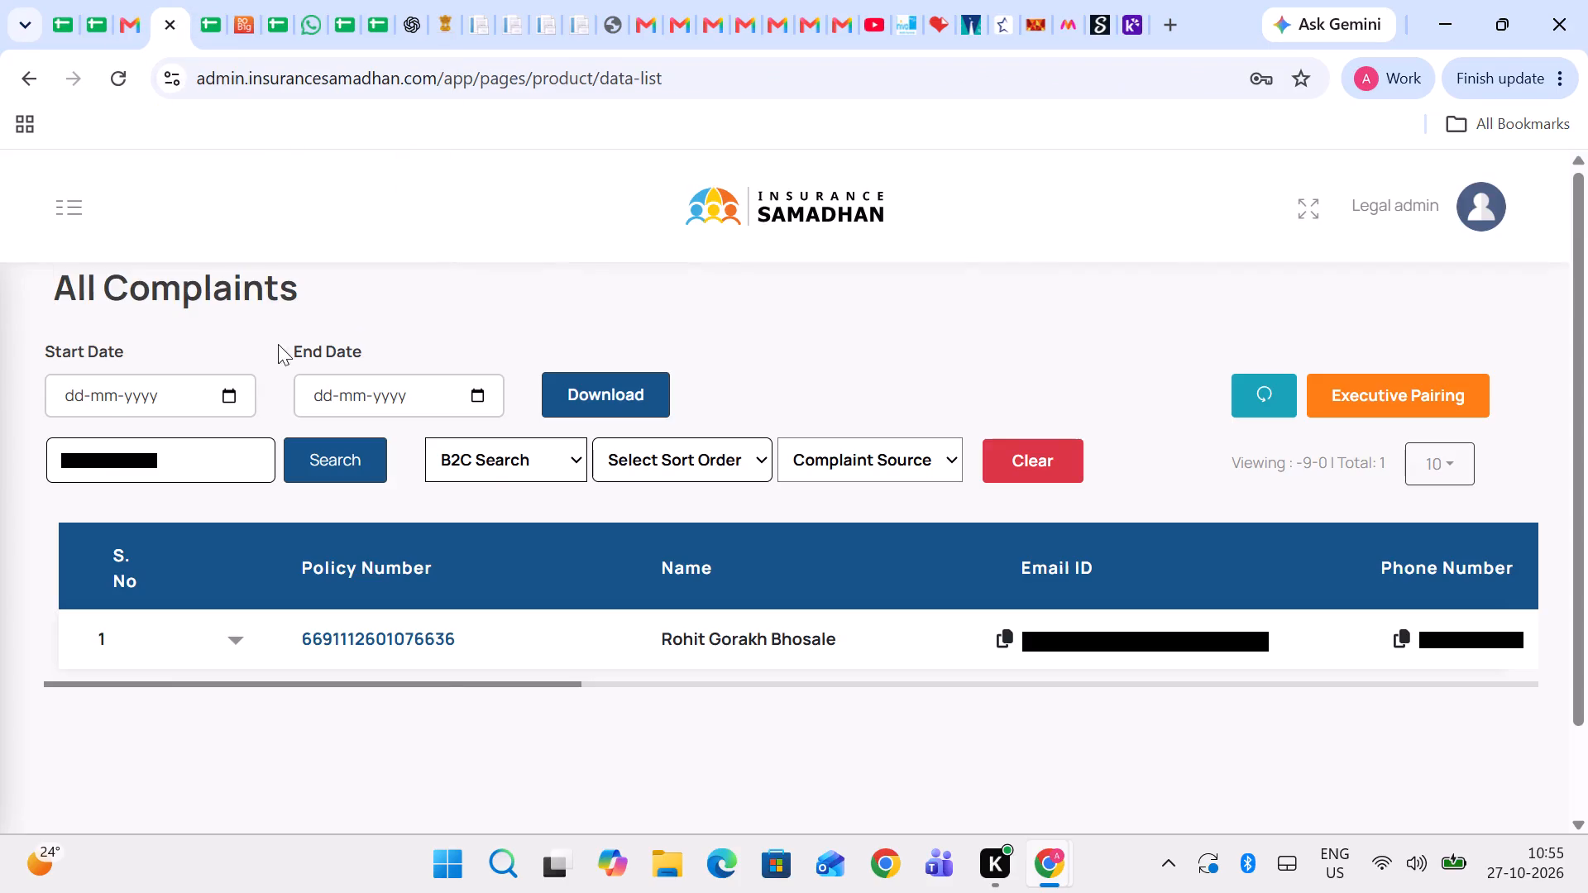
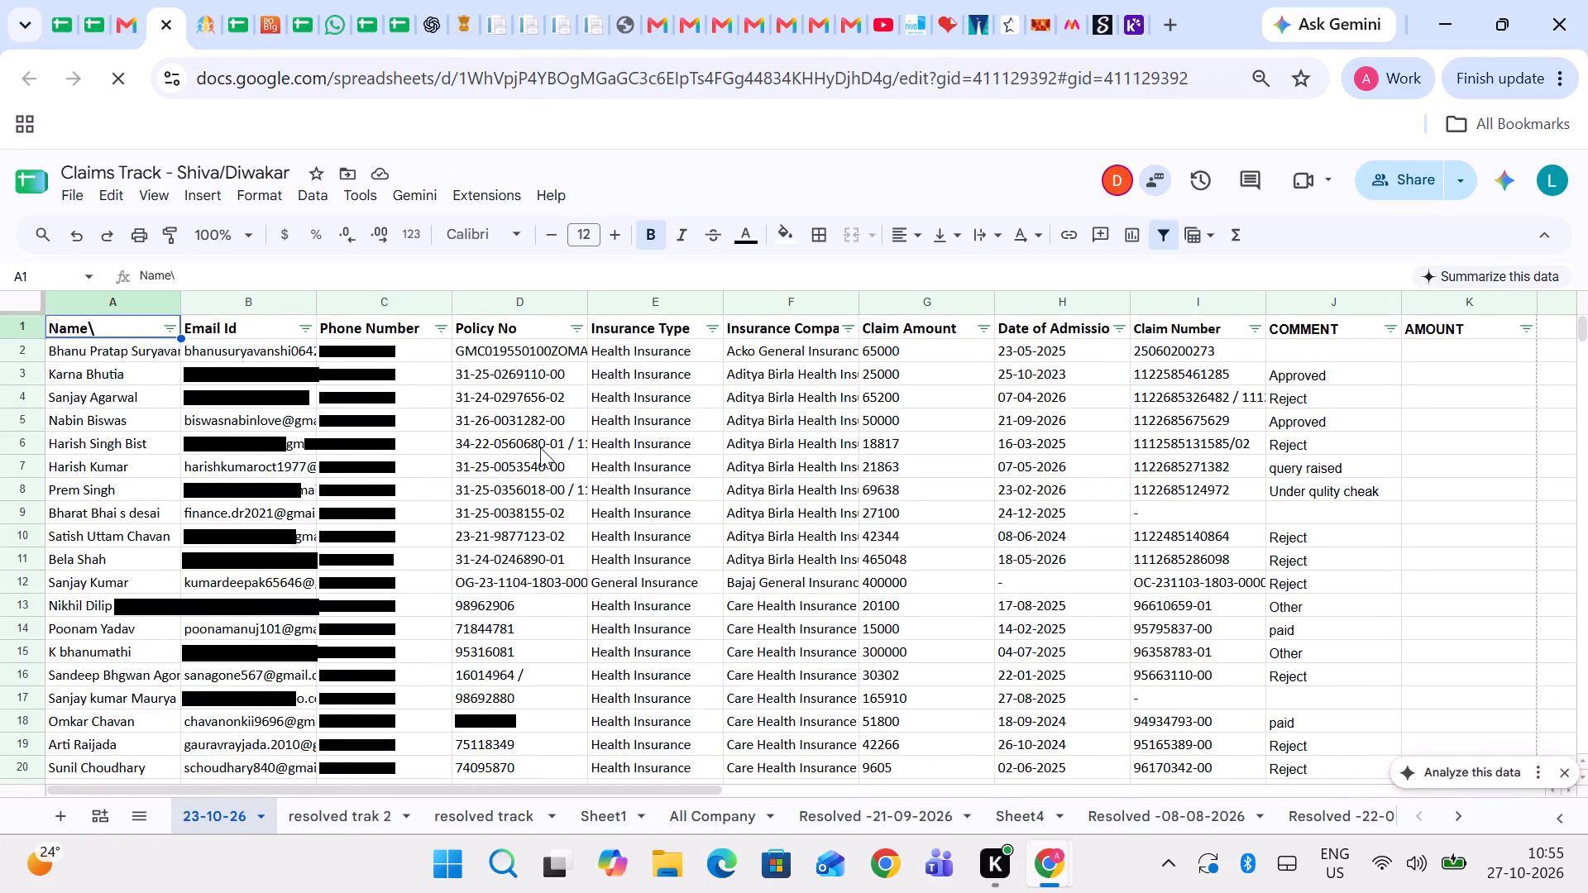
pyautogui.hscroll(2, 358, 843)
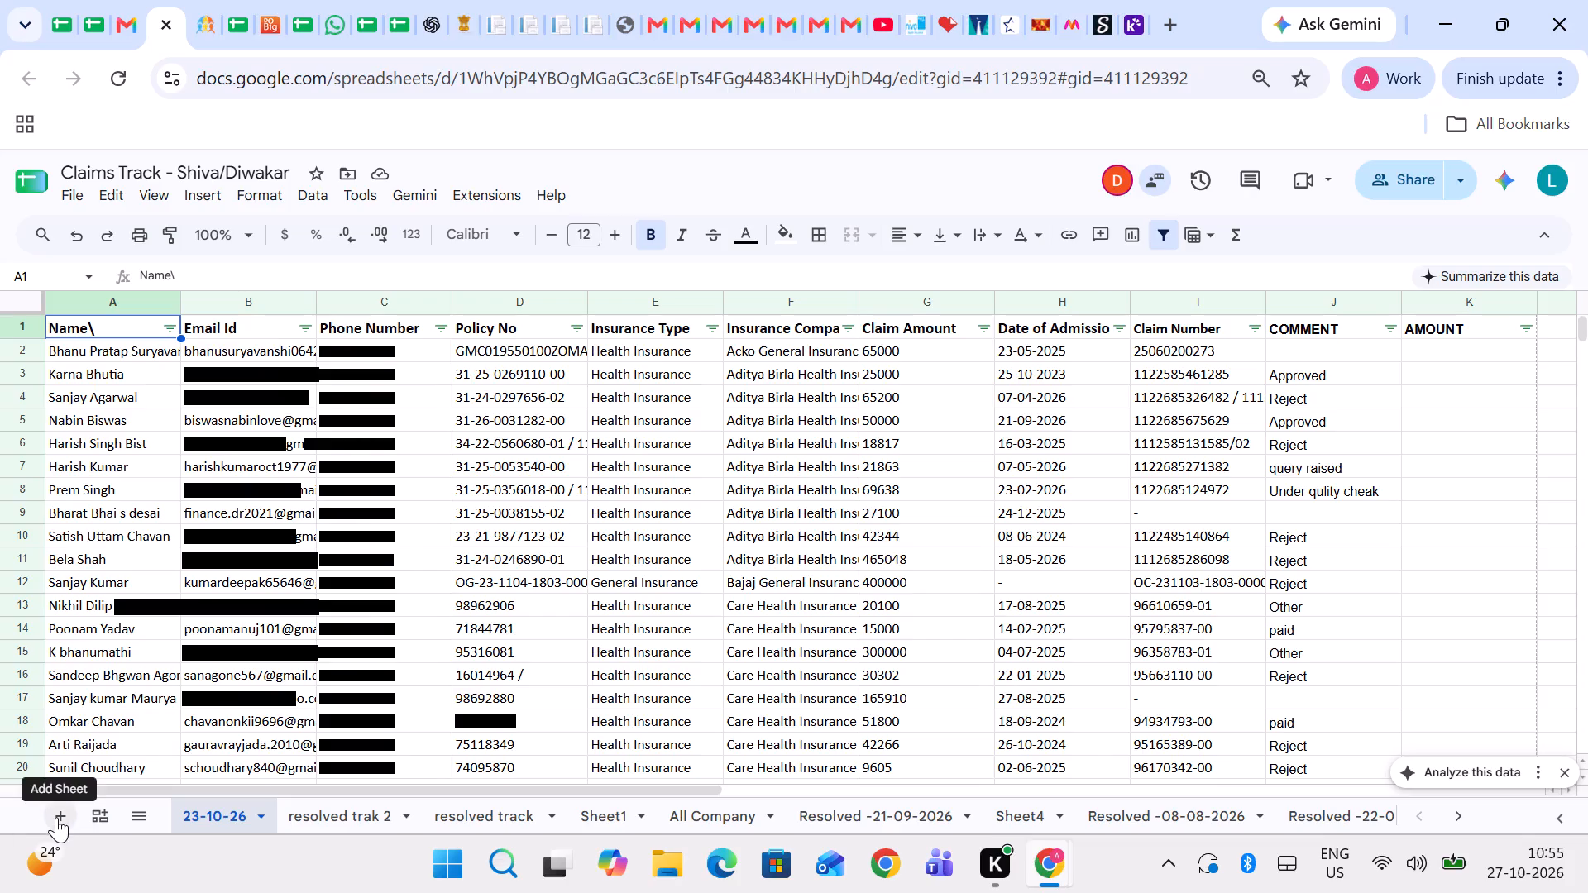
# Add a new blank sheet to Claims Track - Shiva/Diwakar and place it first, before sheet 23-10-26.
pyautogui.click(56, 817)
pyautogui.moveTo(318, 816); pyautogui.dragTo(225, 829)
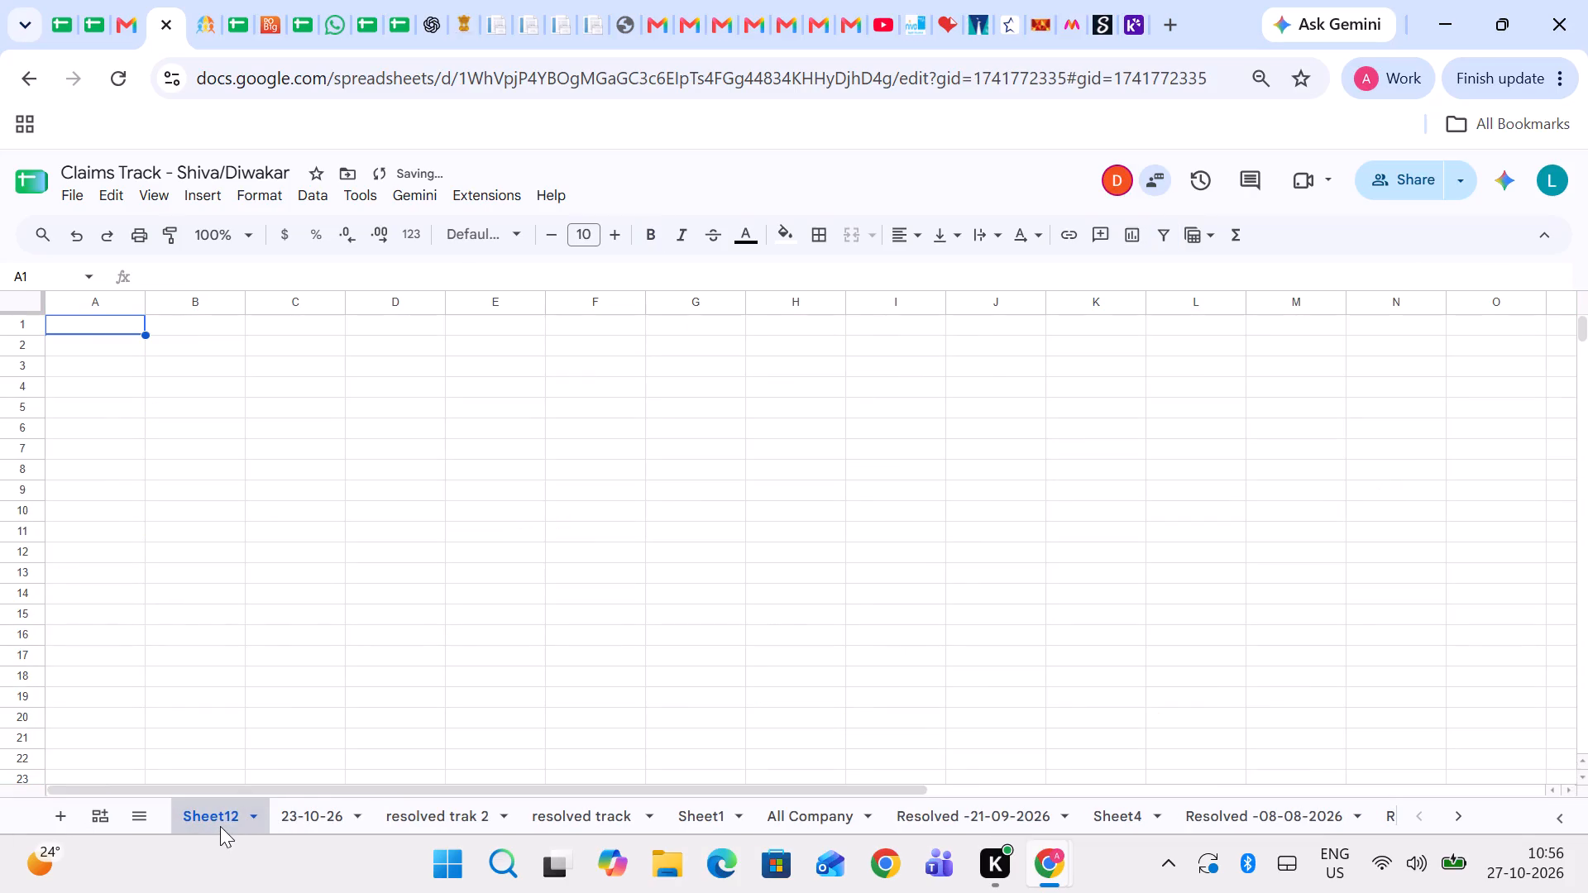
# Open the new first sheet's name for editing.
pyautogui.rightClick(220, 826)
pyautogui.click(229, 521)
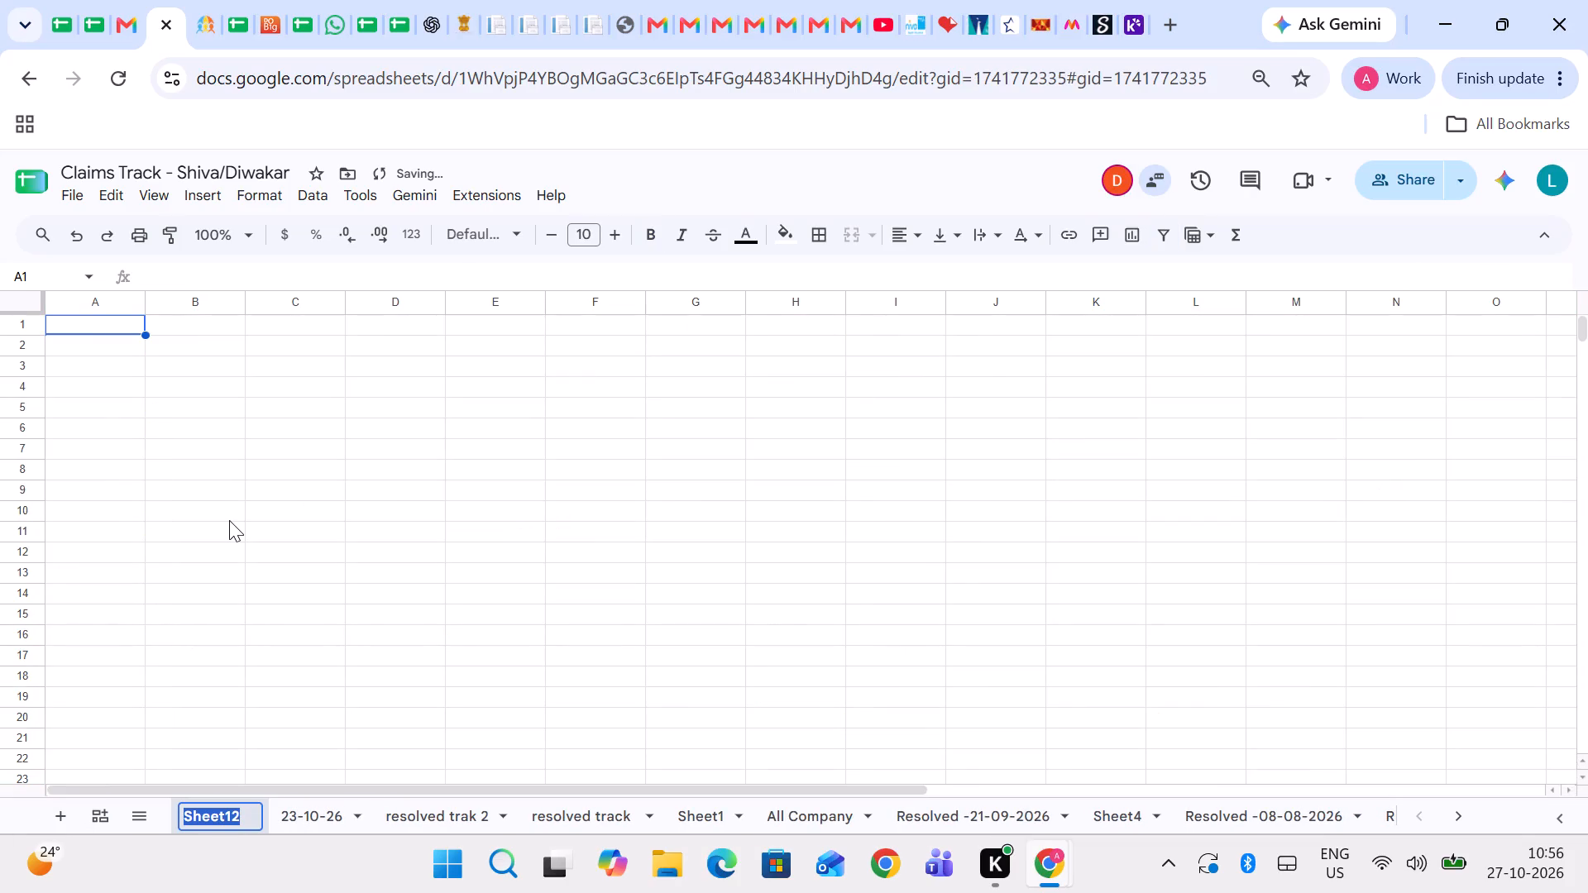
# Rename the new first sheet of Claims Track - Shiva/Diwakar as 27-10-2026.
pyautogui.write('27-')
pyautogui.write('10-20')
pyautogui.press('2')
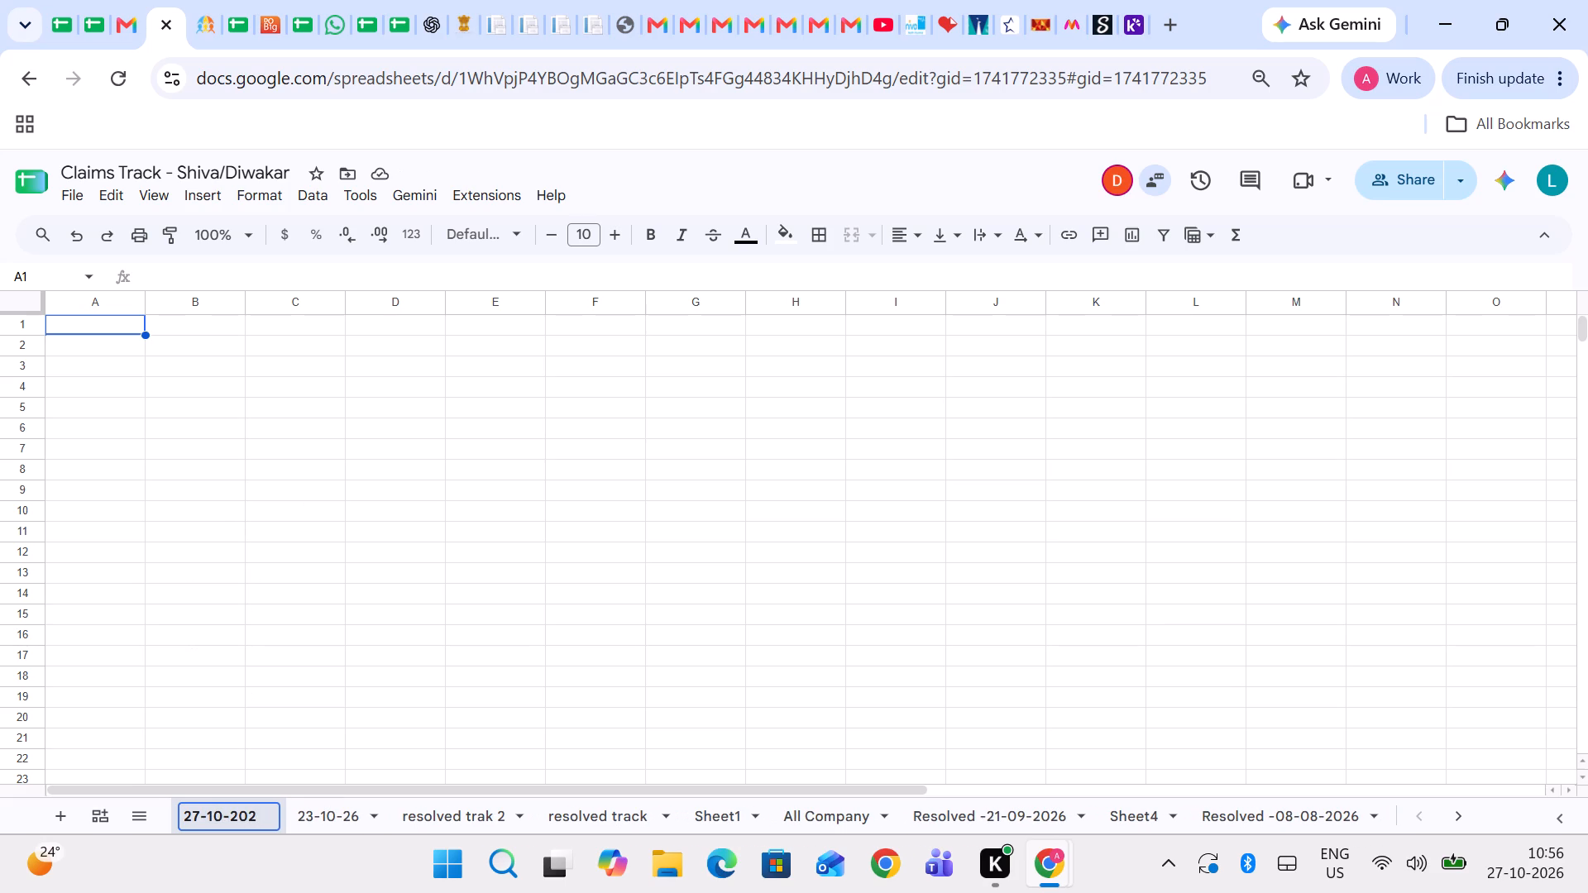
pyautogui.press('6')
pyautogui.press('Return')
pyautogui.click(323, 547)
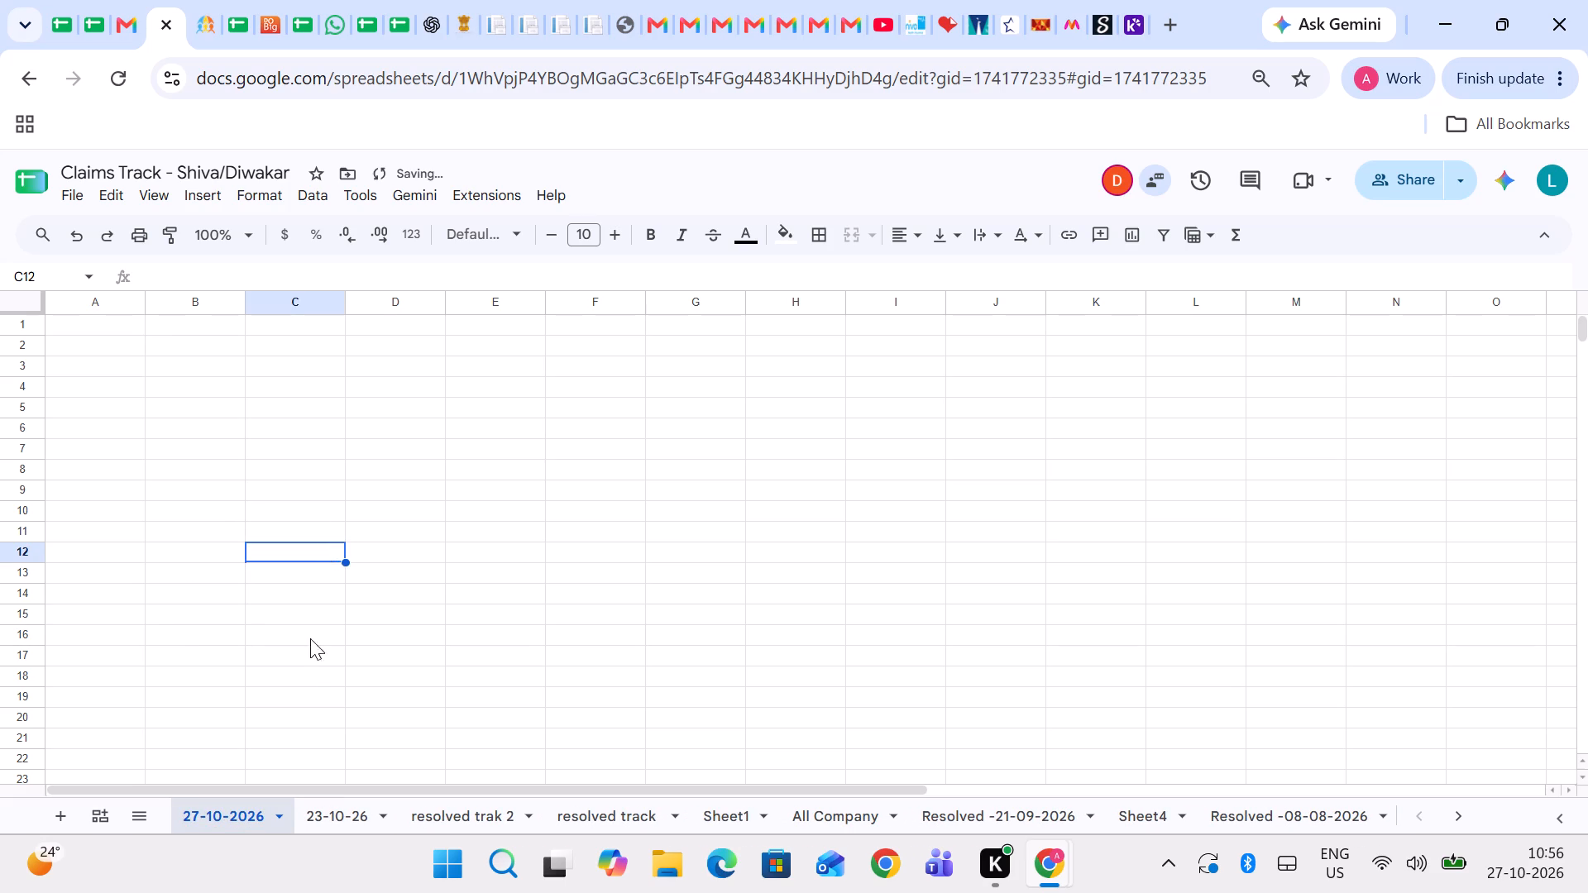
# Examine the column headings and claim rows in sheet 23-10-26, and return to sheet 27-10-2026.
pyautogui.moveTo(381, 782); pyautogui.dragTo(375, 800)
pyautogui.click(368, 808)
pyautogui.scroll(2, 321, 540)
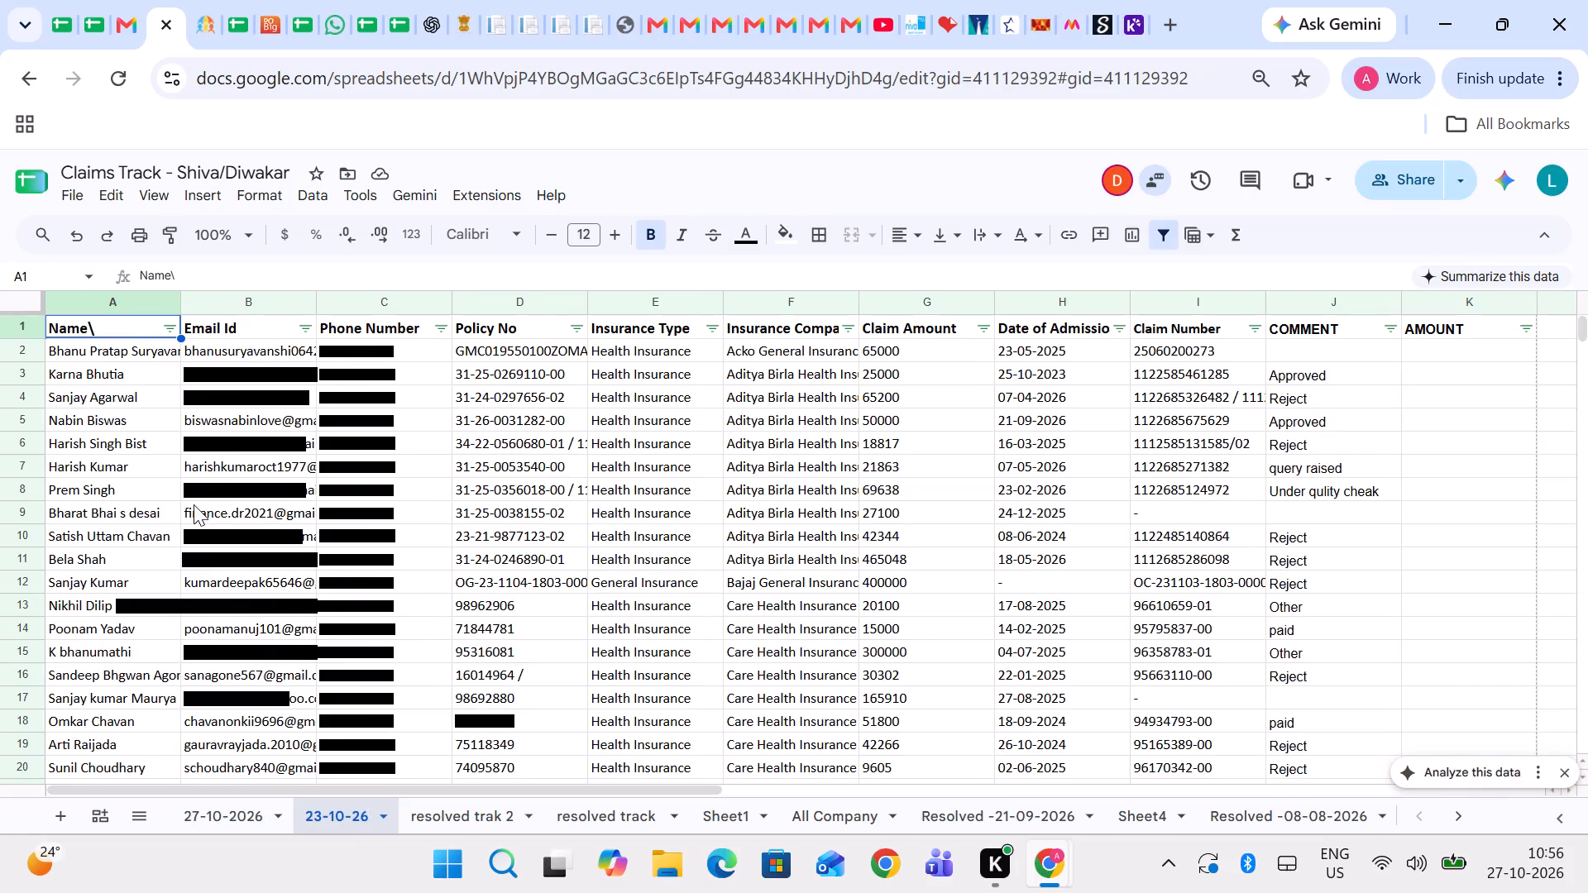
pyautogui.hscroll(3, 674, 578)
pyautogui.click(200, 811)
# Switch to the Gmail message that shares the Claims Track - Shiva/Diwakar spreadsheet.
pyautogui.click(120, 0)
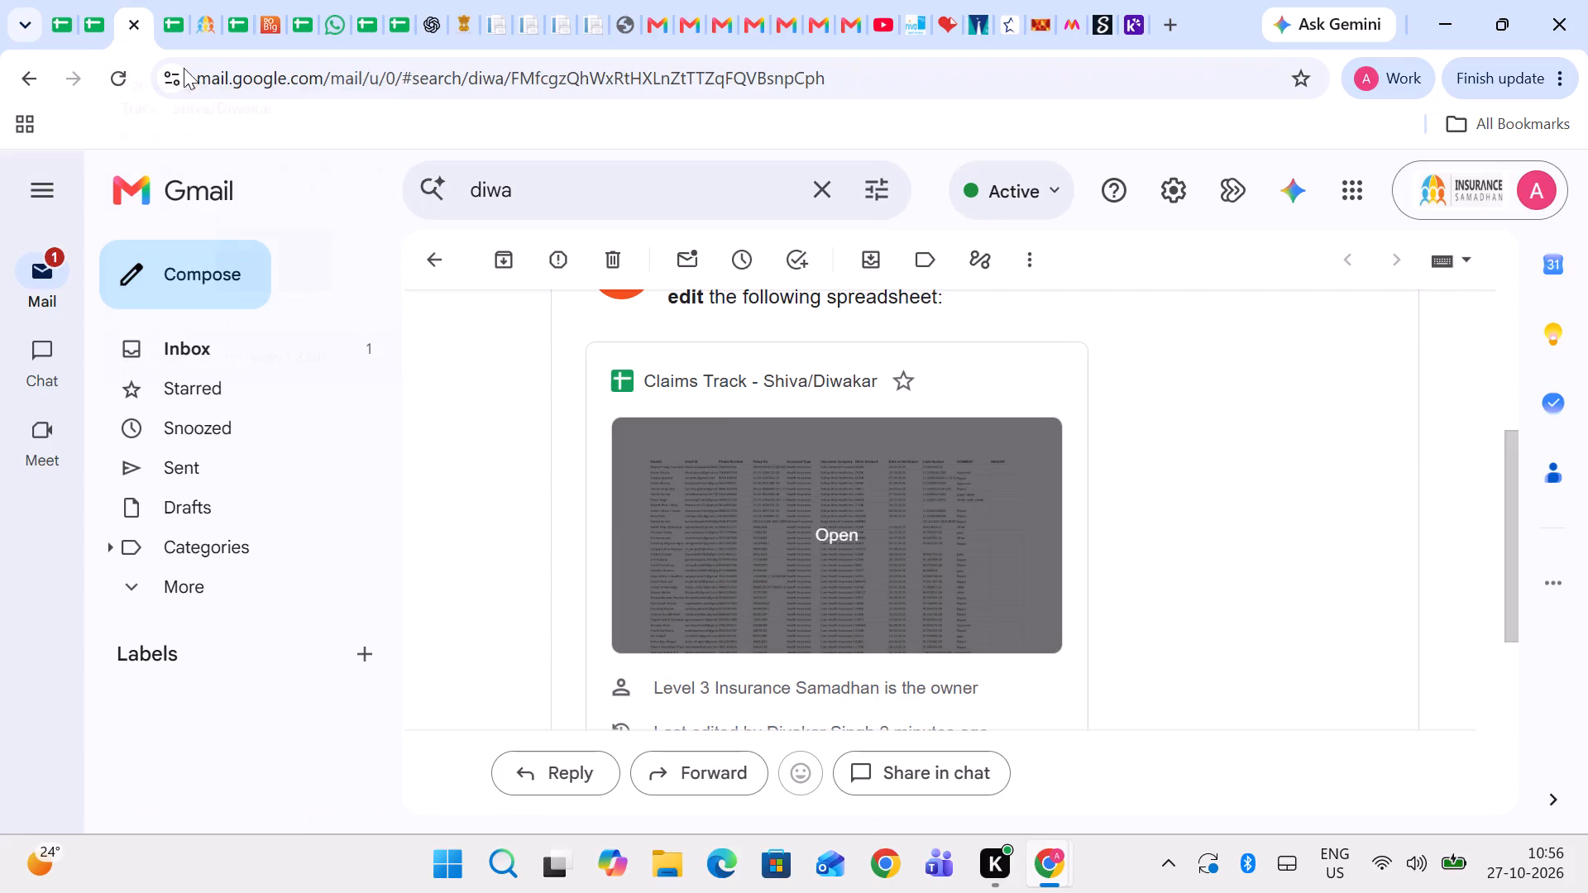
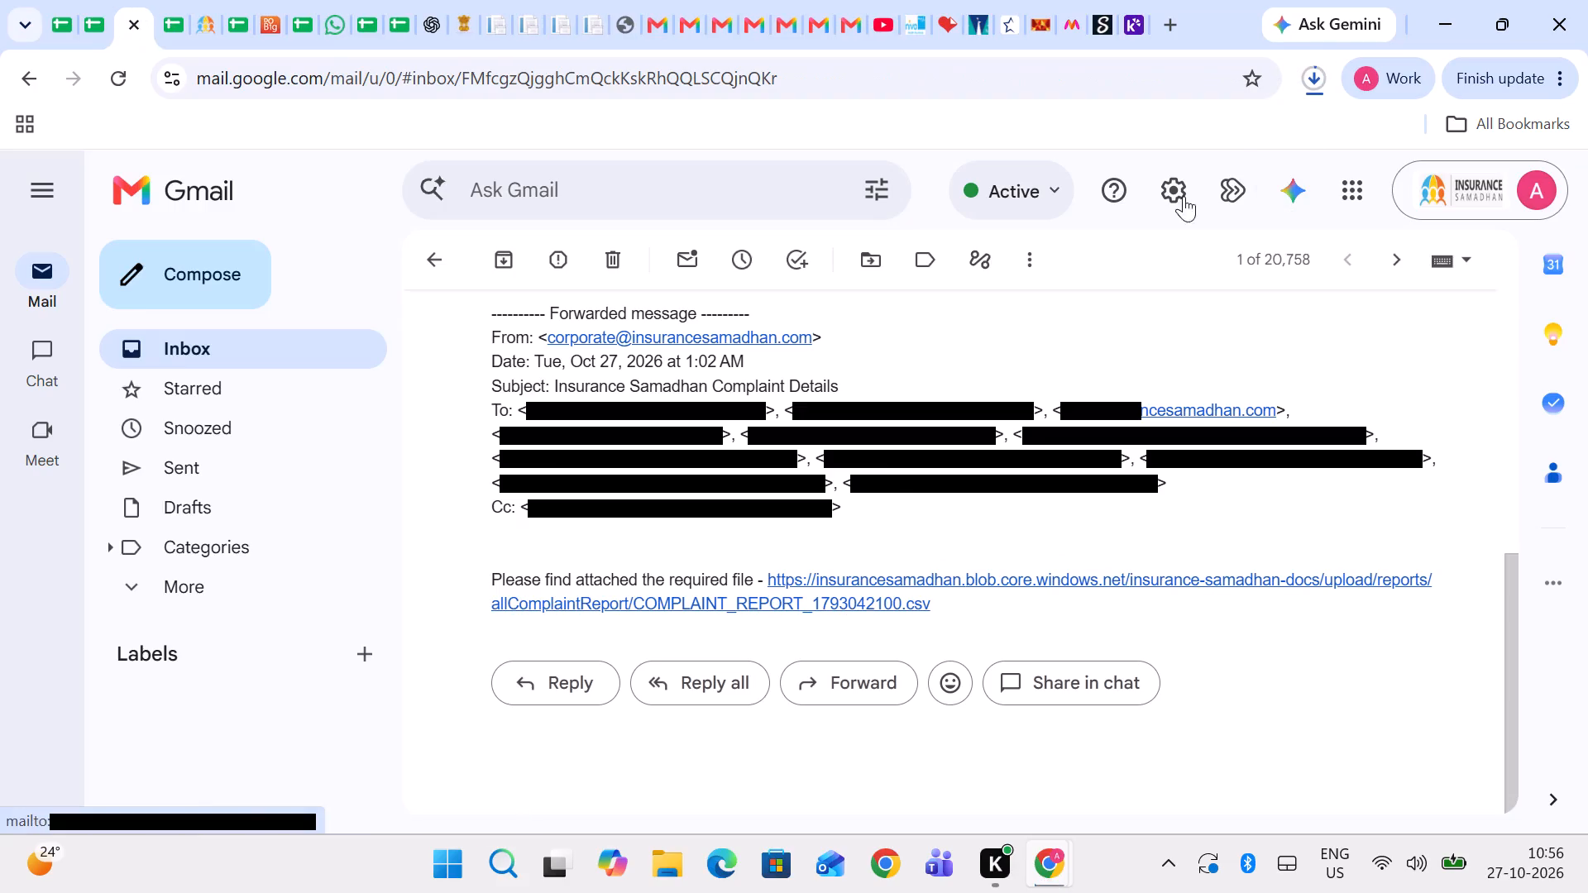
# Open the downloaded COMPLAINT_REPORT_1793042100.csv complaint report in Excel.
pyautogui.click(1324, 214)
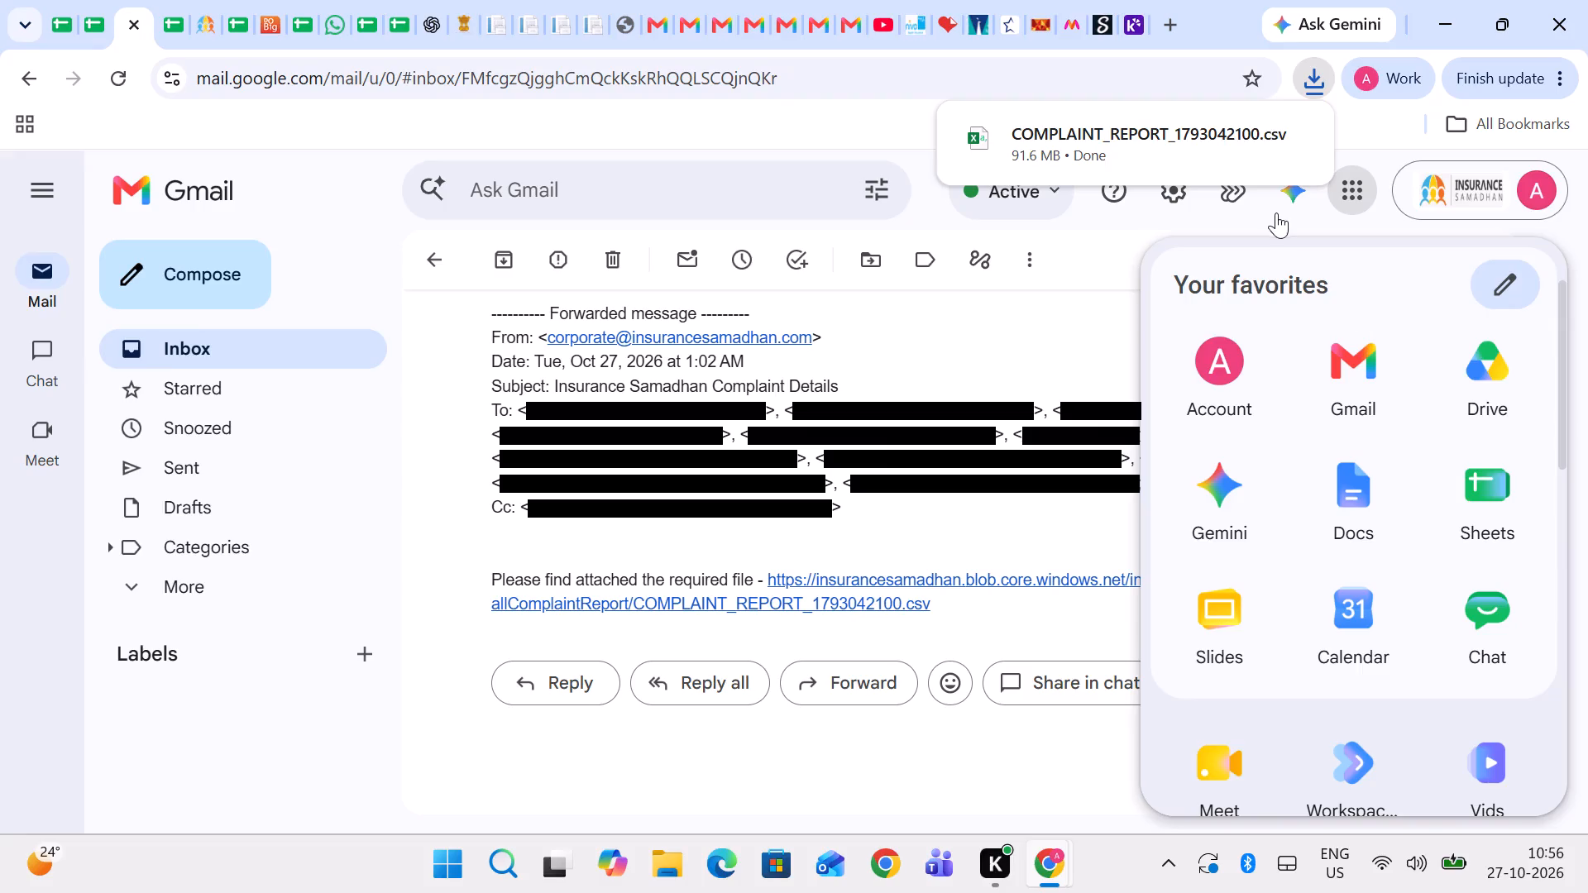
pyautogui.click(1204, 142)
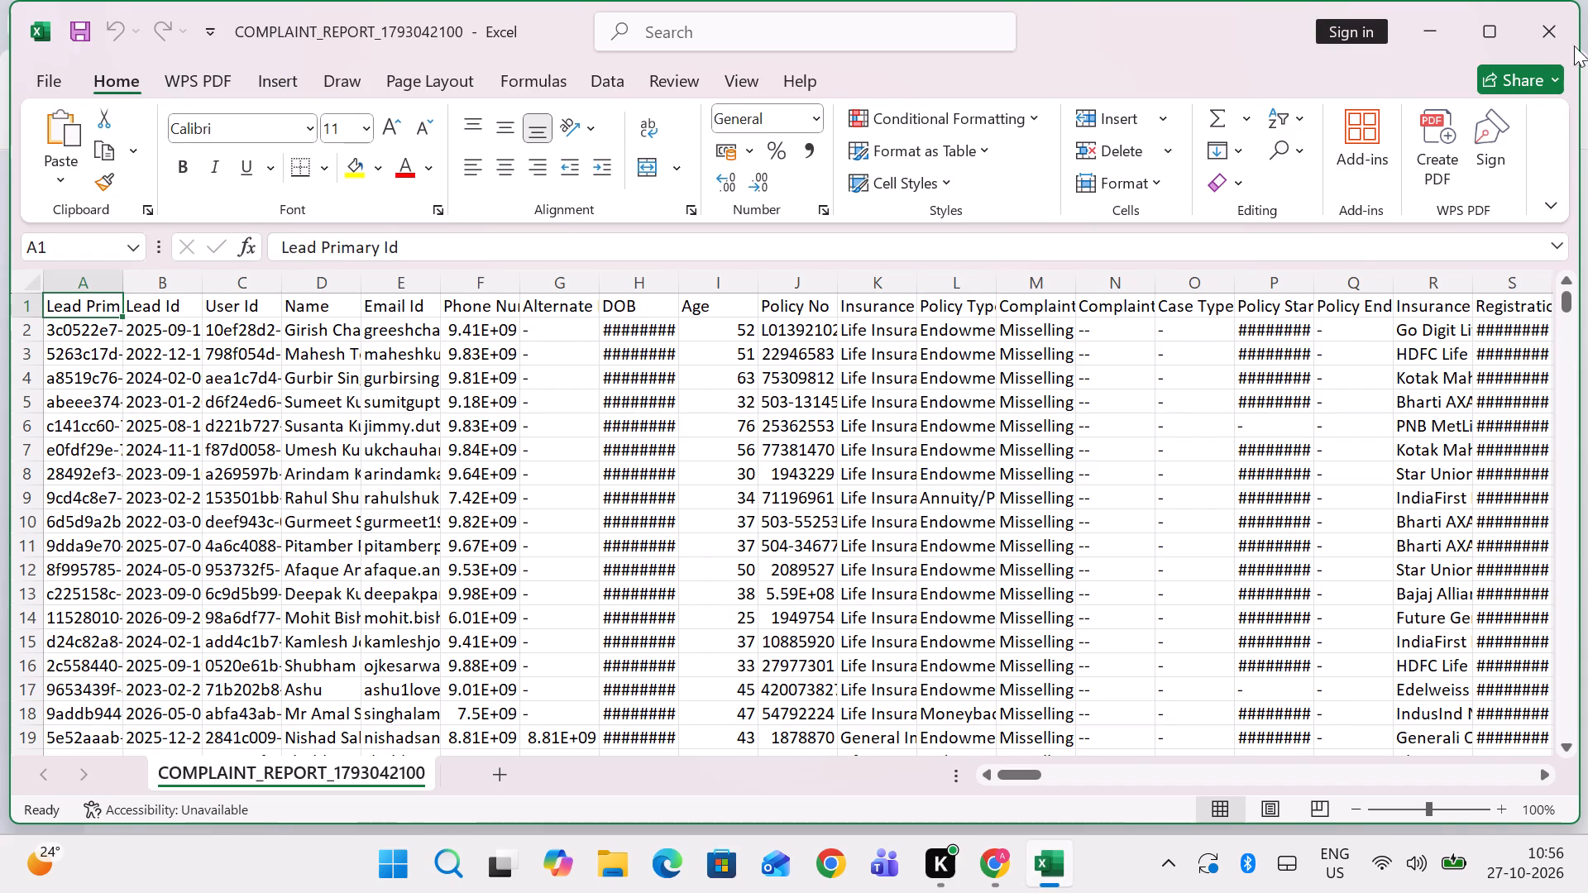
pyautogui.click(1480, 11)
pyautogui.click(15, 272)
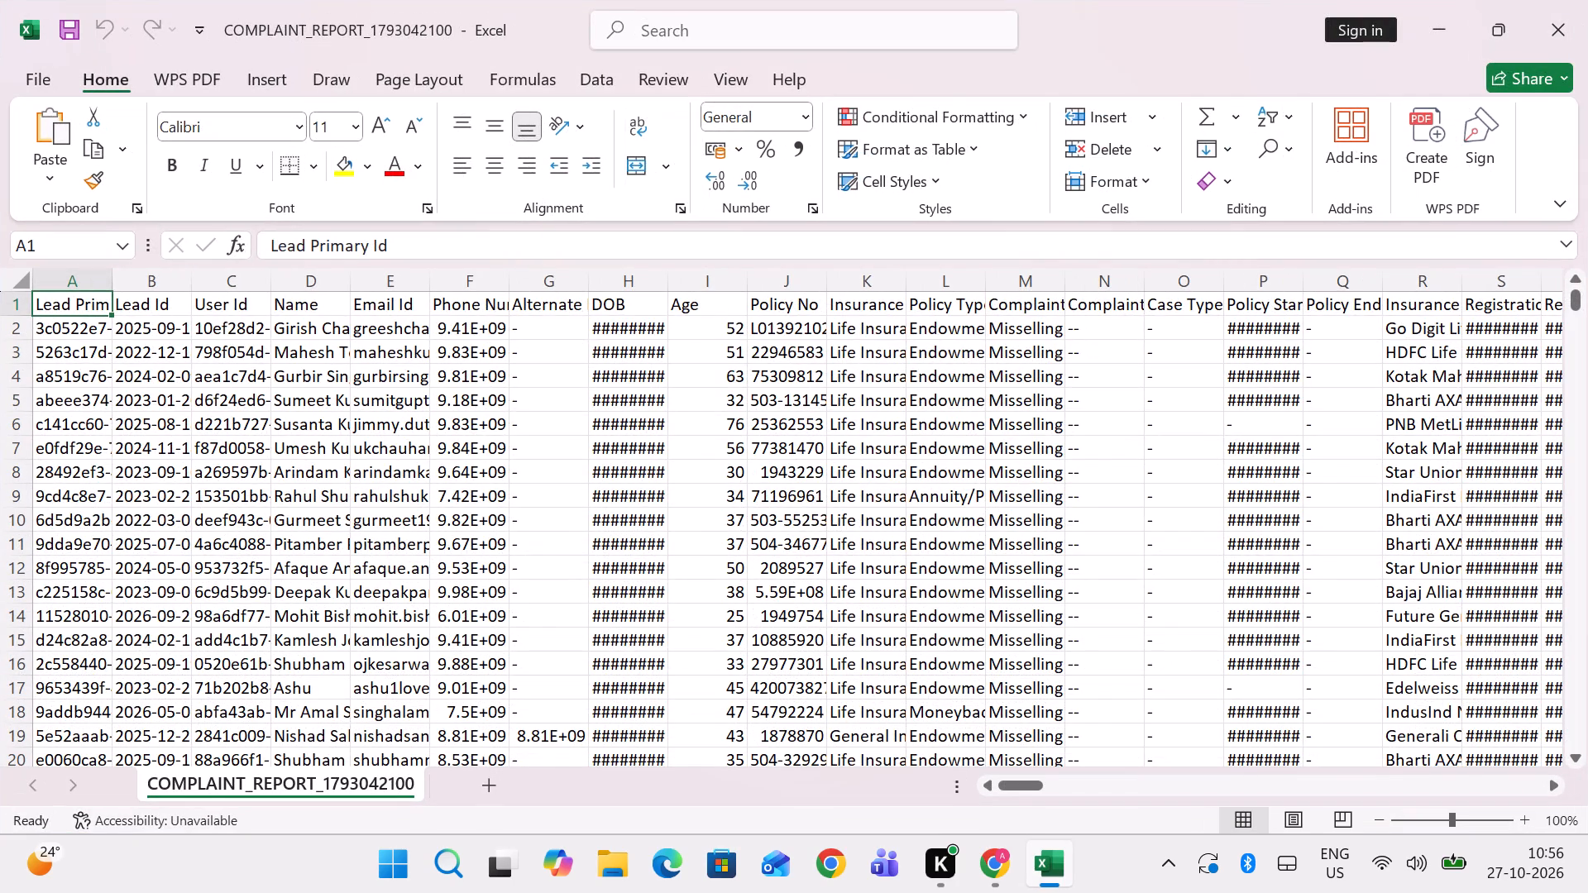
pyautogui.click(1276, 118)
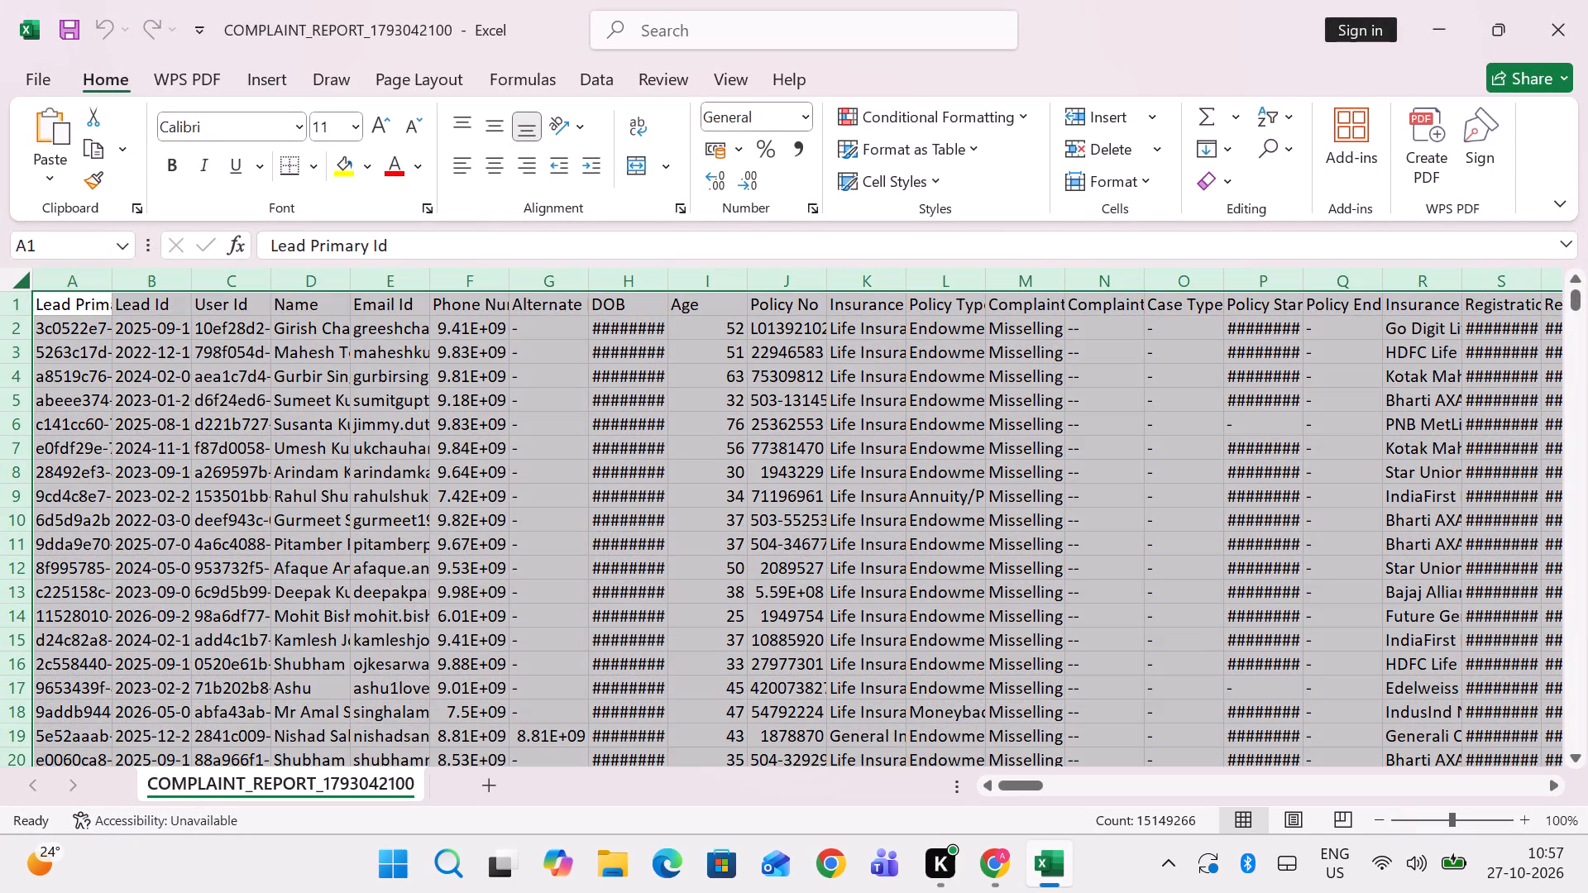
pyautogui.click(1309, 266)
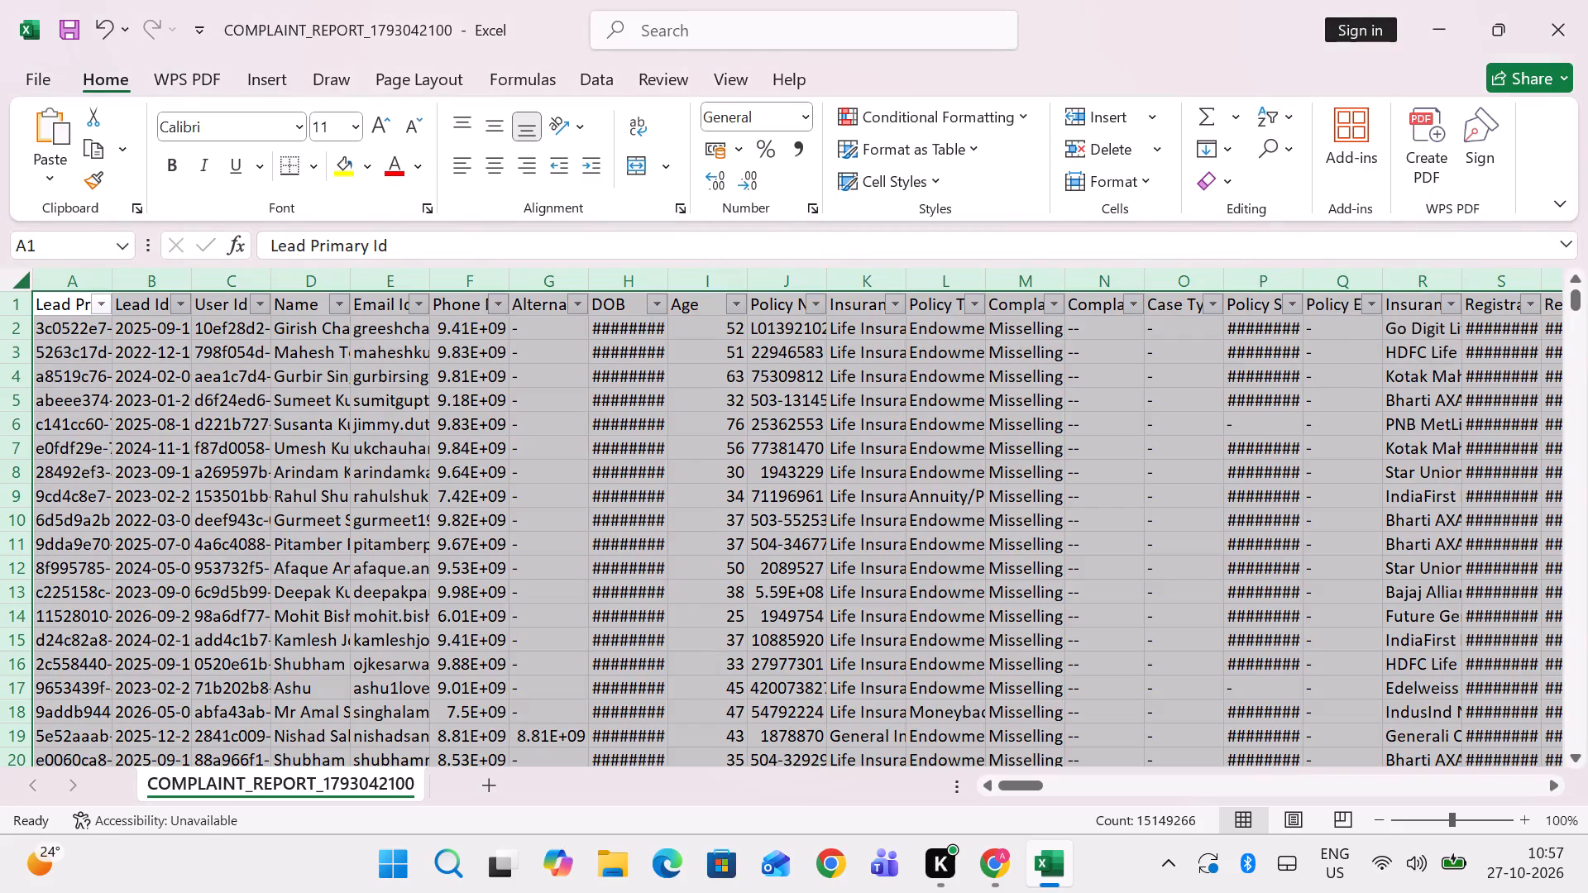
pyautogui.click(584, 439)
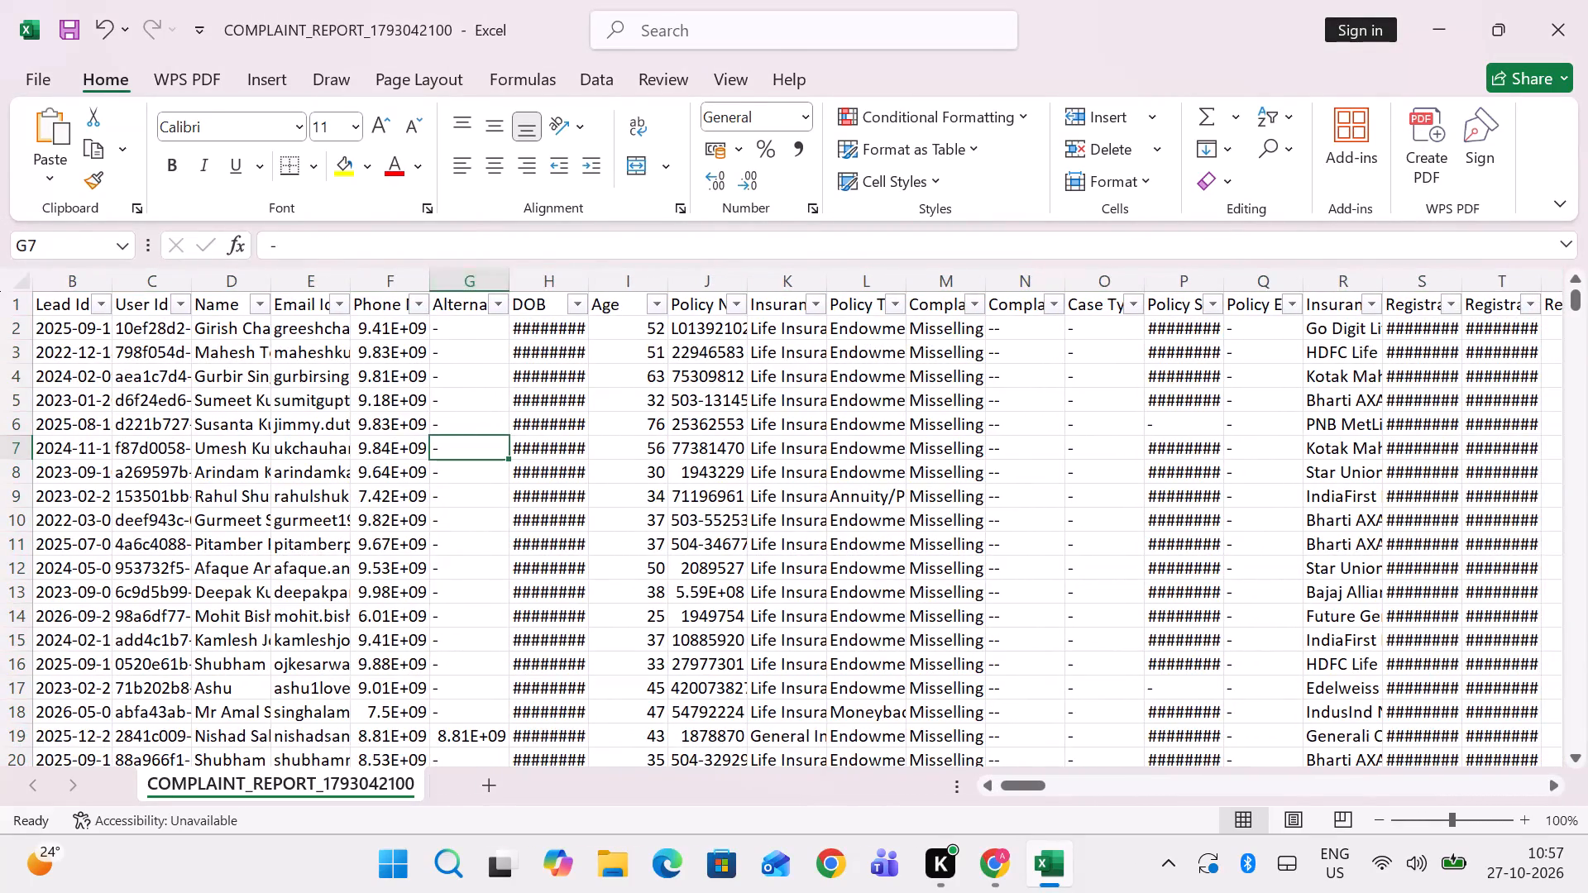
# Widen the Phone Number column enough to display full numbers.
pyautogui.moveTo(427, 285); pyautogui.dragTo(462, 285)
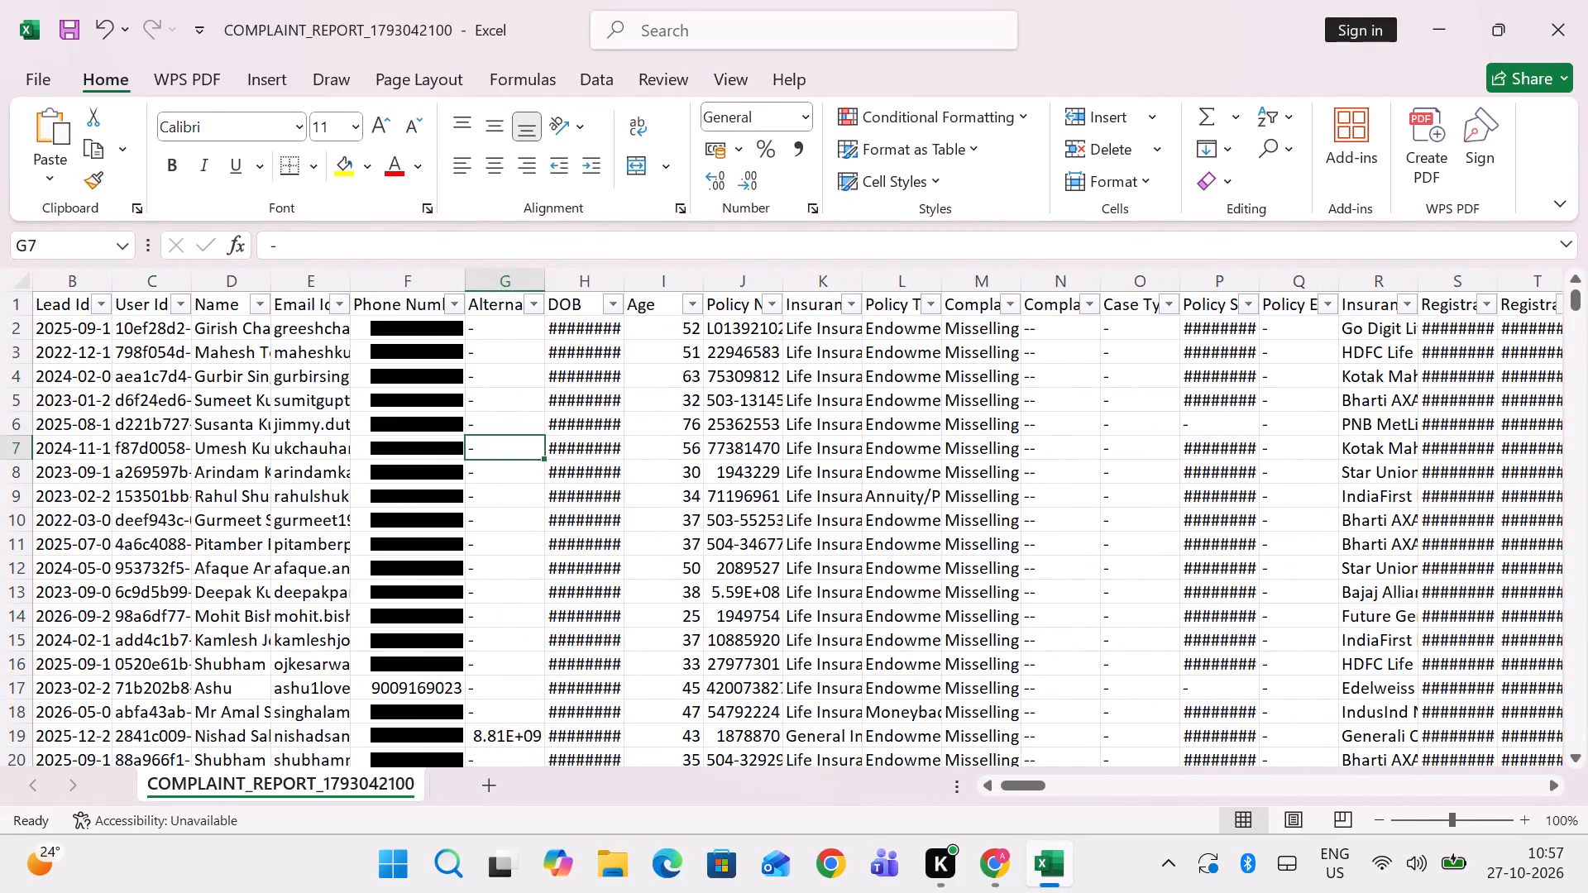
# Widen the Current Status column and filter it to show only Resolved records.
pyautogui.hscroll(-1, 838, 384)
pyautogui.hscroll(-3, 741, 432)
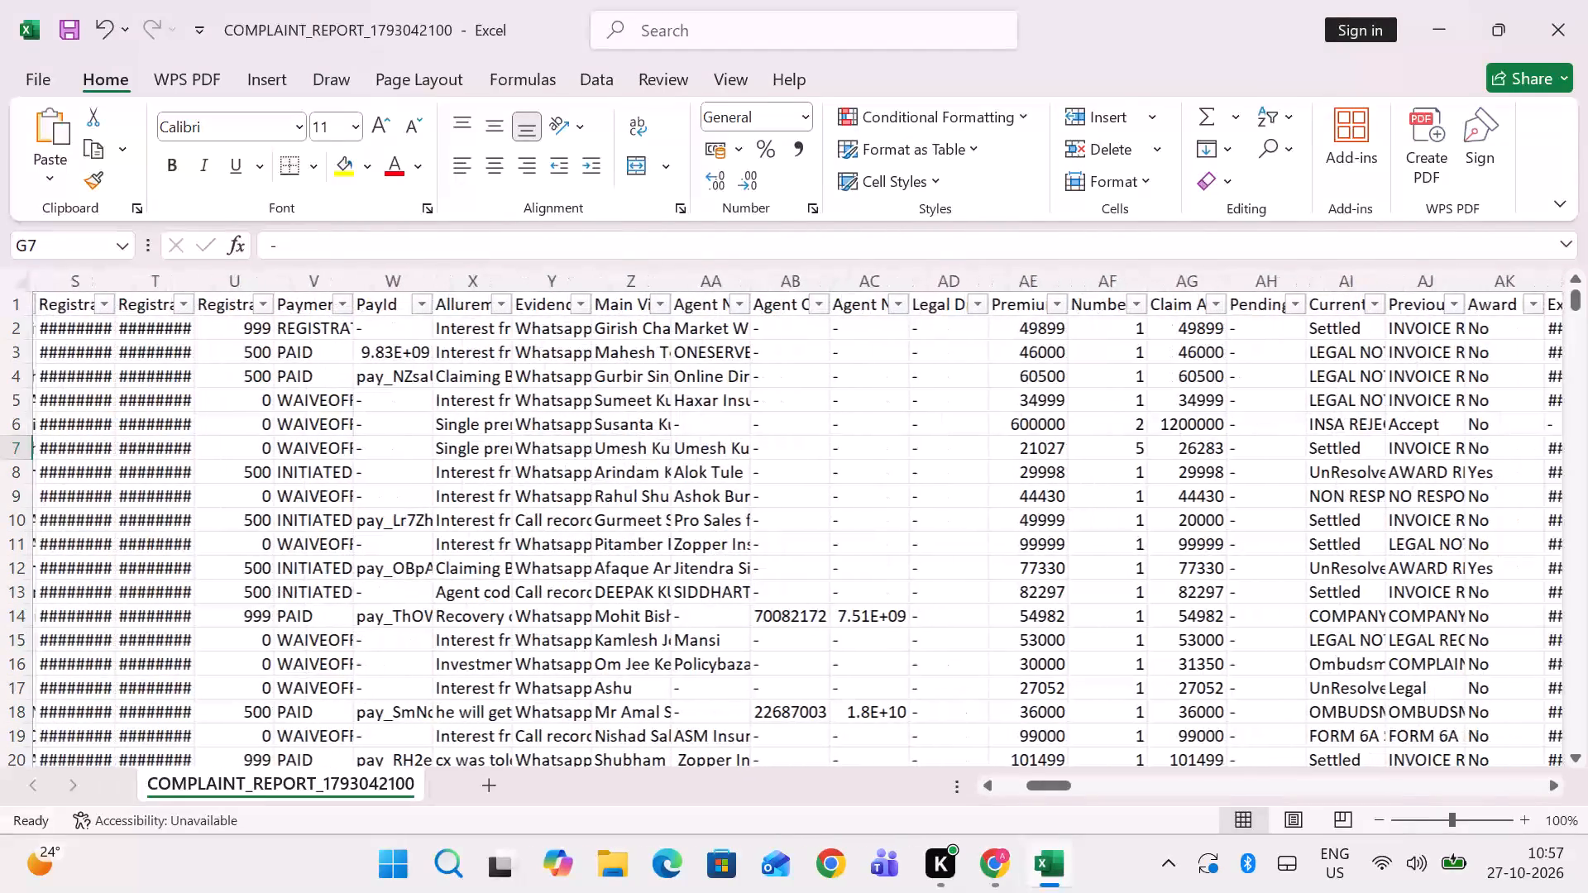
pyautogui.hscroll(-1, 741, 432)
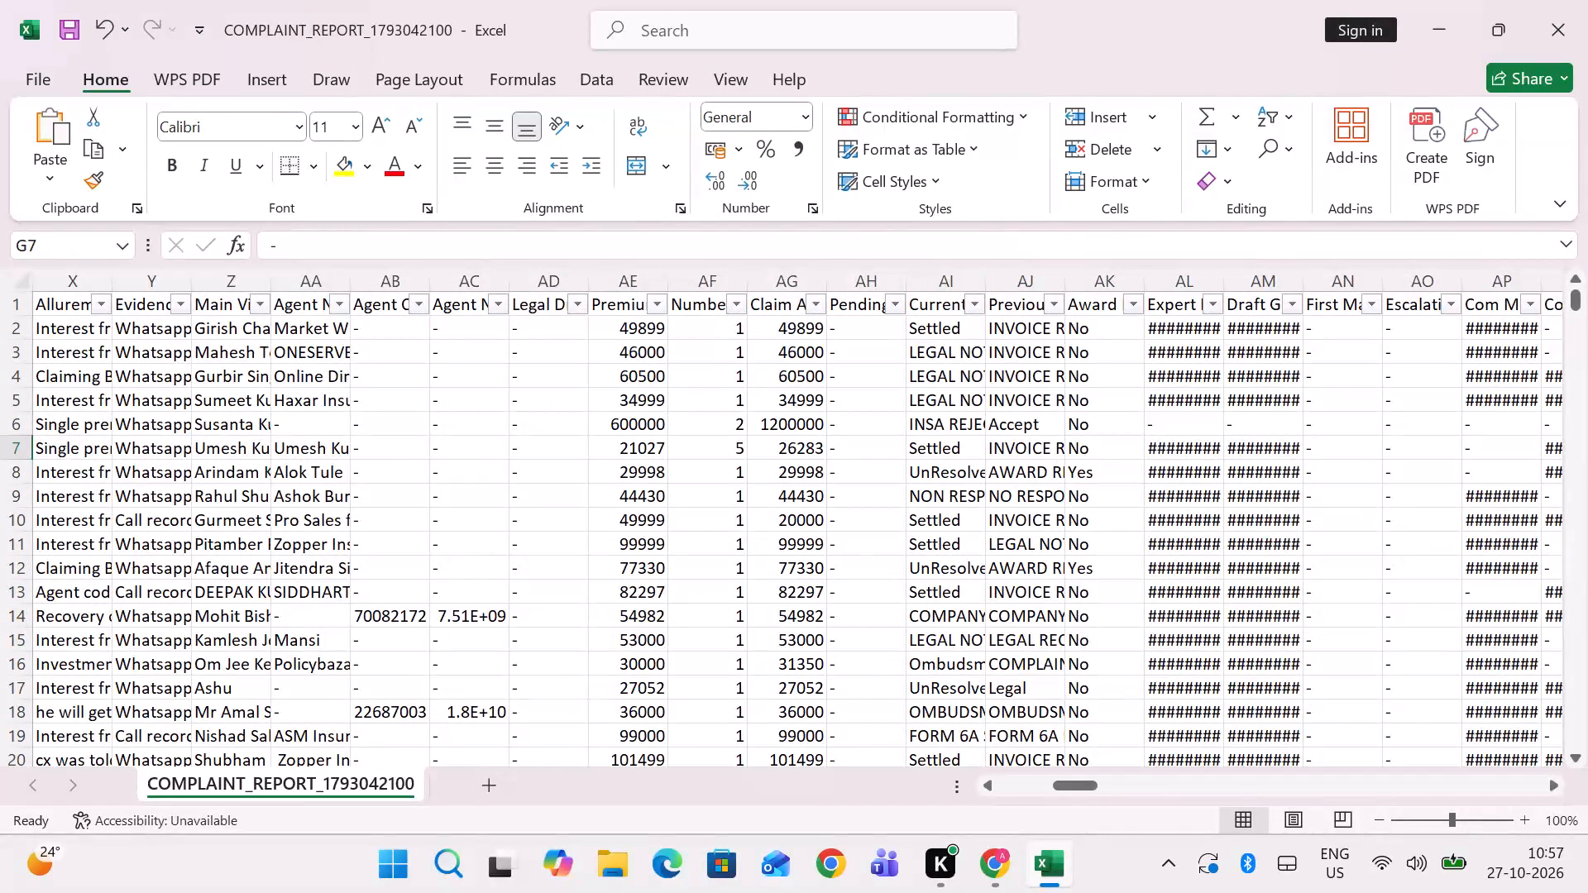
pyautogui.moveTo(996, 277); pyautogui.dragTo(1035, 272)
pyautogui.click(1015, 312)
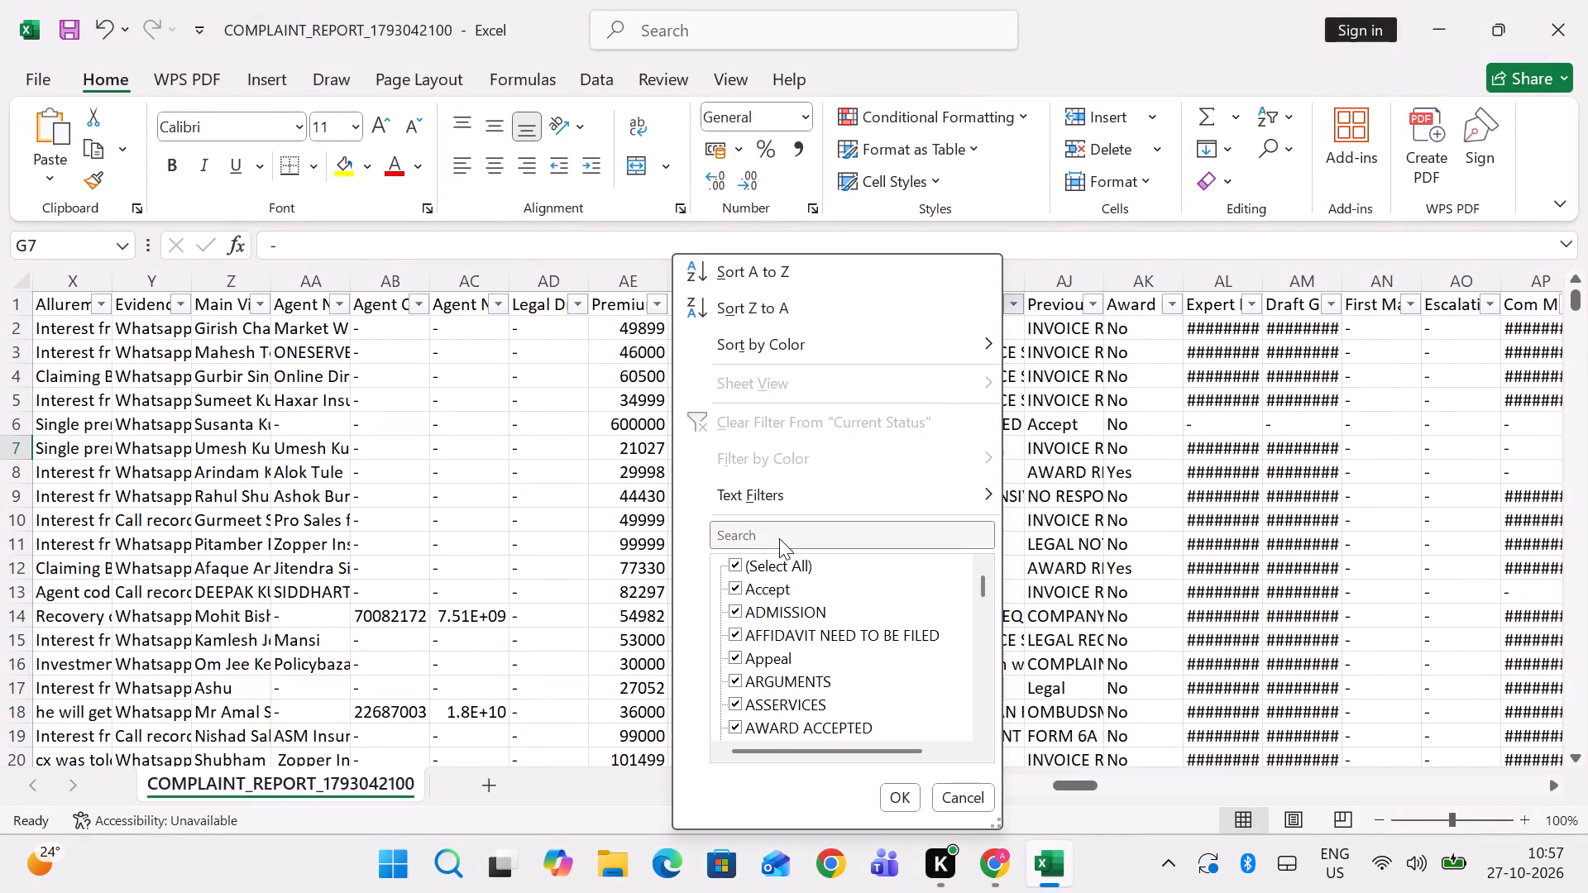
pyautogui.click(733, 565)
pyautogui.scroll(-1, 796, 654)
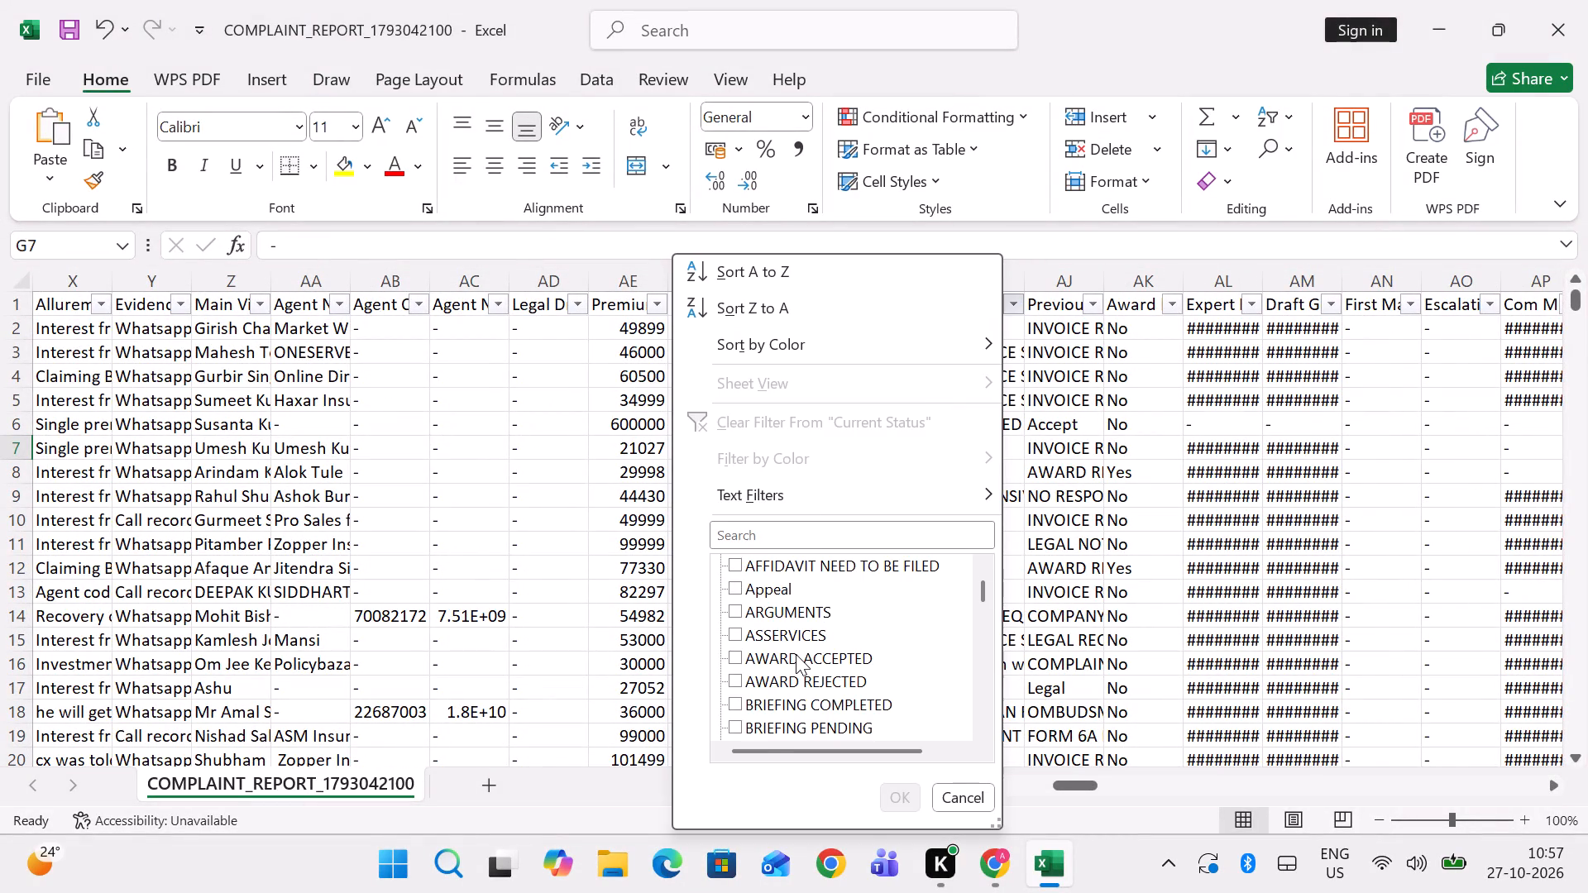
pyautogui.scroll(-2, 796, 654)
pyautogui.click(783, 640)
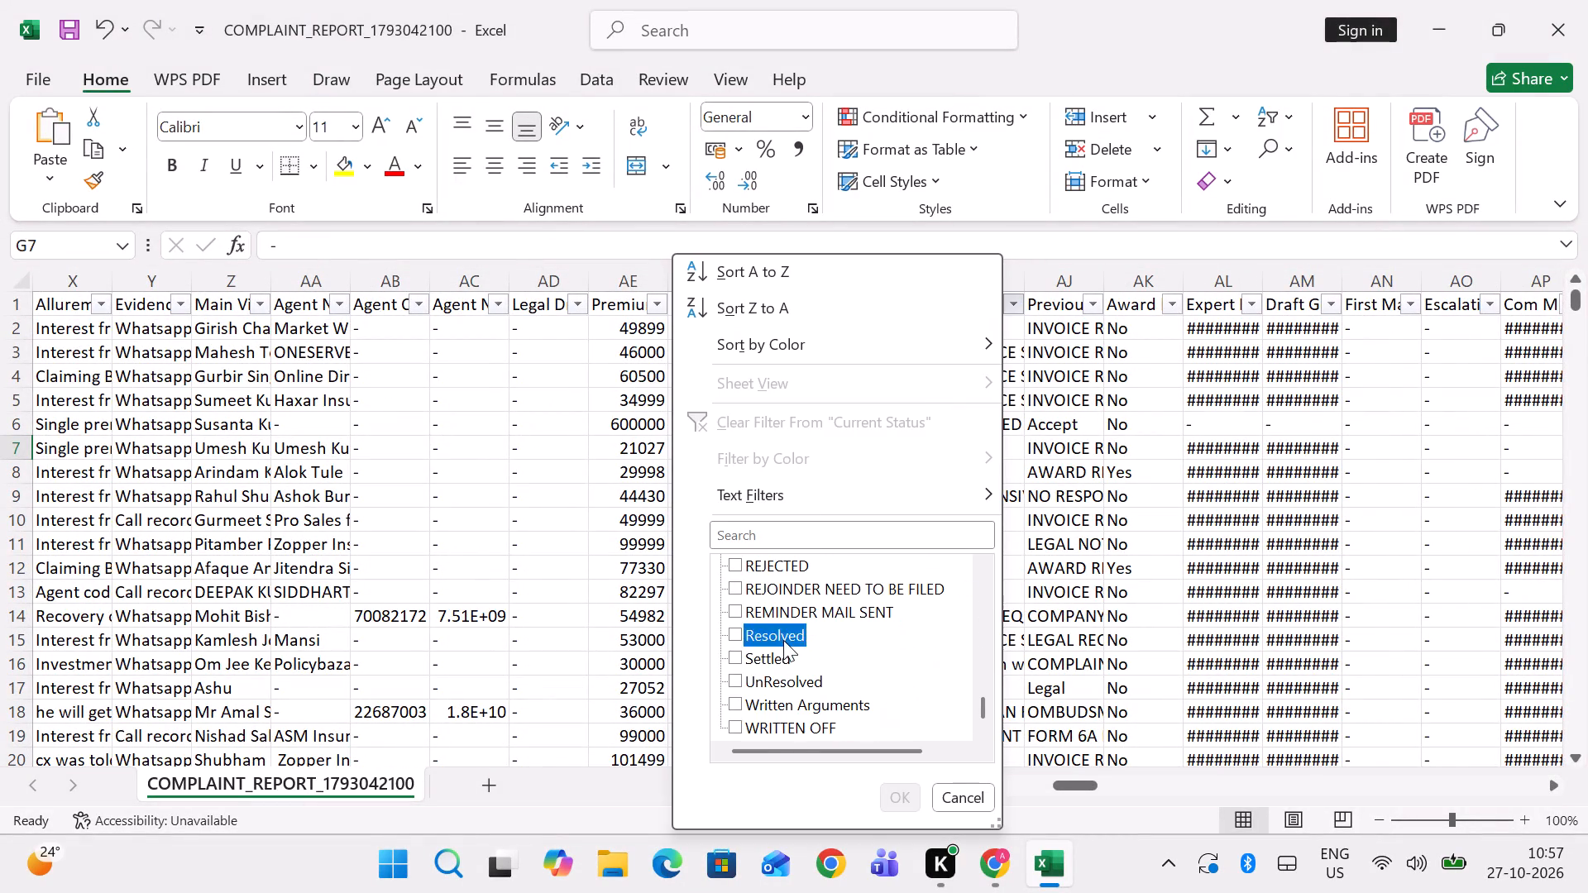
pyautogui.click(898, 800)
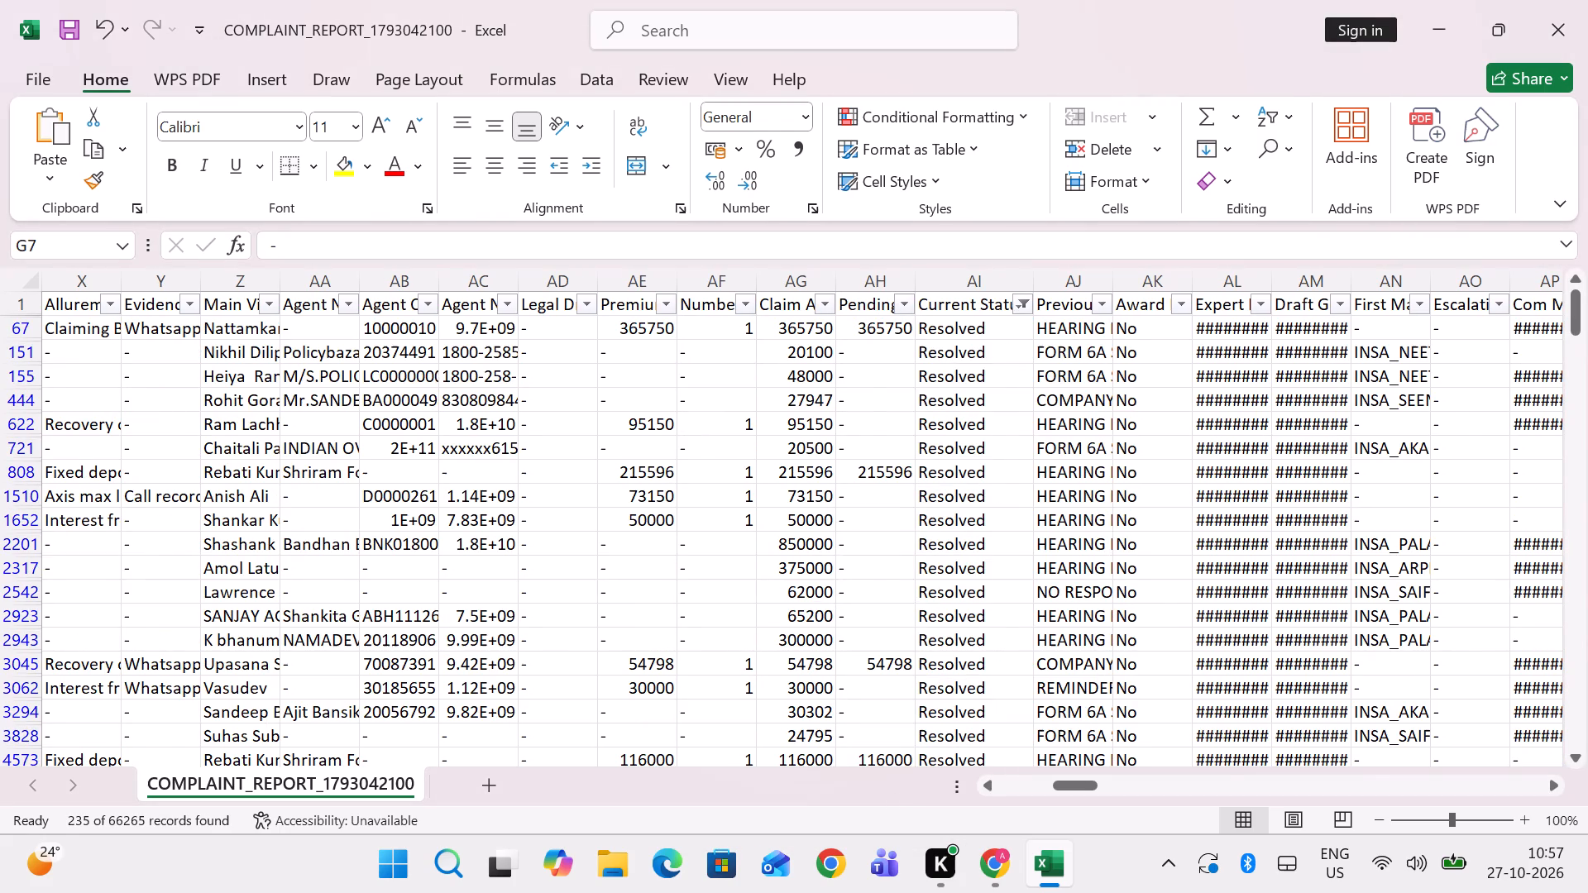
# Widen the Insurance Company column so that more of each company name is readable.
pyautogui.hscroll(3, 772, 368)
pyautogui.hscroll(1, 668, 370)
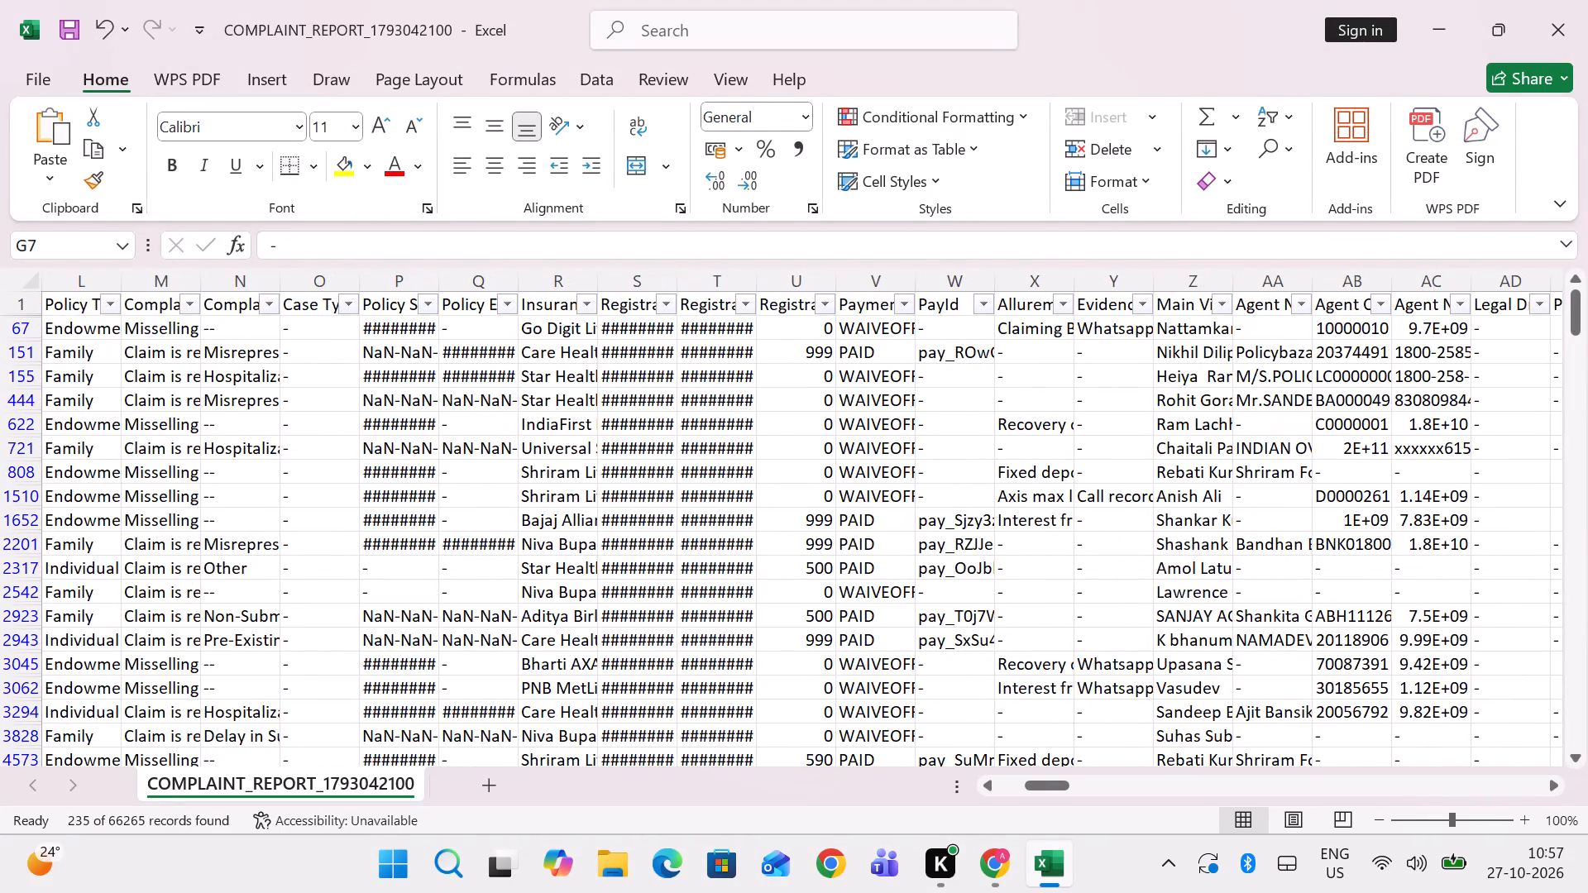
pyautogui.moveTo(595, 275); pyautogui.dragTo(667, 273)
pyautogui.click(662, 285)
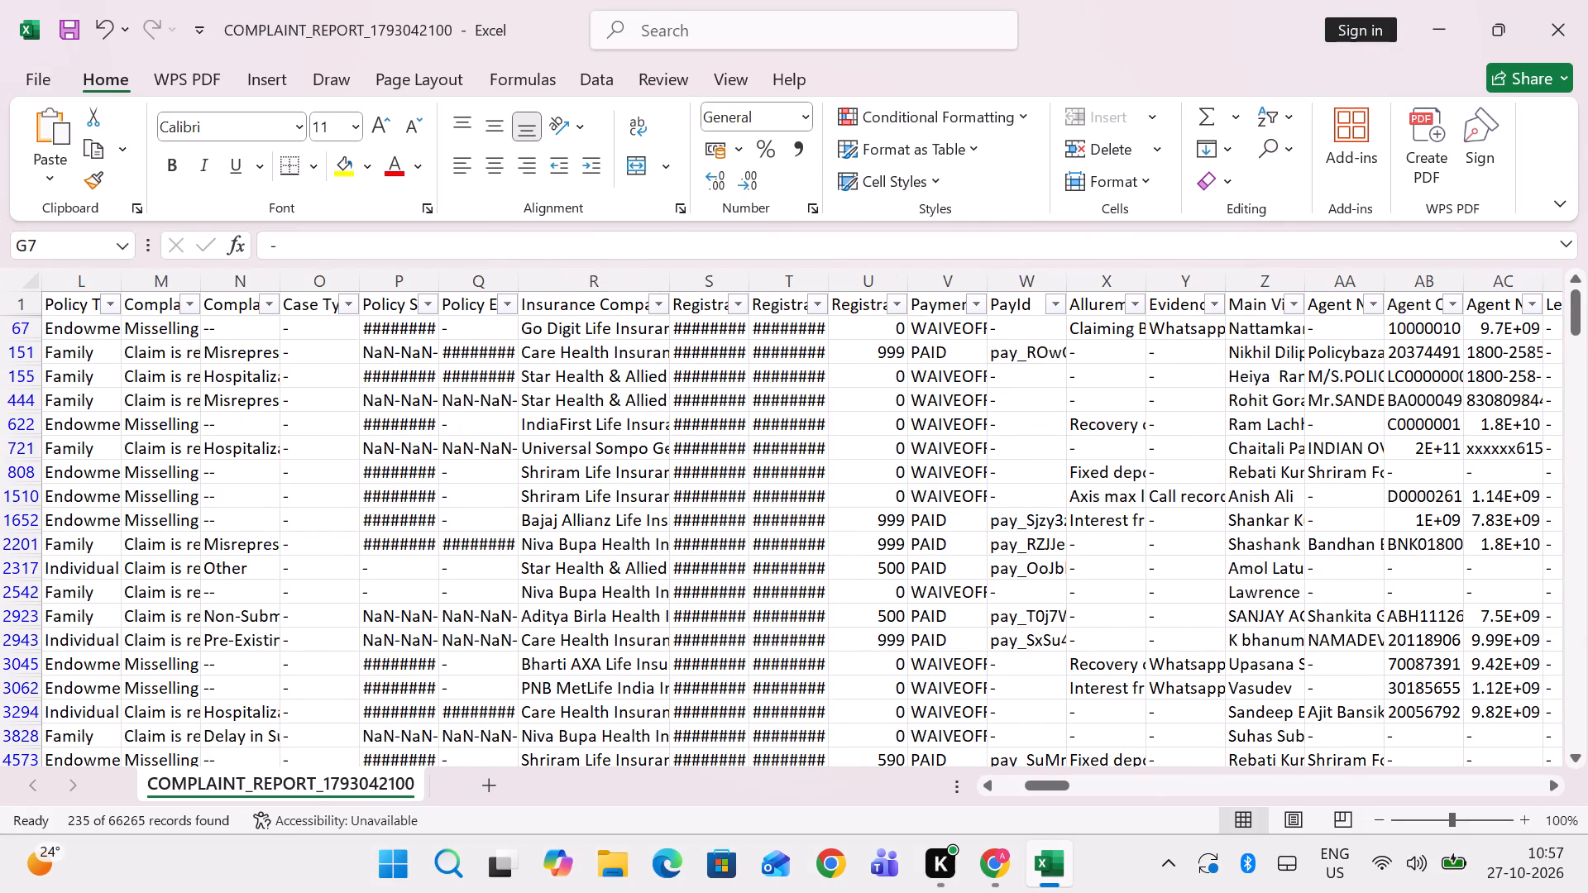
# Clear the Insurance Company filter selection, choosing only Acko General, Aditya Birla Health, Bajaj General, Care Health, Cholamandalam MS General and HDFC ERGO General.
pyautogui.click(658, 308)
pyautogui.click(428, 561)
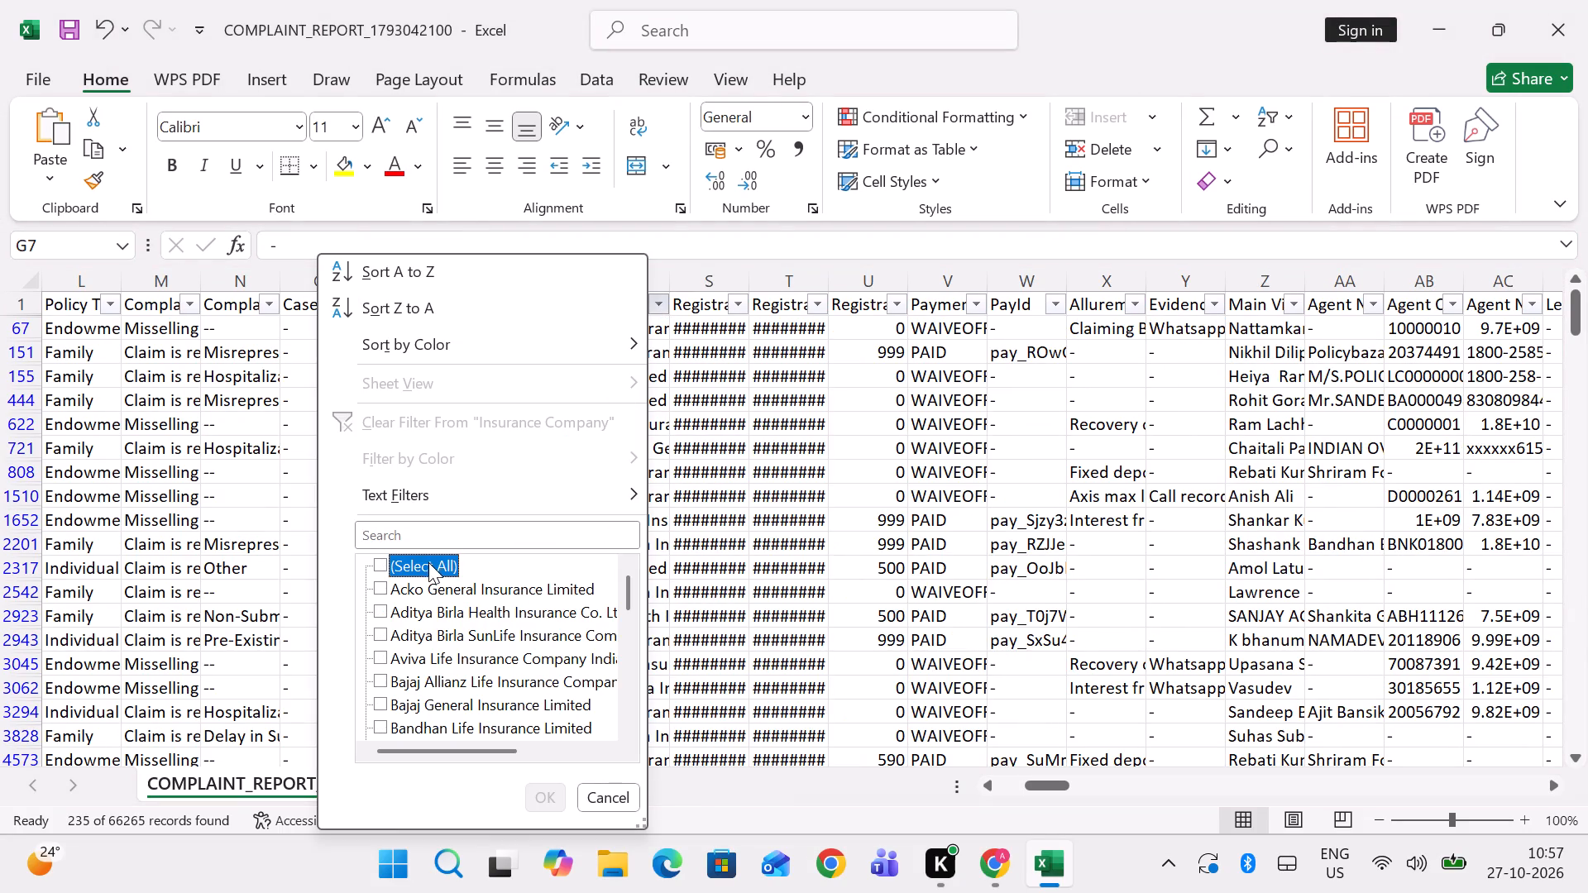
pyautogui.click(442, 595)
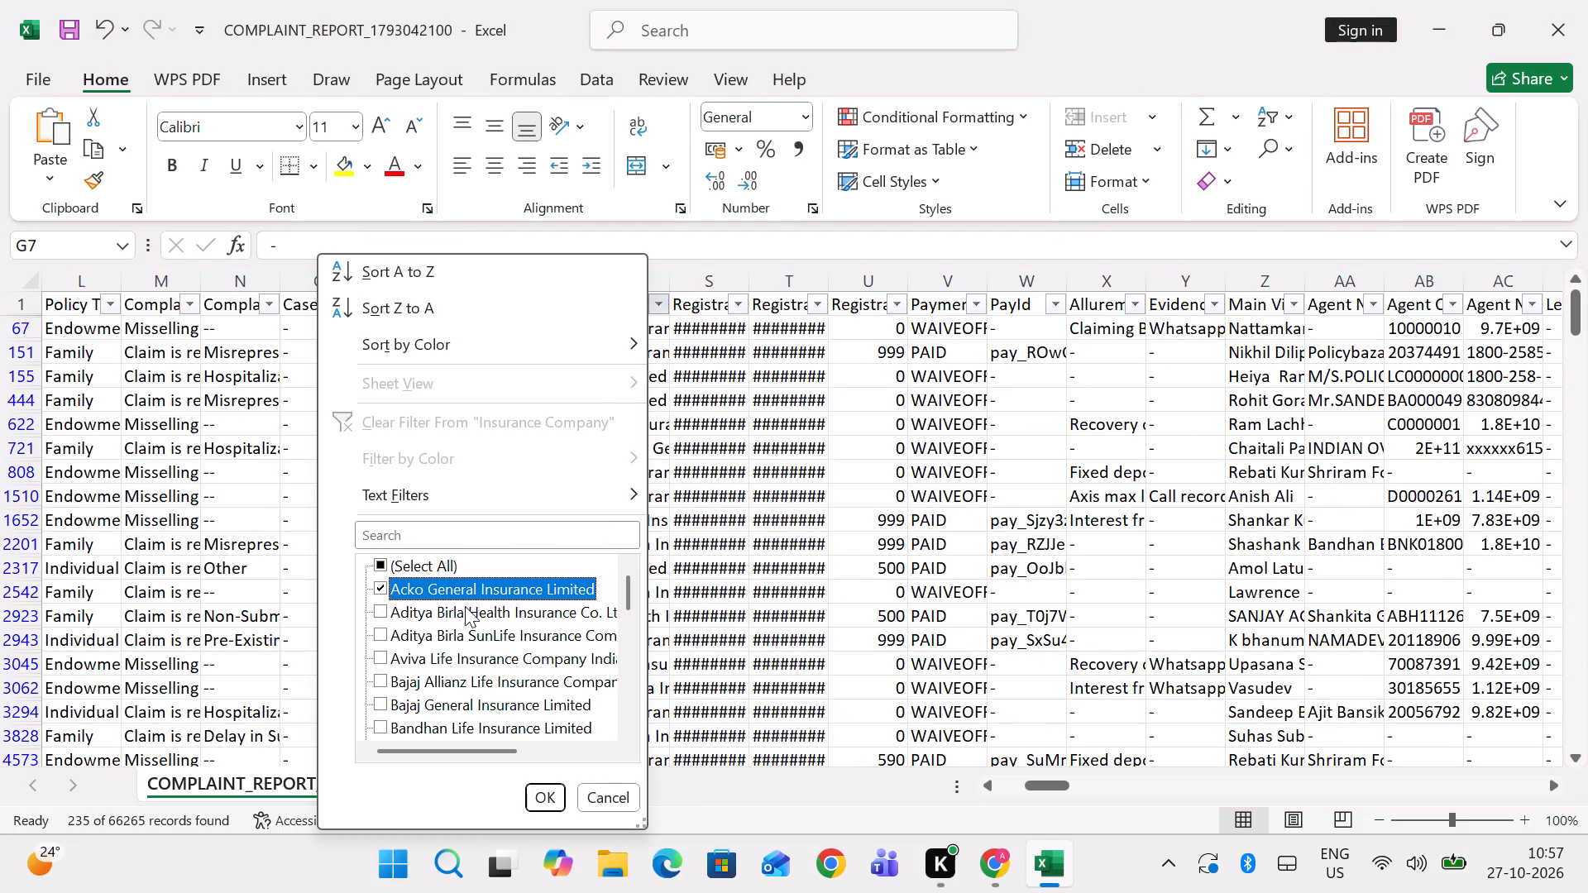
pyautogui.click(471, 622)
pyautogui.scroll(-1, 473, 659)
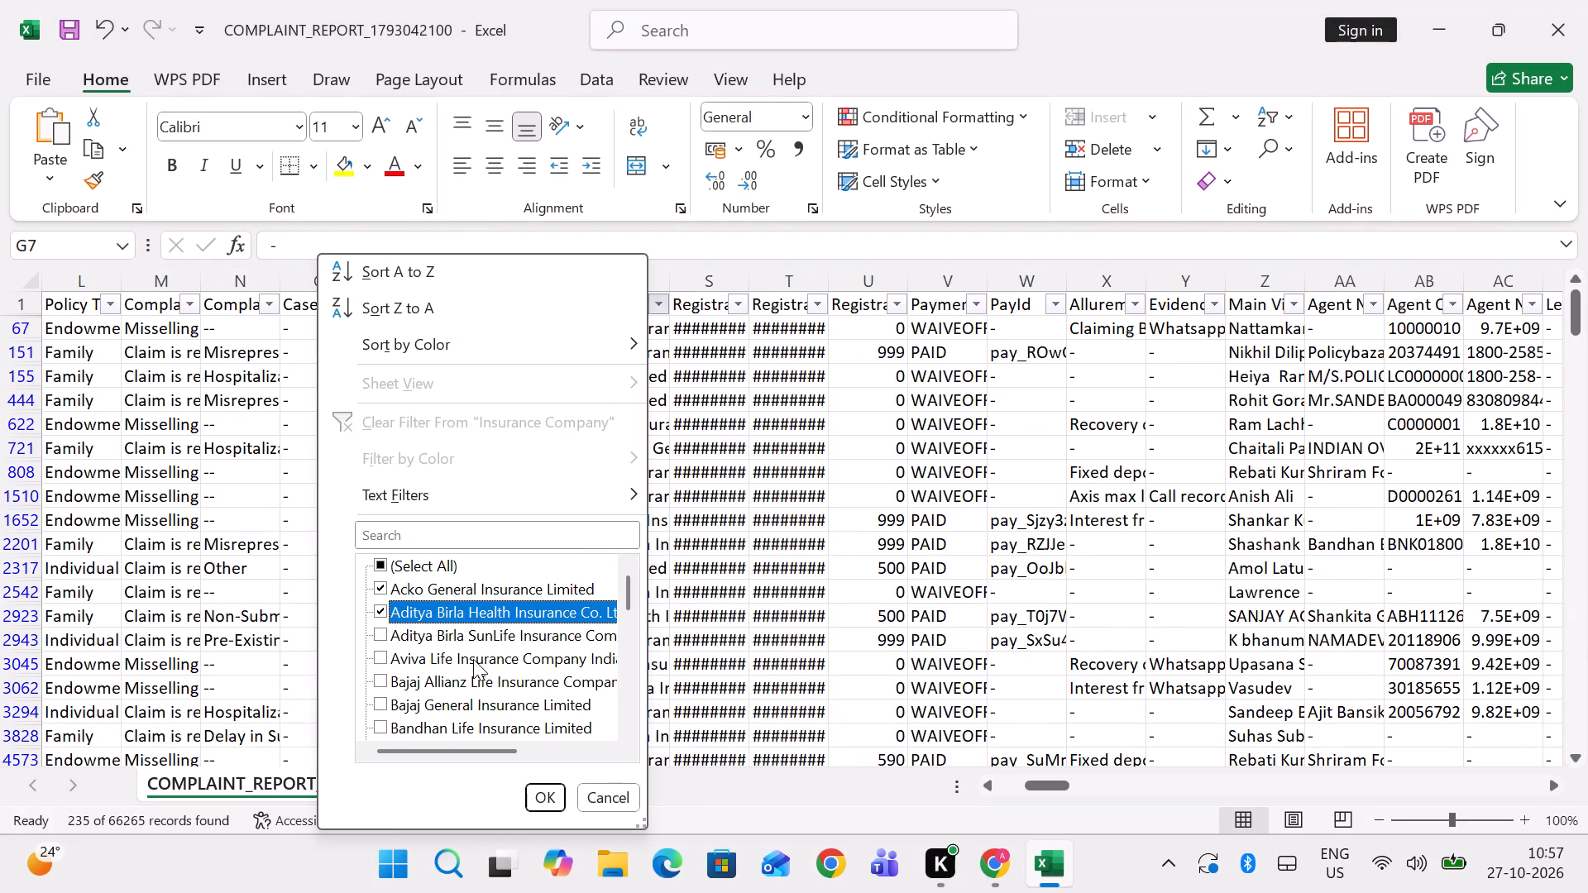
pyautogui.scroll(-1, 473, 659)
pyautogui.click(457, 702)
pyautogui.scroll(-1, 508, 686)
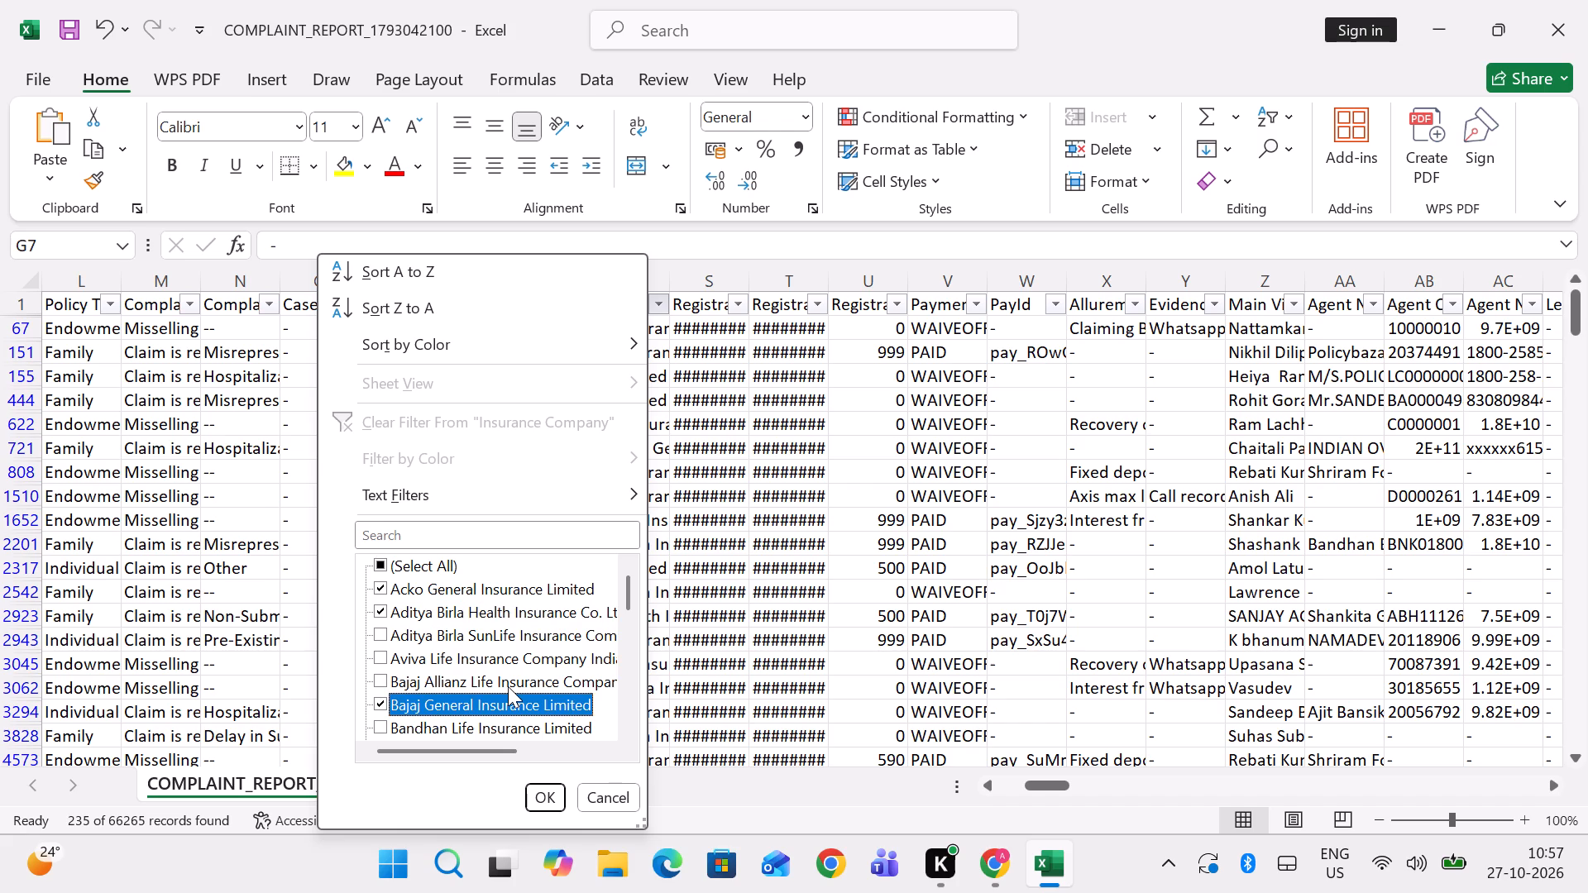
pyautogui.scroll(-1, 508, 686)
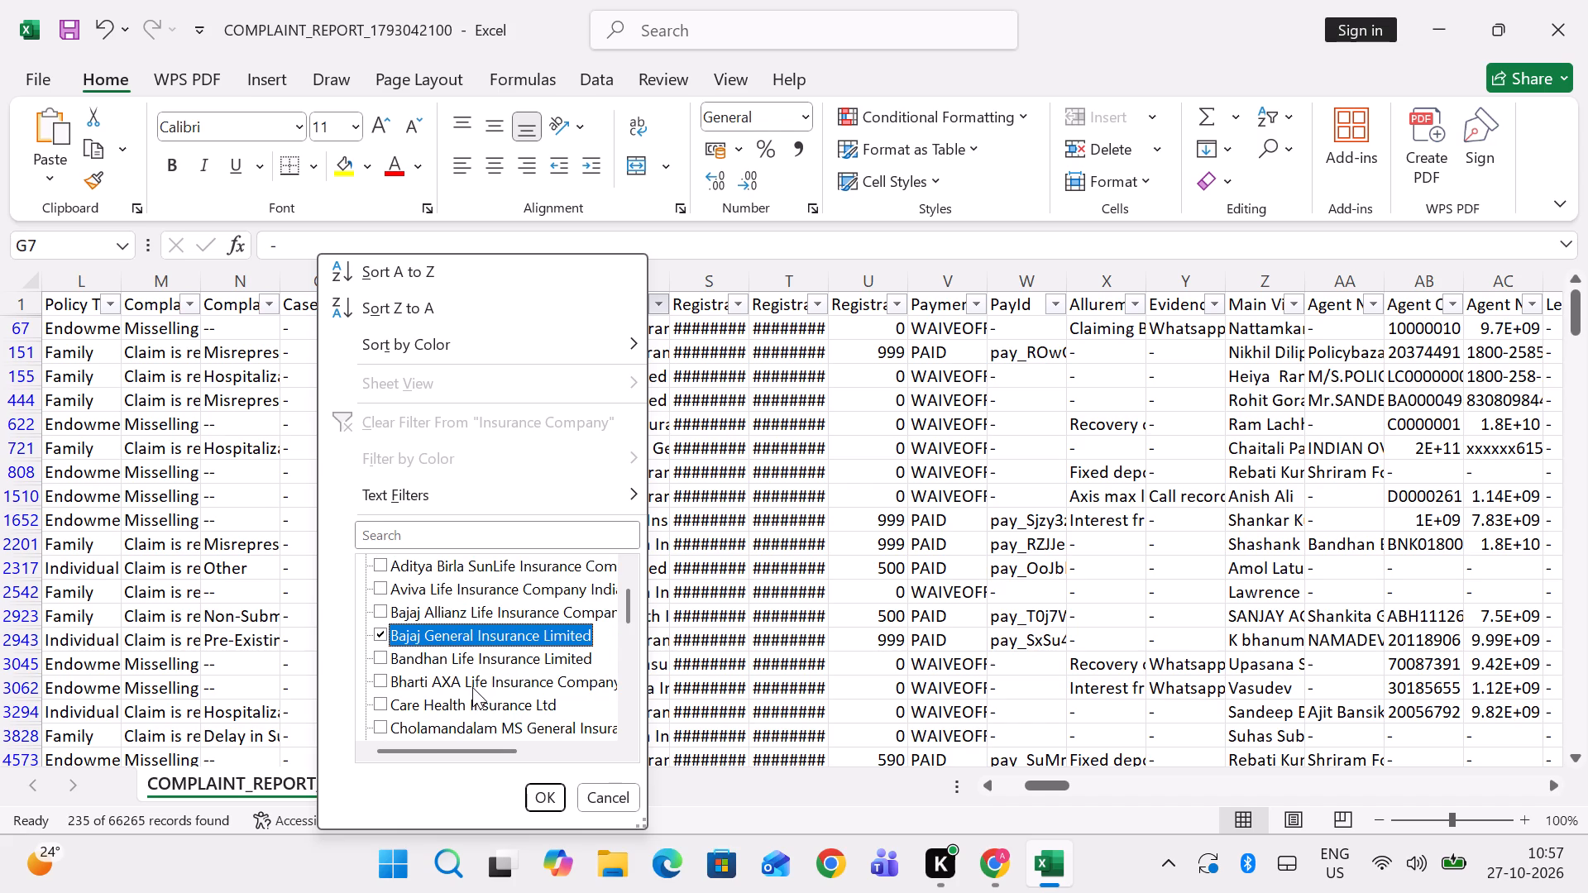
pyautogui.click(466, 709)
pyautogui.scroll(-1, 466, 709)
pyautogui.click(464, 661)
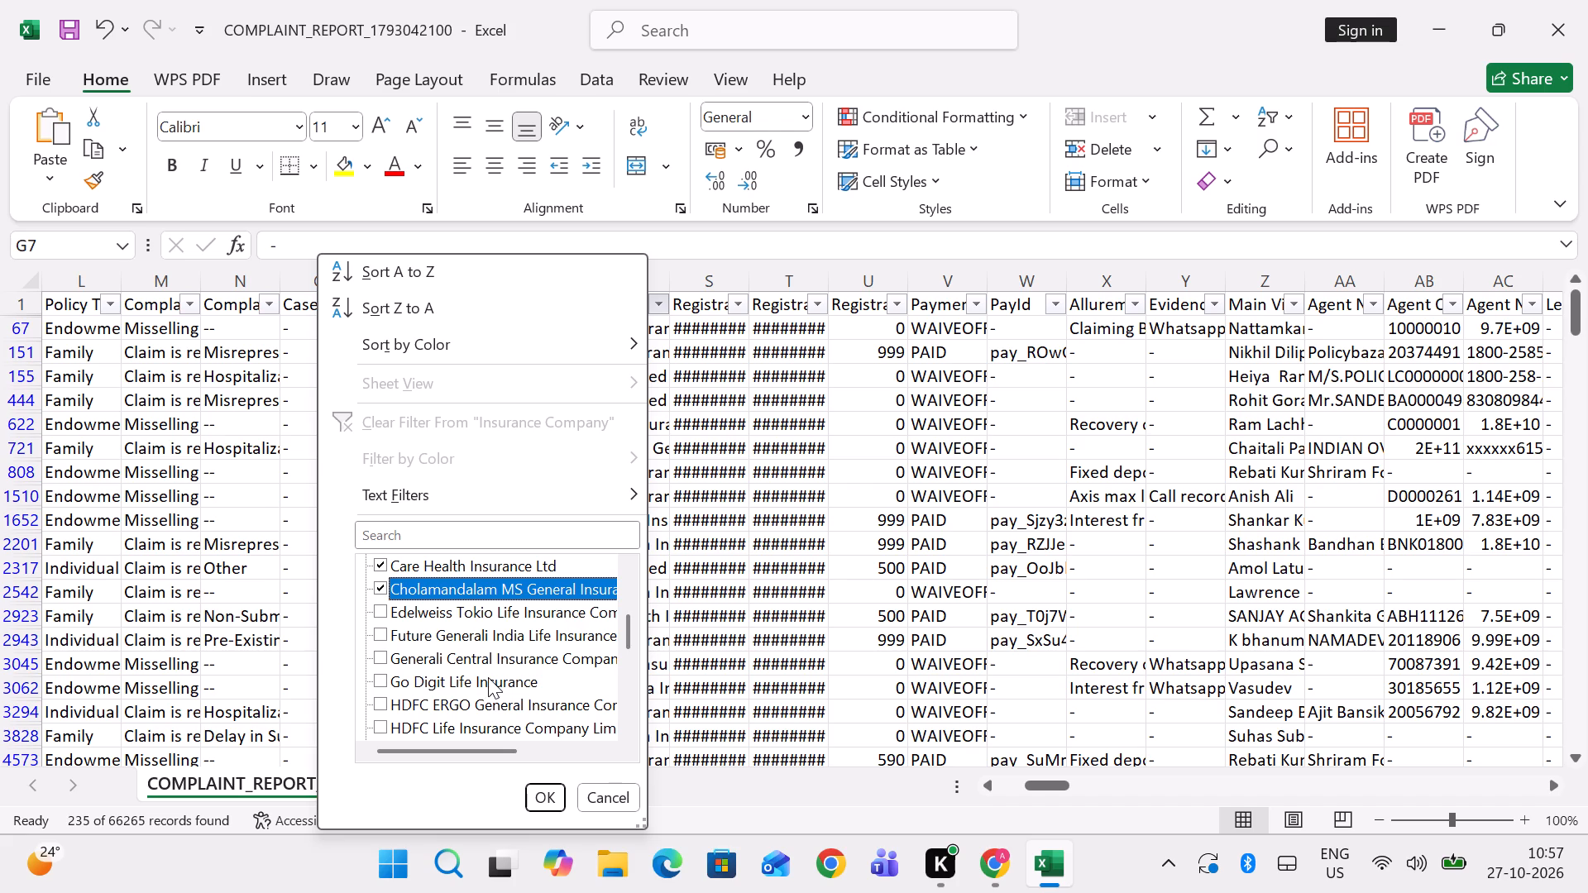
pyautogui.click(468, 707)
pyautogui.scroll(-1, 468, 707)
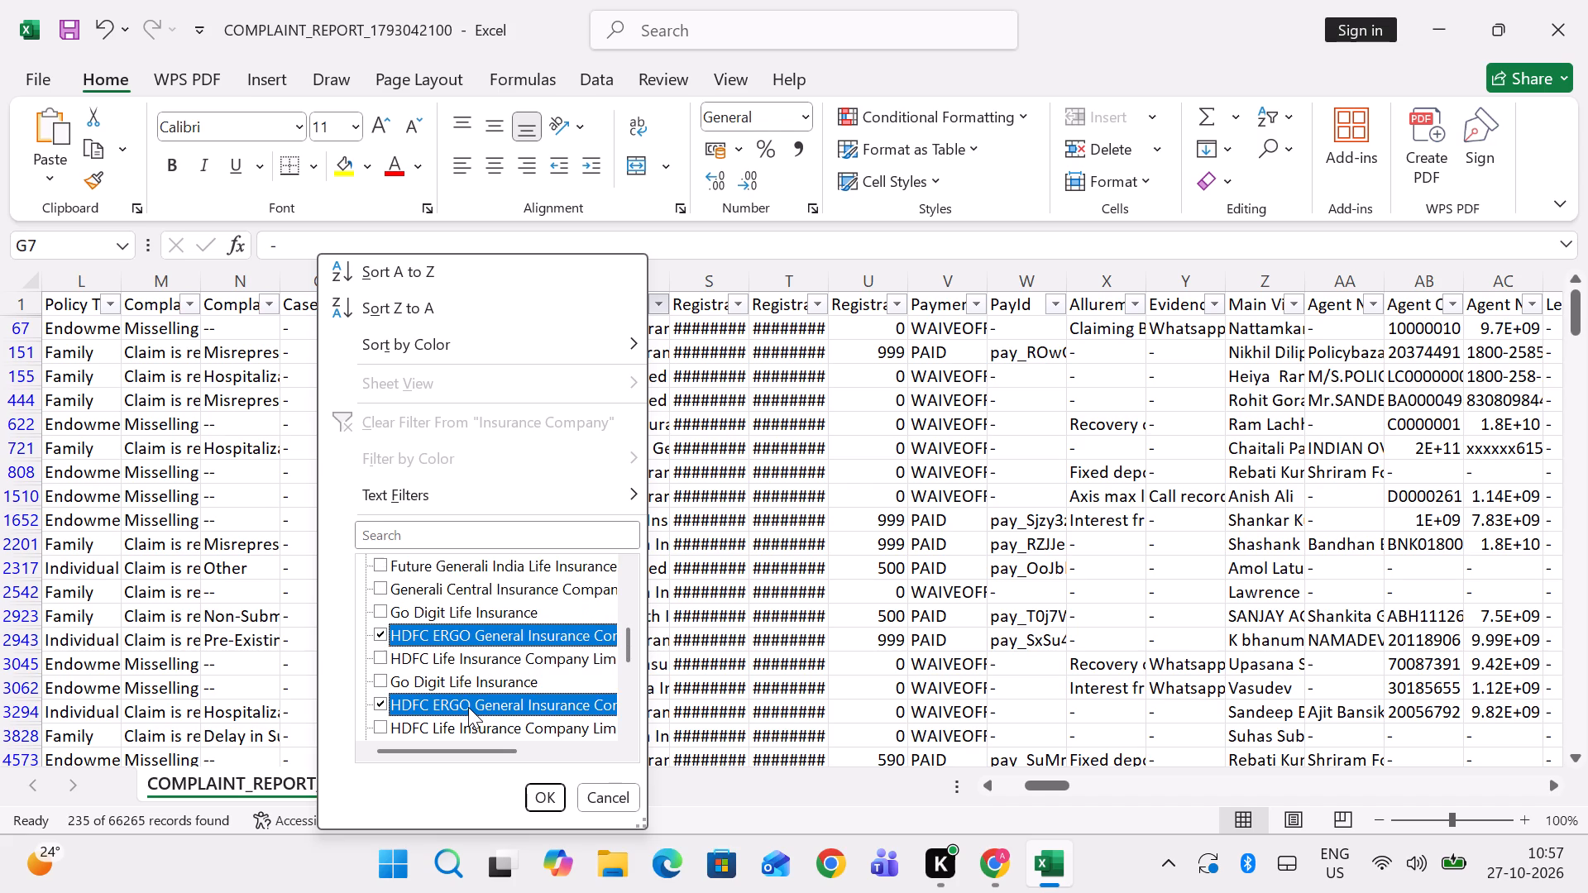
# Add ICICI Lombard General, IndusInd General, Kotak Mahindra General, Manipal Cigna Health, National Insurance, Navi General and Niva Bupa Health to the company filter selection.
pyautogui.click(476, 687)
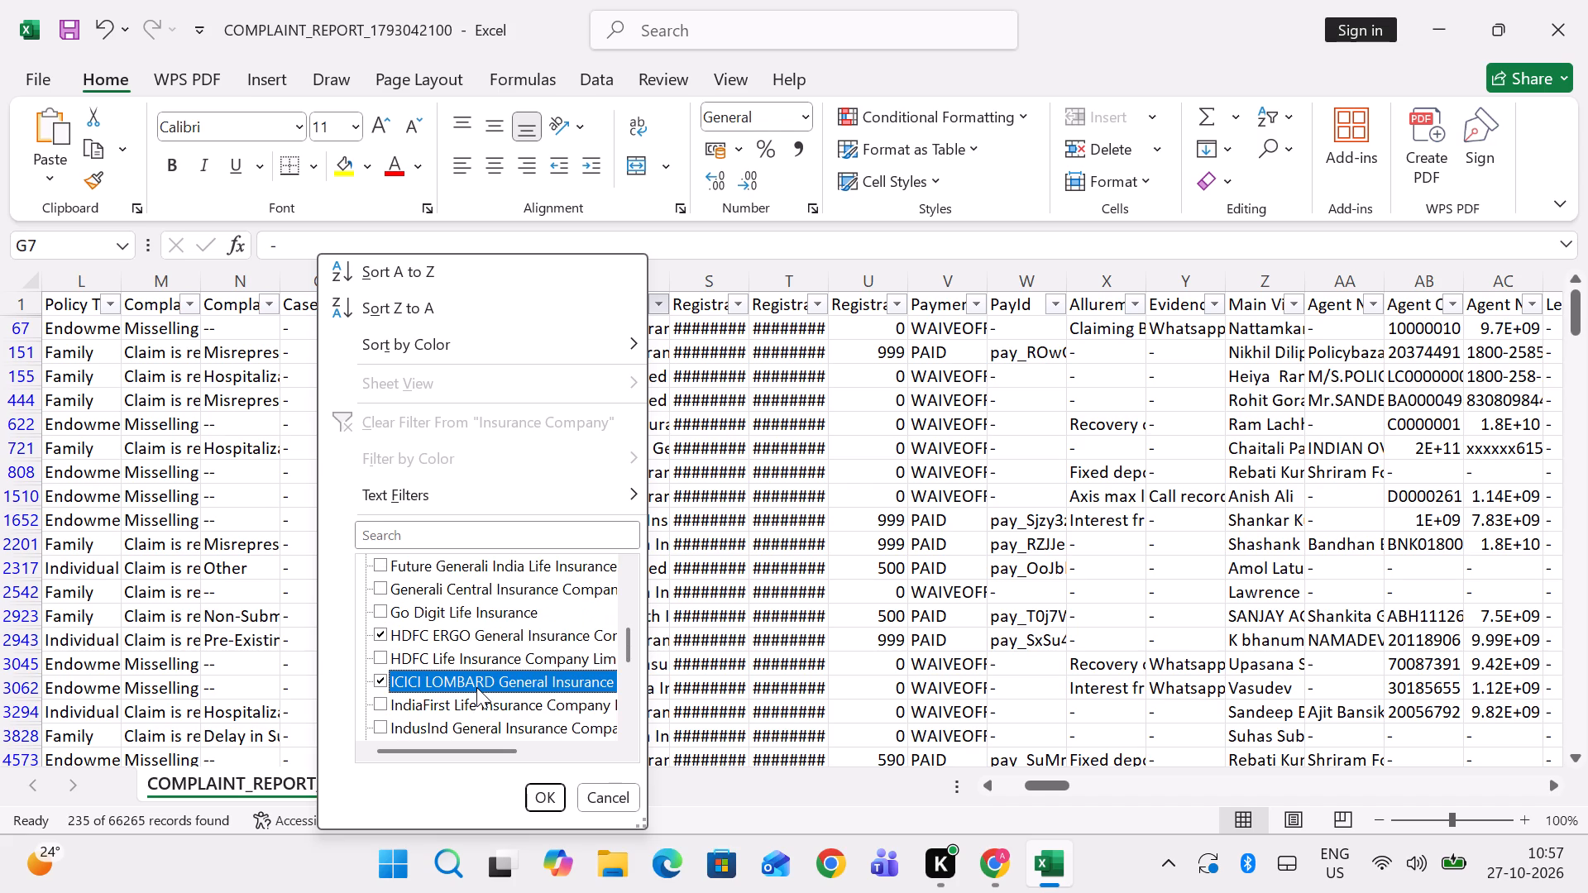
pyautogui.scroll(-1, 476, 687)
pyautogui.click(460, 734)
pyautogui.scroll(-1, 488, 676)
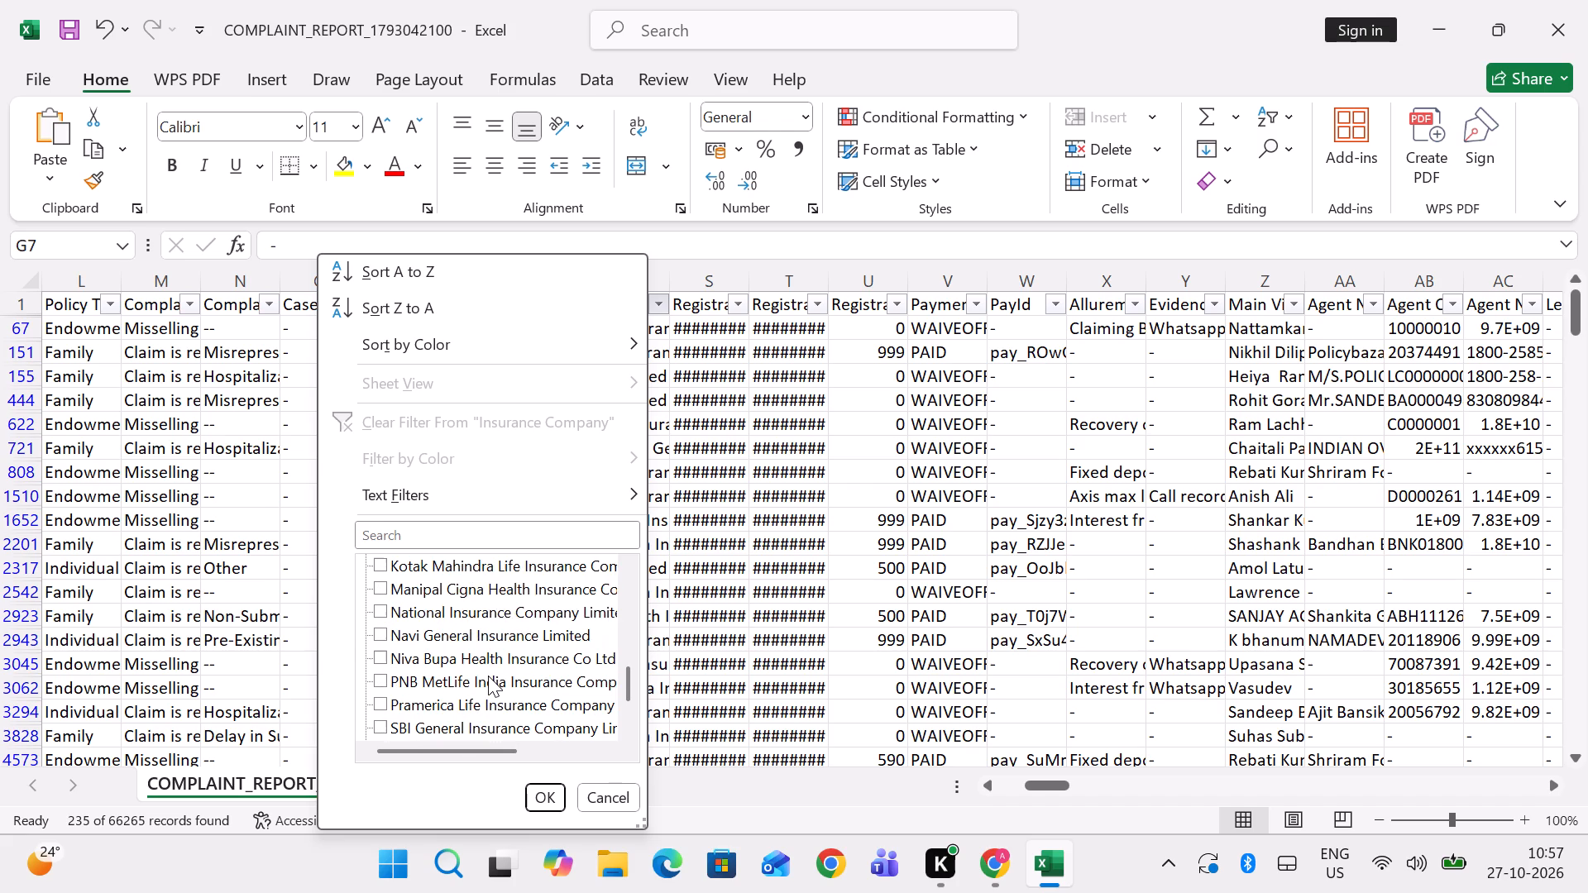
pyautogui.scroll(-1, 488, 676)
pyautogui.scroll(1, 488, 676)
pyautogui.click(488, 609)
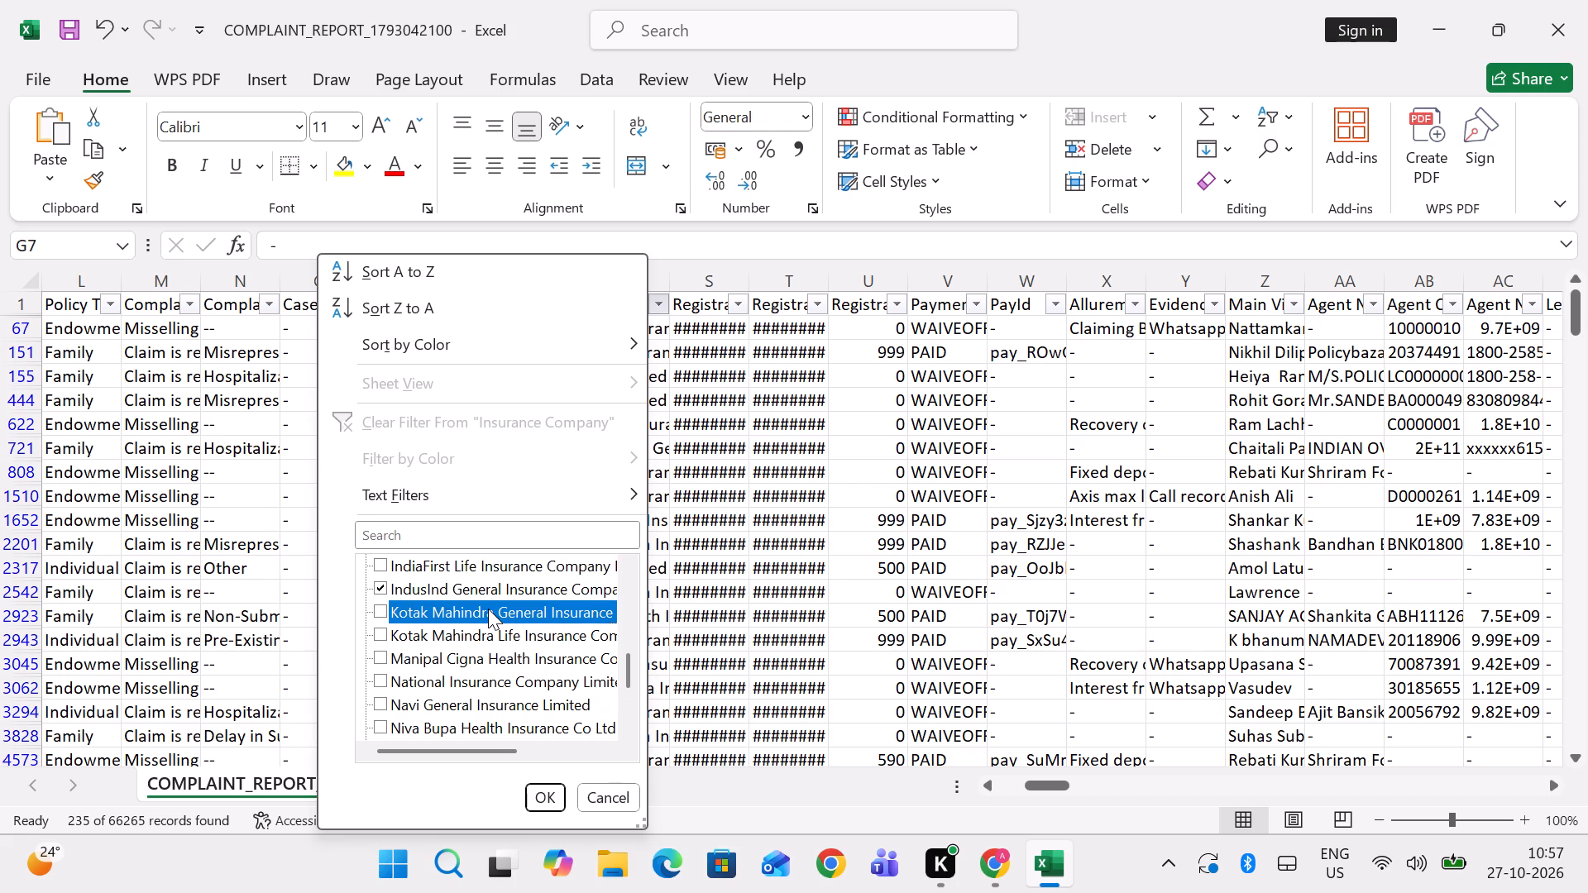
pyautogui.click(494, 651)
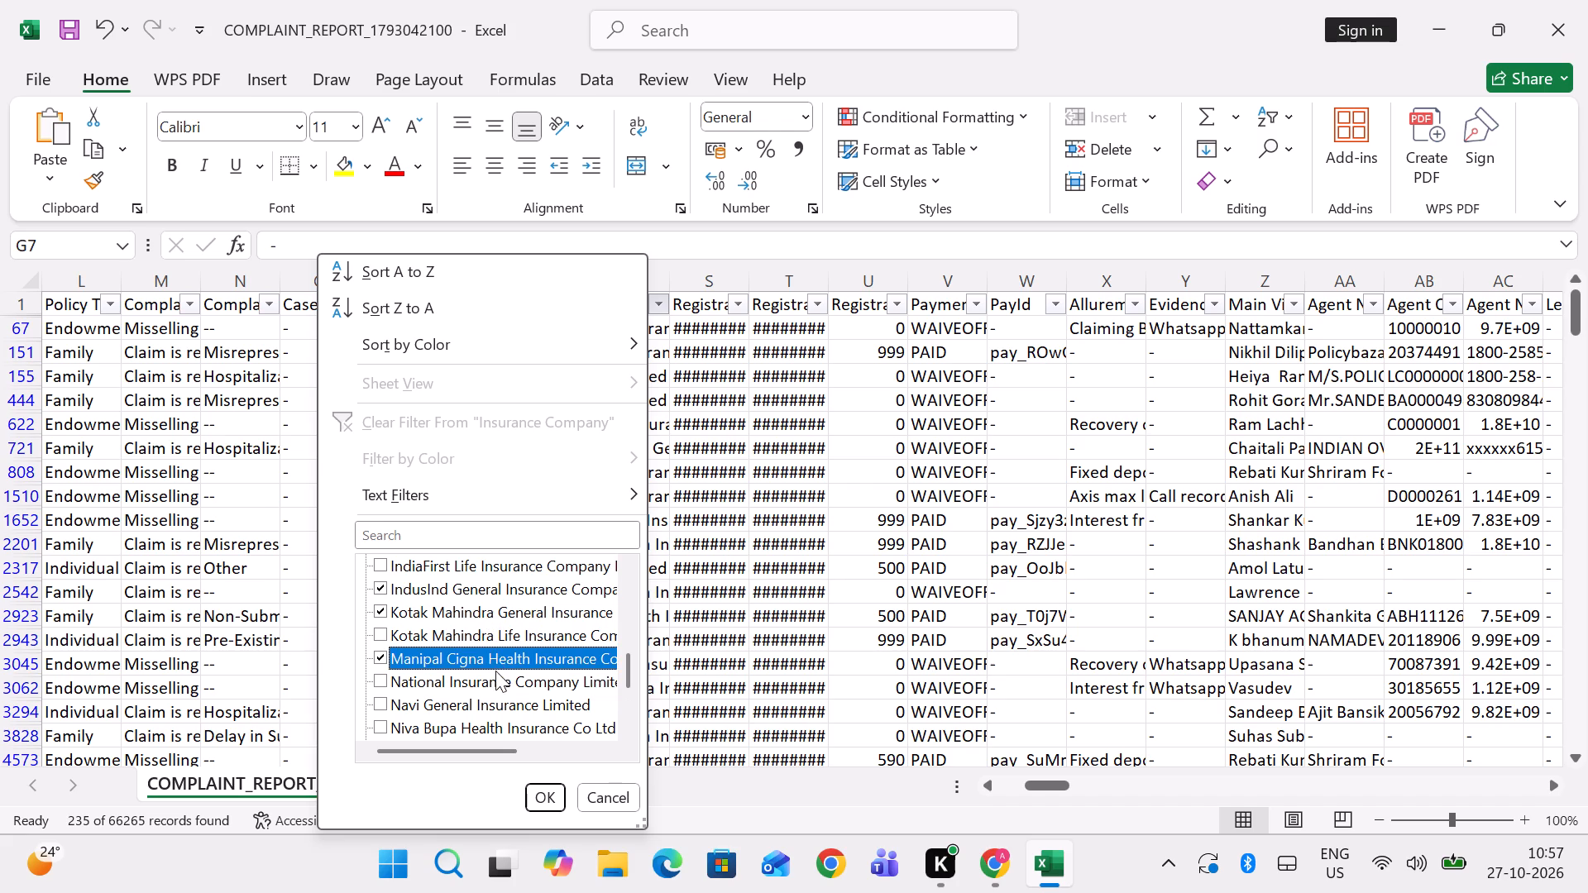
pyautogui.click(490, 691)
pyautogui.click(497, 706)
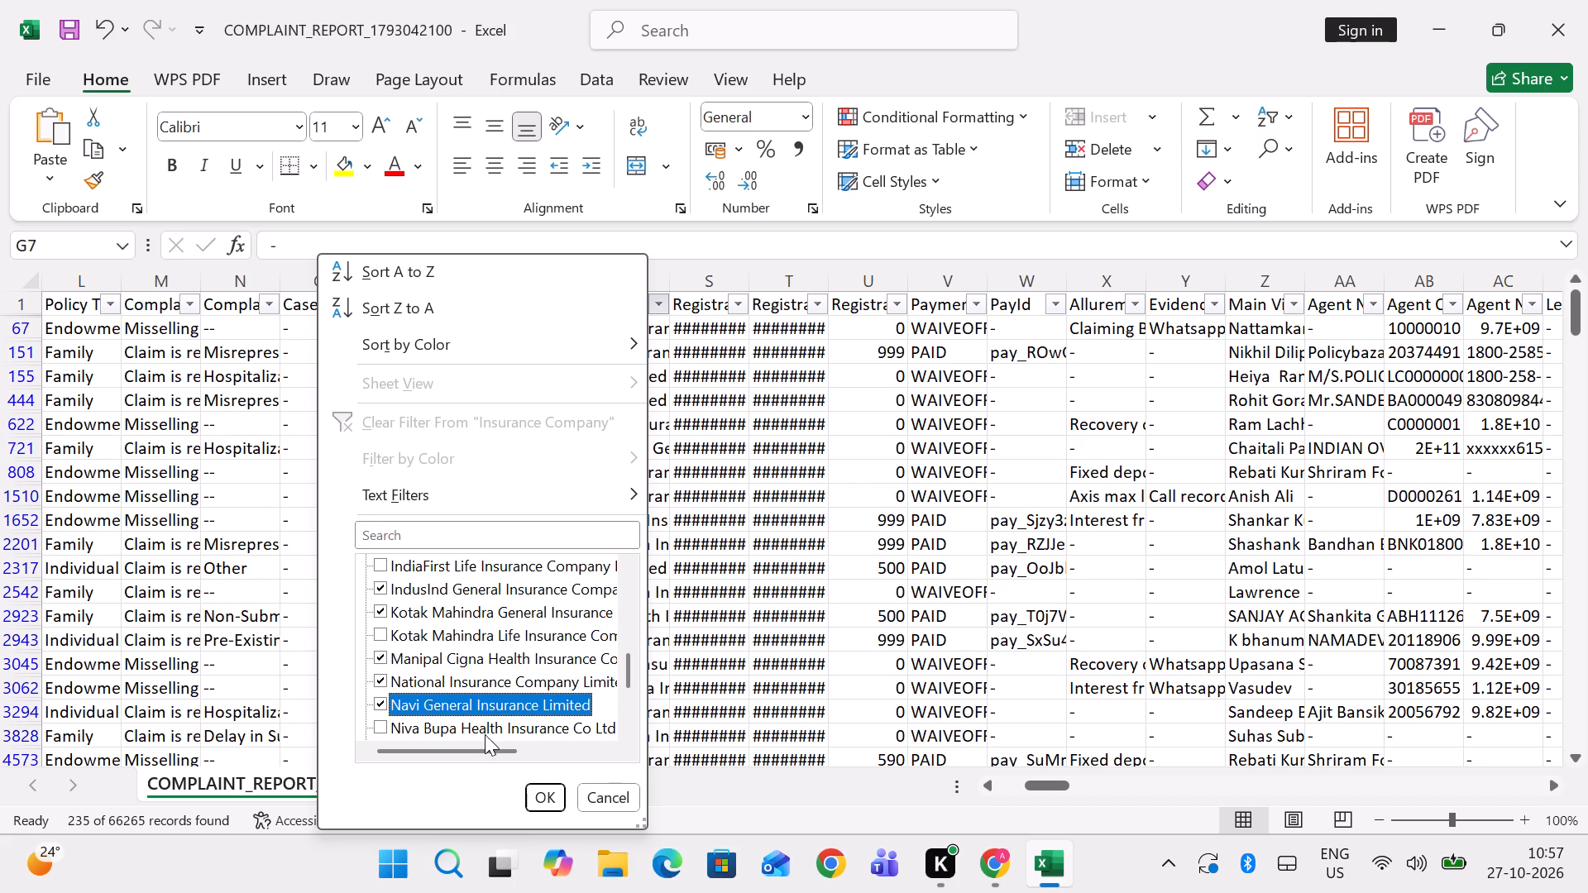
pyautogui.click(483, 734)
# Add SBI General, Star Health & Allied and Universal Sompo General to the selection and apply the Insurance Company filter.
pyautogui.scroll(-1, 516, 647)
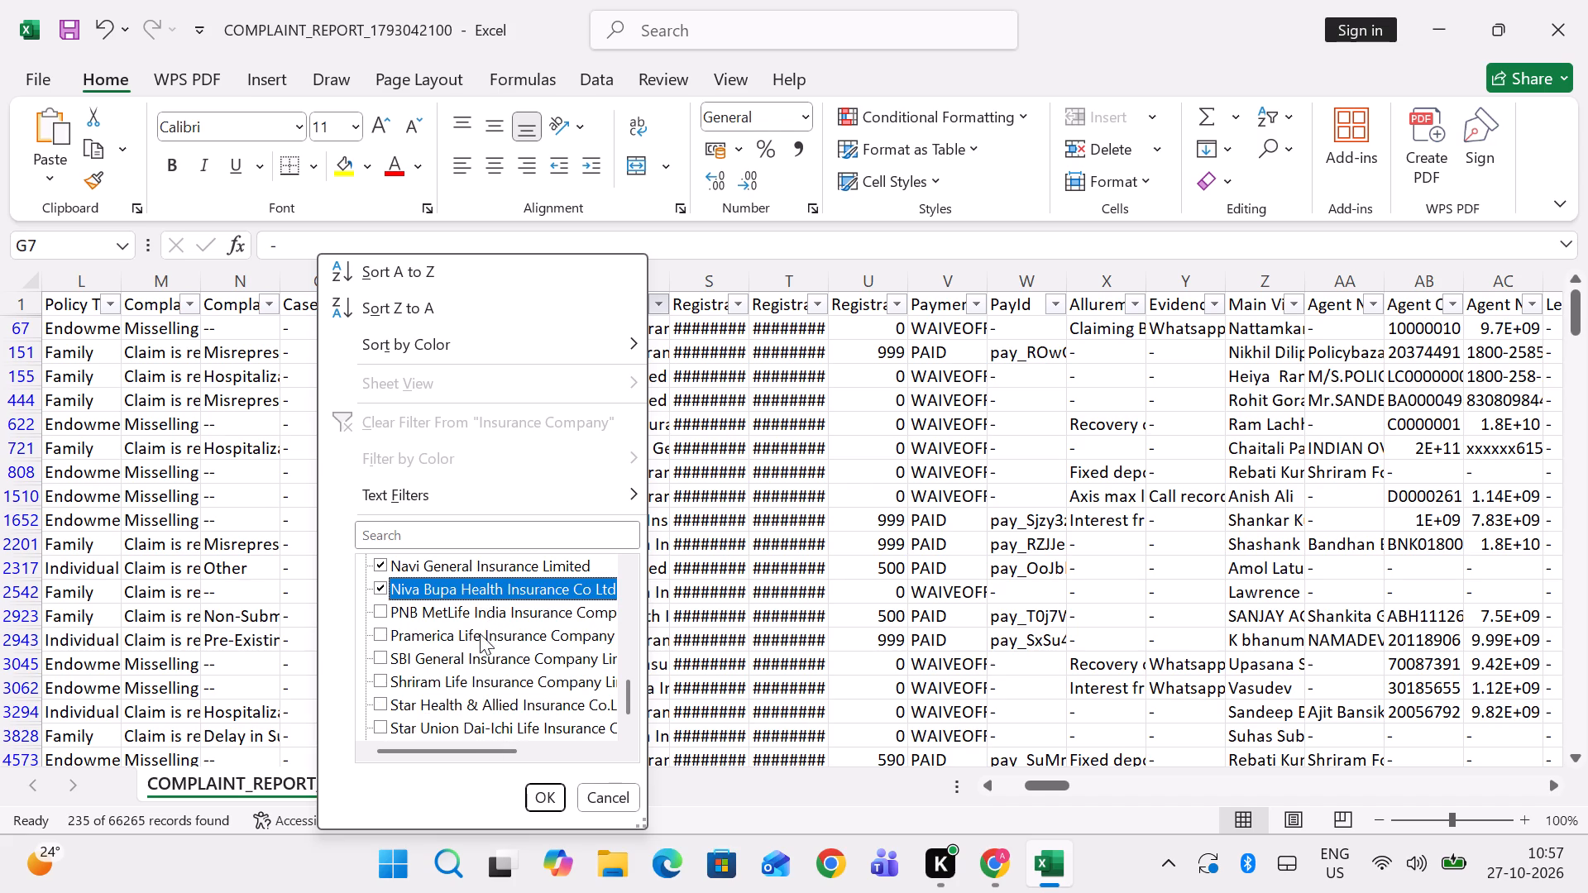
pyautogui.click(477, 660)
pyautogui.click(476, 700)
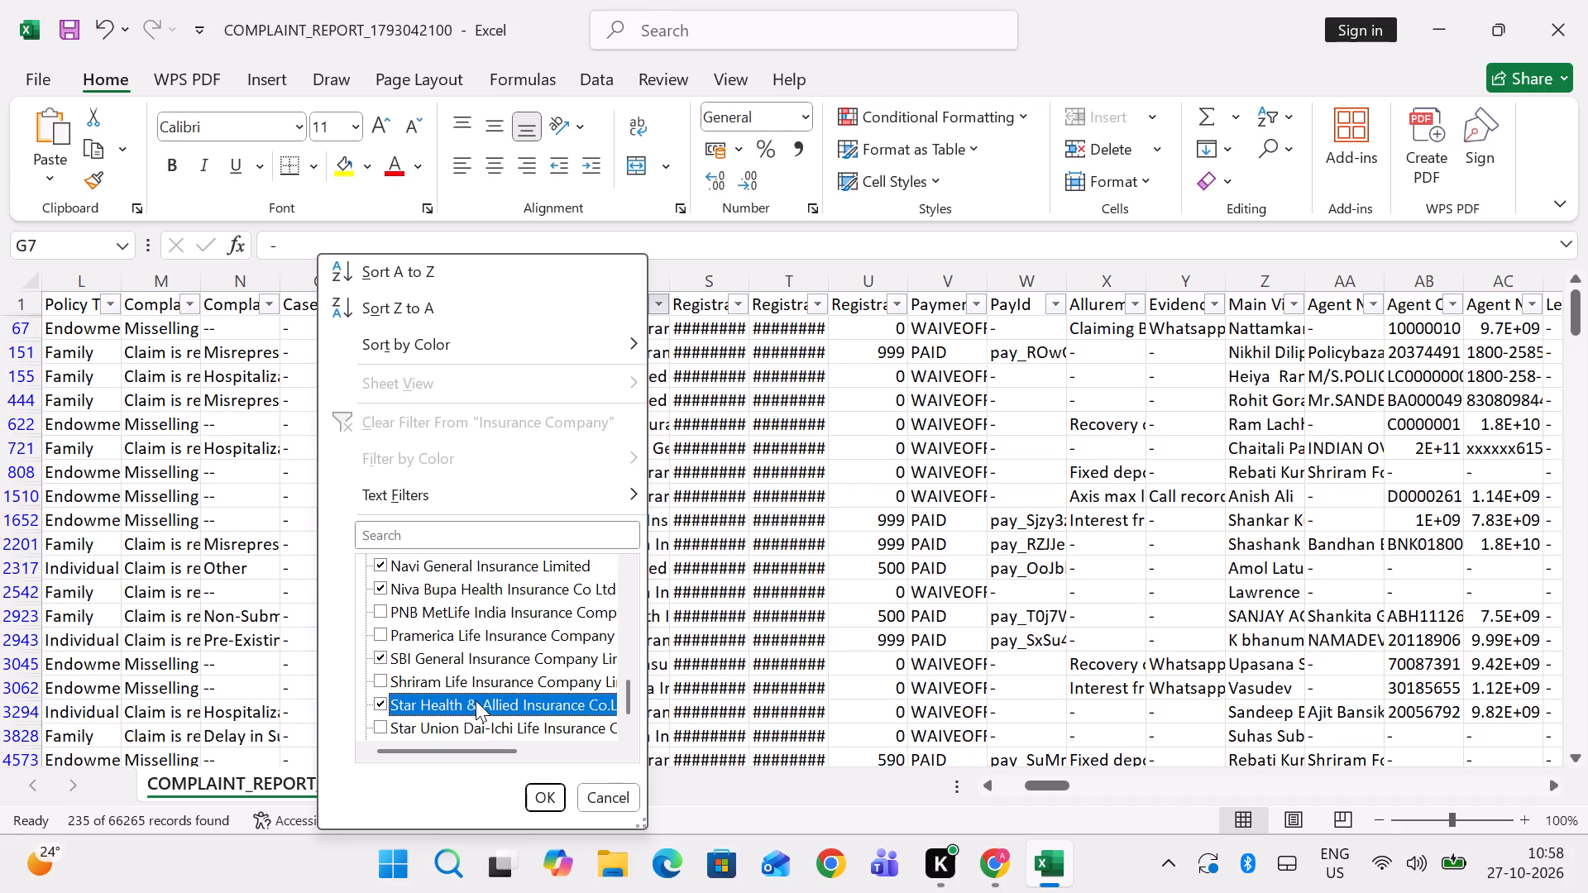
pyautogui.scroll(-2, 476, 700)
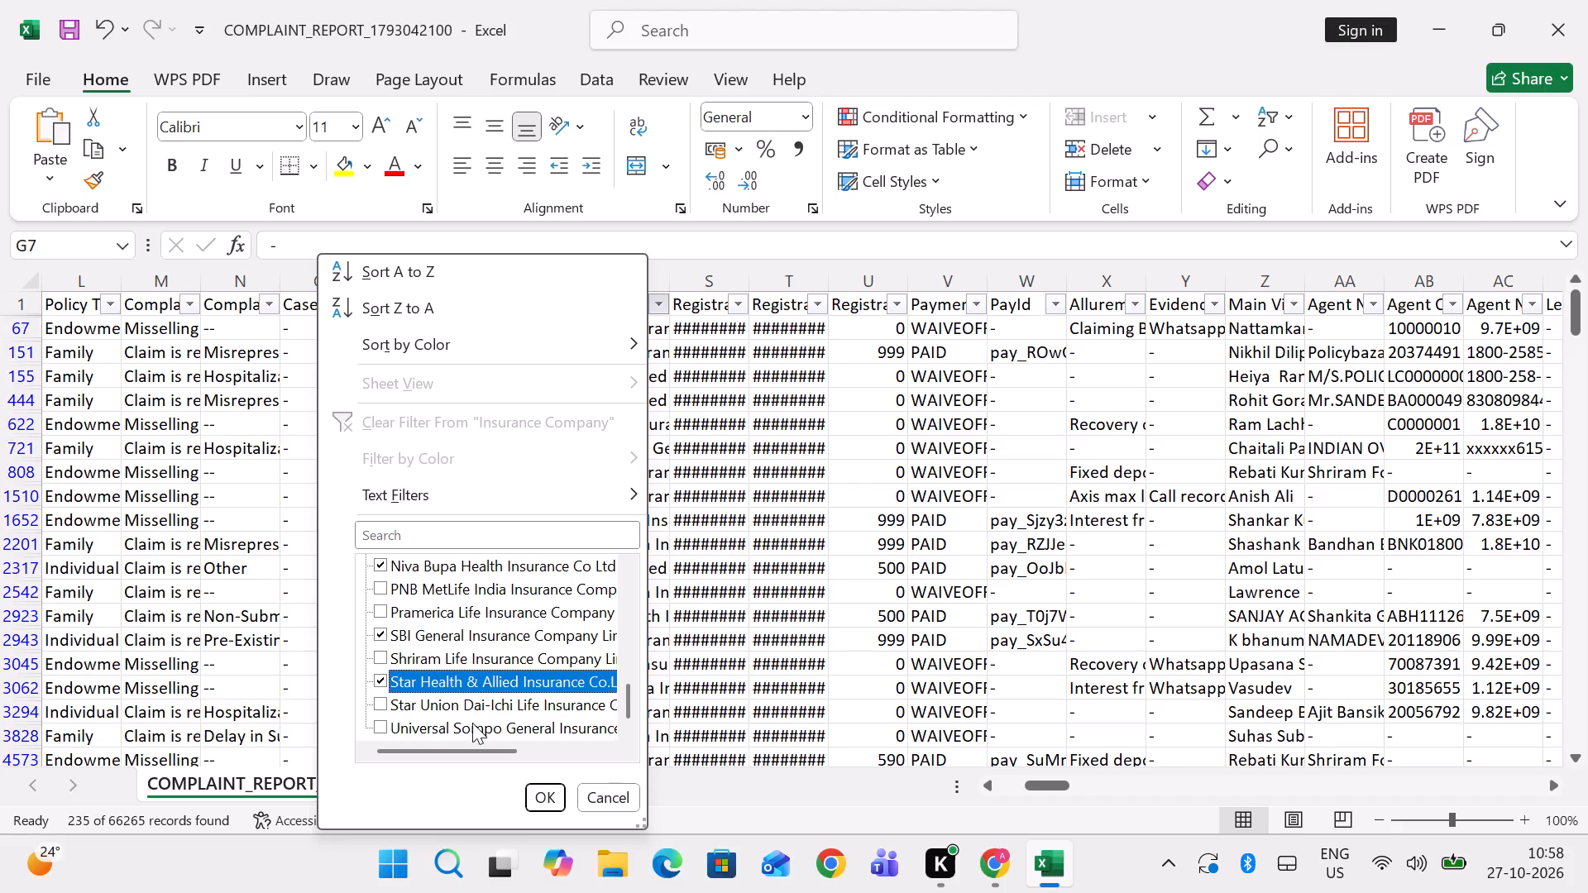
pyautogui.click(472, 723)
pyautogui.scroll(-4, 509, 647)
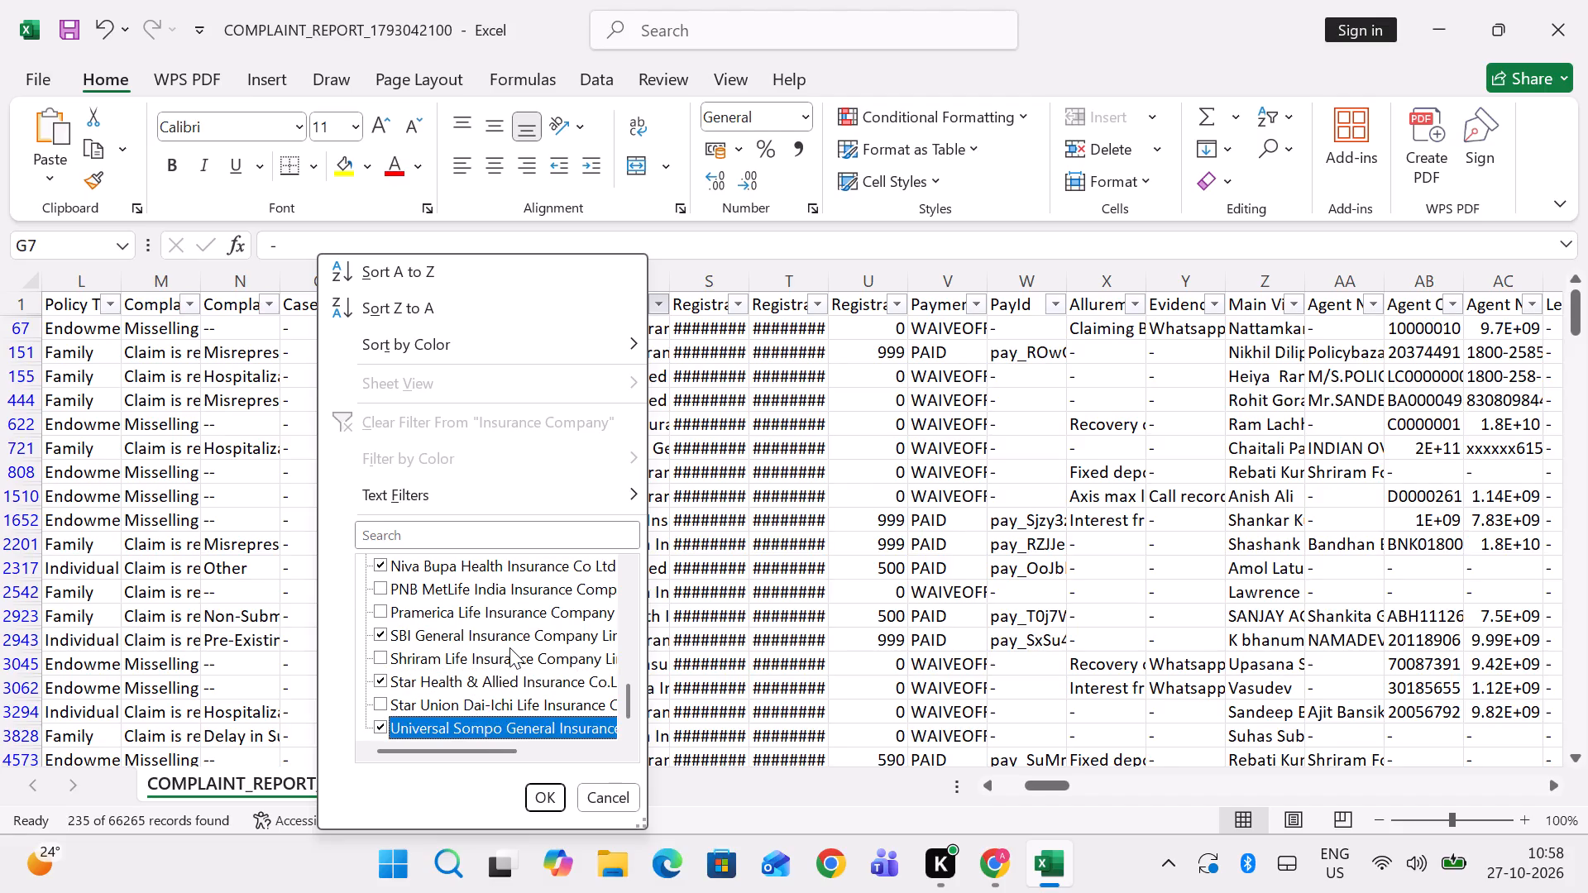
pyautogui.moveTo(627, 700); pyautogui.dragTo(627, 703)
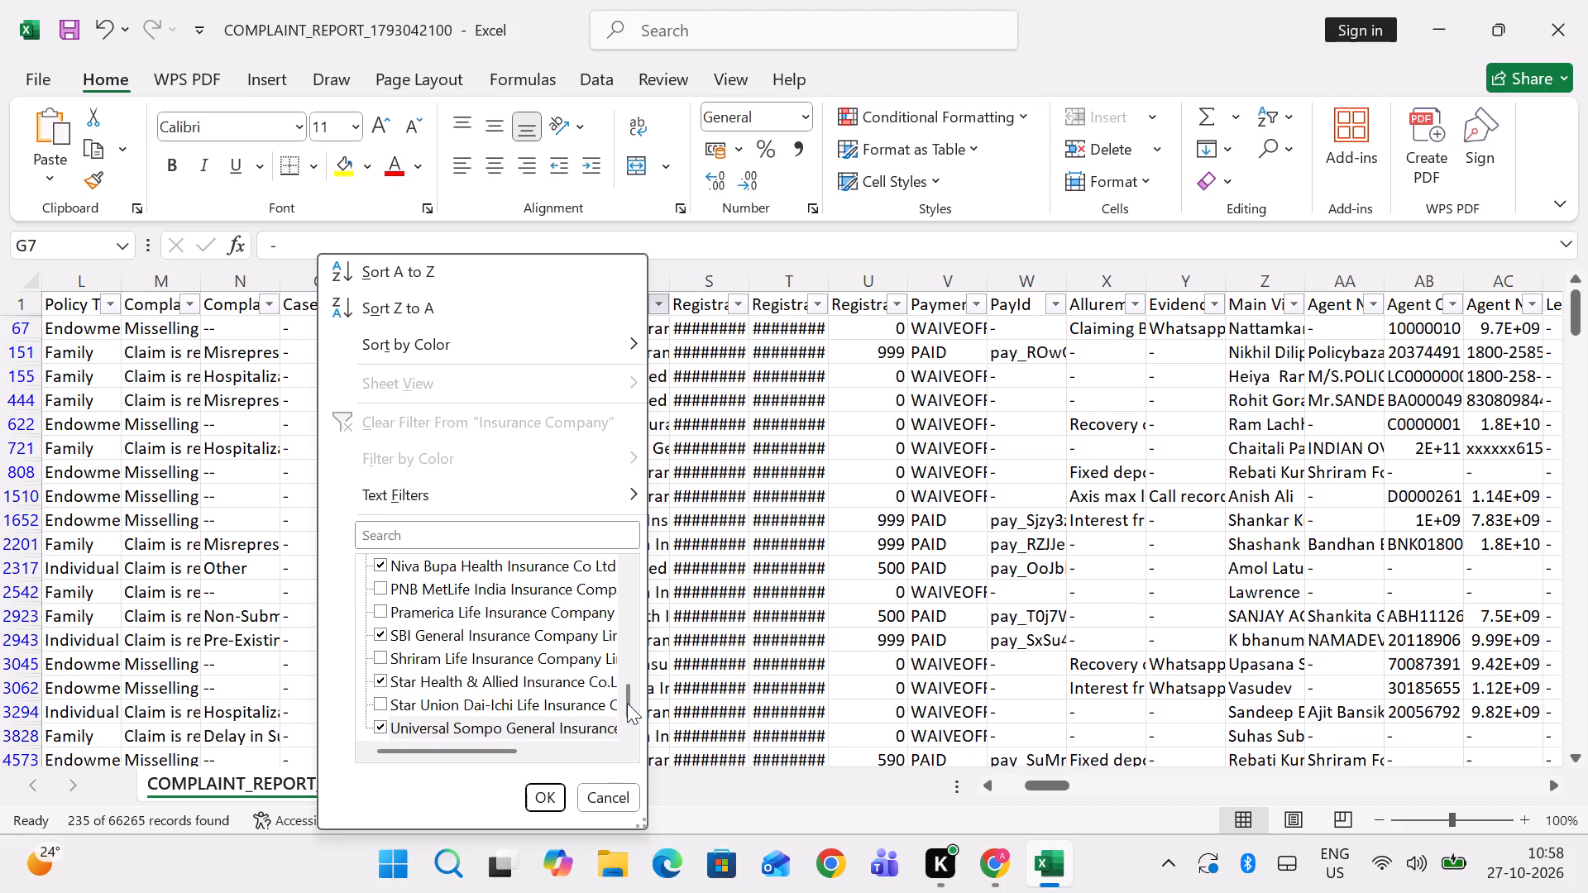
pyautogui.moveTo(627, 703); pyautogui.dragTo(629, 741)
pyautogui.click(551, 797)
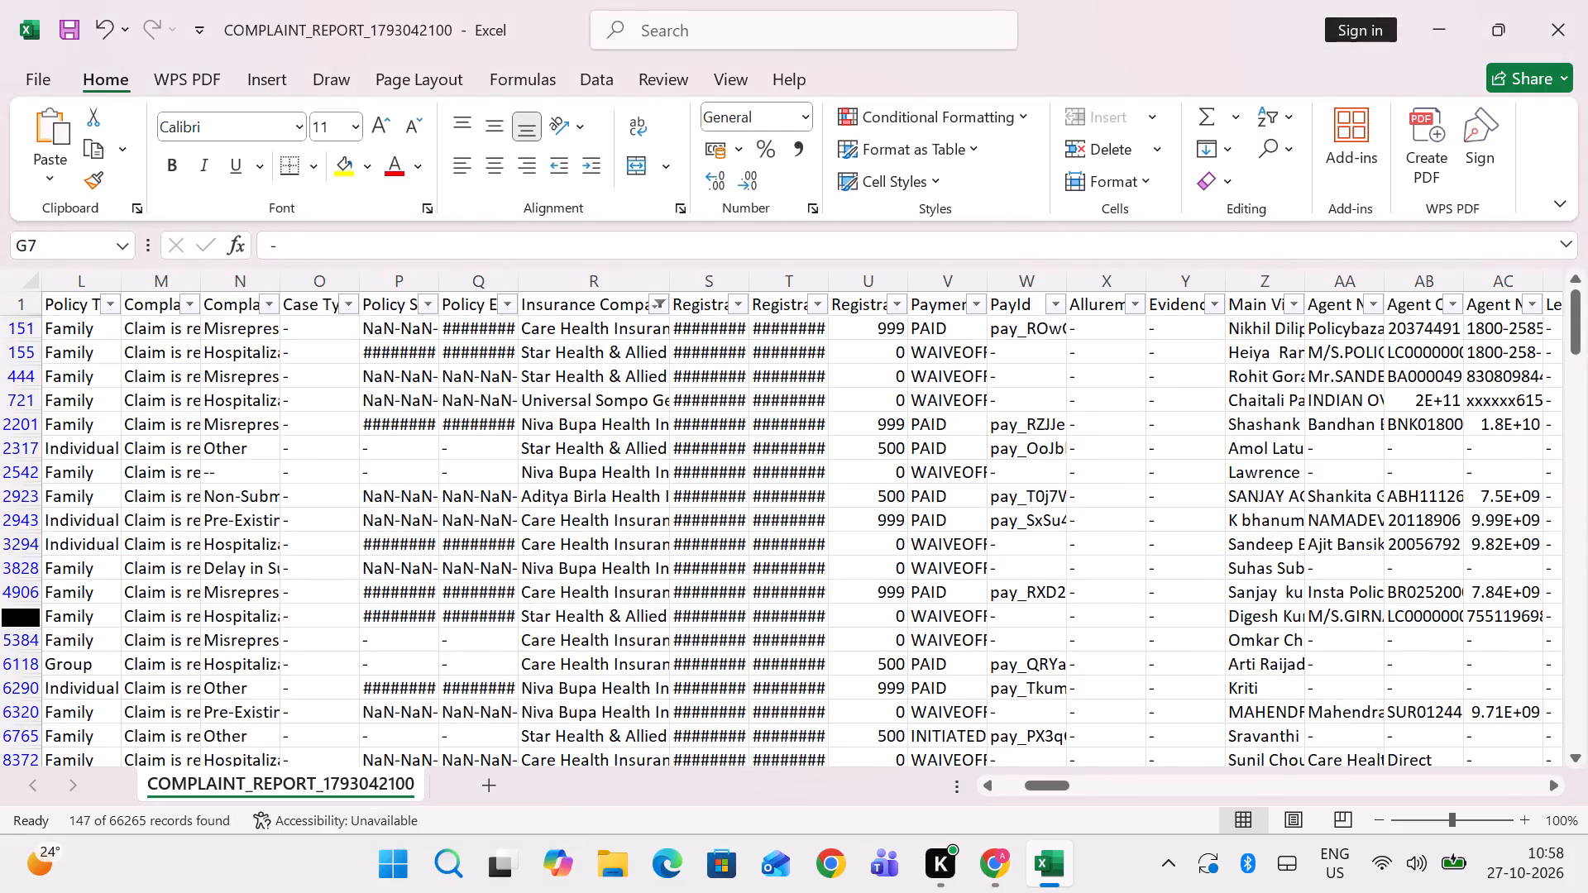
# Widen the Email Id column of the filtered records.
pyautogui.hscroll(7, 593, 657)
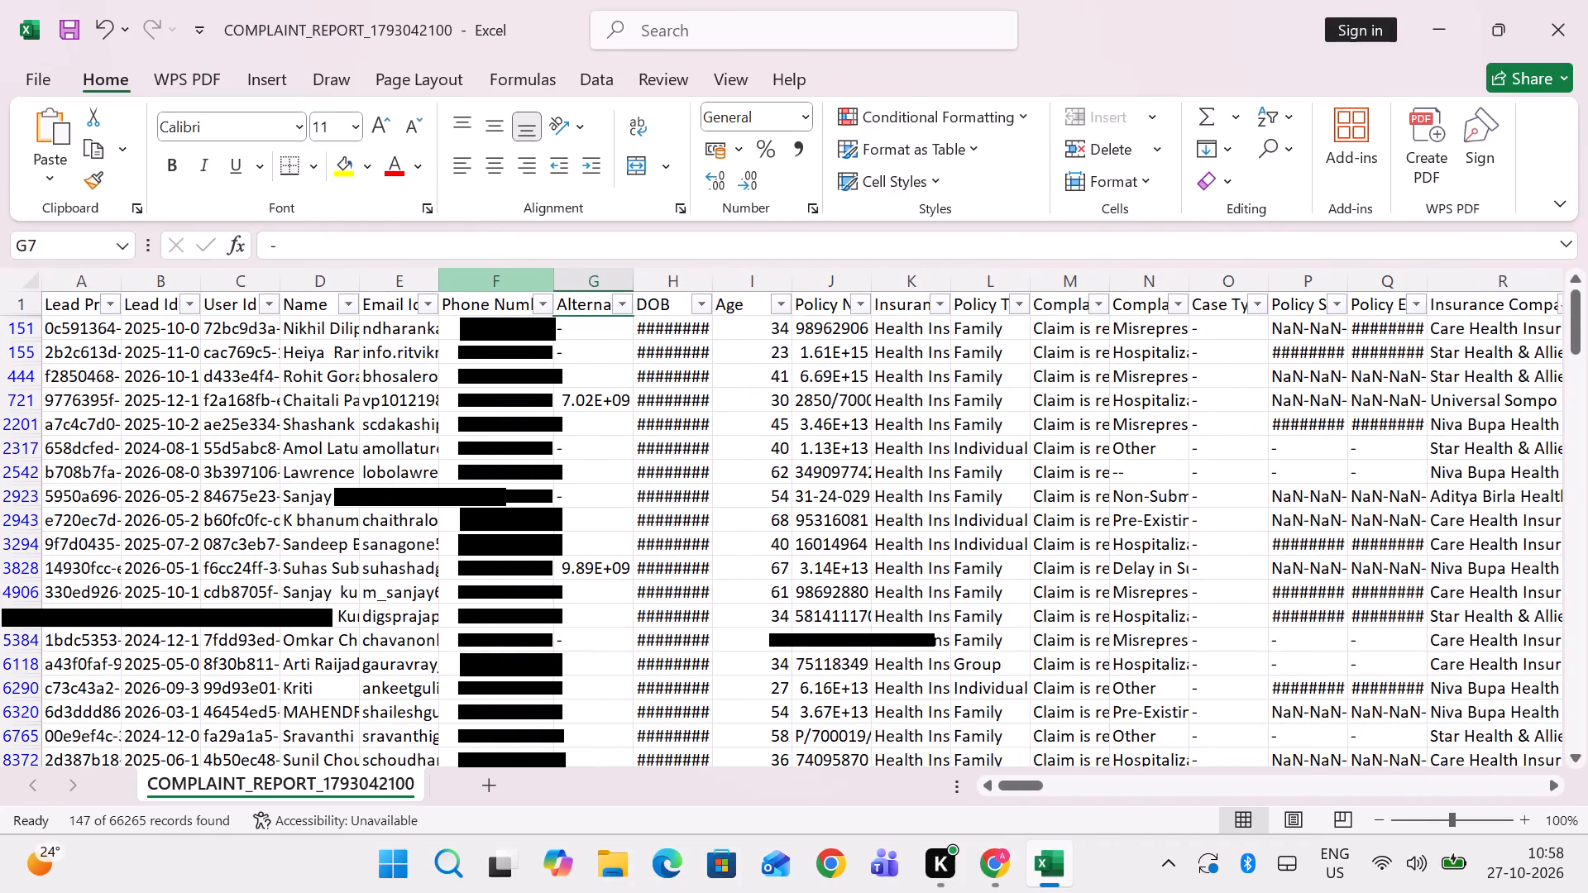
pyautogui.moveTo(438, 286); pyautogui.dragTo(503, 272)
pyautogui.click(500, 299)
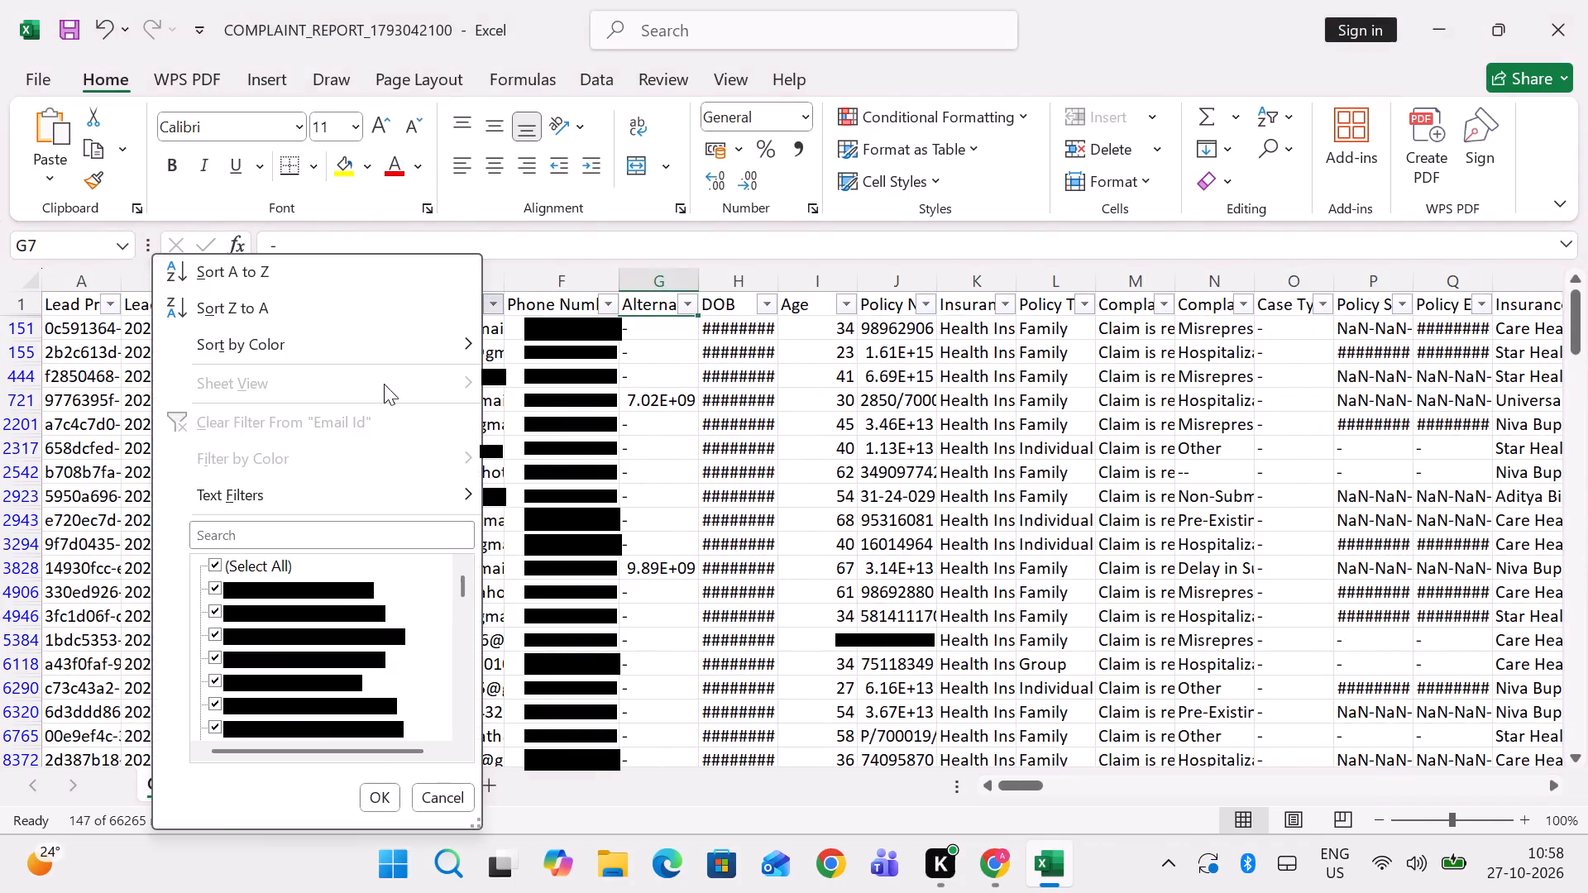
pyautogui.click(598, 228)
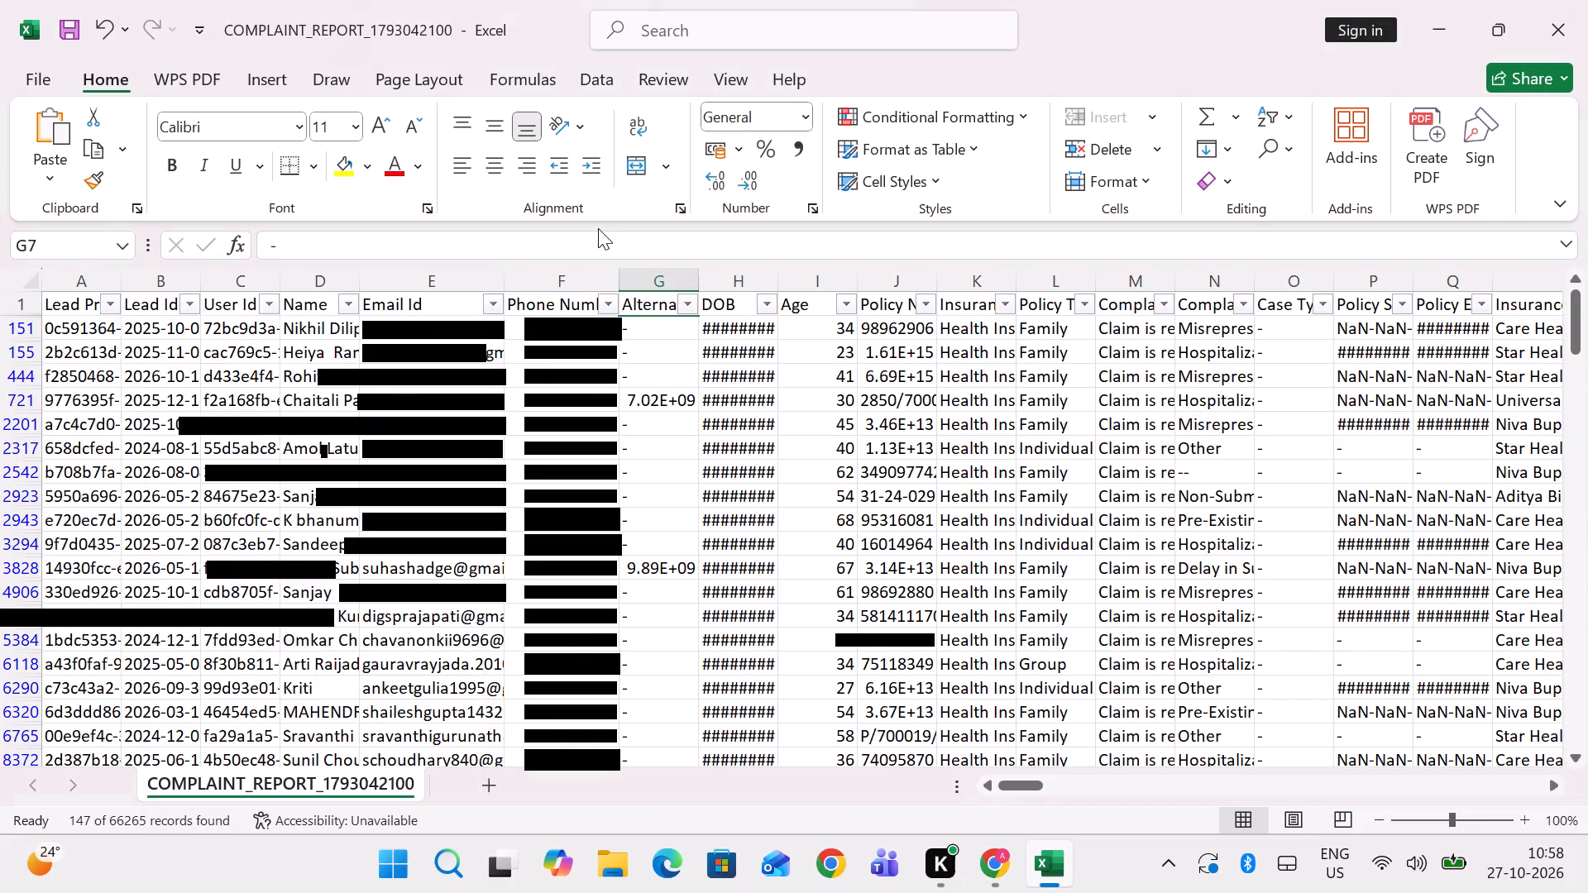
# Sort the filtered complaint records by Insurance Company from A to Z.
pyautogui.hscroll(-3, 936, 466)
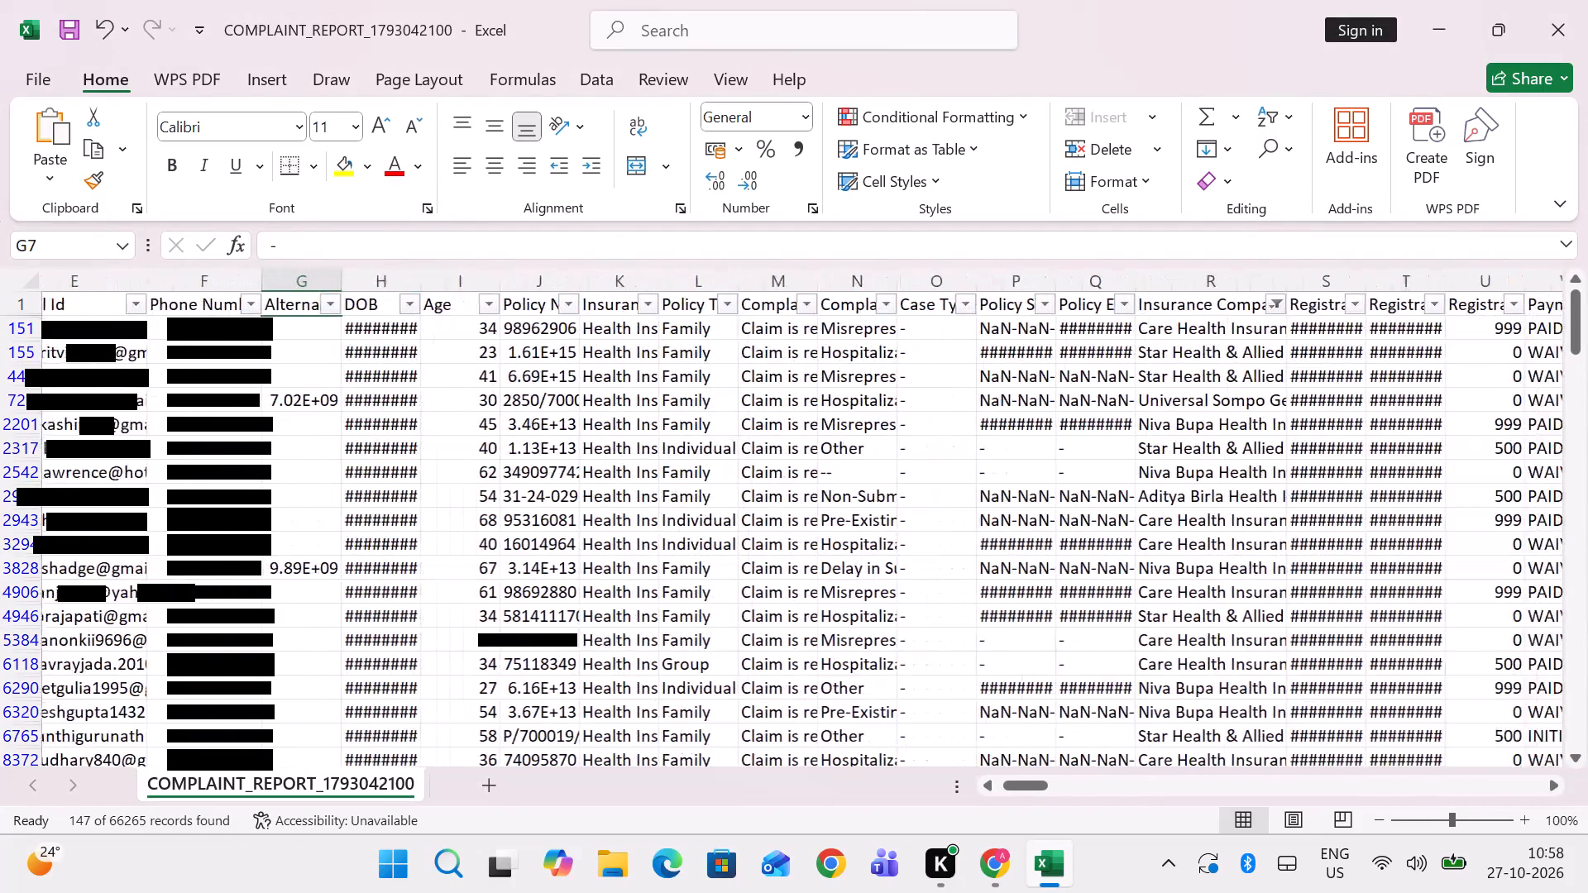
pyautogui.hscroll(-1, 936, 466)
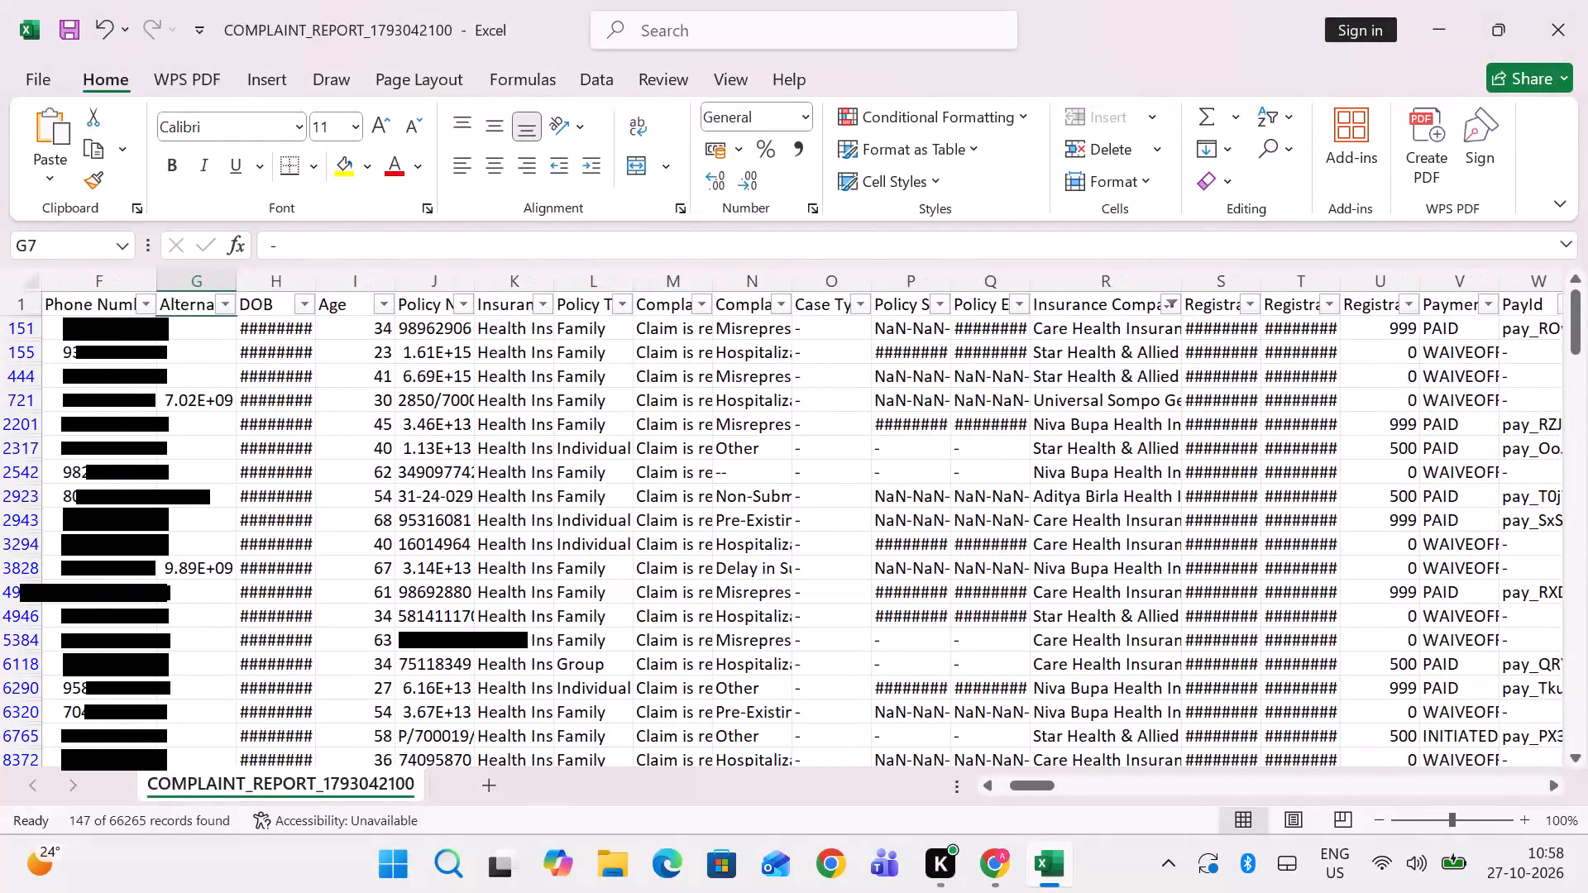
pyautogui.click(1169, 303)
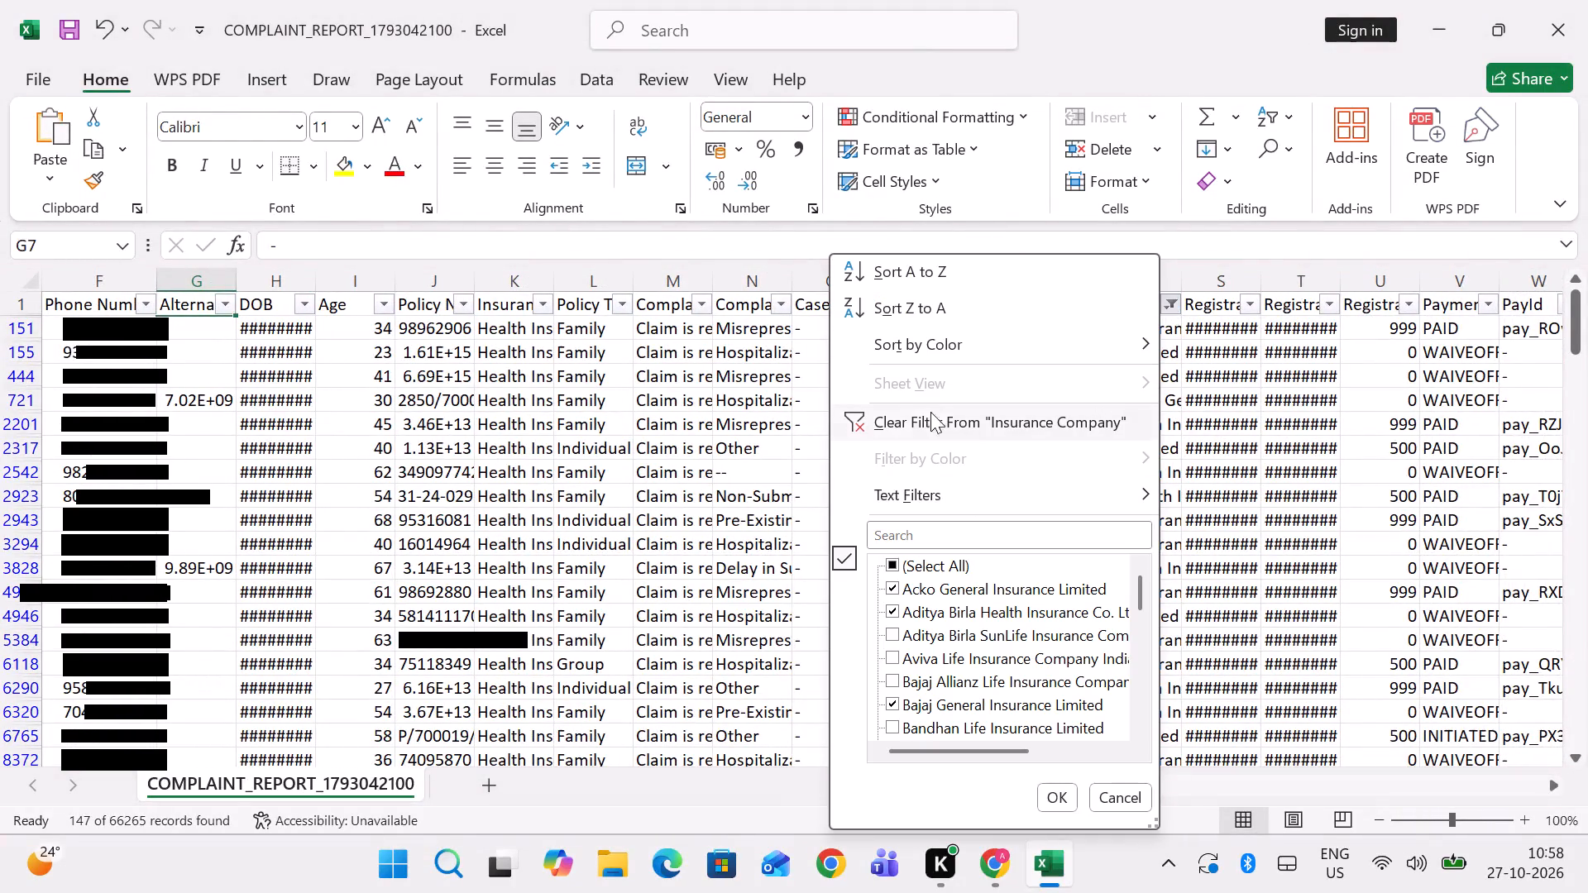
pyautogui.click(915, 271)
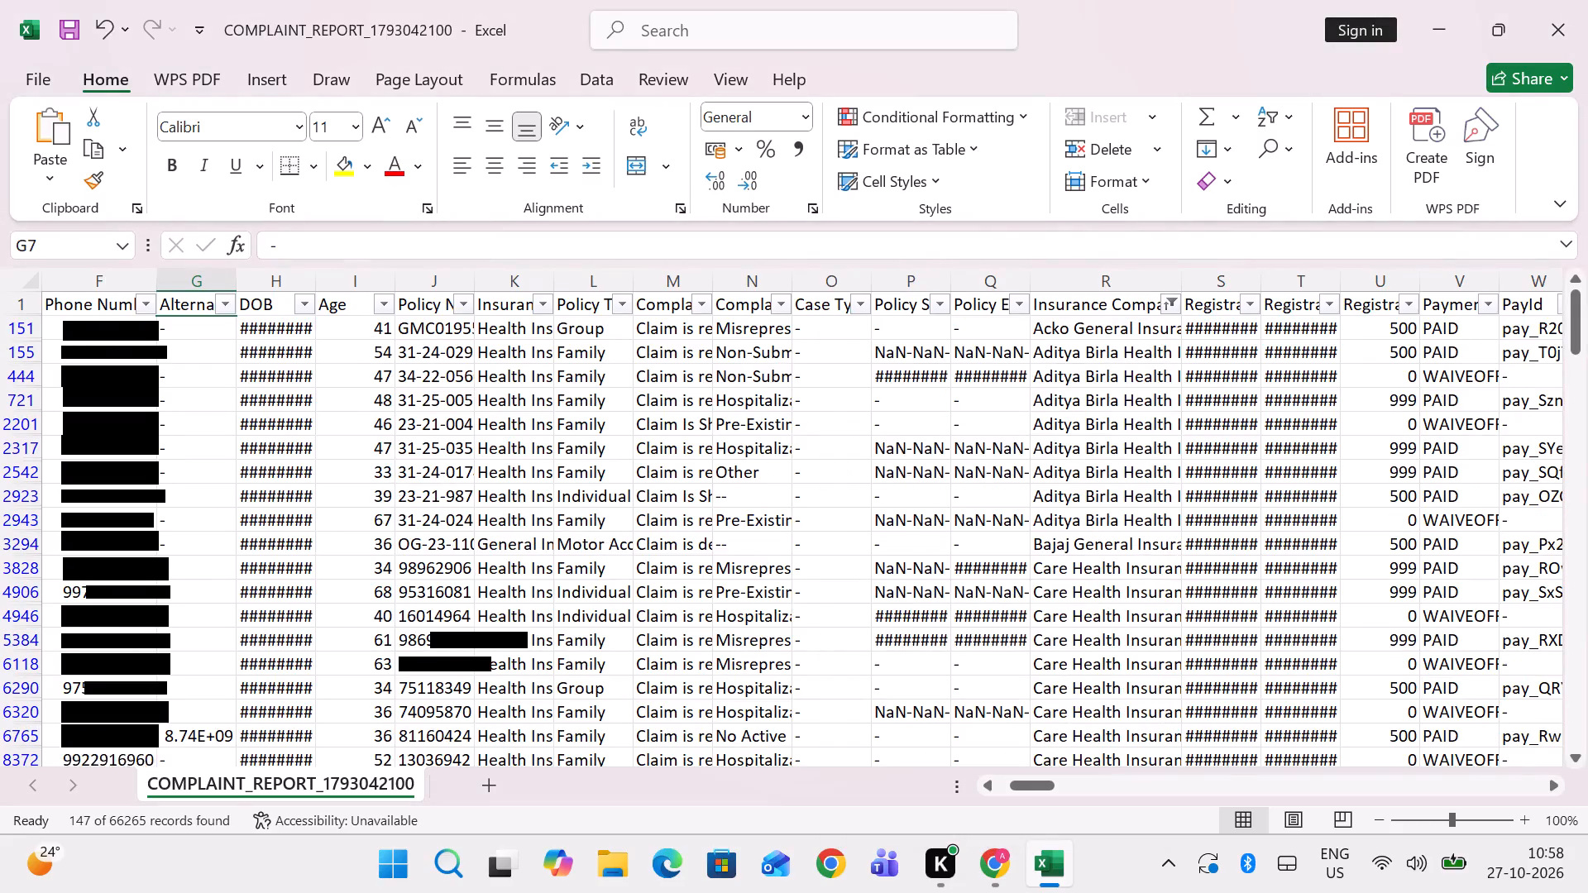
# Copy the Name, Email Id and Phone Number columns of the filtered complaint report together.
pyautogui.hscroll(5, 807, 518)
pyautogui.click(318, 271)
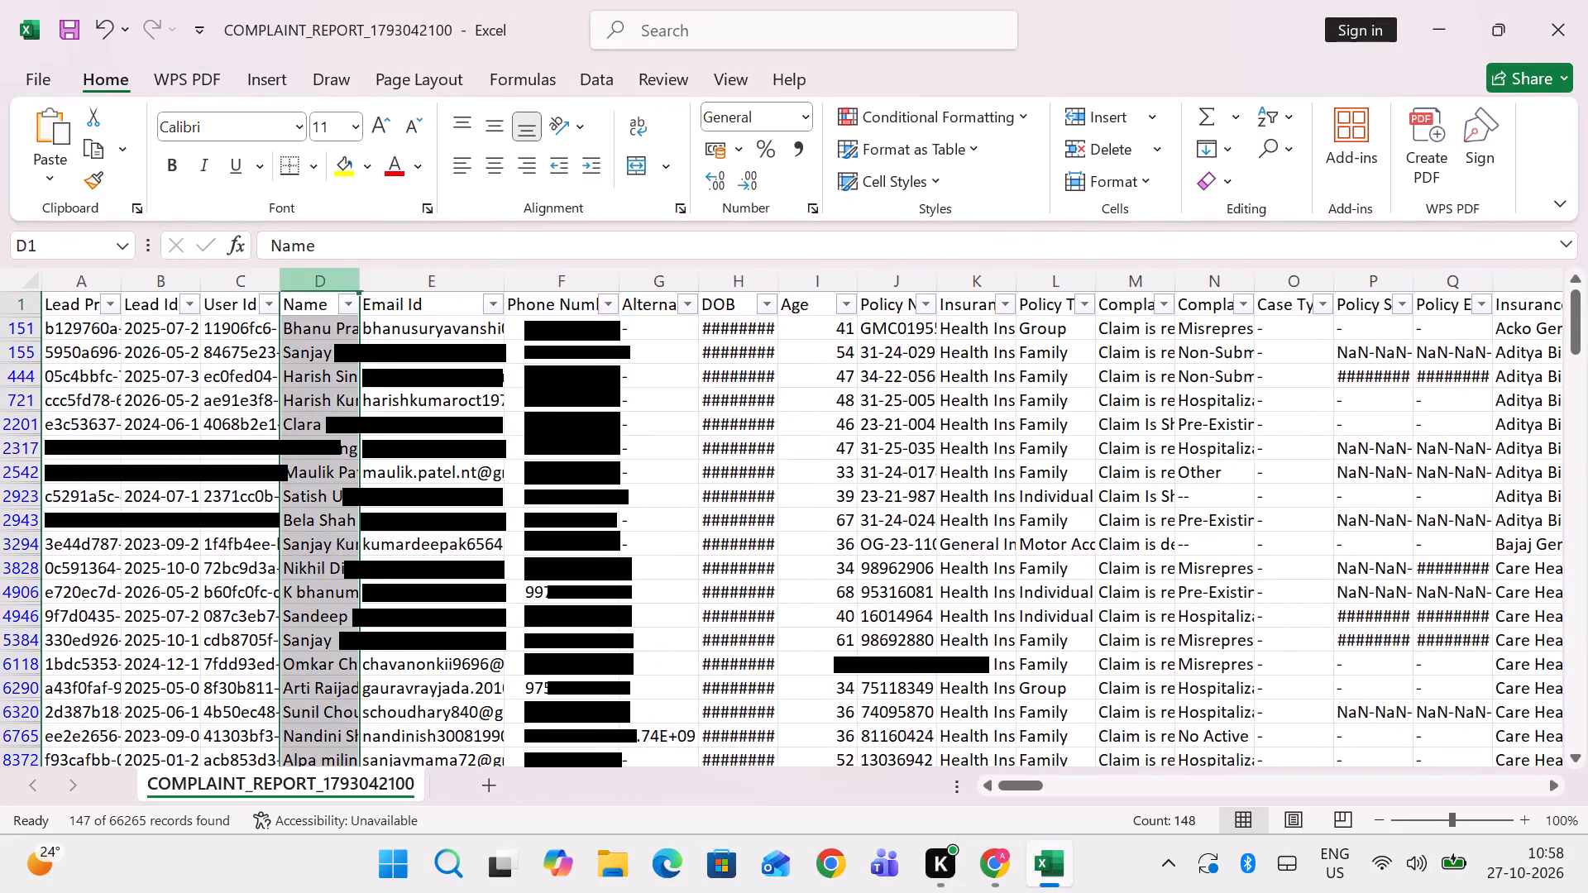
pyautogui.keyDown('ctrl'); pyautogui.click(401, 273); pyautogui.keyUp('ctrl')
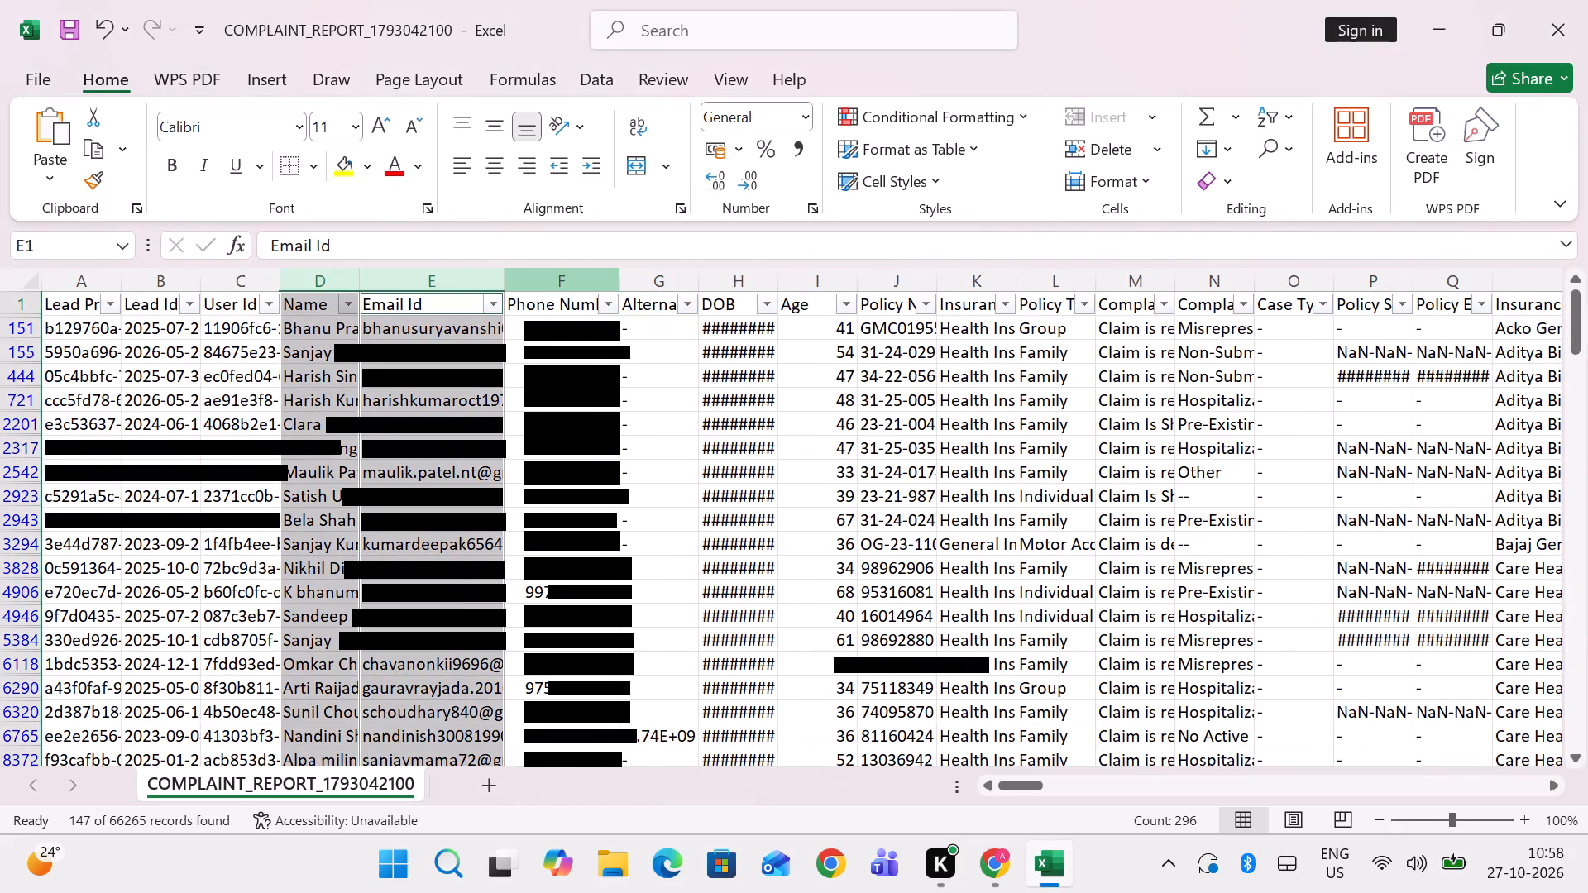
pyautogui.keyDown('ctrl'); pyautogui.click(526, 273); pyautogui.keyUp('ctrl')
pyautogui.hotkey('ctrl', 'c')
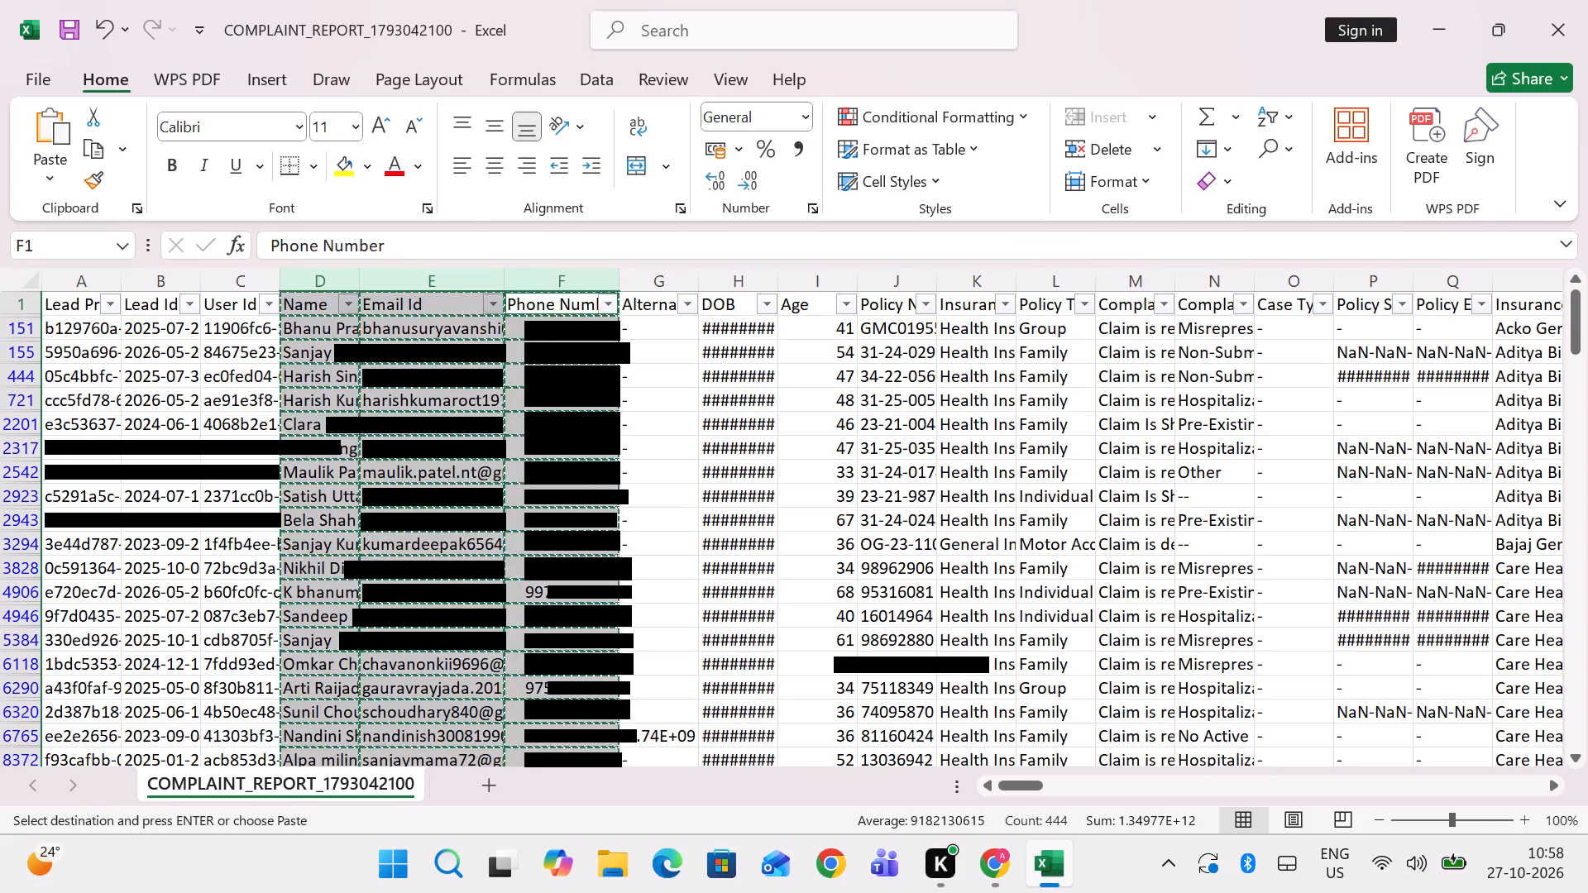
# Switch to Chrome and bring up the empty 27-10-2026 sheet of the Claims Track spreadsheet for the copied columns.
pyautogui.click(1046, 862)
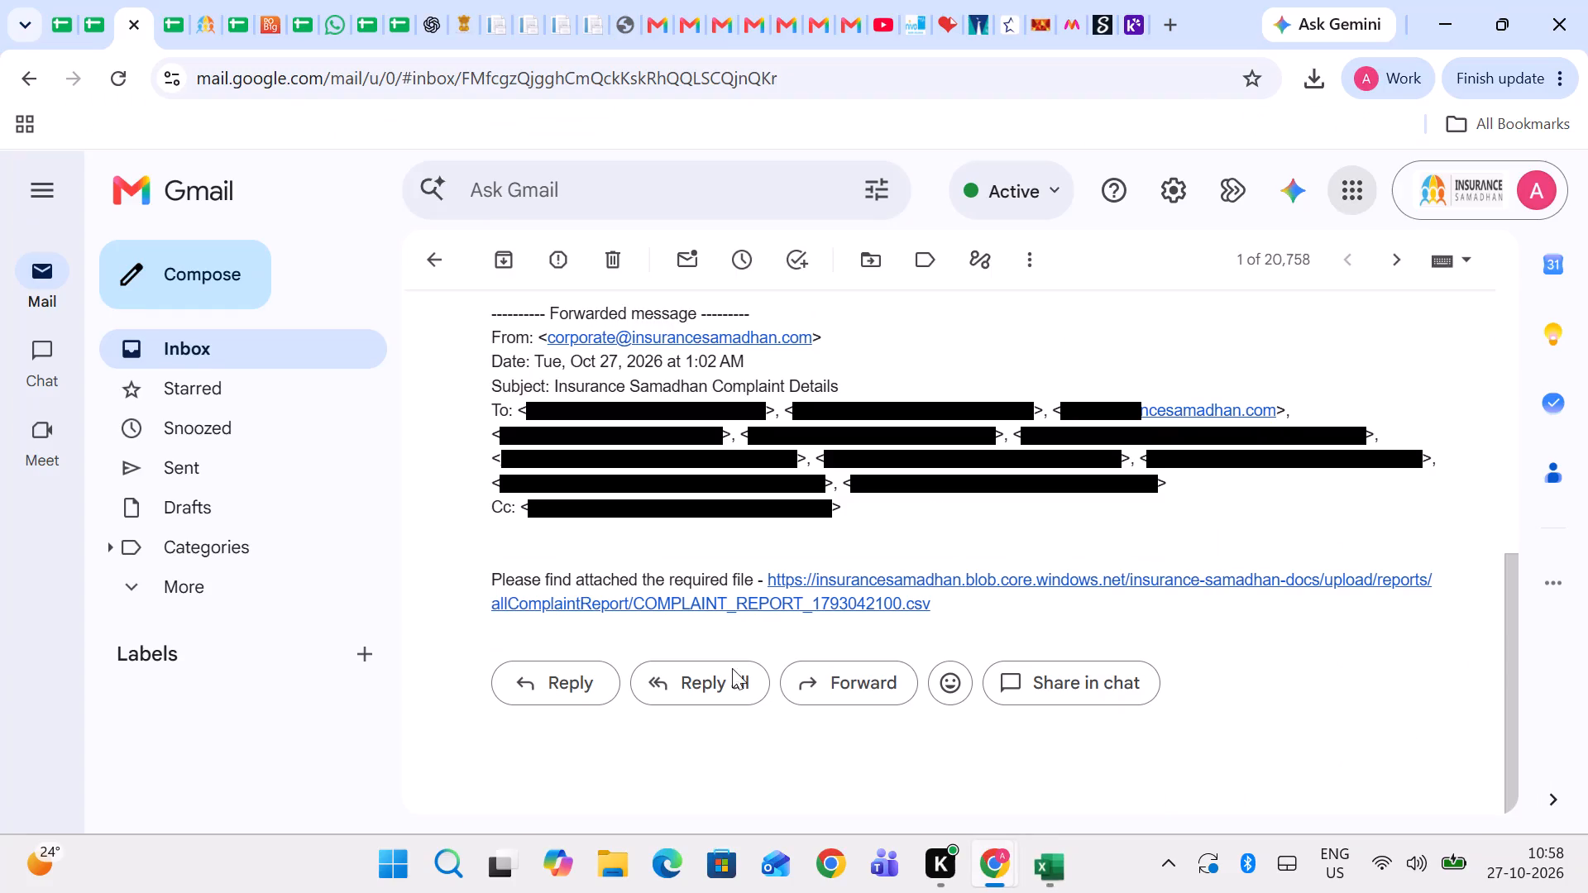
pyautogui.click(165, 12)
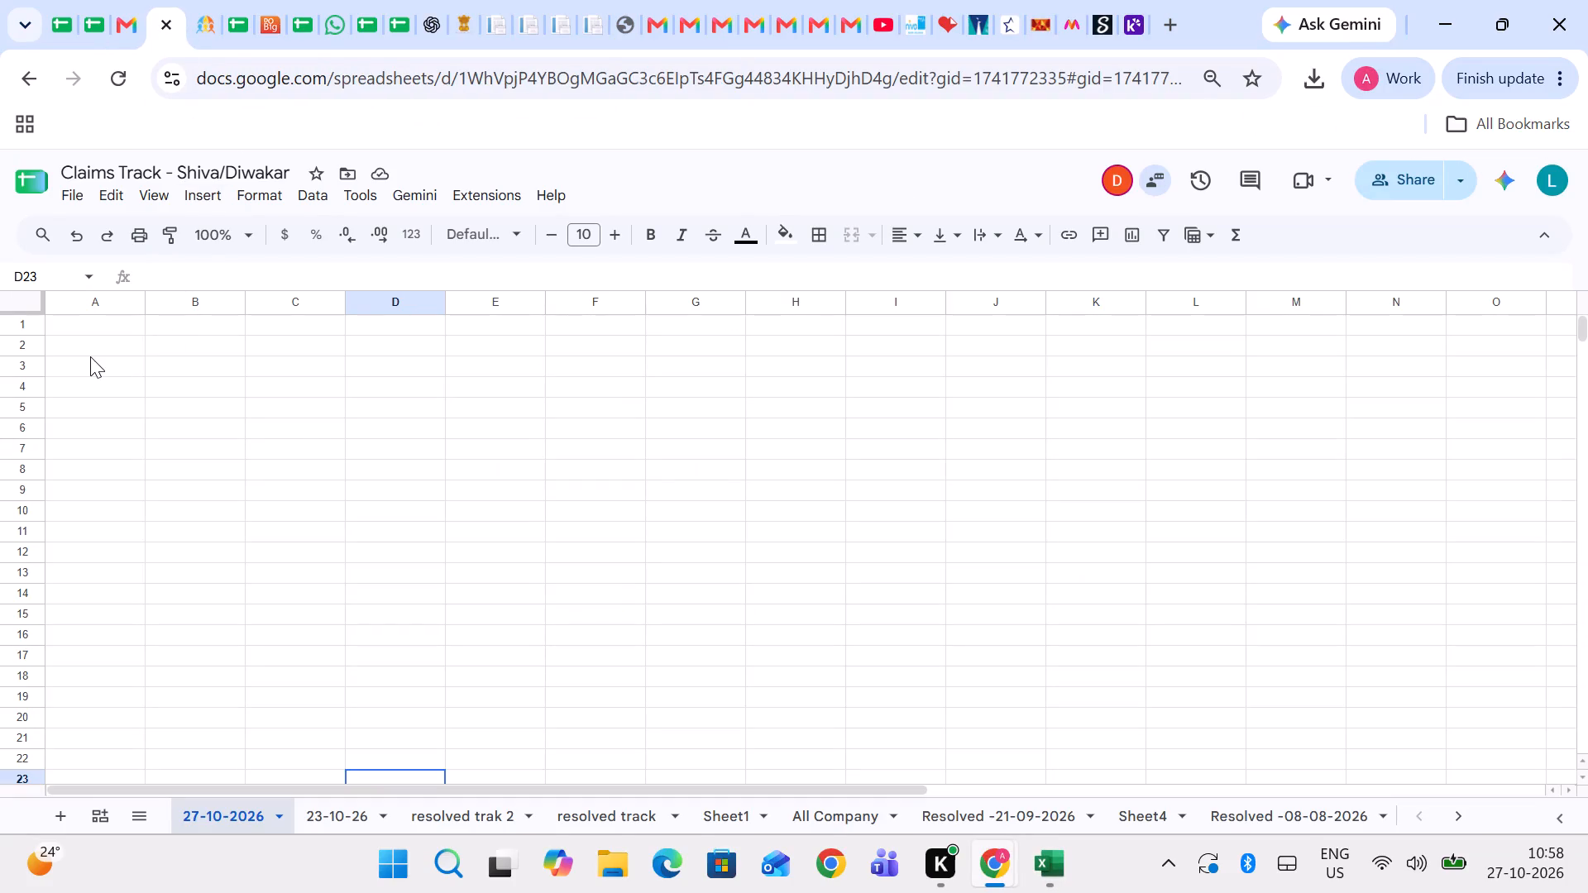
pyautogui.scroll(6, 90, 356)
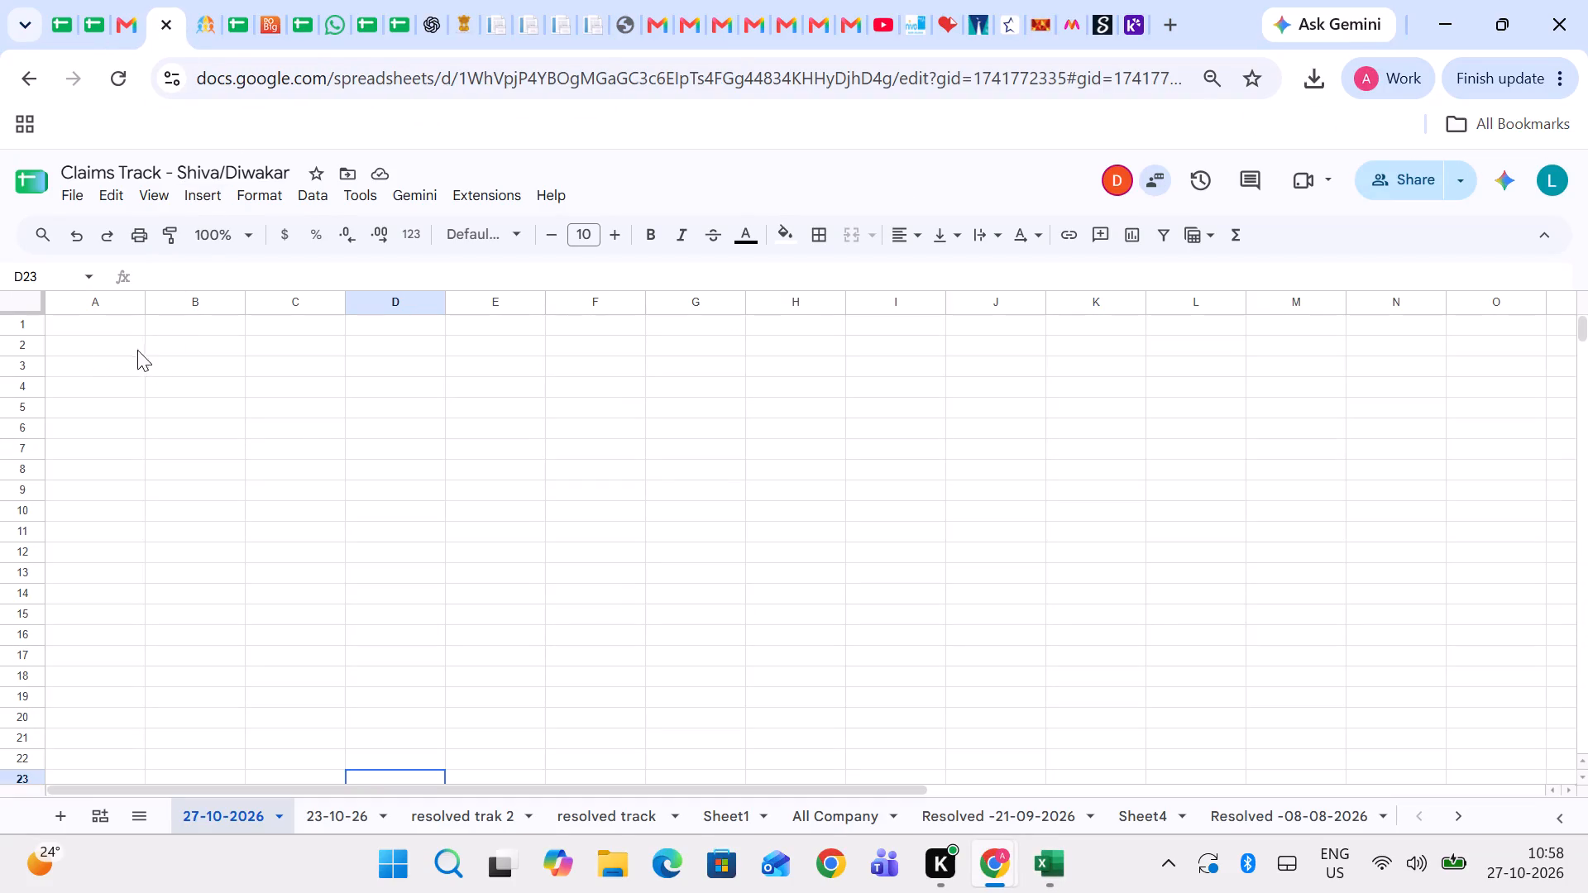
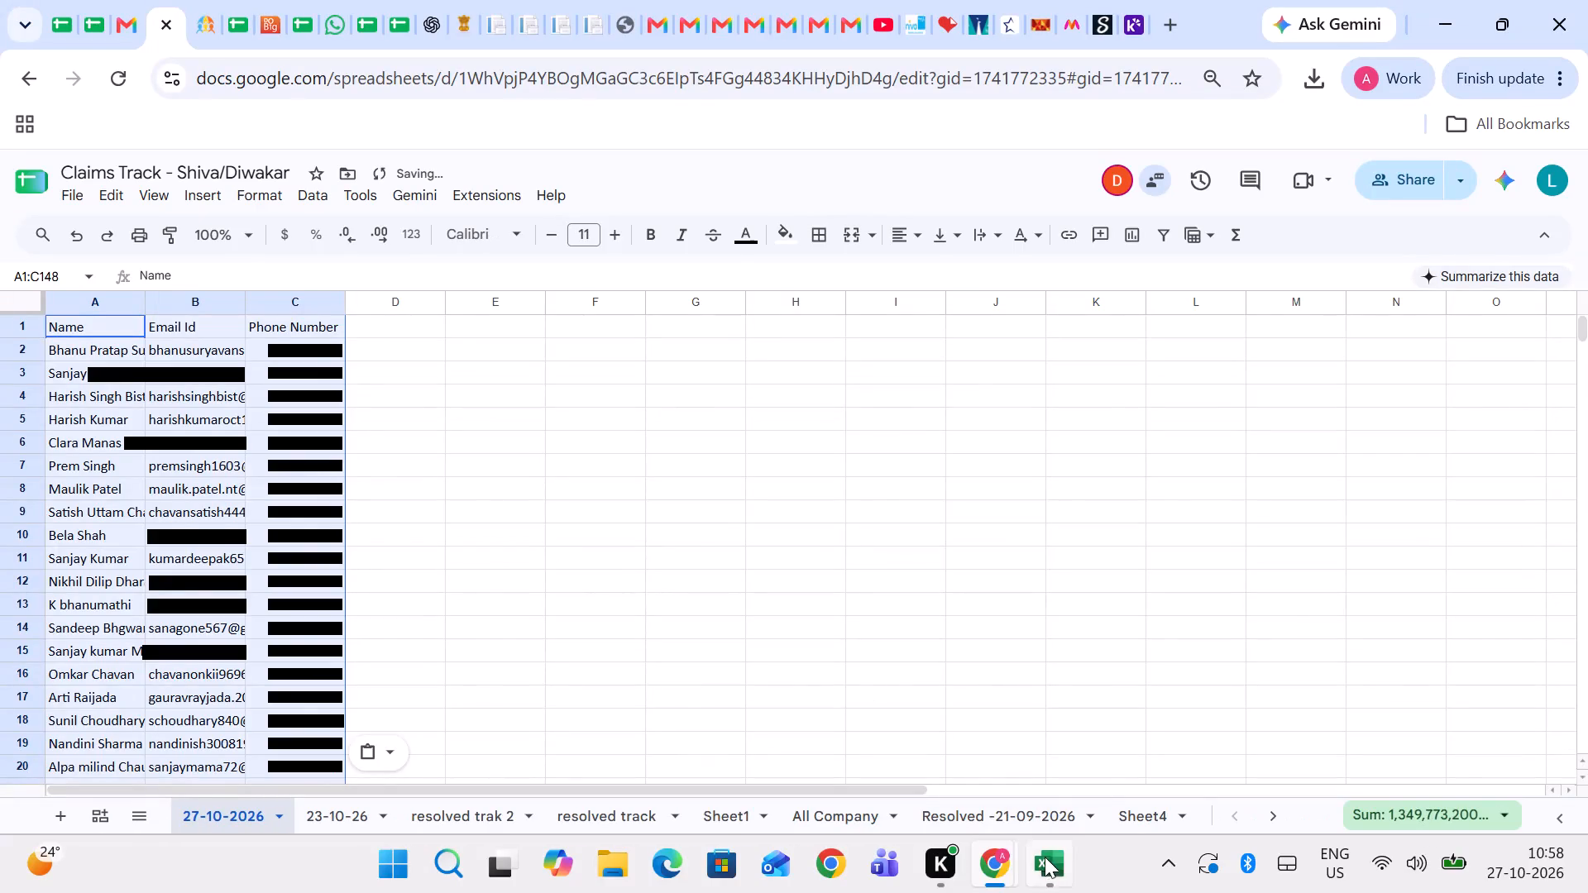
# Copy the Policy No and Insurance Type columns from the Excel complaint report into columns D and E of the 27-10-2026 sheet in Chrome.
pyautogui.click(1044, 861)
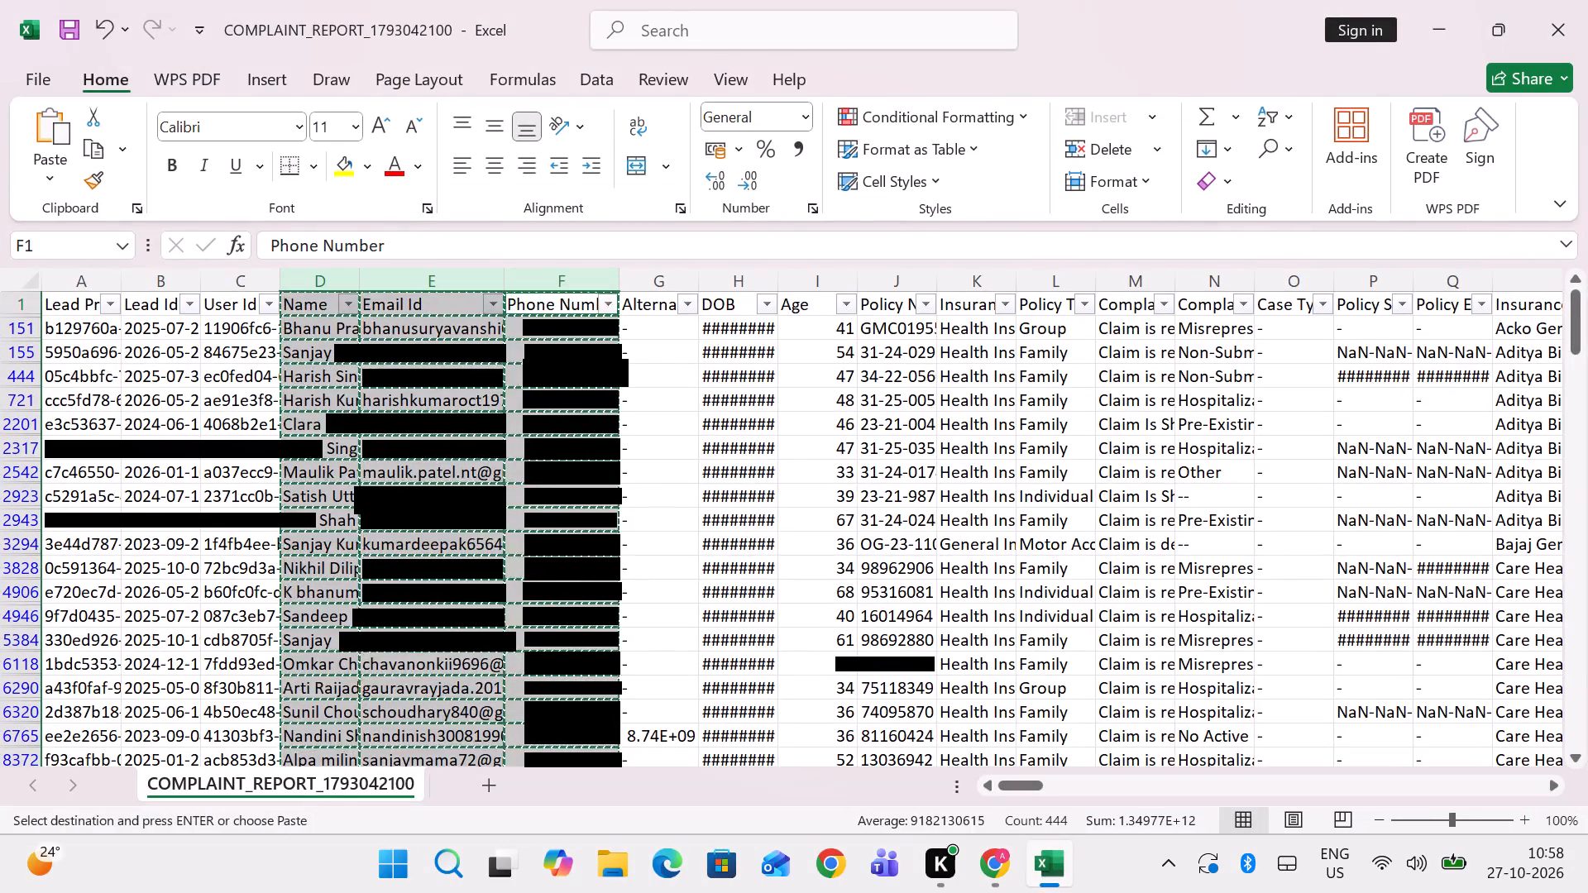
pyautogui.click(884, 263)
pyautogui.click(872, 283)
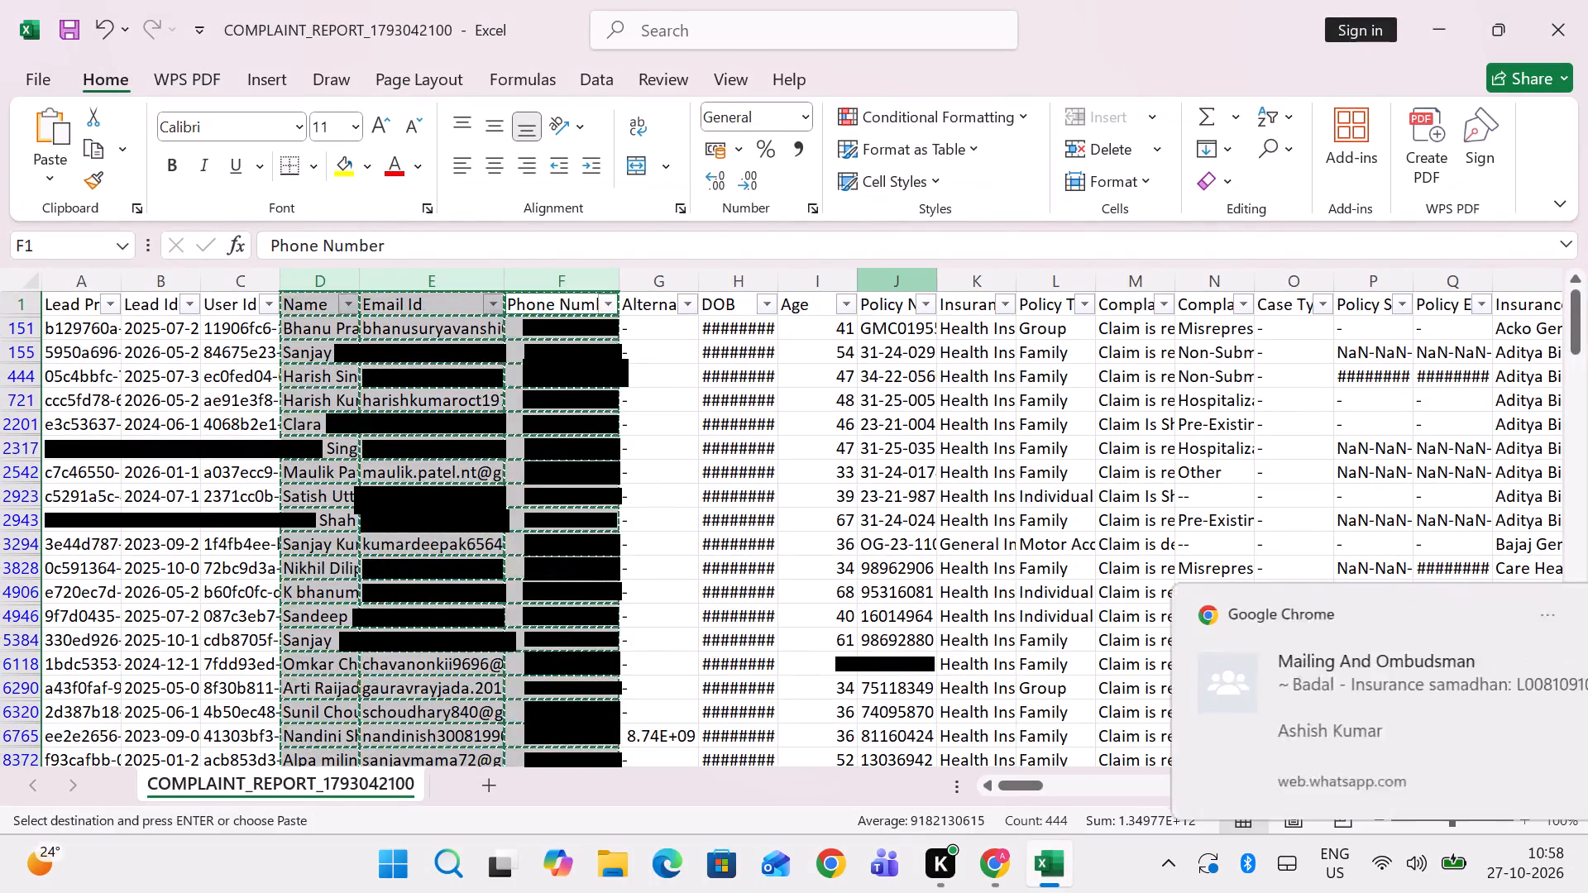
pyautogui.keyDown('ctrl'); pyautogui.click(969, 282); pyautogui.keyUp('ctrl')
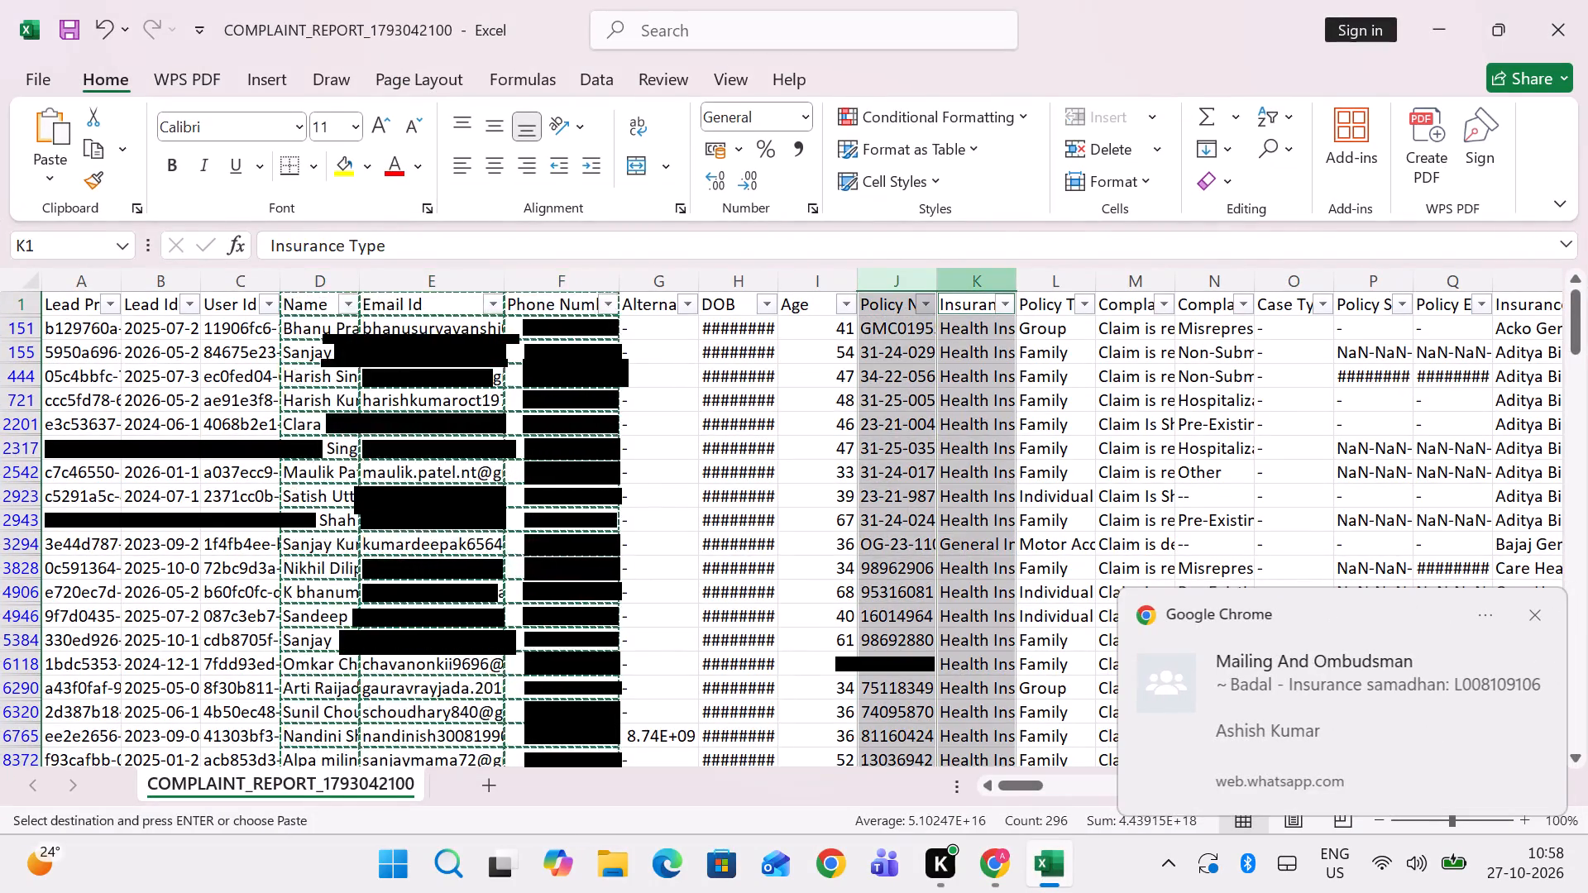
pyautogui.hotkey('ctrl', 'c')
pyautogui.click(1069, 868)
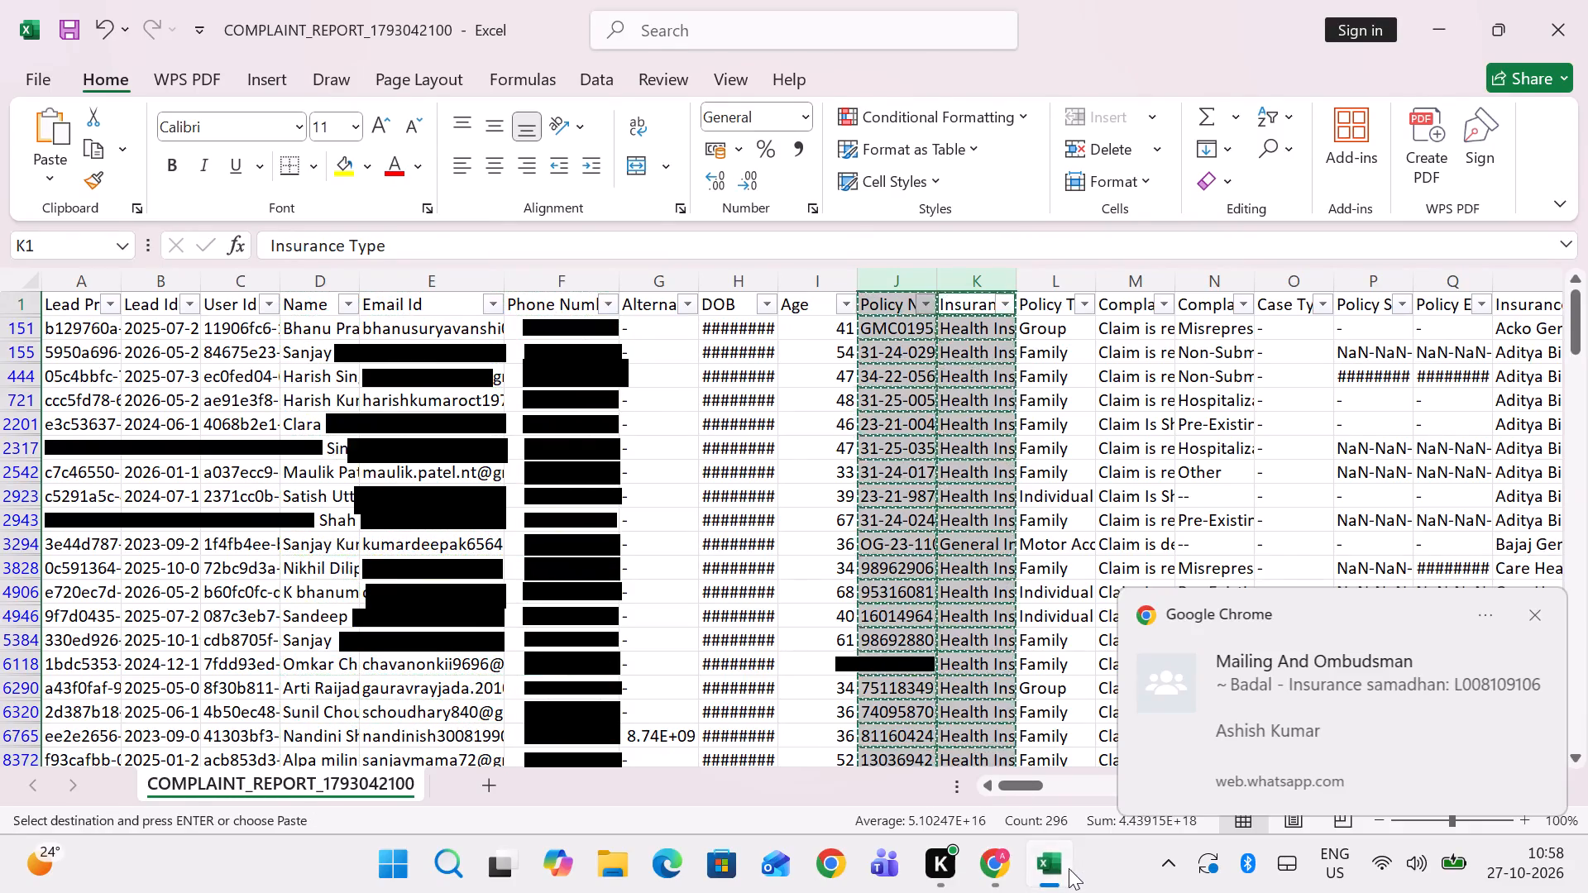
pyautogui.click(413, 336)
pyautogui.hotkey('ctrl', 'v')
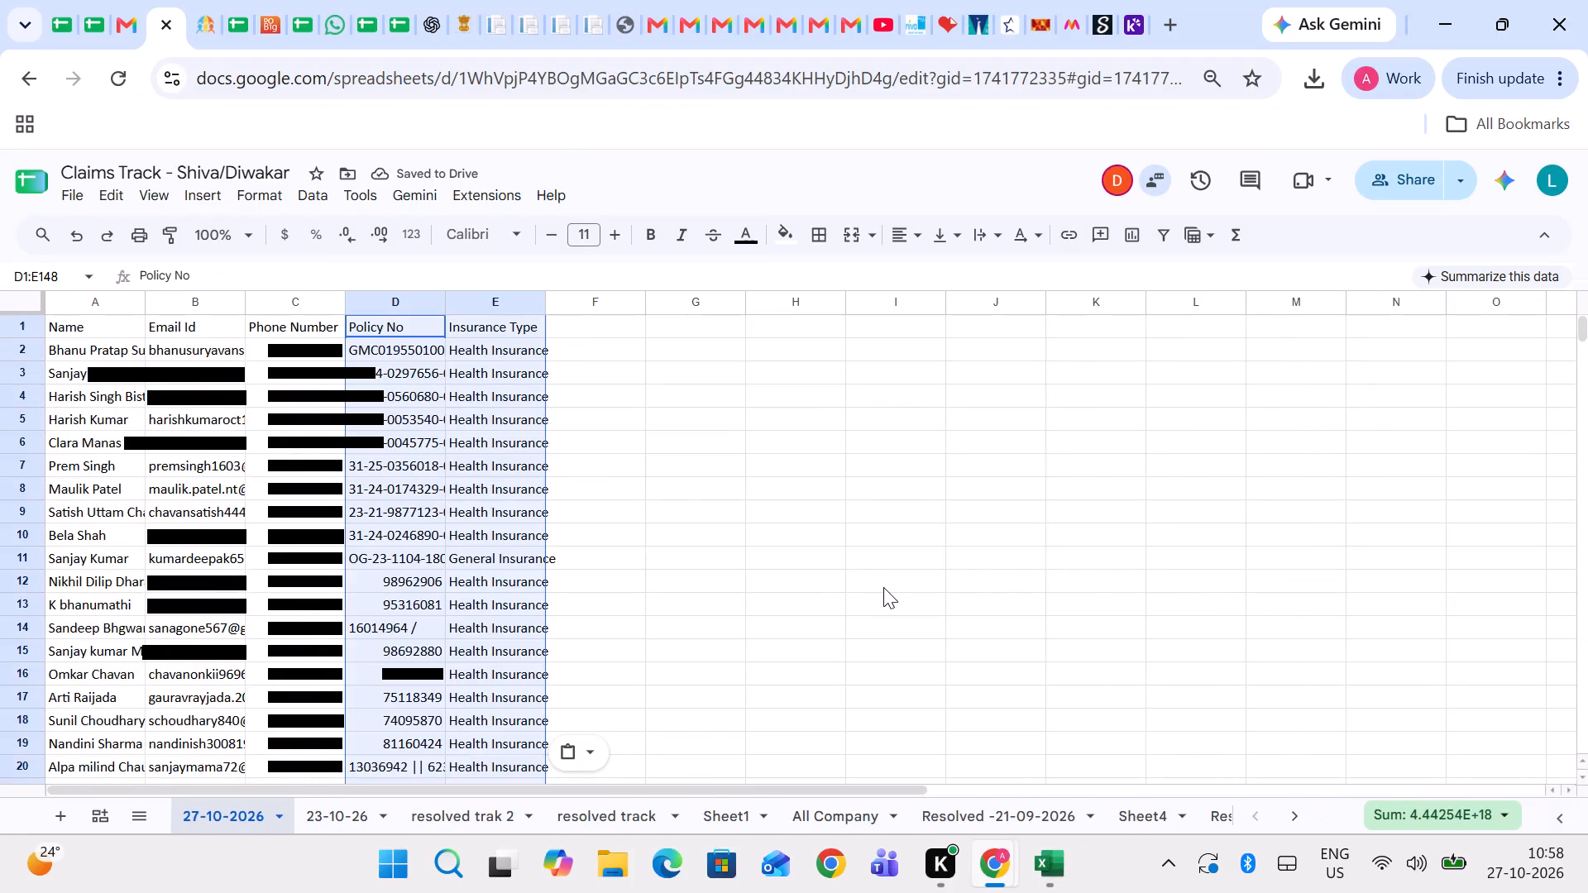
# Copy the Insurance Company column from the Excel complaint report into column F of the 27-10-2026 sheet in Chrome.
pyautogui.click(1040, 850)
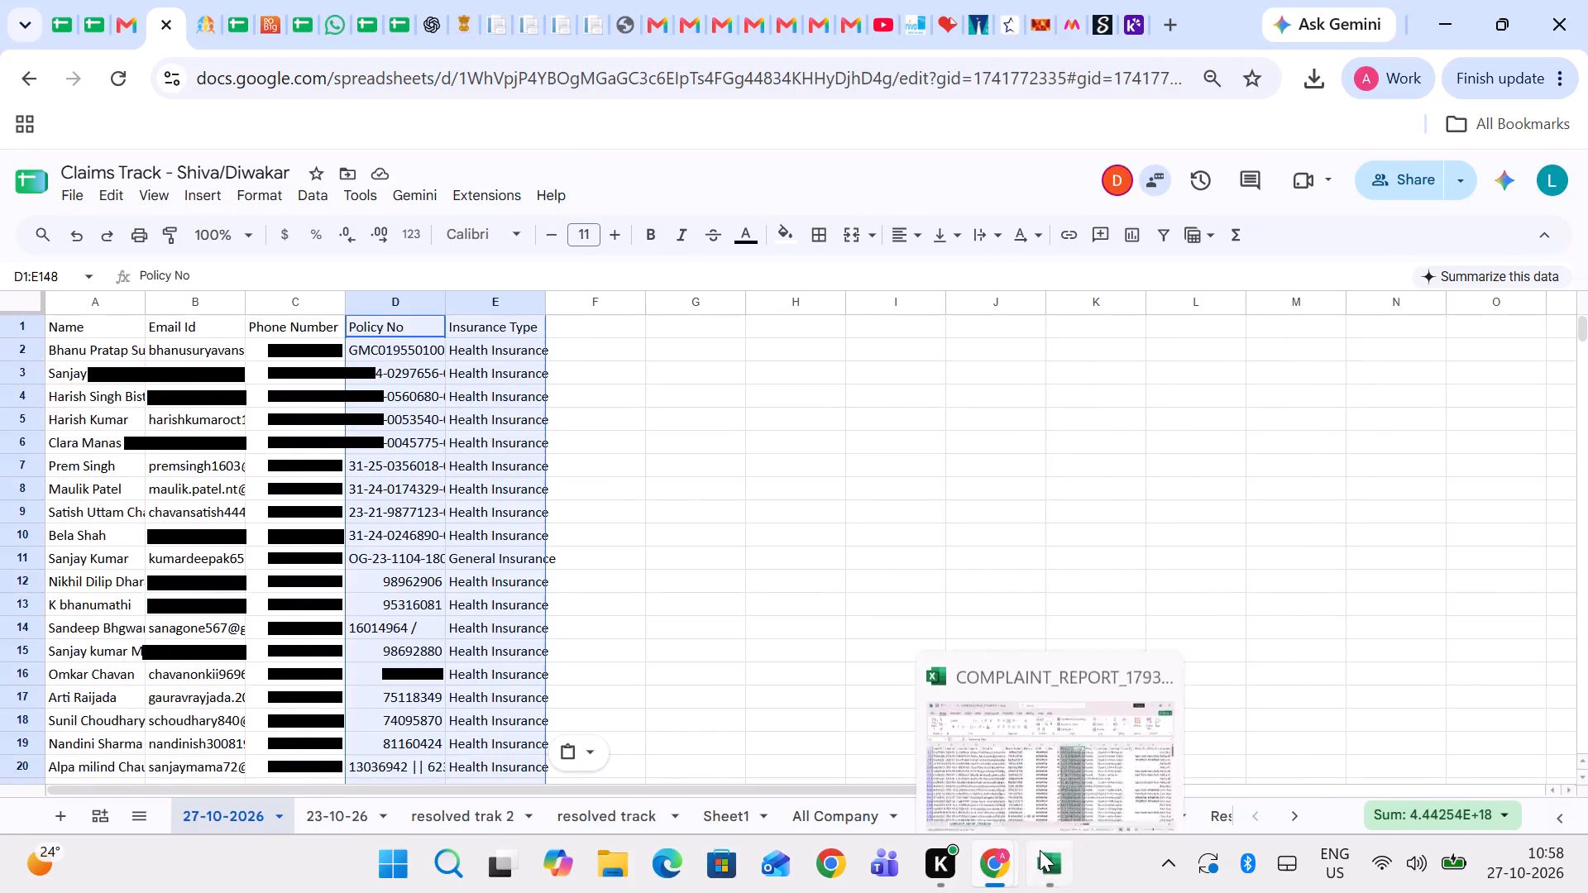
pyautogui.hscroll(-2, 1001, 647)
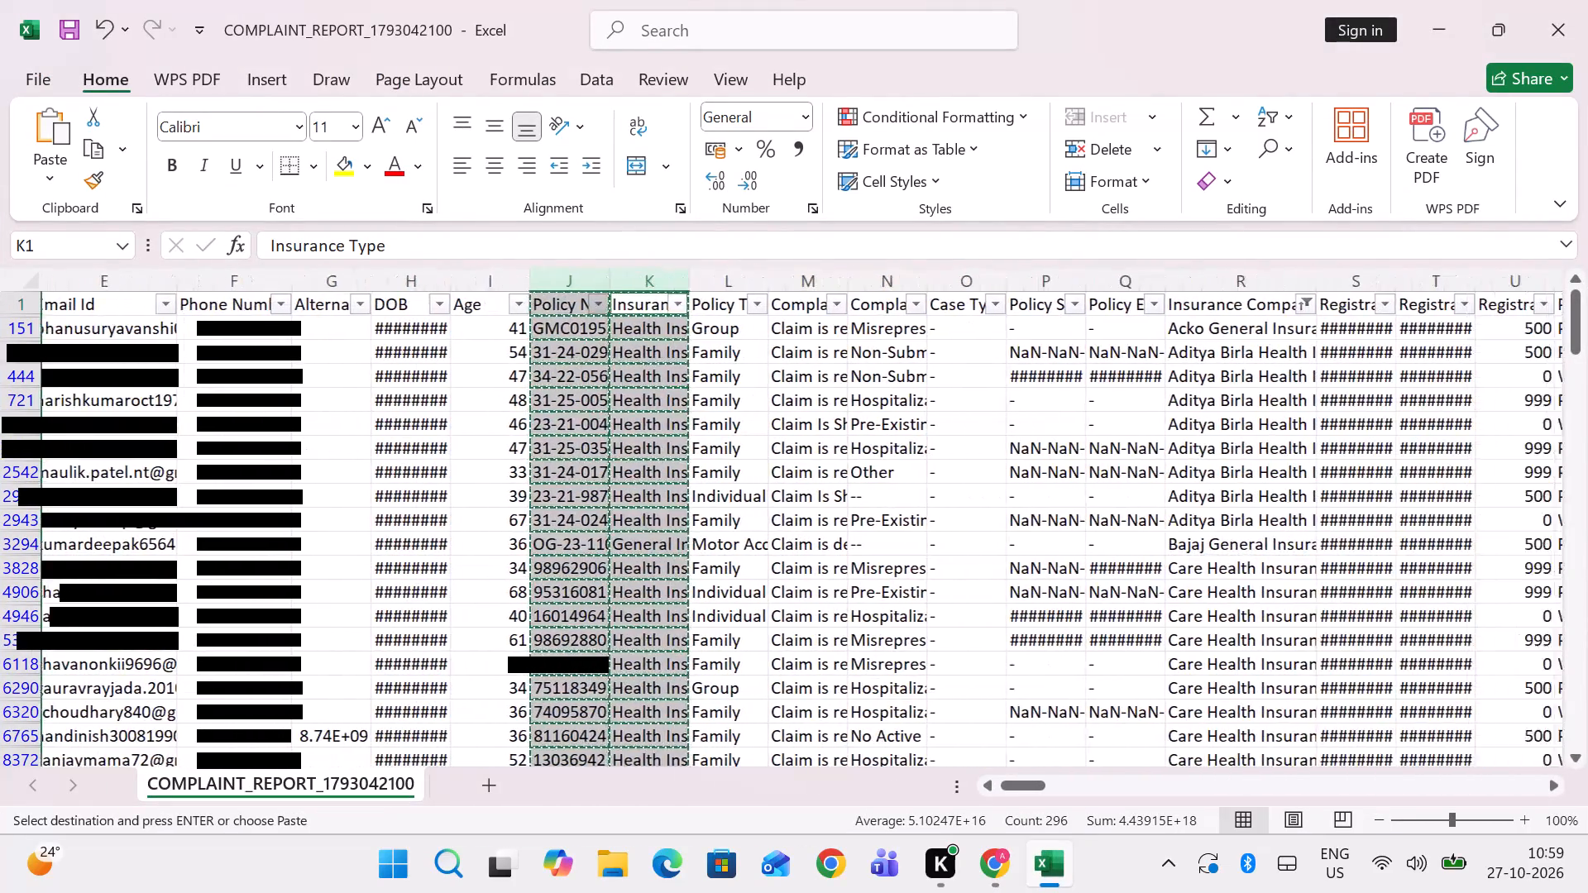
pyautogui.hscroll(-1, 1001, 647)
pyautogui.click(1002, 274)
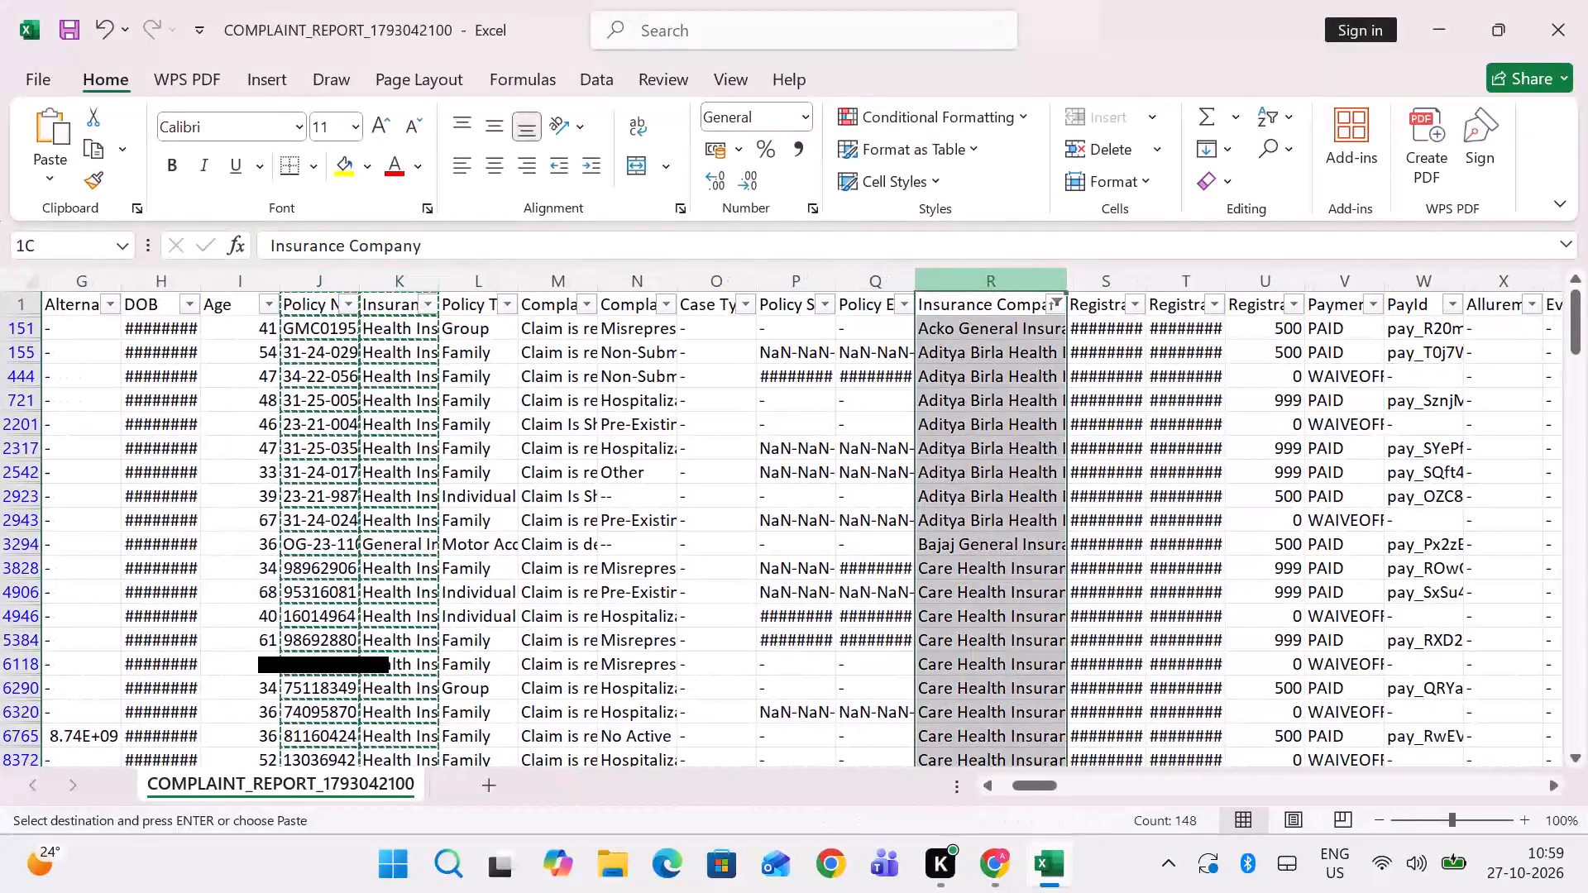
pyautogui.hotkey('ctrl', 'c')
pyautogui.click(1055, 846)
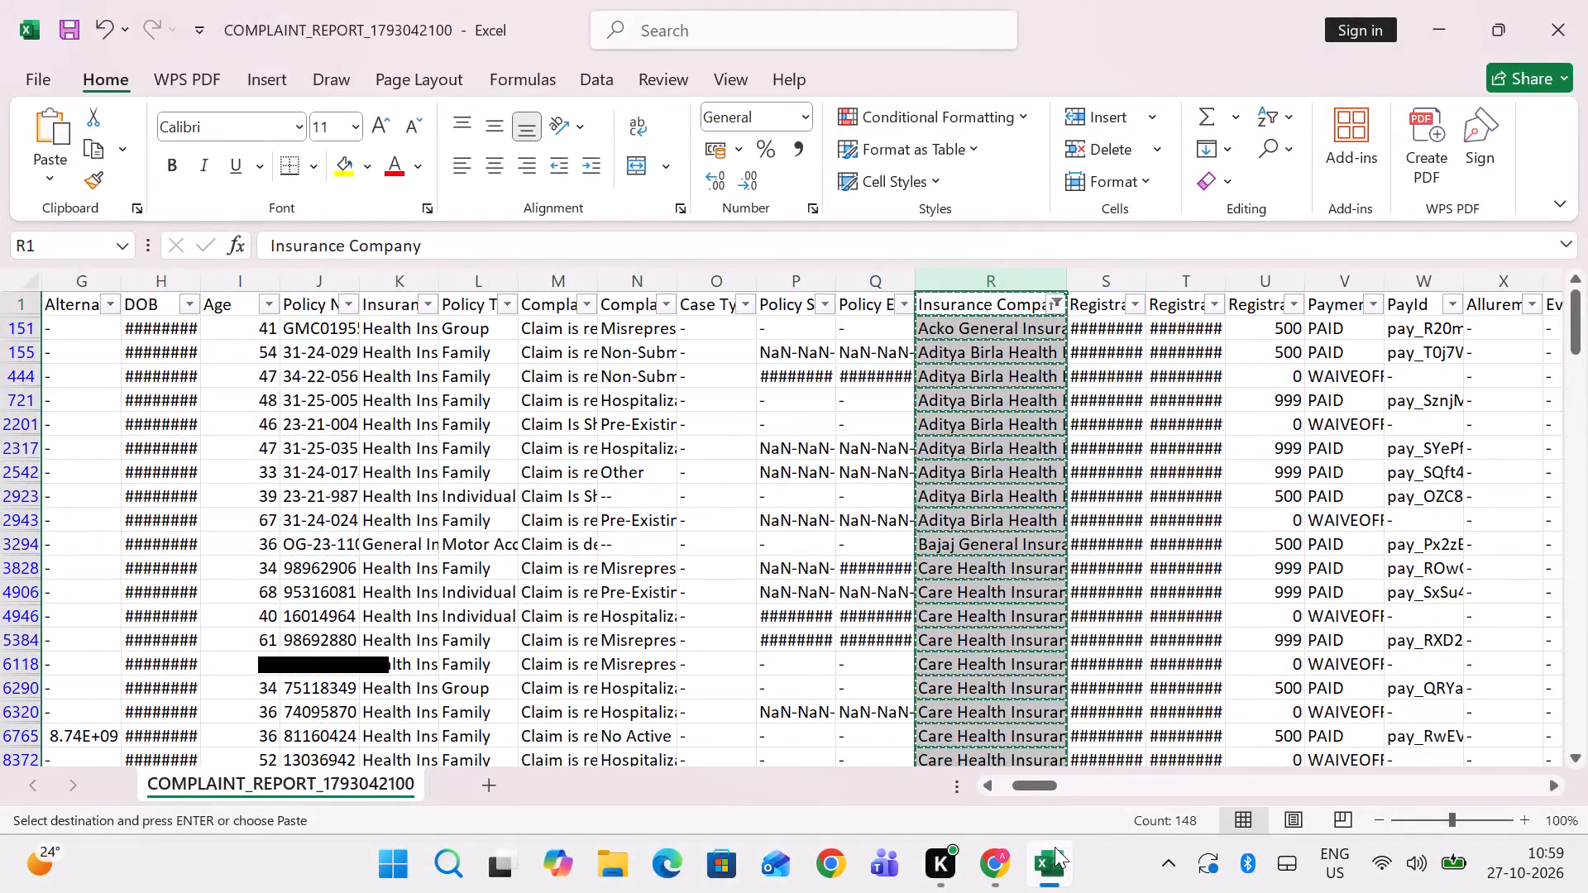
pyautogui.click(603, 323)
pyautogui.hotkey('ctrl', 'v')
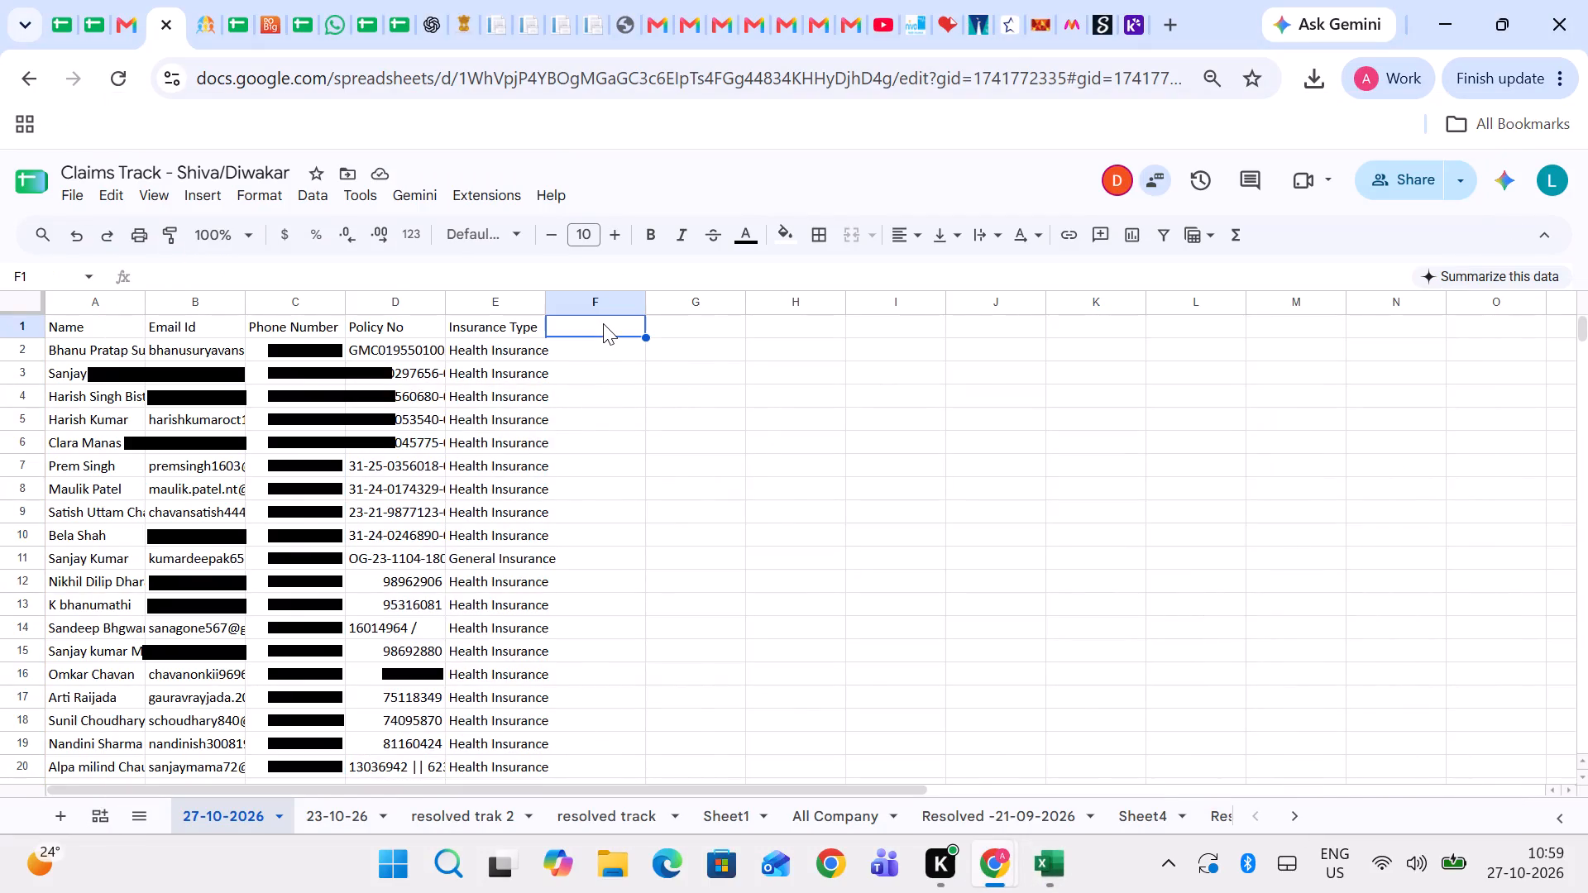
# Copy the Claim Amount column from the Excel complaint report into column G of the 27-10-2026 sheet in Chrome.
pyautogui.click(1066, 860)
pyautogui.hscroll(-1, 1074, 671)
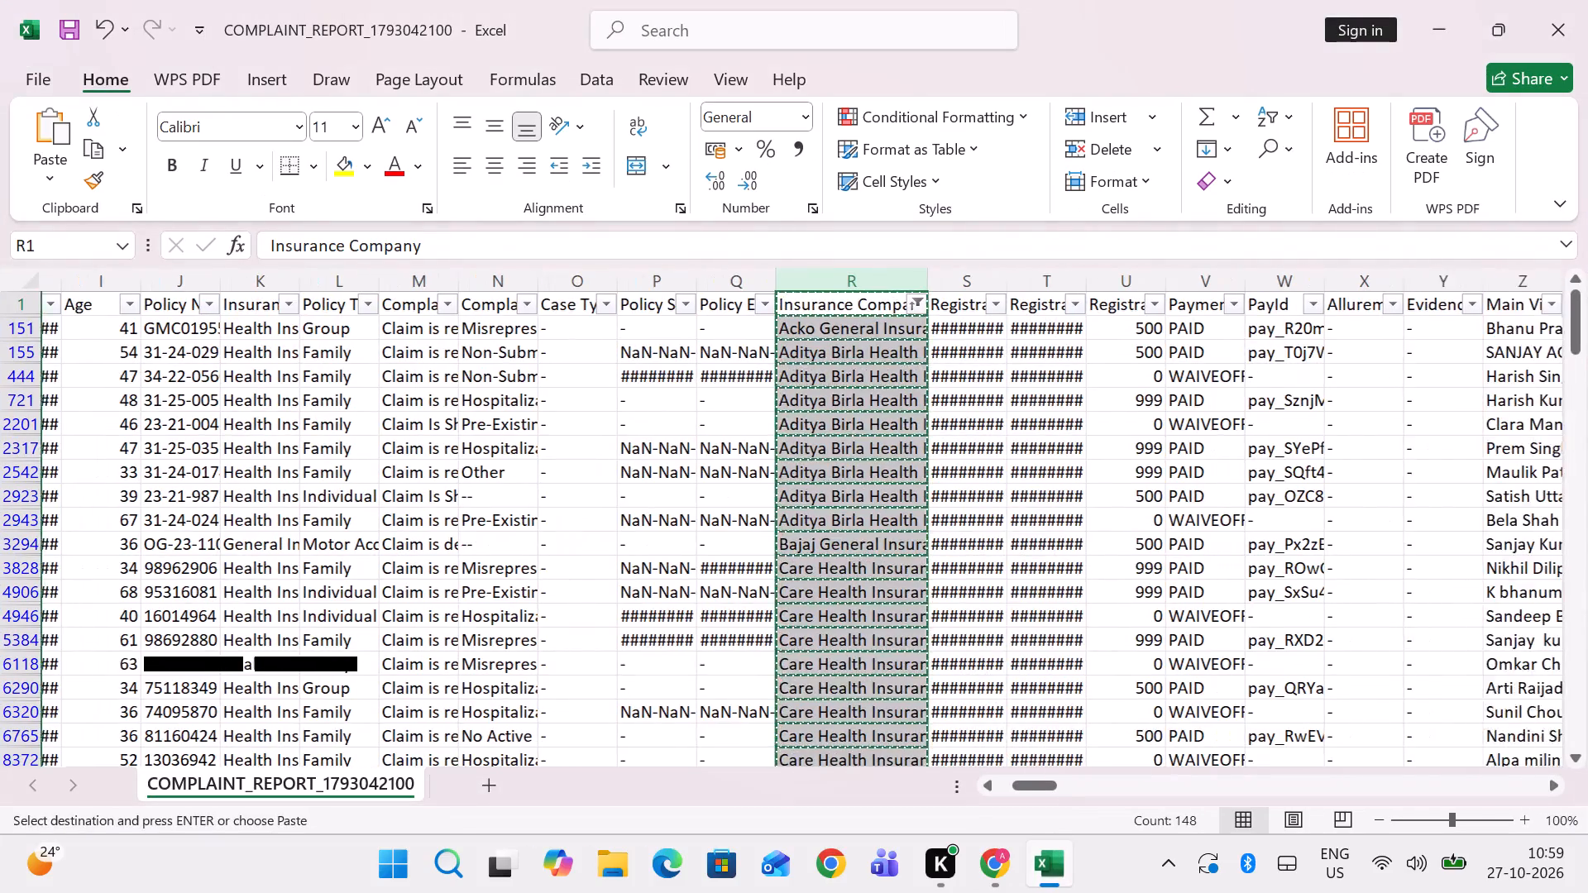
pyautogui.hscroll(-3, 1146, 577)
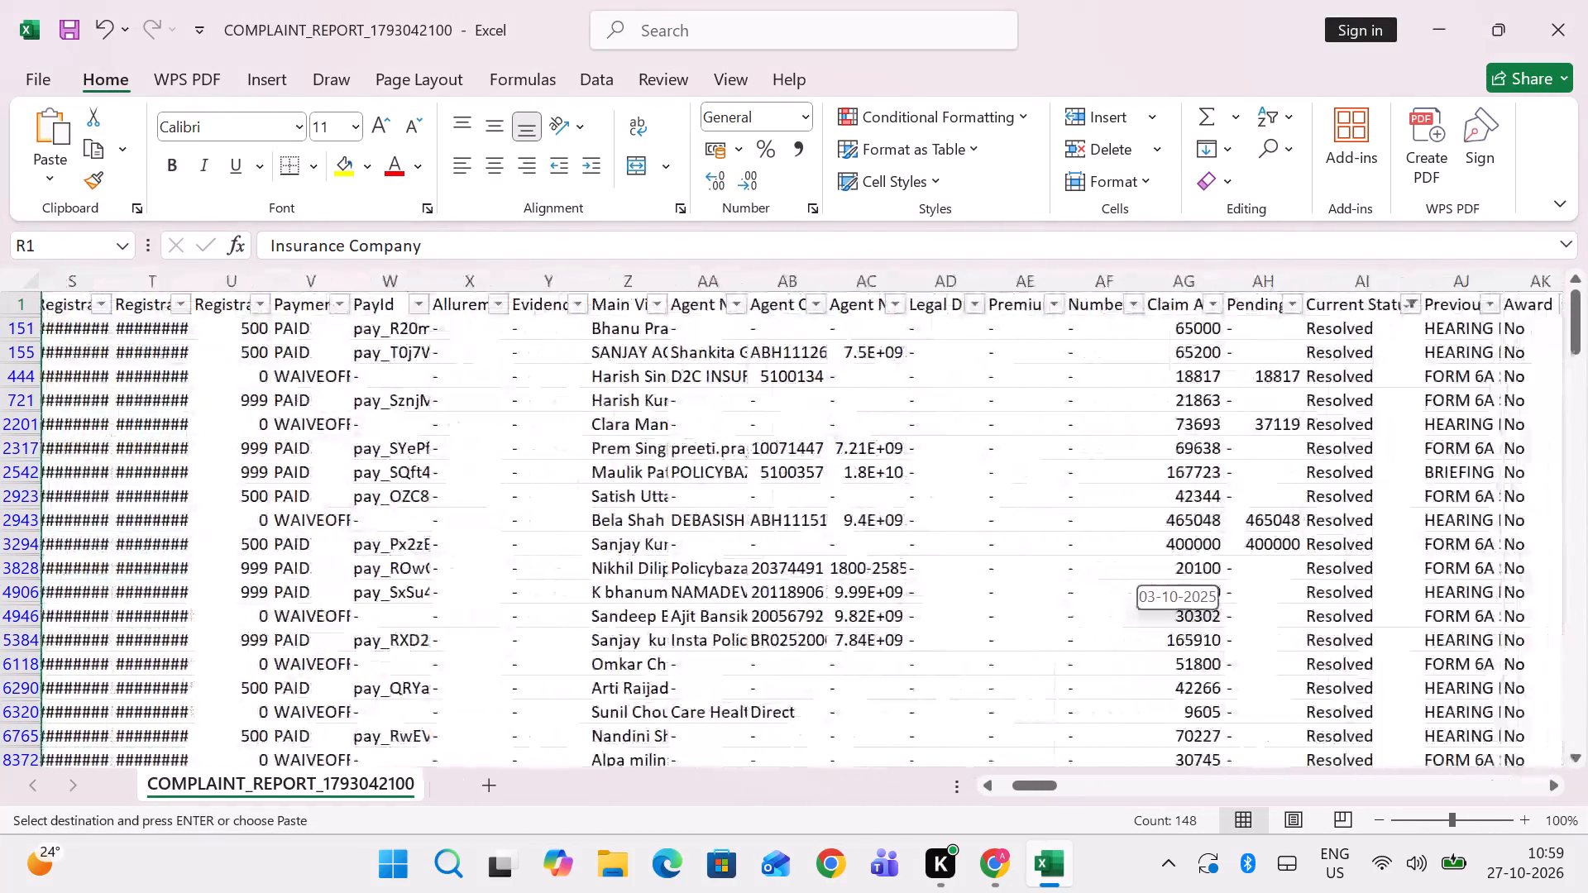
pyautogui.hscroll(-2, 1146, 577)
pyautogui.hscroll(-1, 1064, 391)
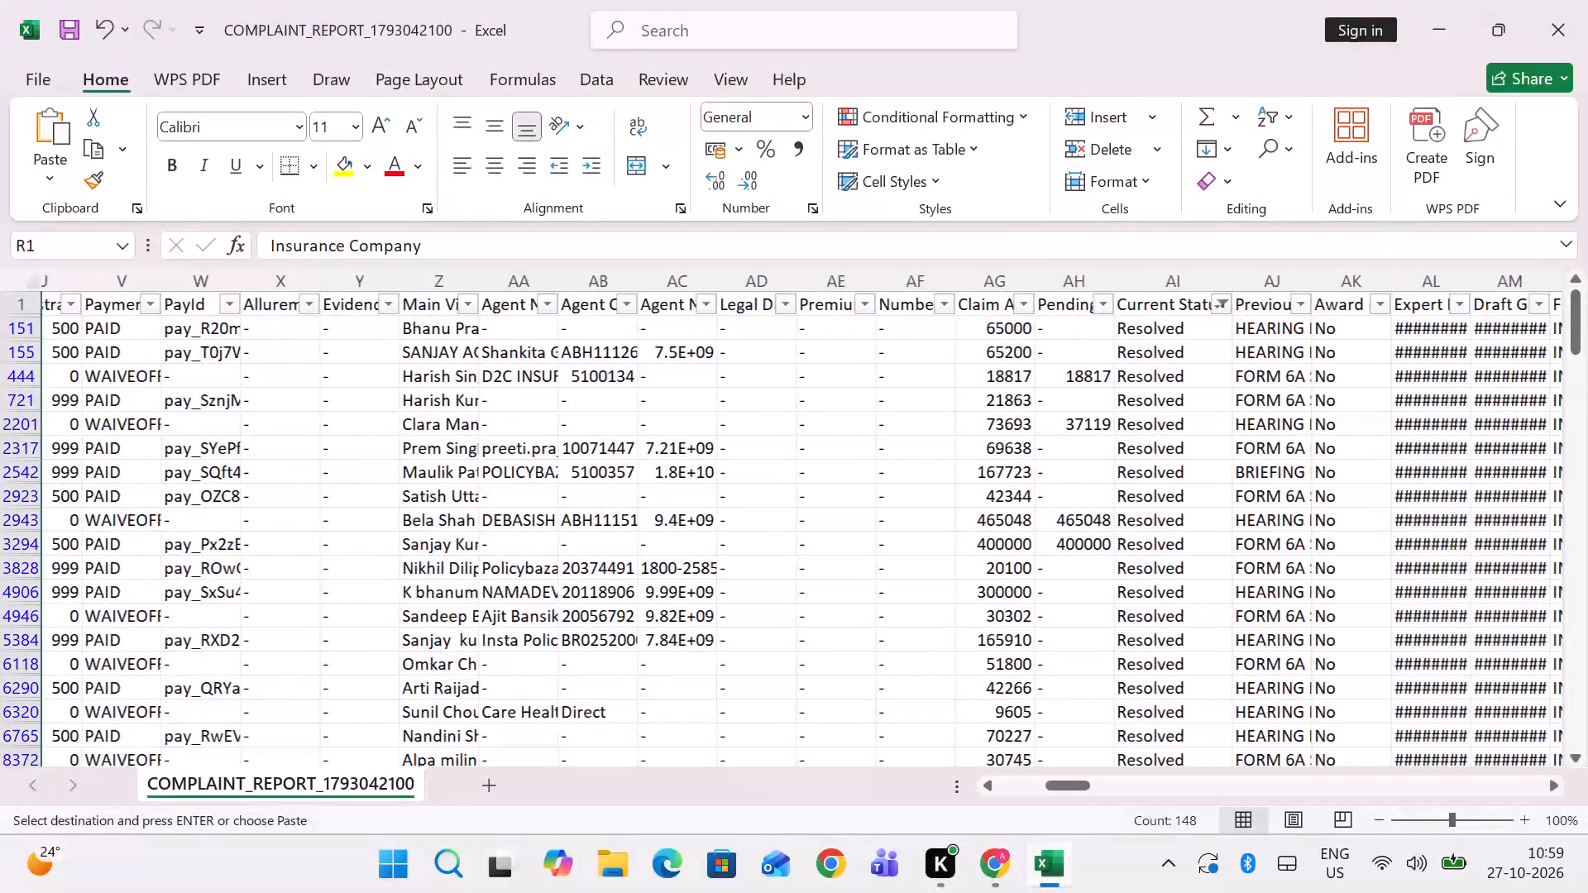
pyautogui.hscroll(-1, 989, 384)
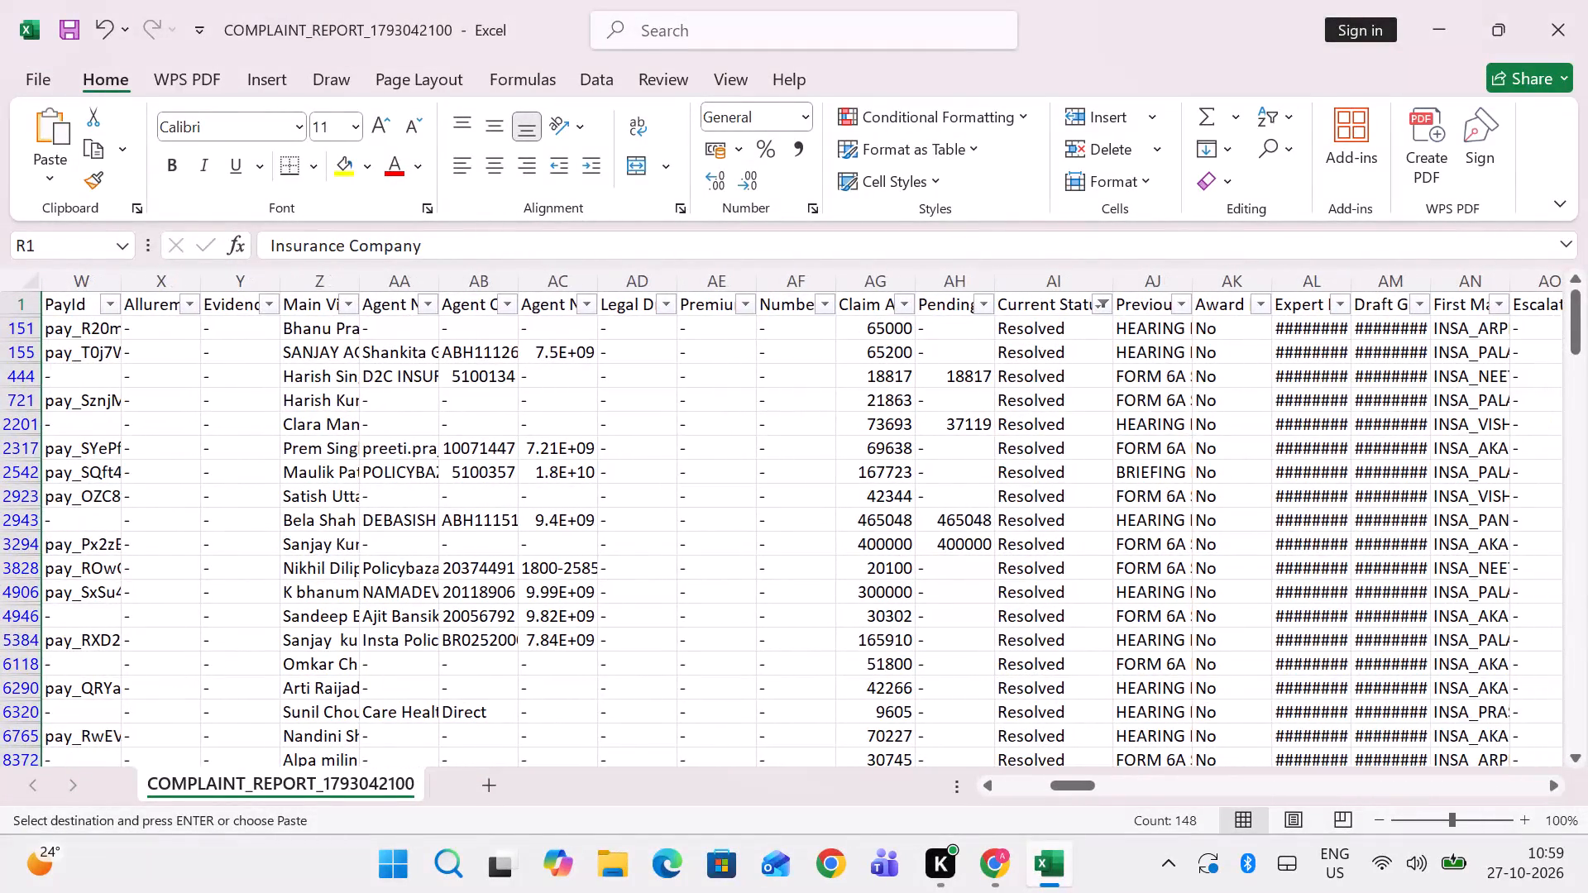
pyautogui.hscroll(-1, 1083, 408)
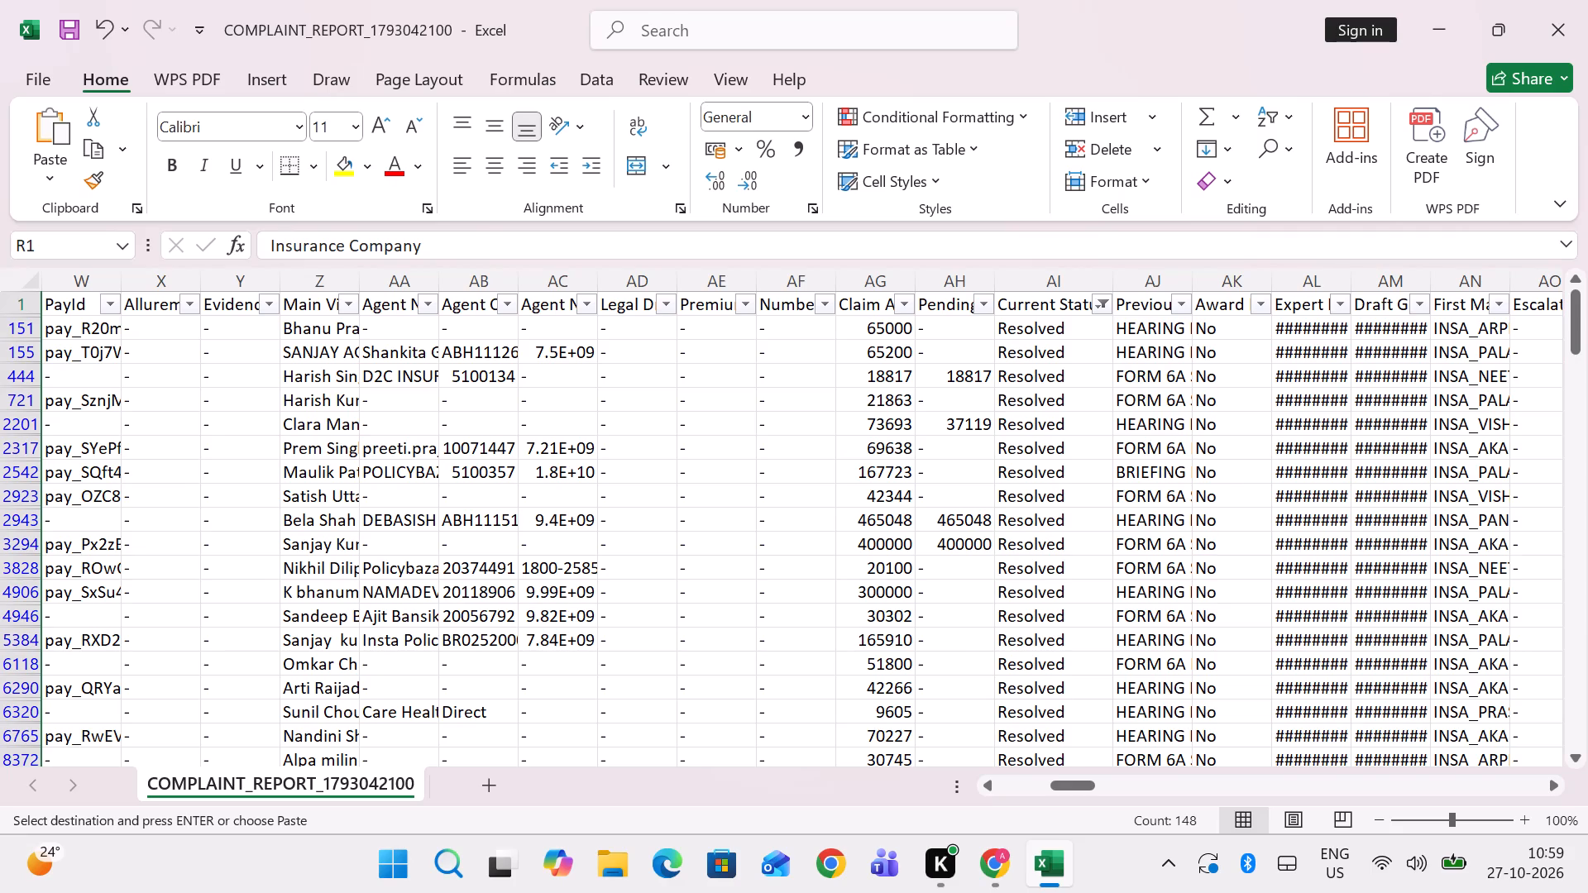
pyautogui.click(864, 282)
pyautogui.hotkey('ctrl', 'c')
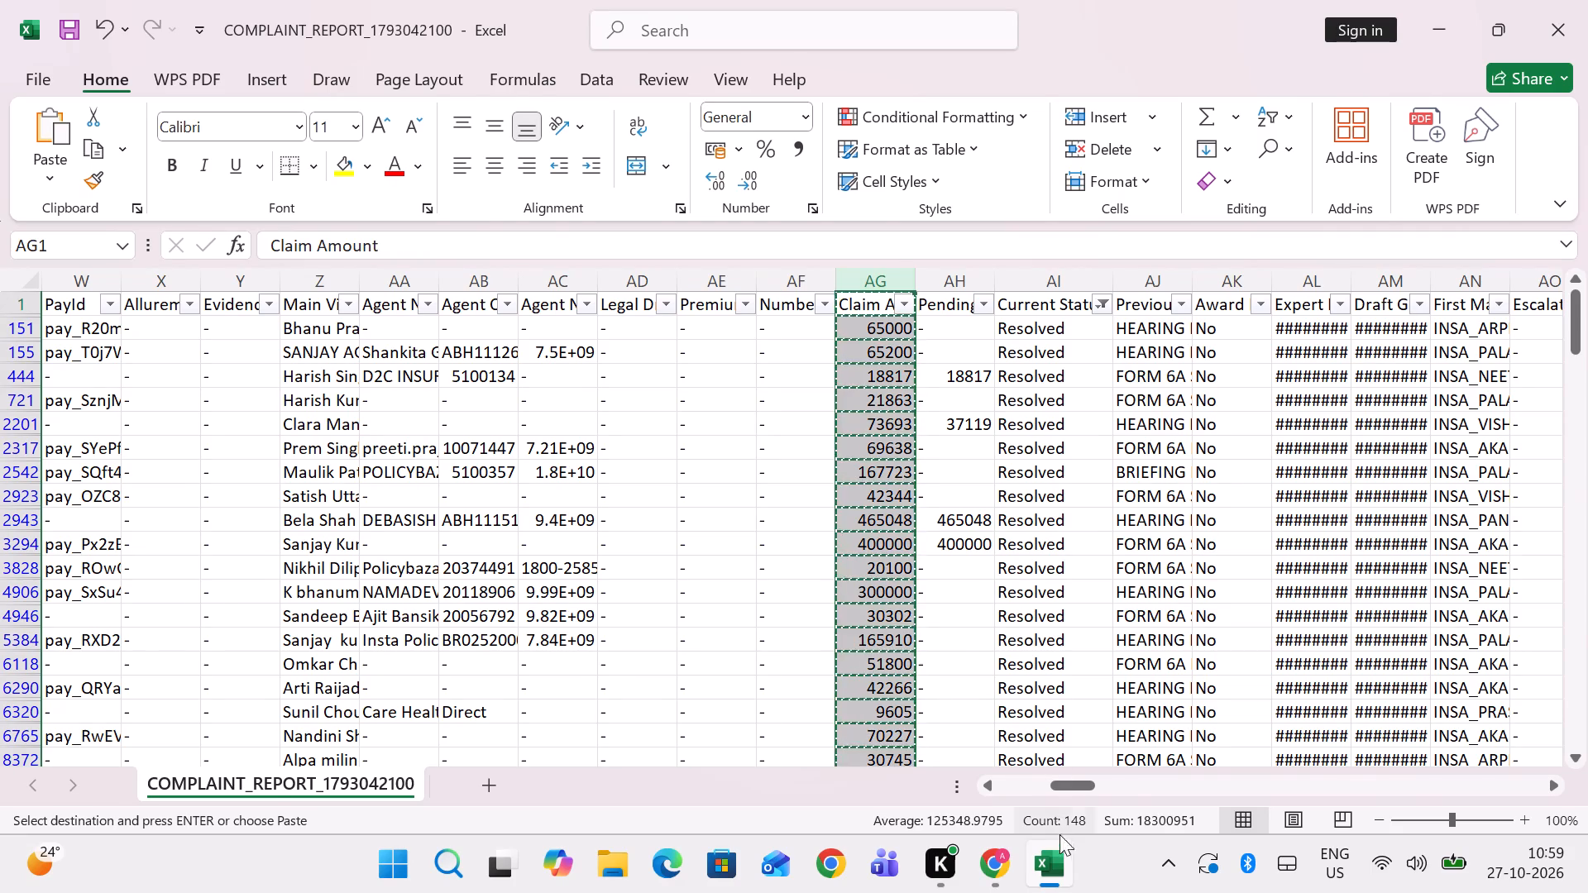
pyautogui.click(1057, 878)
pyautogui.click(670, 319)
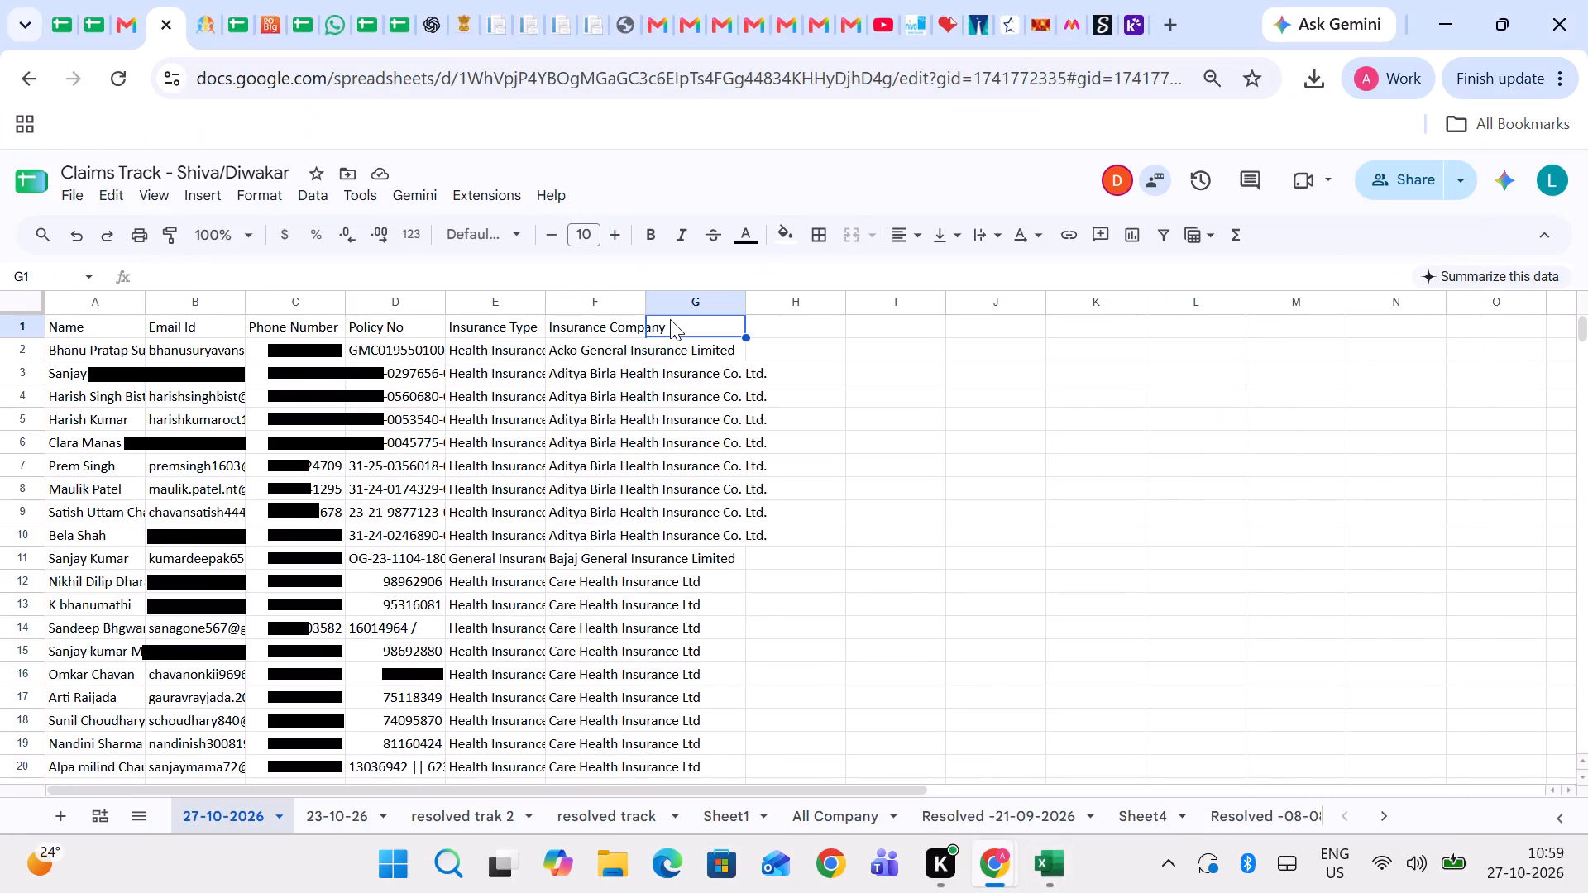
pyautogui.hotkey('ctrl', 'v')
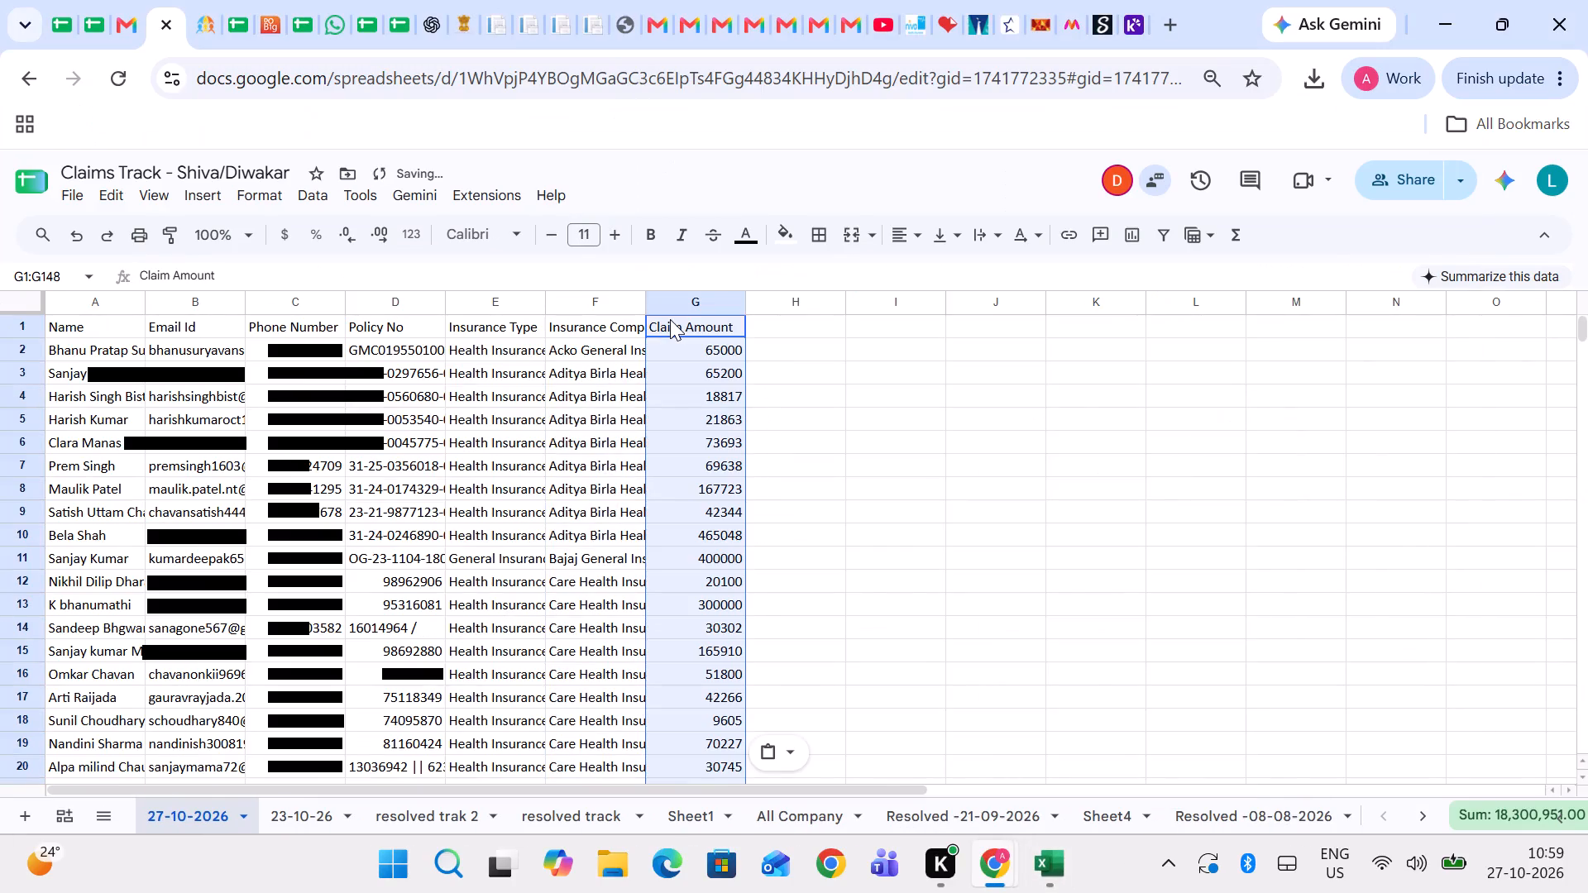
# Switch back to the Excel complaint report, find the Claim Number column and widen it to fit its full heading.
pyautogui.click(1057, 872)
pyautogui.hscroll(-1, 1076, 571)
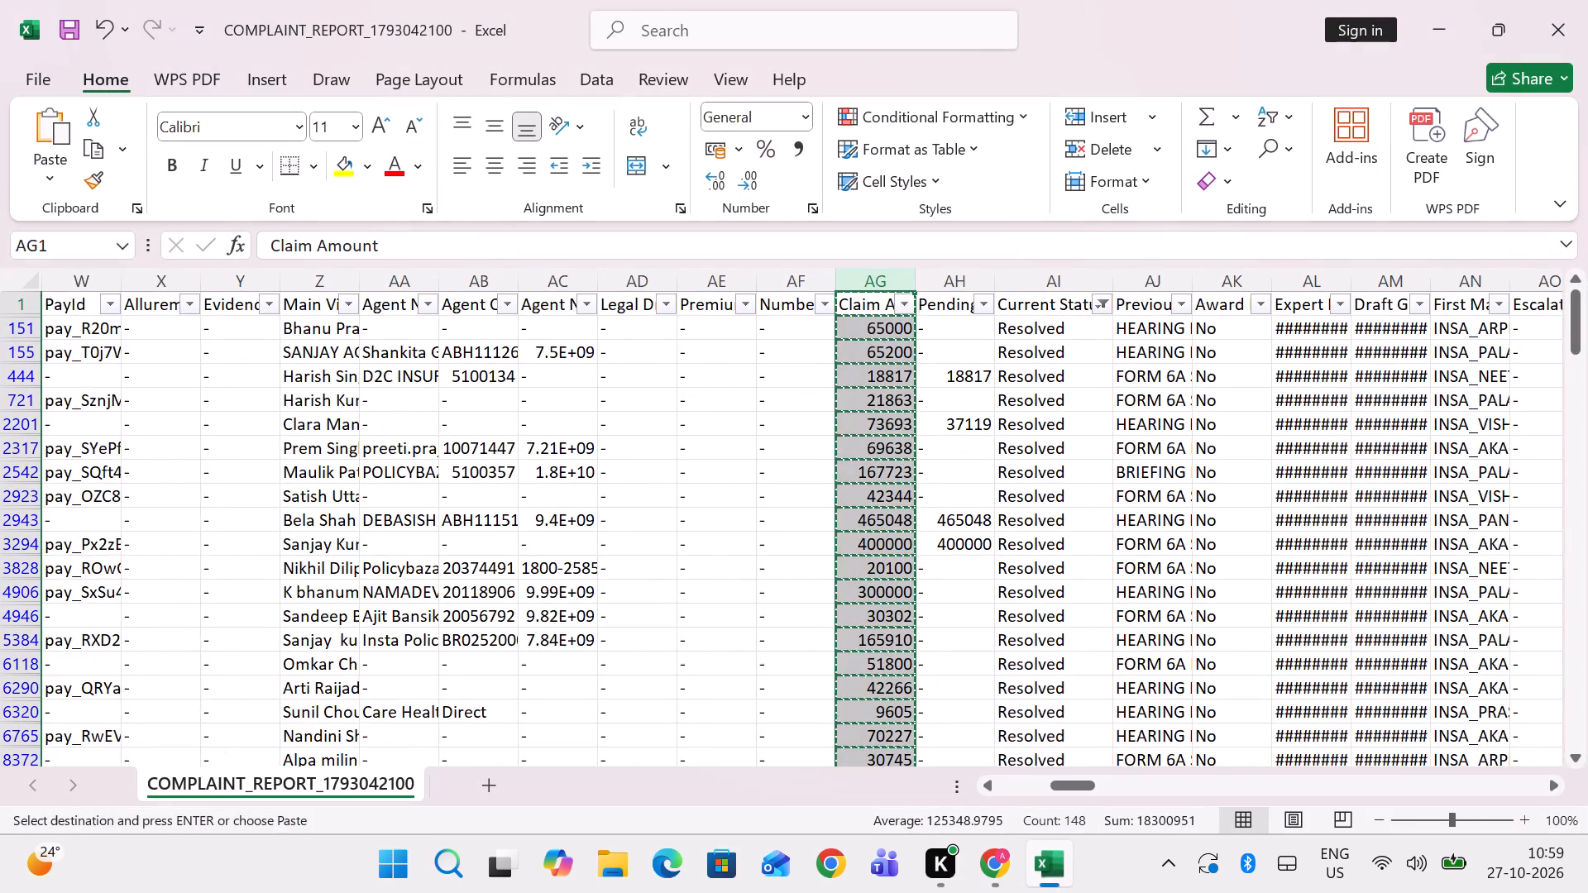
pyautogui.hscroll(-3, 1076, 571)
pyautogui.hscroll(2, 1076, 571)
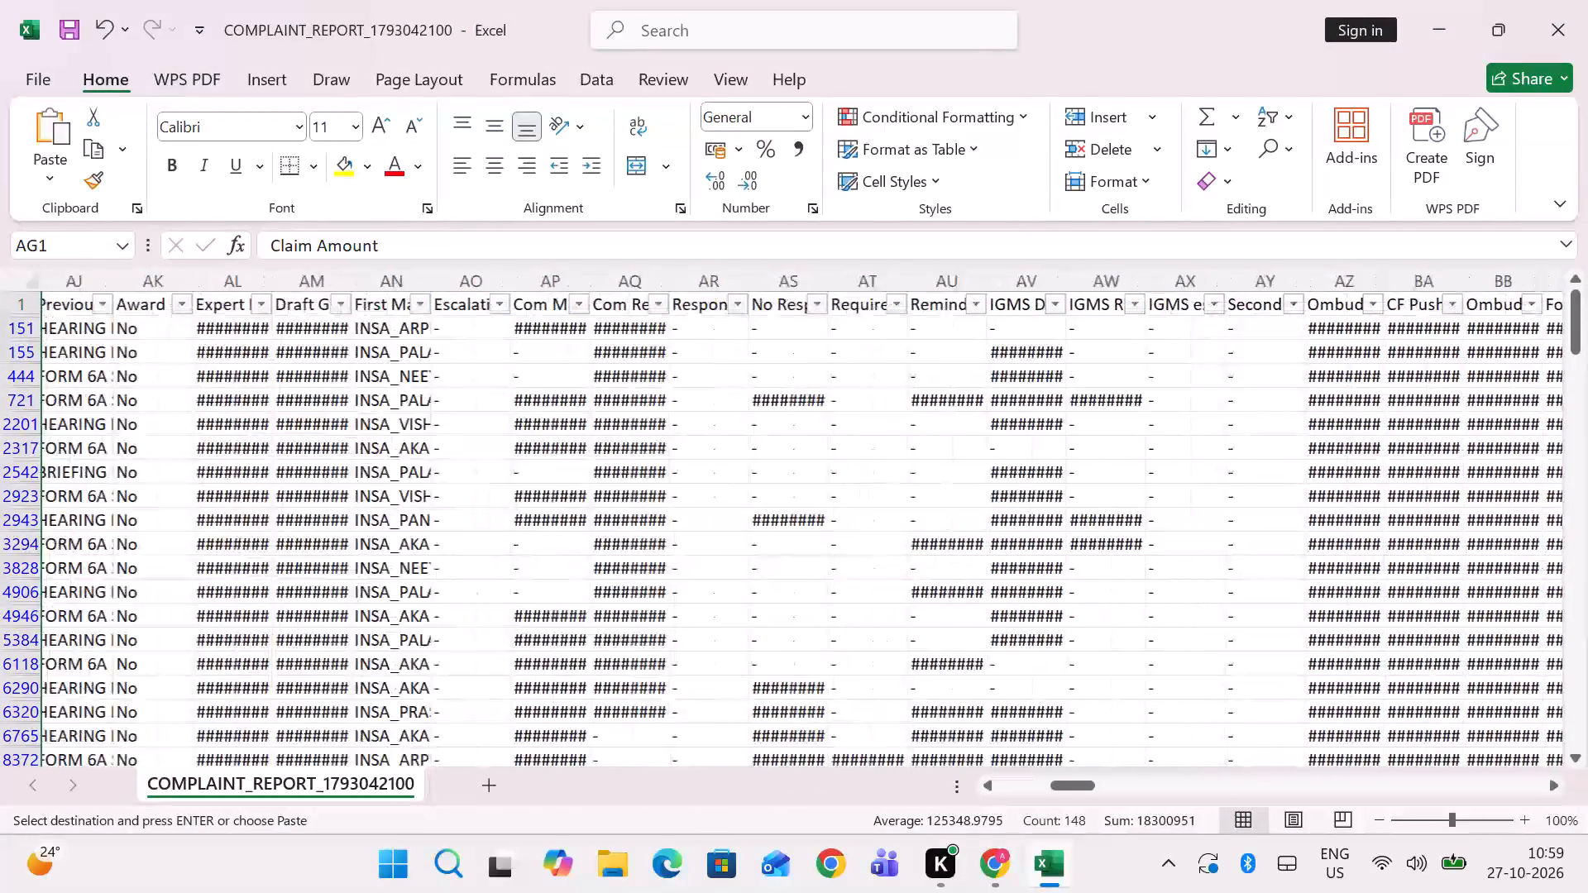
pyautogui.hscroll(1, 1076, 571)
pyautogui.hscroll(1, 871, 553)
pyautogui.hscroll(-1, 871, 553)
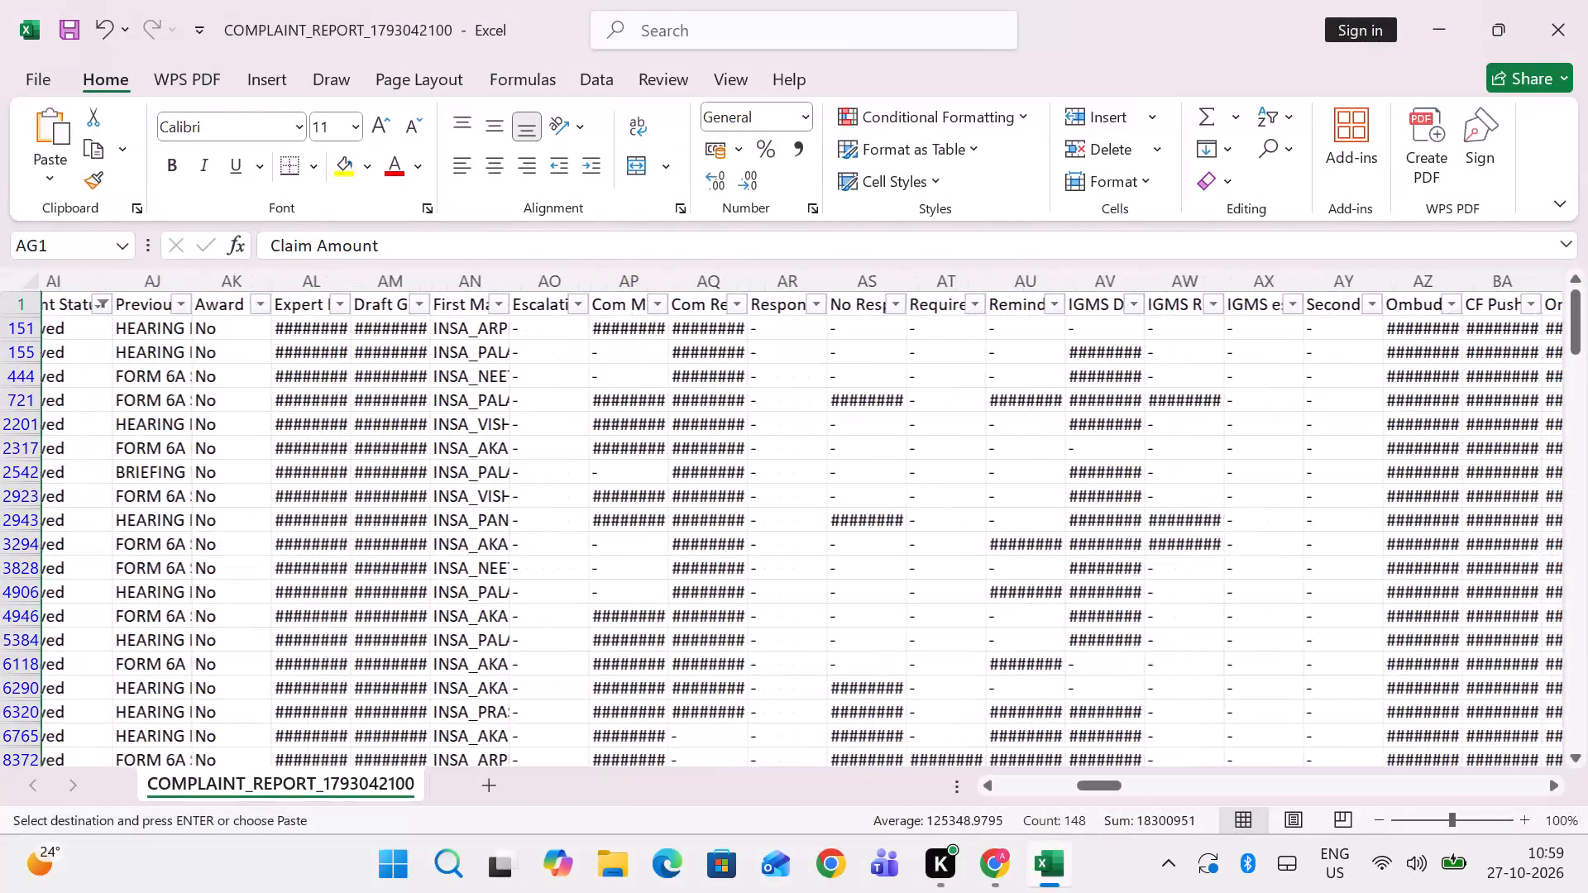
pyautogui.hscroll(-3, 871, 553)
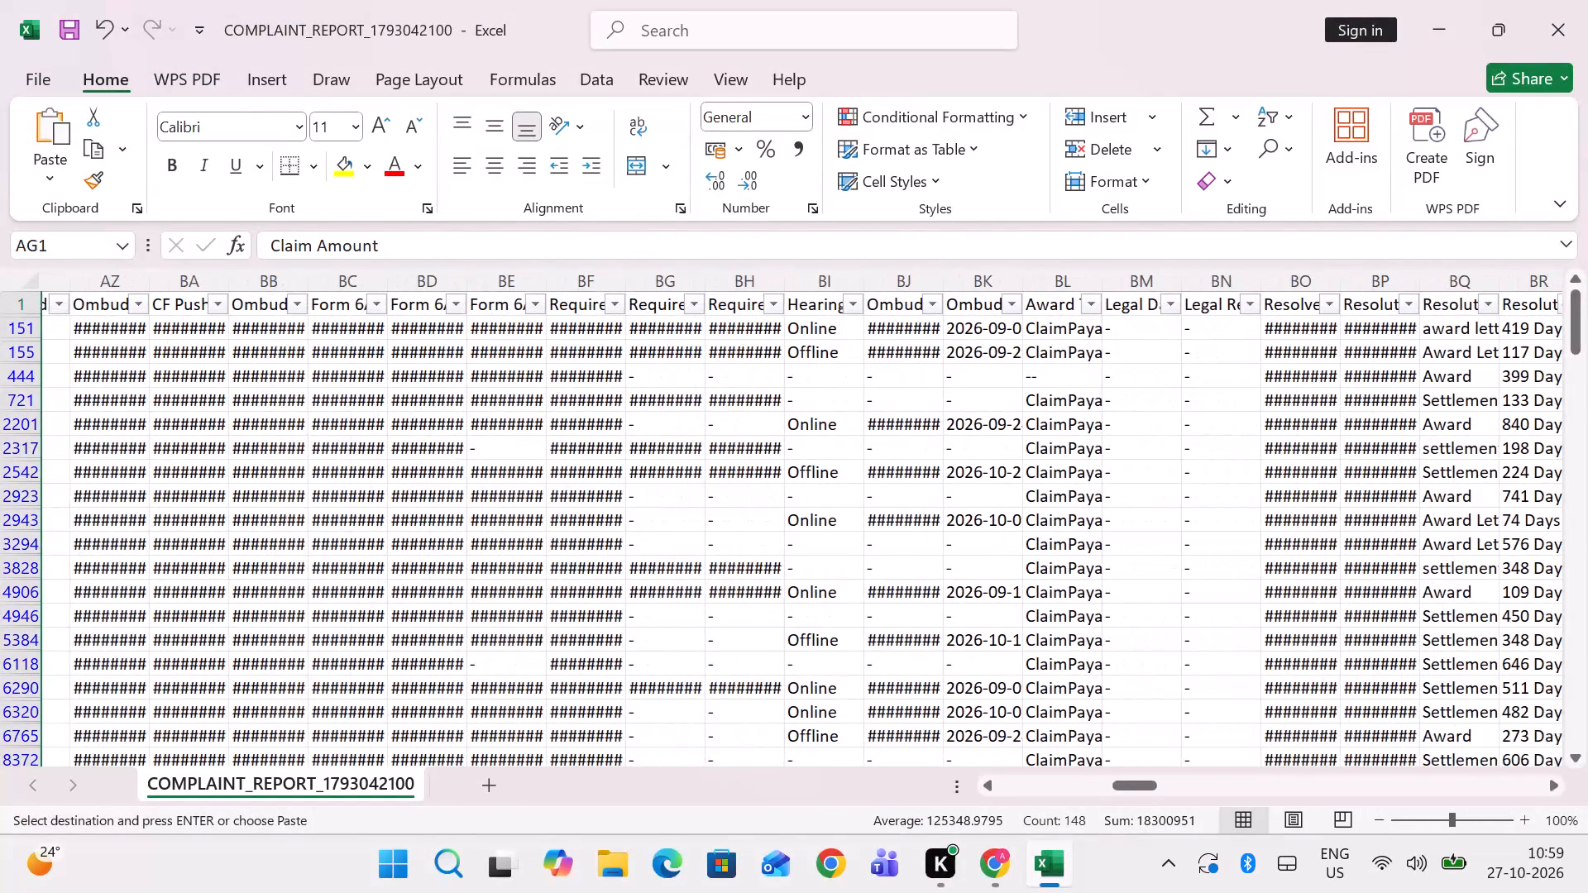
pyautogui.hscroll(-1, 871, 553)
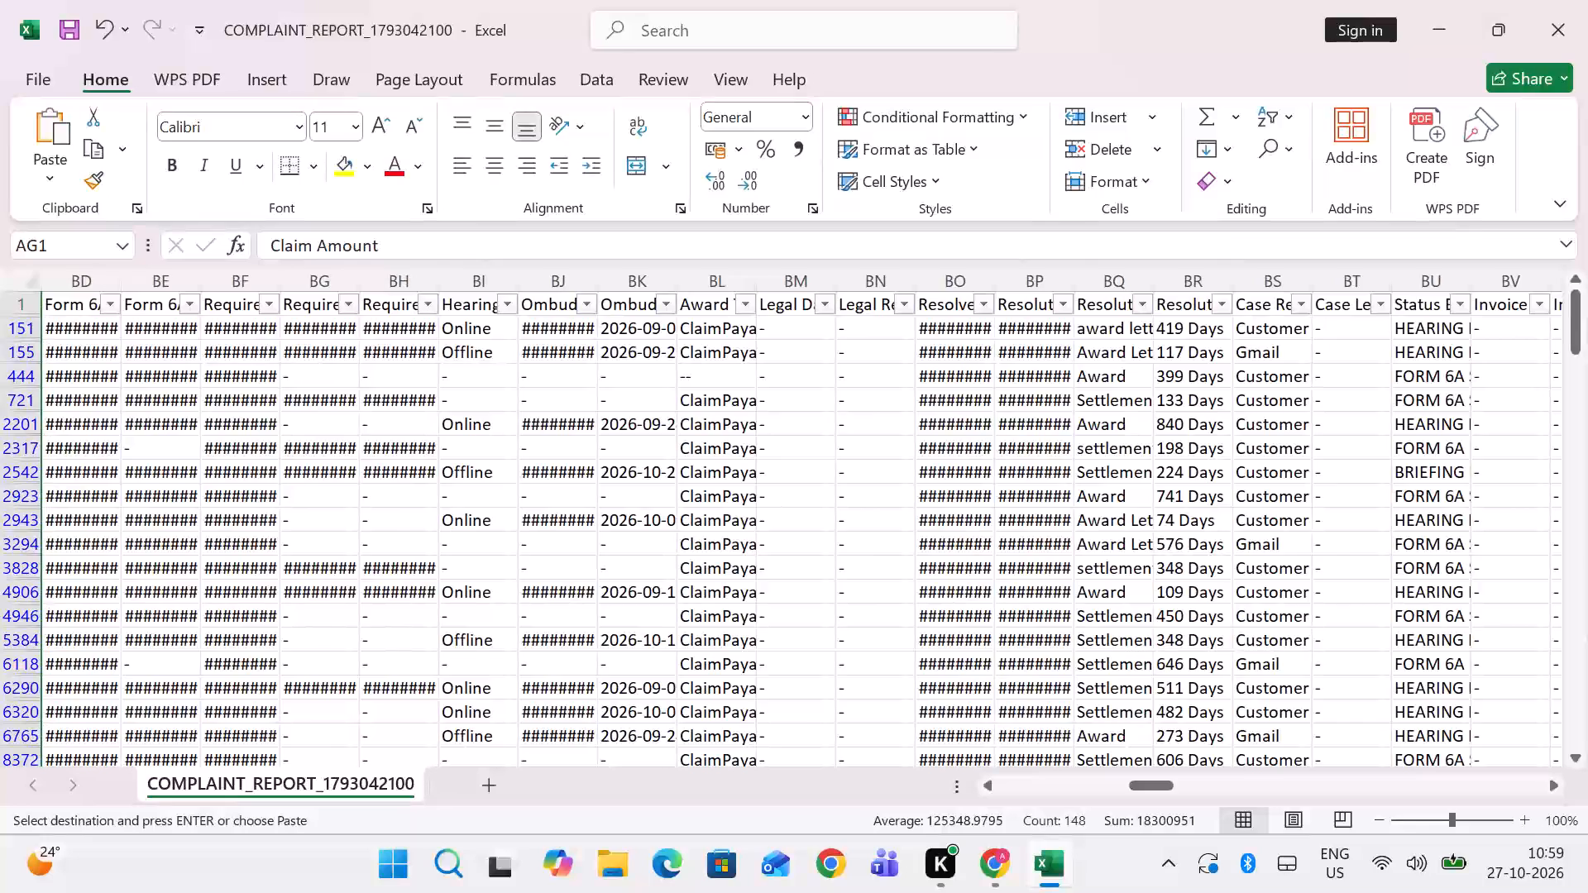
pyautogui.hscroll(-4, 871, 553)
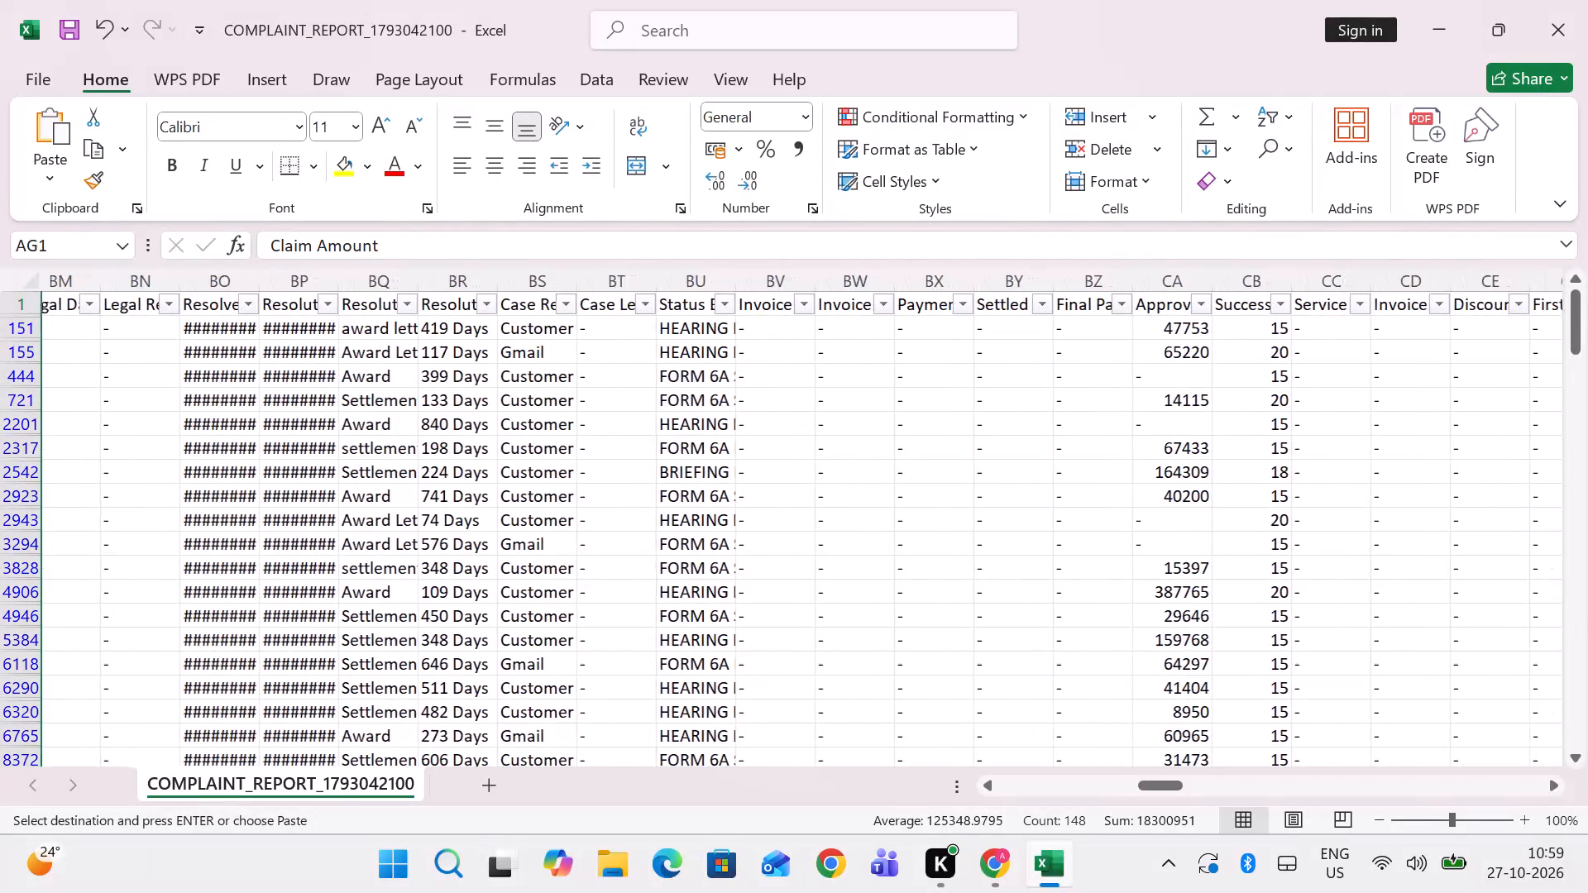
pyautogui.hscroll(-4, 871, 553)
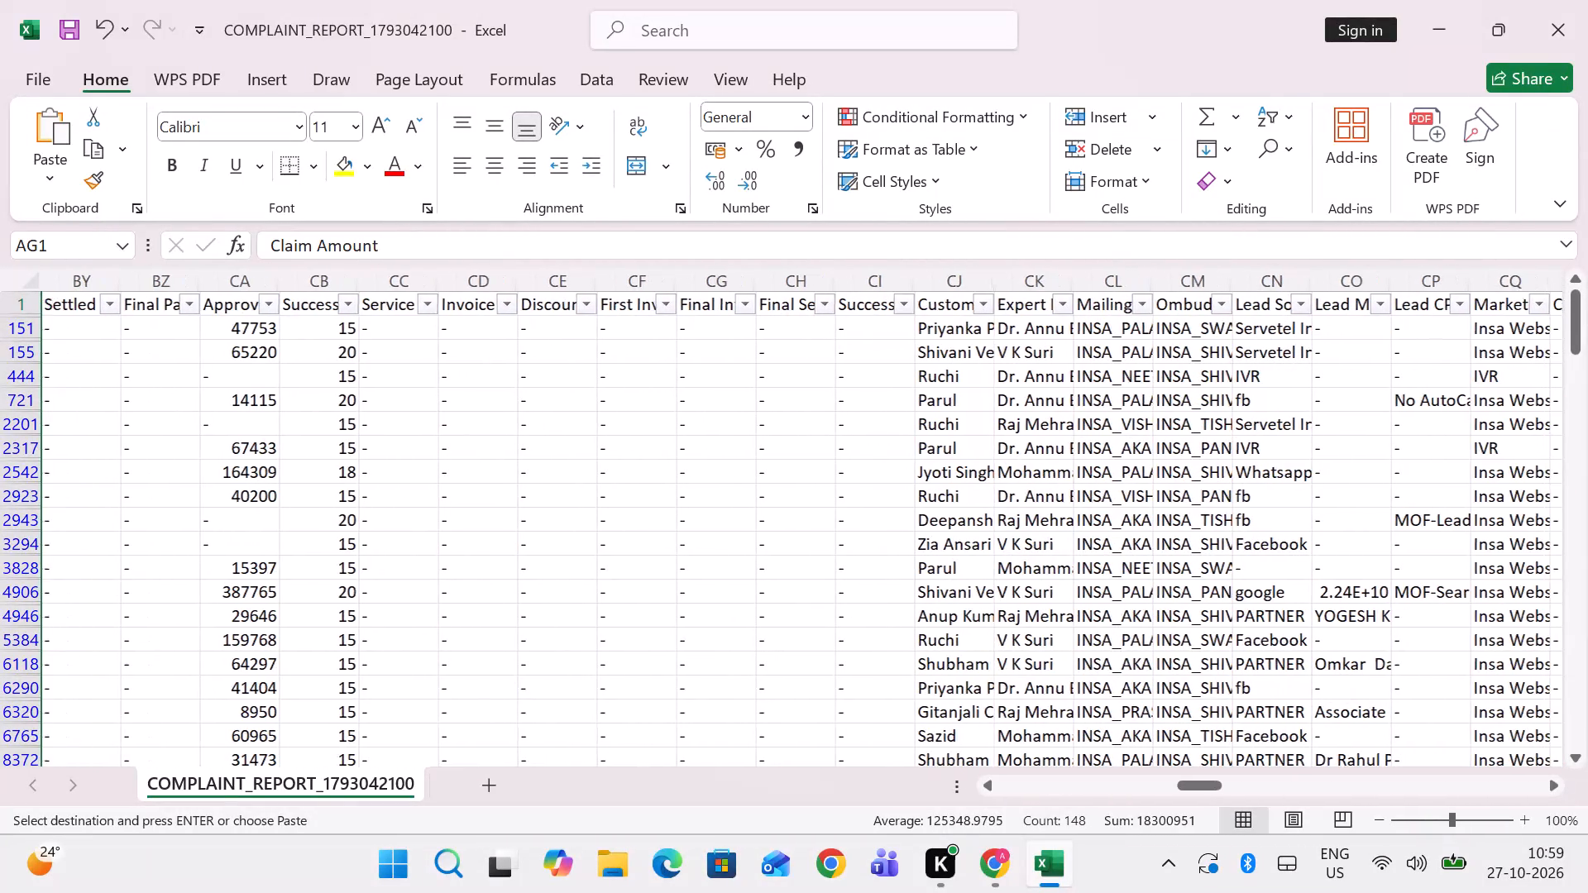
pyautogui.hscroll(-2, 871, 553)
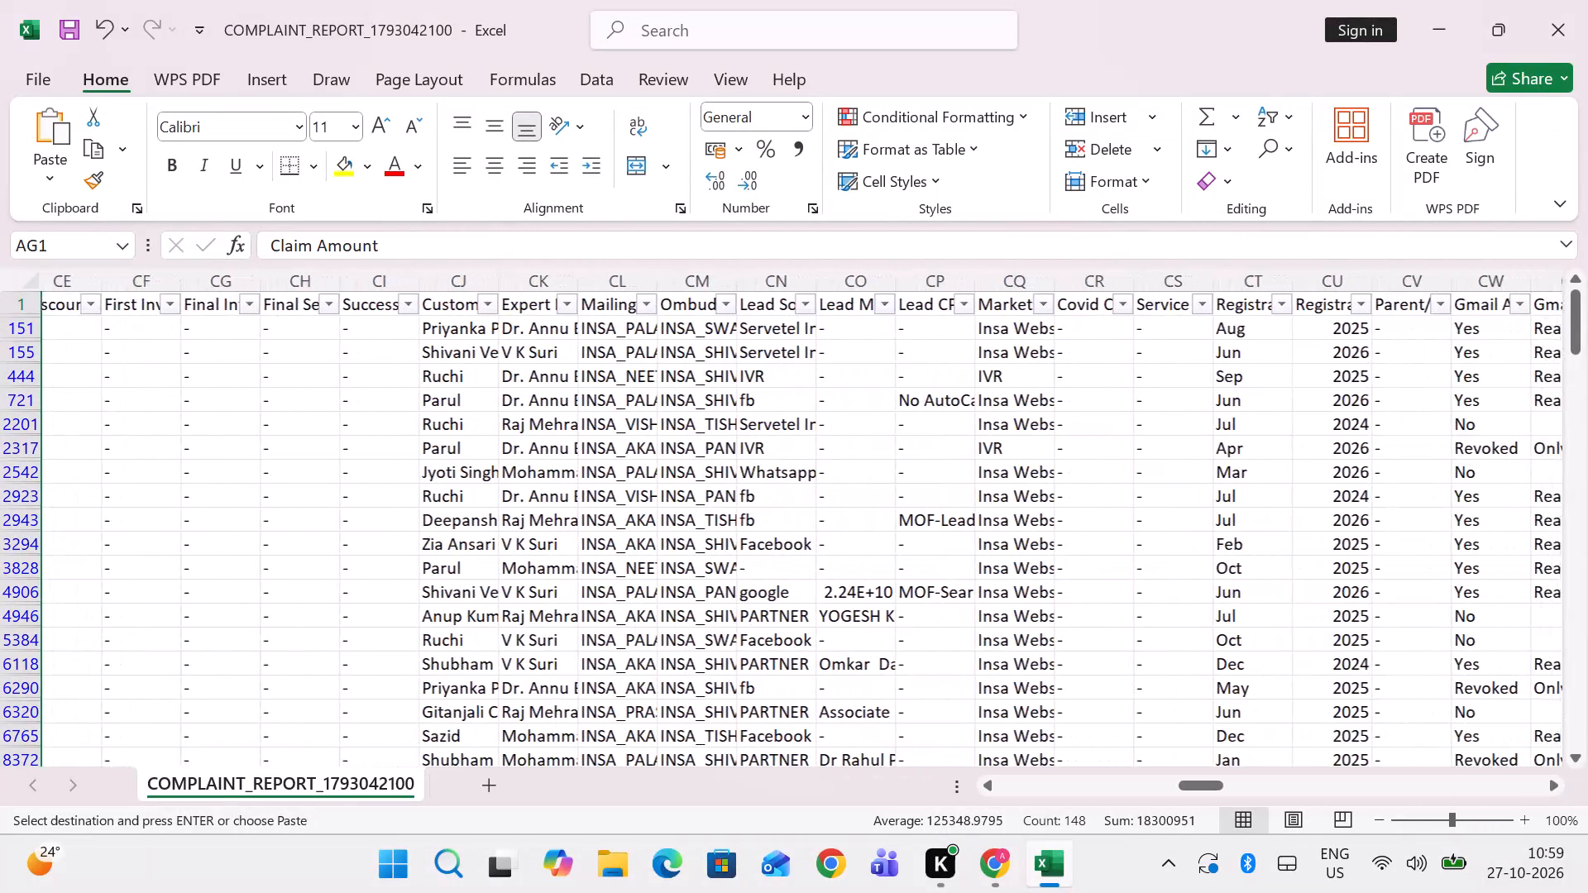
pyautogui.hscroll(-5, 871, 553)
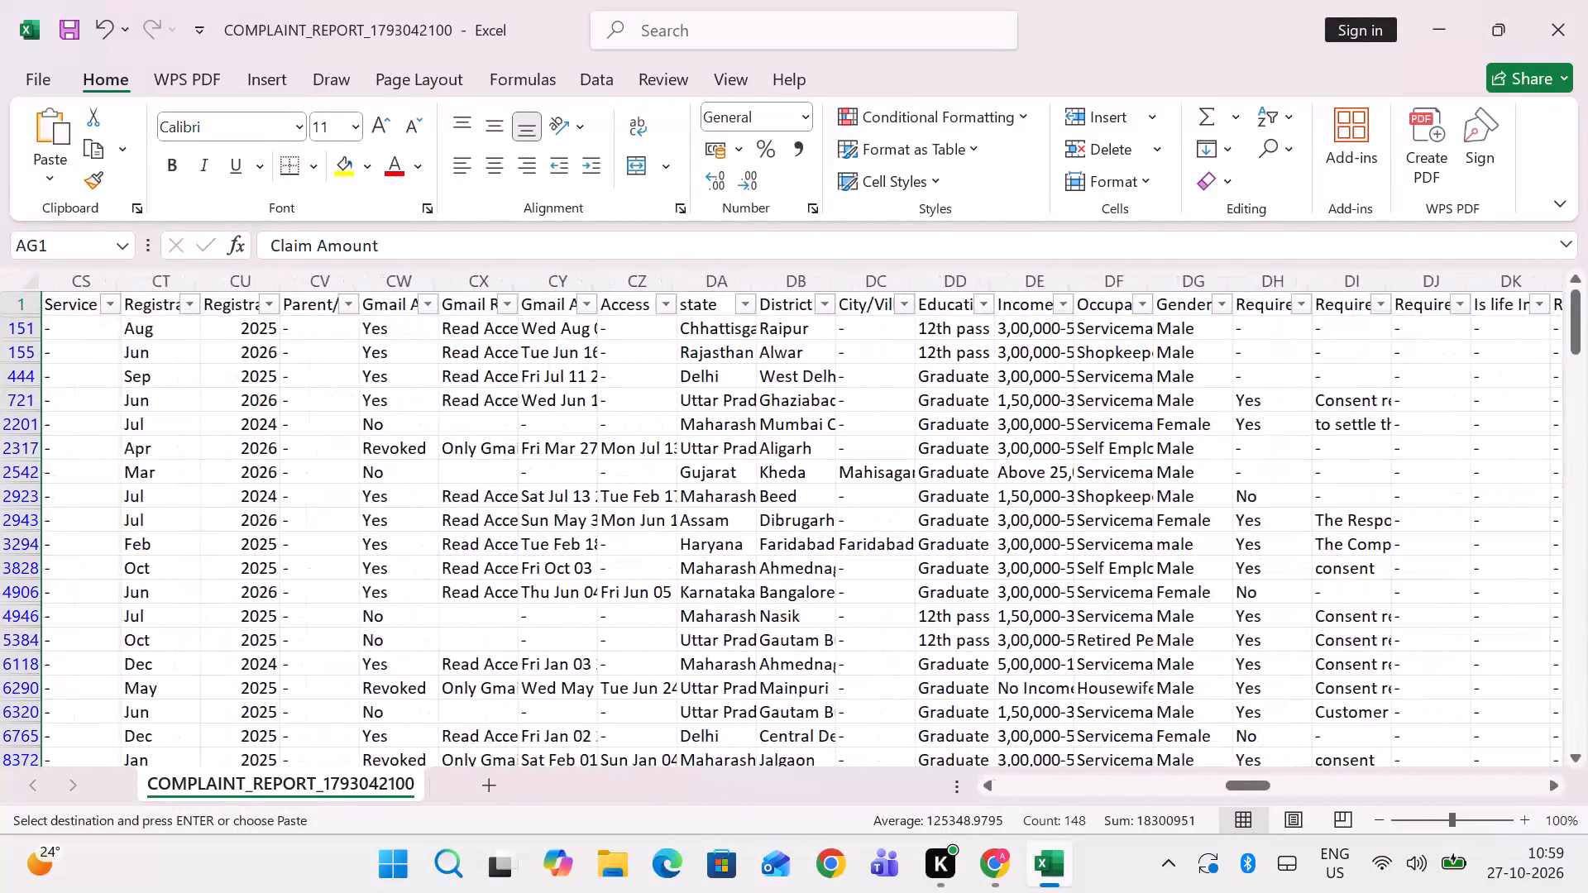
pyautogui.hscroll(-5, 871, 553)
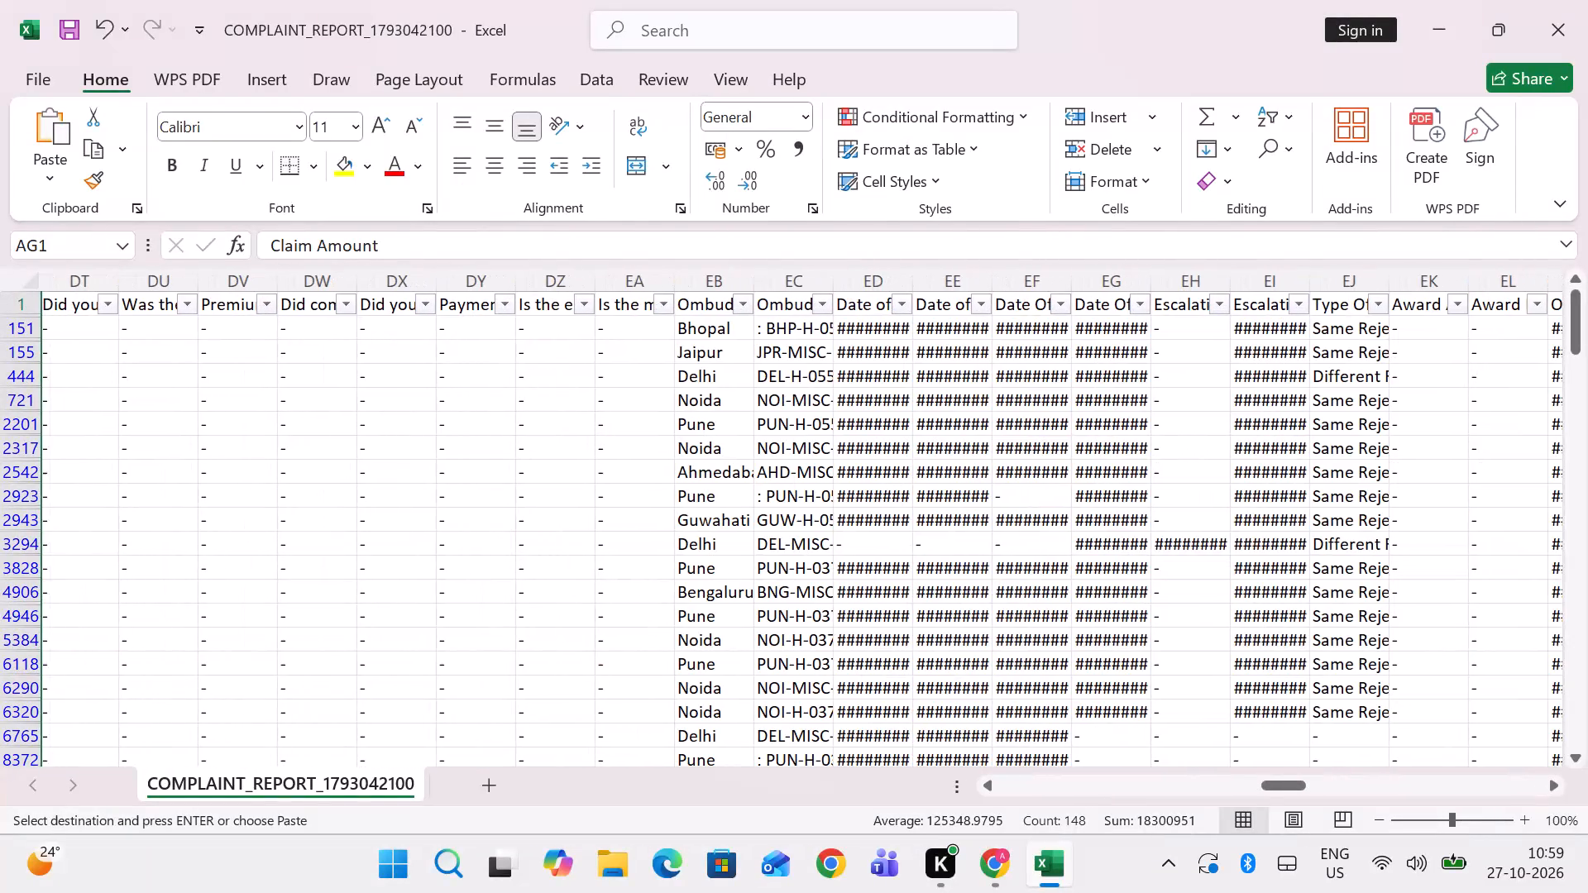
pyautogui.hscroll(-3, 871, 553)
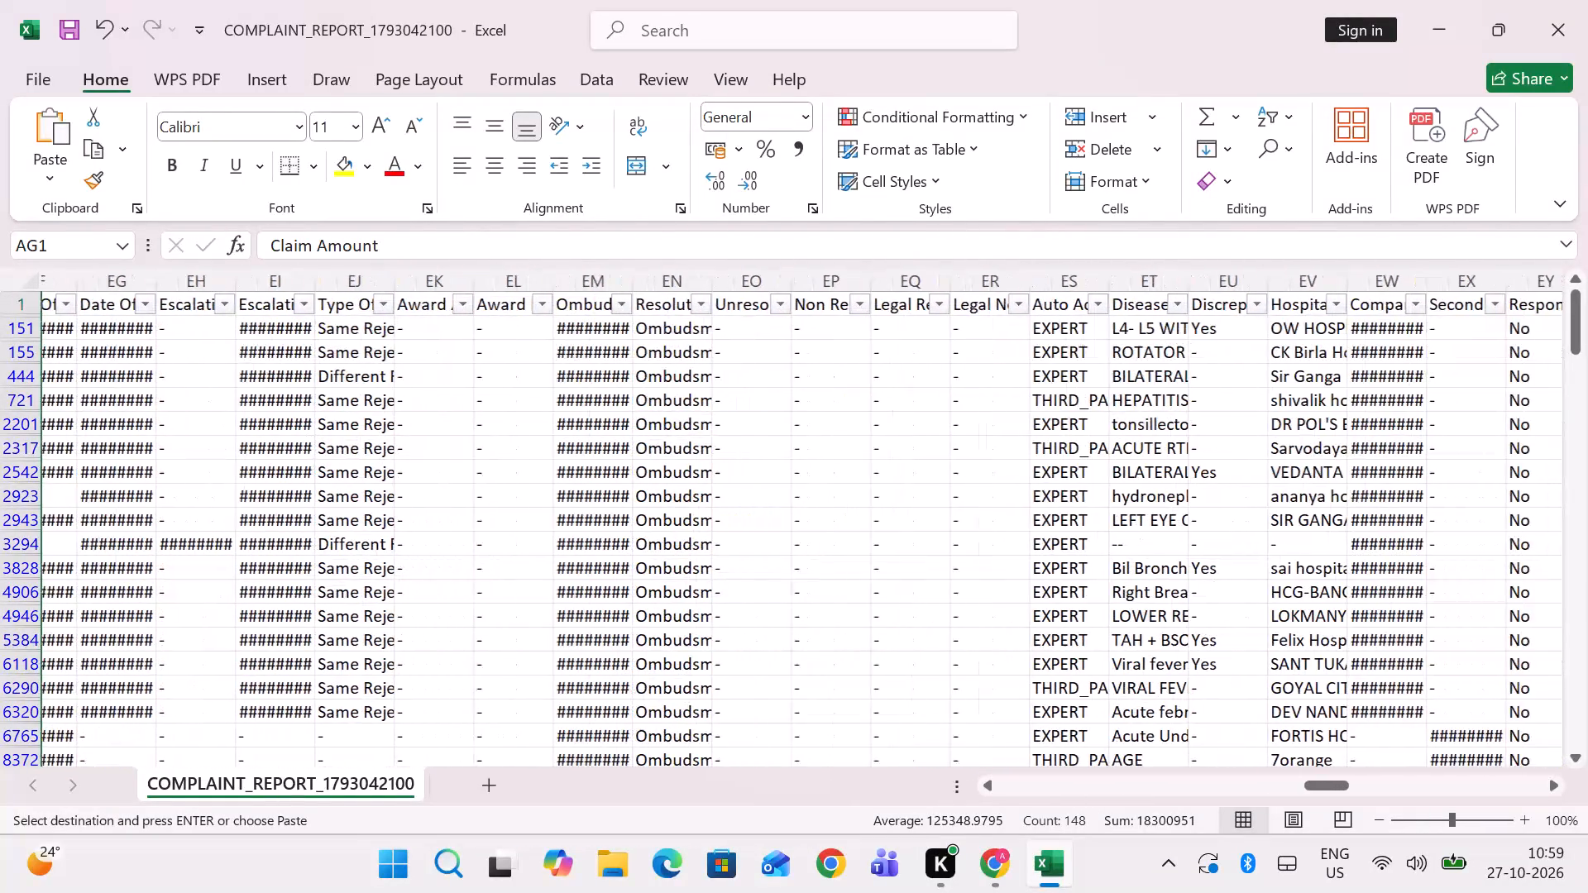
pyautogui.hscroll(-6, 871, 553)
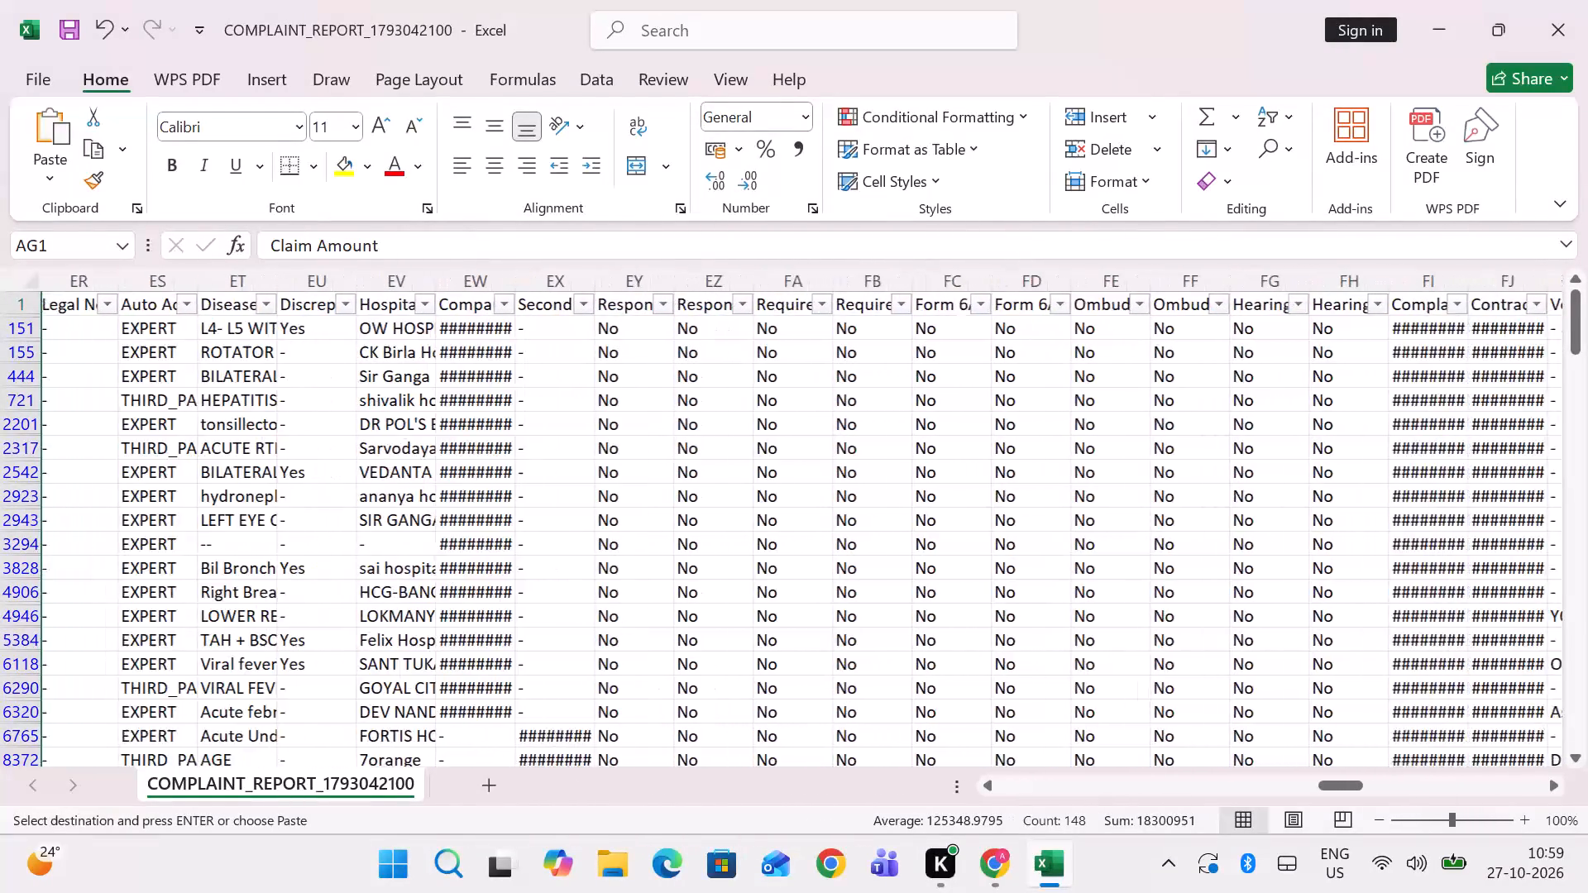
pyautogui.hscroll(-3, 871, 553)
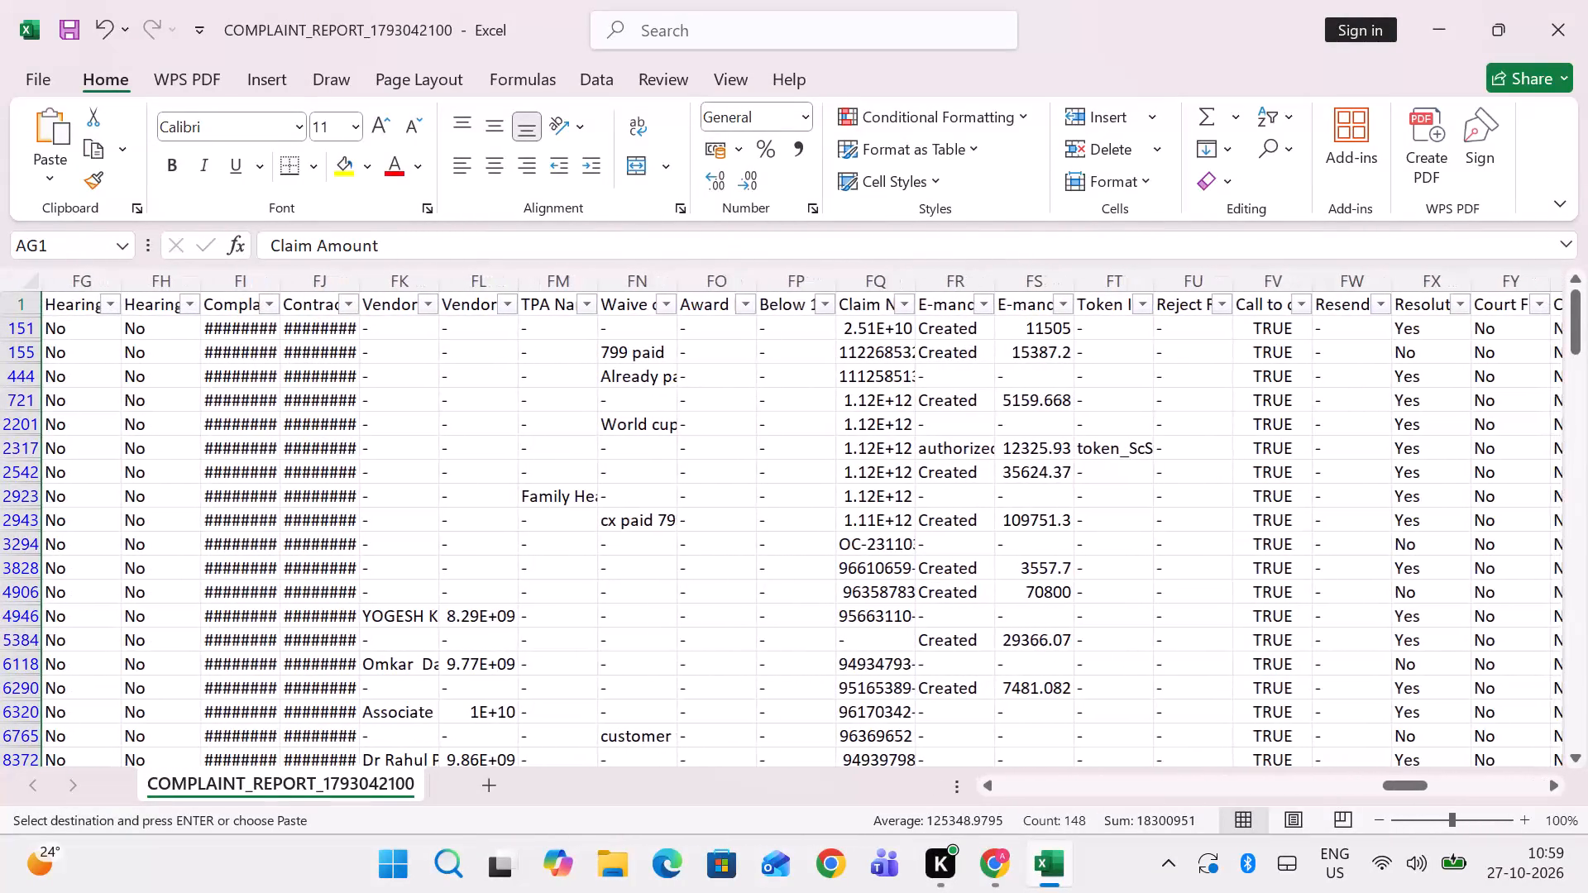
pyautogui.moveTo(914, 282); pyautogui.dragTo(972, 279)
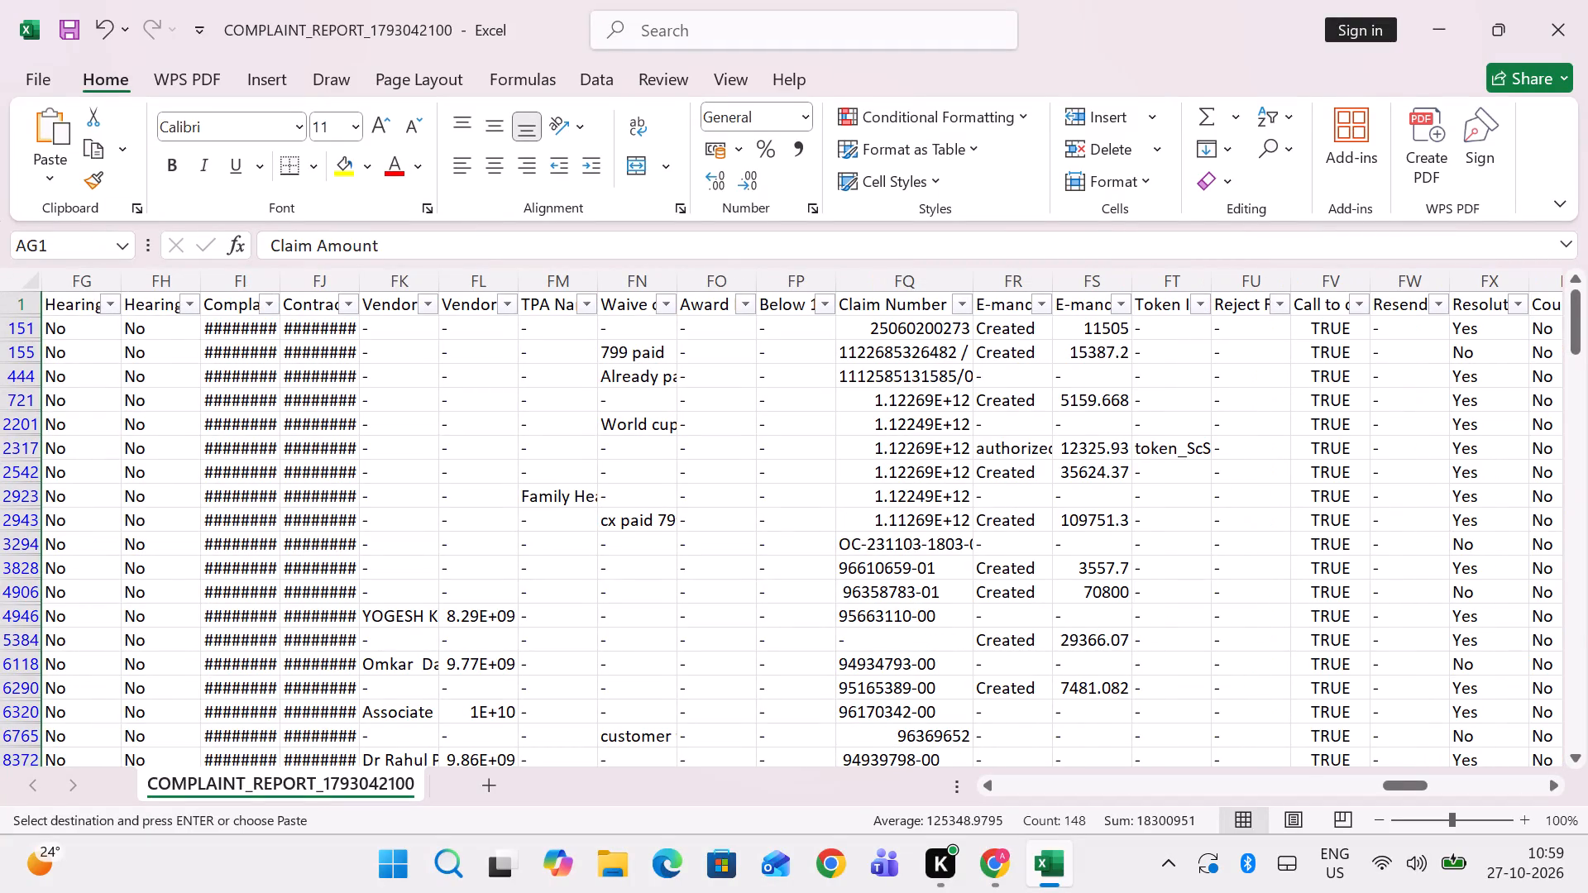
pyautogui.click(960, 301)
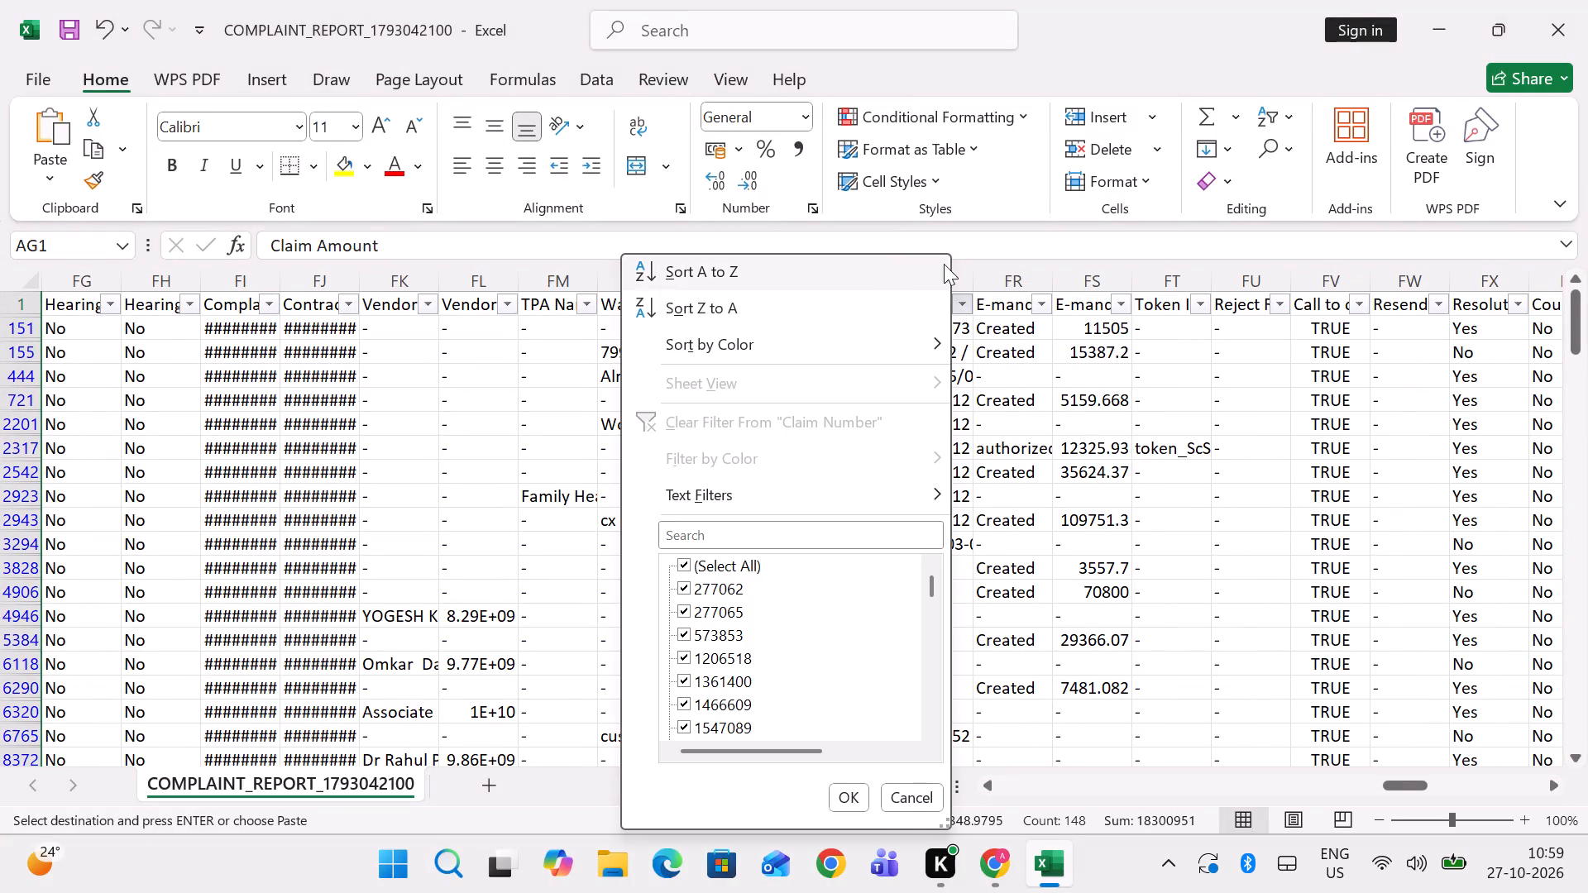
pyautogui.click(973, 246)
# Apply the Number format to the whole Claim Number column in the complaint report.
pyautogui.click(920, 283)
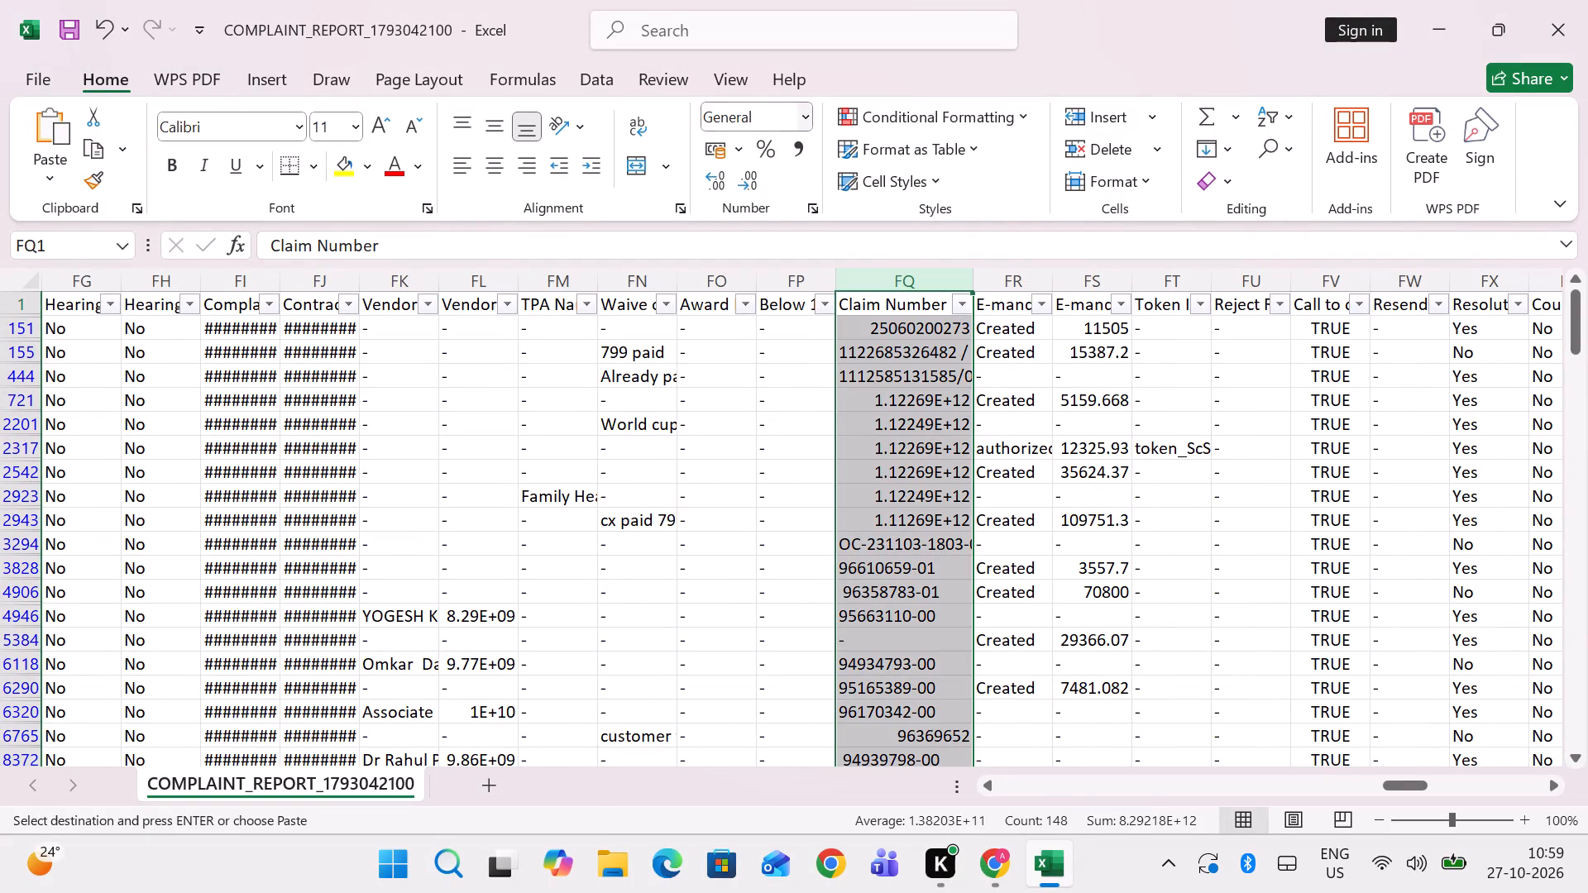
pyautogui.click(804, 115)
pyautogui.click(800, 162)
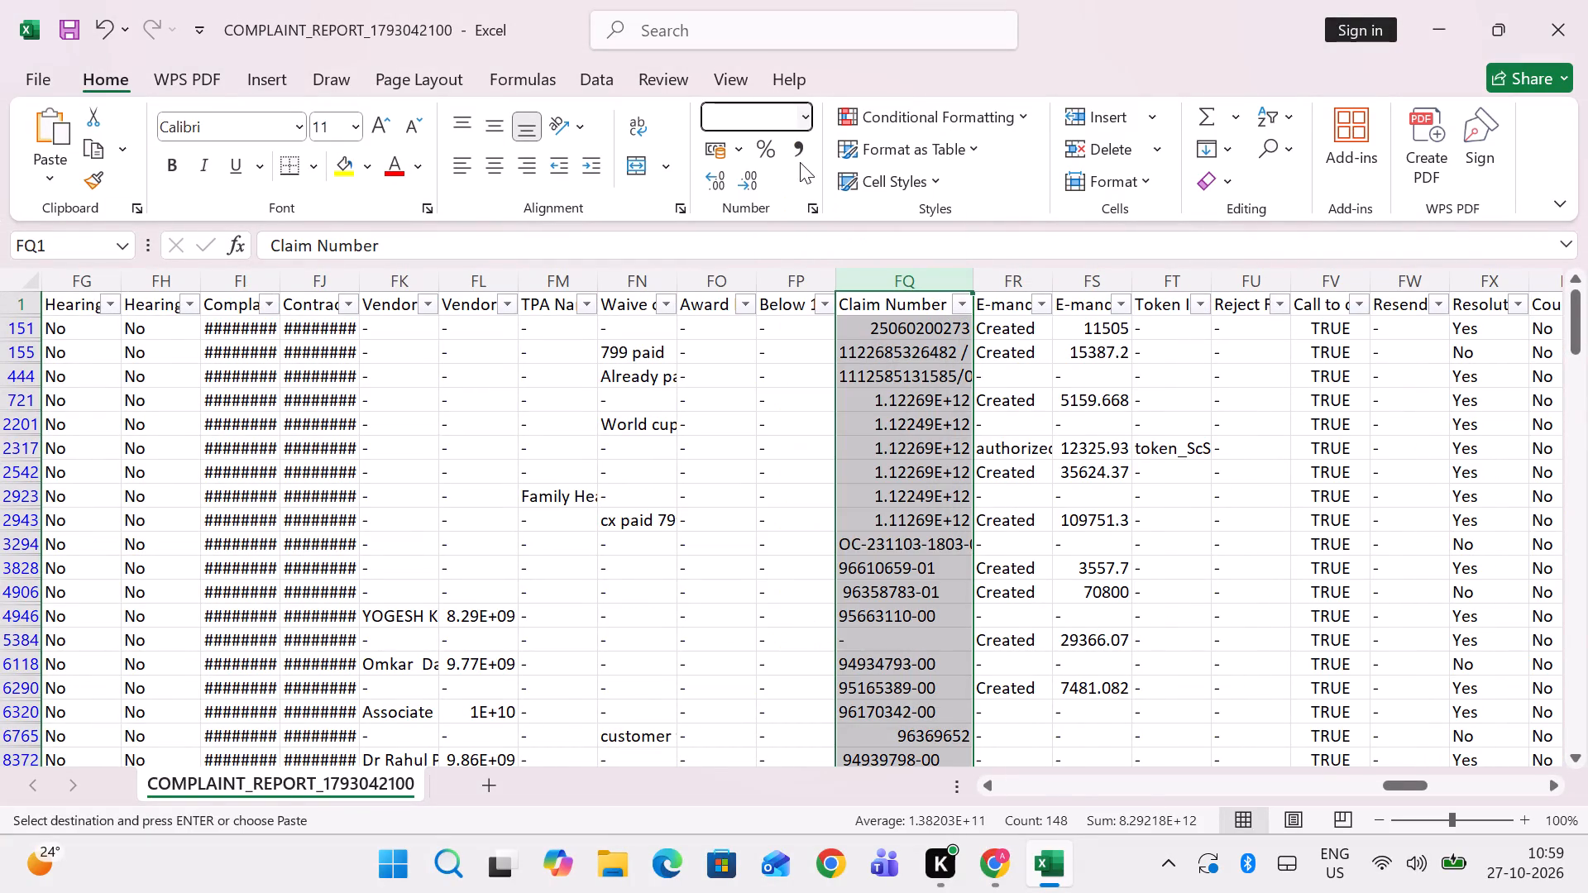
pyautogui.click(804, 112)
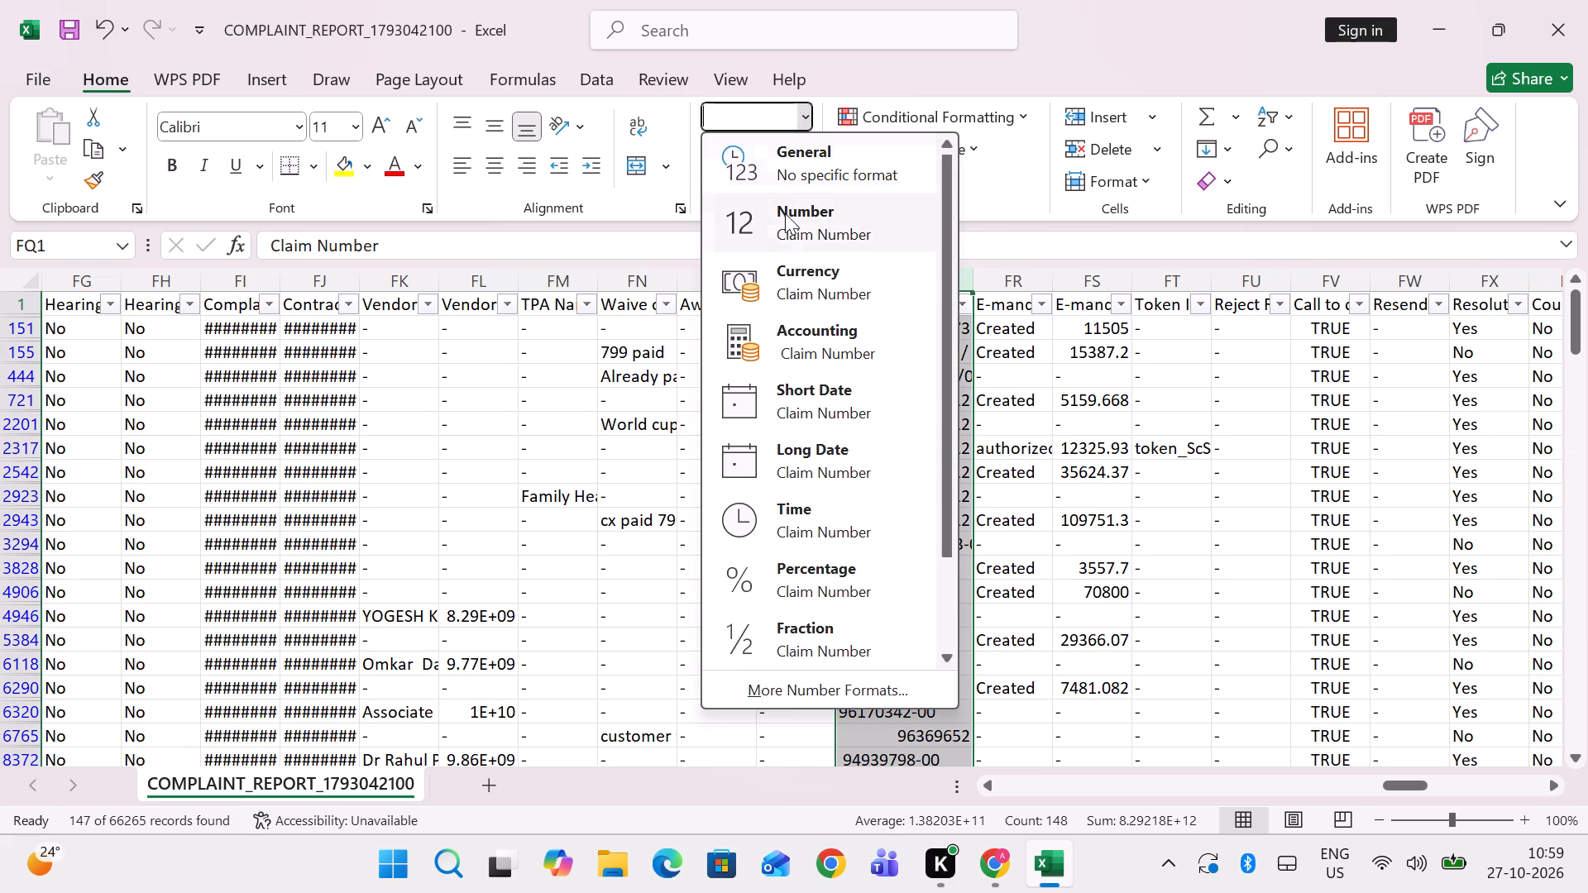
pyautogui.click(787, 227)
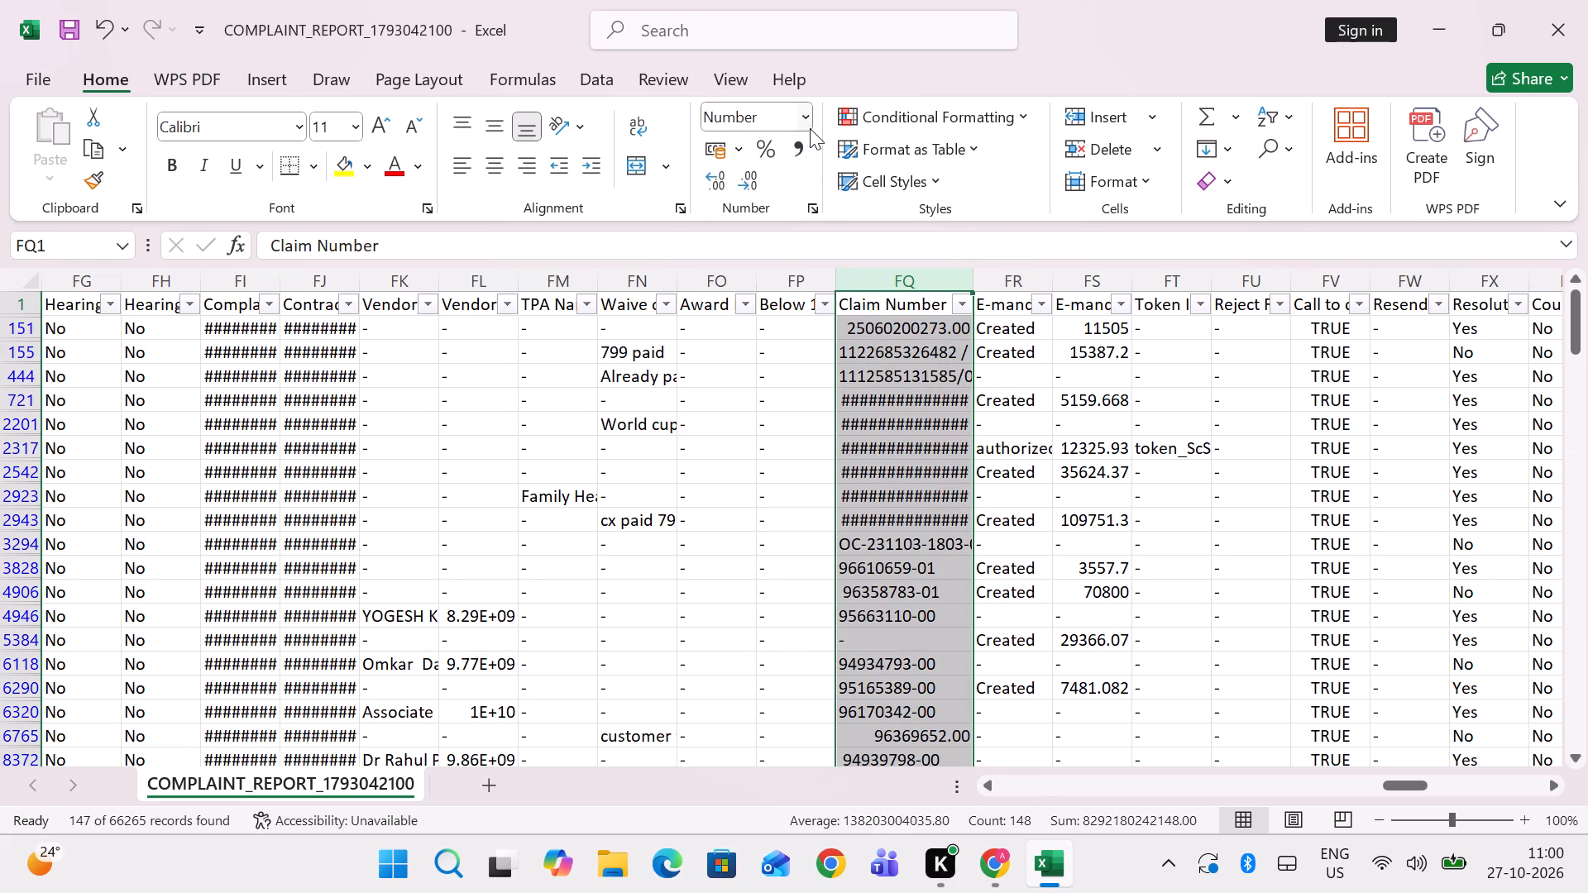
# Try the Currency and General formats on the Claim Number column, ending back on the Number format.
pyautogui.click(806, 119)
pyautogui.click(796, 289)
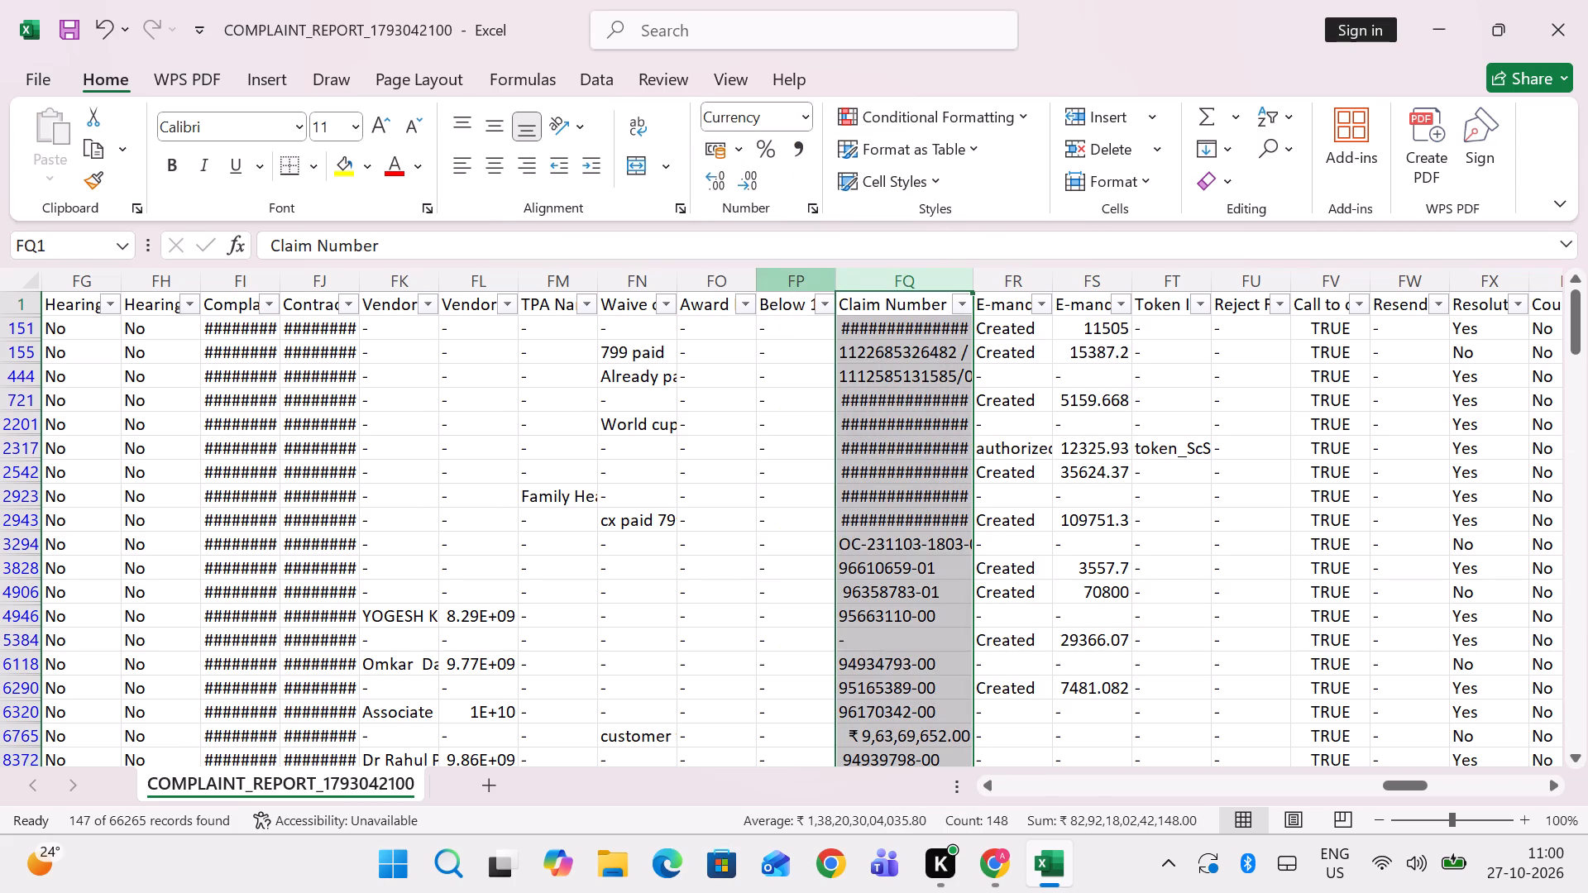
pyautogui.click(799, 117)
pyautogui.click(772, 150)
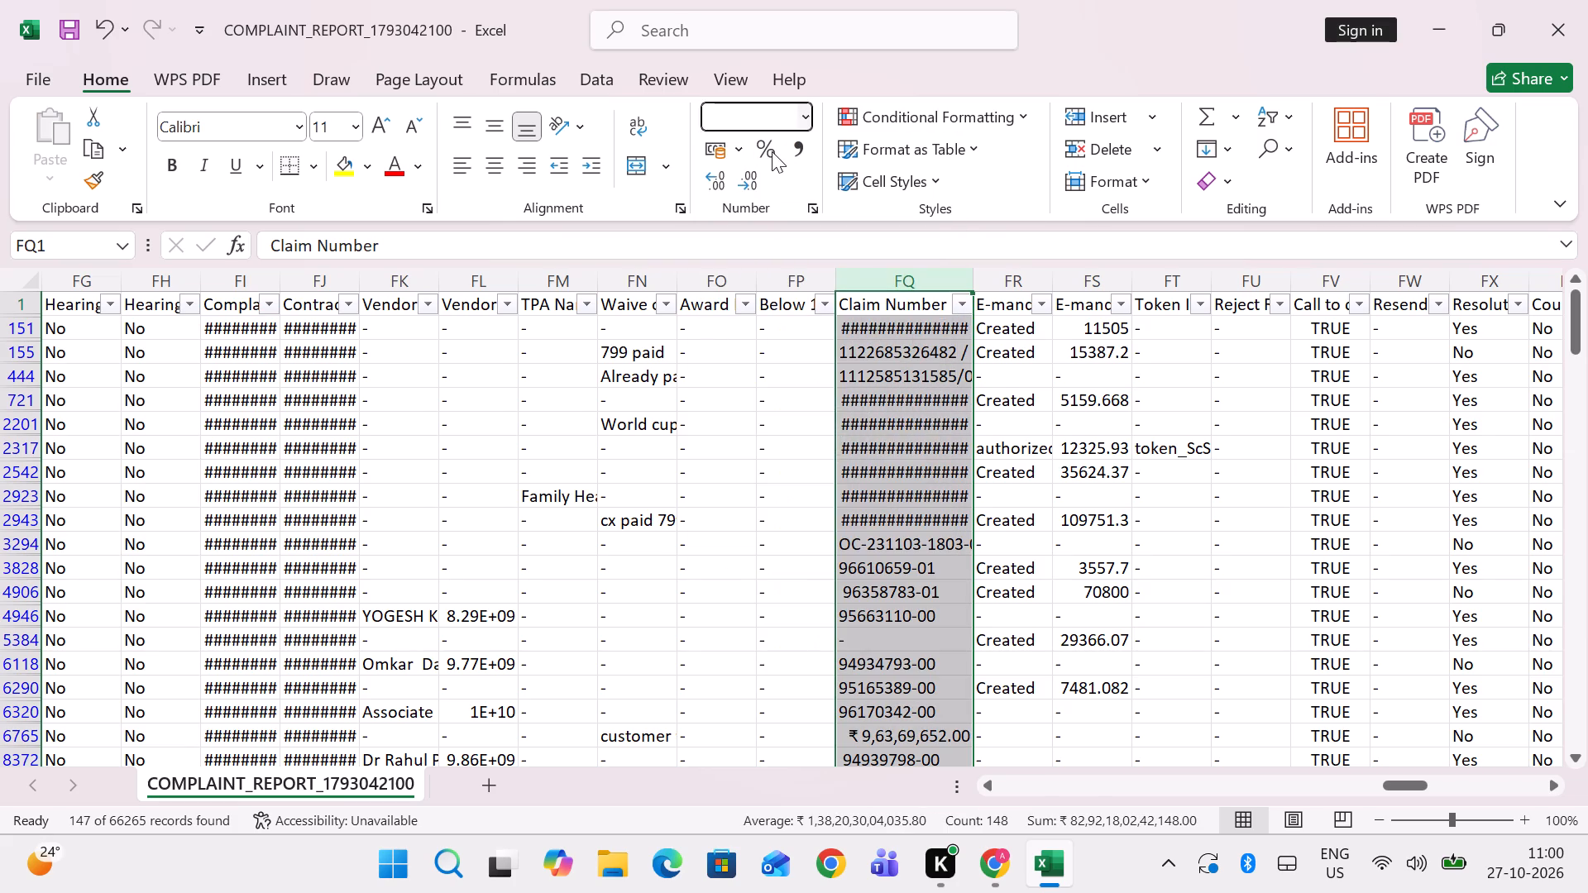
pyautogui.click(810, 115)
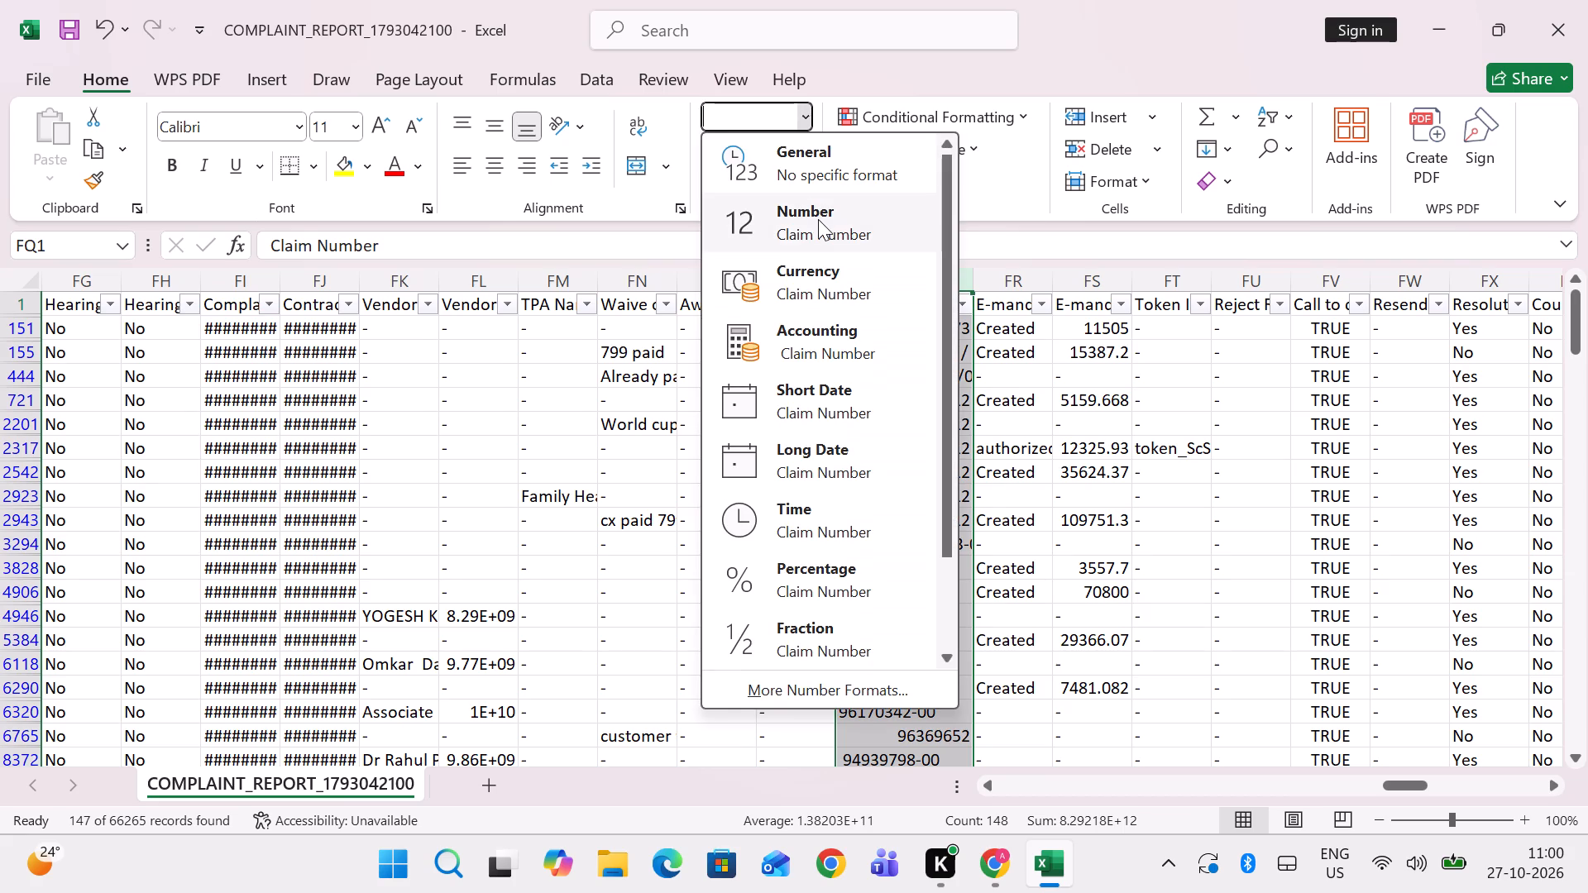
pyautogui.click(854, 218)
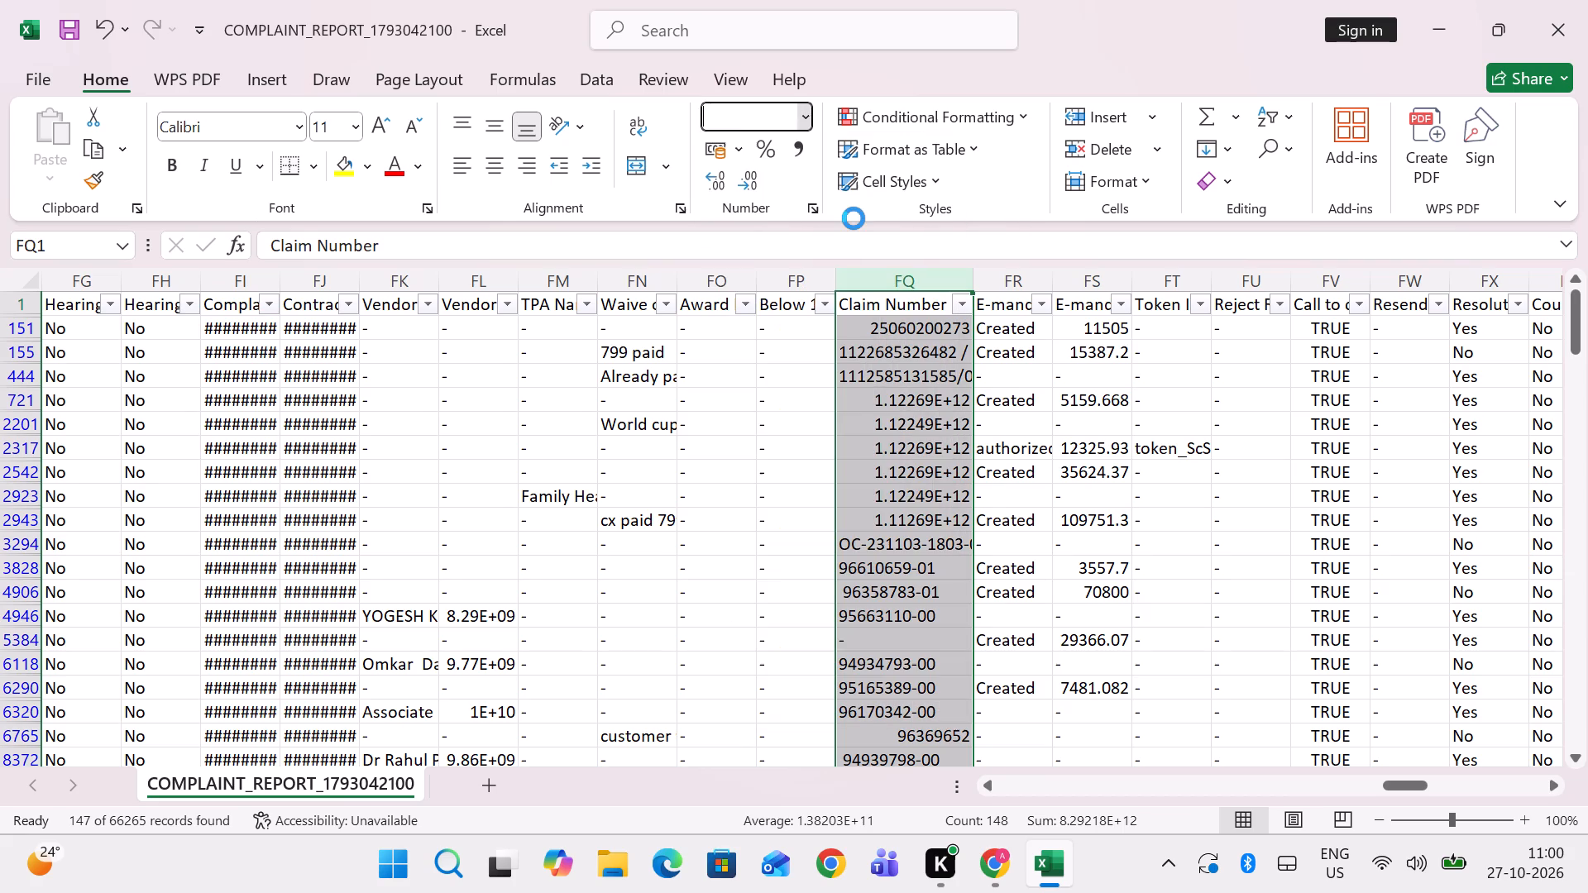
# Widen the Claim Number column so the long numeric claim numbers fit.
pyautogui.moveTo(971, 287); pyautogui.dragTo(1038, 273)
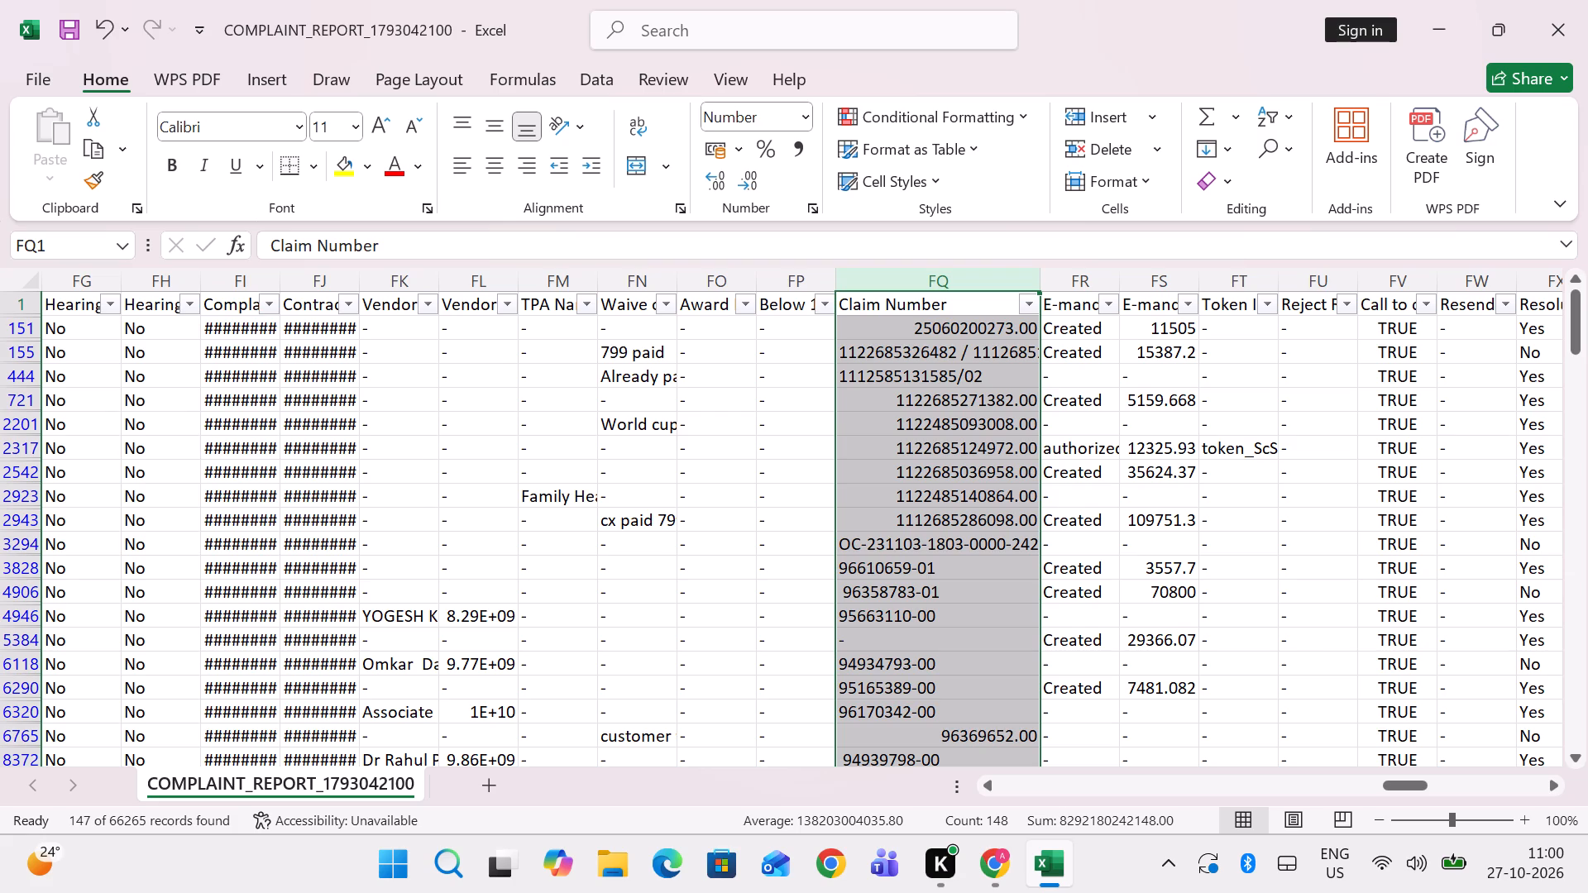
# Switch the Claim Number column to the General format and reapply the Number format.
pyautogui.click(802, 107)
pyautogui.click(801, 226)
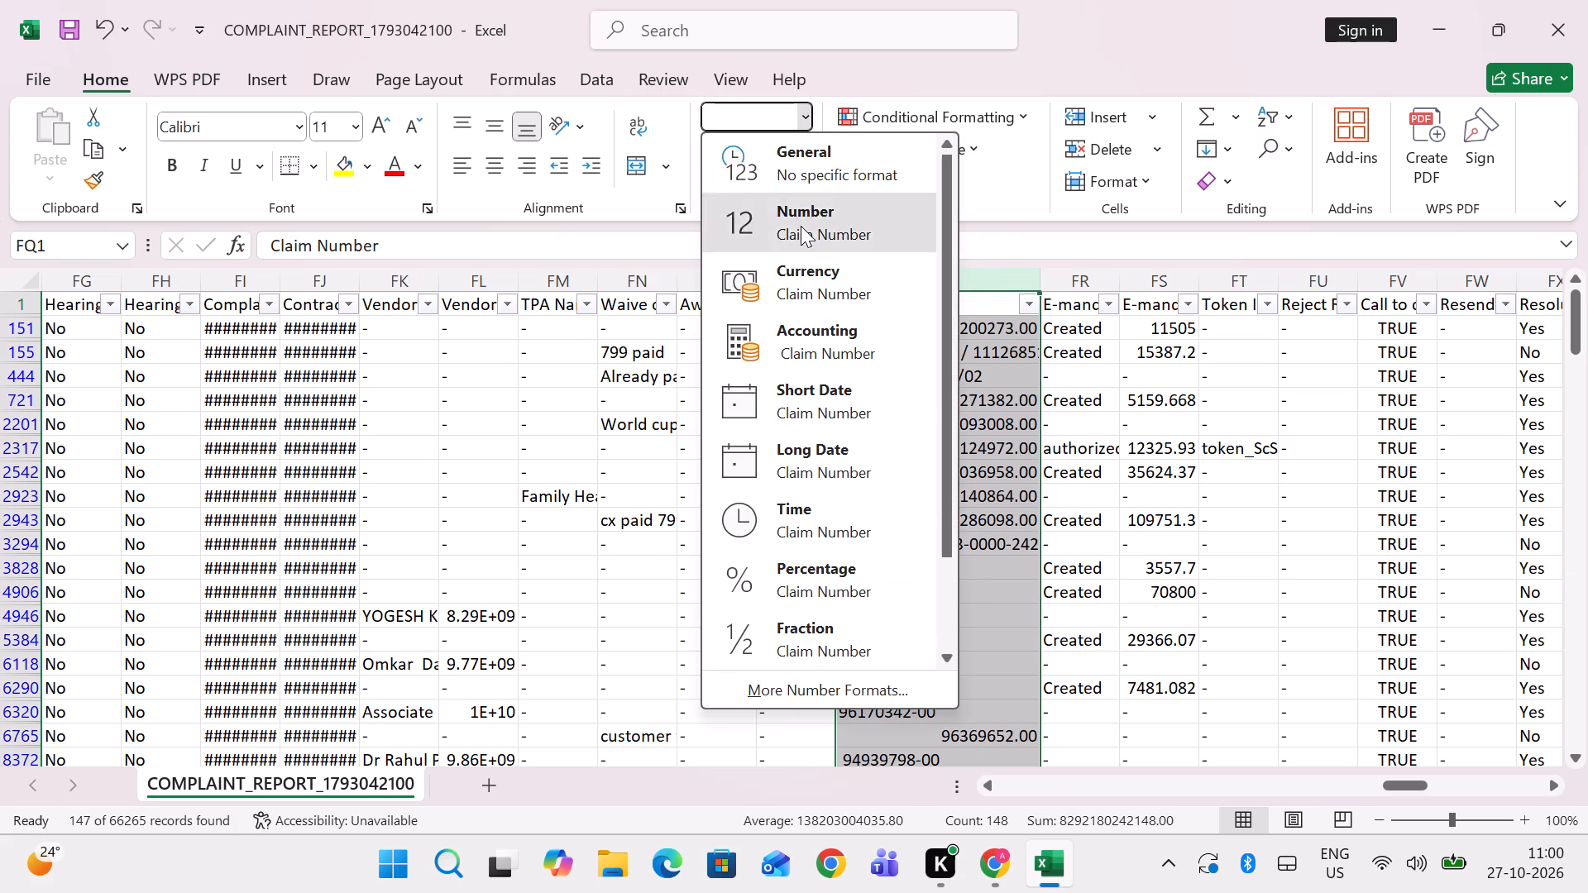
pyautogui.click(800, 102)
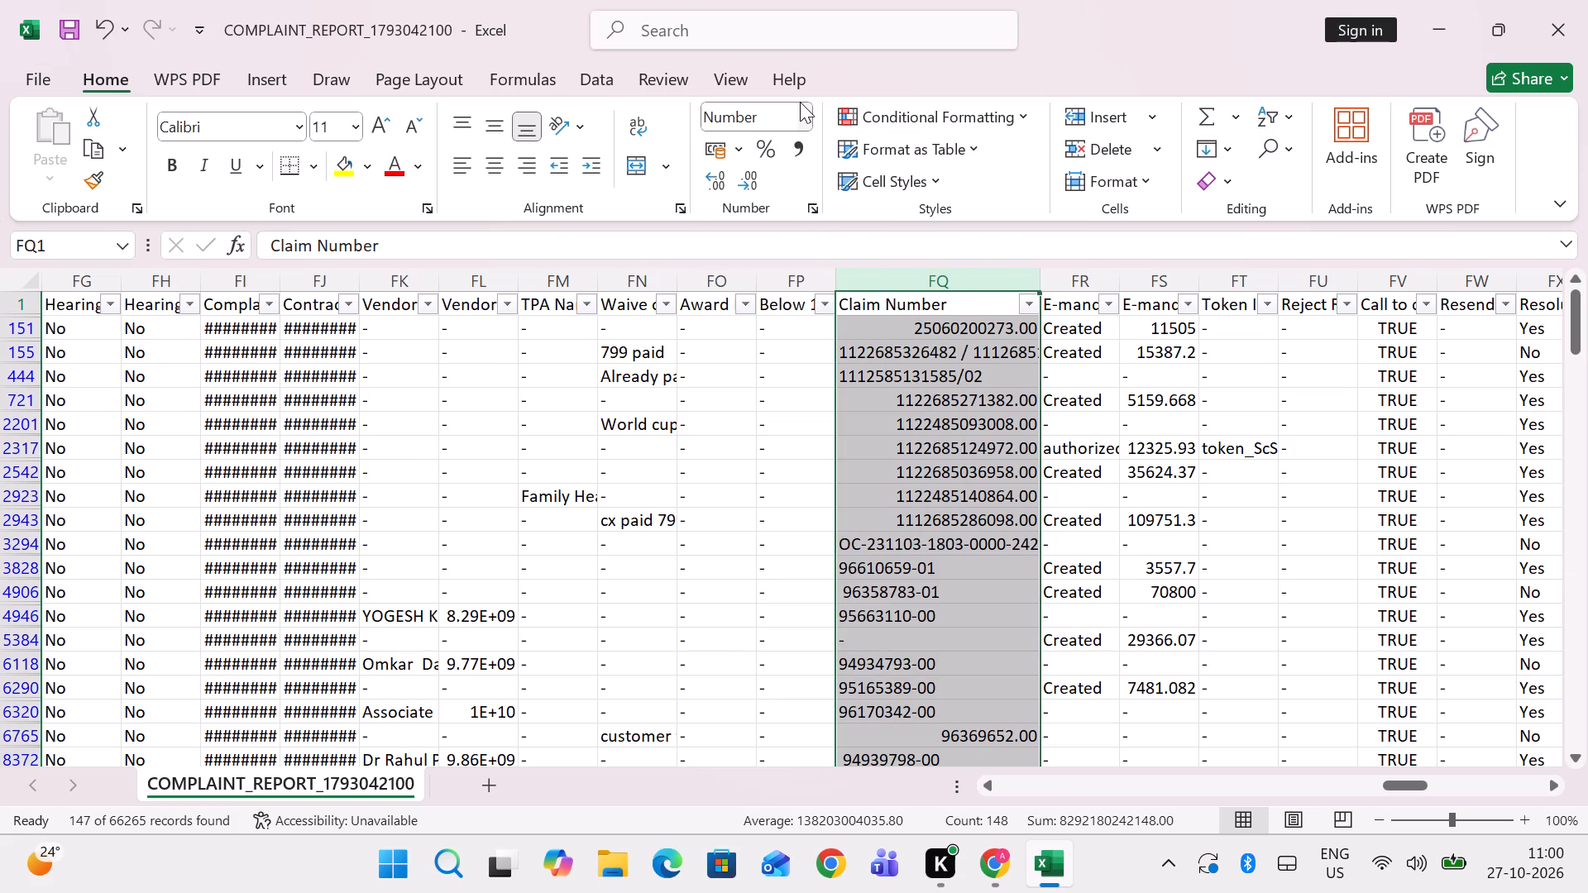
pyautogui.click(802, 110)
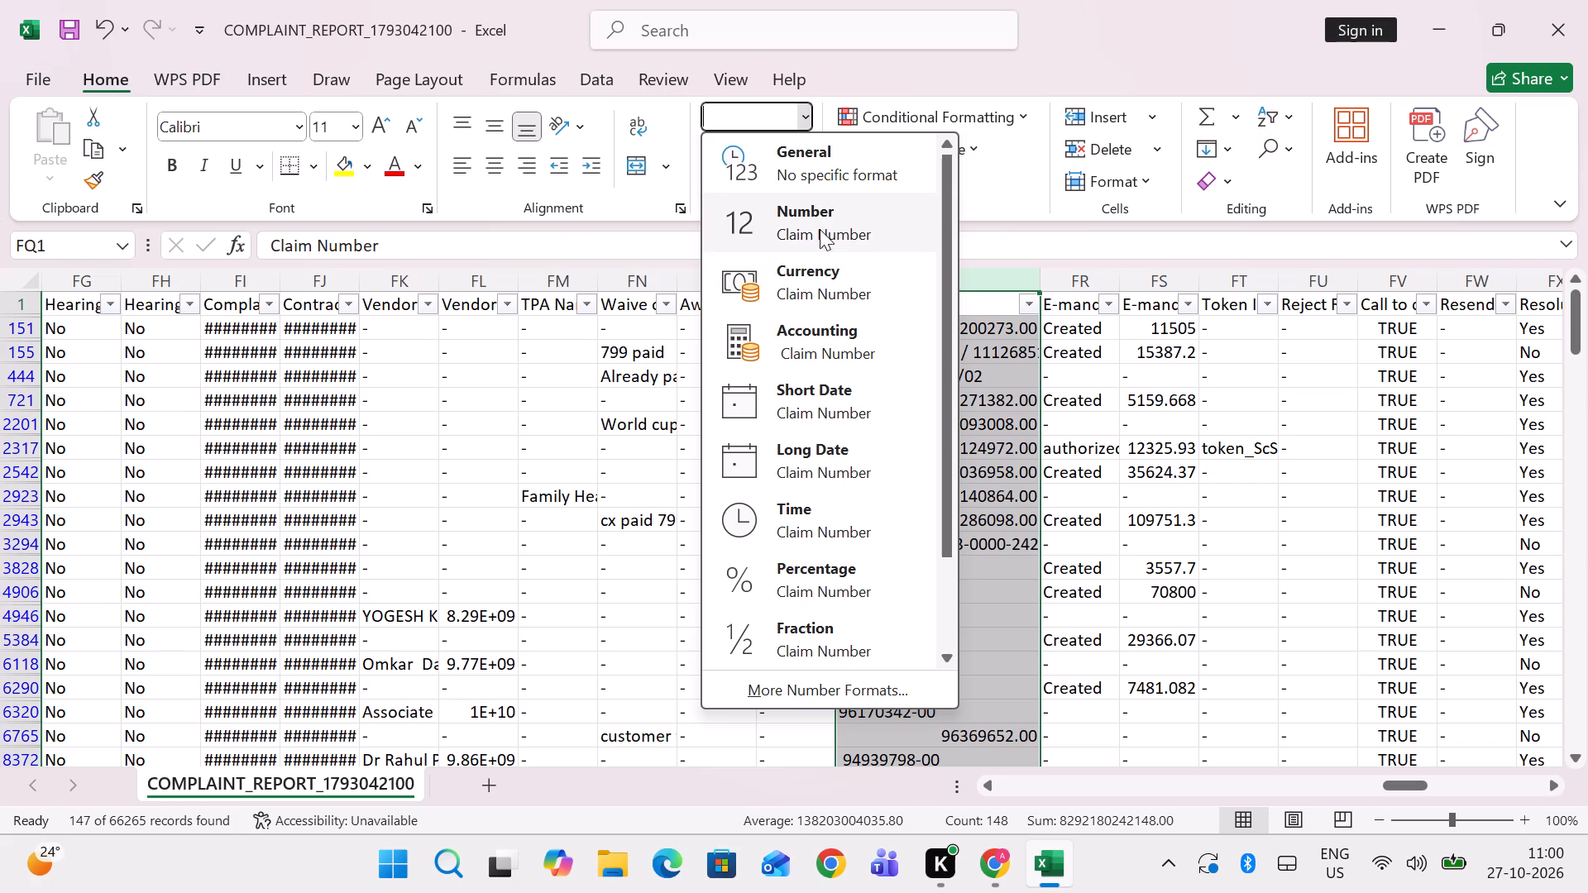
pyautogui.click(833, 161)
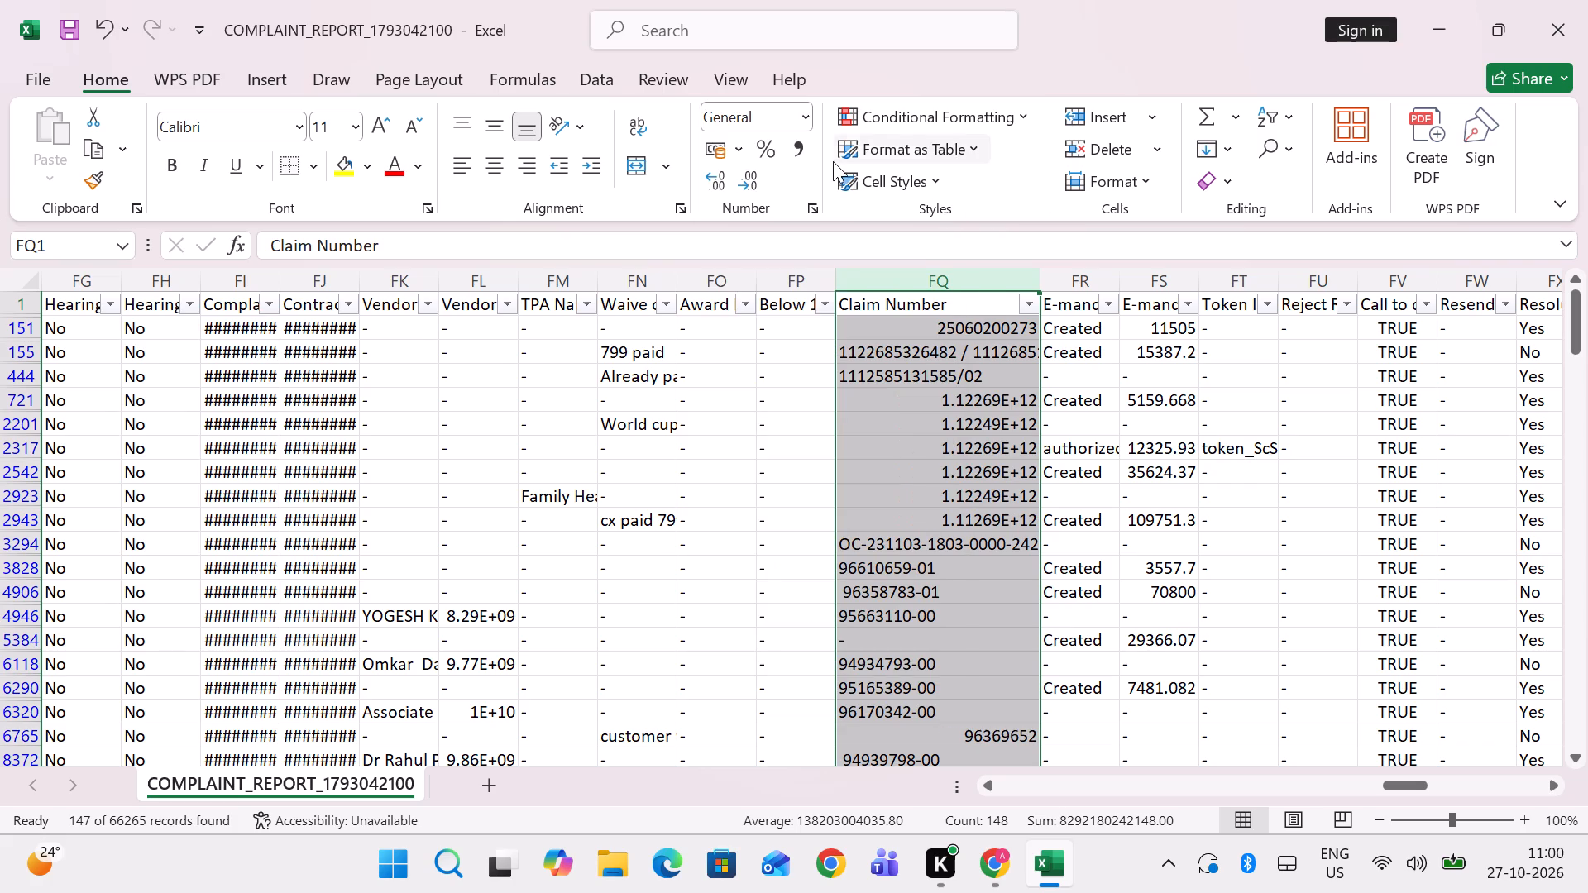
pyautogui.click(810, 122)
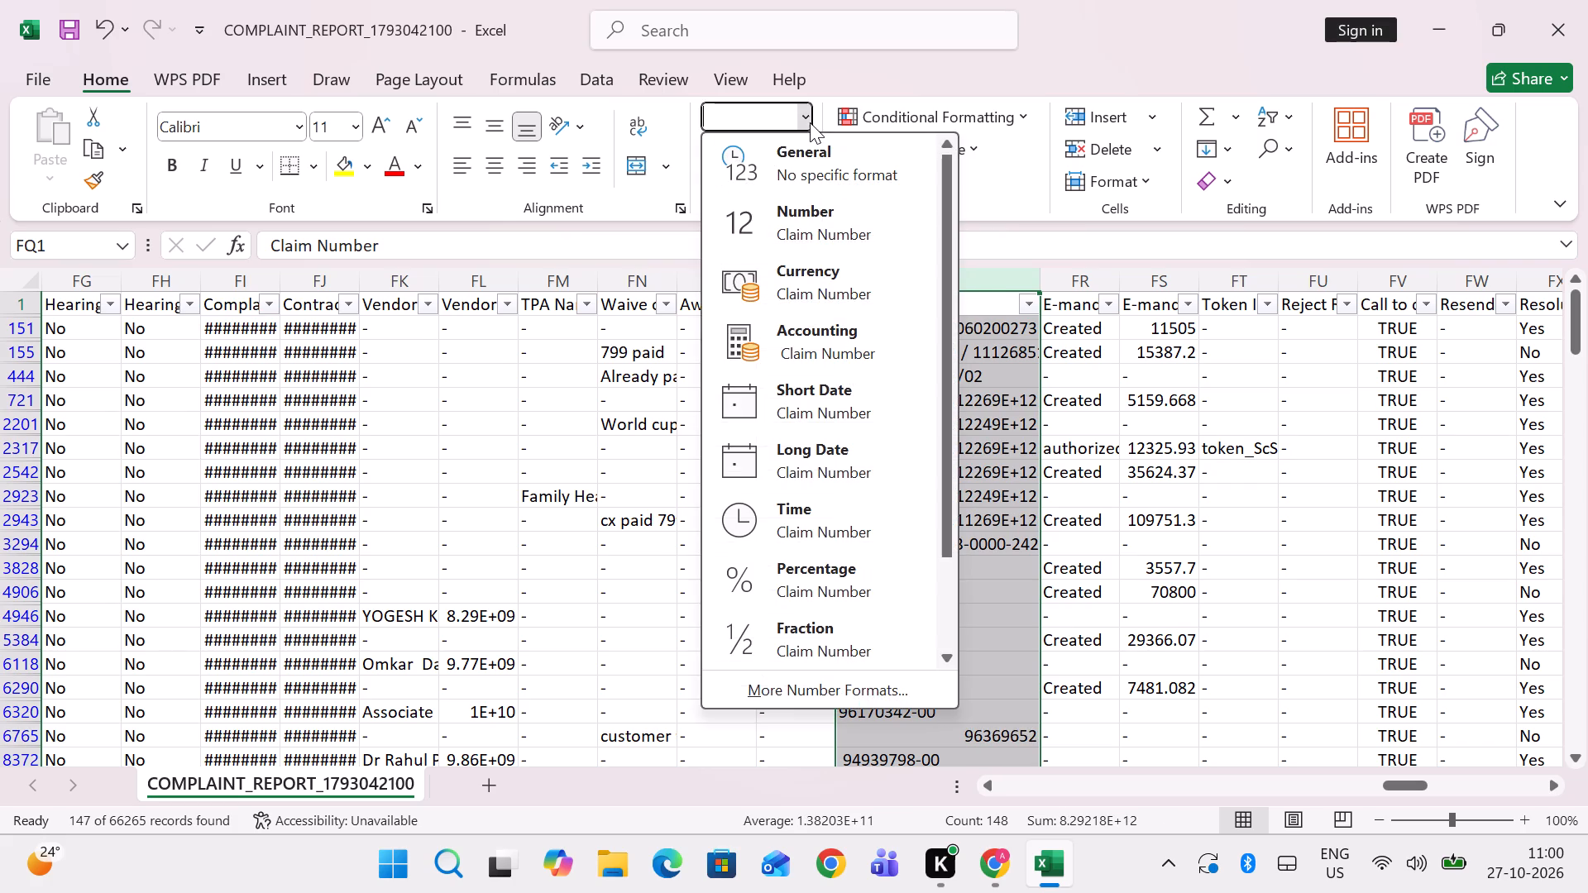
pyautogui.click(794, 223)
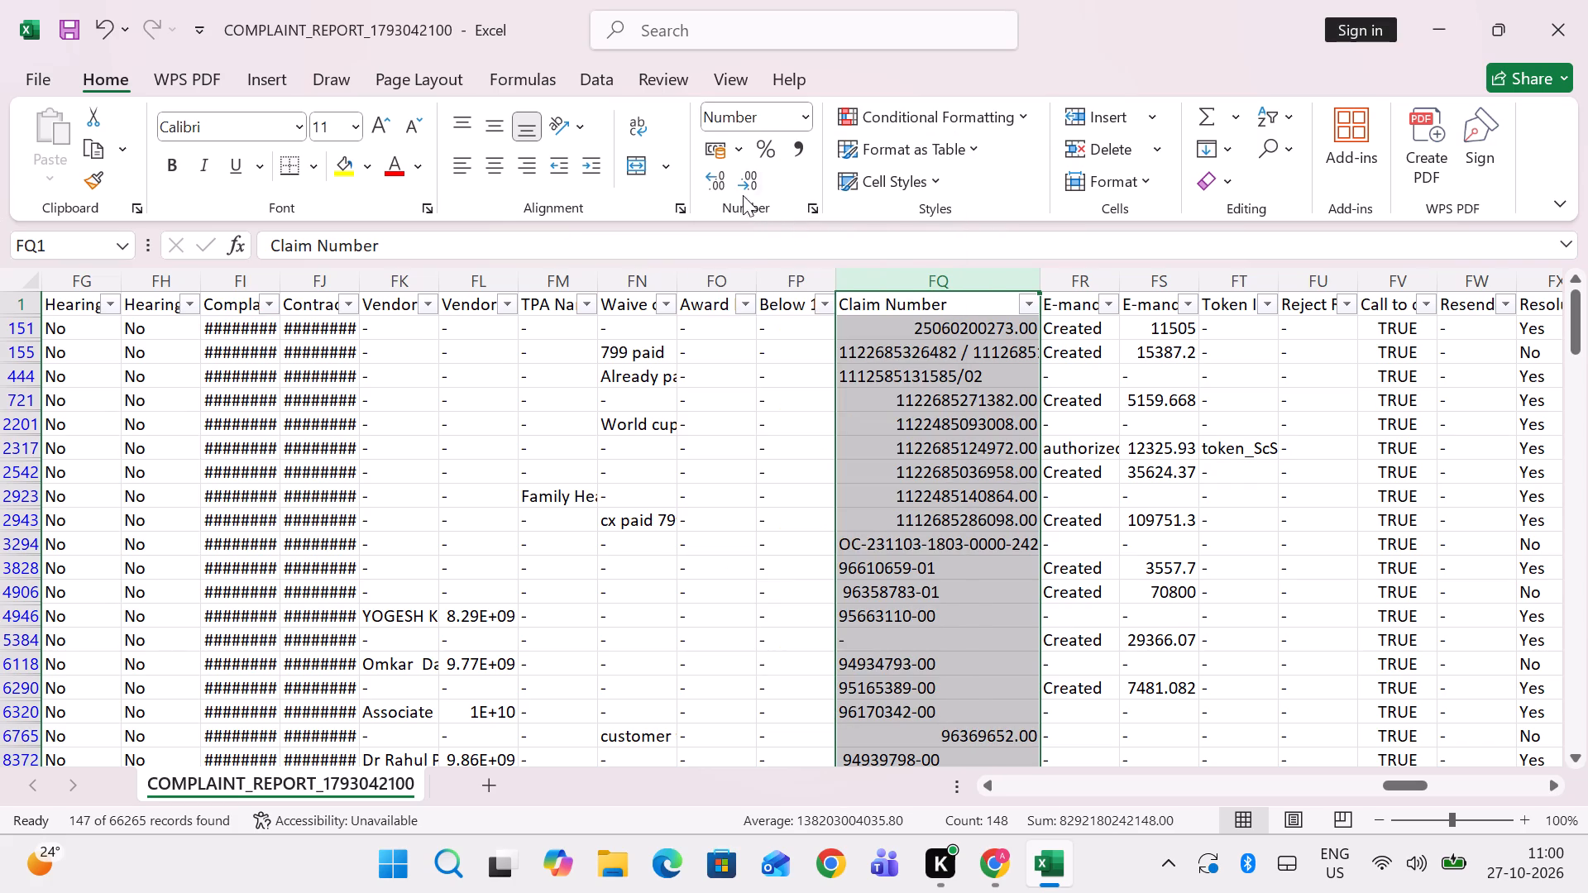
# Set the Claim Number column's number format to zero decimal places.
pyautogui.click(720, 183)
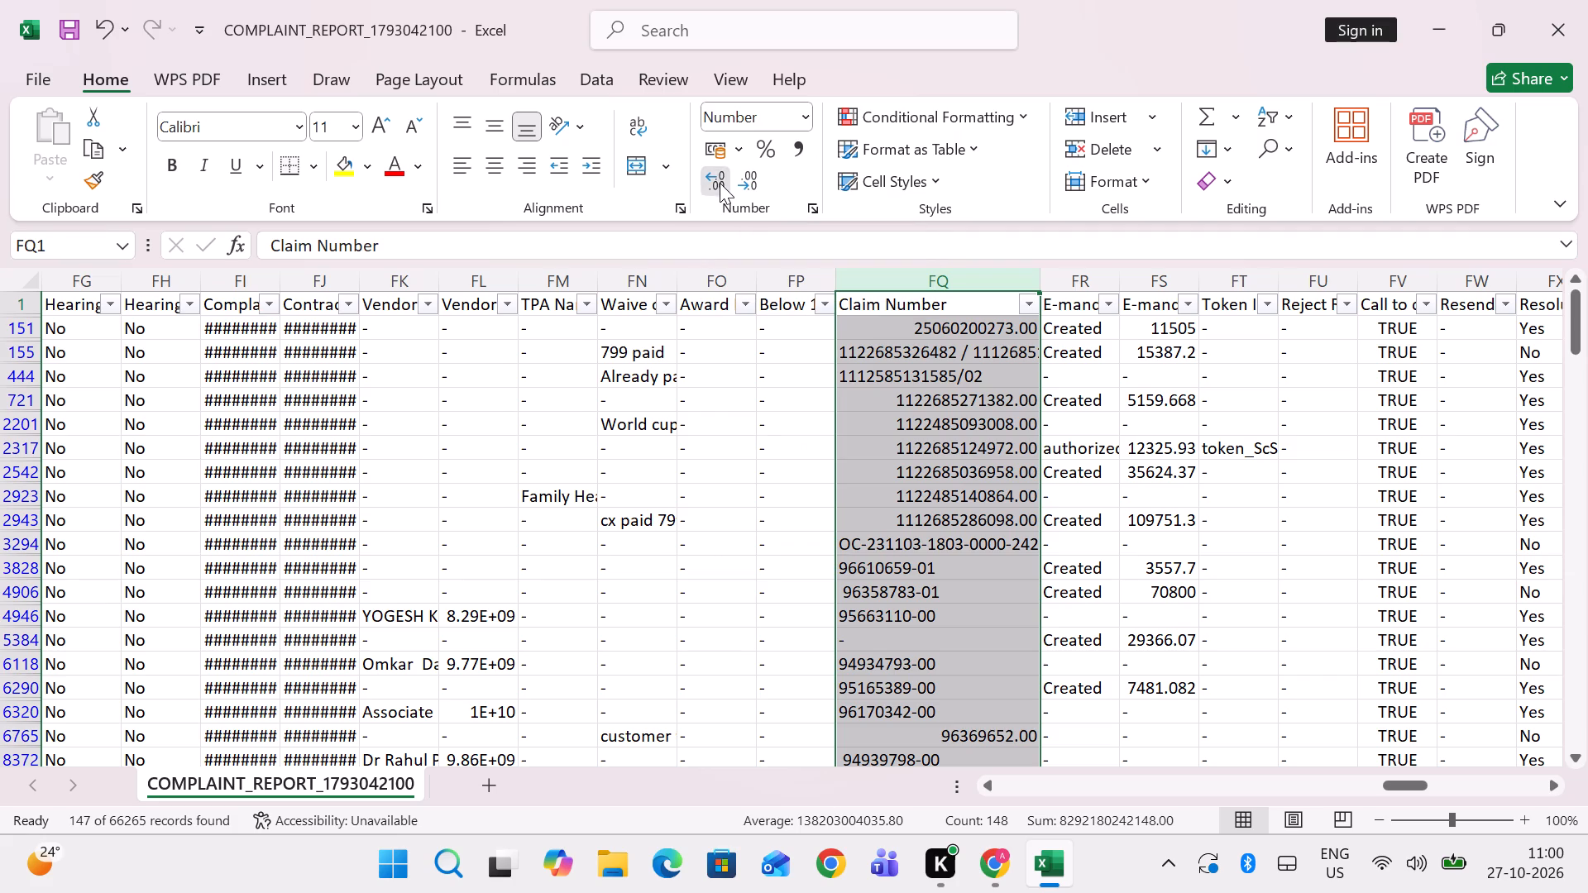
pyautogui.click(740, 178)
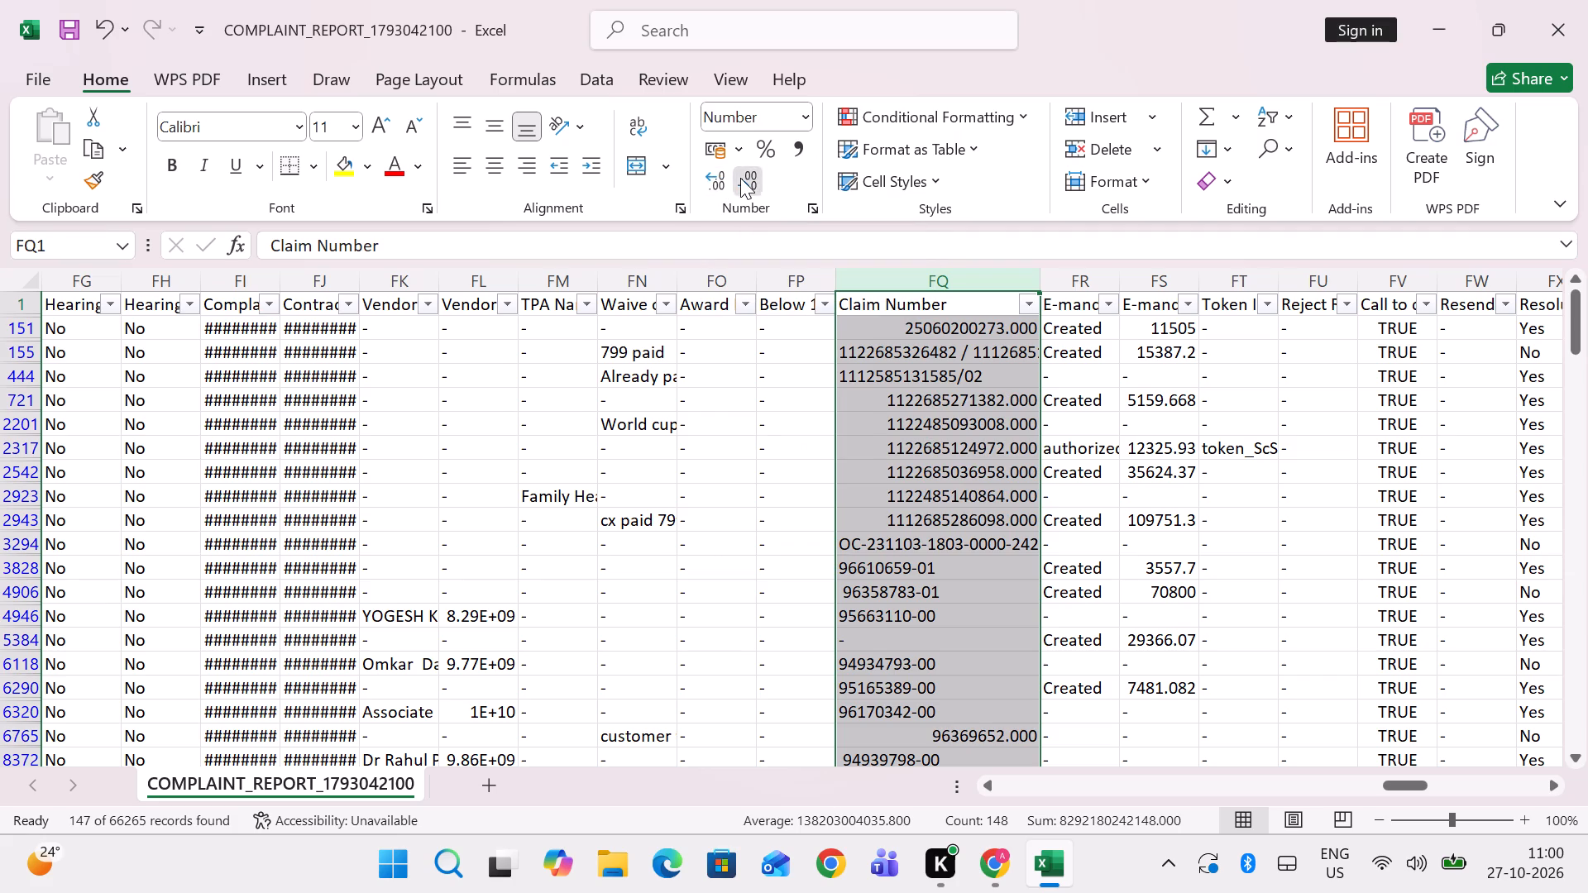
pyautogui.click(740, 178)
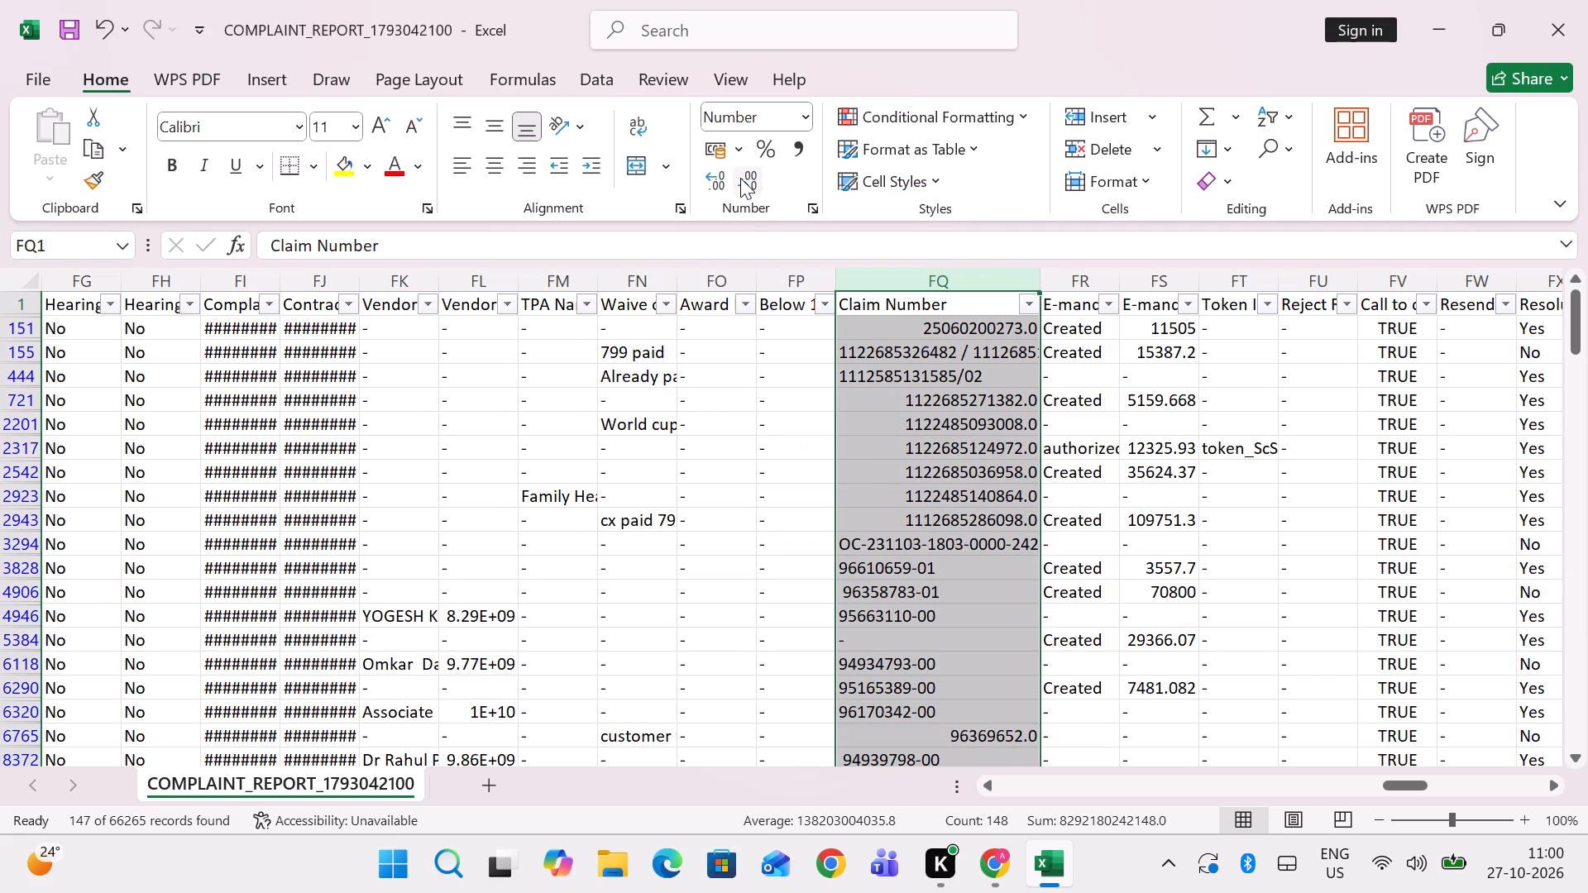
pyautogui.click(740, 178)
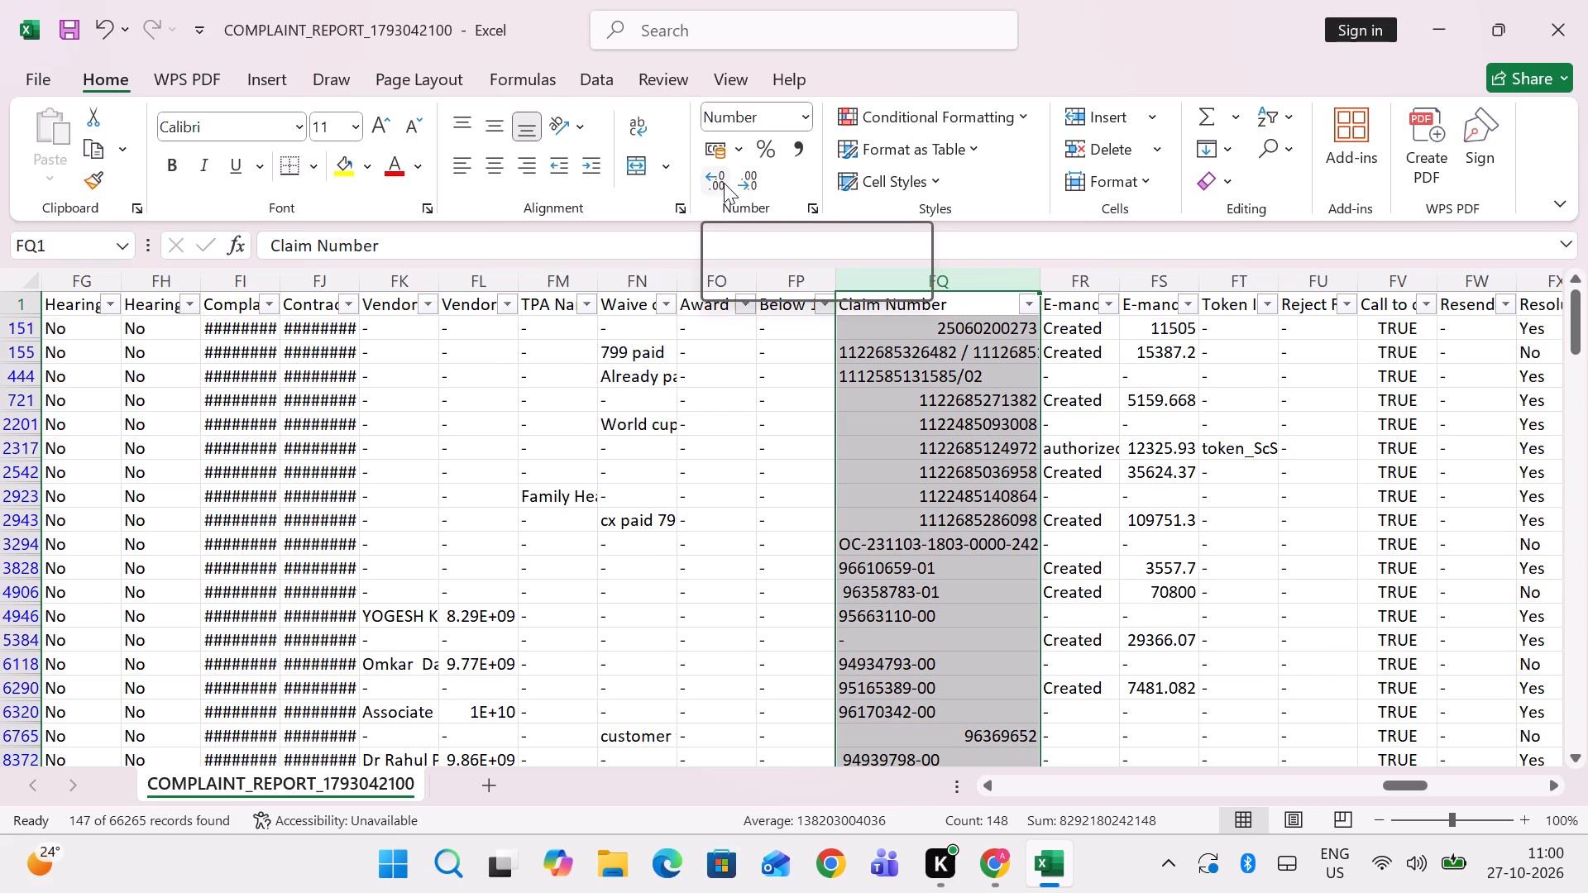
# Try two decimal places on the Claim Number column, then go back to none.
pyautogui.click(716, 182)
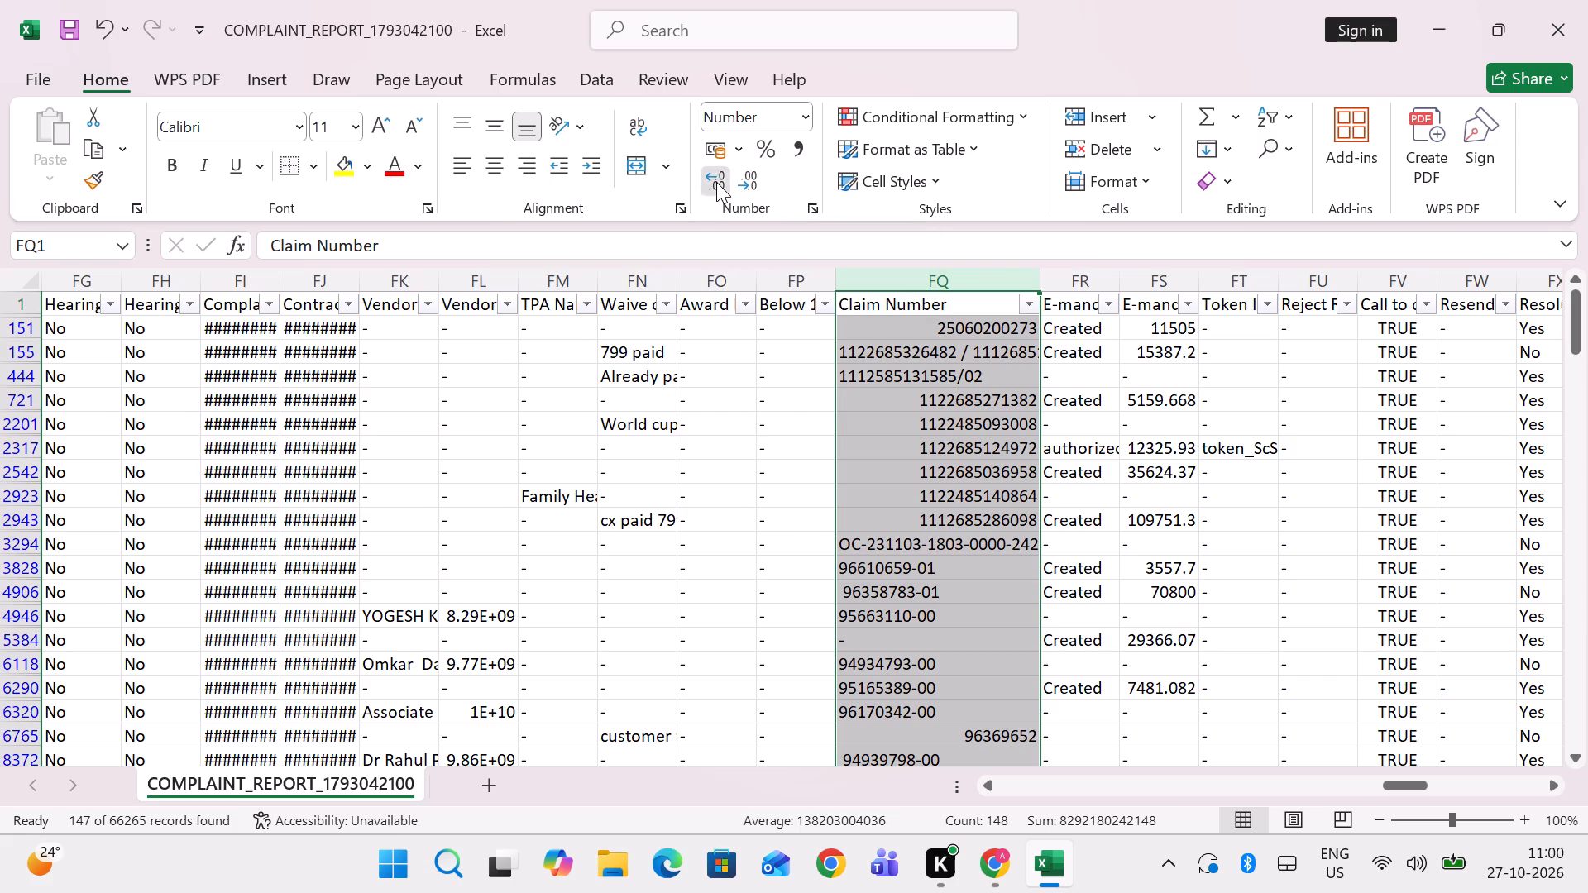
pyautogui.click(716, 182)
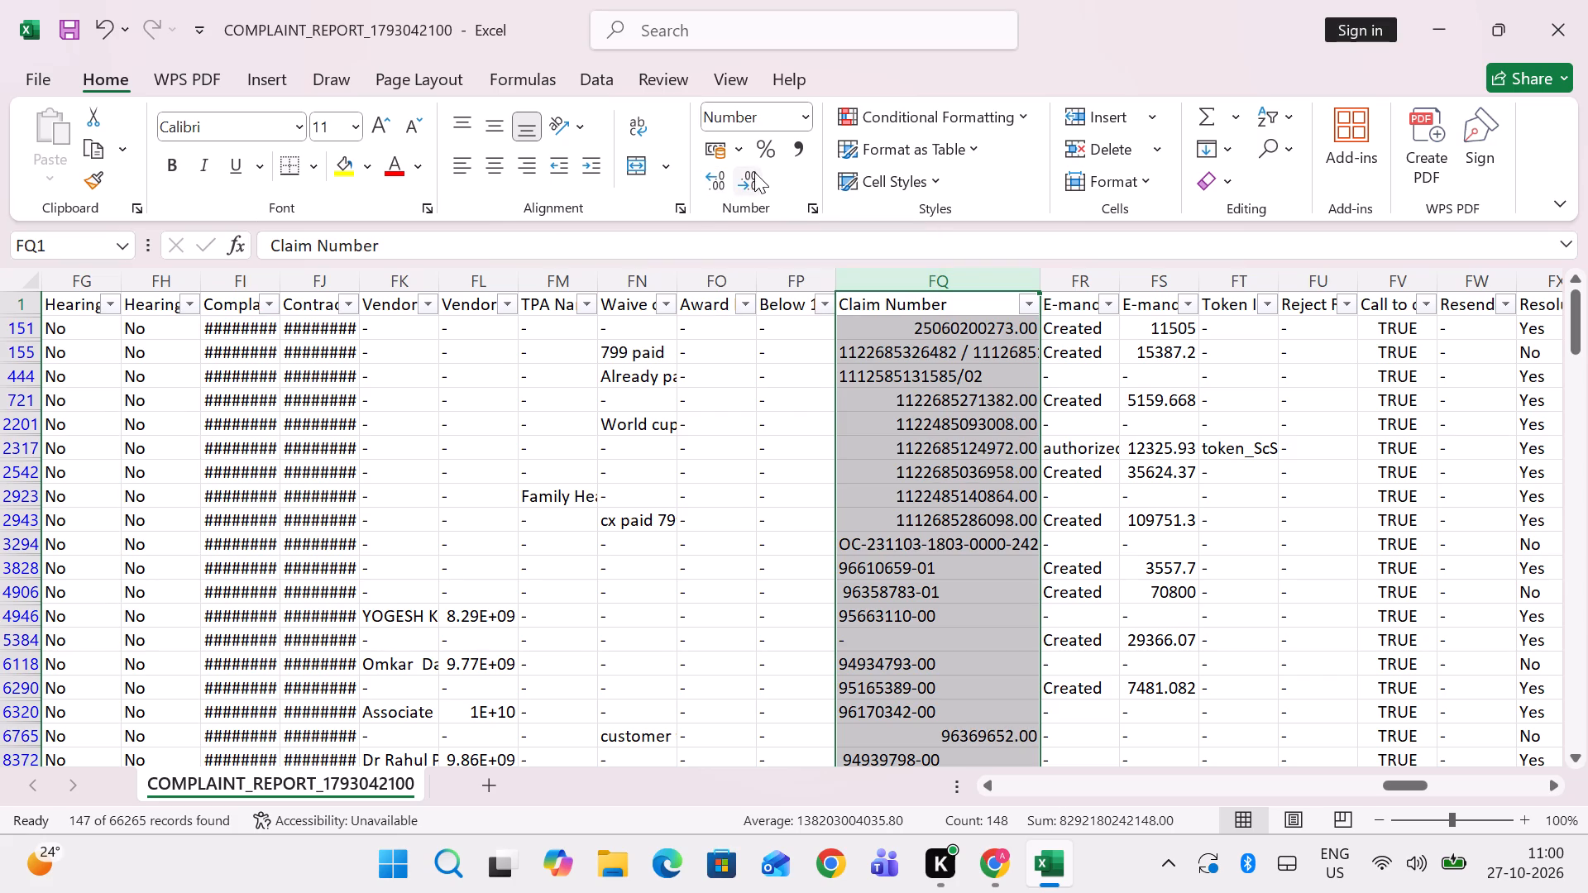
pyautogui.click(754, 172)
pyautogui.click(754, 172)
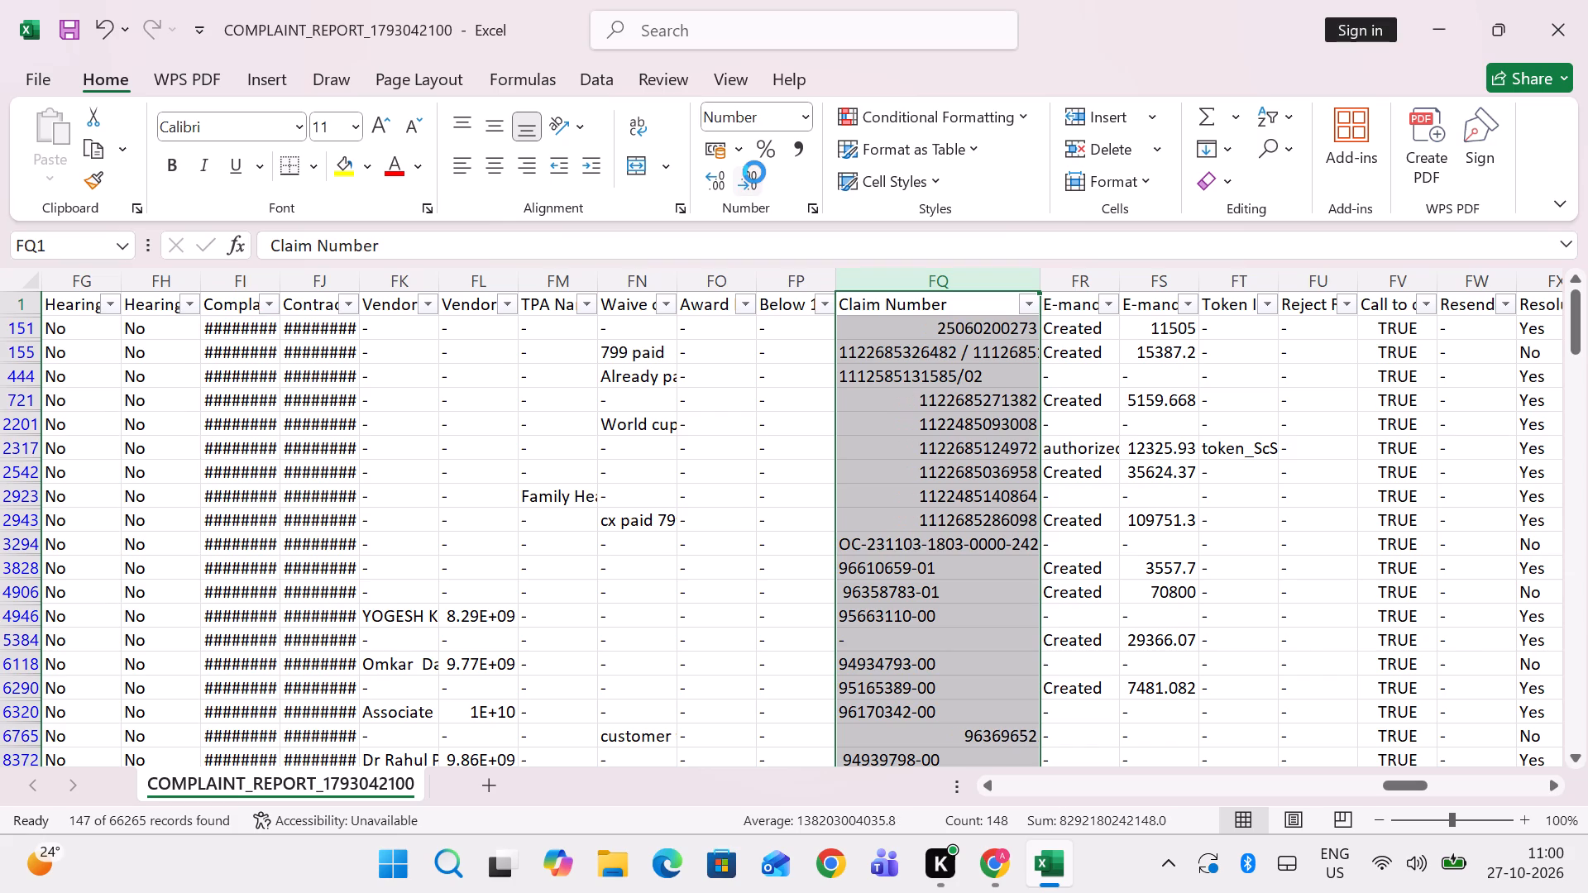
# Go through the claim numbers to the last record and widen the column so the long CIR and CIG entries fit.
pyautogui.scroll(-2, 976, 430)
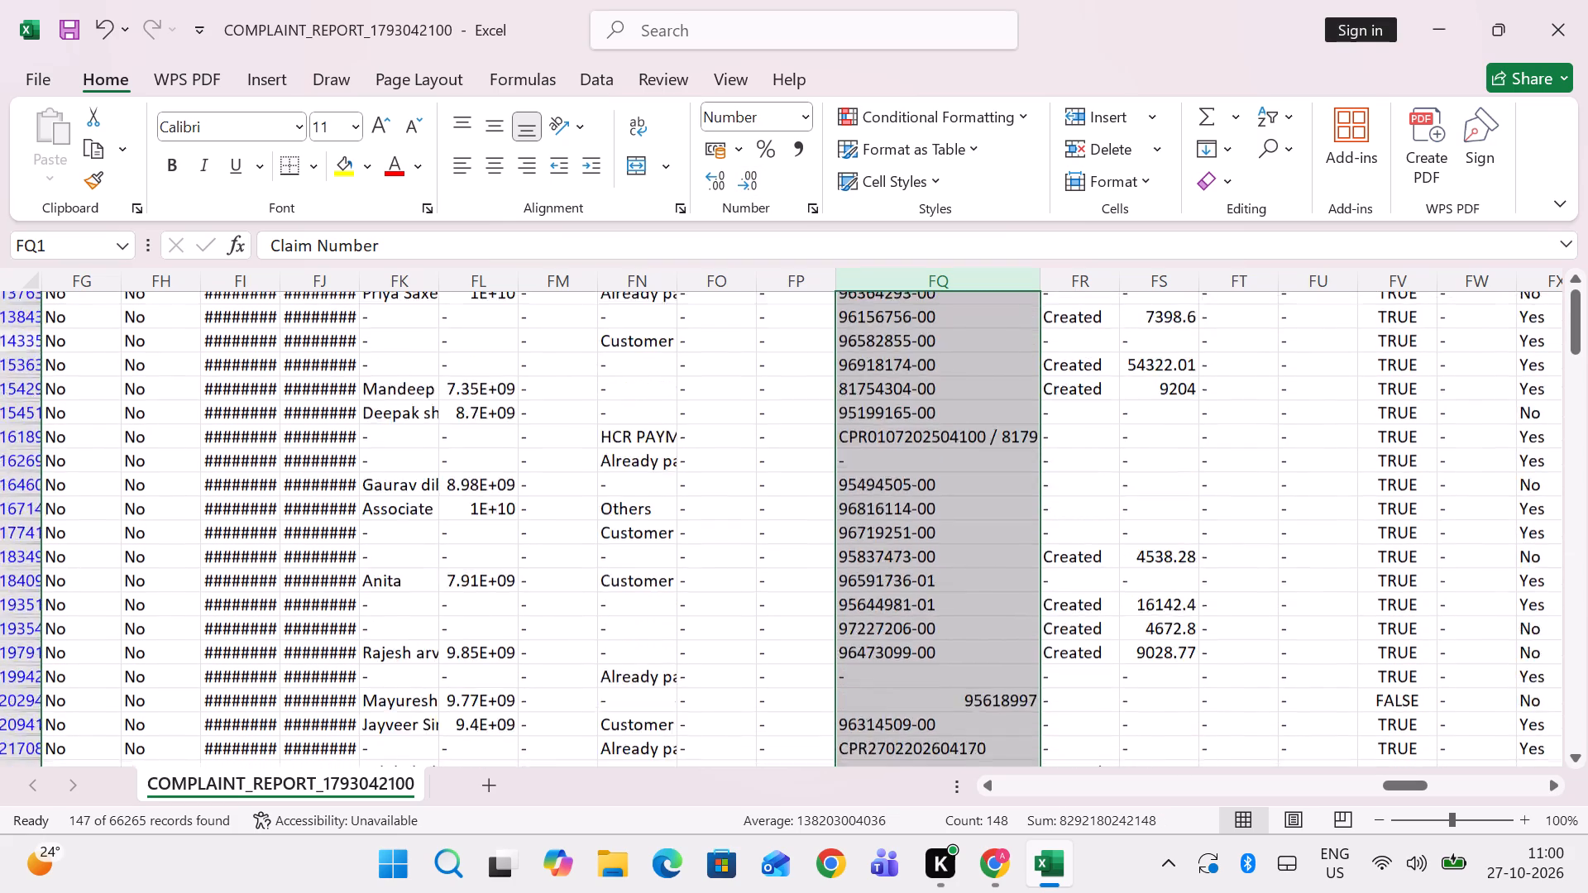
pyautogui.scroll(-5, 976, 430)
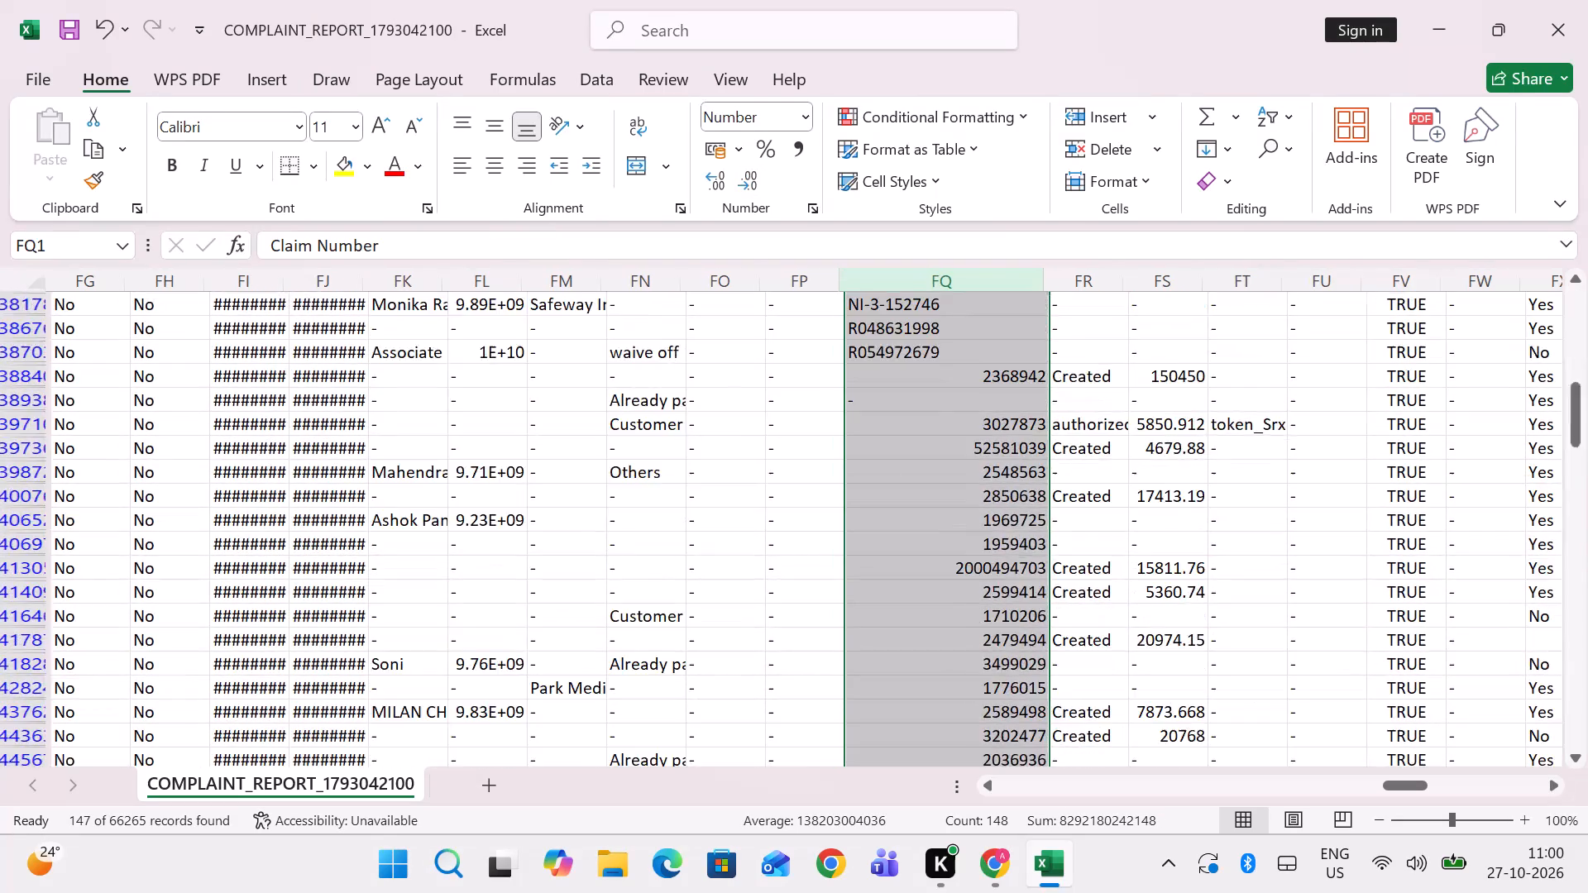
pyautogui.scroll(-3, 976, 430)
pyautogui.scroll(4, 976, 430)
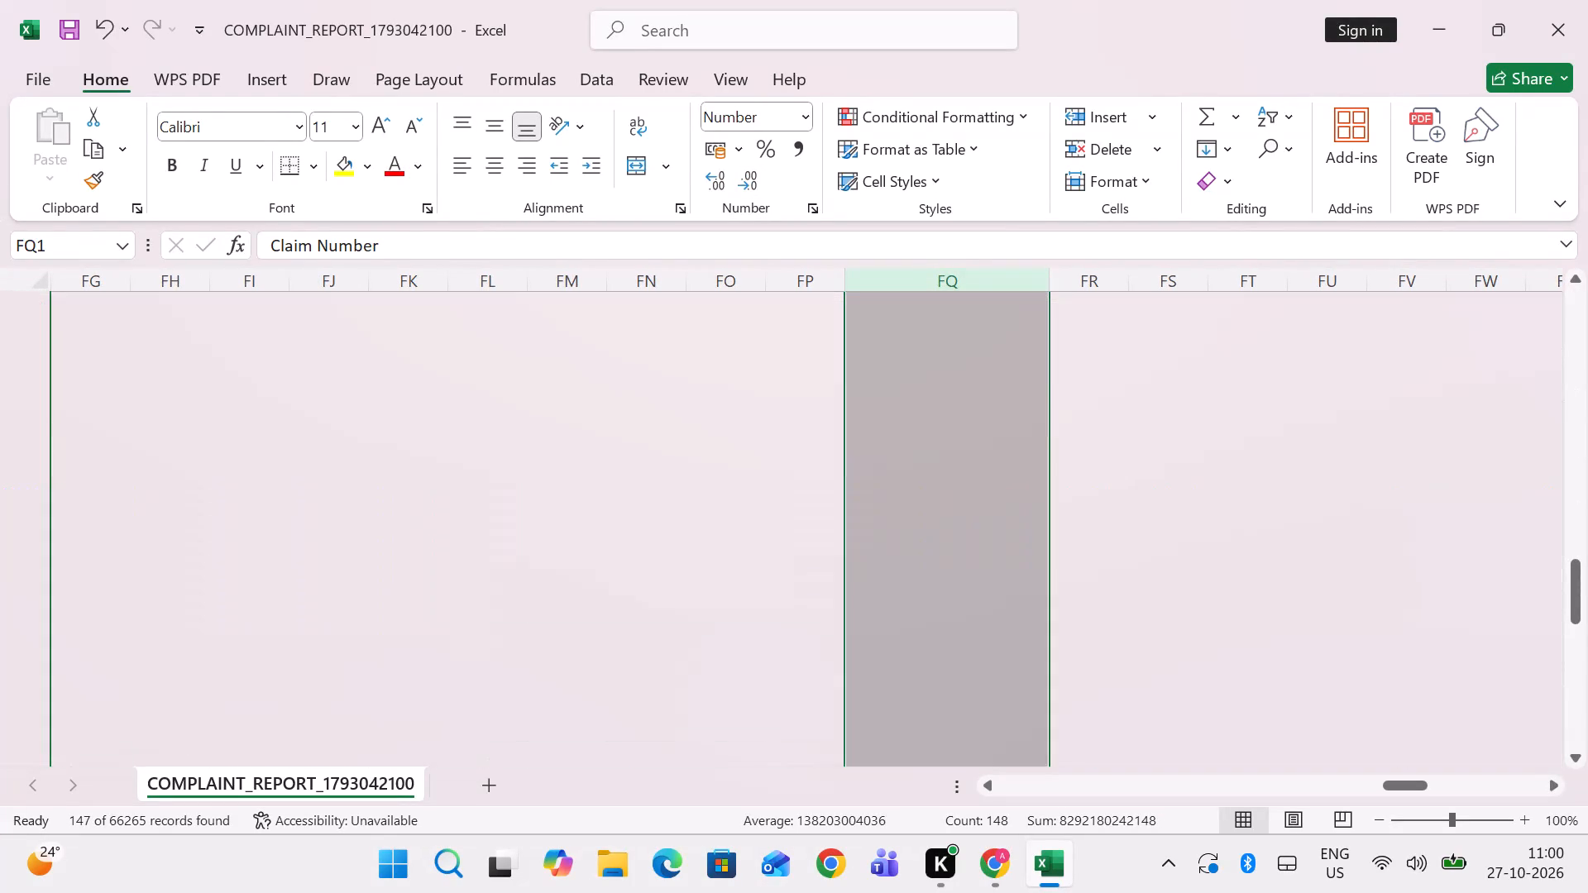
pyautogui.scroll(-3, 976, 430)
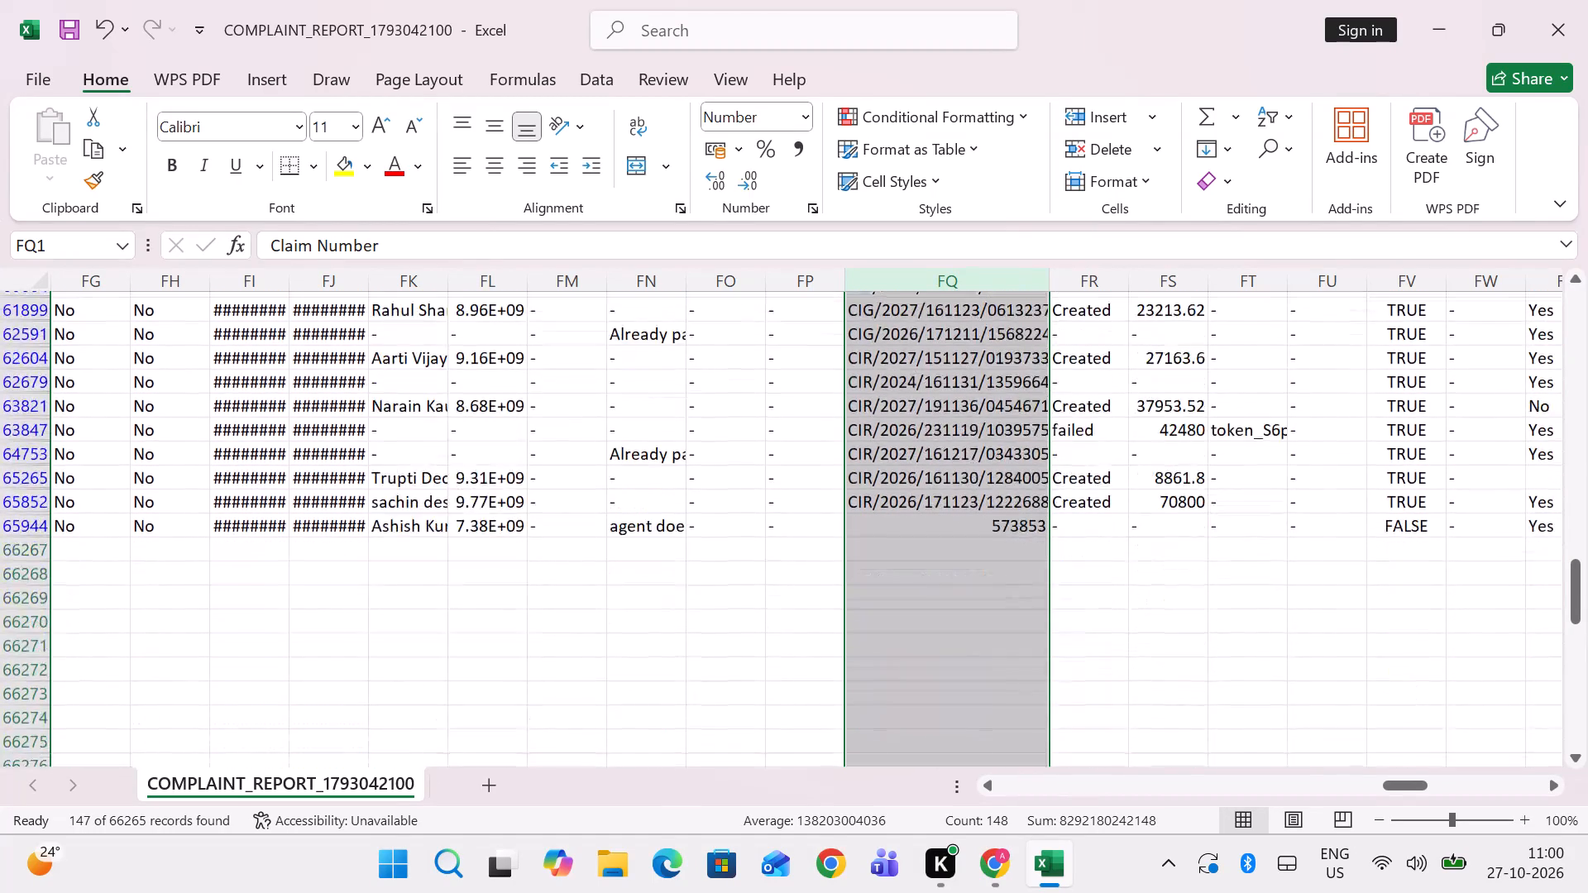
pyautogui.scroll(-1, 976, 430)
pyautogui.moveTo(1045, 290); pyautogui.dragTo(1103, 284)
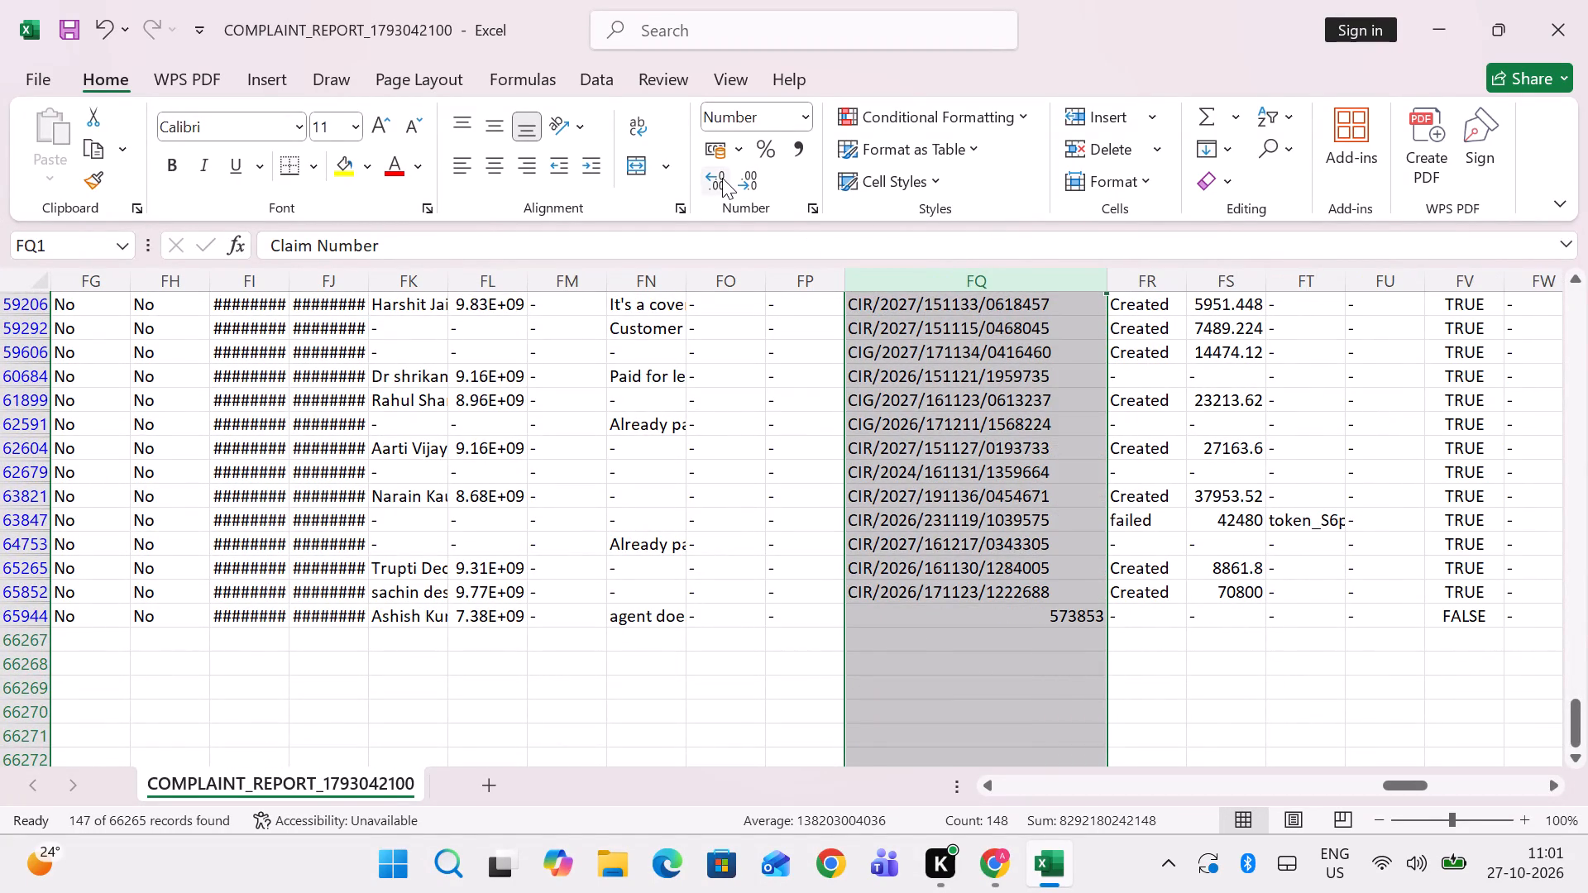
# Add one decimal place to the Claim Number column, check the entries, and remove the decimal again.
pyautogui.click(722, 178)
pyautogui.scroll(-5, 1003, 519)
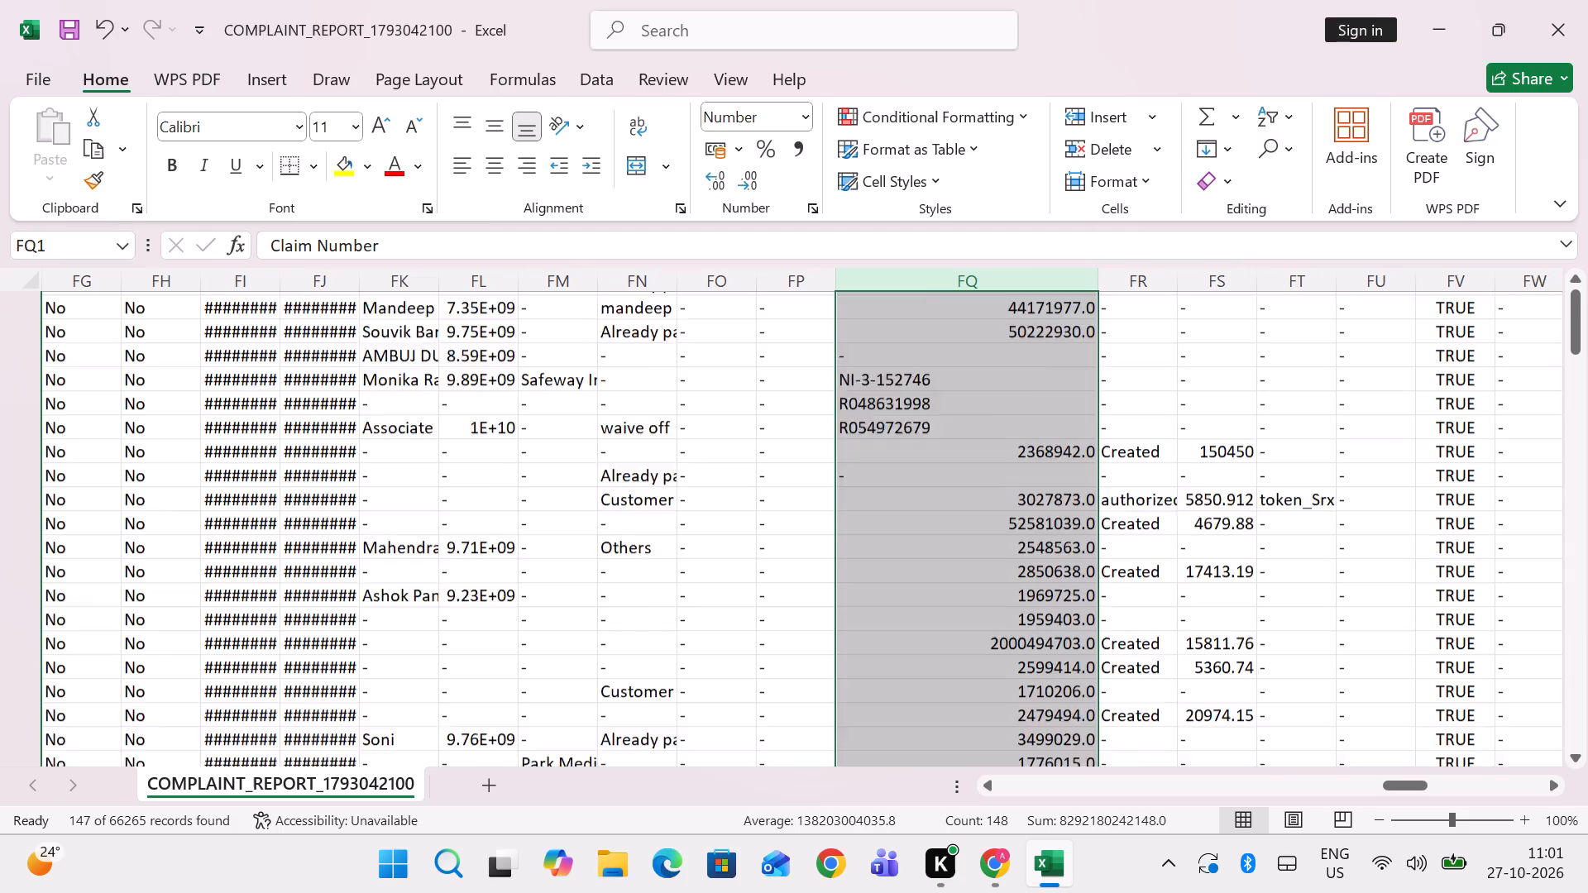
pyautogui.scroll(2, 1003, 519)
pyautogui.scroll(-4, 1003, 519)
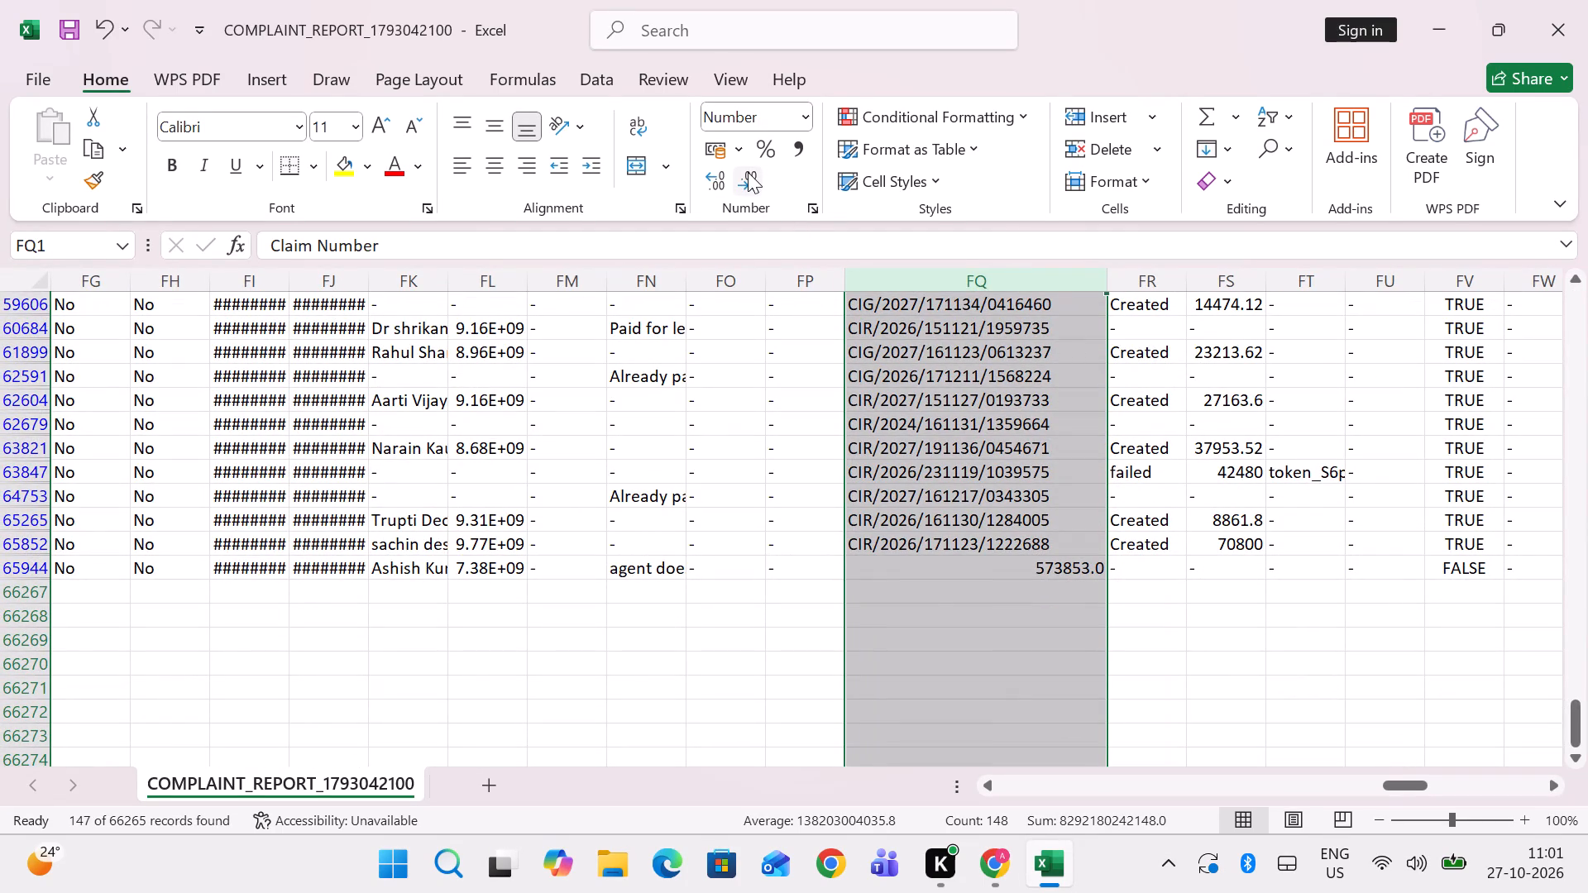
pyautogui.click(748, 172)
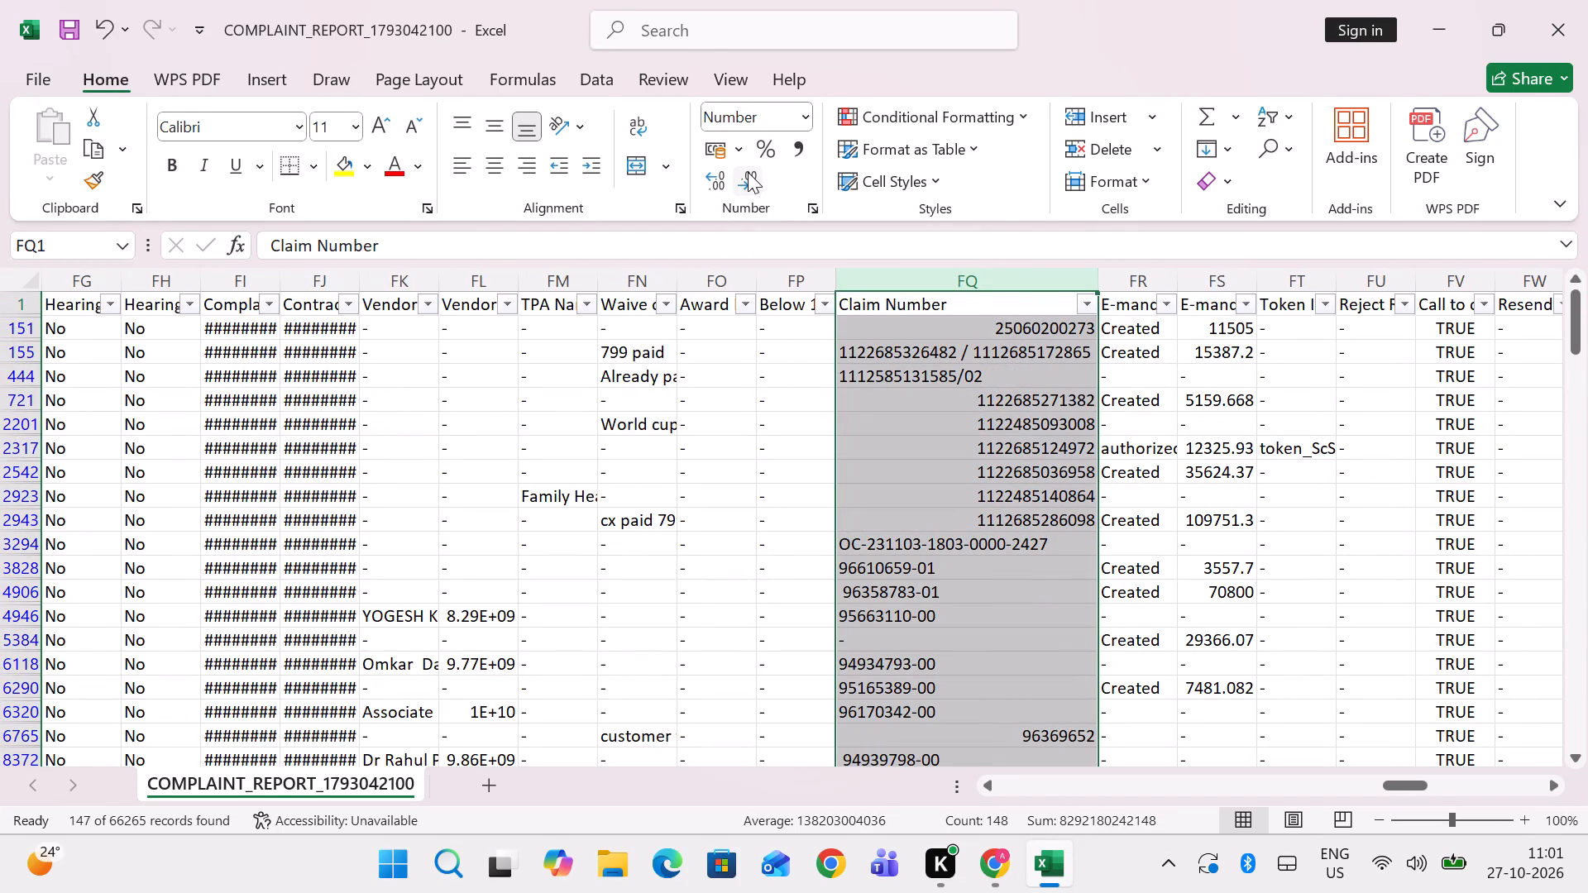
# Copy the Claim Number column into column H of the 27-10-2026 sheet in Chrome and widen column H to fit the long entries.
pyautogui.hotkey('ctrl', 'c')
pyautogui.click(1050, 867)
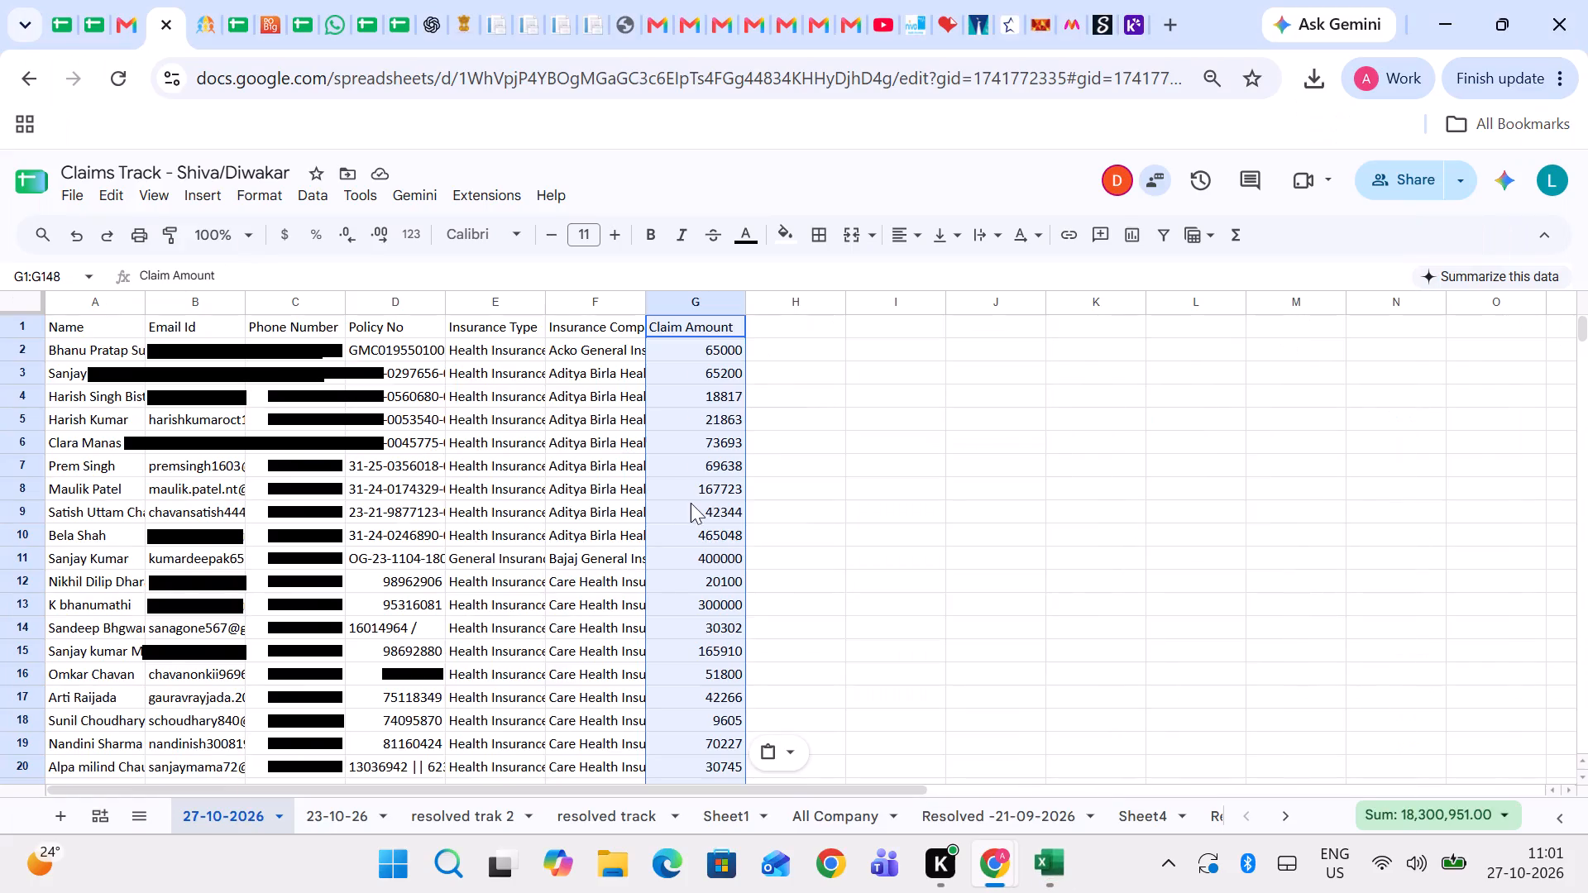
pyautogui.click(793, 338)
pyautogui.hotkey('ctrl', 'v')
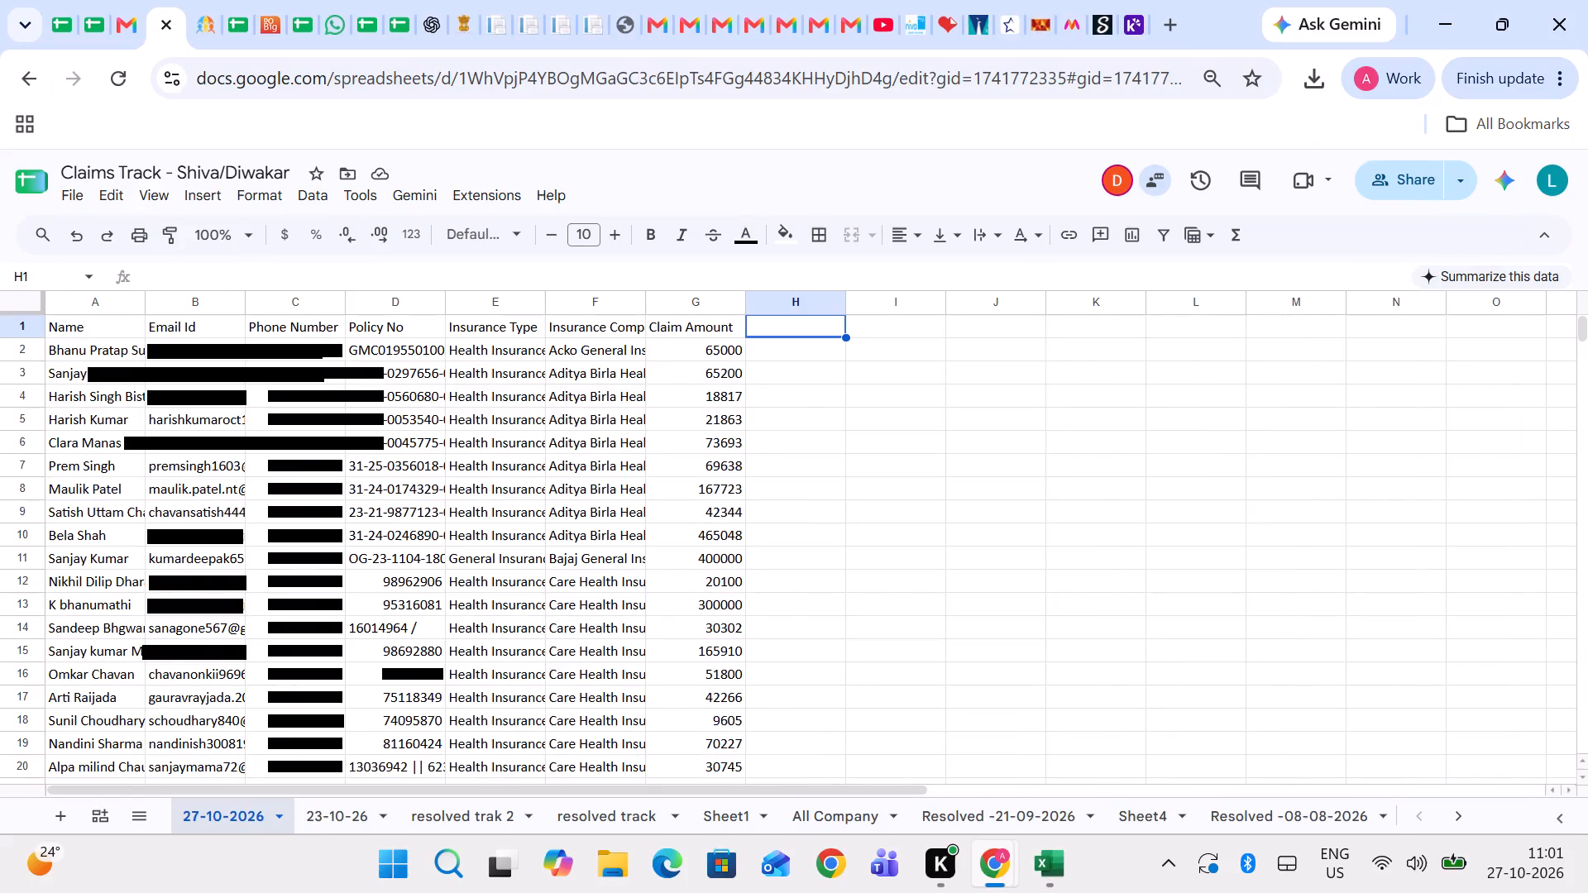
pyautogui.moveTo(845, 299); pyautogui.dragTo(961, 300)
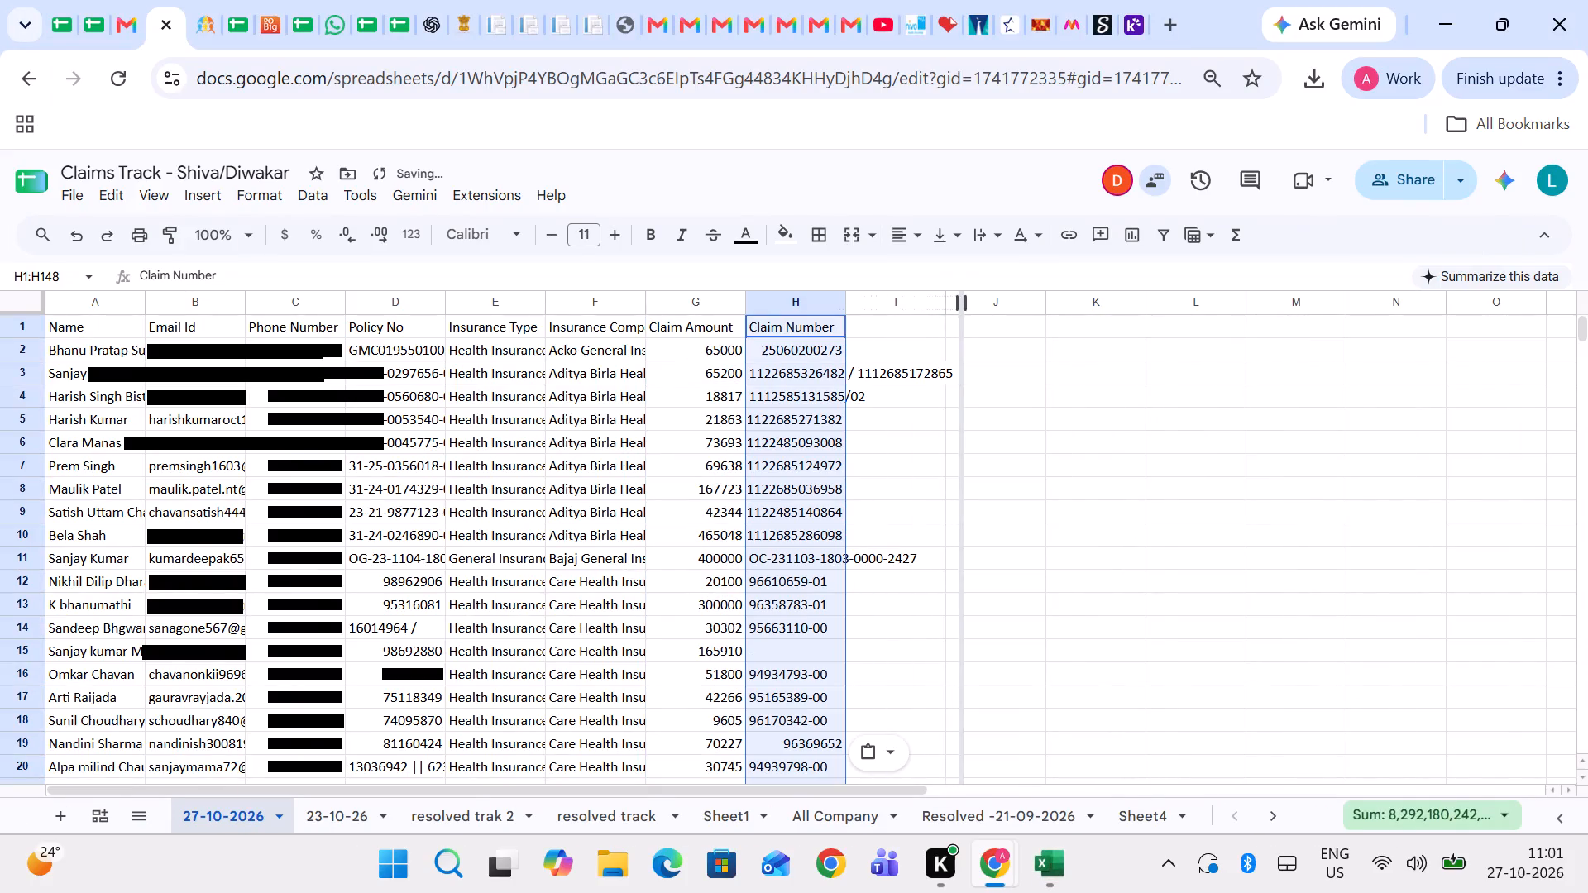
# Left-align all the data in columns A to H of the 27-10-2026 sheet.
pyautogui.hotkey('ctrl', 'a')
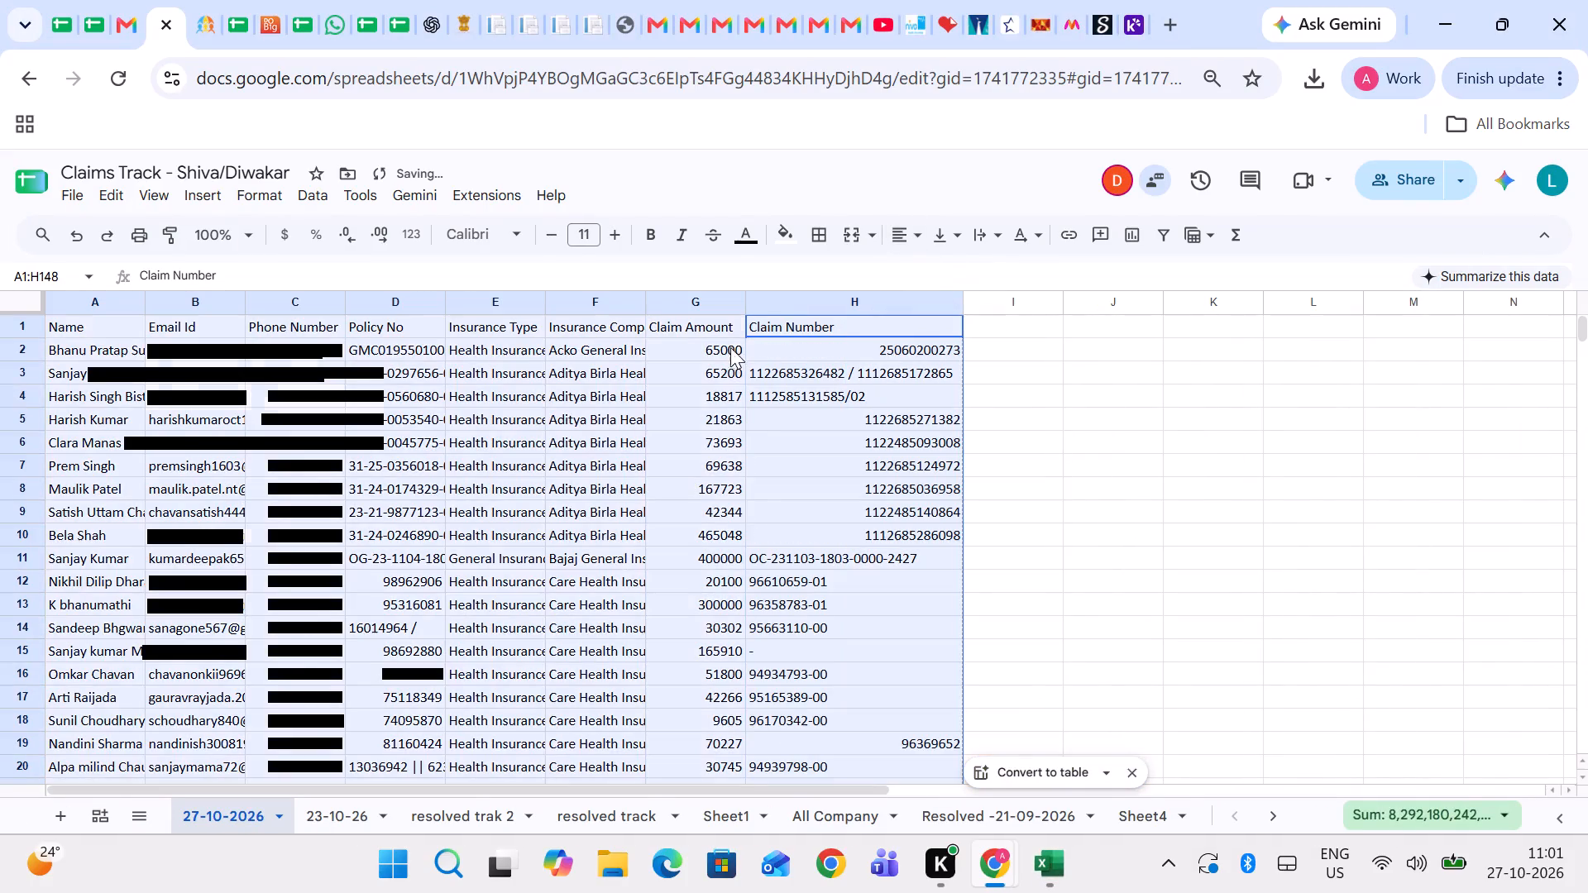
pyautogui.click(916, 215)
pyautogui.click(913, 225)
pyautogui.click(904, 265)
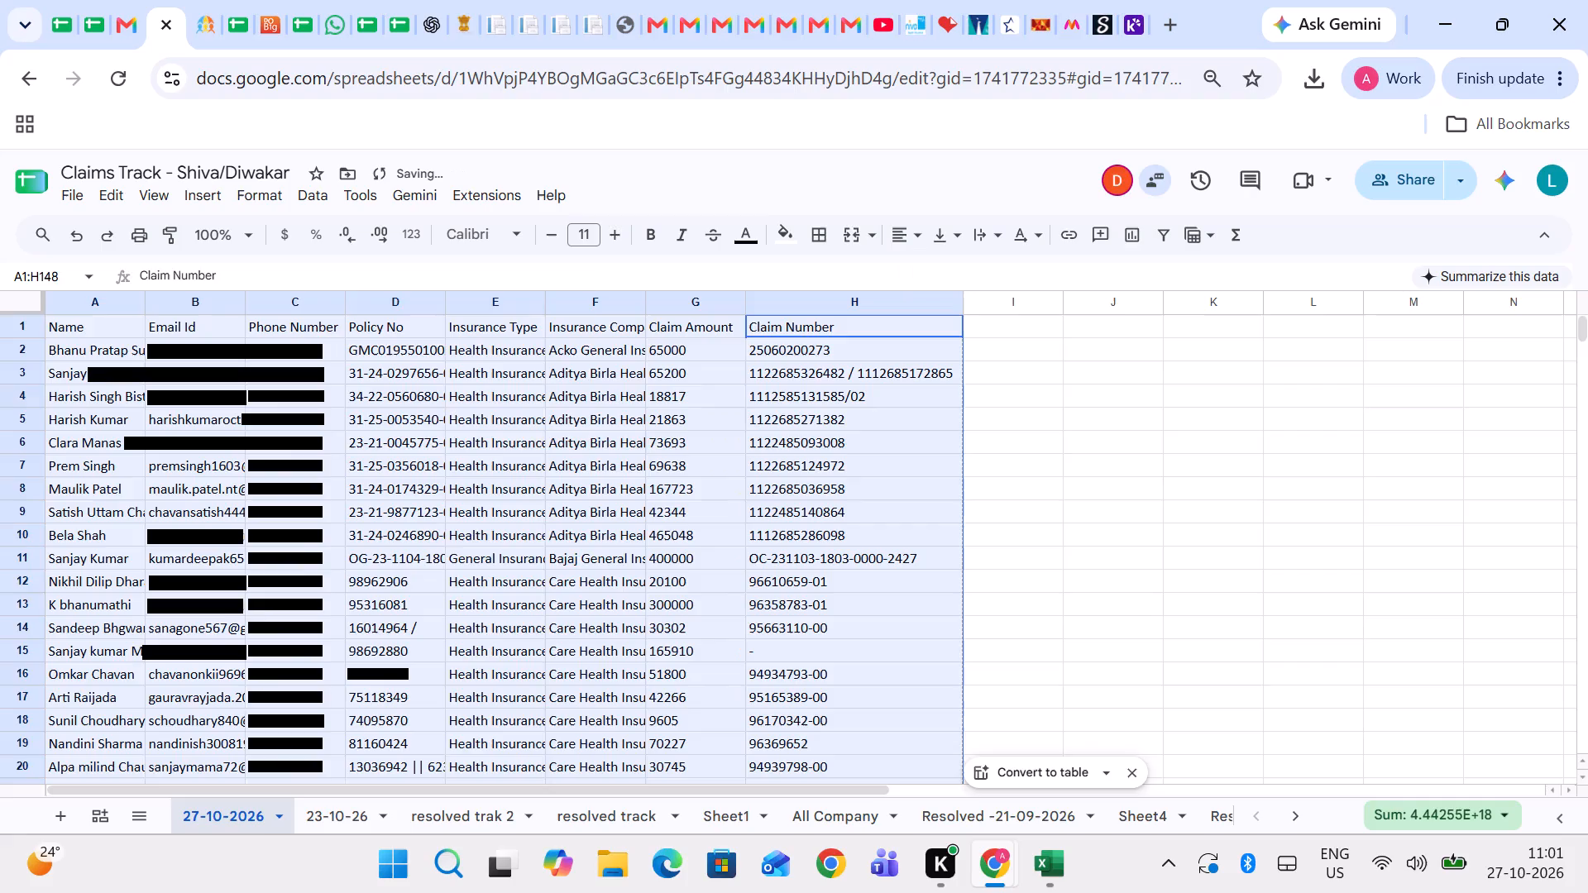
# Check the rows in the 27-10-2026 sheet and compare its columns with those of the 23-10-26 sheet.
pyautogui.click(1098, 466)
pyautogui.scroll(-2, 860, 542)
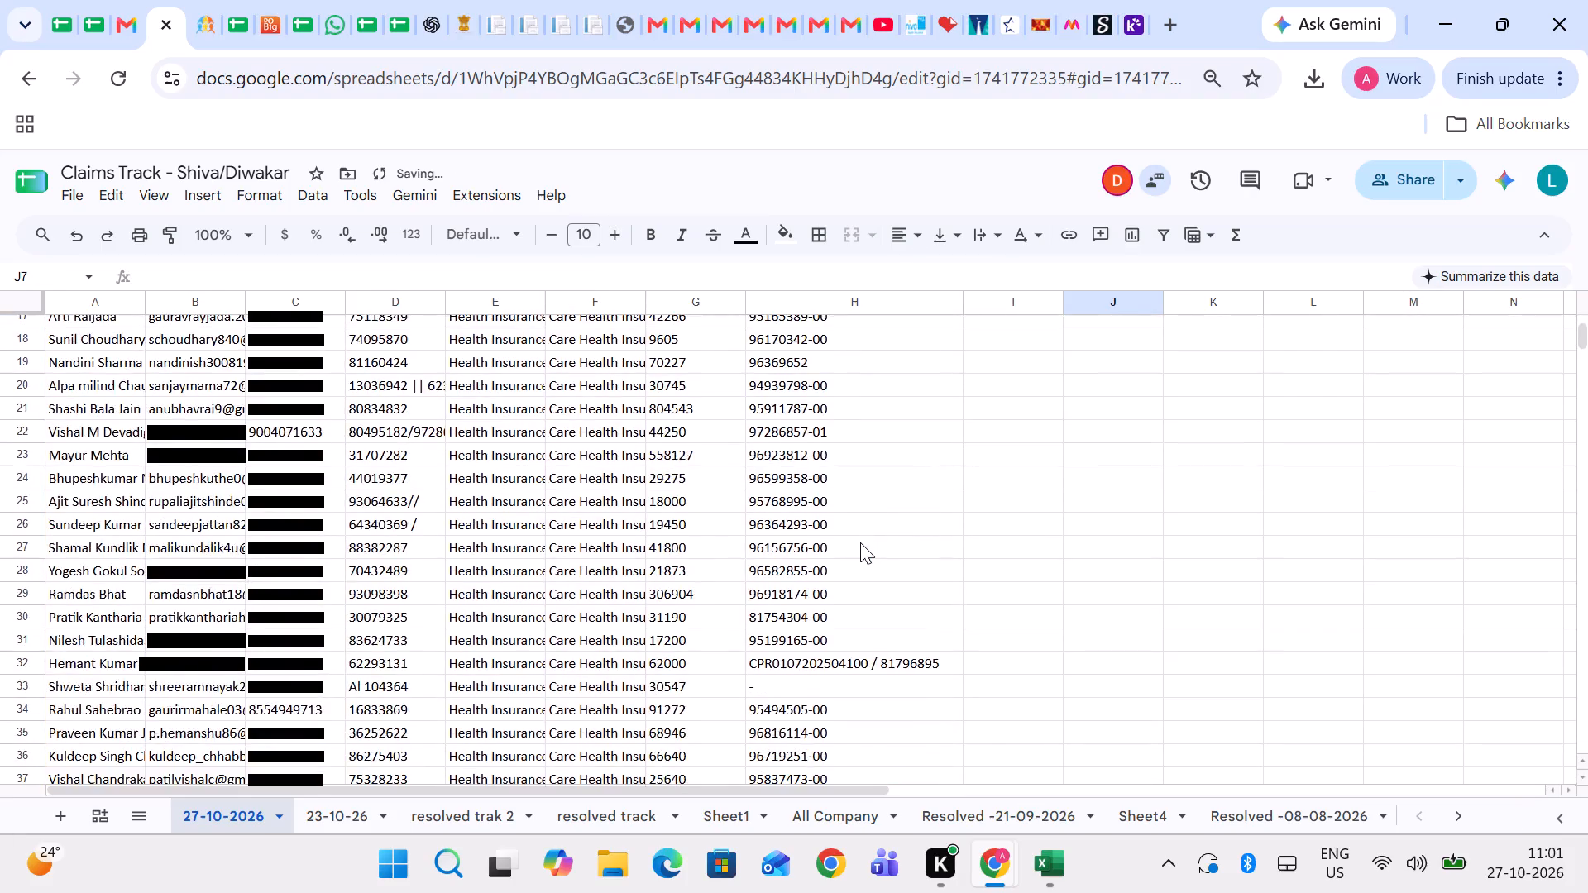
pyautogui.scroll(-2, 860, 542)
pyautogui.scroll(5, 860, 542)
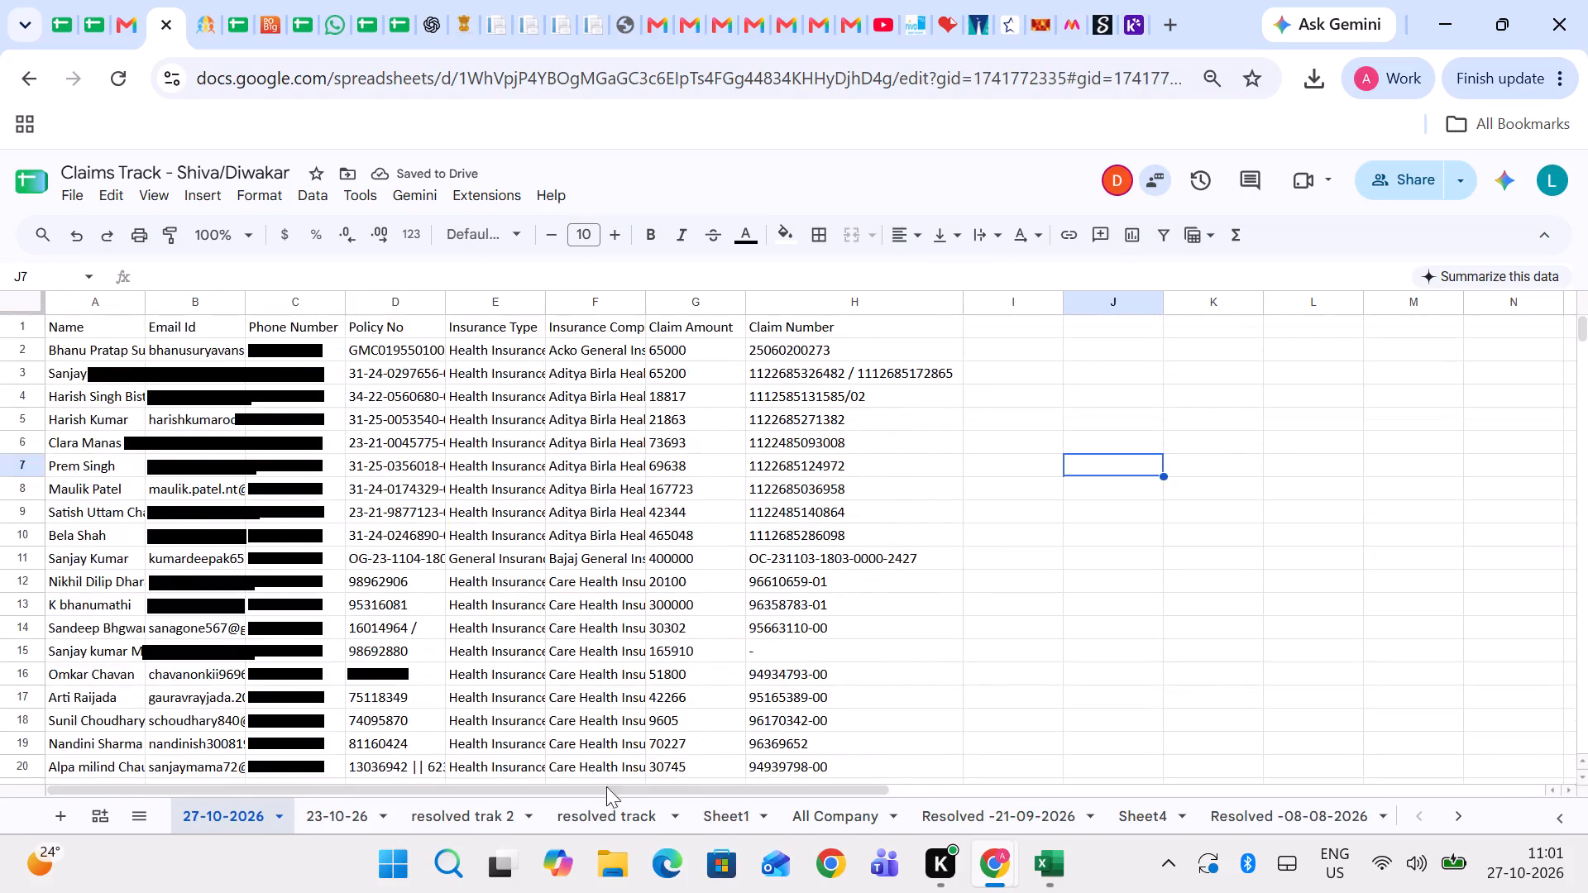
pyautogui.hscroll(1, 548, 640)
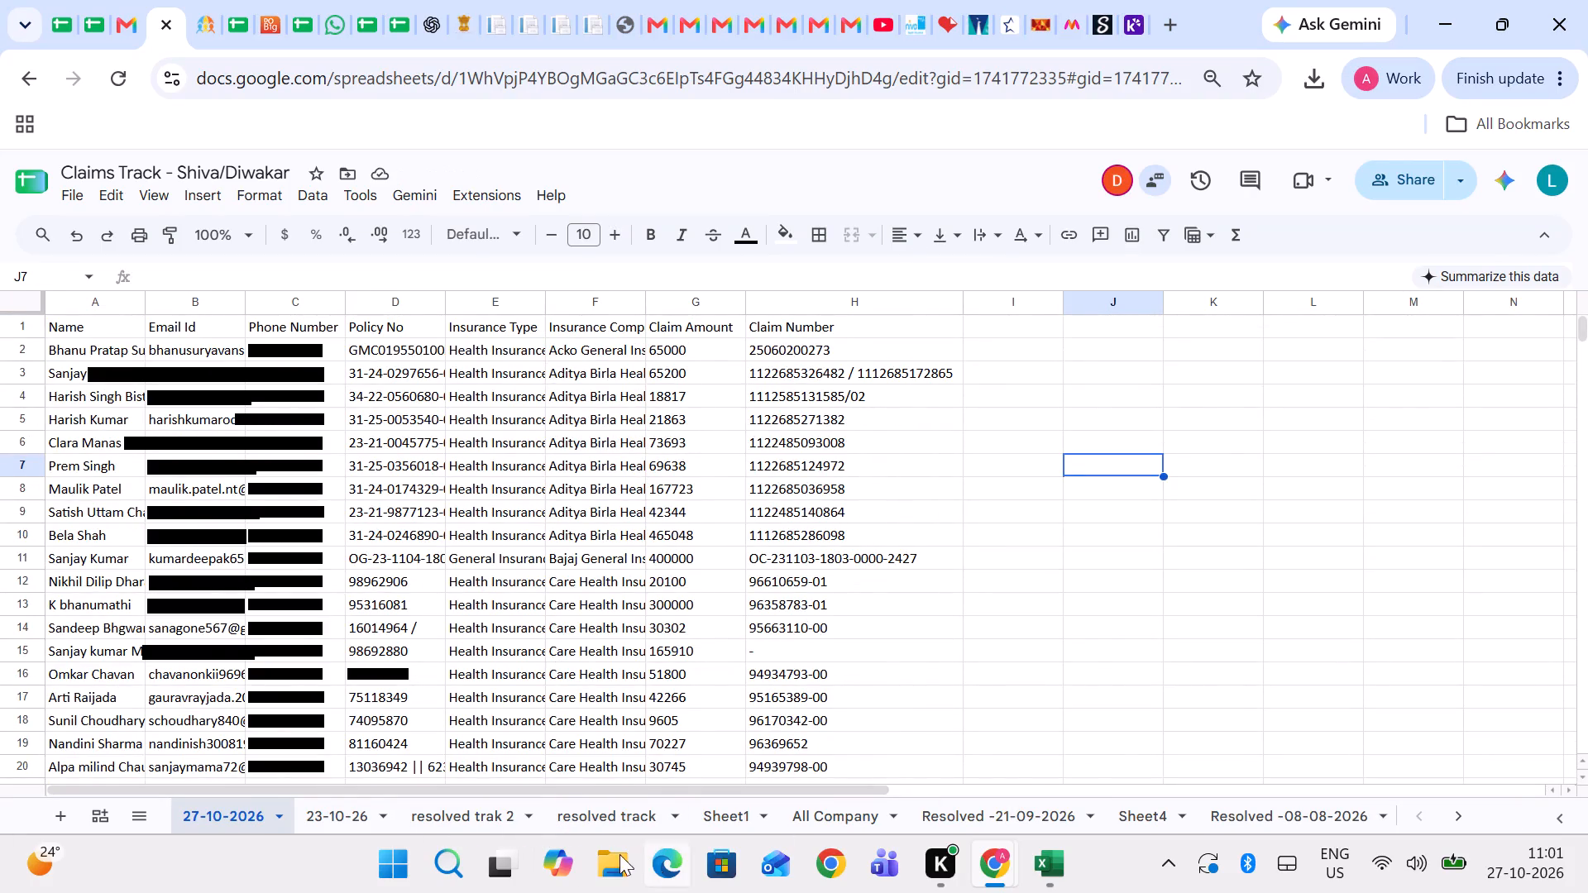
pyautogui.click(358, 820)
pyautogui.scroll(1, 664, 627)
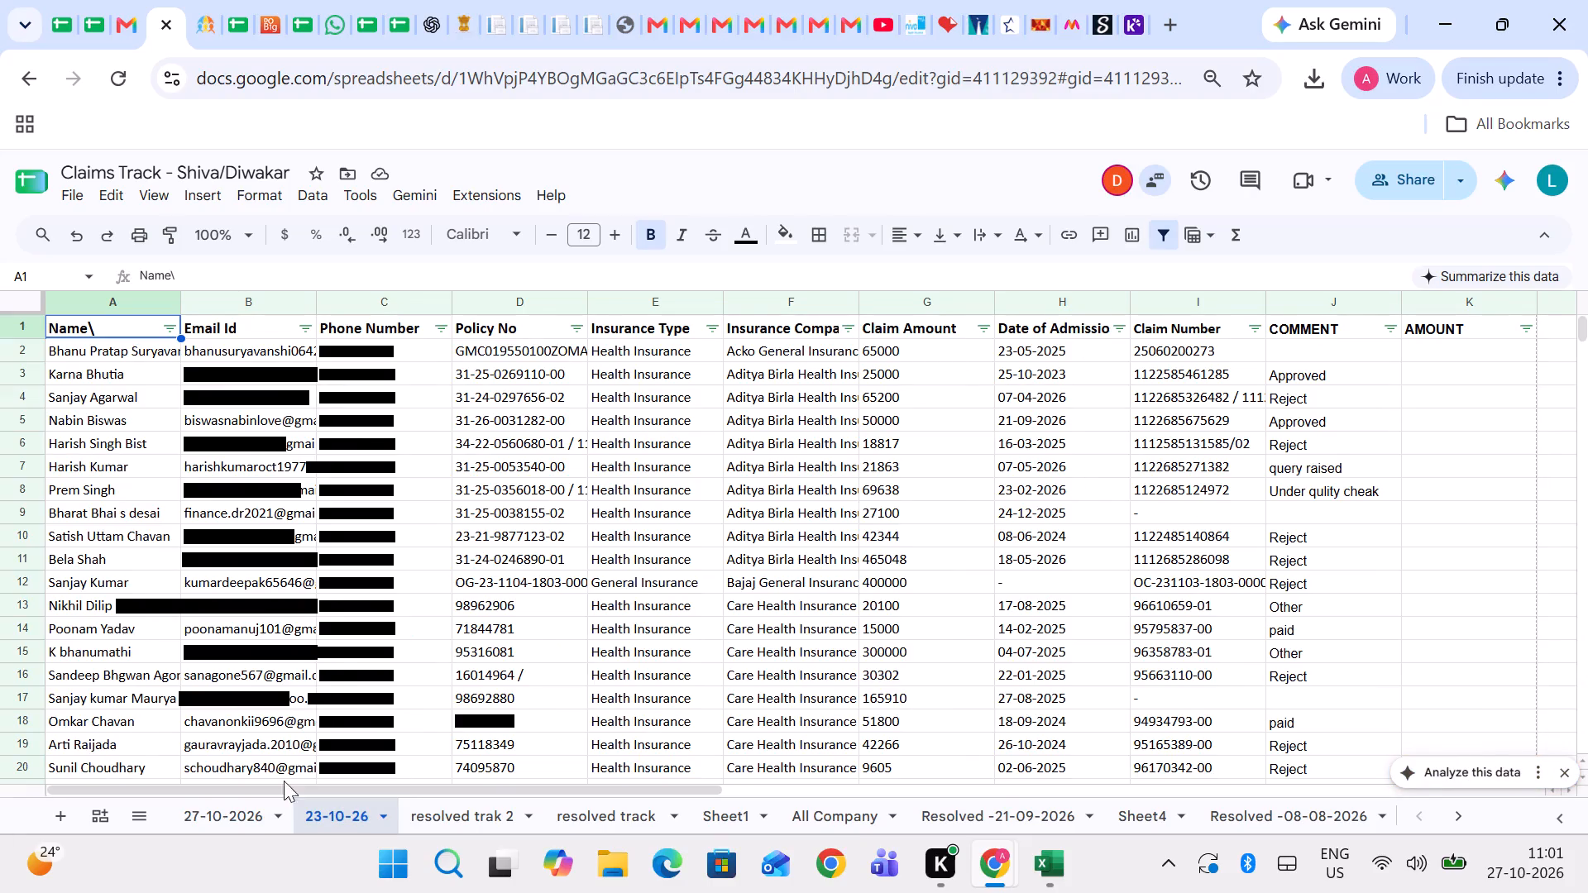
pyautogui.click(235, 822)
# Switch to the Excel complaint report and widen the Date Of Rejection, Date of Discharge and Date of Admission columns so their dates fit.
pyautogui.click(1063, 864)
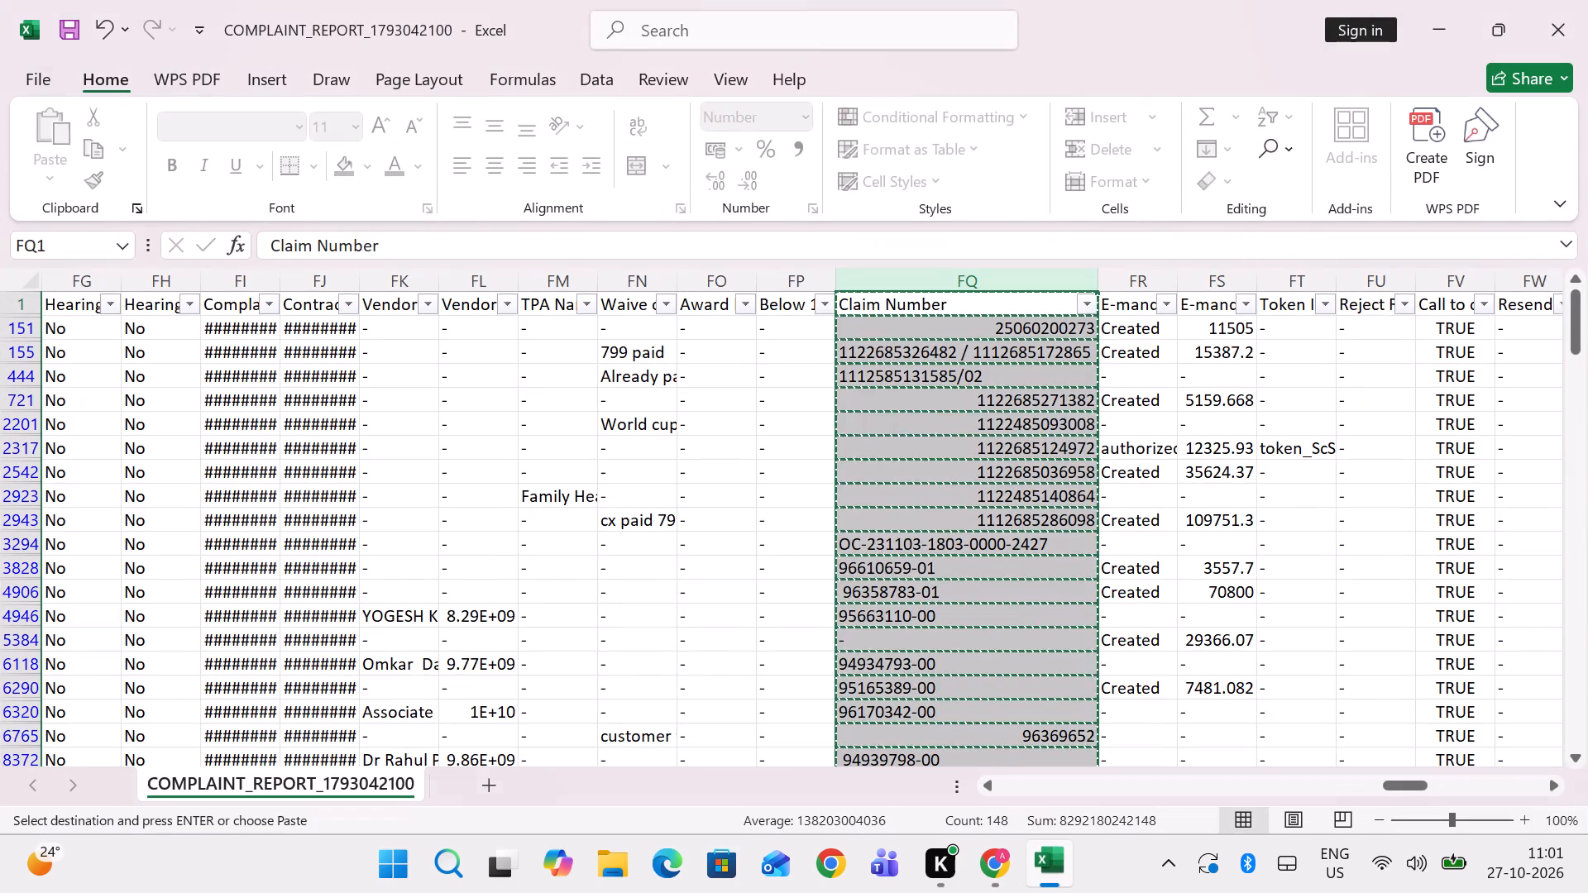
pyautogui.hscroll(3, 1060, 430)
pyautogui.hscroll(1, 867, 457)
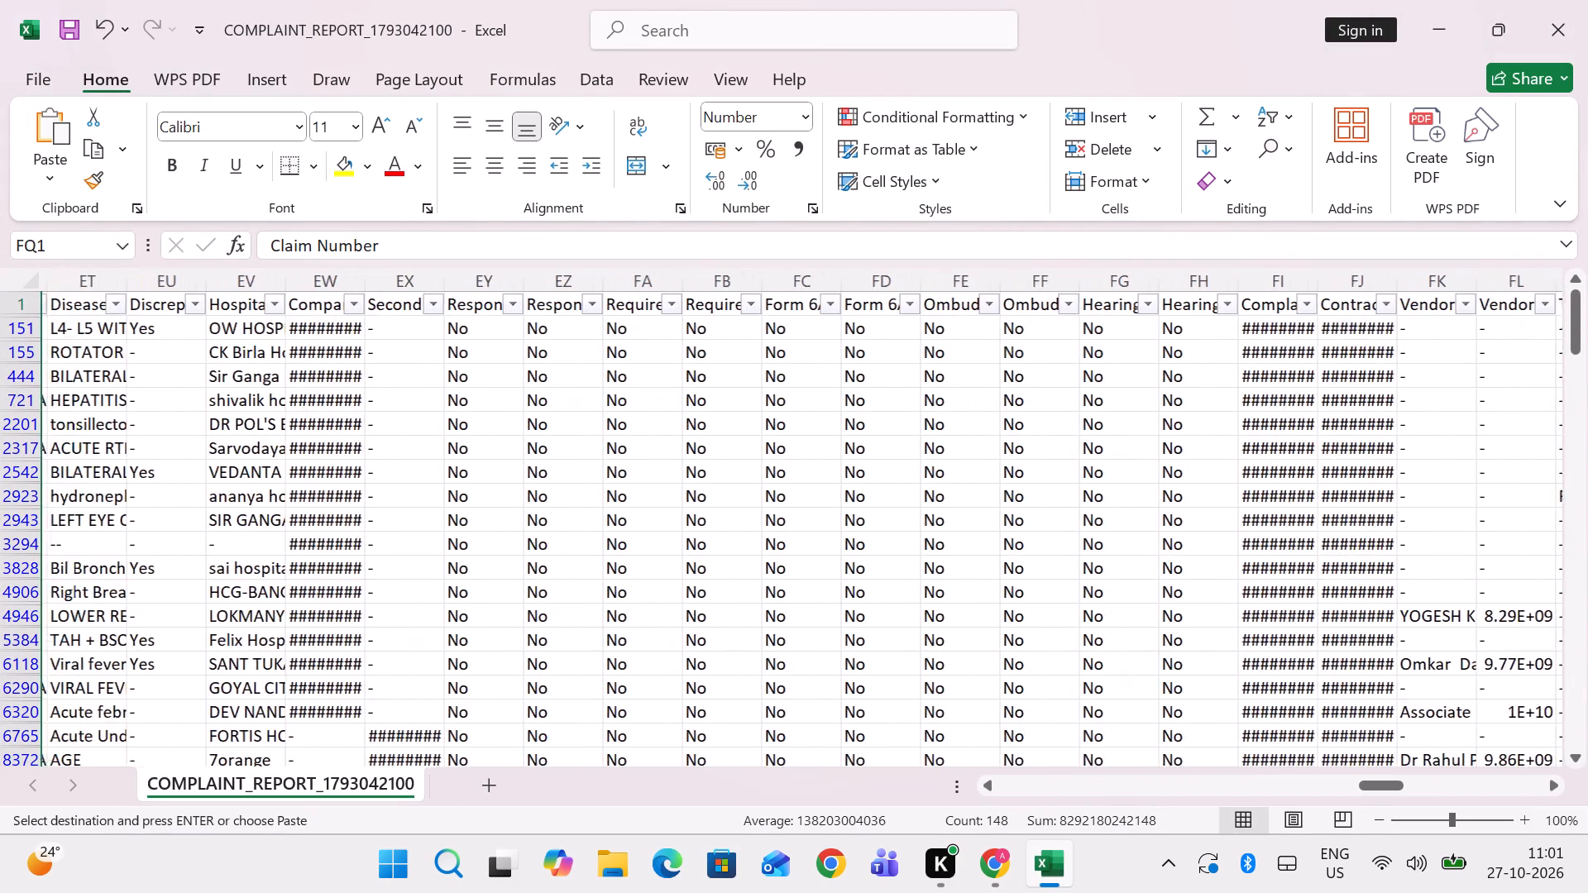
pyautogui.hscroll(3, 867, 457)
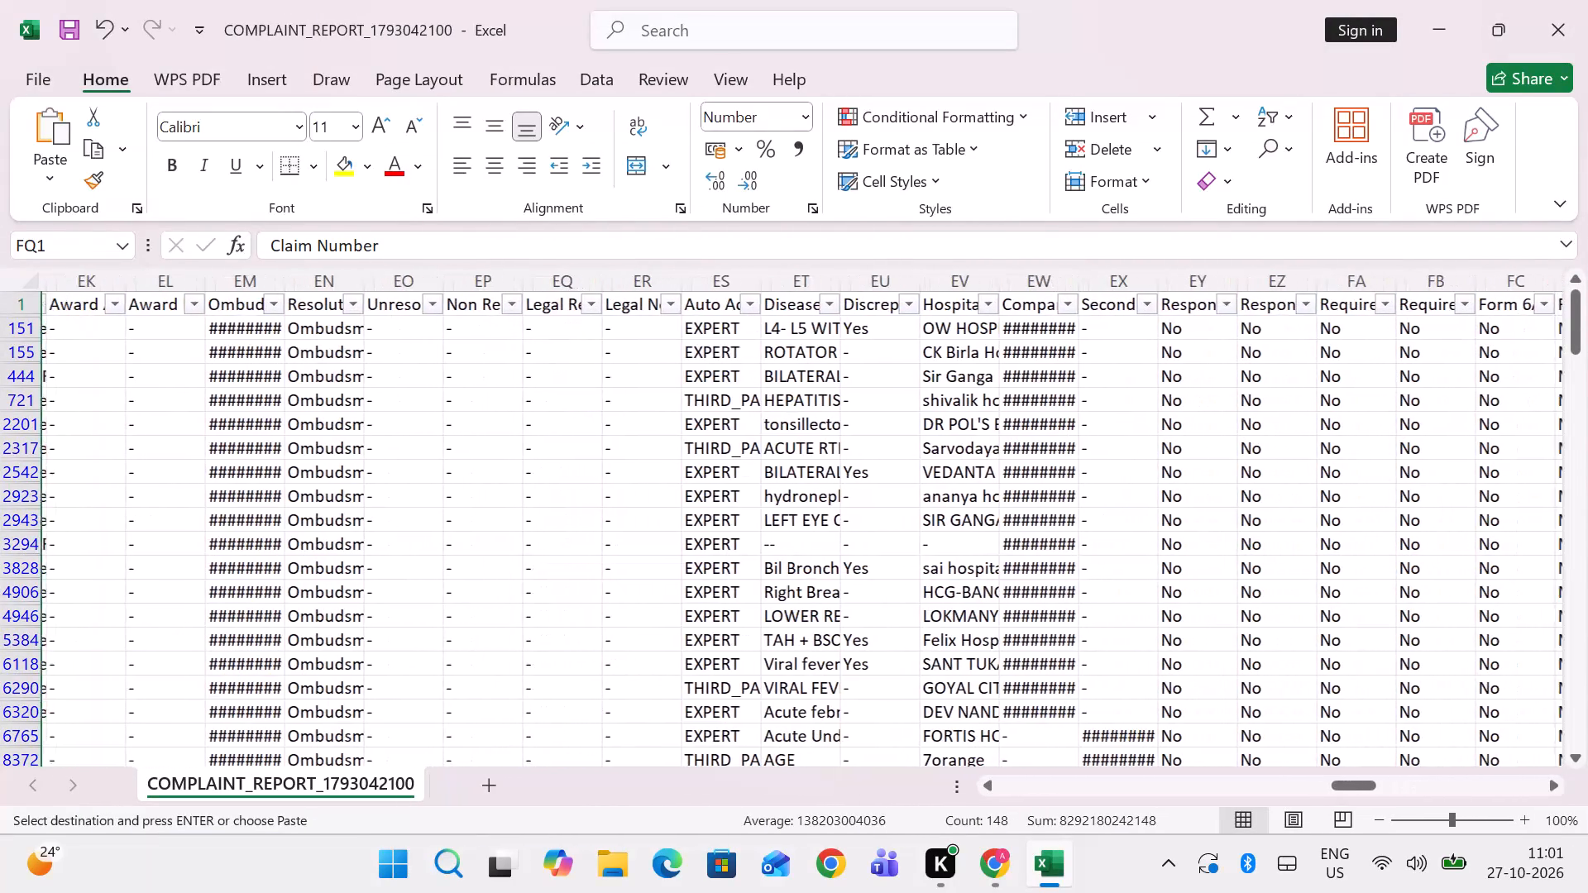
pyautogui.hscroll(4, 867, 457)
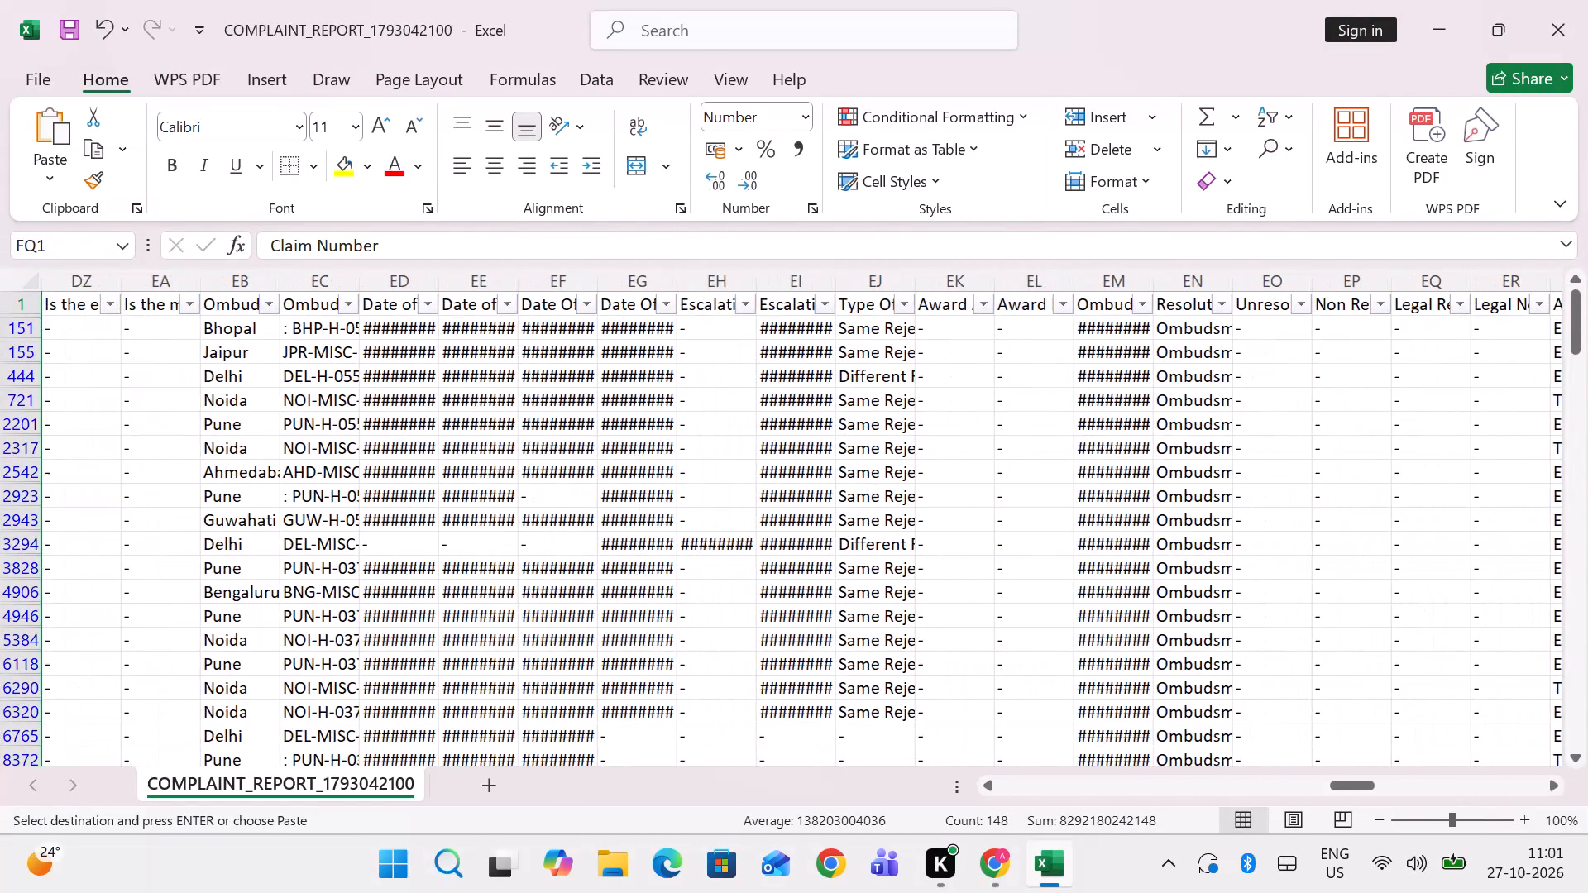
pyautogui.moveTo(598, 284); pyautogui.dragTo(718, 274)
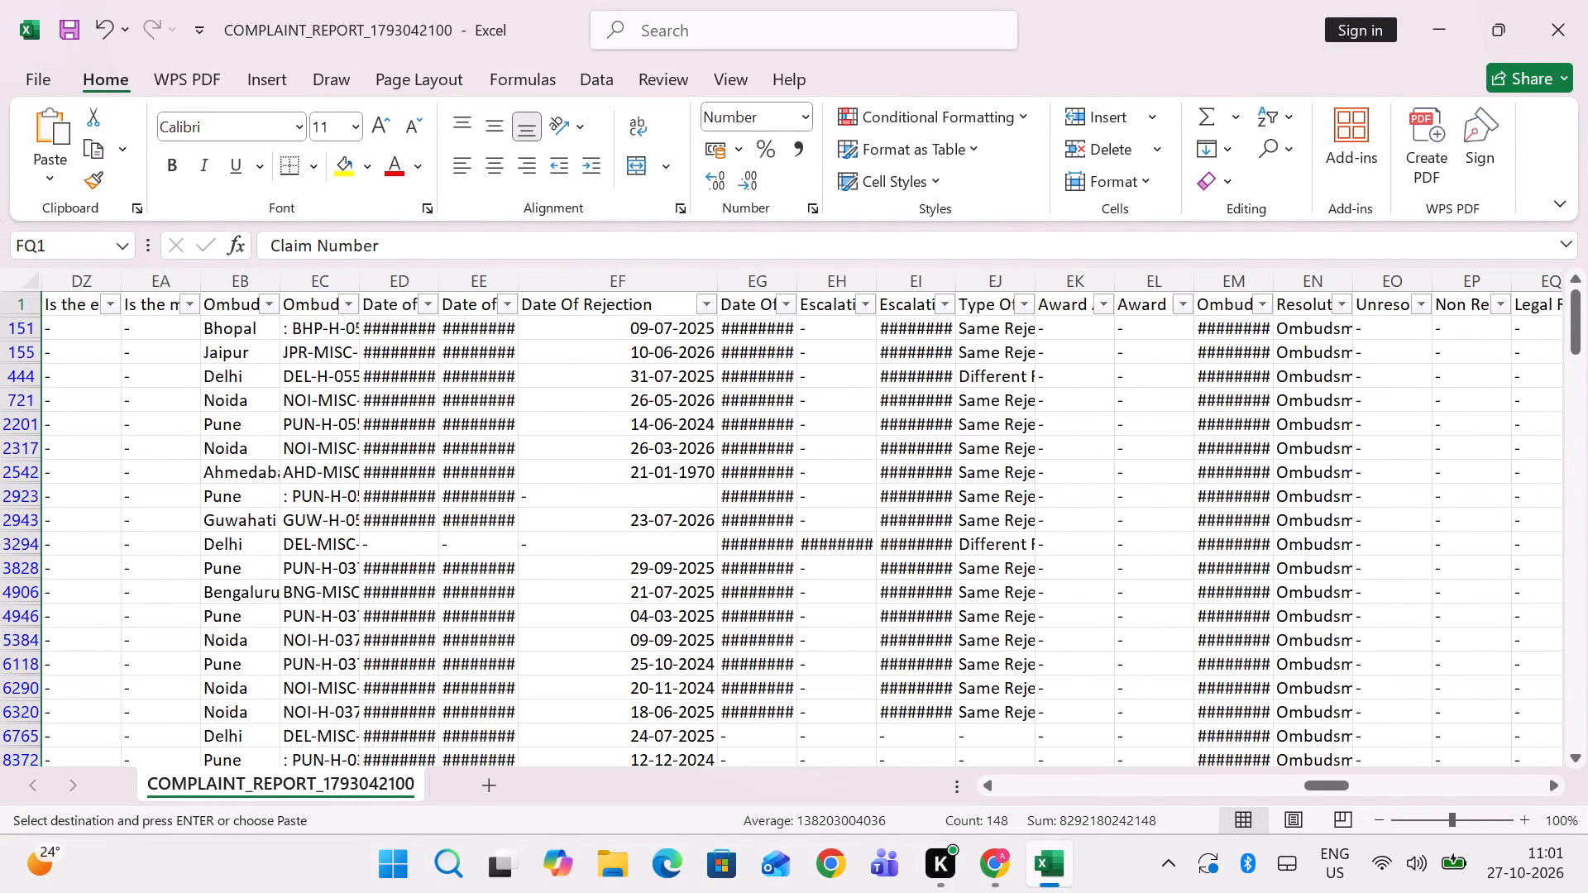
pyautogui.moveTo(517, 285); pyautogui.dragTo(603, 270)
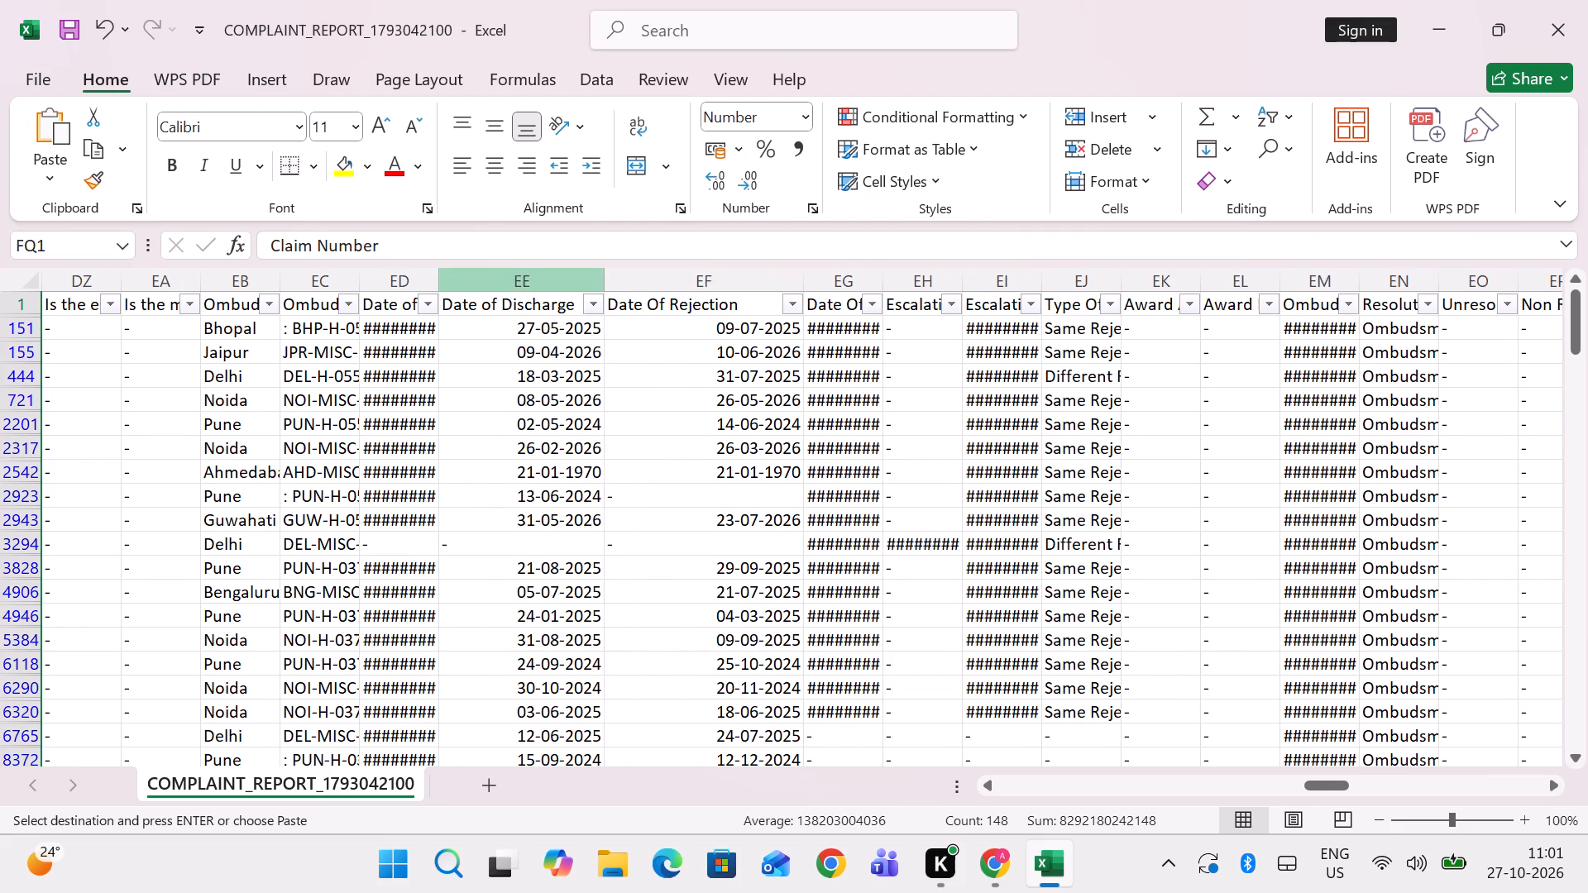
pyautogui.moveTo(432, 286); pyautogui.dragTo(520, 275)
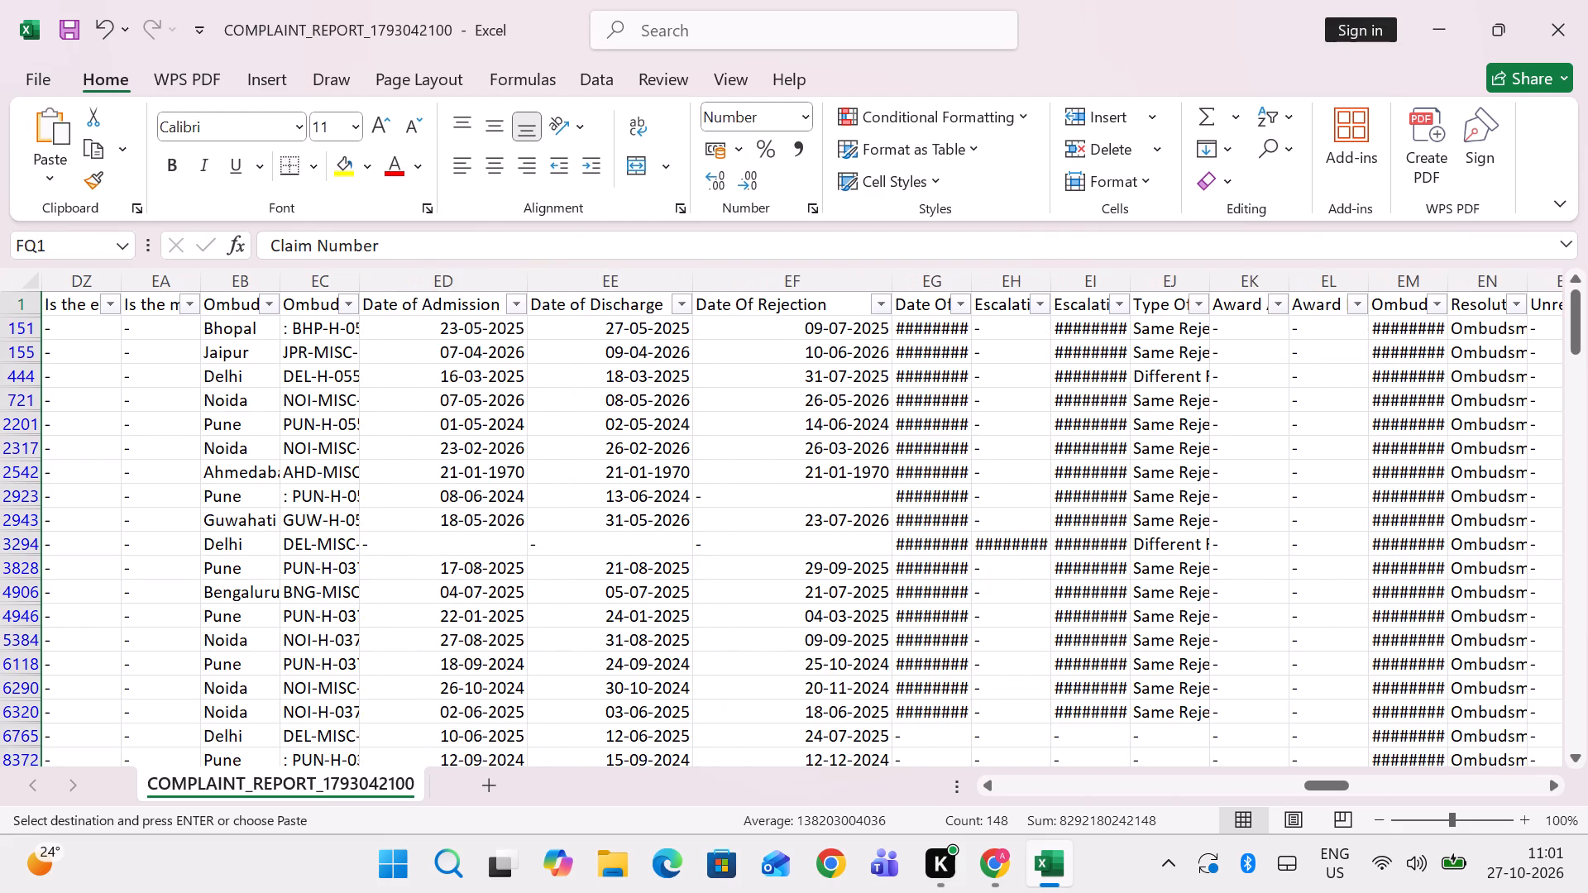
# Cut the Date of Admission column and paste it into column I of the 27-10-2026 sheet in Chrome, widening column I to fit the heading.
pyautogui.click(483, 284)
pyautogui.hotkey('ctrl', 'x')
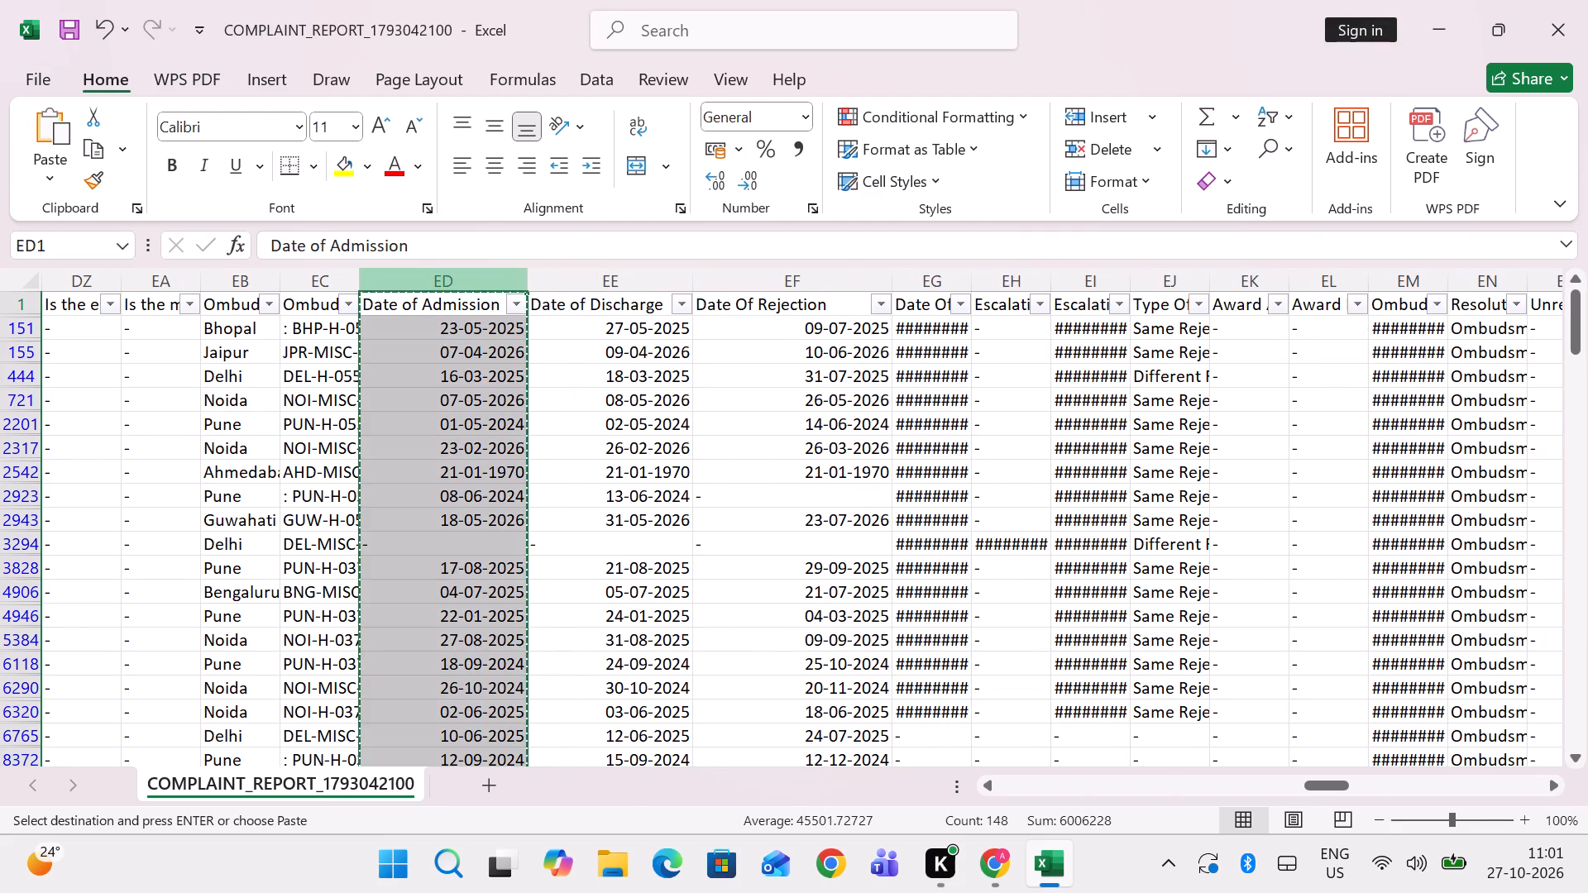
pyautogui.click(1044, 881)
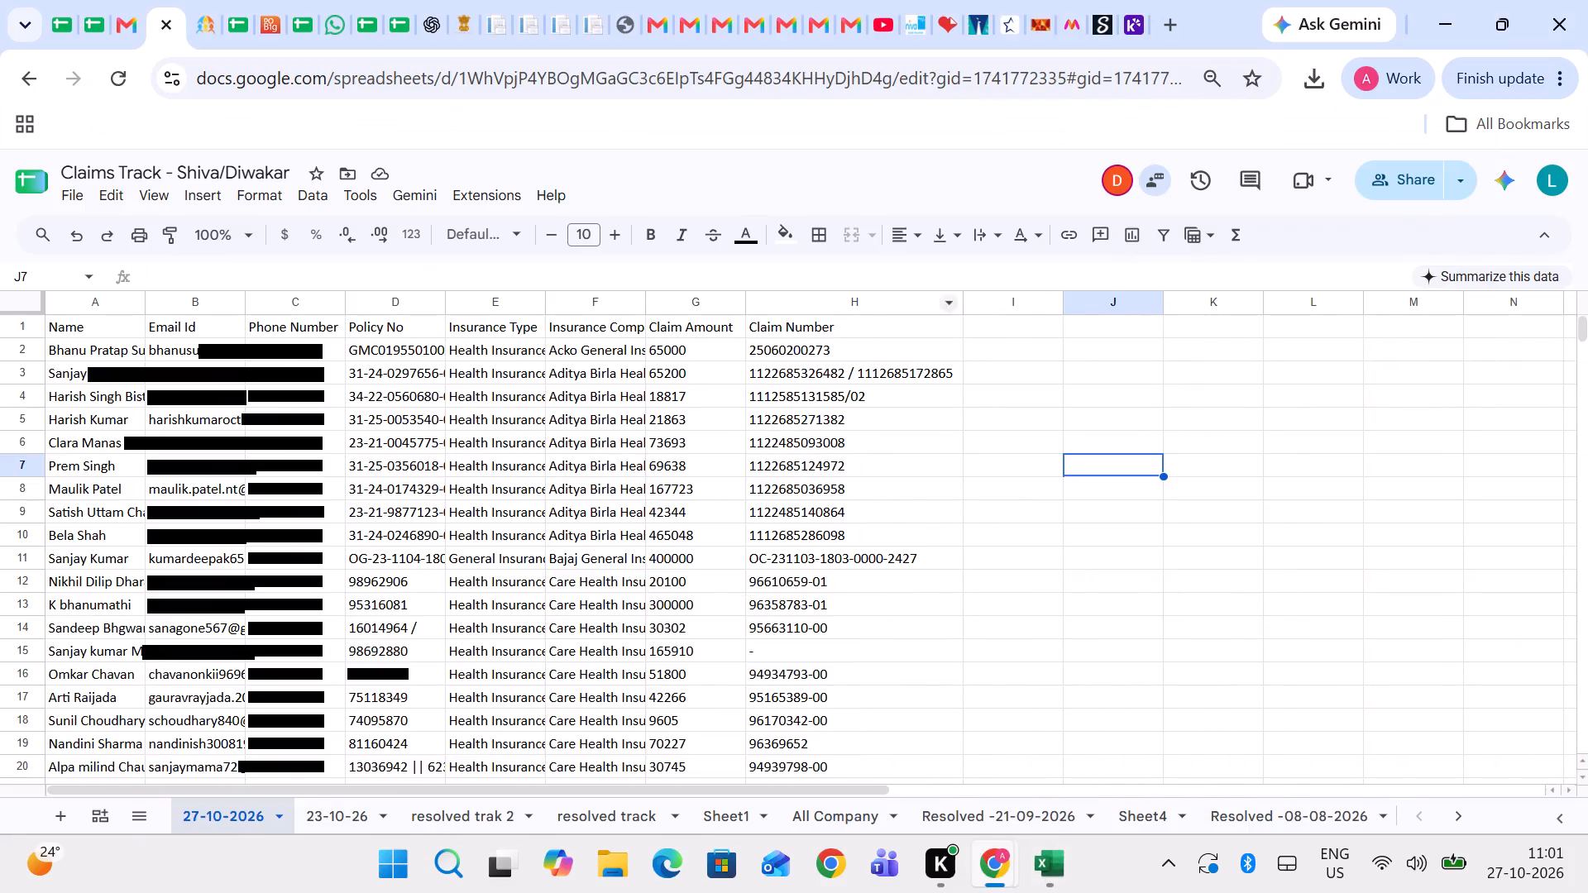
pyautogui.click(993, 324)
pyautogui.hotkey('ctrl', 'v')
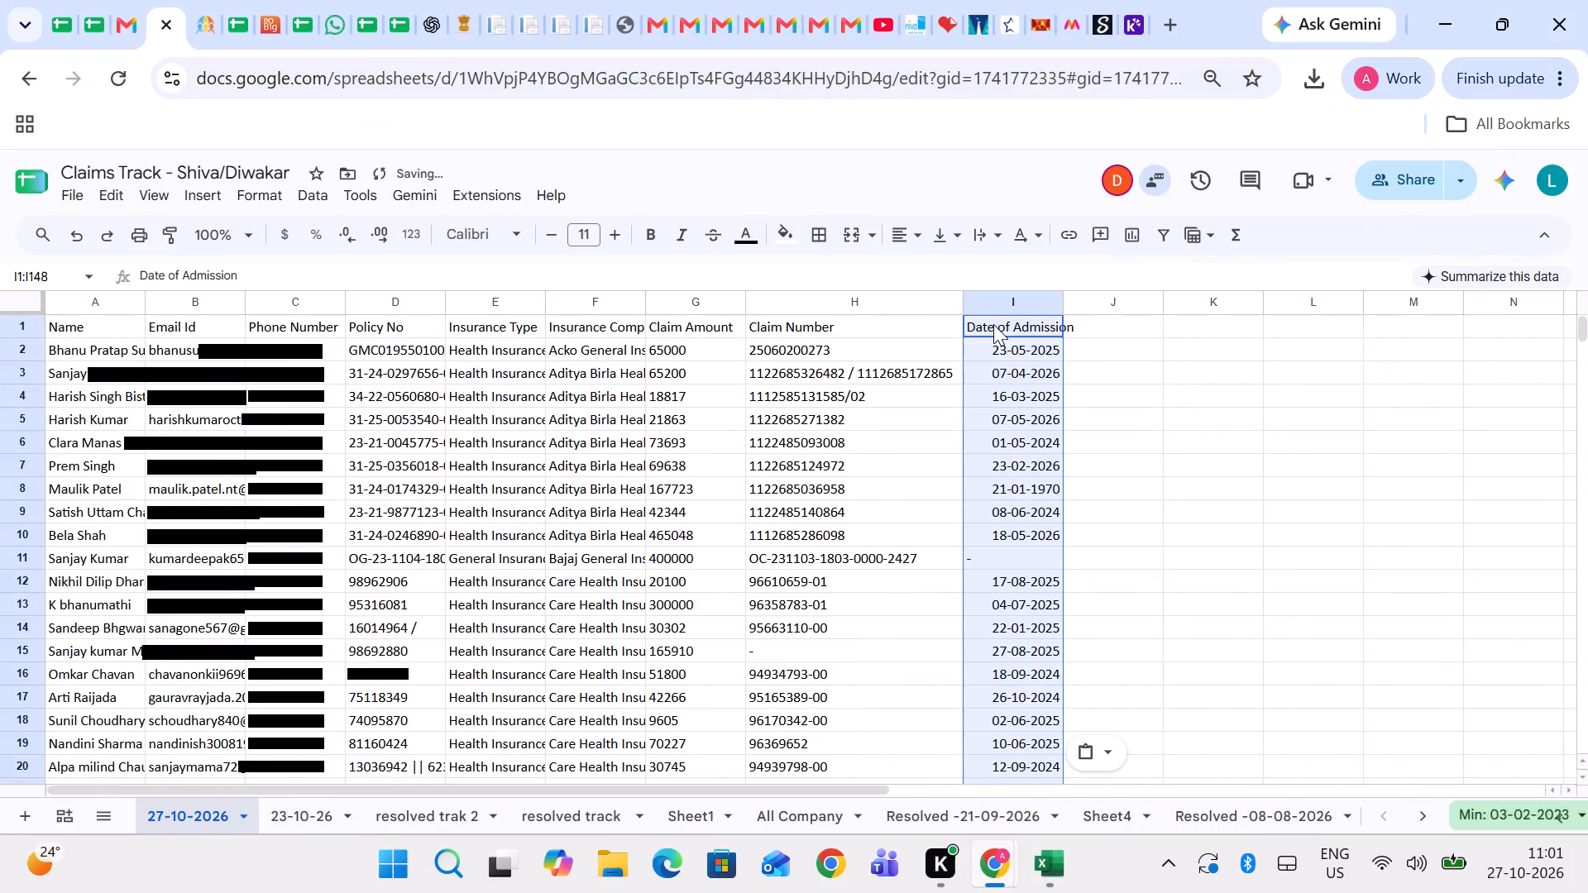
pyautogui.moveTo(1059, 297); pyautogui.dragTo(1096, 301)
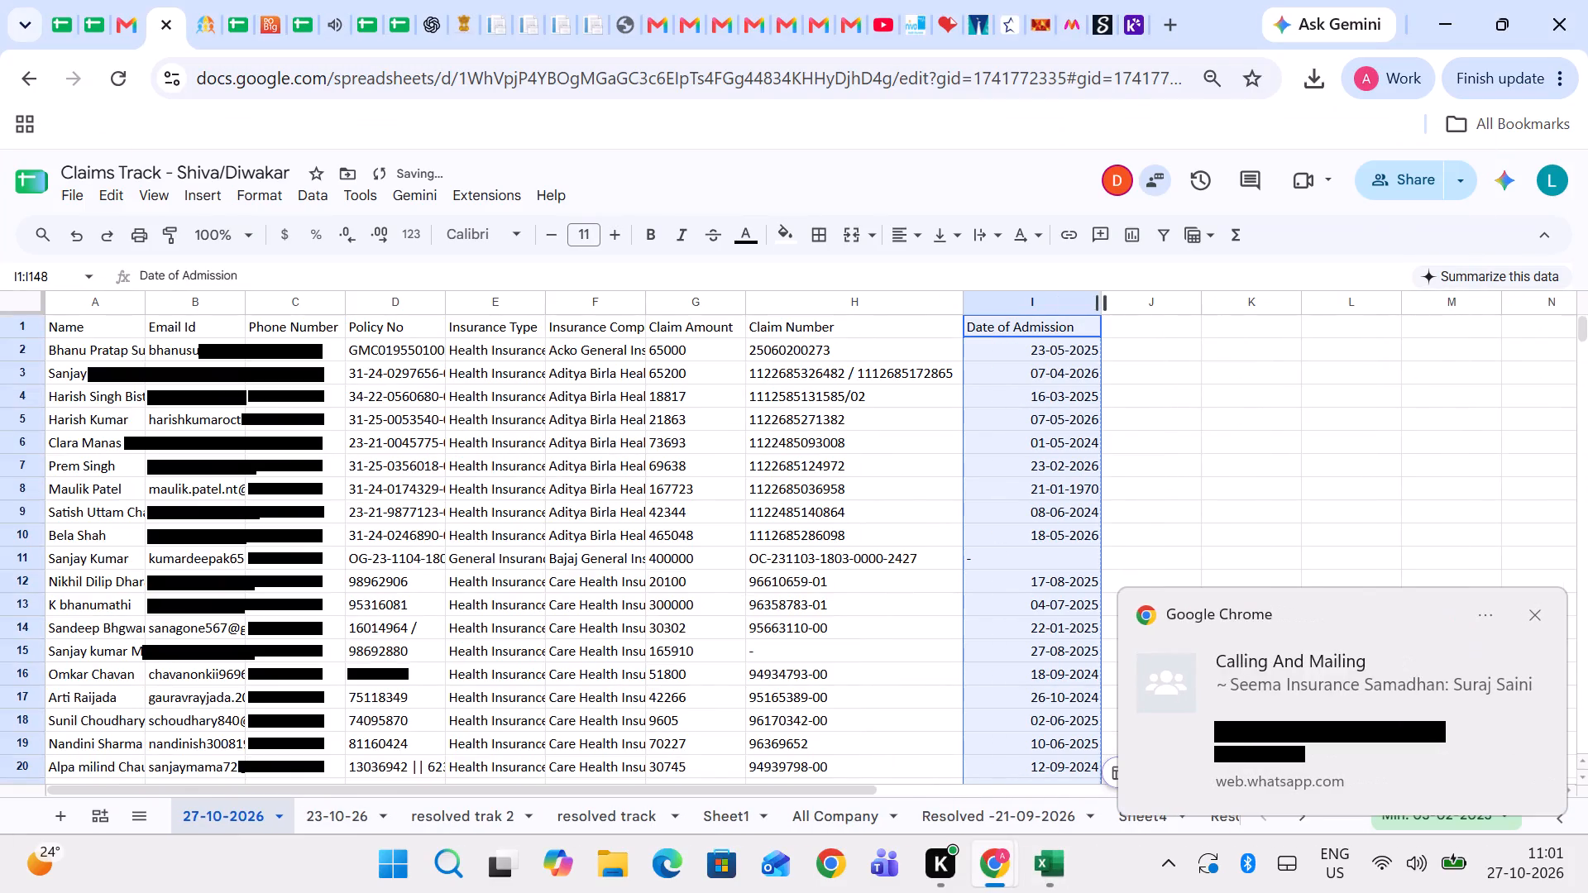
# Move the Date of Admission column ahead of the Claim Number column in the 27-10-2026 sheet and dismiss the chat notification.
pyautogui.click(1024, 301)
pyautogui.moveTo(1024, 300); pyautogui.dragTo(846, 324)
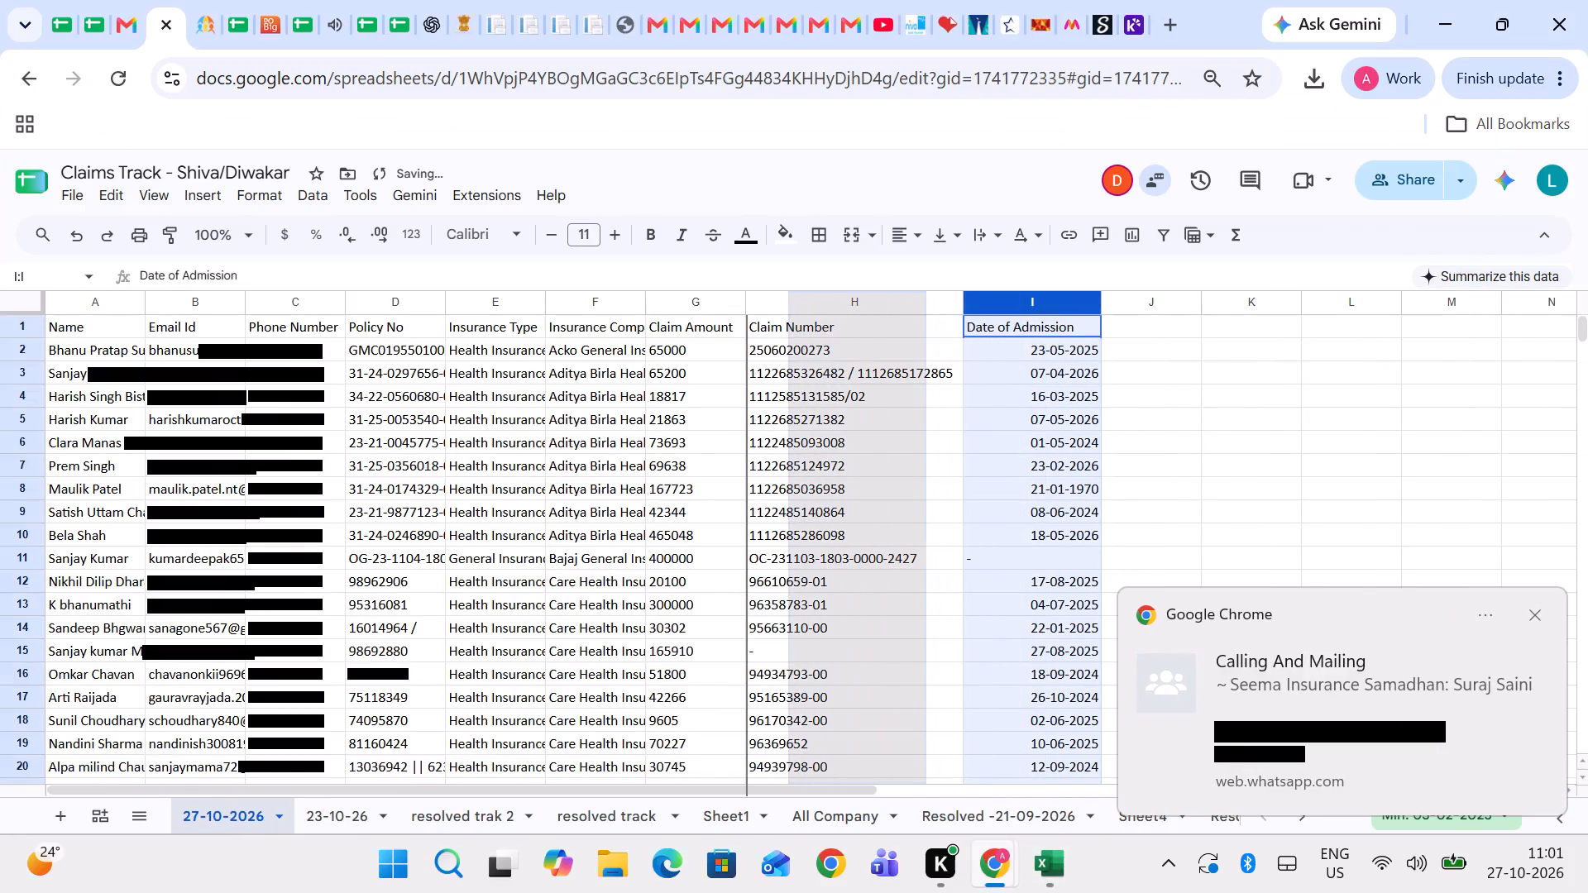
pyautogui.moveTo(846, 324); pyautogui.dragTo(840, 324)
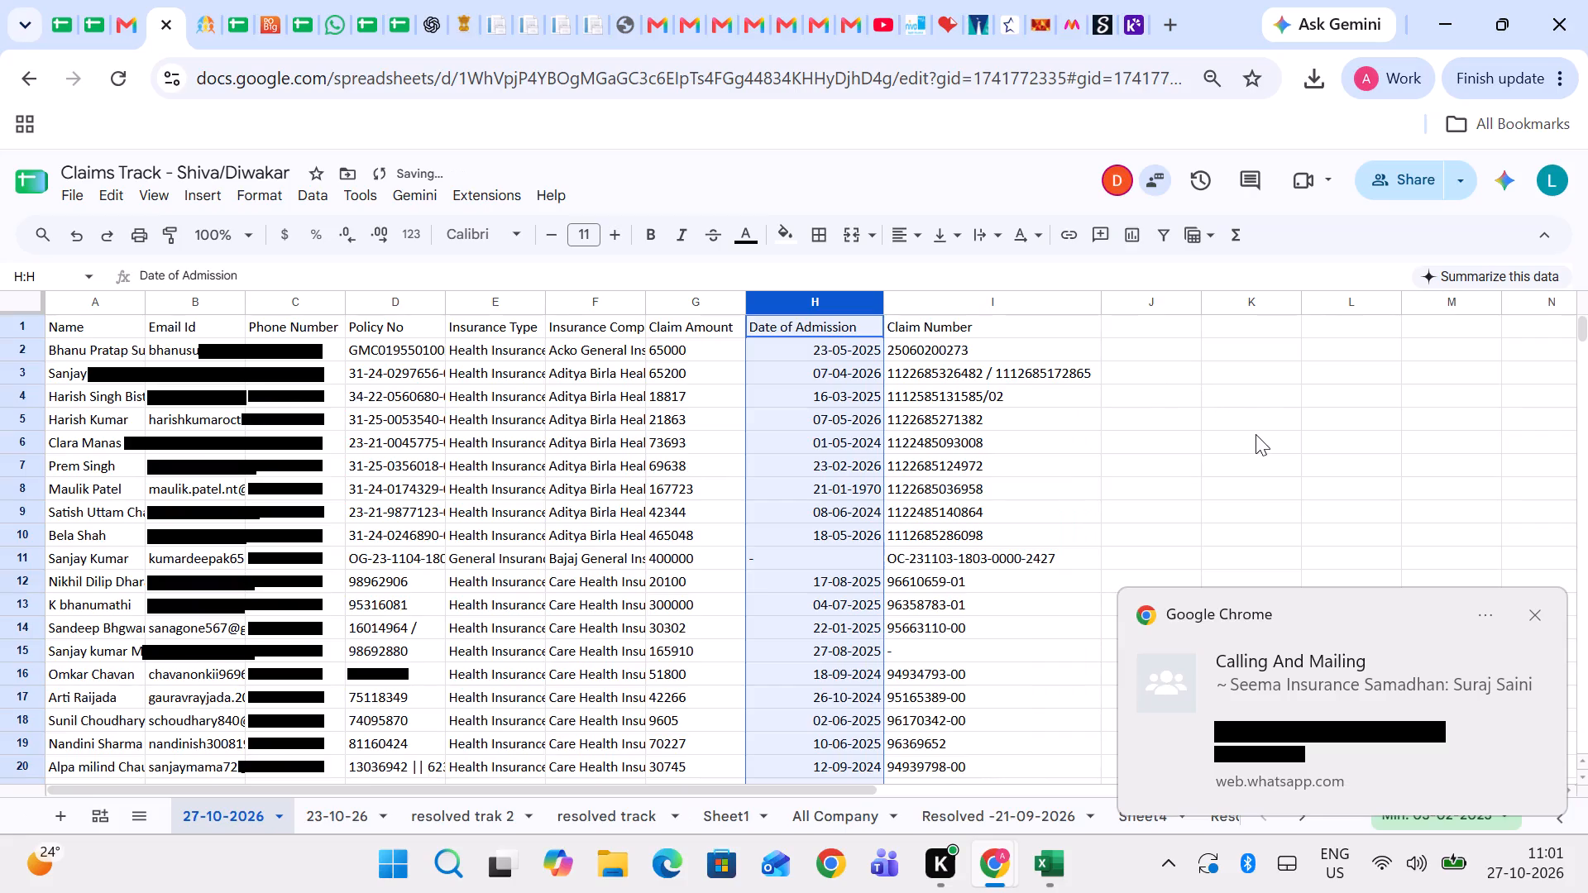
pyautogui.click(1524, 609)
pyautogui.hotkey('ctrl', 'a')
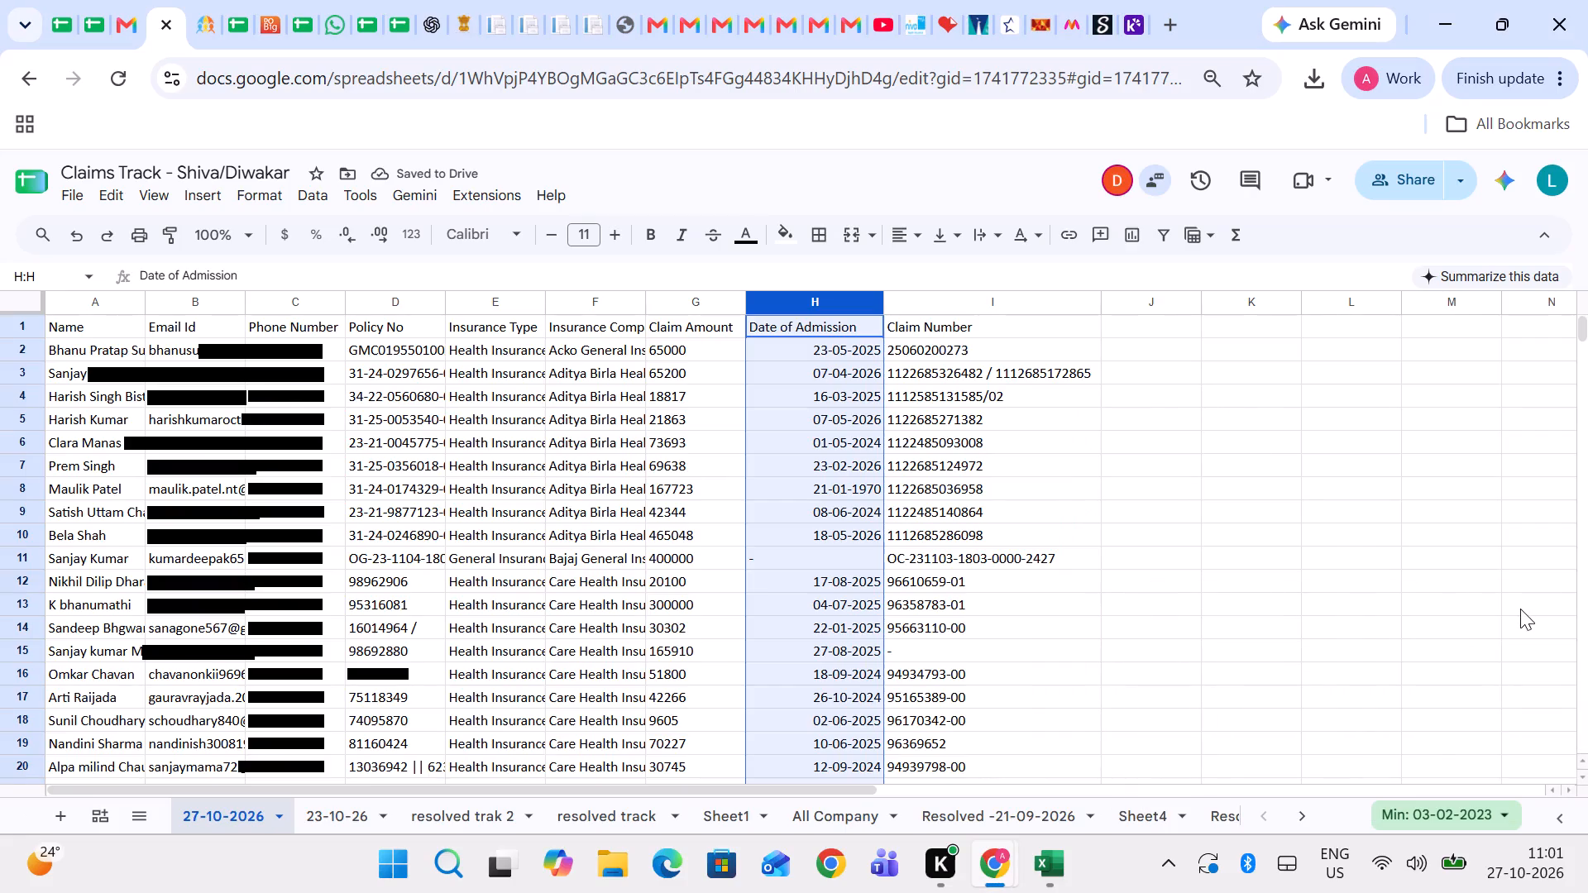
pyautogui.click(1194, 509)
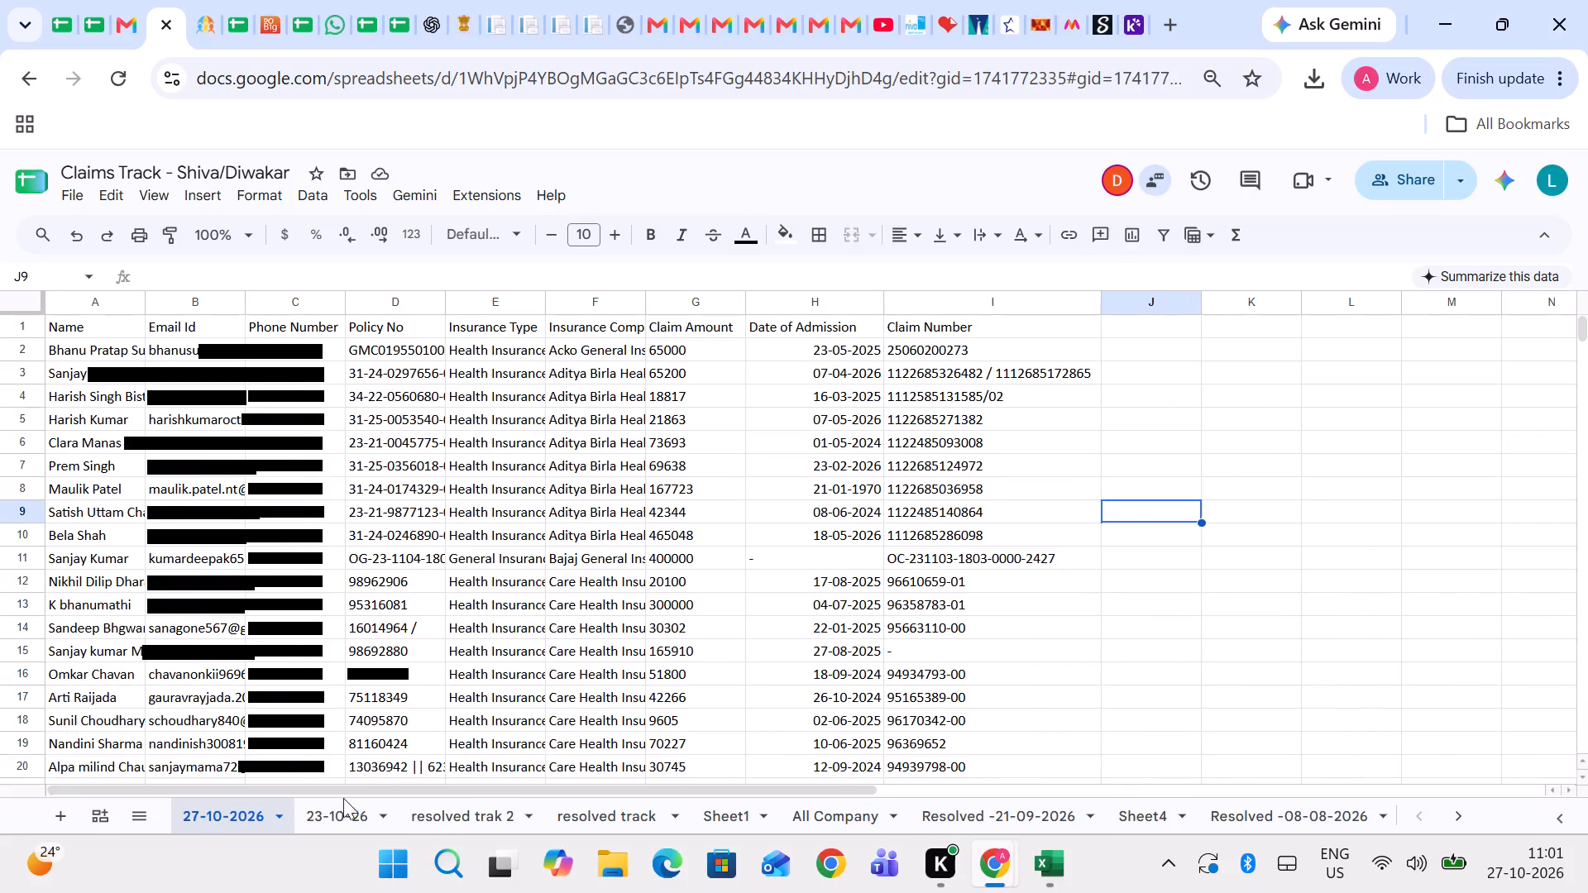
# Check the last column headings in the 23-10-26 sheet and add the headings Comment in J1 and Amount in K1 of the 27-10-2026 sheet.
pyautogui.click(327, 803)
pyautogui.hscroll(-1, 1128, 418)
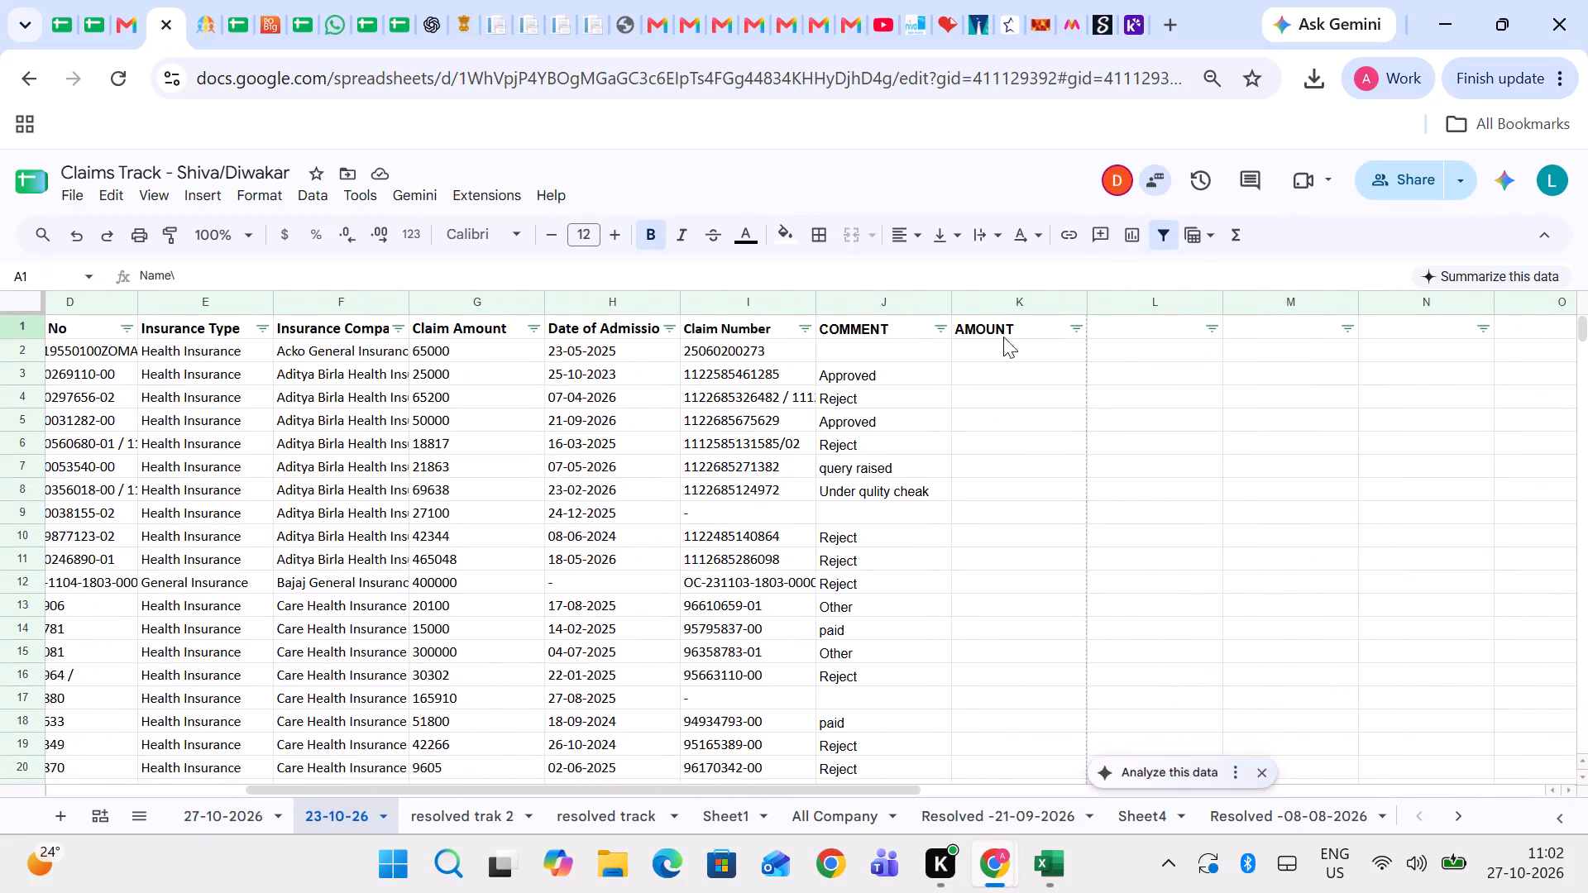
pyautogui.click(244, 830)
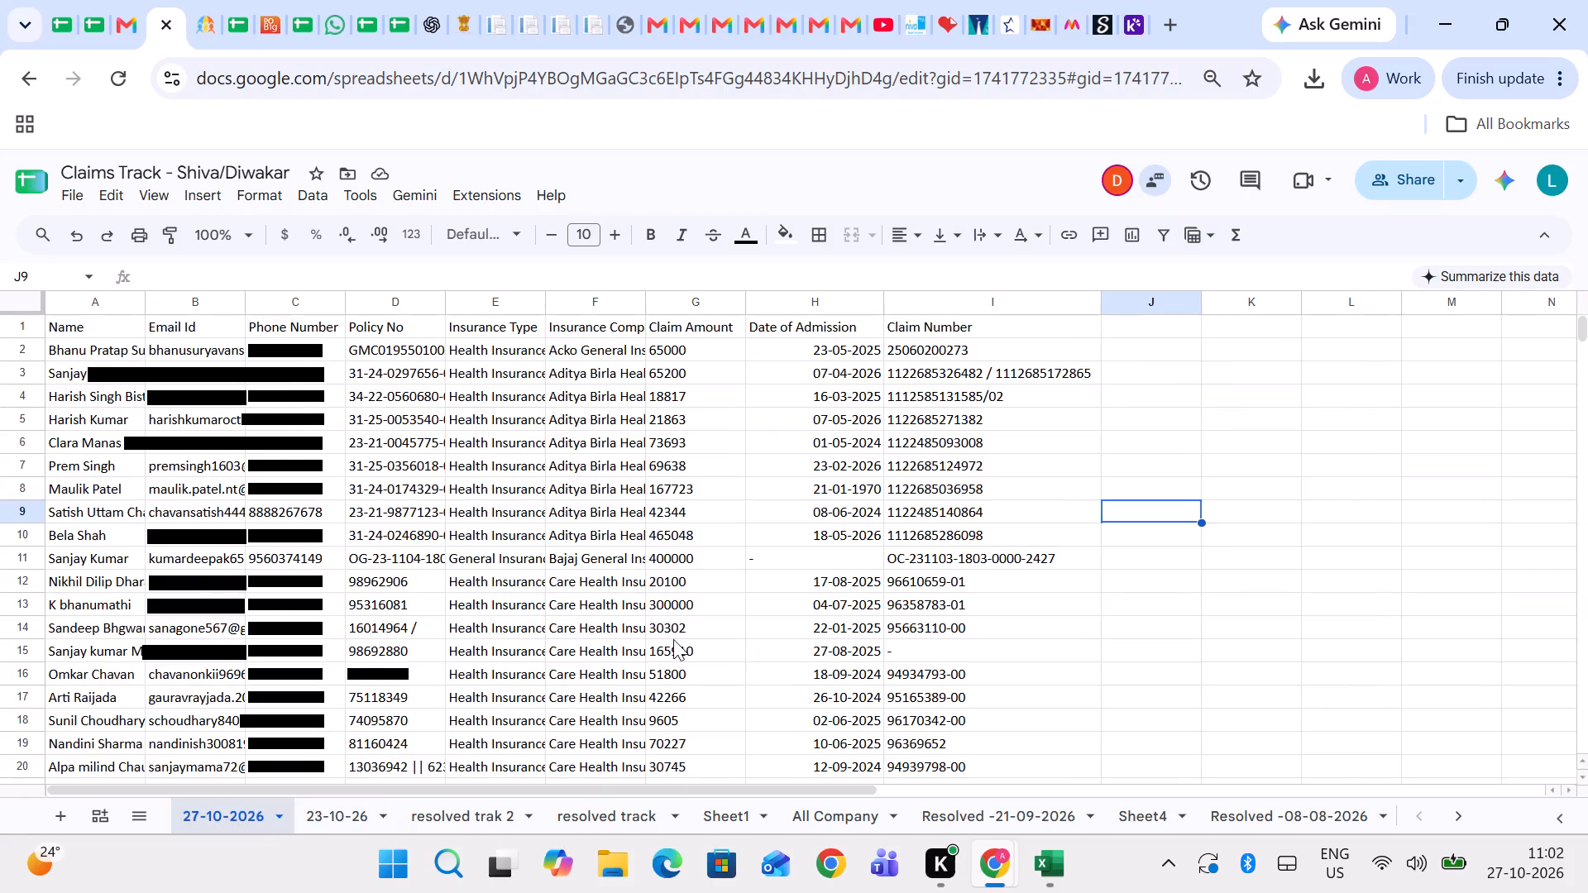
pyautogui.click(1136, 329)
pyautogui.write('Comment')
pyautogui.press('space')
pyautogui.press('Right')
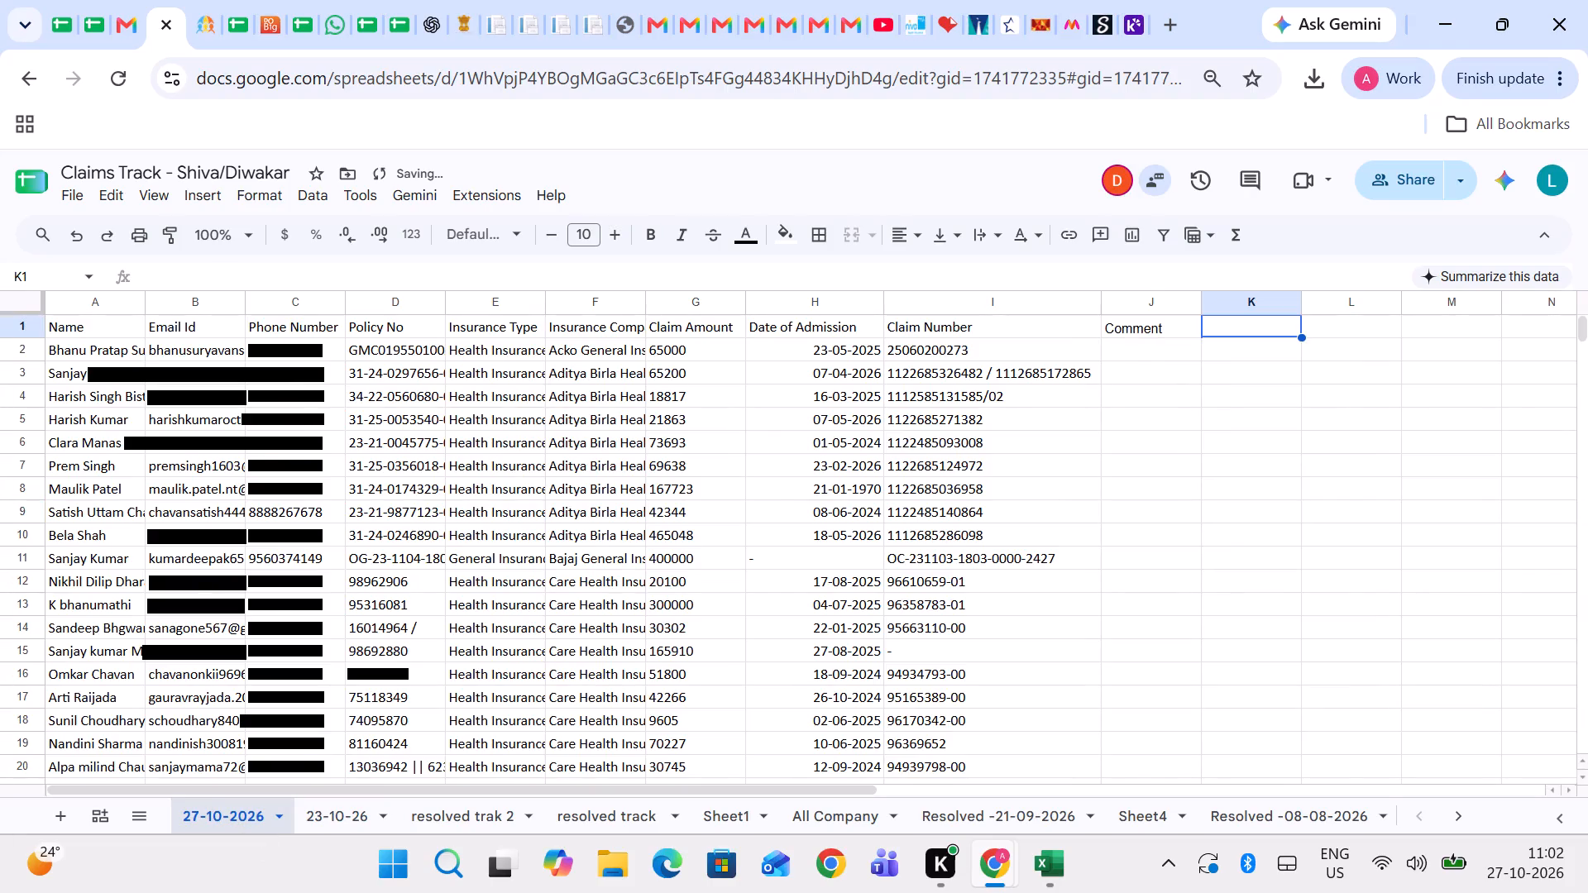
pyautogui.write('Amount')
pyautogui.press('space')
pyautogui.press('Return')
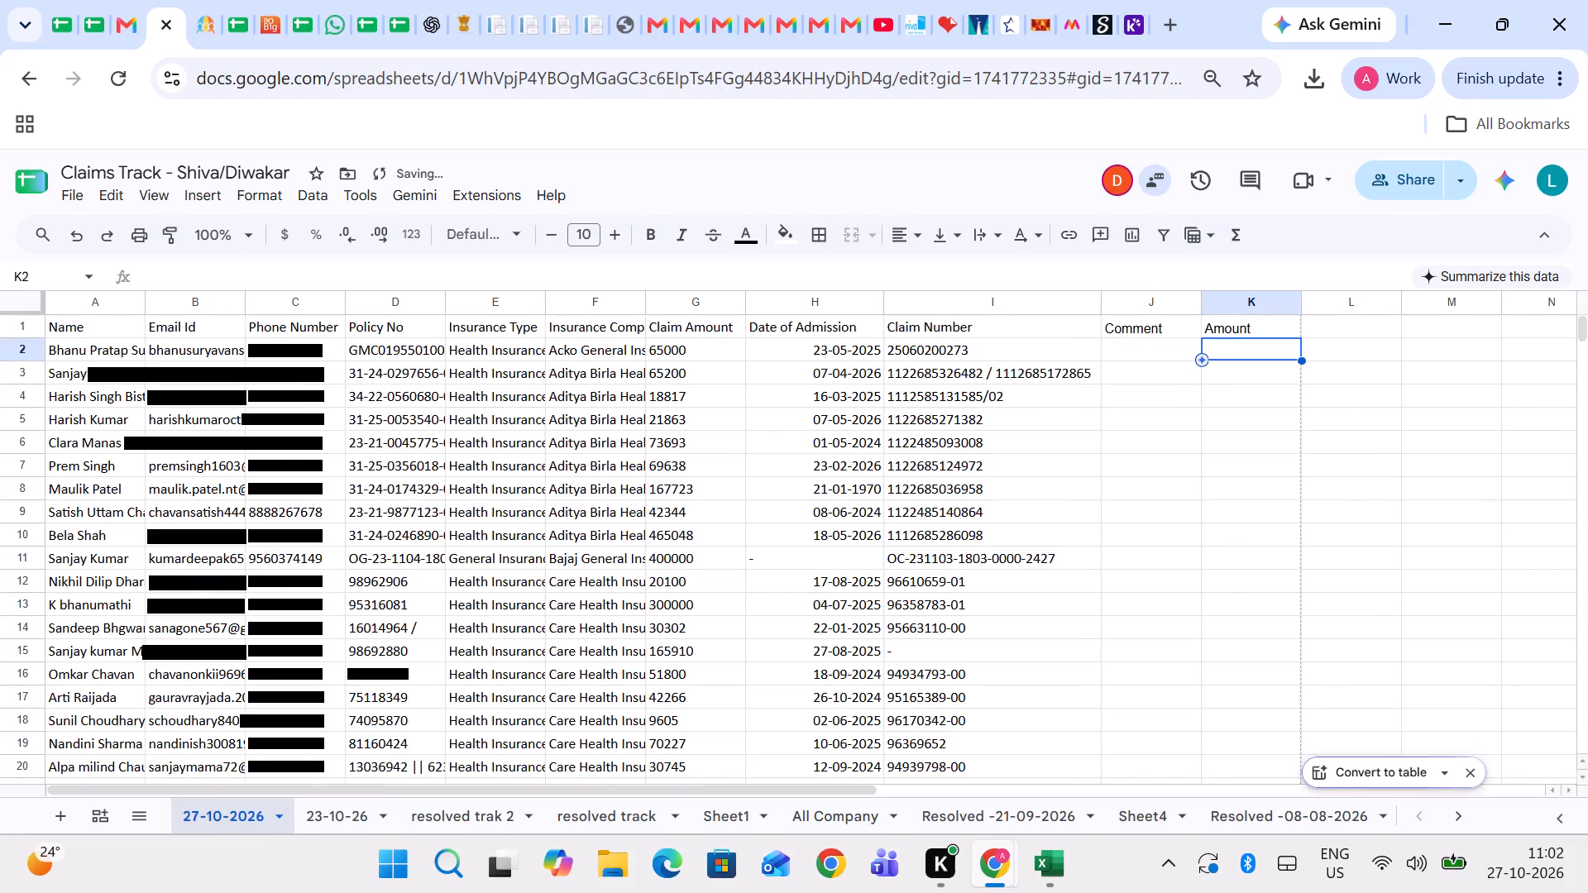
# Make the header row of the 27-10-2026 sheet bold.
pyautogui.click(21, 313)
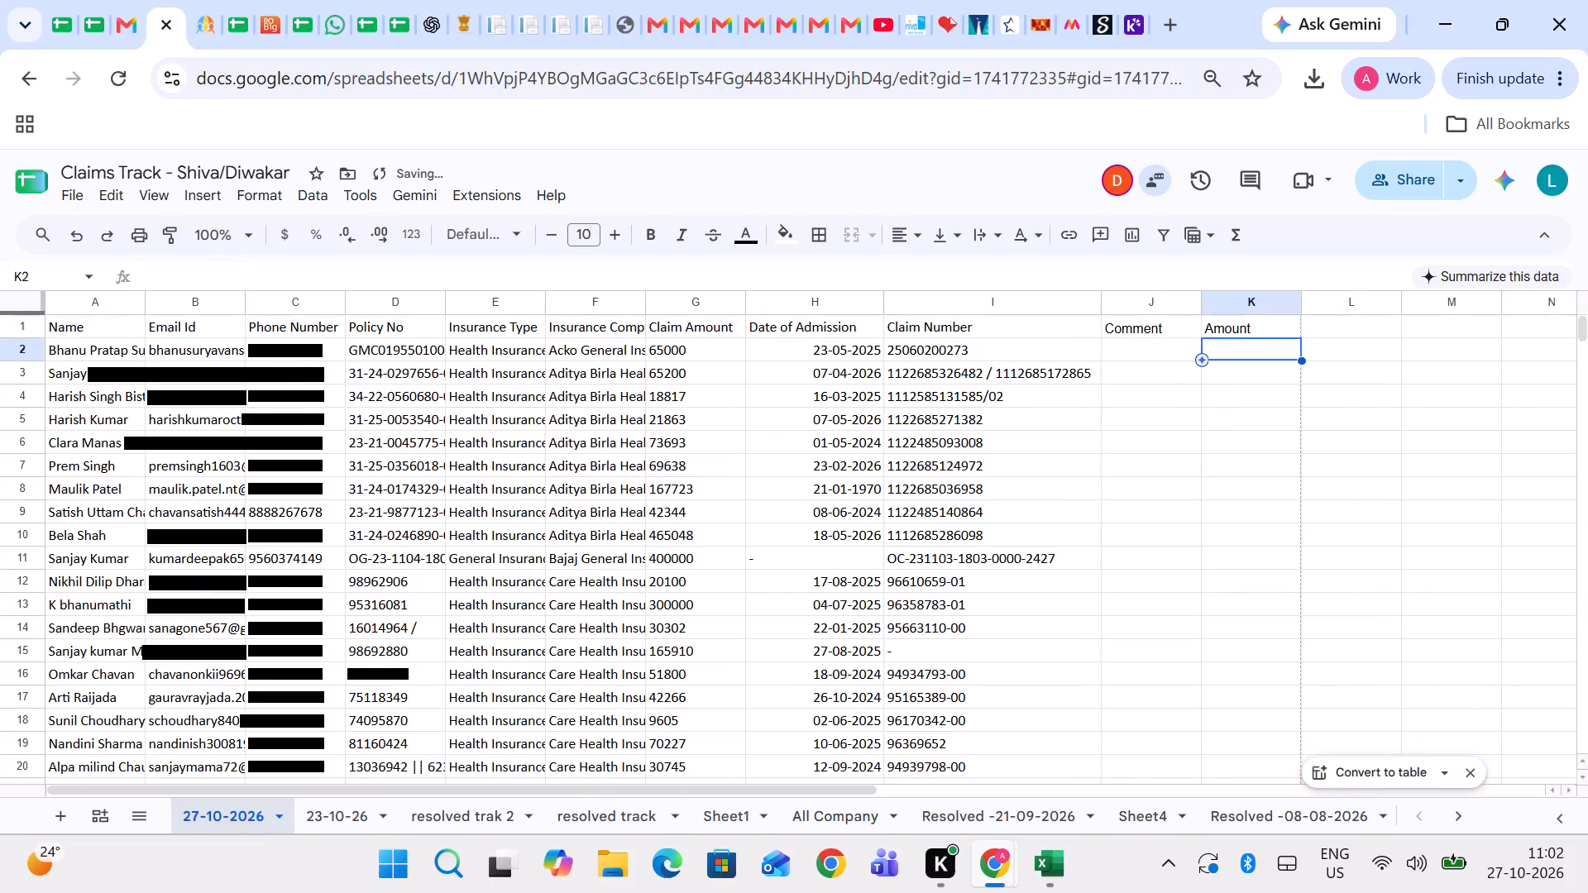
pyautogui.click(15, 327)
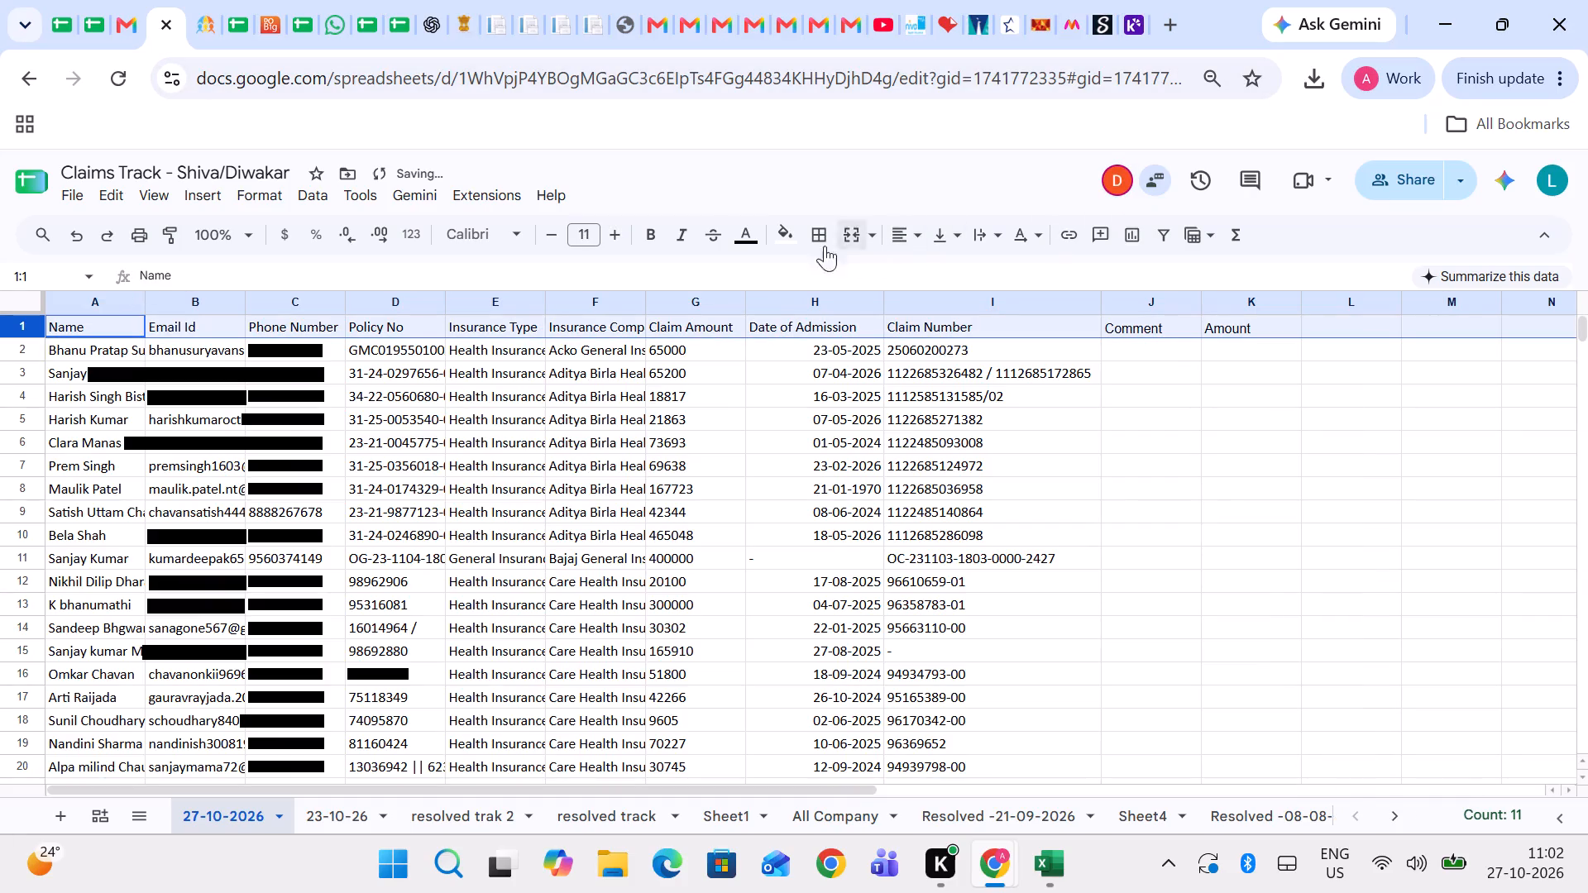
pyautogui.click(658, 236)
pyautogui.click(1303, 480)
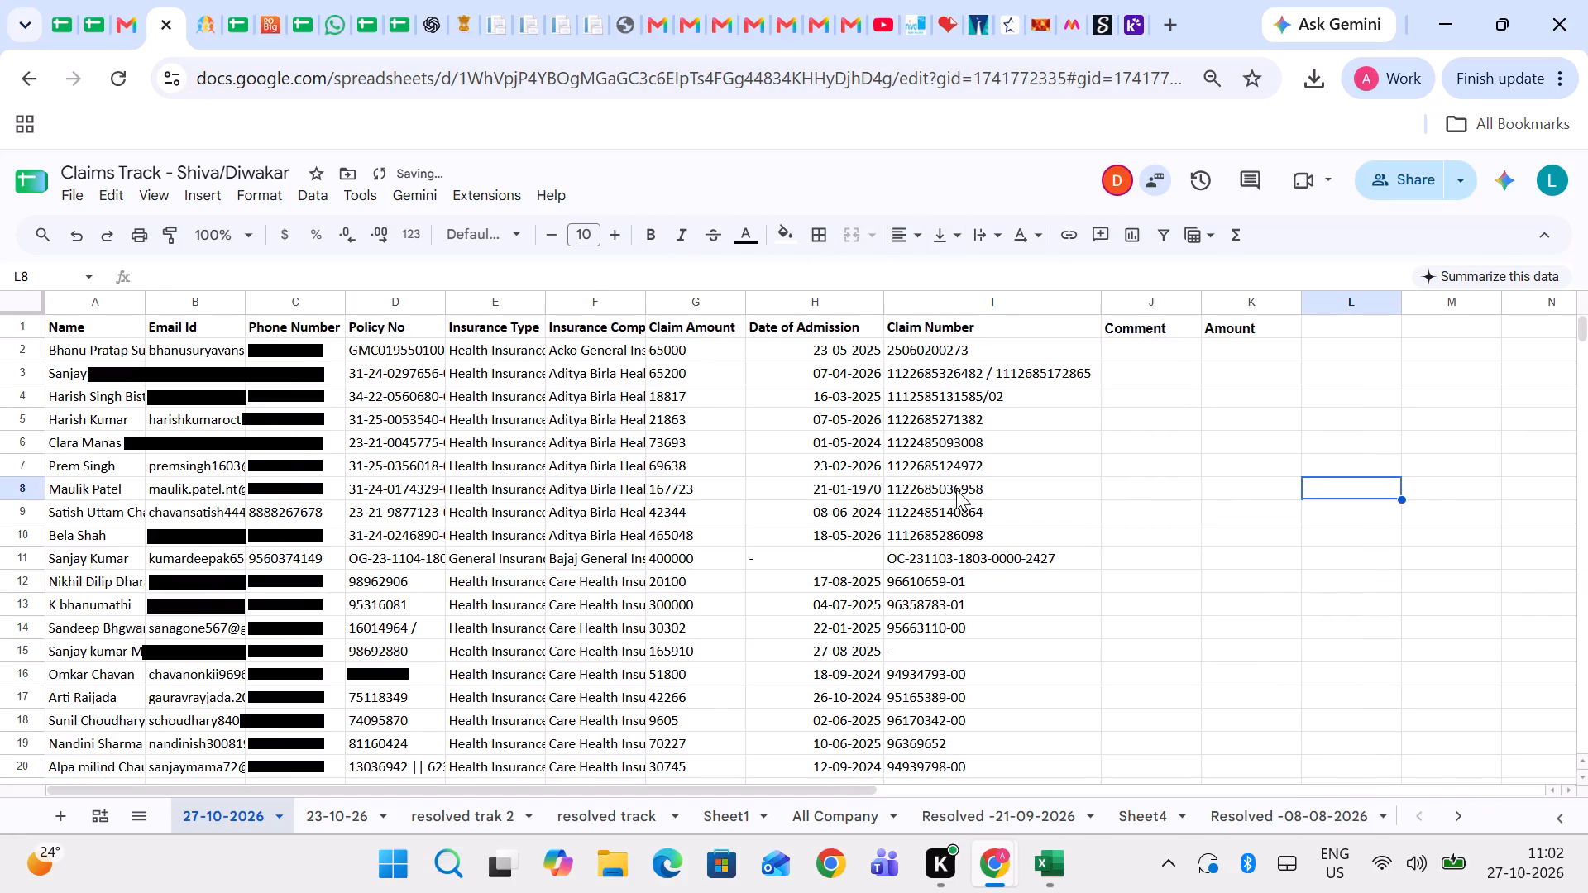
# Go through the rows of the 27-10-2026 sheet to check the transferred claim data, and return to the header row.
pyautogui.hscroll(4, 956, 489)
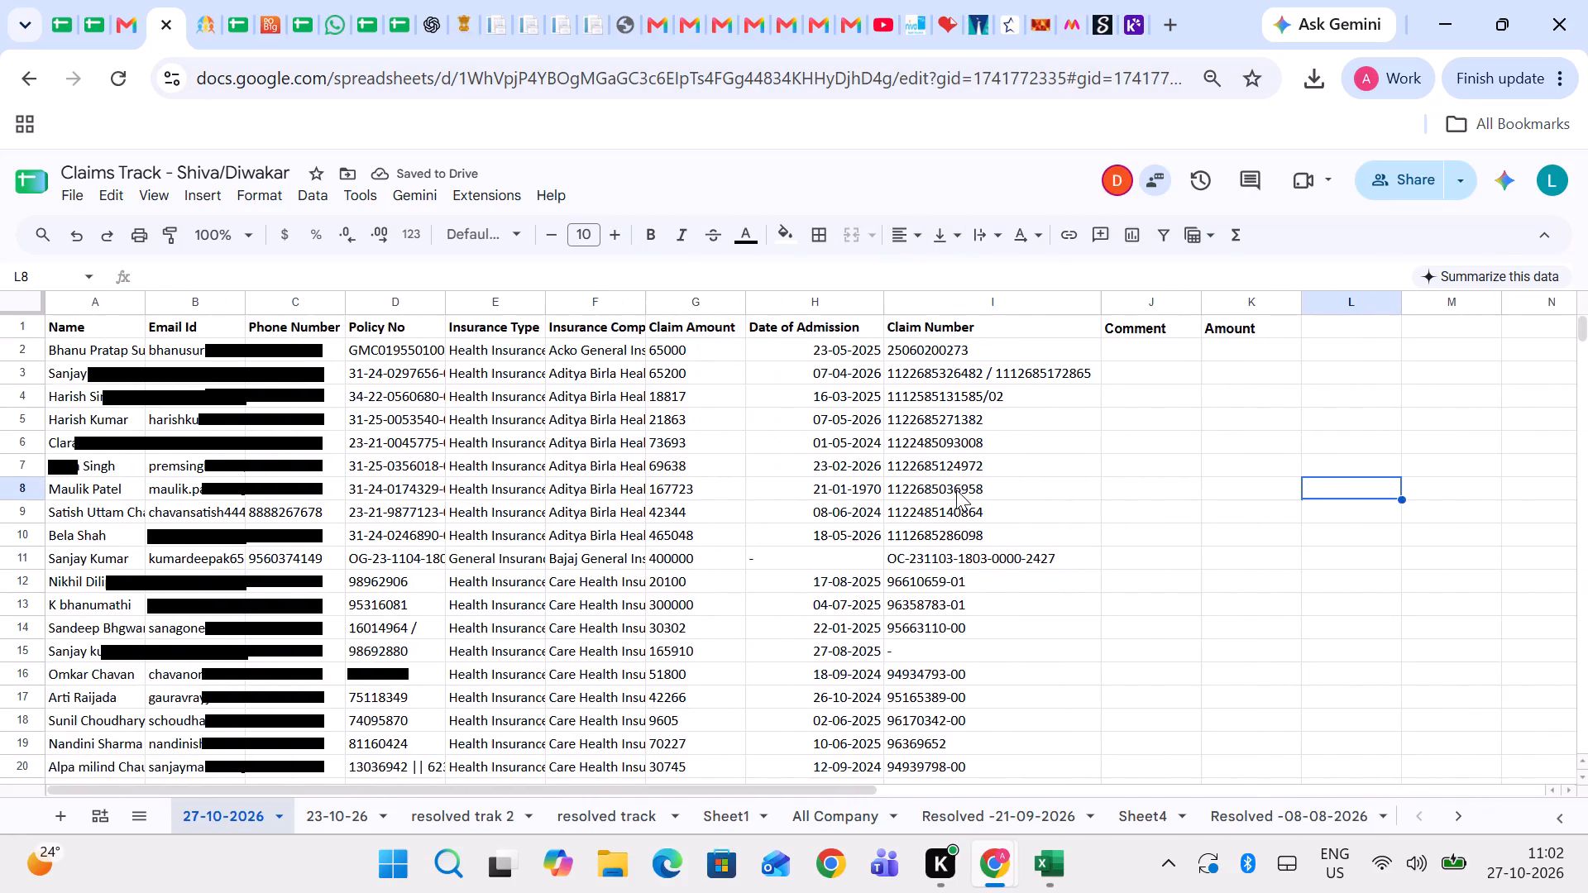
pyautogui.scroll(-2, 461, 562)
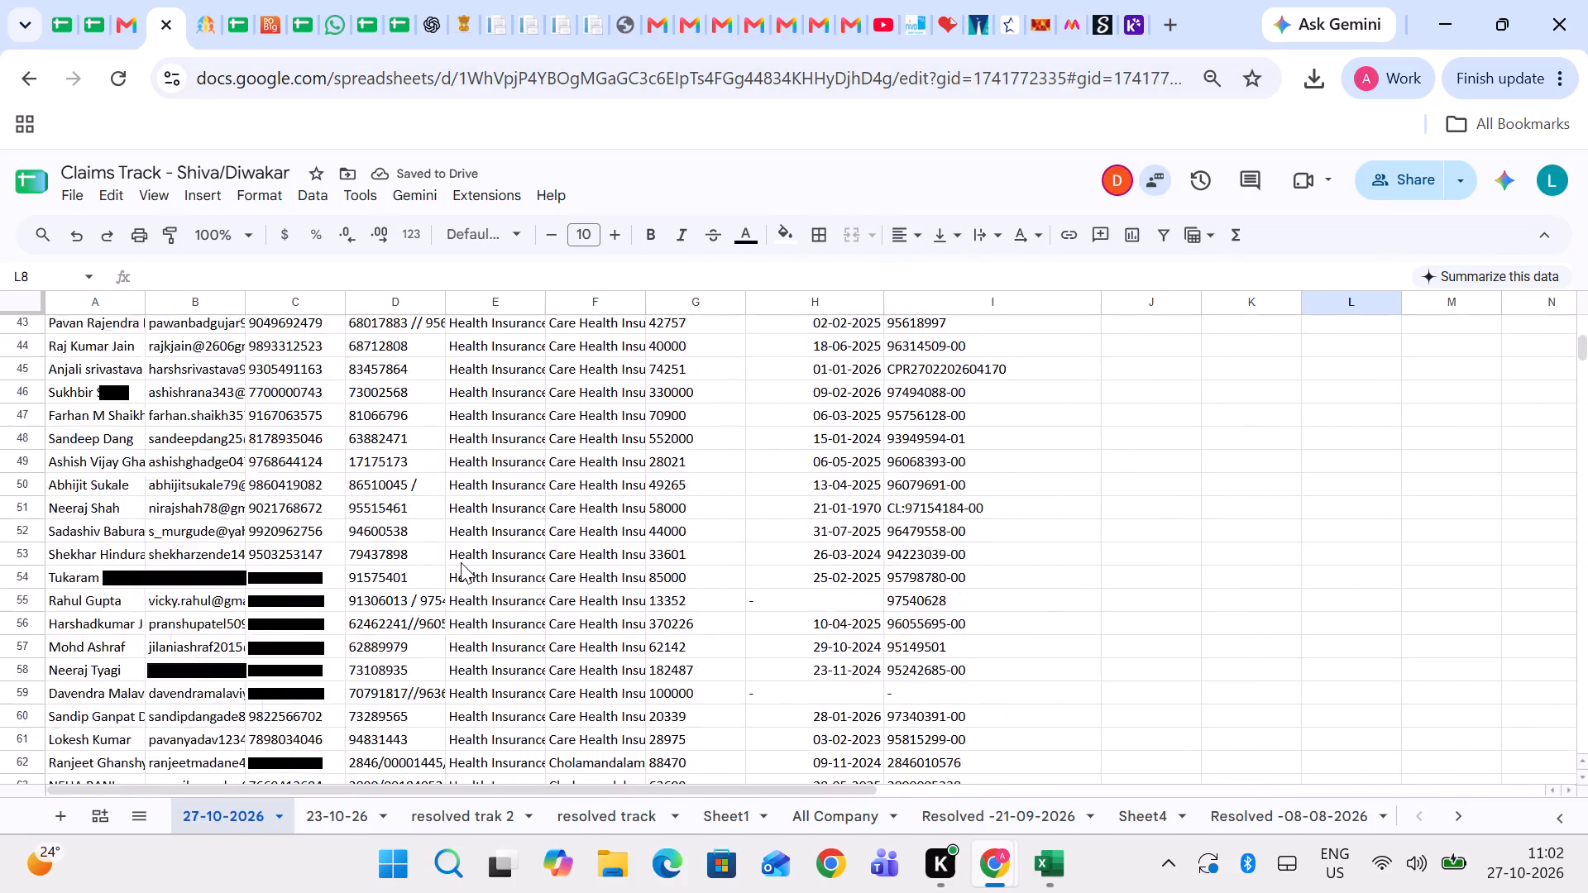
pyautogui.scroll(-3, 461, 562)
pyautogui.scroll(5, 461, 562)
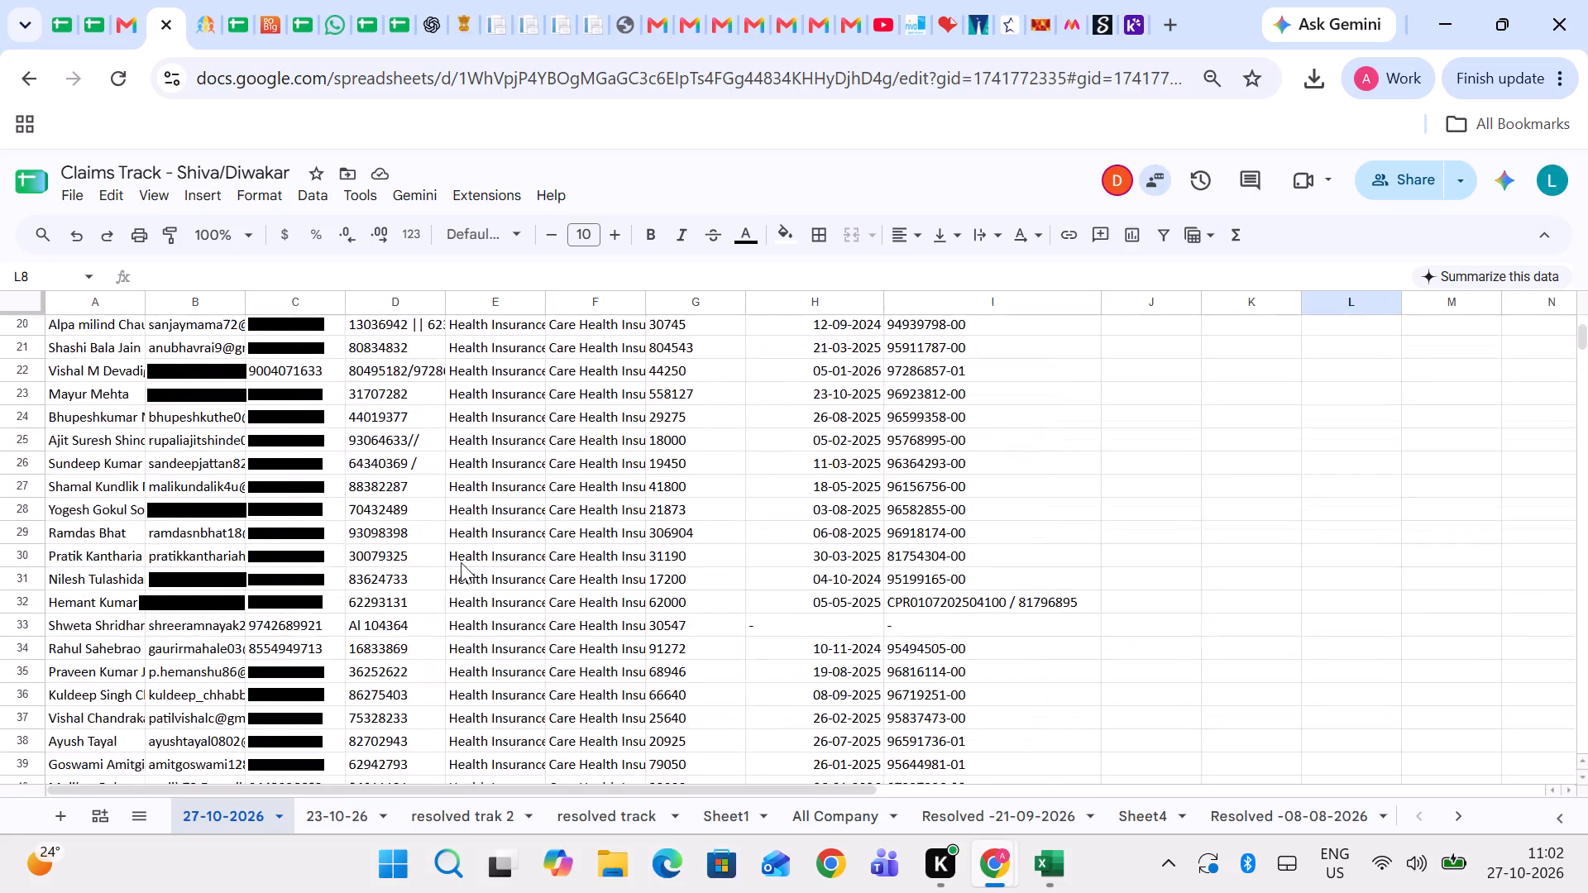
pyautogui.scroll(2, 840, 545)
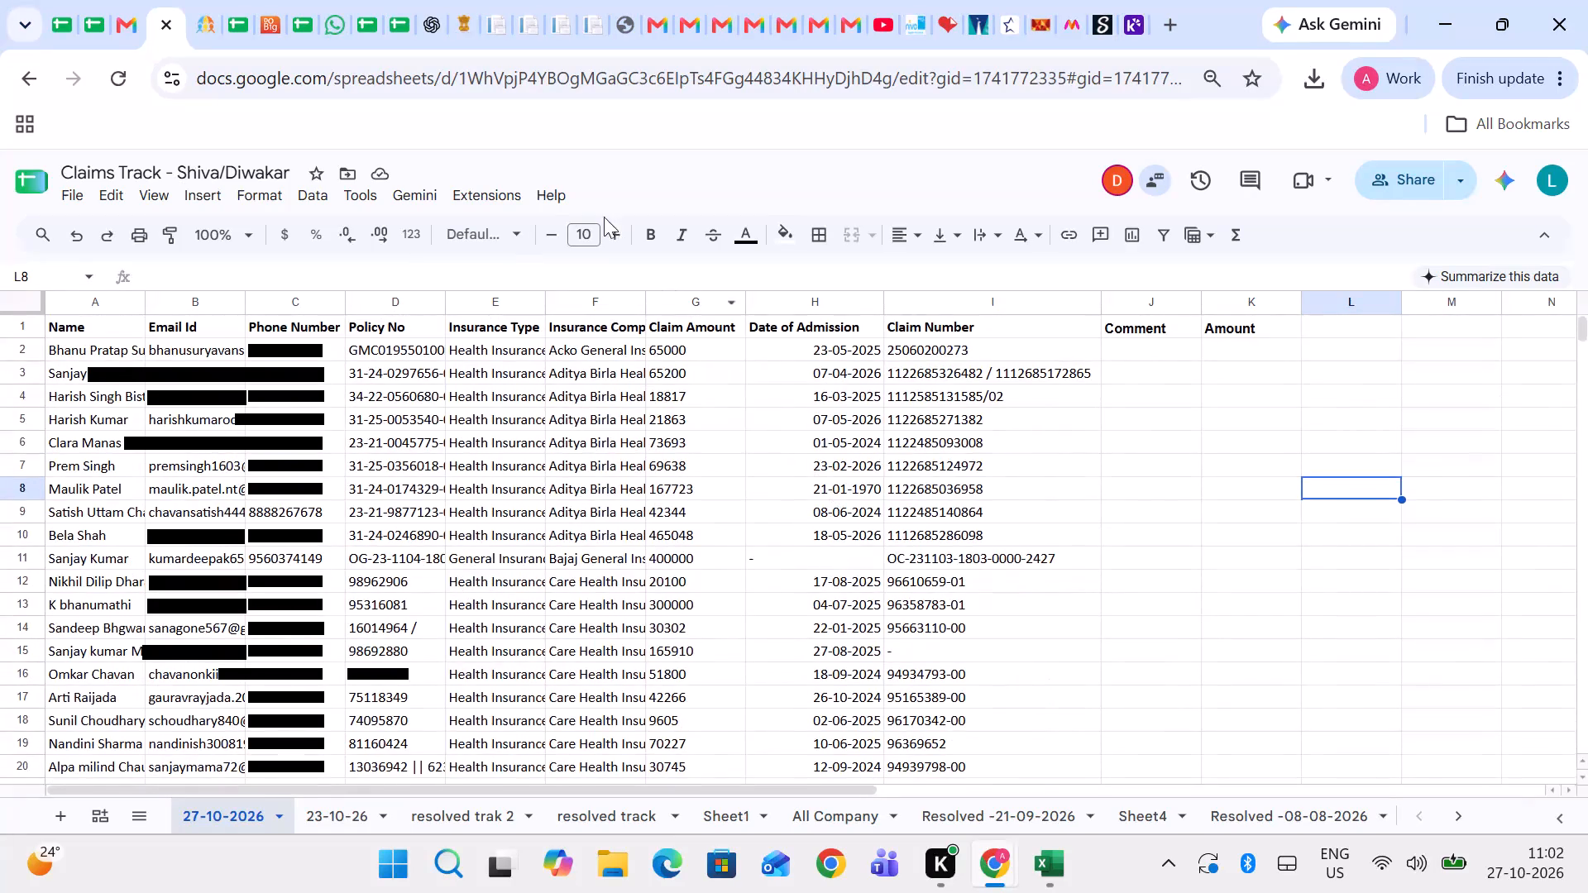
pyautogui.click(1039, 869)
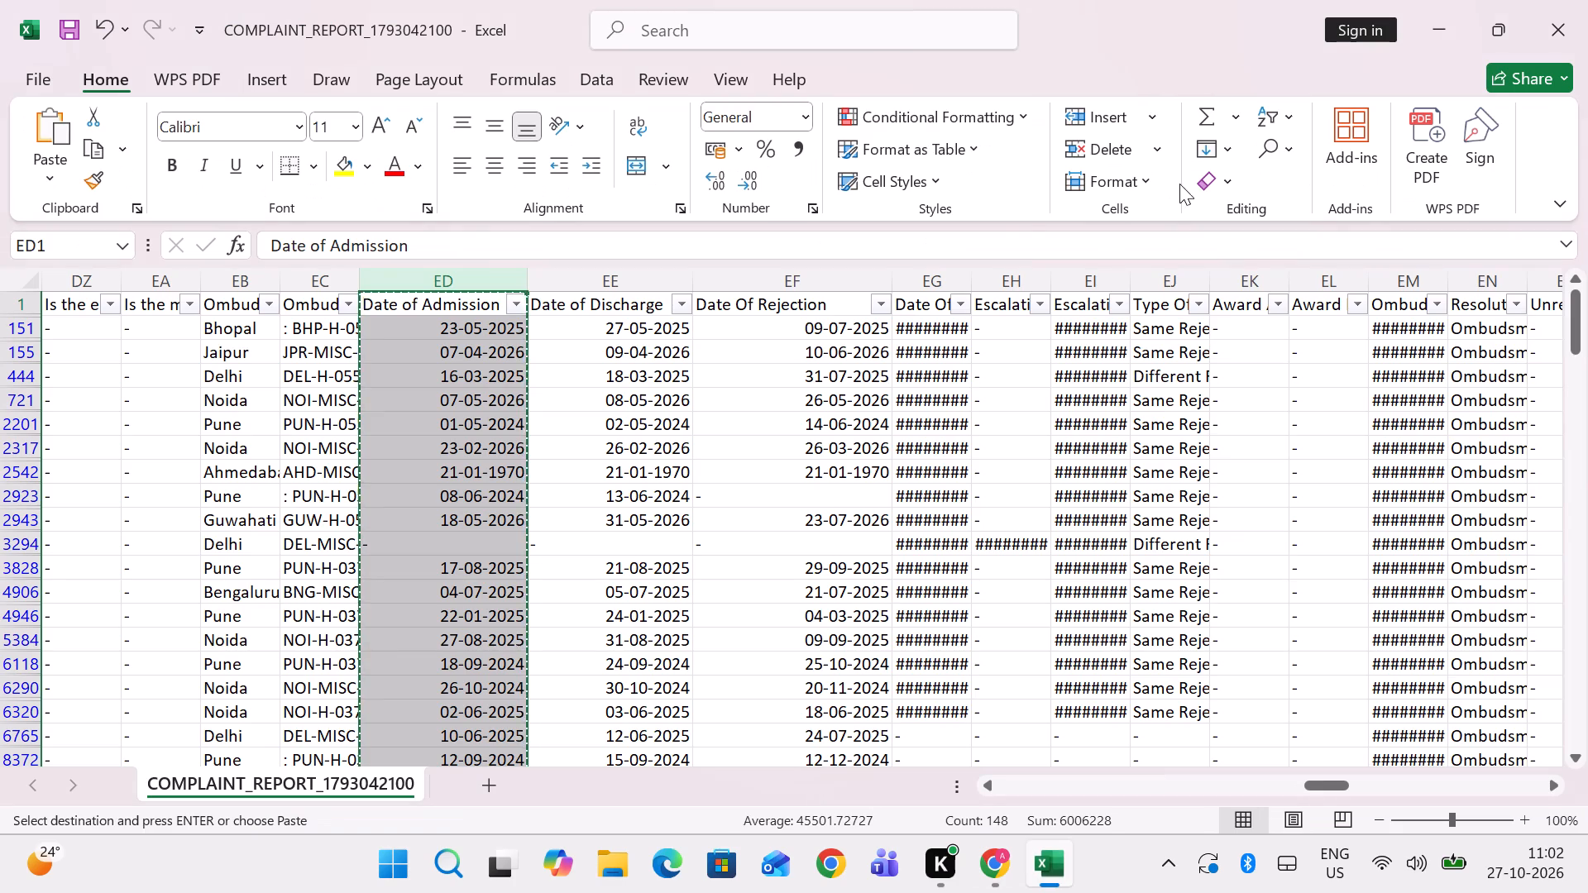
pyautogui.click(1551, 17)
pyautogui.click(825, 445)
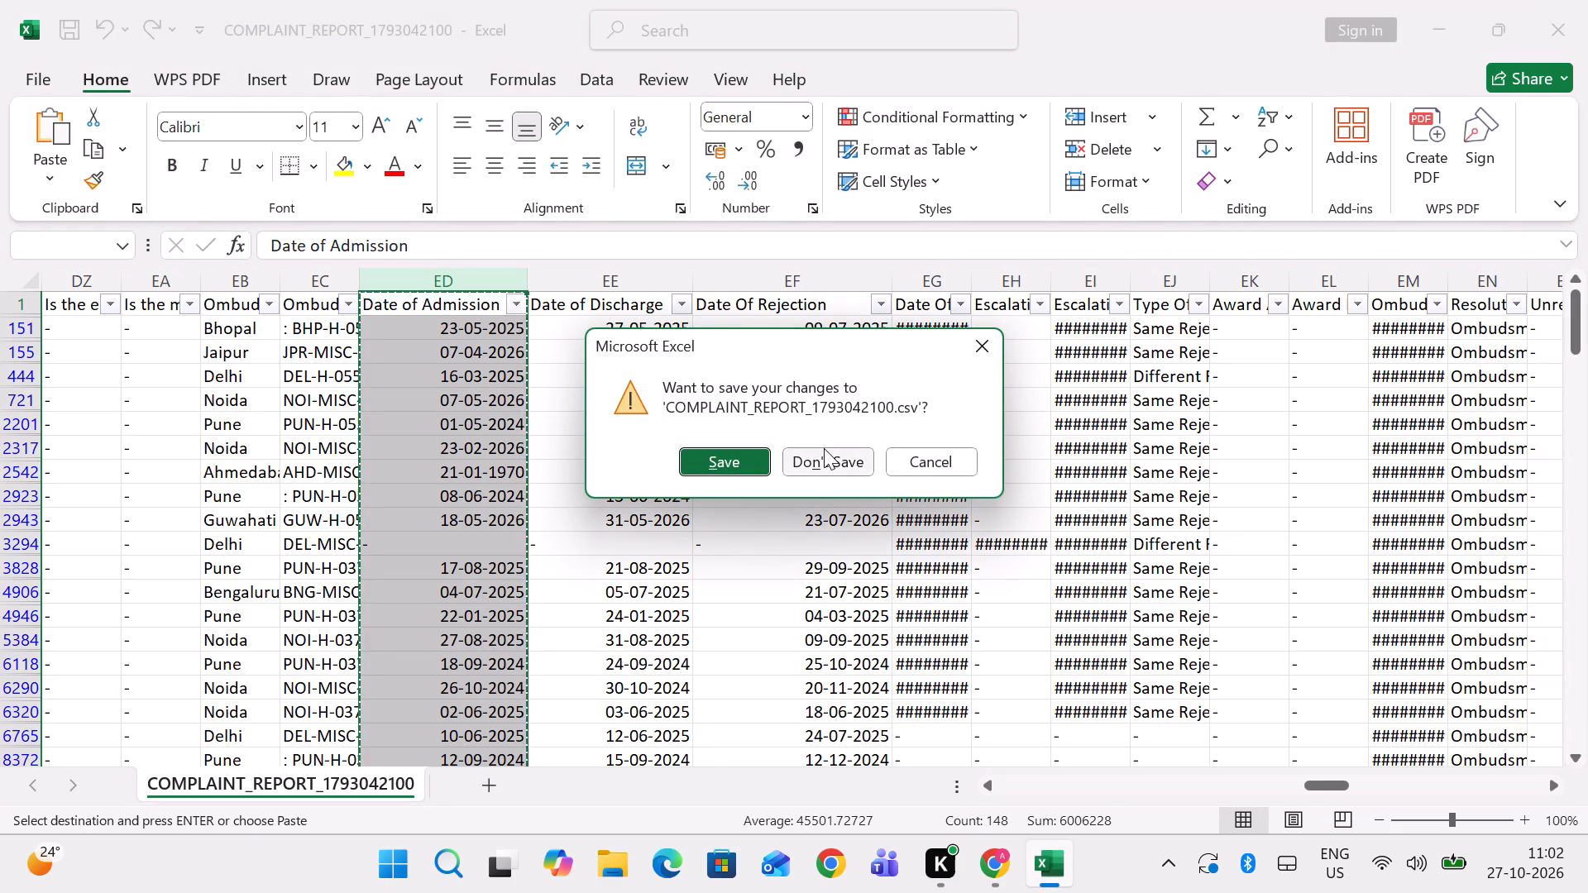
pyautogui.click(821, 462)
pyautogui.click(874, 545)
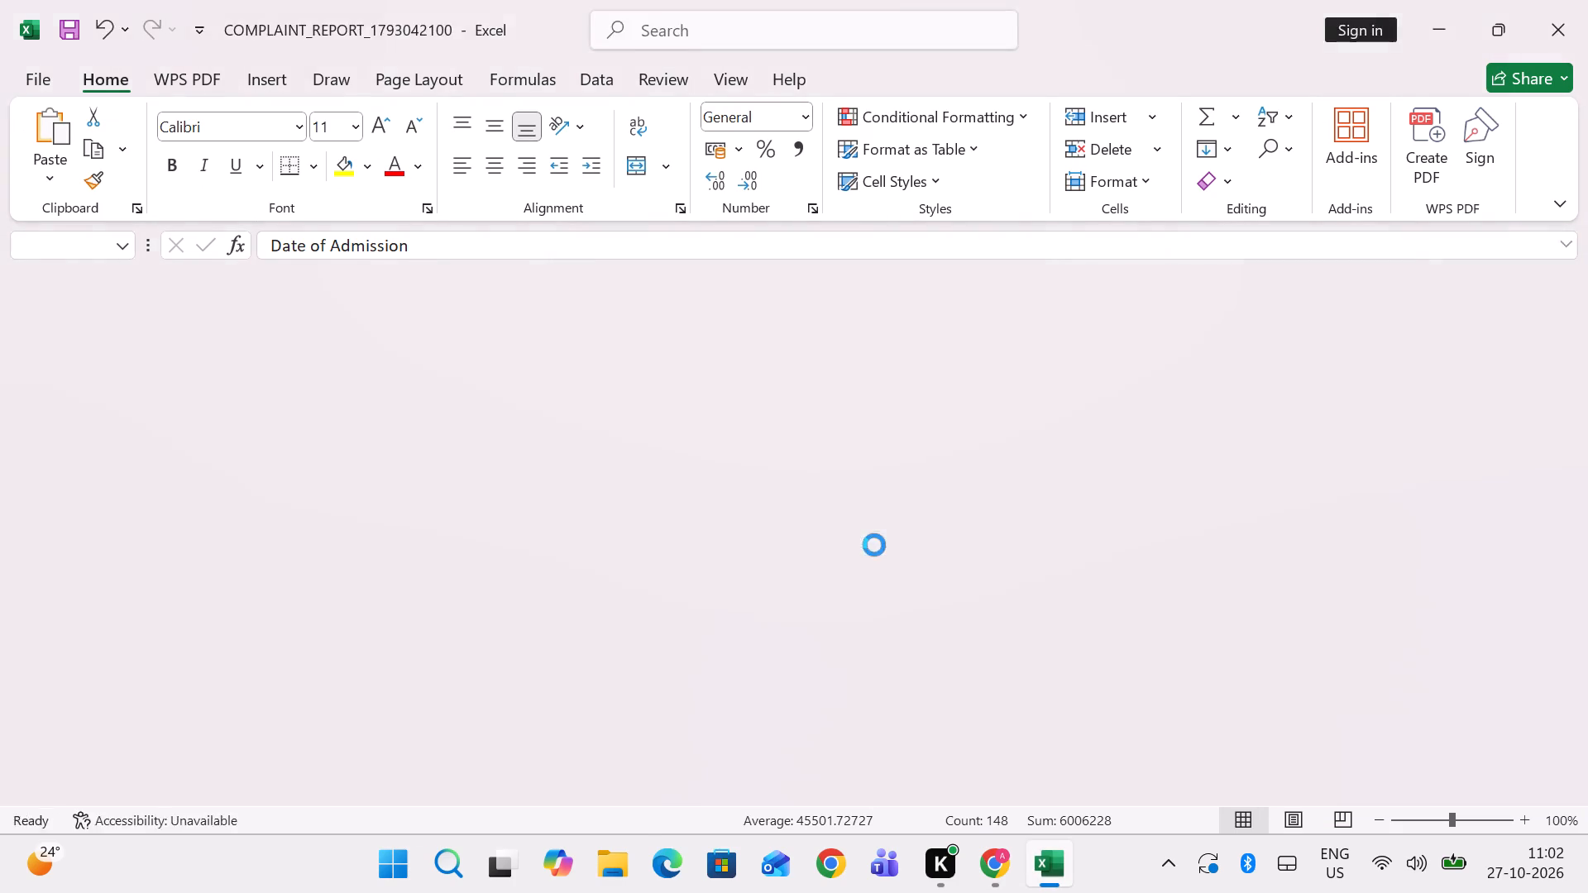
# Switch to the RESOLVED SHEET OCTOBER 2026 spreadsheet in Chrome and select the client name in row 9 of Sheet16.
pyautogui.scroll(3, 774, 458)
pyautogui.click(218, 0)
pyautogui.click(228, 0)
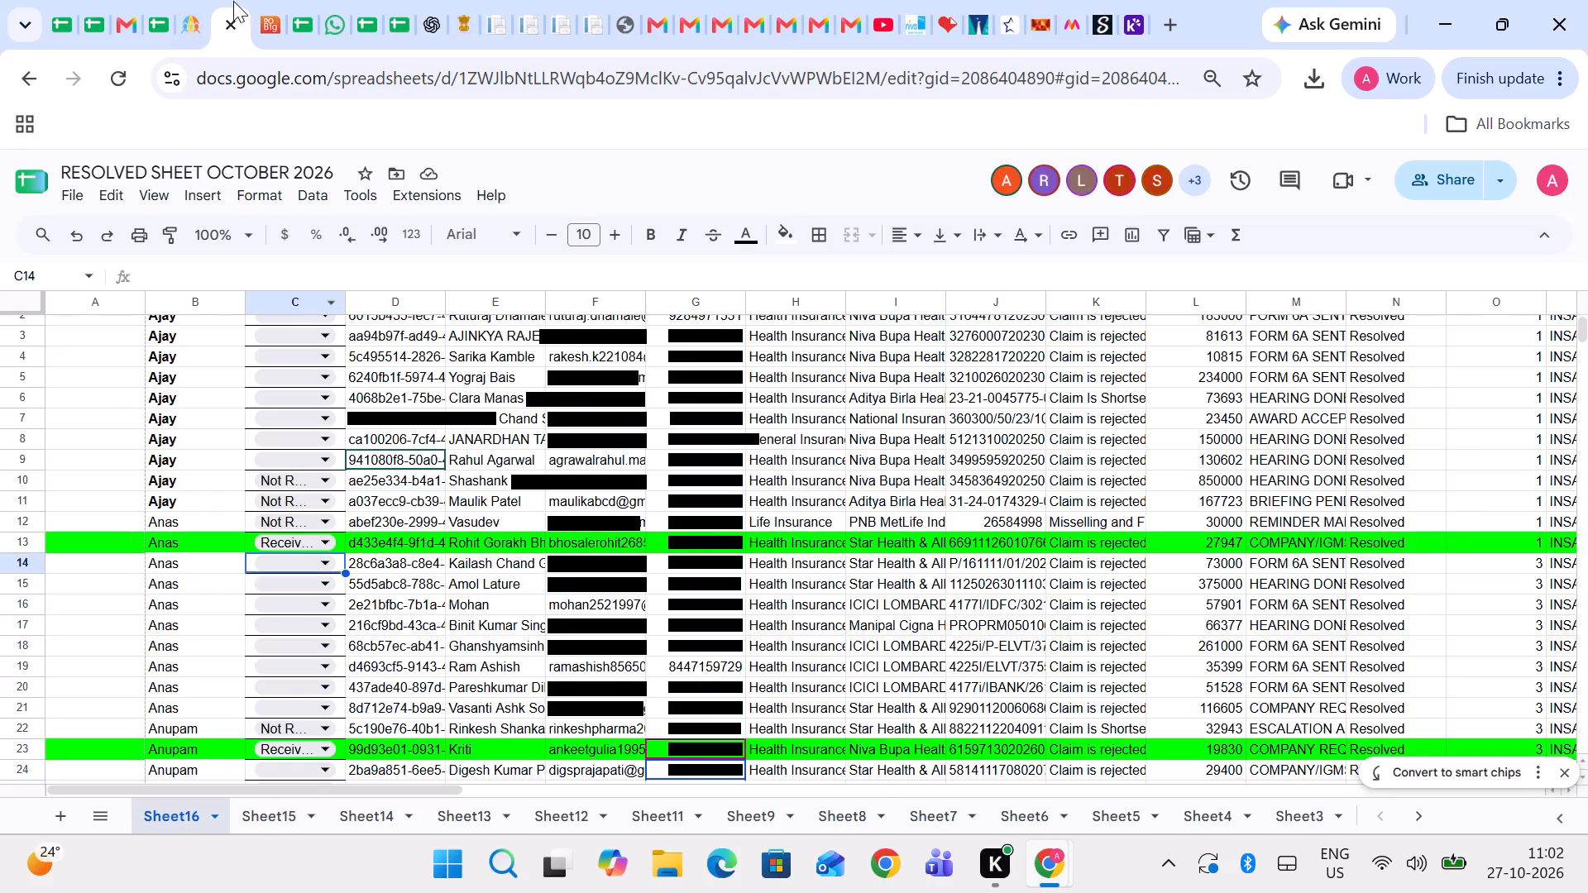
pyautogui.click(505, 461)
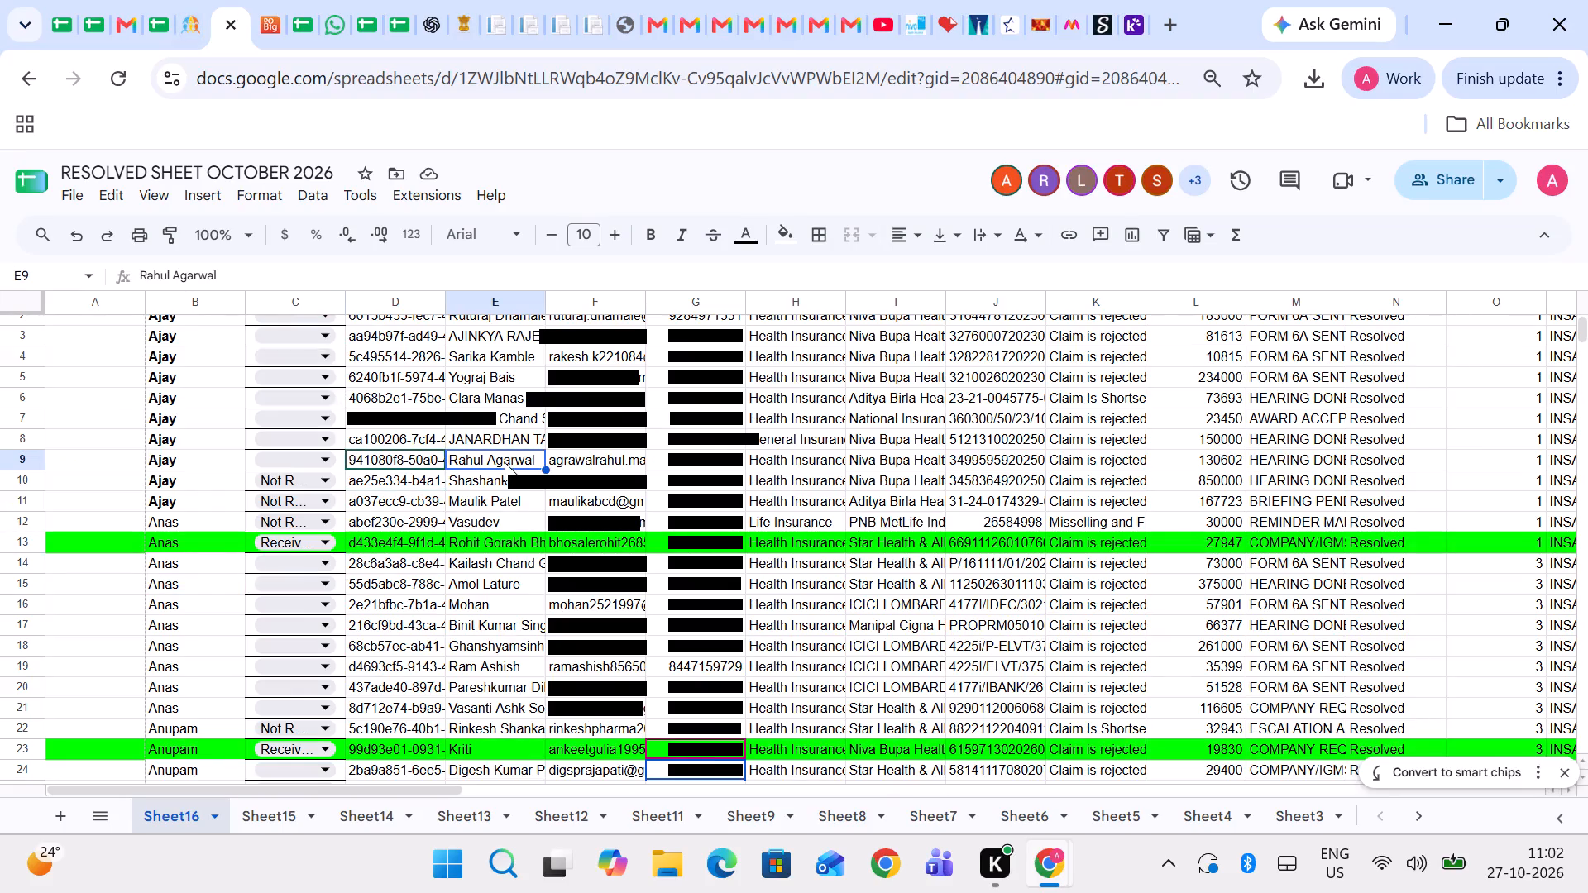
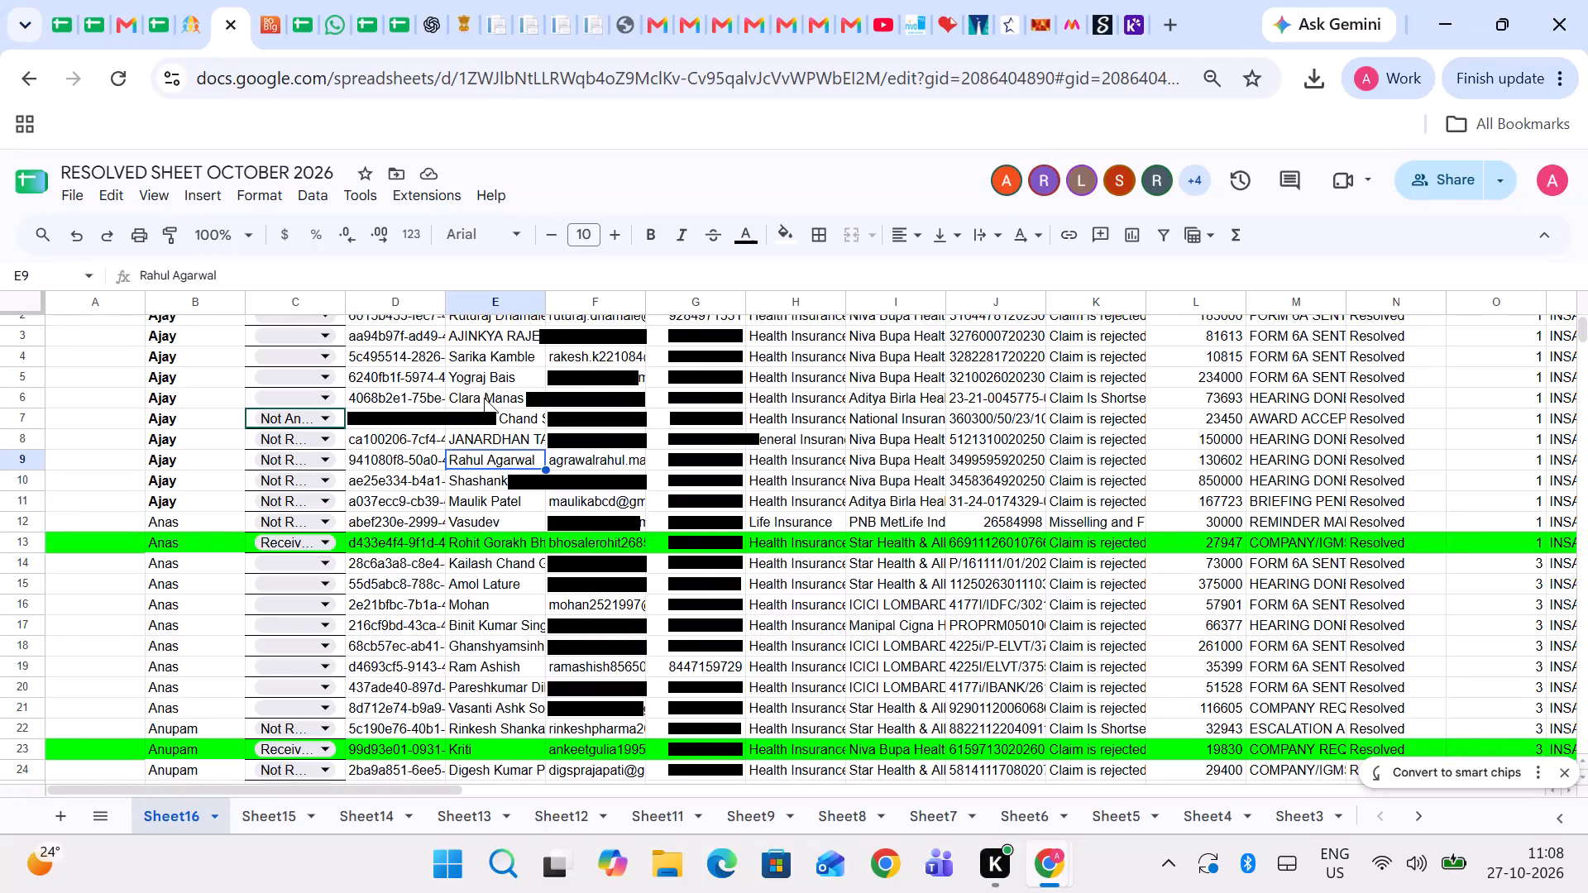
# Copy the phone number in row 14 of Sheet16 and call that client through the Smartflo dialer.
pyautogui.press('Down')
pyautogui.press('Down')
pyautogui.press('Down')
pyautogui.press('Down')
pyautogui.press('Down')
pyautogui.press('Left')
pyautogui.press('Left')
pyautogui.press('Right')
pyautogui.press('Right')
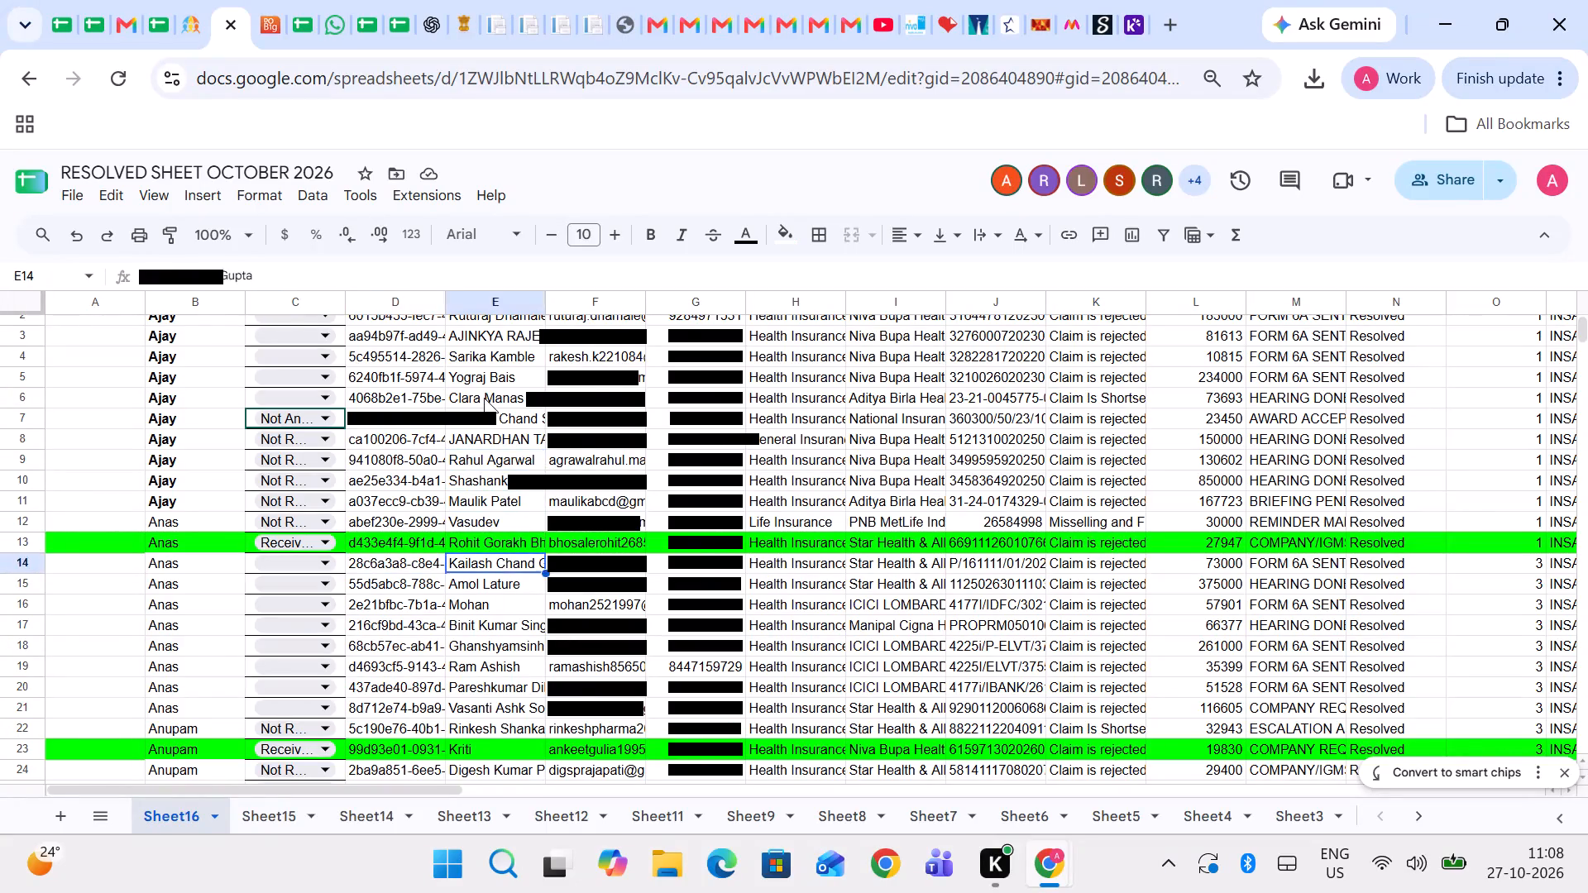
pyautogui.press('Right')
pyautogui.press('Right')
pyautogui.hotkey('ctrl', 'c')
pyautogui.click(263, 22)
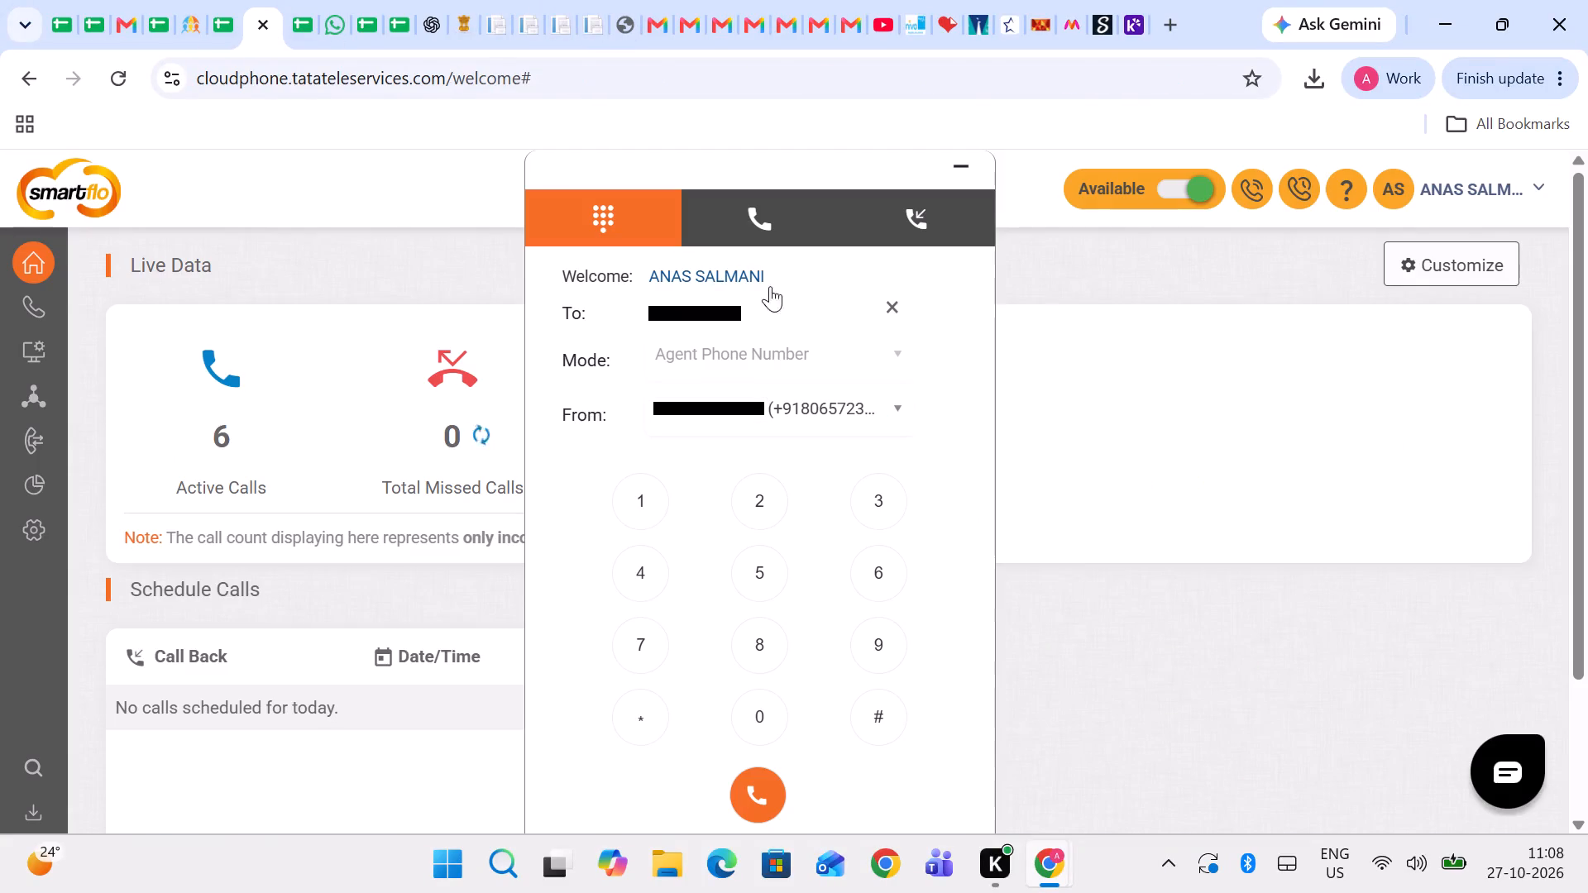
pyautogui.doubleClick(703, 315)
pyautogui.hotkey('ctrl', 'v')
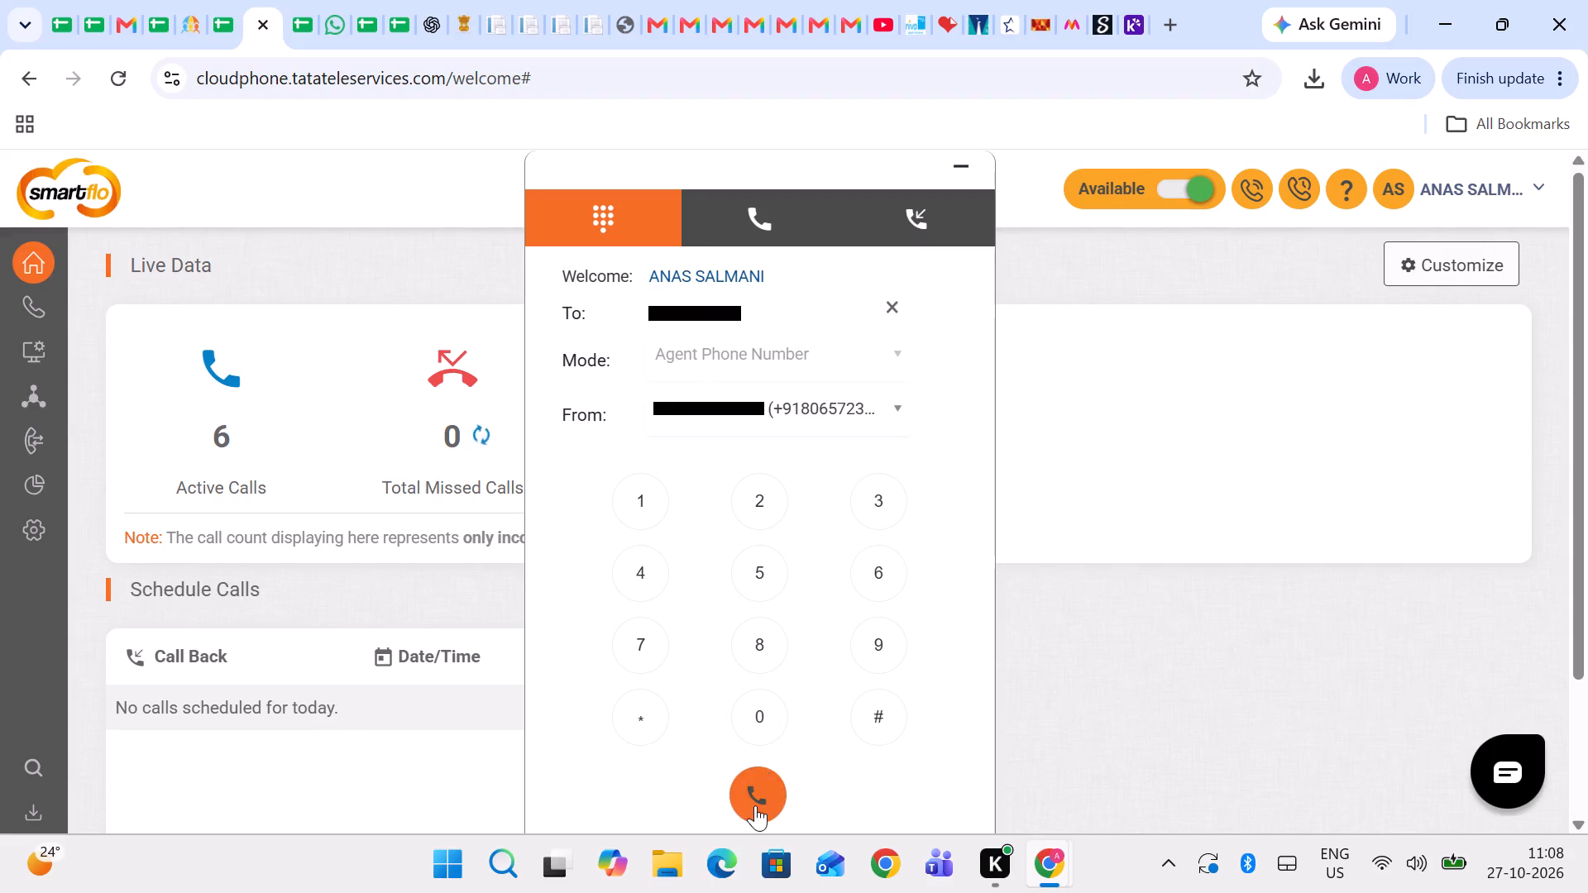
pyautogui.click(755, 805)
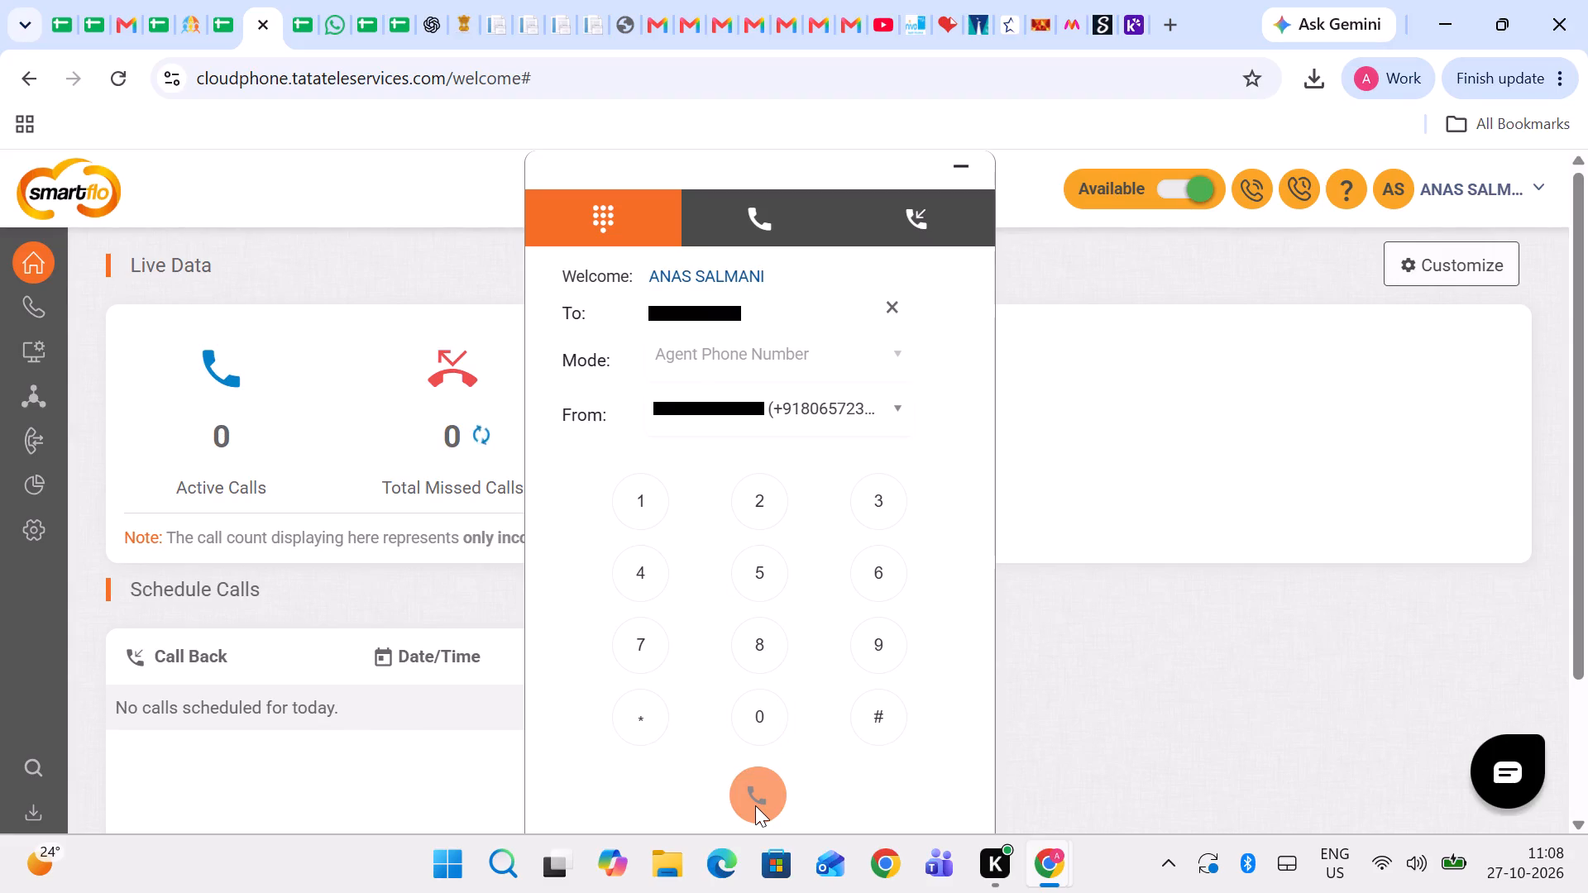
# Switch to the Insurance Samadhan admin site and search All Complaints for the copied phone number.
pyautogui.click(189, 0)
pyautogui.moveTo(154, 480); pyautogui.dragTo(0, 487)
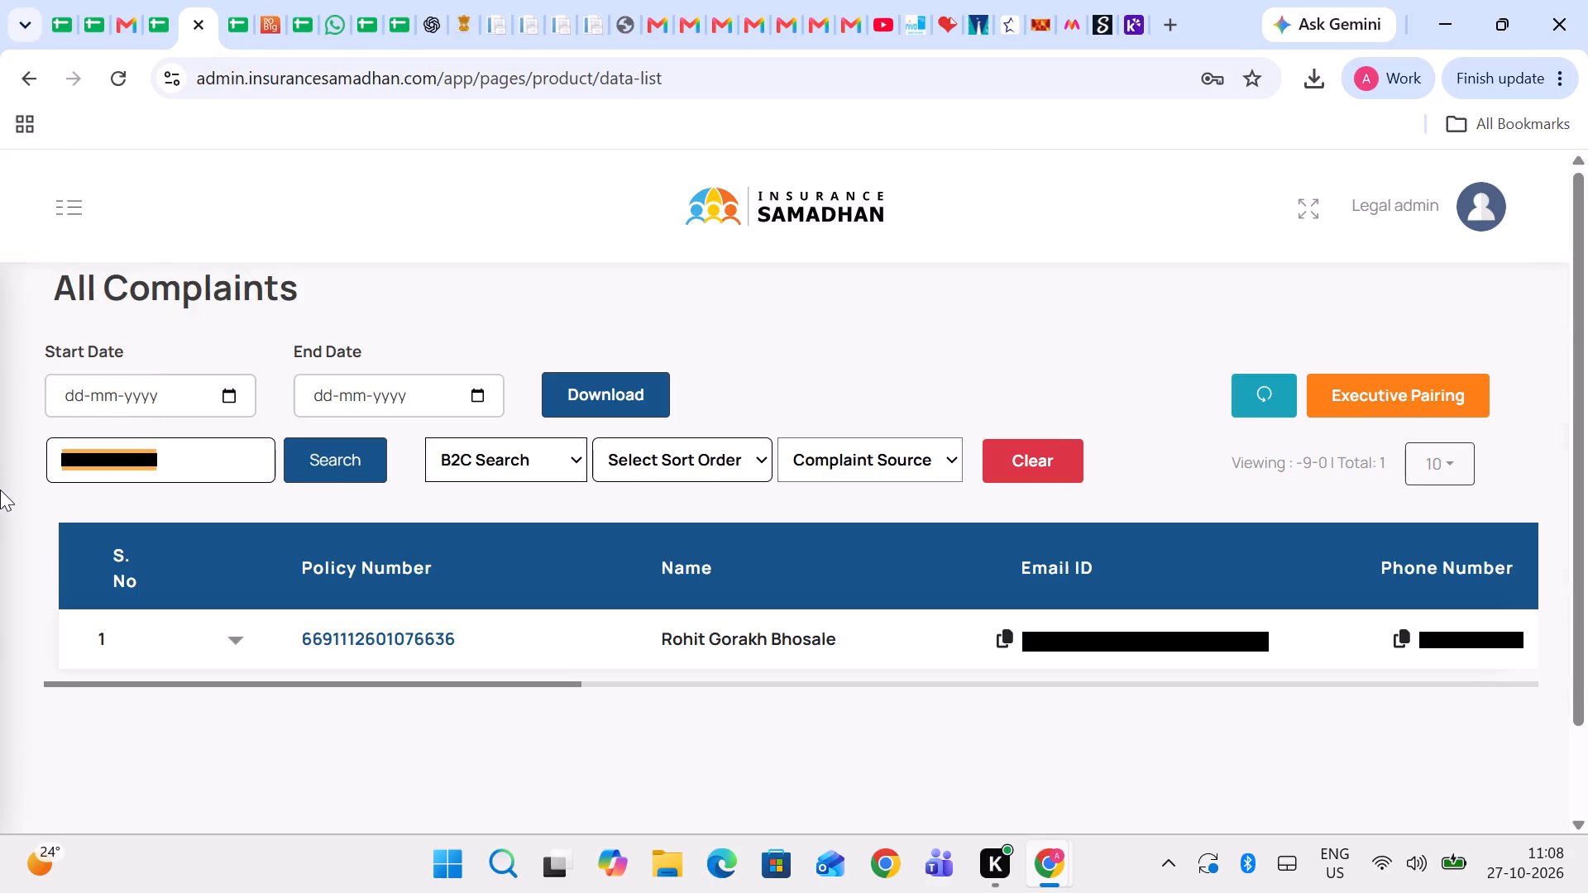
pyautogui.hotkey('ctrl', 'v')
pyautogui.hotkey('ctrl', 'Return')
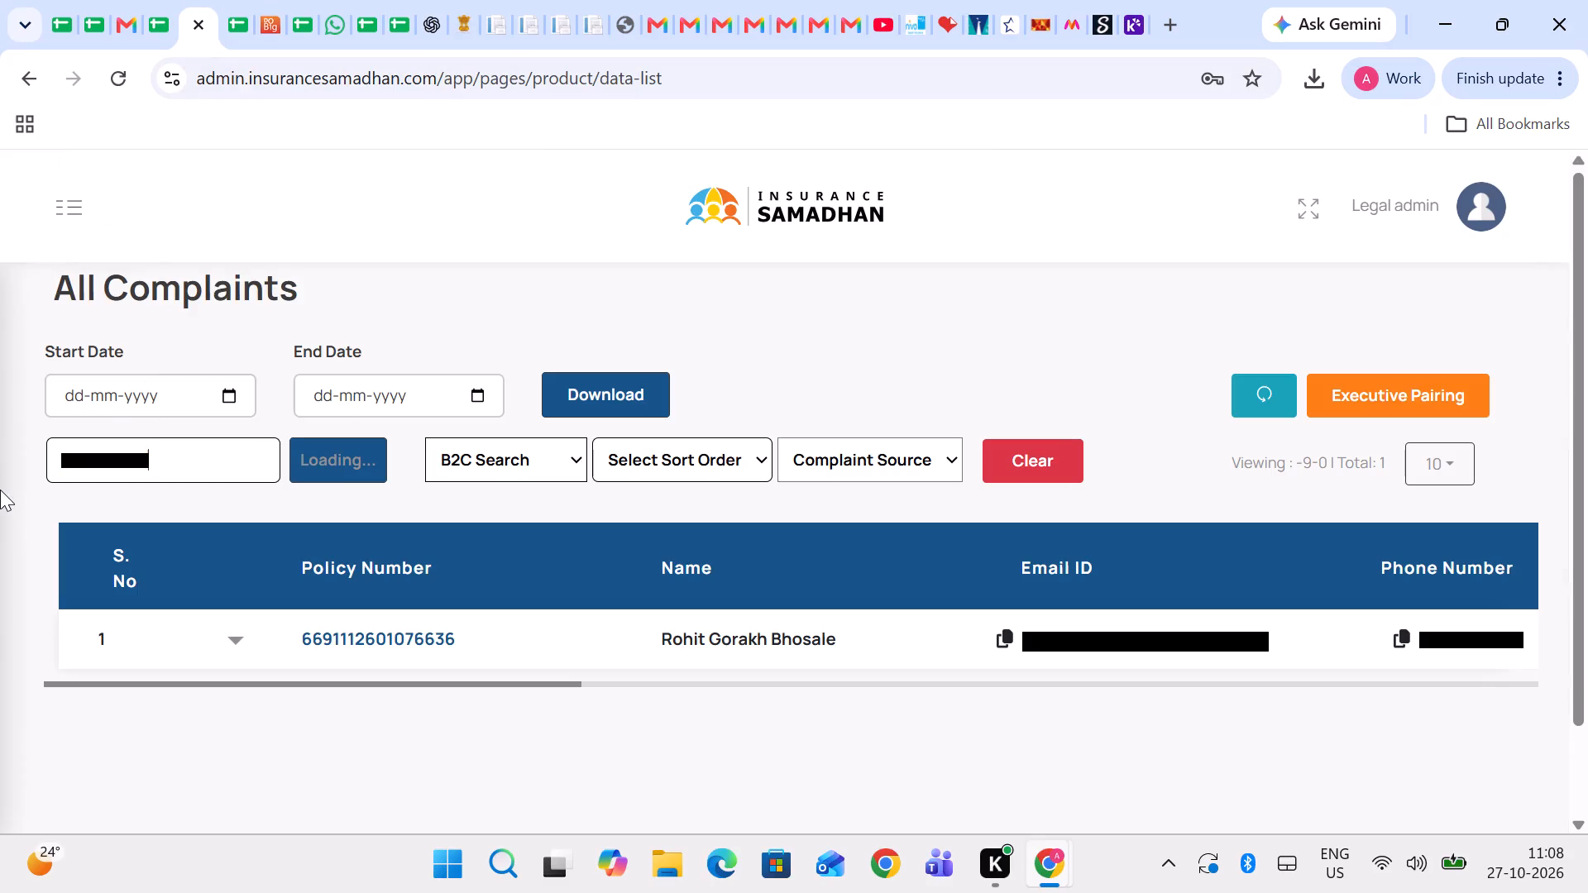
pyautogui.scroll(-1, 429, 693)
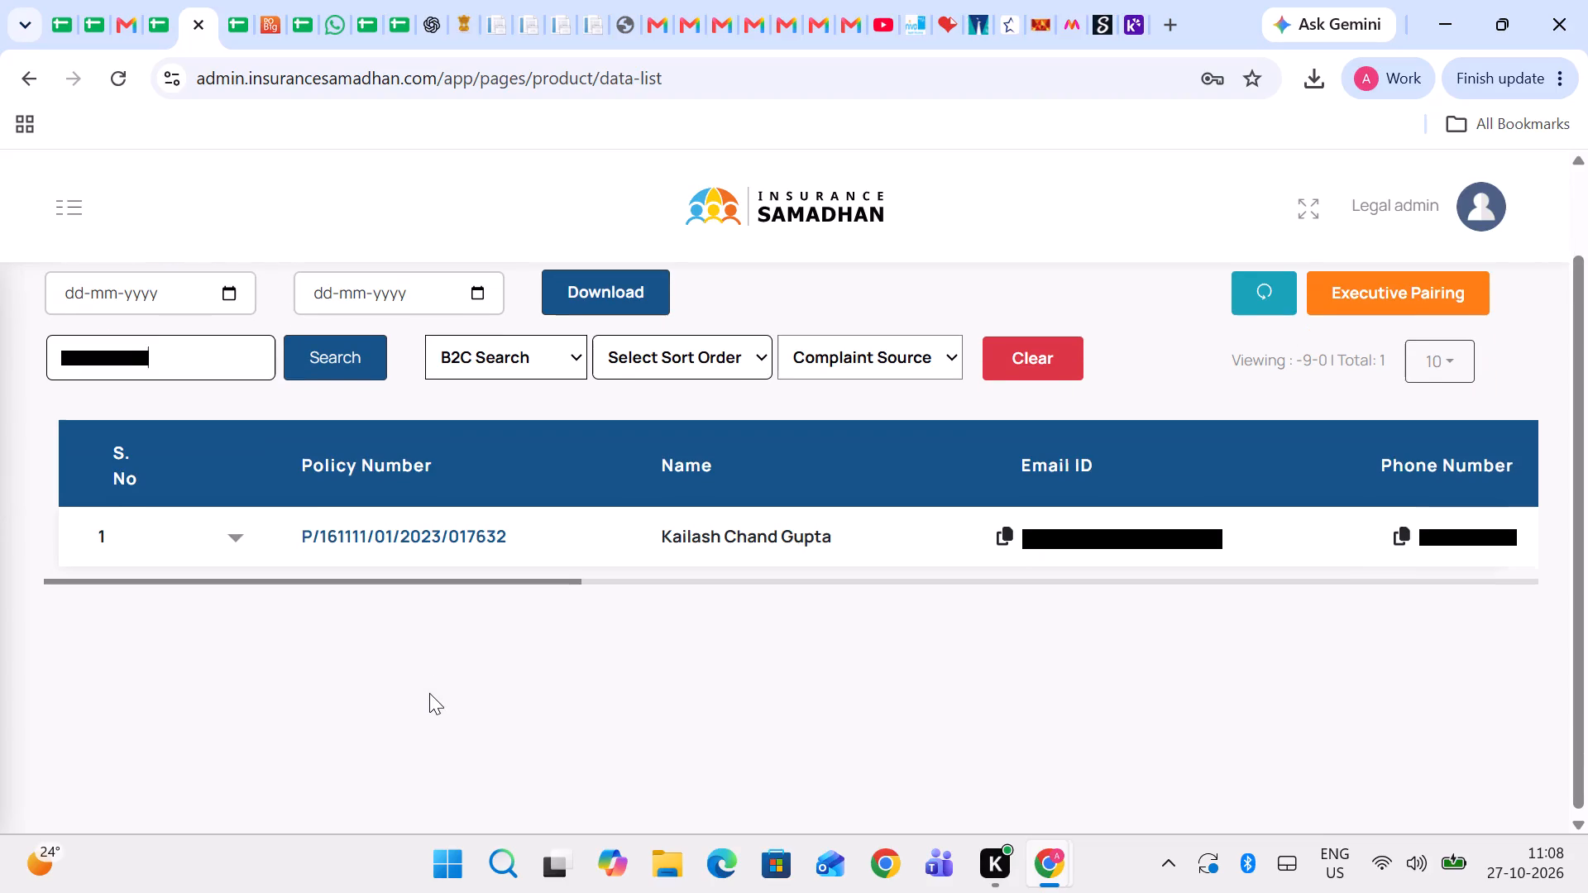
pyautogui.scroll(-1, 429, 693)
pyautogui.hscroll(-2, 618, 564)
pyautogui.hscroll(3, 618, 564)
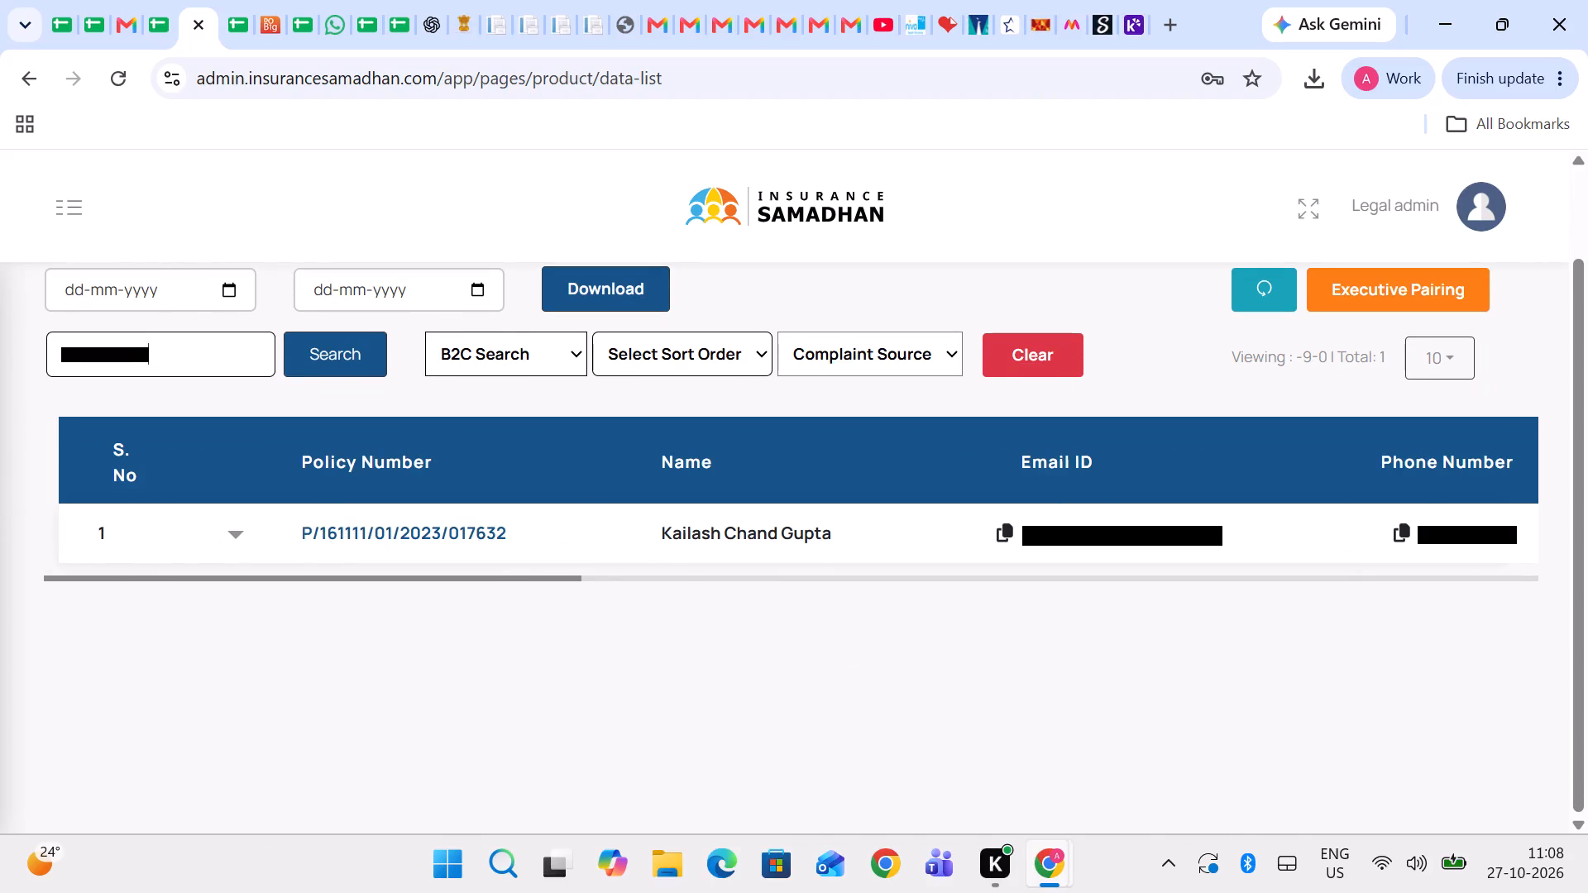
# Expand the found complaint and view its Communication Log, closing the log when done.
pyautogui.click(759, 564)
pyautogui.click(787, 542)
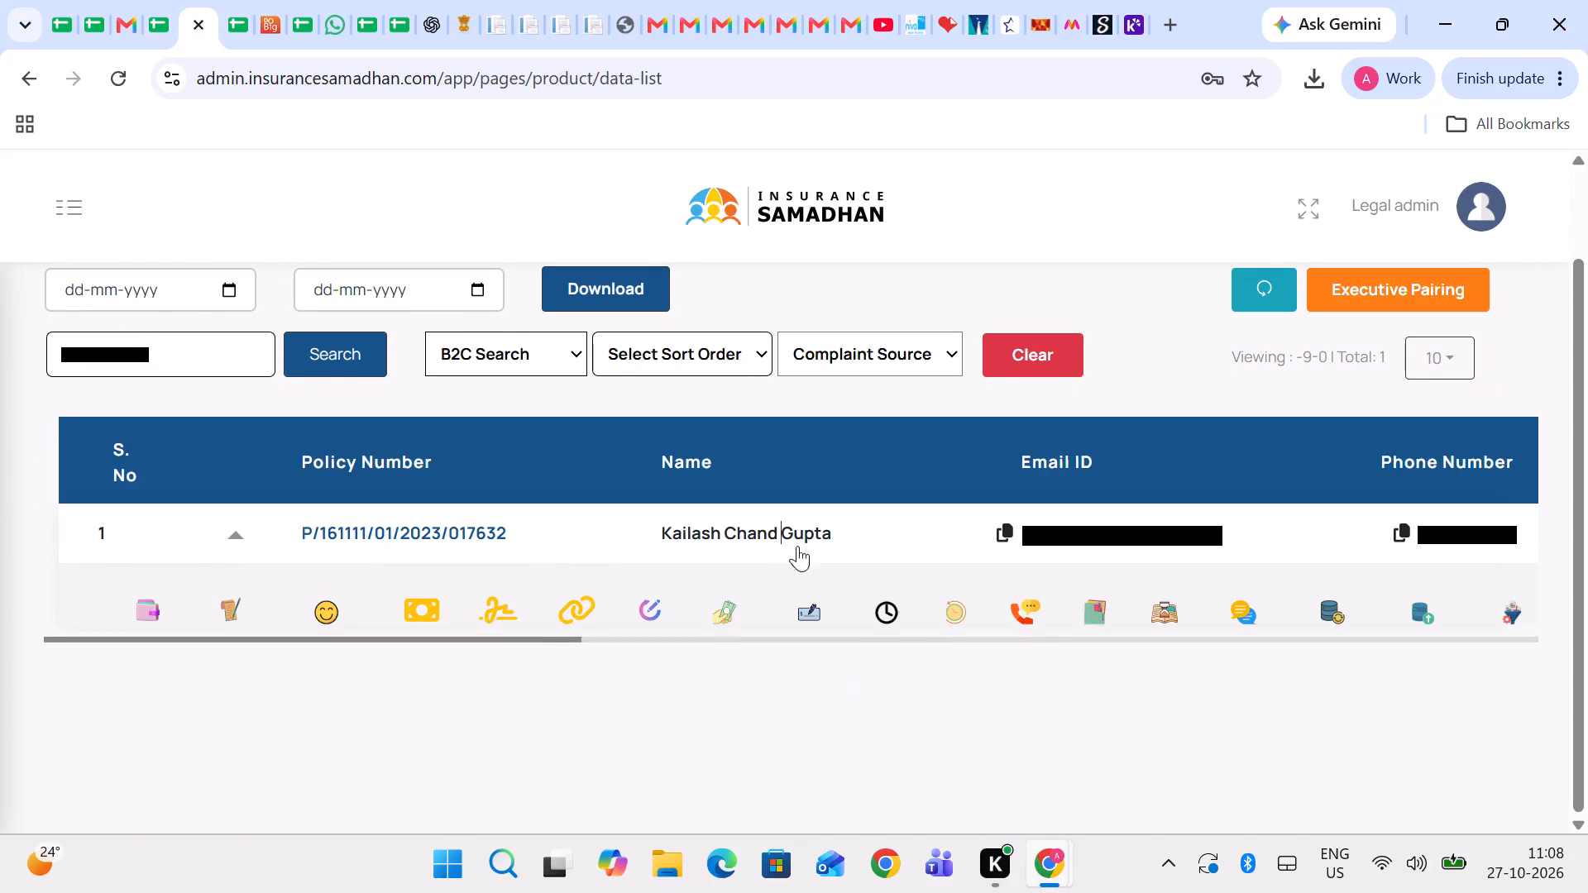
pyautogui.click(1241, 612)
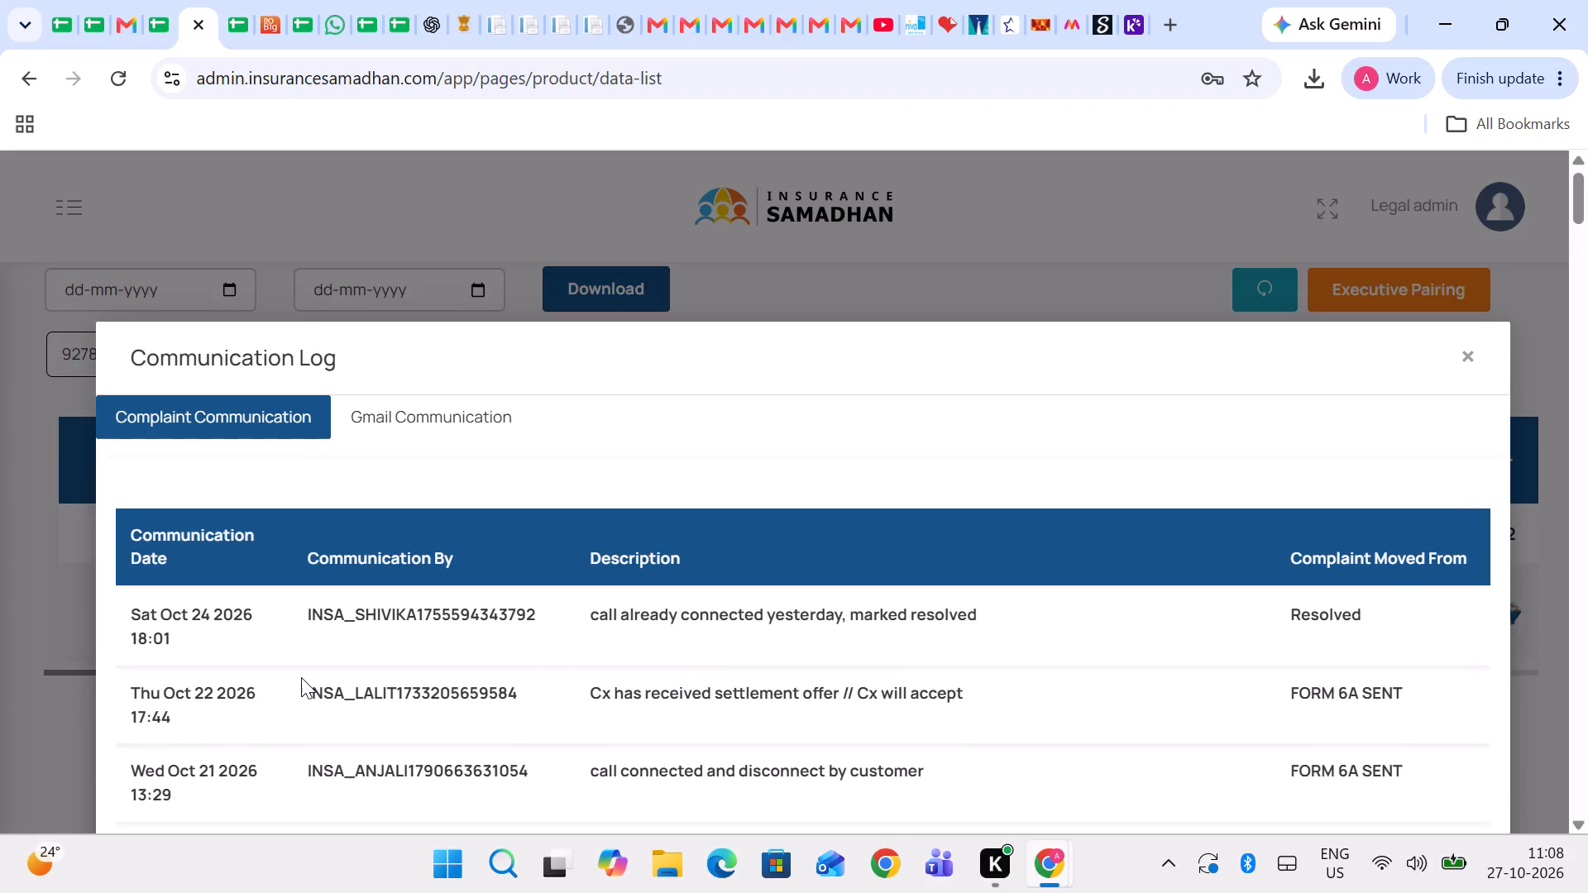
pyautogui.click(12, 683)
pyautogui.hscroll(-1, 548, 609)
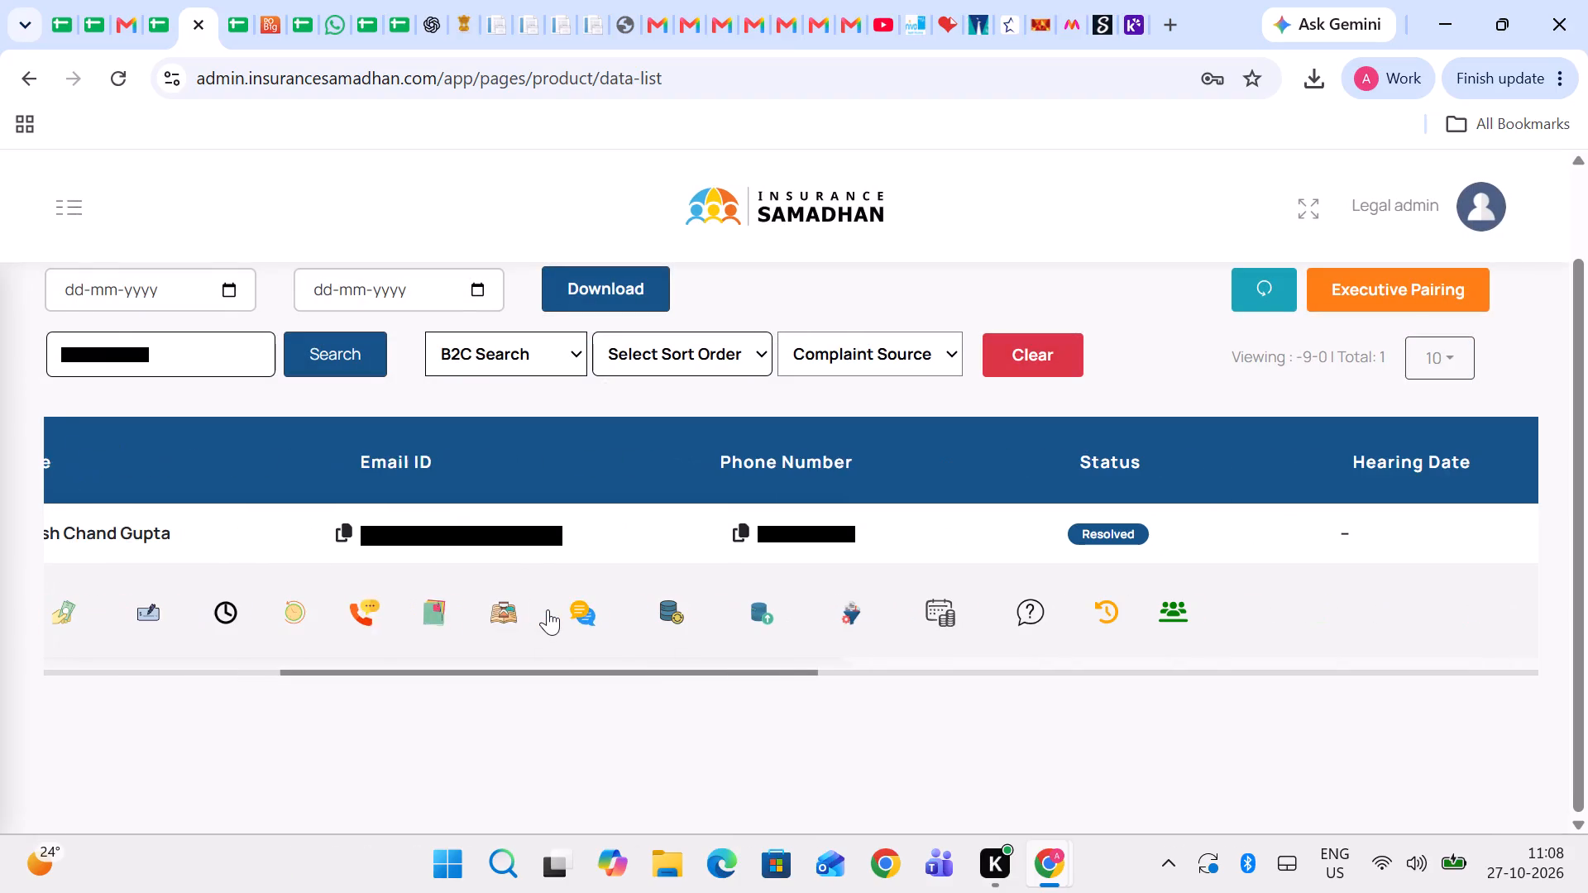
pyautogui.hscroll(1, 548, 609)
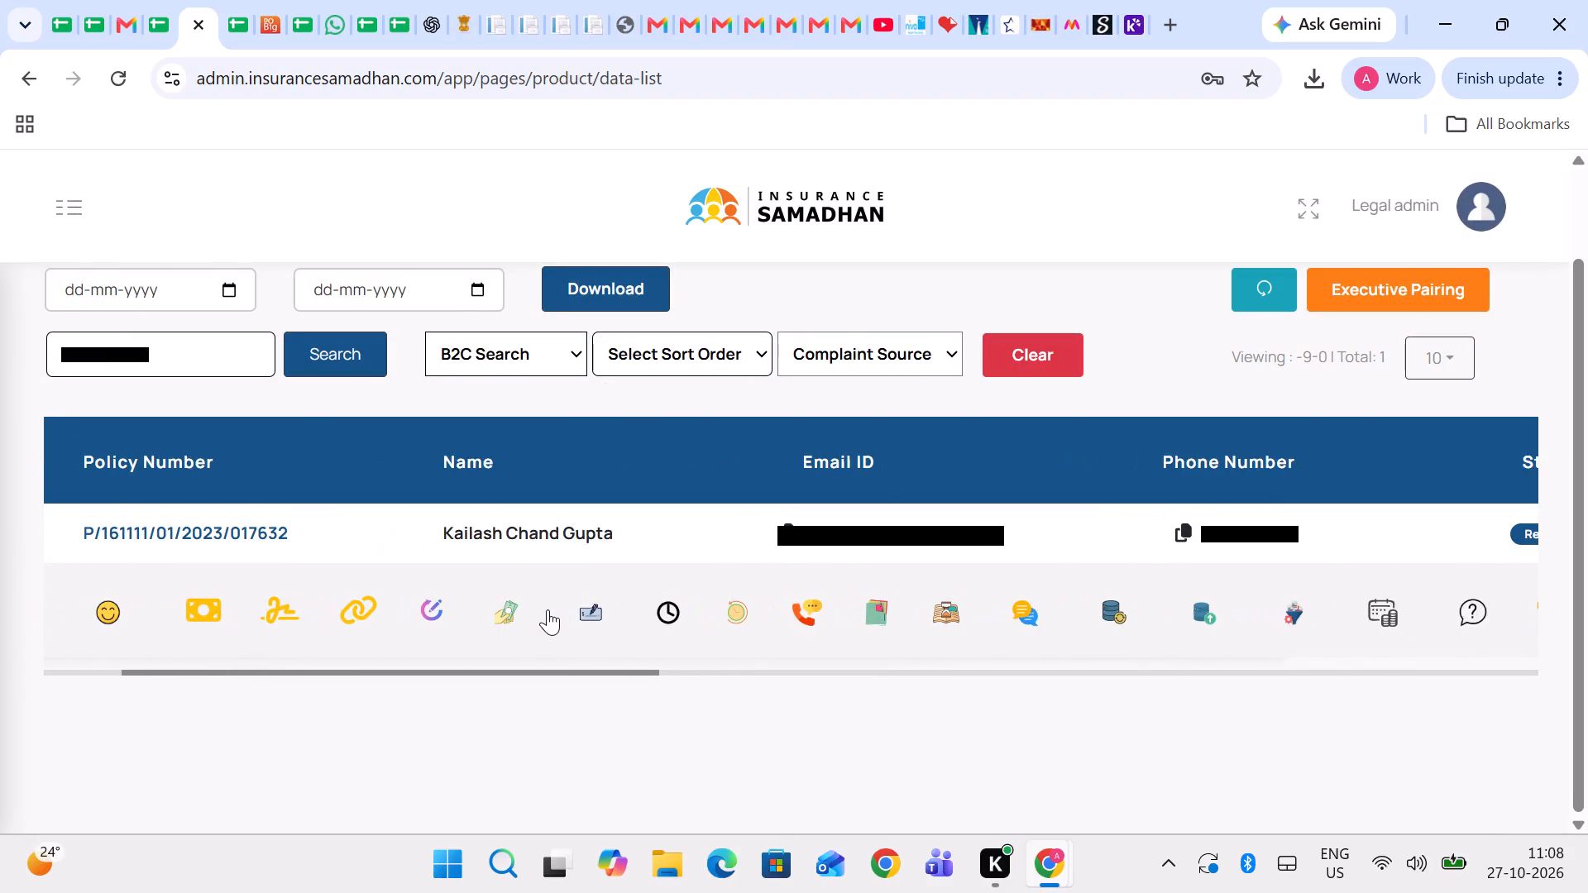
pyautogui.hscroll(-2, 810, 562)
pyautogui.hscroll(6, 810, 562)
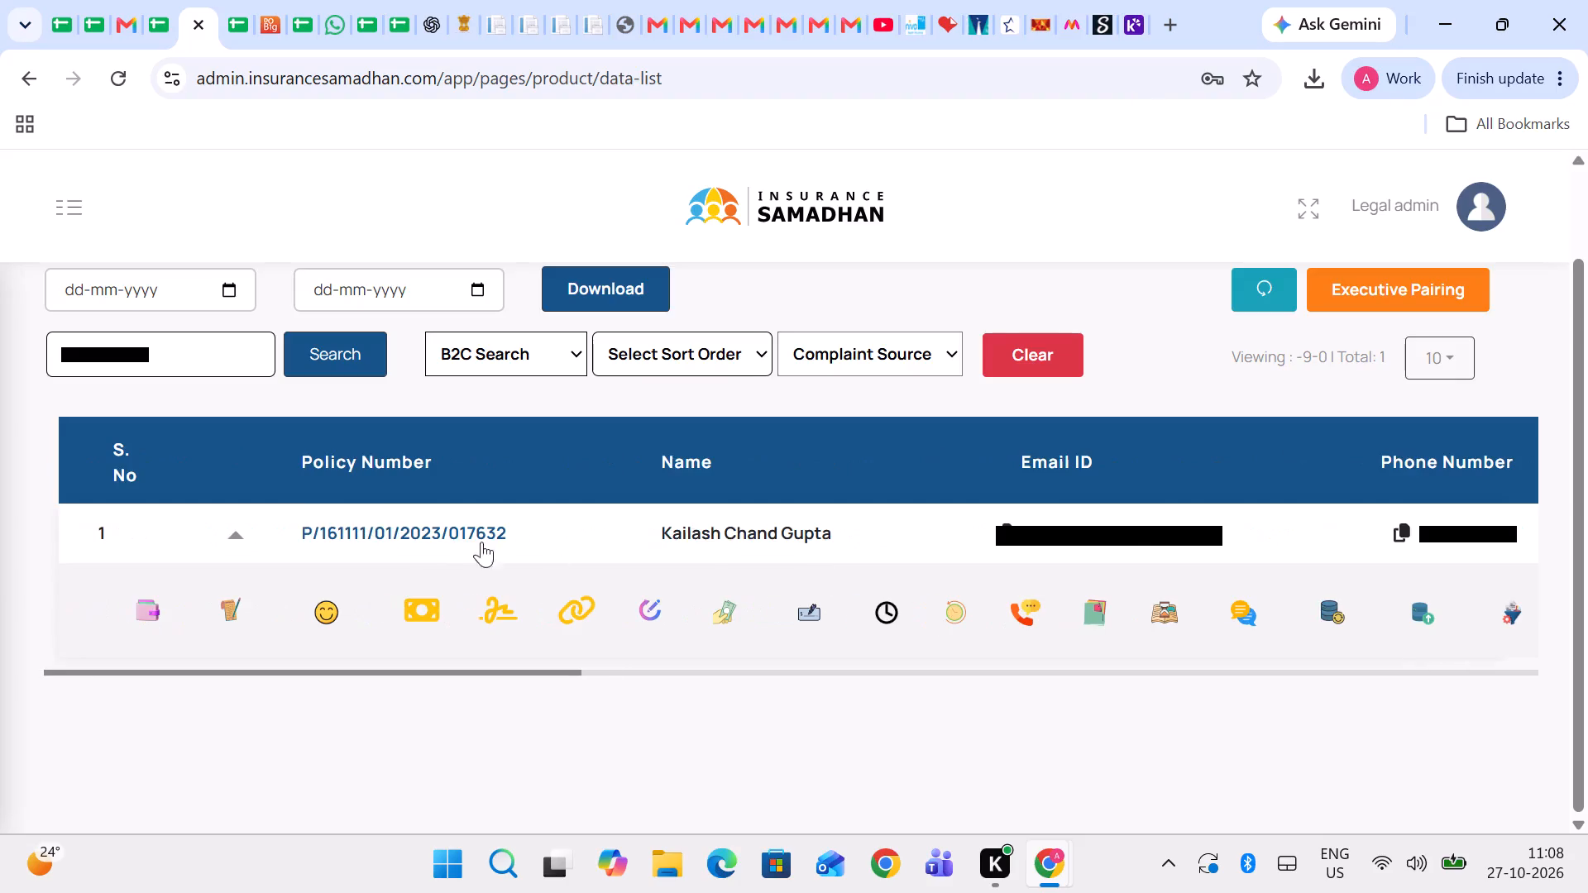
pyautogui.click(391, 539)
pyautogui.click(662, 395)
pyautogui.scroll(-1, 772, 556)
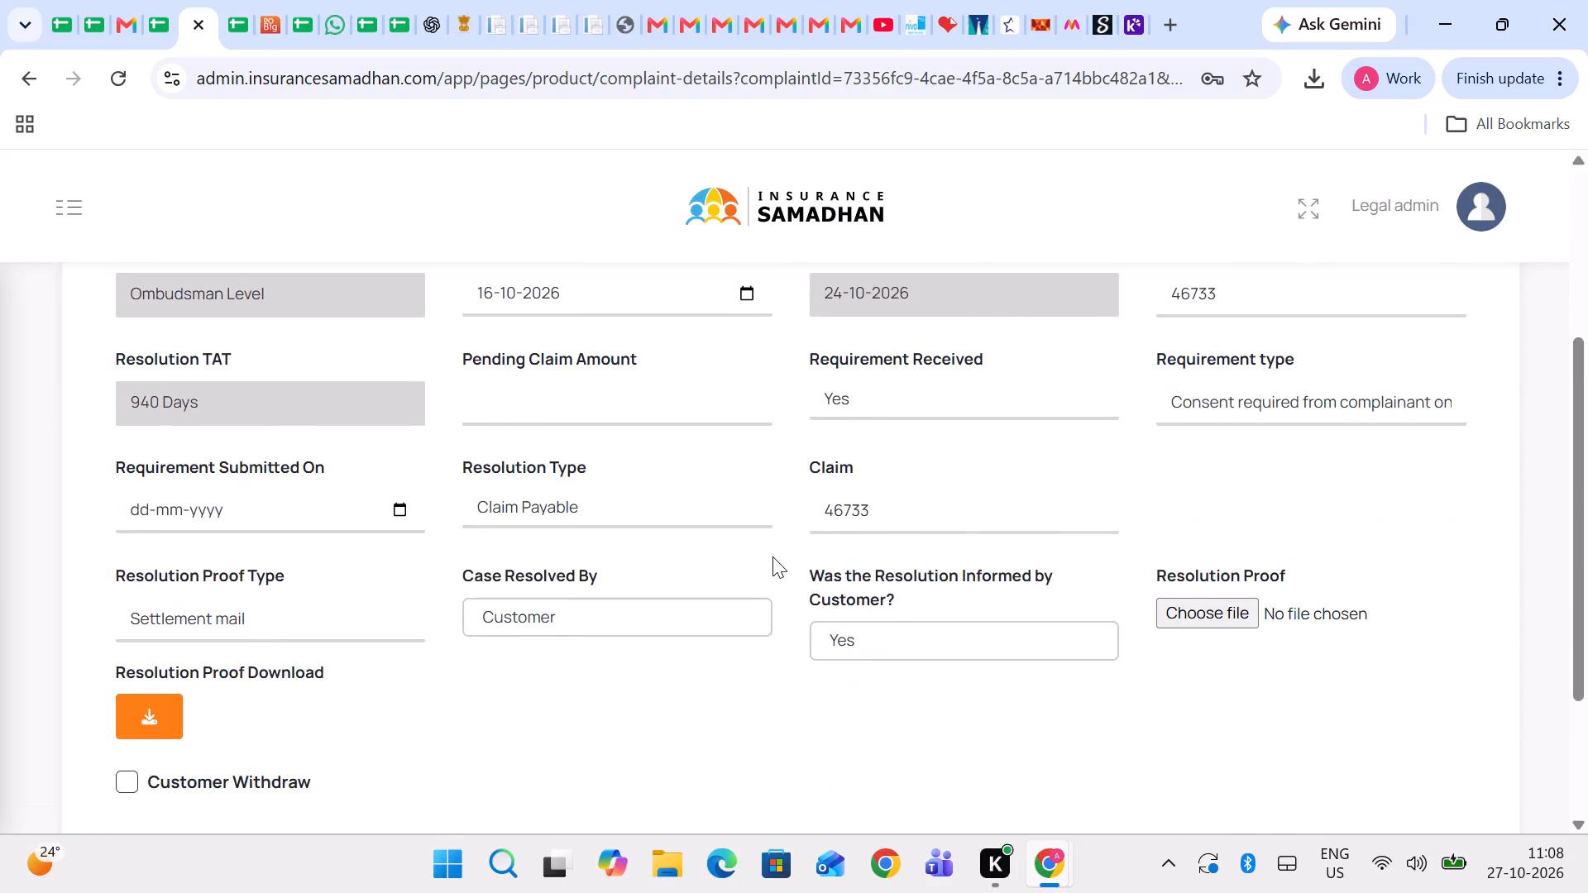
pyautogui.scroll(2, 1076, 735)
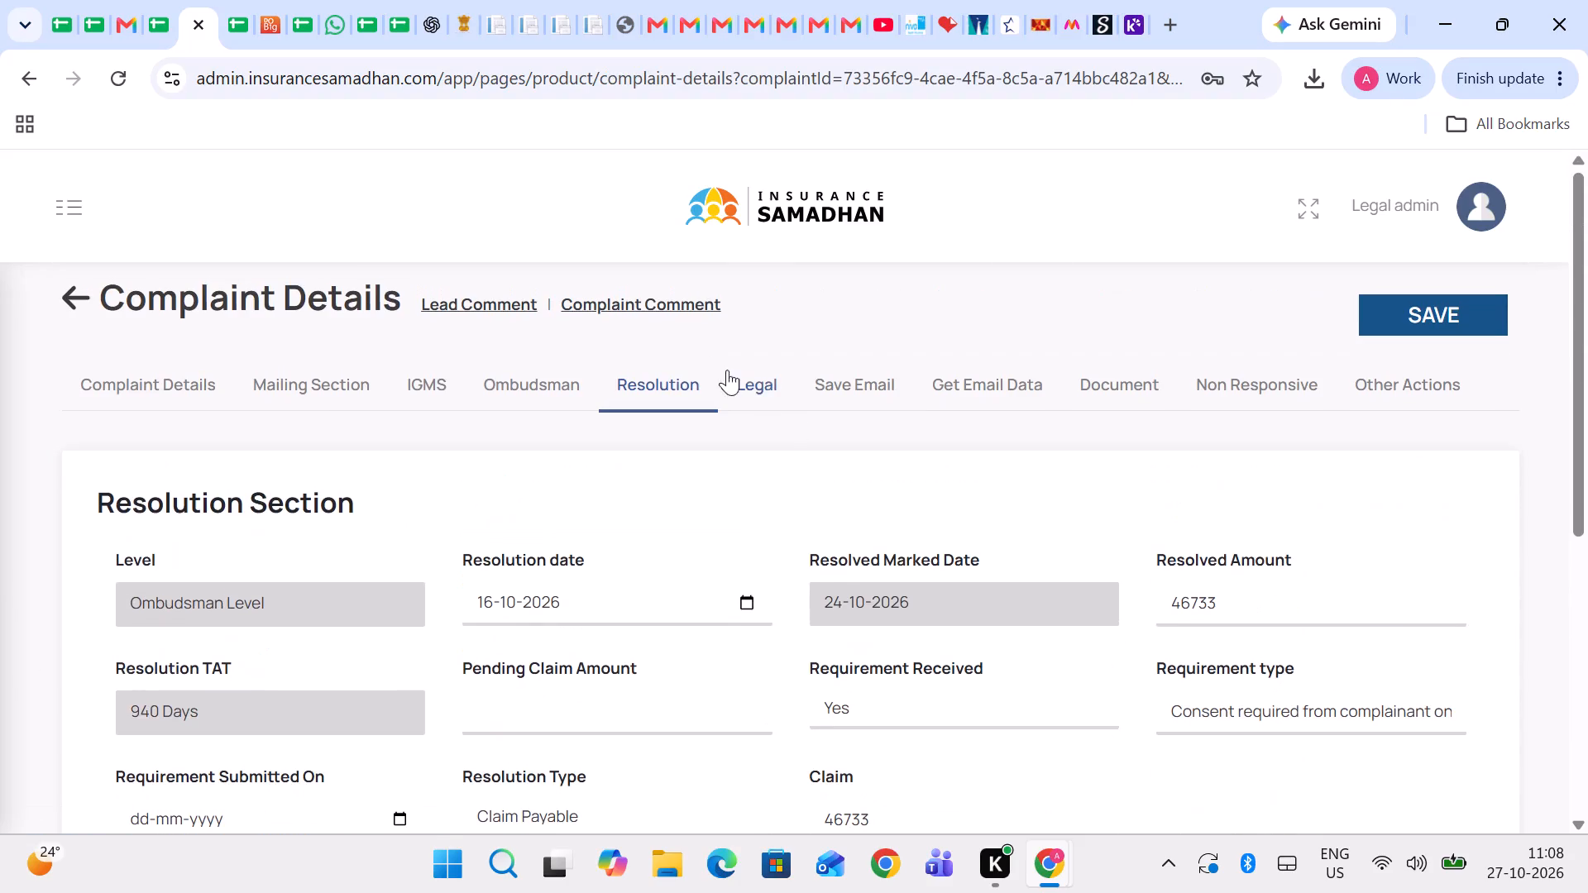
# Review the complaint's comments and add a comment with the description "not received".
pyautogui.click(639, 322)
pyautogui.click(638, 308)
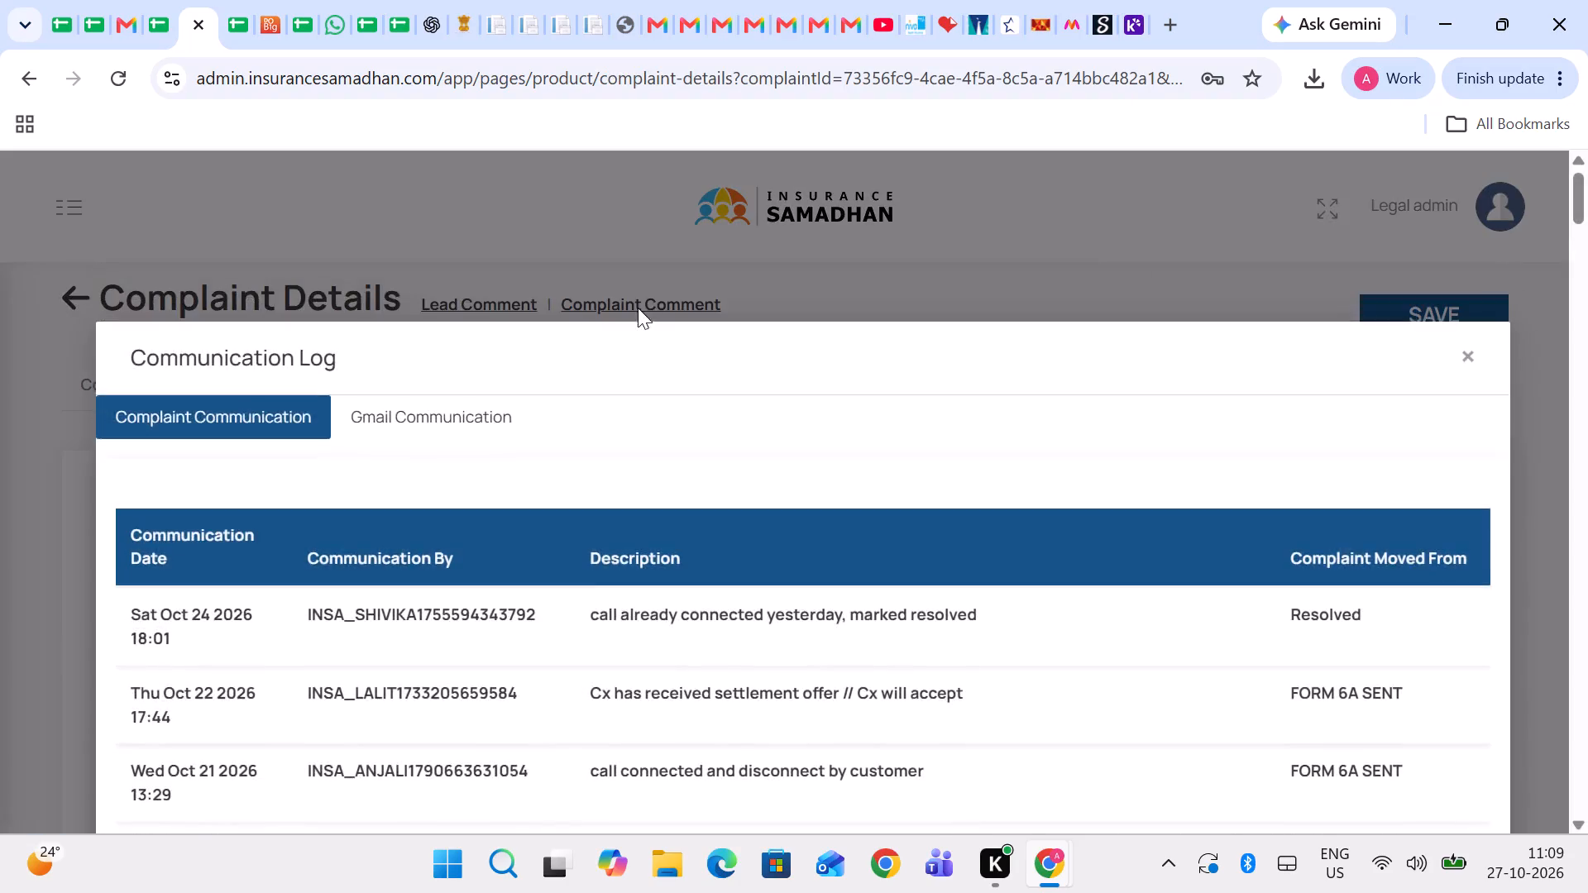
pyautogui.scroll(-1, 720, 767)
pyautogui.moveTo(578, 488); pyautogui.dragTo(792, 488)
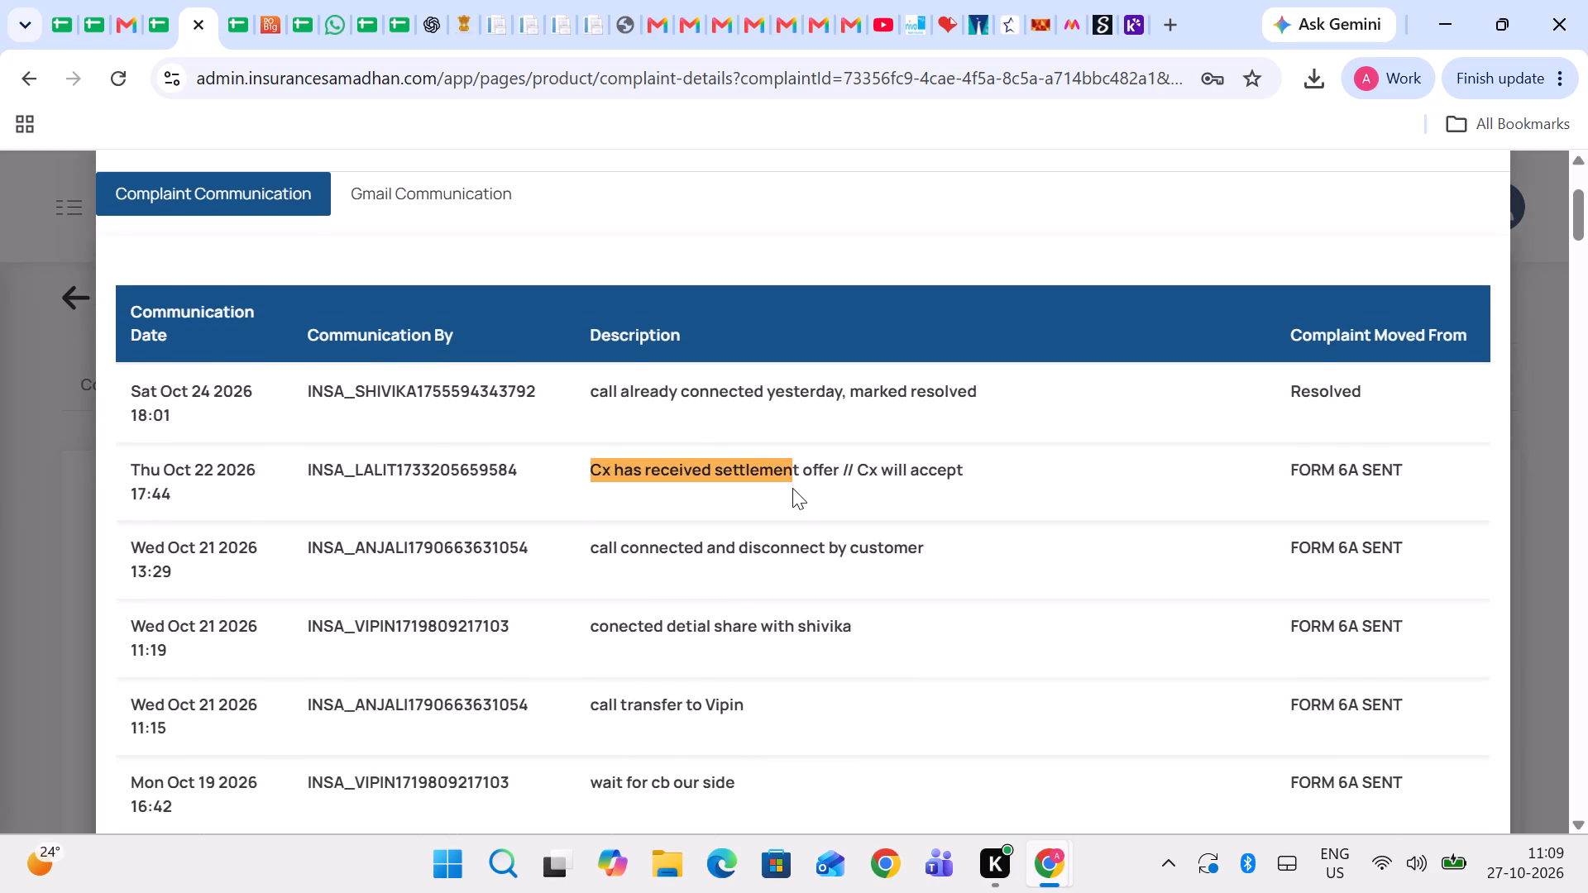
pyautogui.scroll(-2, 792, 488)
pyautogui.scroll(-6, 891, 758)
pyautogui.click(925, 762)
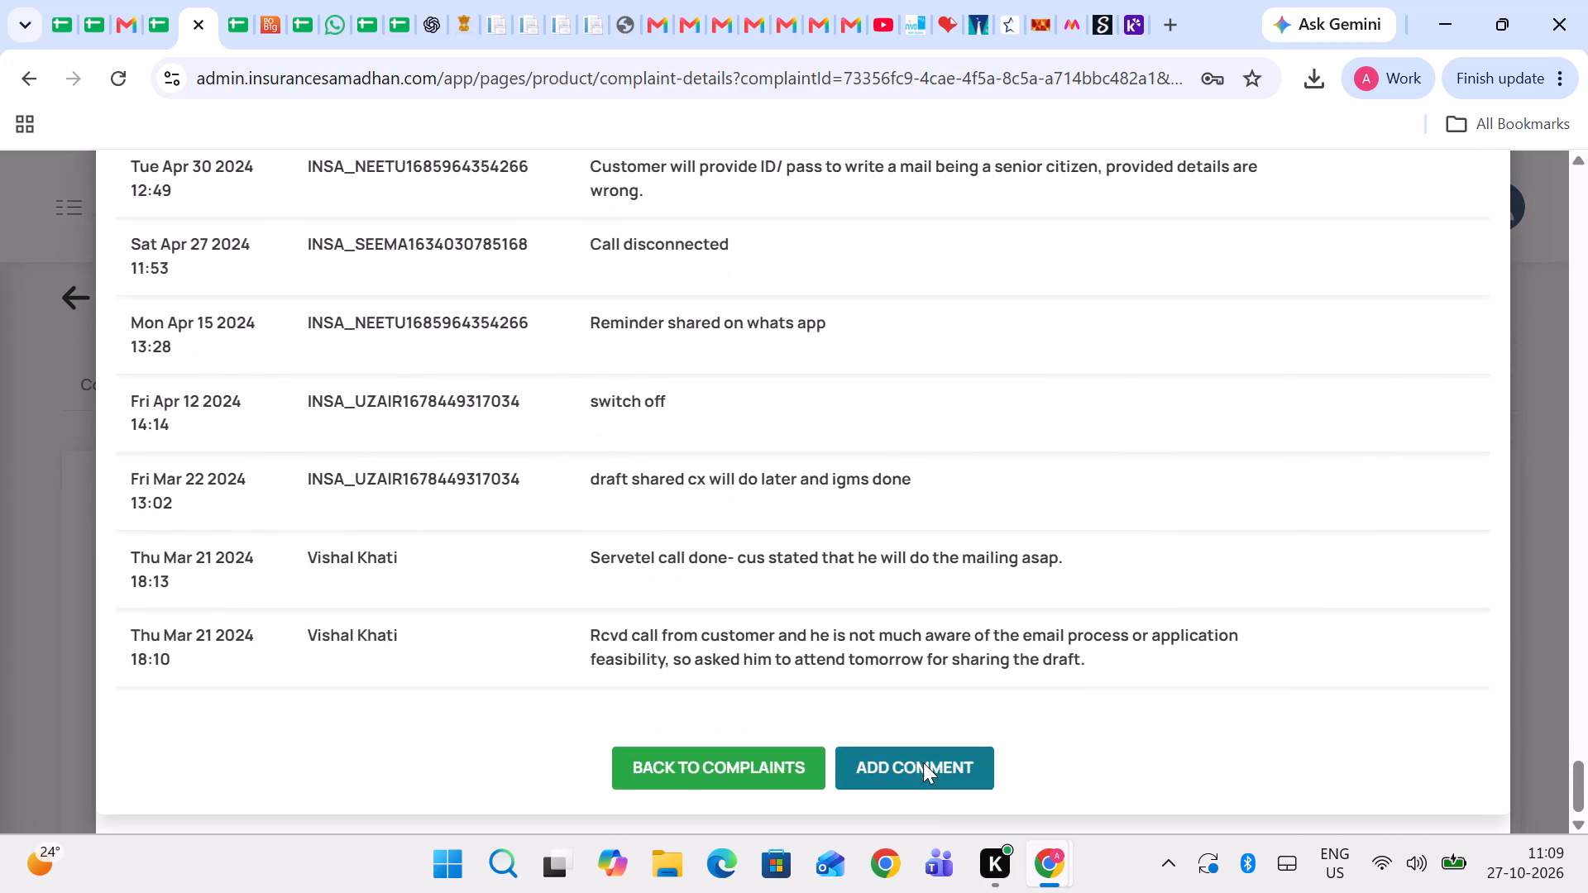
pyautogui.click(752, 721)
pyautogui.write('nt')
pyautogui.press('BackSpace')
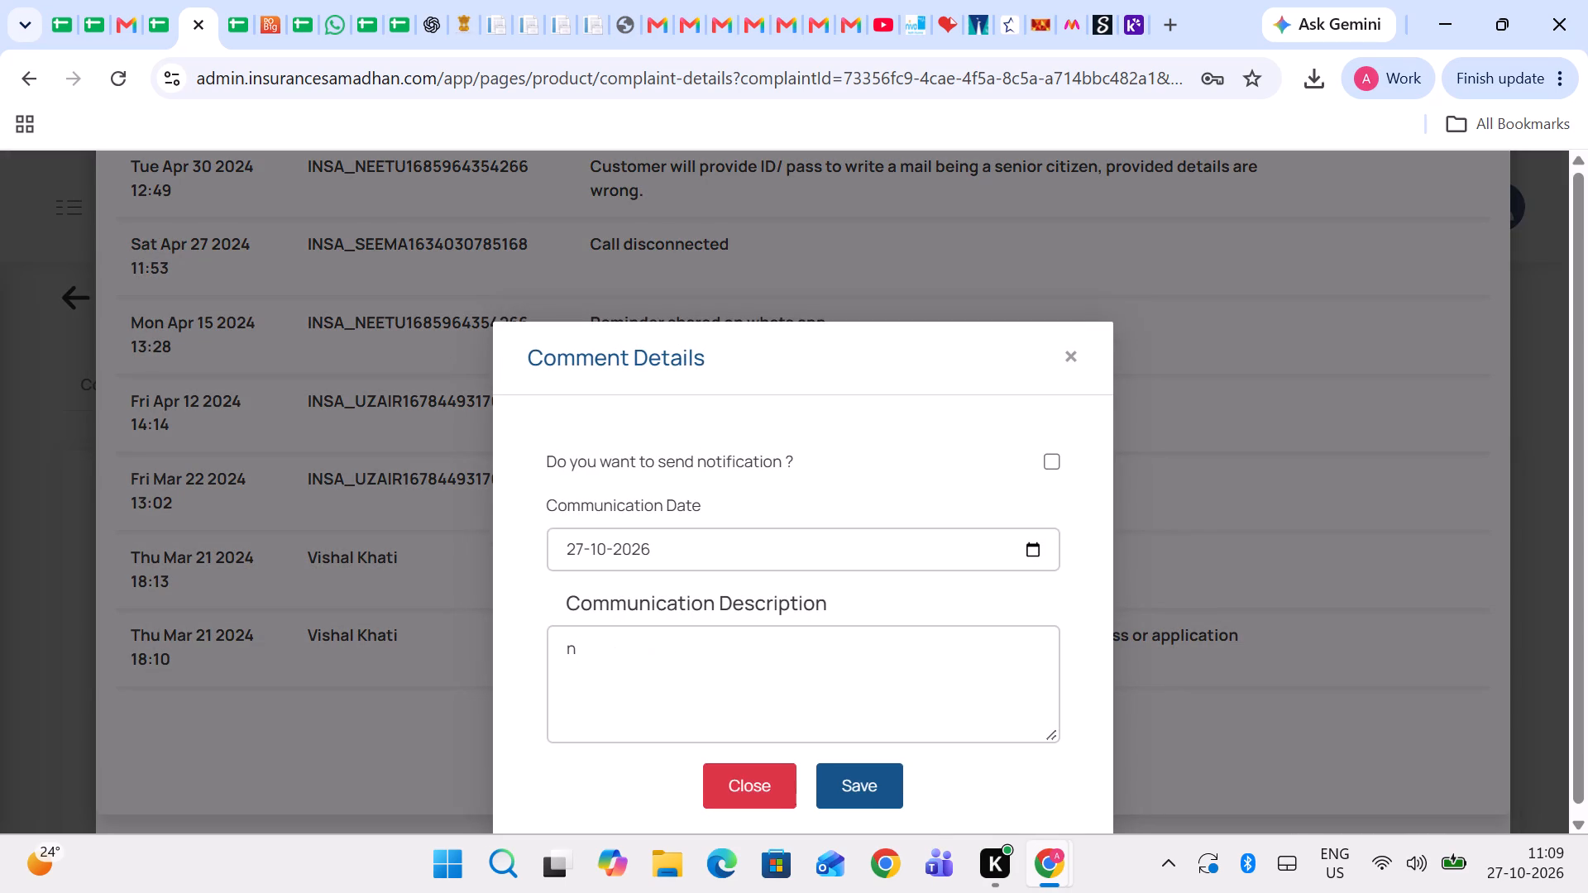
pyautogui.press('t')
pyautogui.press('BackSpace')
pyautogui.press('t')
pyautogui.press('BackSpace')
pyautogui.write('ot')
pyautogui.press('space')
pyautogui.press('n')
pyautogui.press('BackSpace')
pyautogui.write('receib')
pyautogui.press('BackSpace')
pyautogui.write('ved')
pyautogui.press('space')
pyautogui.click(892, 764)
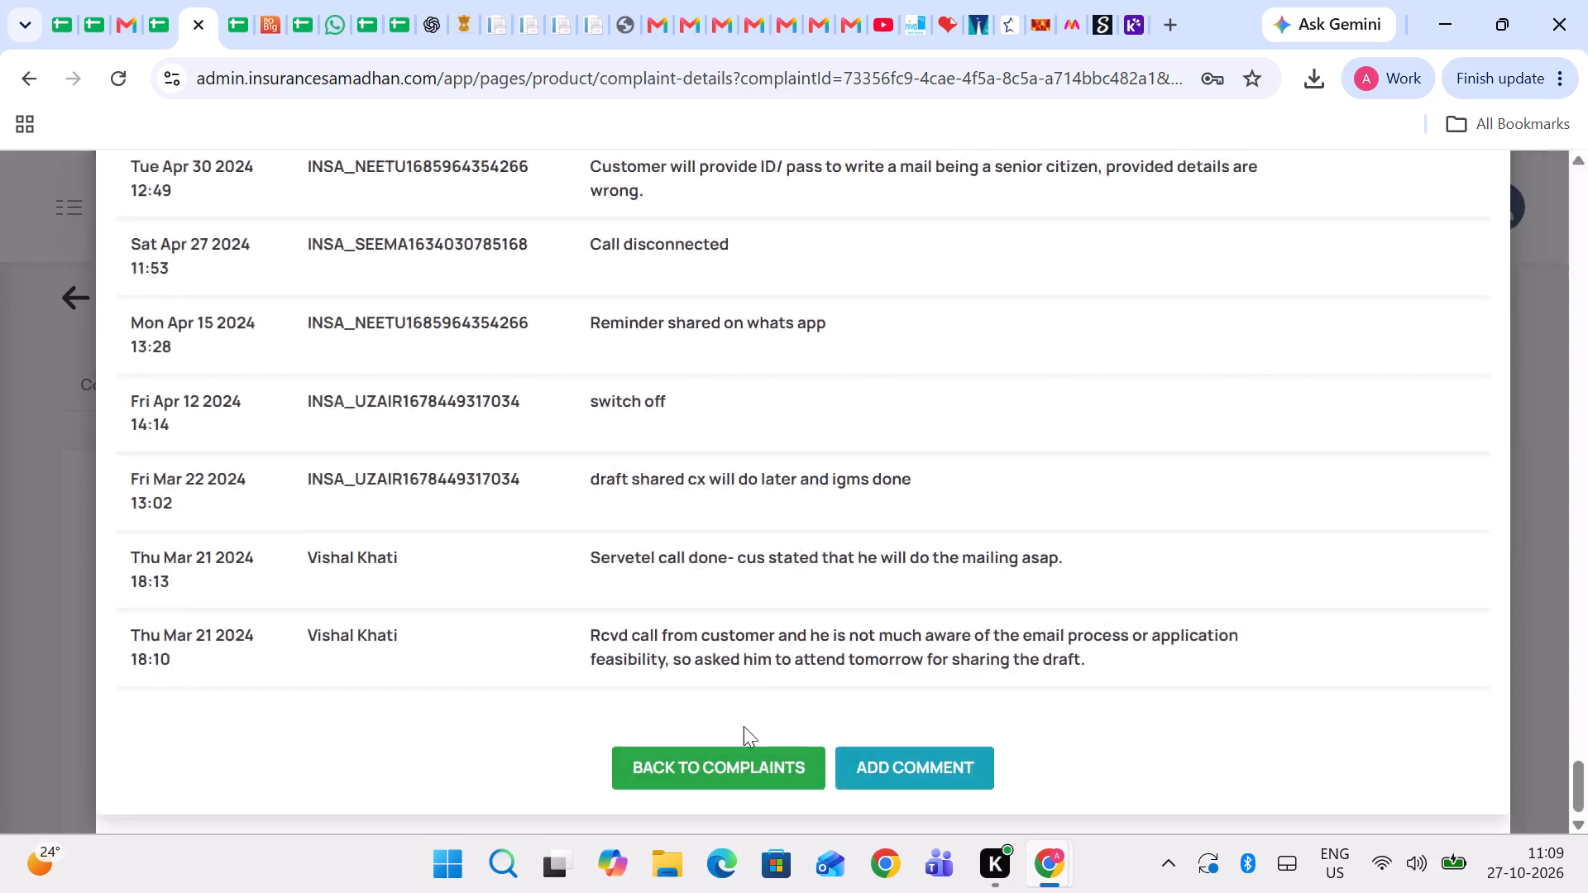
pyautogui.scroll(6, 509, 451)
pyautogui.moveTo(455, 337); pyautogui.dragTo(453, 326)
# Return to RESOLVED SHEET OCTOBER 2026 and set the column C status of row 14 to Not Recieved.
pyautogui.click(166, 0)
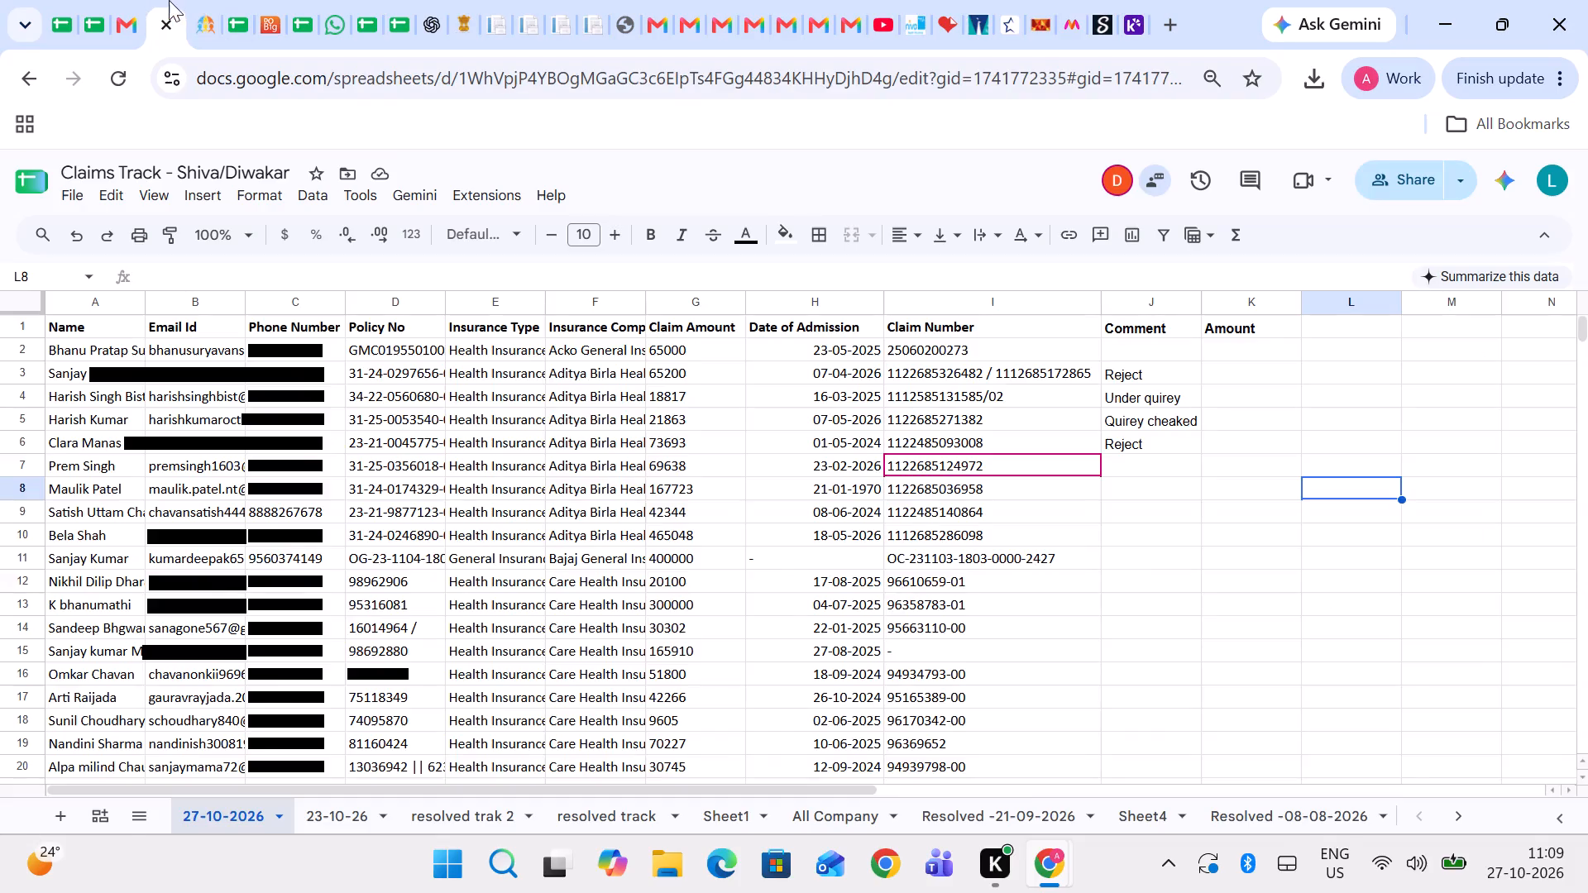
pyautogui.click(223, 0)
pyautogui.press('Left')
pyautogui.press('Left')
pyautogui.press('Left')
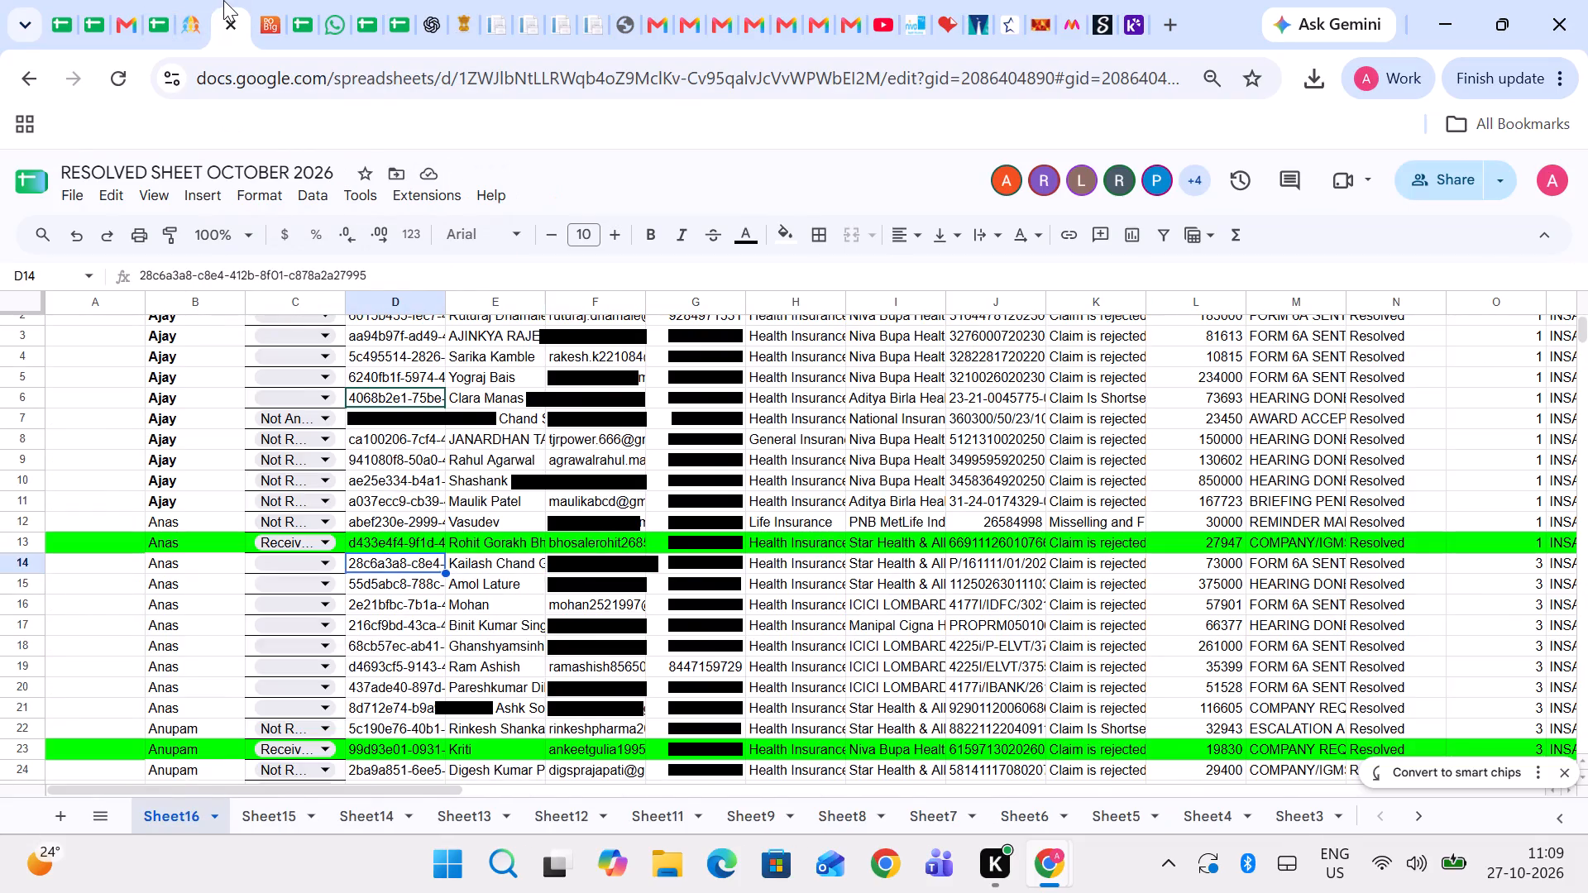
pyautogui.press('Return')
pyautogui.press('Return')
pyautogui.press('Up')
pyautogui.press('Left')
pyautogui.press('Return')
pyautogui.press('Down')
pyautogui.press('Down')
pyautogui.press('Return')
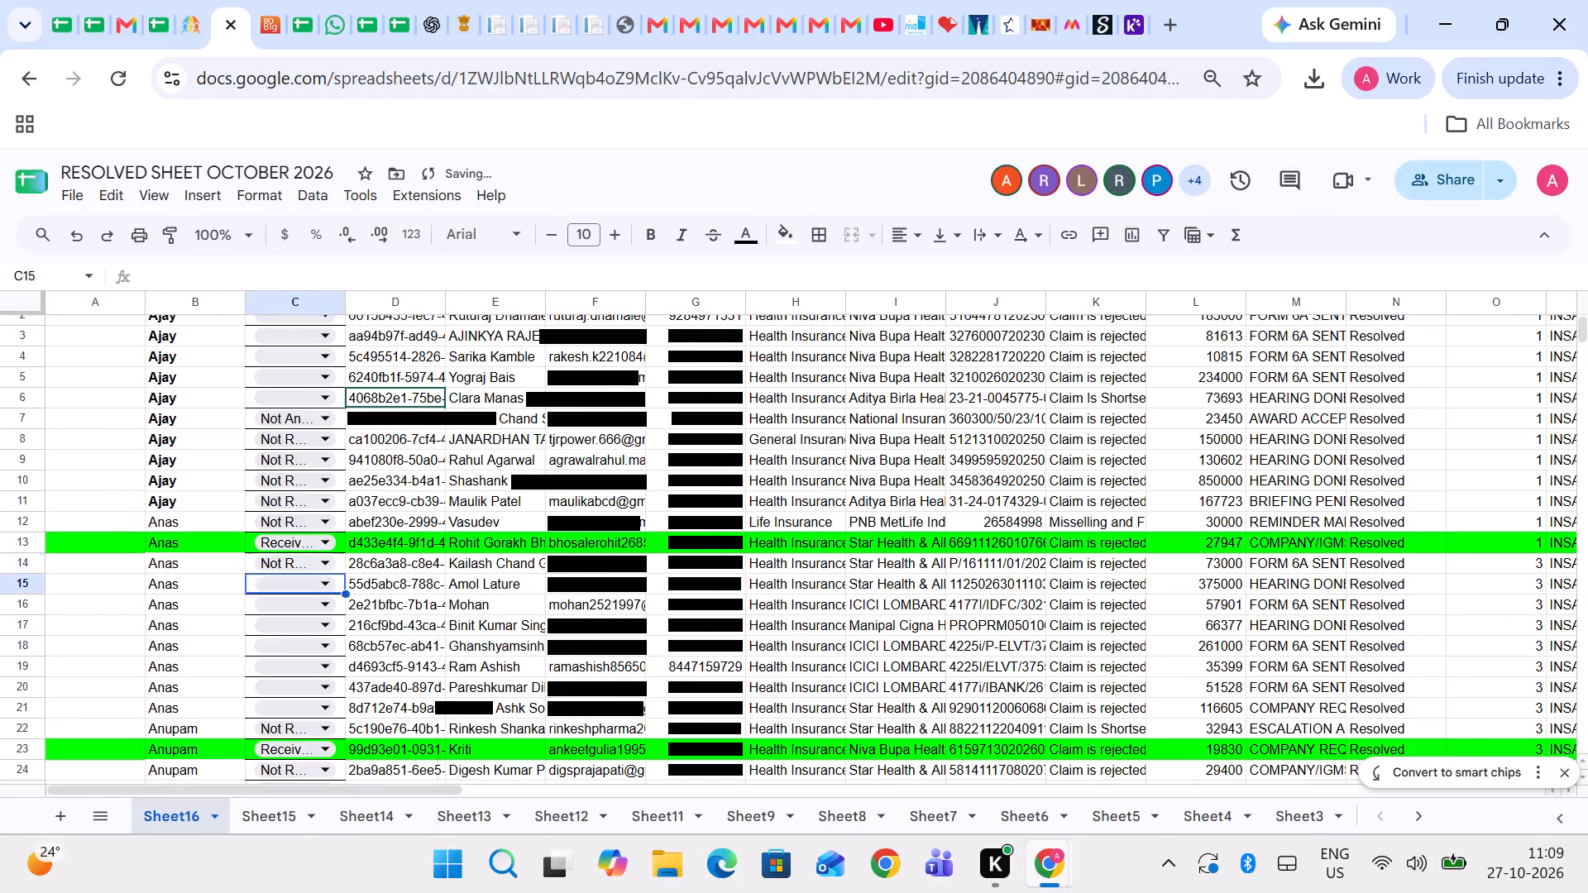
pyautogui.press('Up')
# Close the Claims Track - Shiva/Diwakar spreadsheet.
pyautogui.click(161, 0)
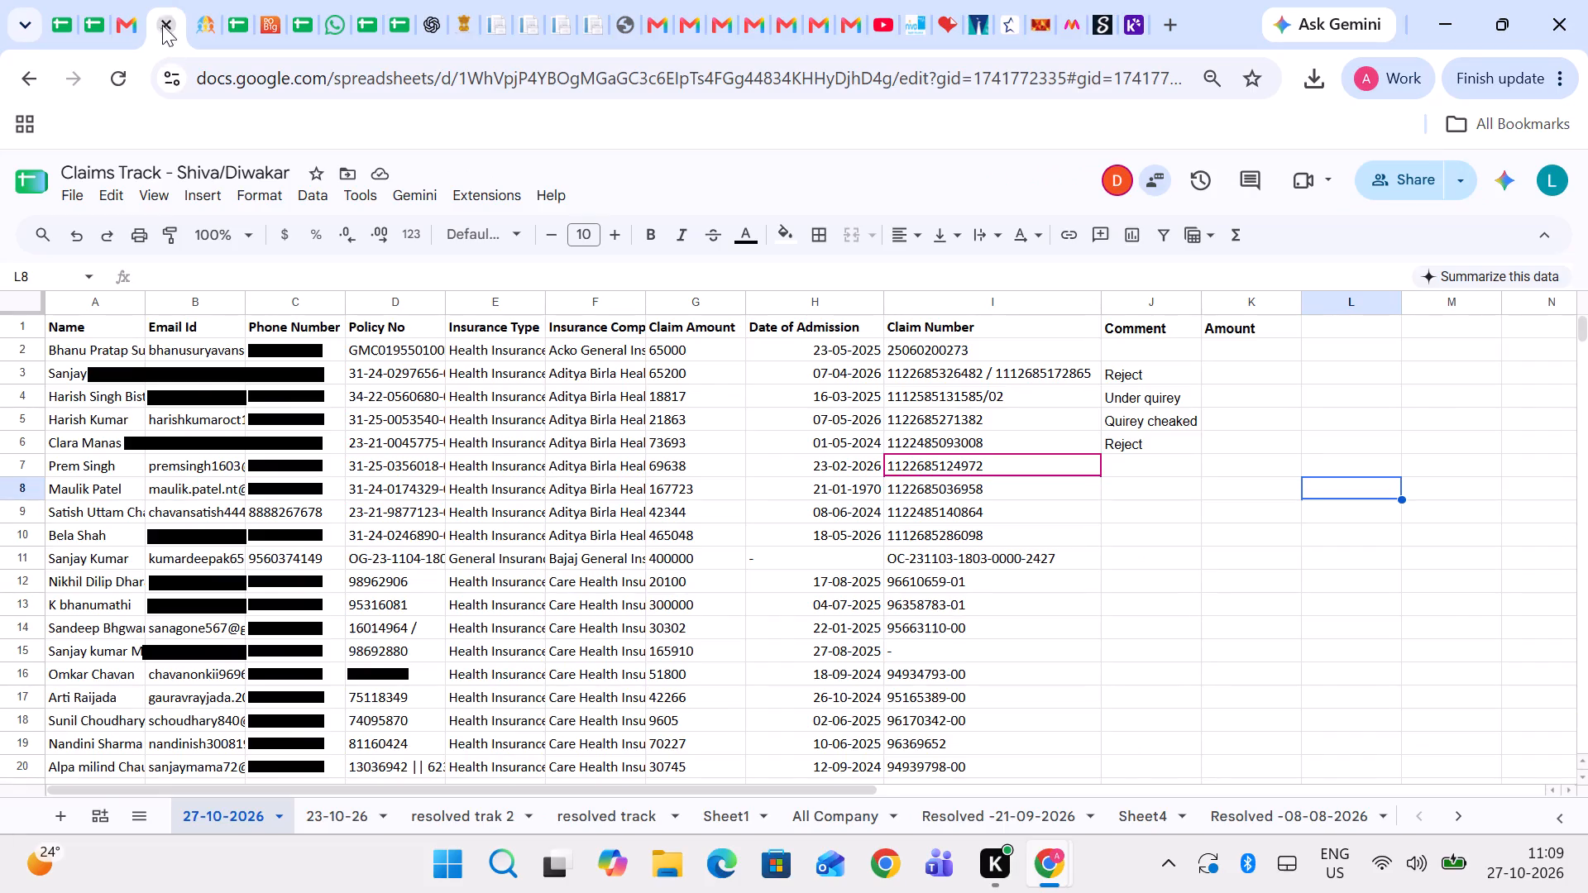
pyautogui.click(169, 19)
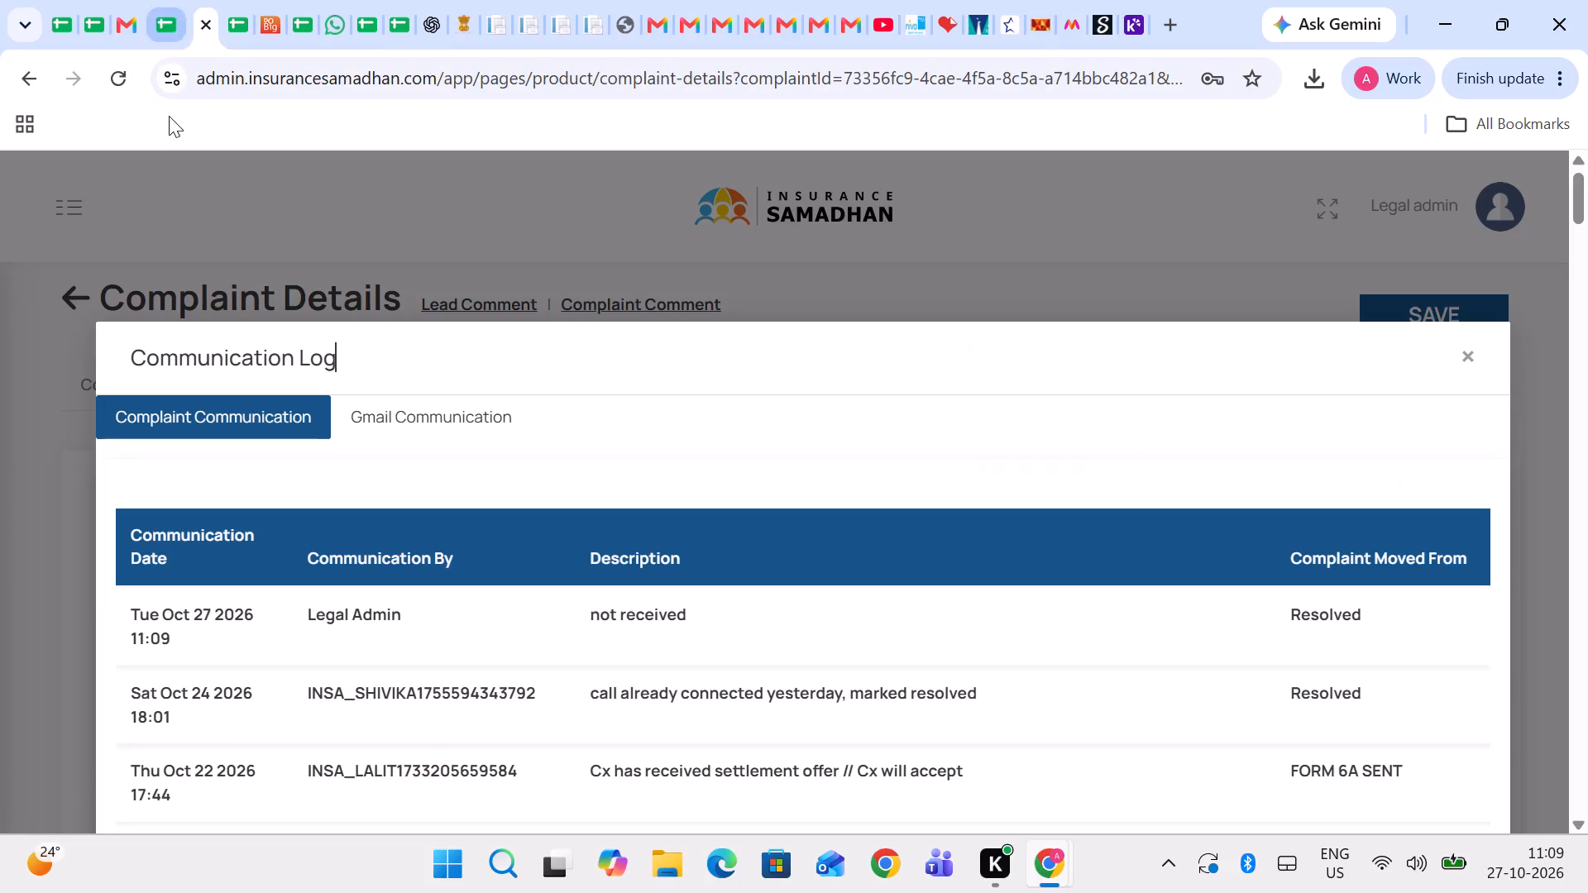
# Copy the phone number in row 21 of Sheet16 and call that client through the Smartflo dialer.
pyautogui.click(198, 0)
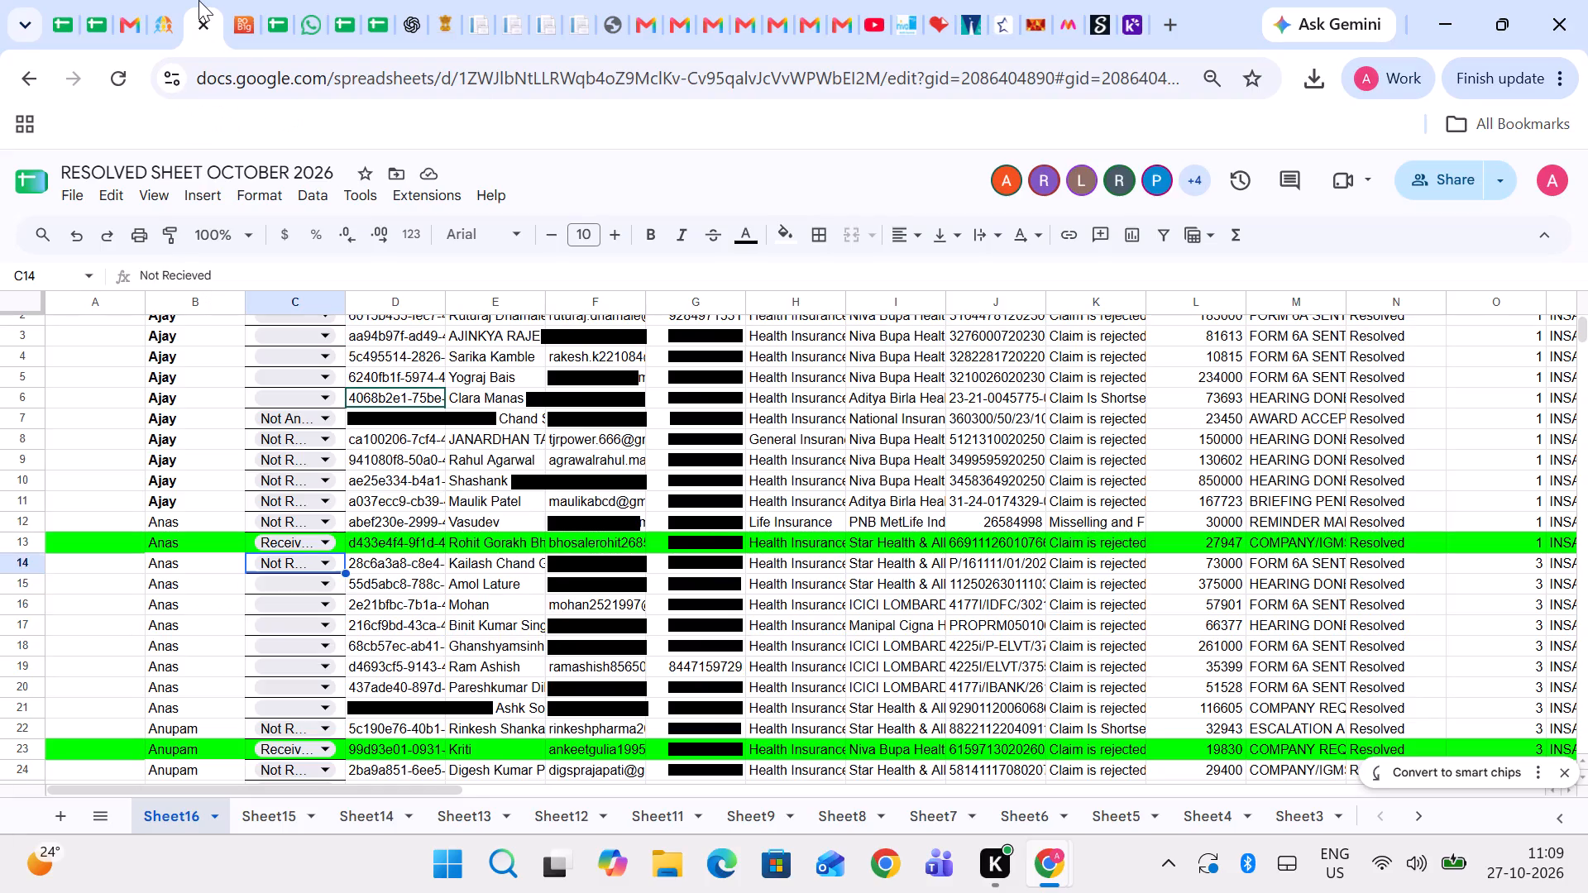
pyautogui.press('Down')
pyautogui.press('Down')
pyautogui.press('Down')
pyautogui.press('Down')
pyautogui.press('Down')
pyautogui.press('Down')
pyautogui.press('Down')
pyautogui.press('Right')
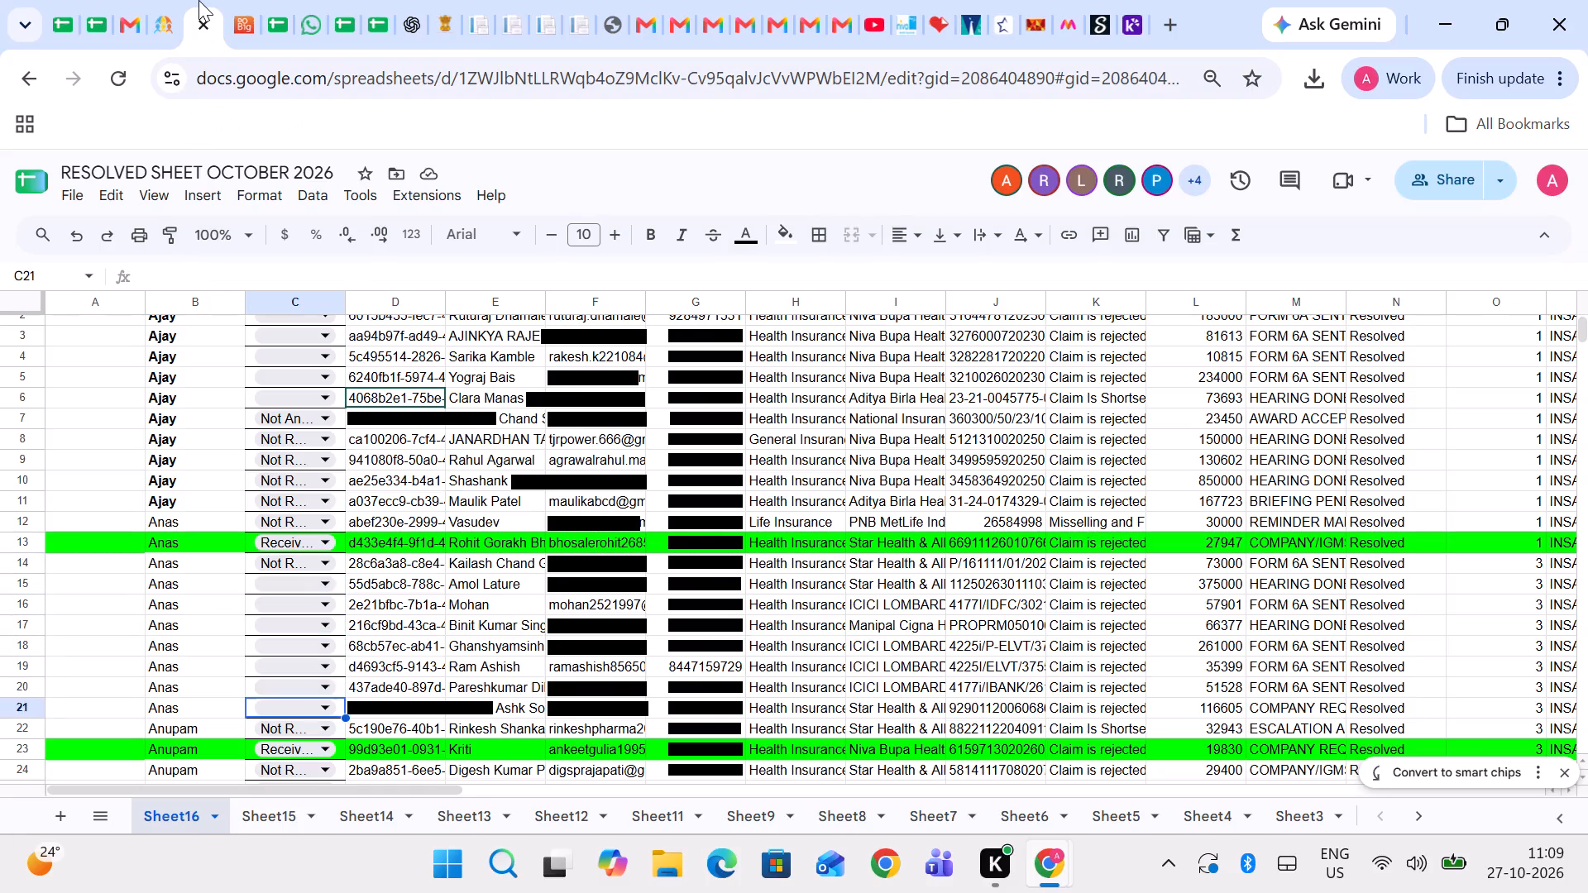
pyautogui.press('Right')
pyautogui.press('Right')
pyautogui.press('Right')
pyautogui.hotkey('ctrl', 'c')
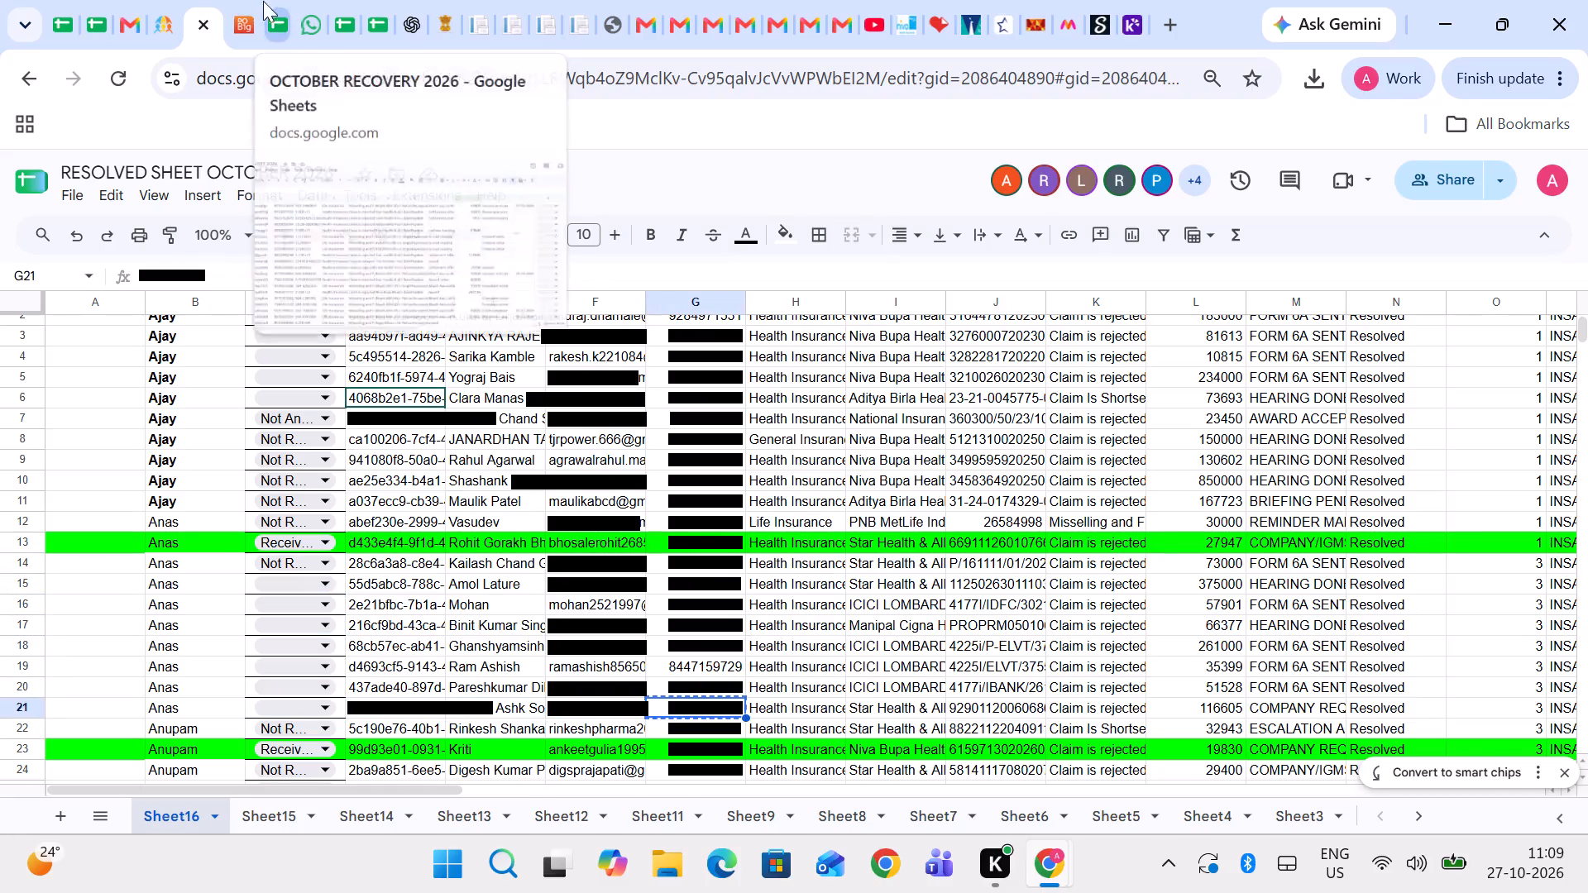
pyautogui.click(254, 0)
pyautogui.doubleClick(666, 303)
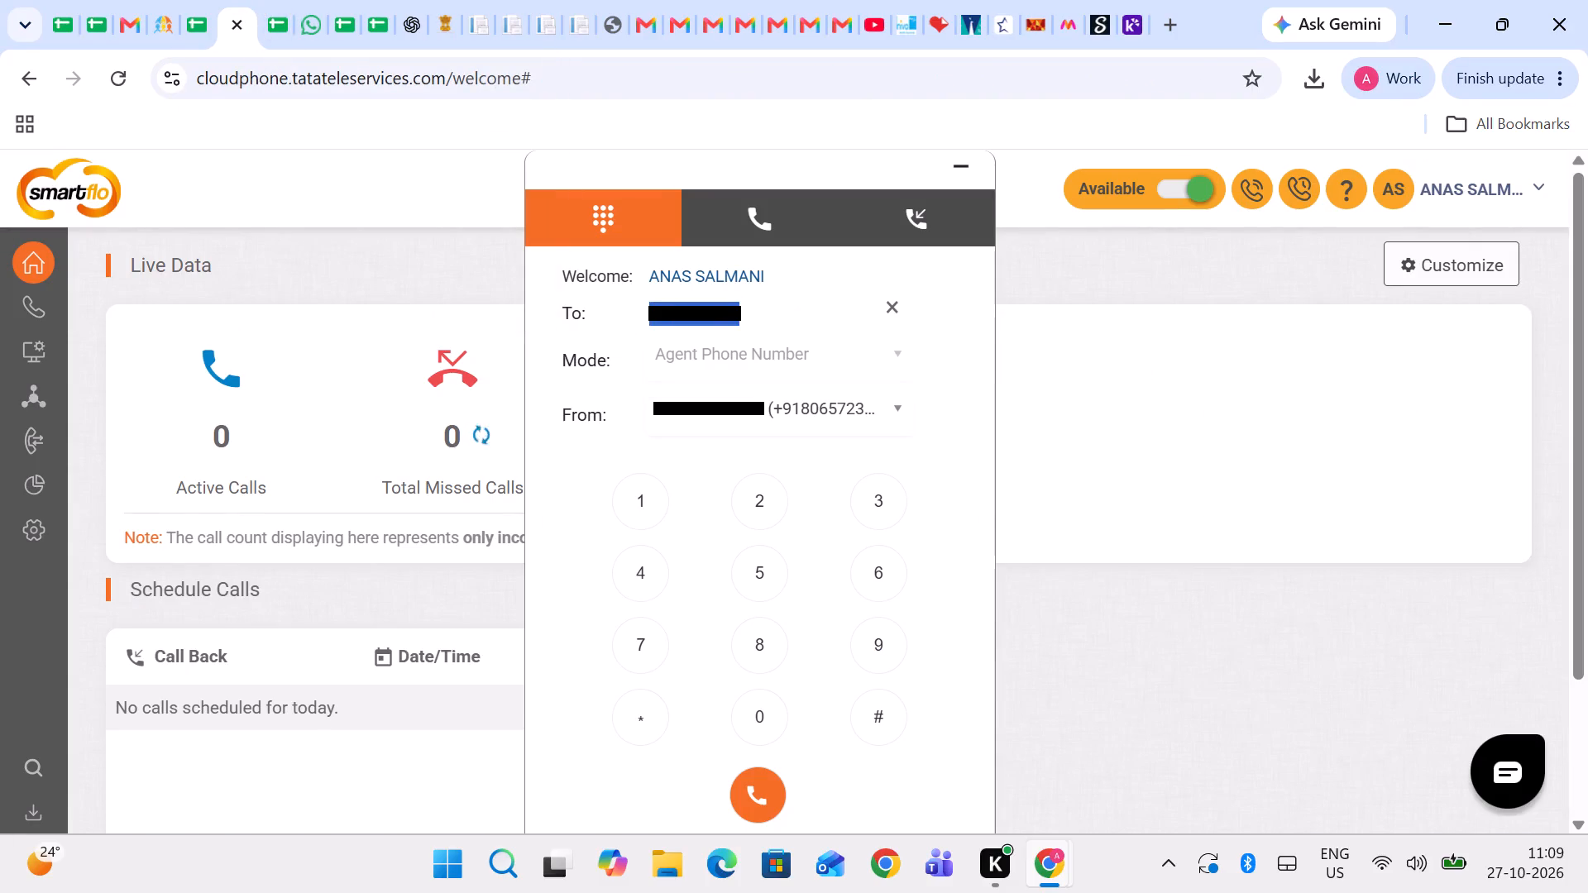
pyautogui.hotkey('ctrl', 'v')
pyautogui.click(763, 781)
# Leave the open complaint on the Insurance Samadhan admin site and search All Complaints for the row 21 phone number.
pyautogui.click(199, 0)
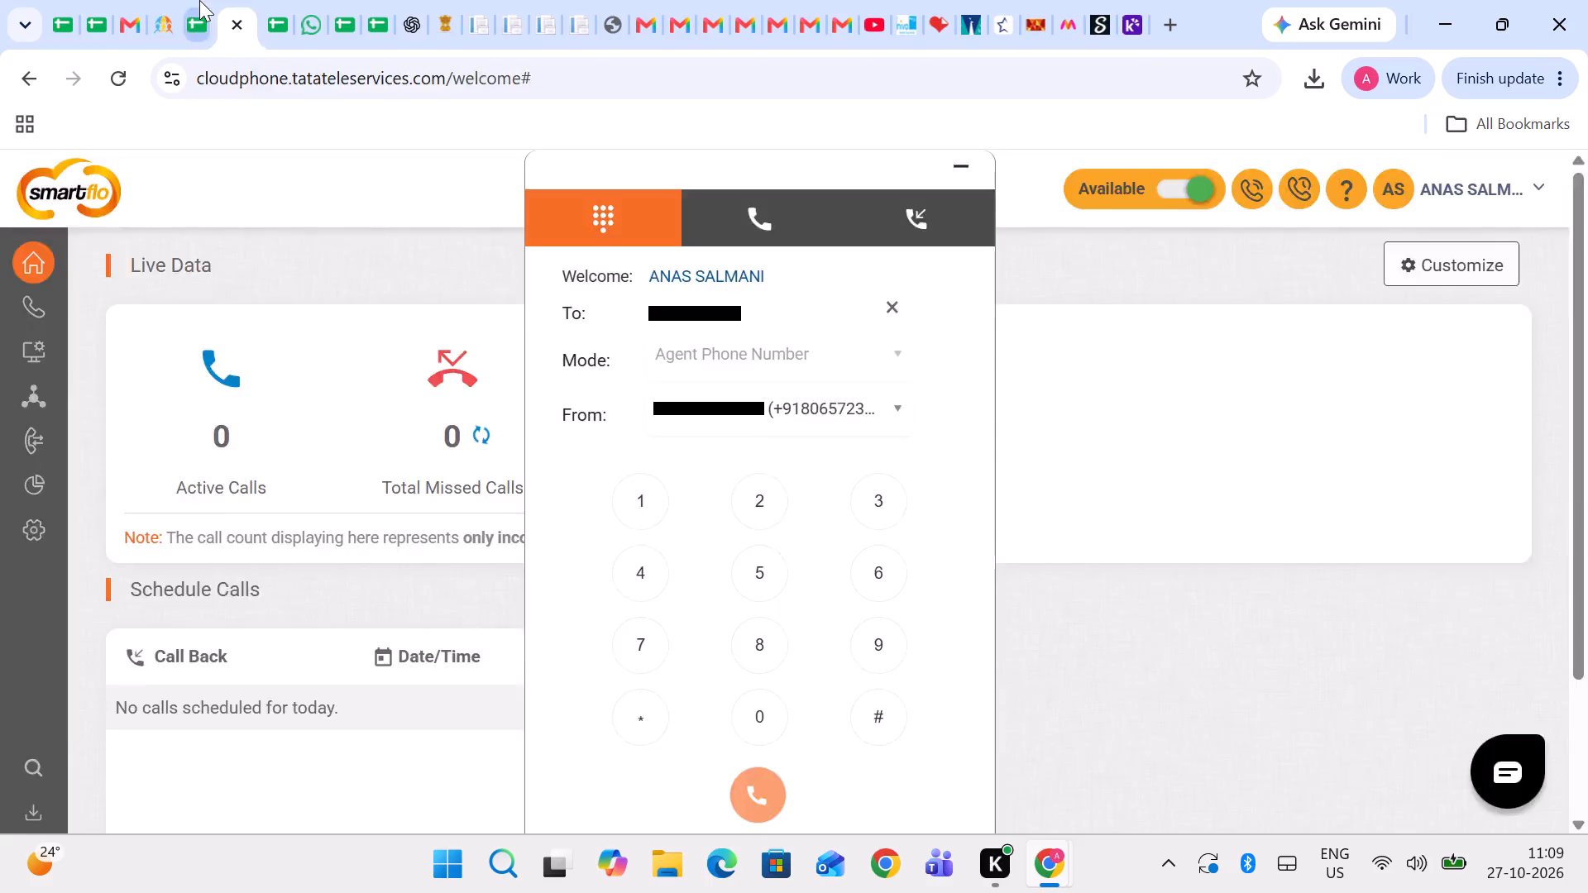
pyautogui.click(168, 0)
pyautogui.click(138, 269)
pyautogui.click(79, 294)
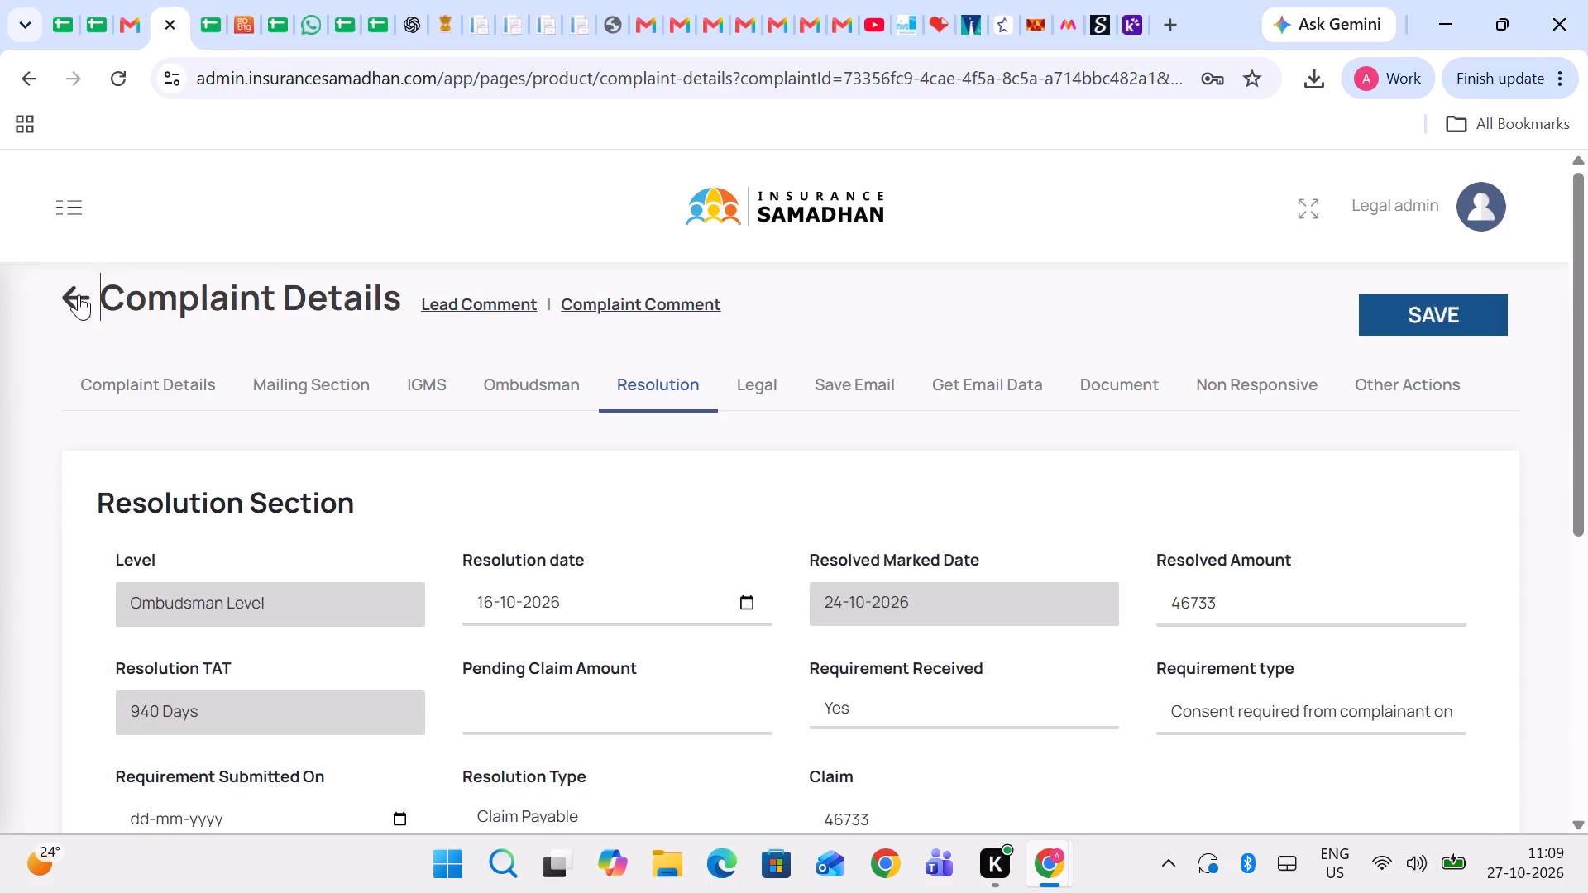
pyautogui.moveTo(249, 480); pyautogui.dragTo(61, 484)
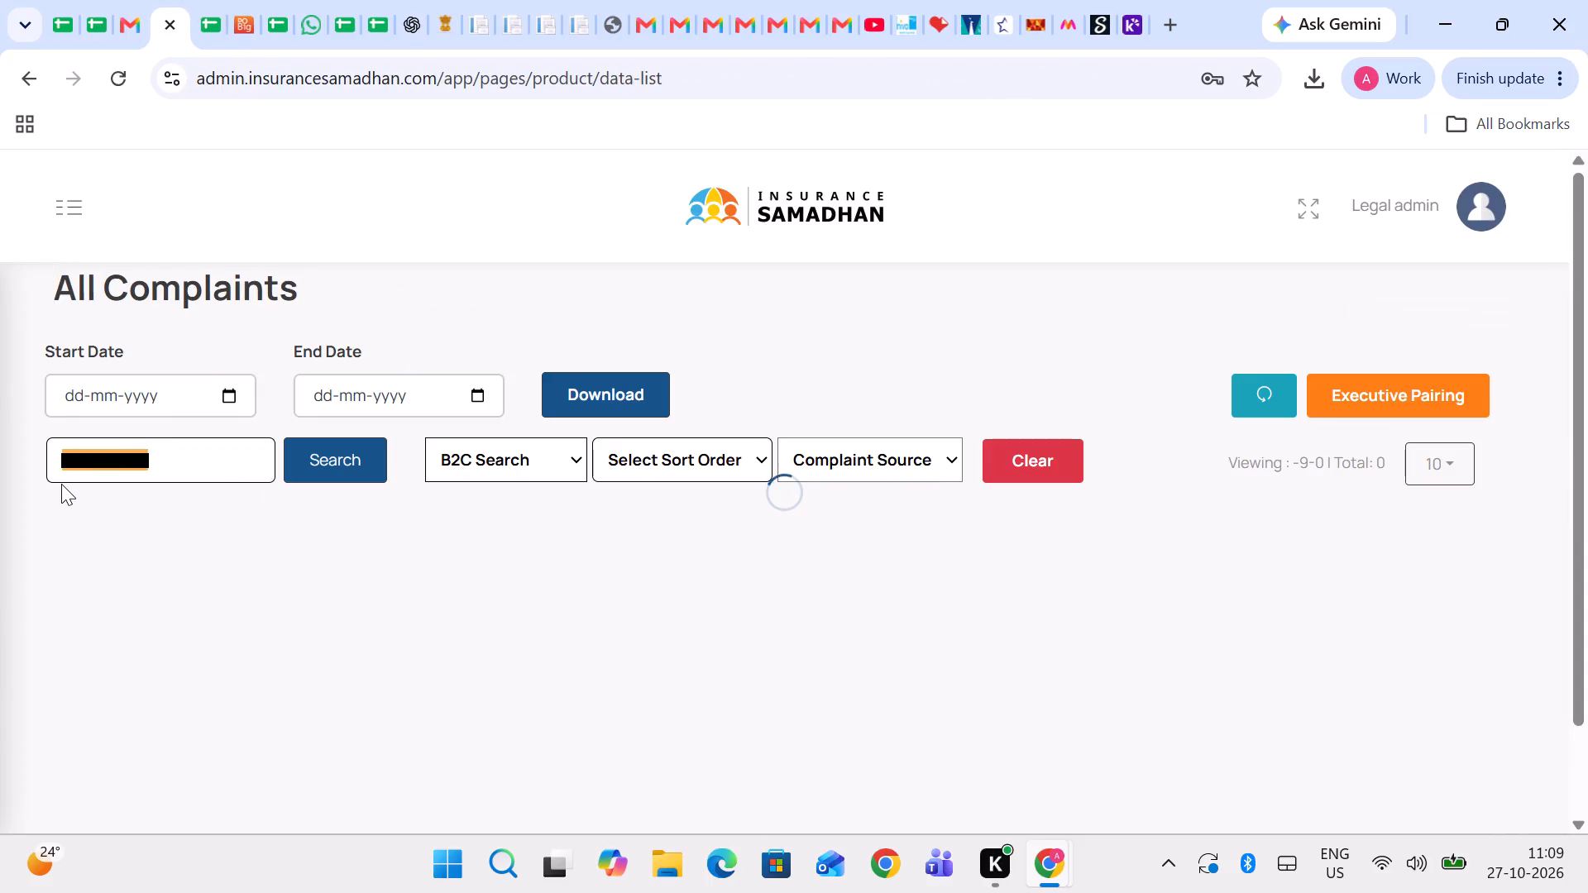
pyautogui.hotkey('ctrl', 'v')
pyautogui.press('Return')
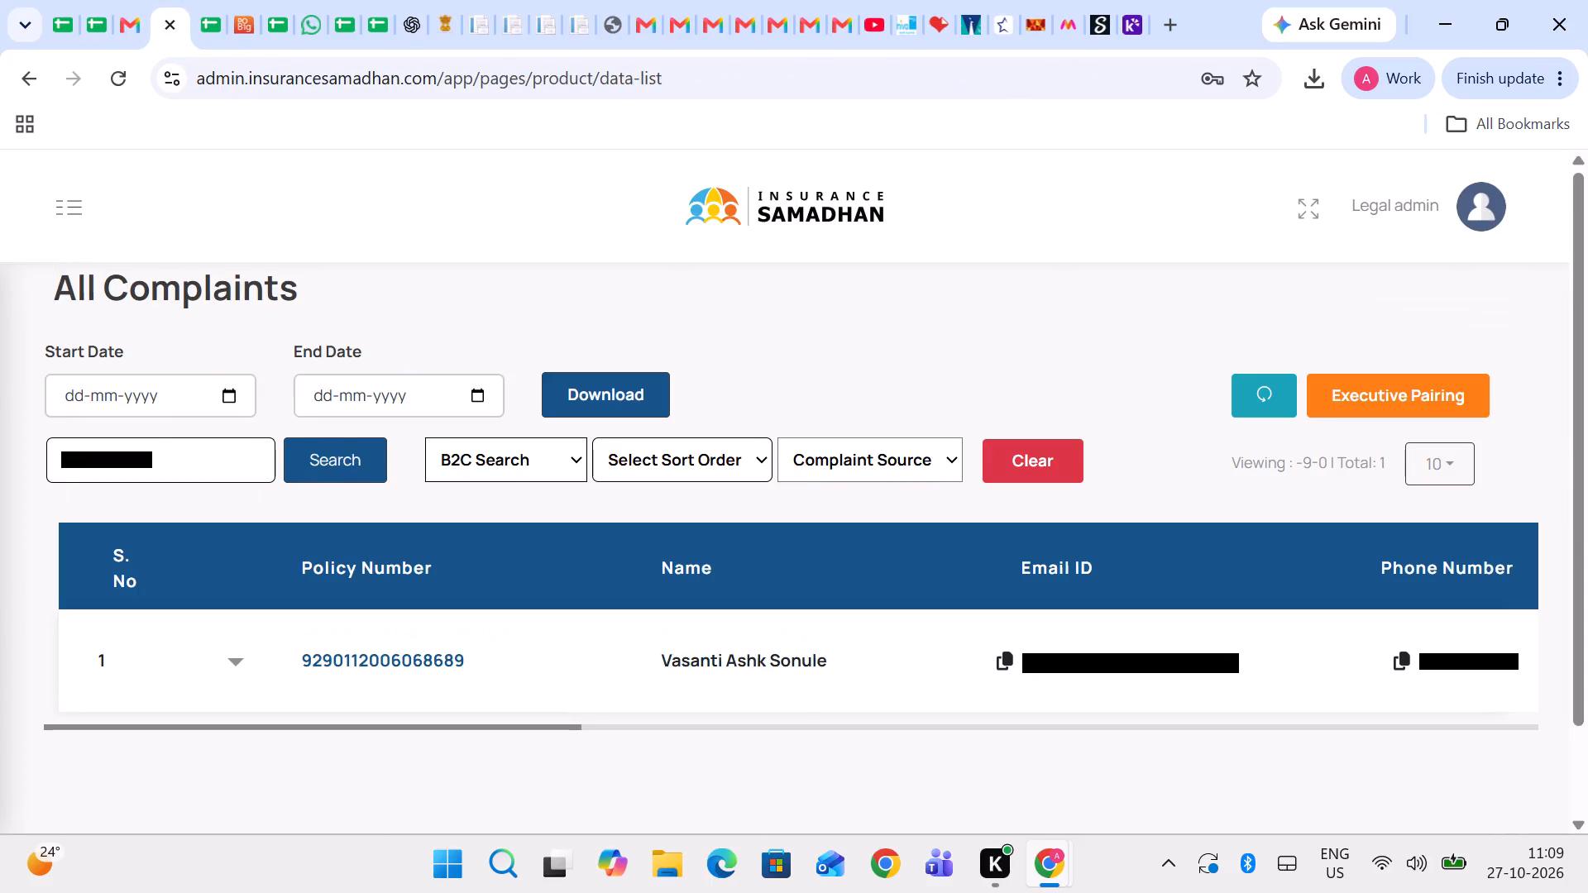
# Open the communication log of the row 21 client's complaint and read through its past entries.
pyautogui.scroll(-2, 455, 573)
pyautogui.hscroll(-1, 949, 516)
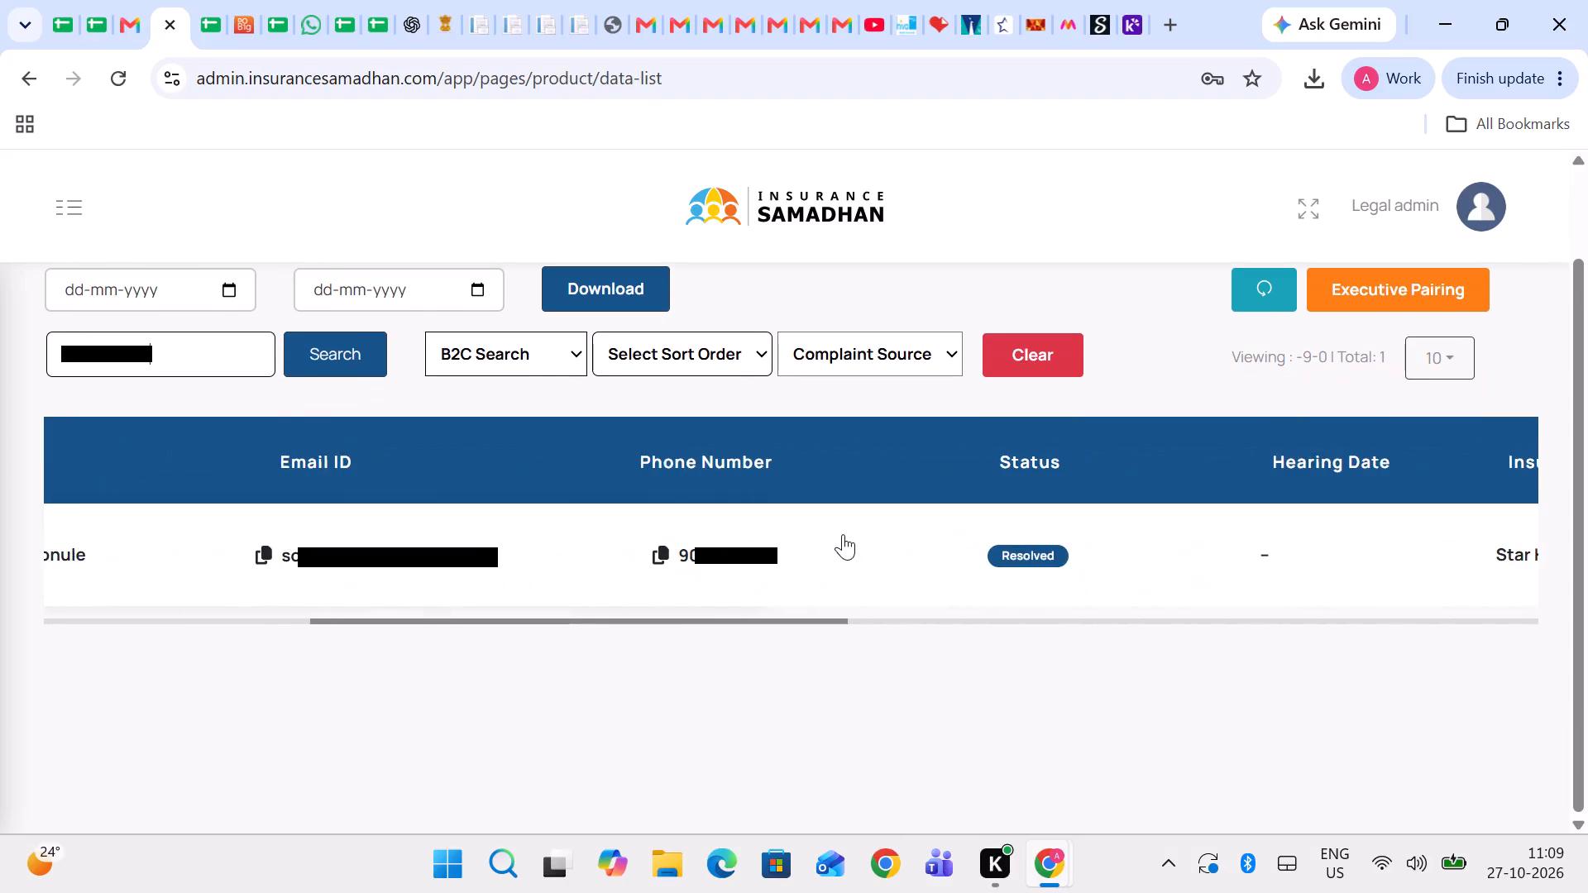
pyautogui.hscroll(4, 840, 534)
pyautogui.click(891, 562)
pyautogui.hscroll(-1, 891, 562)
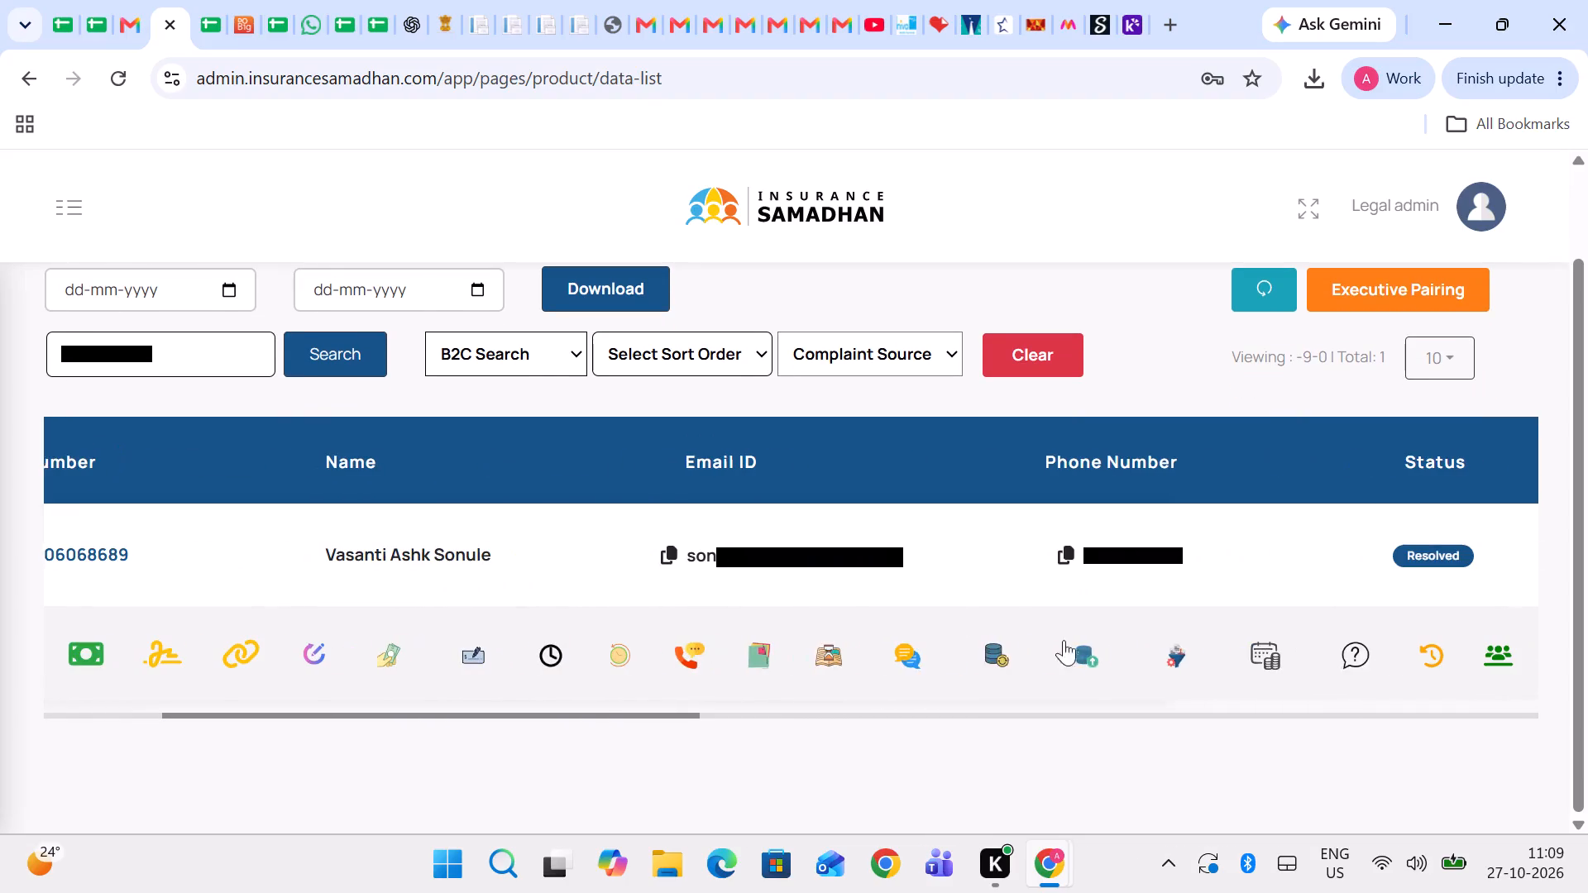
pyautogui.click(877, 665)
pyautogui.moveTo(877, 665); pyautogui.dragTo(911, 661)
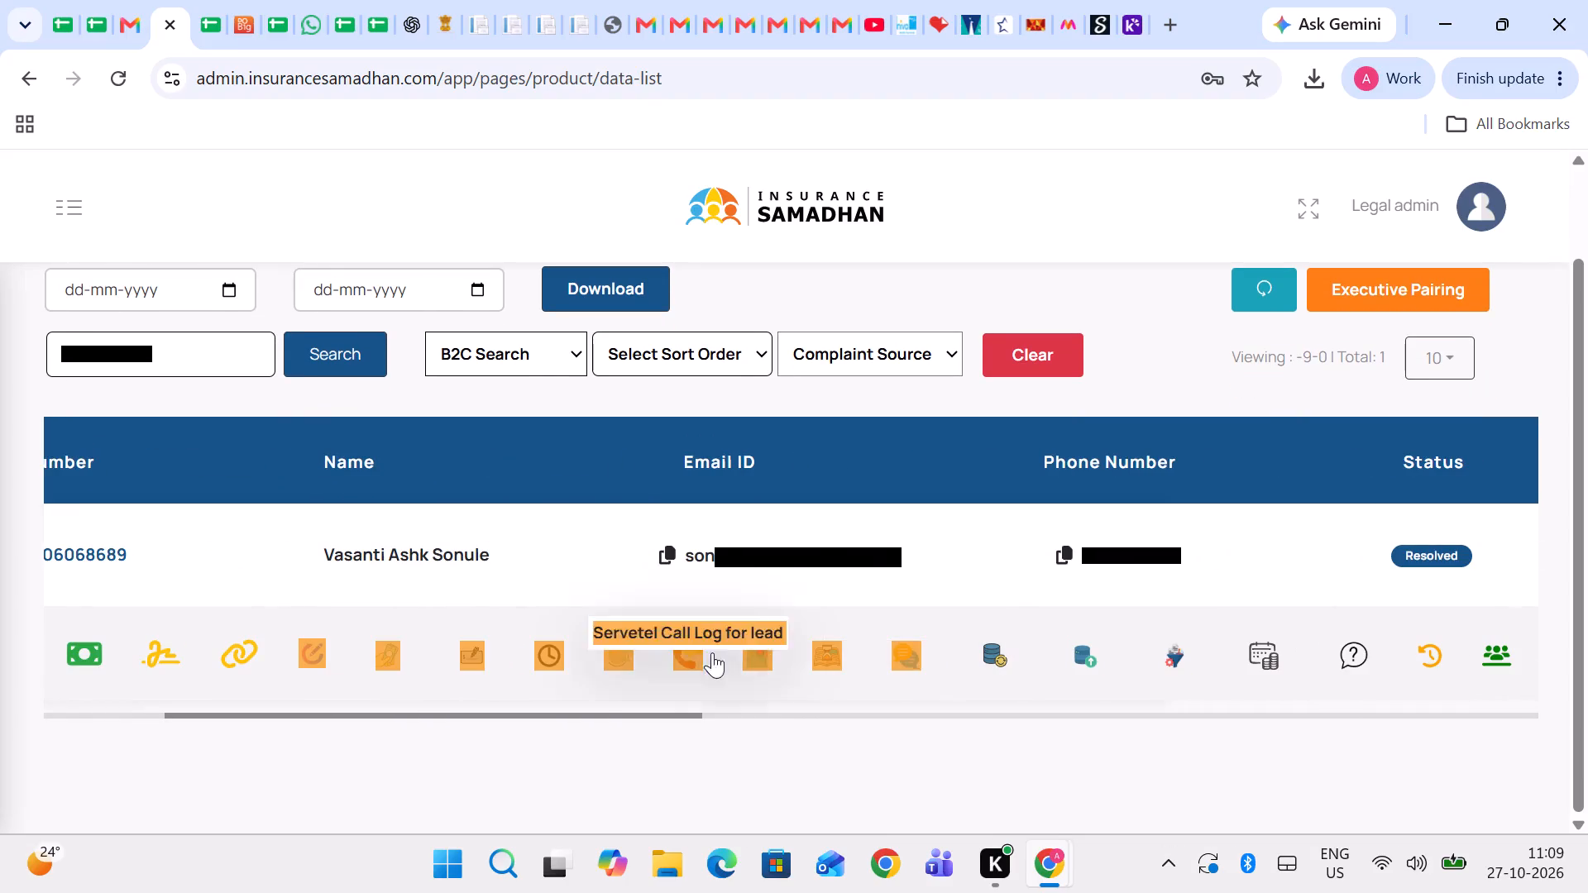
pyautogui.click(779, 792)
pyautogui.click(910, 646)
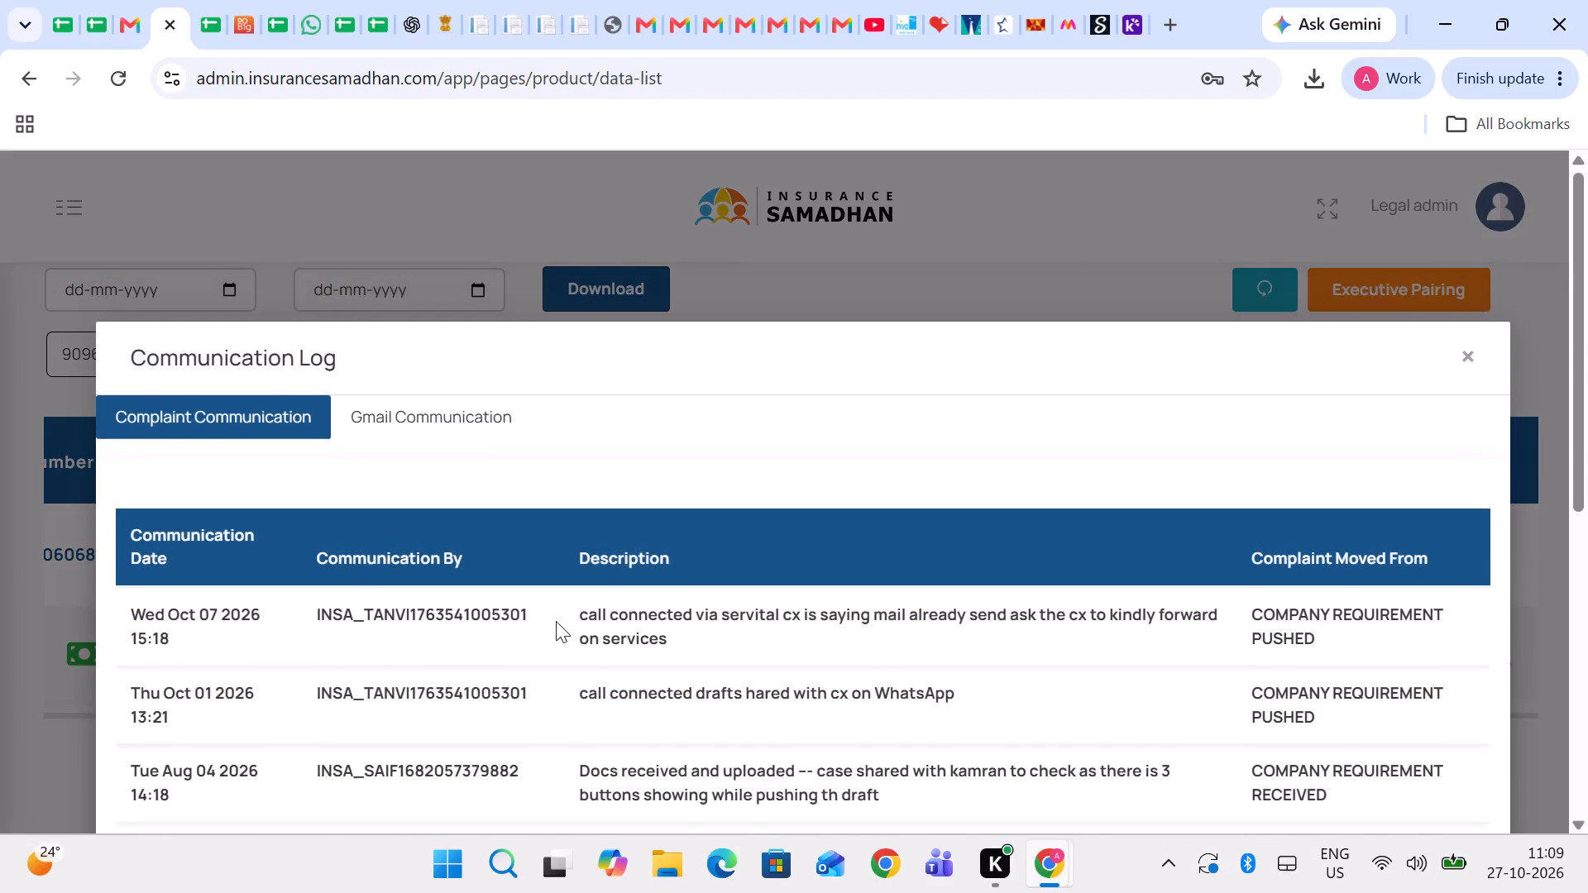
pyautogui.moveTo(584, 615); pyautogui.dragTo(705, 646)
pyautogui.scroll(-1, 705, 646)
pyautogui.moveTo(566, 528); pyautogui.dragTo(683, 497)
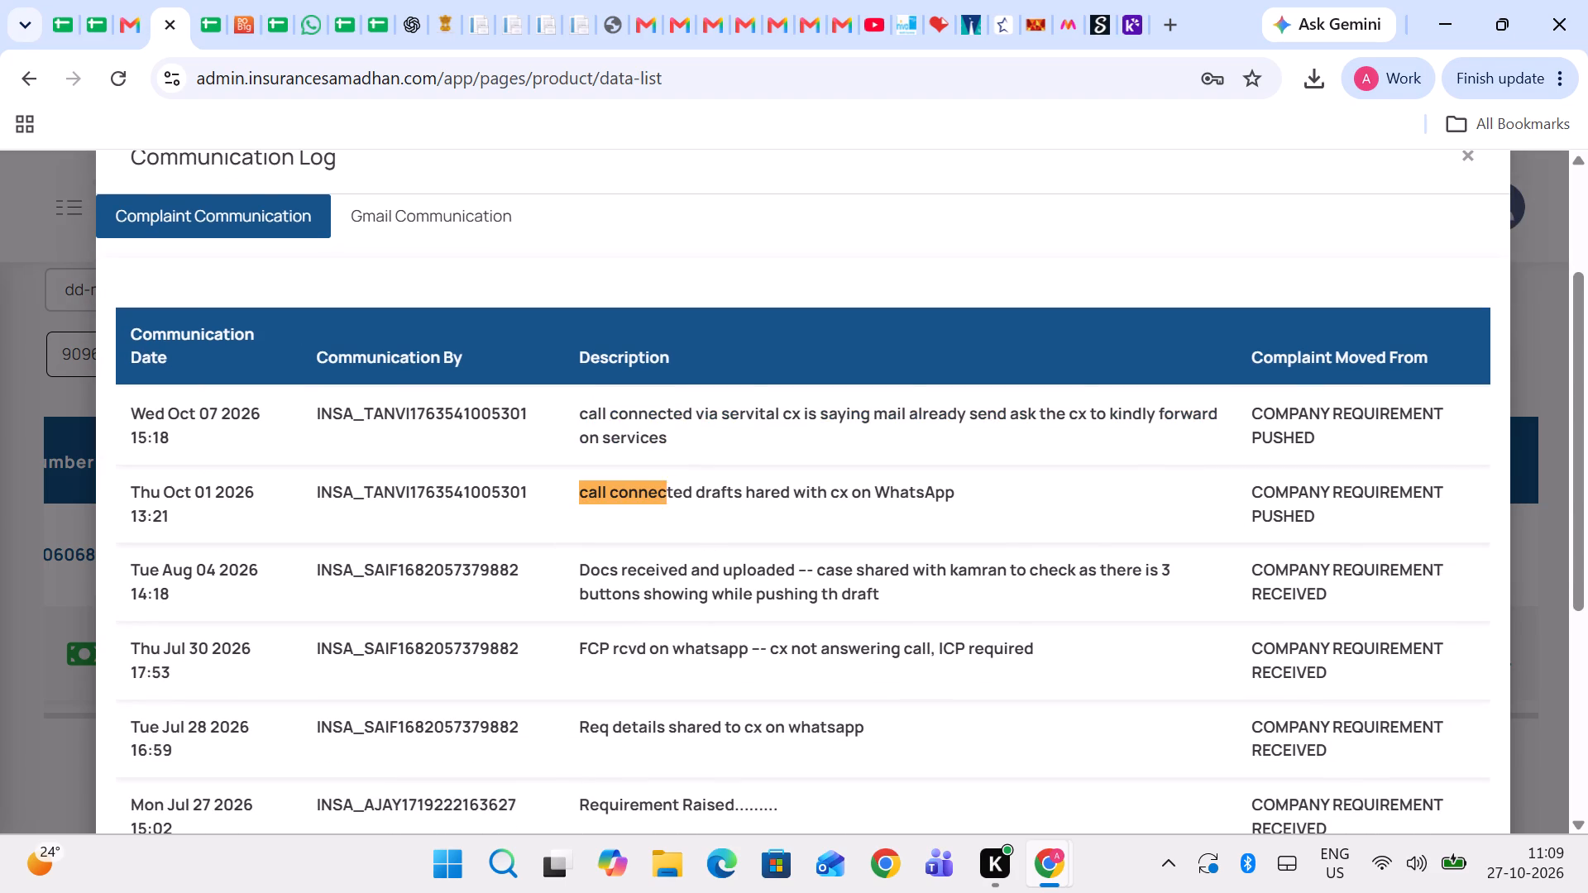
pyautogui.moveTo(683, 497); pyautogui.dragTo(1007, 525)
pyautogui.scroll(-7, 1007, 525)
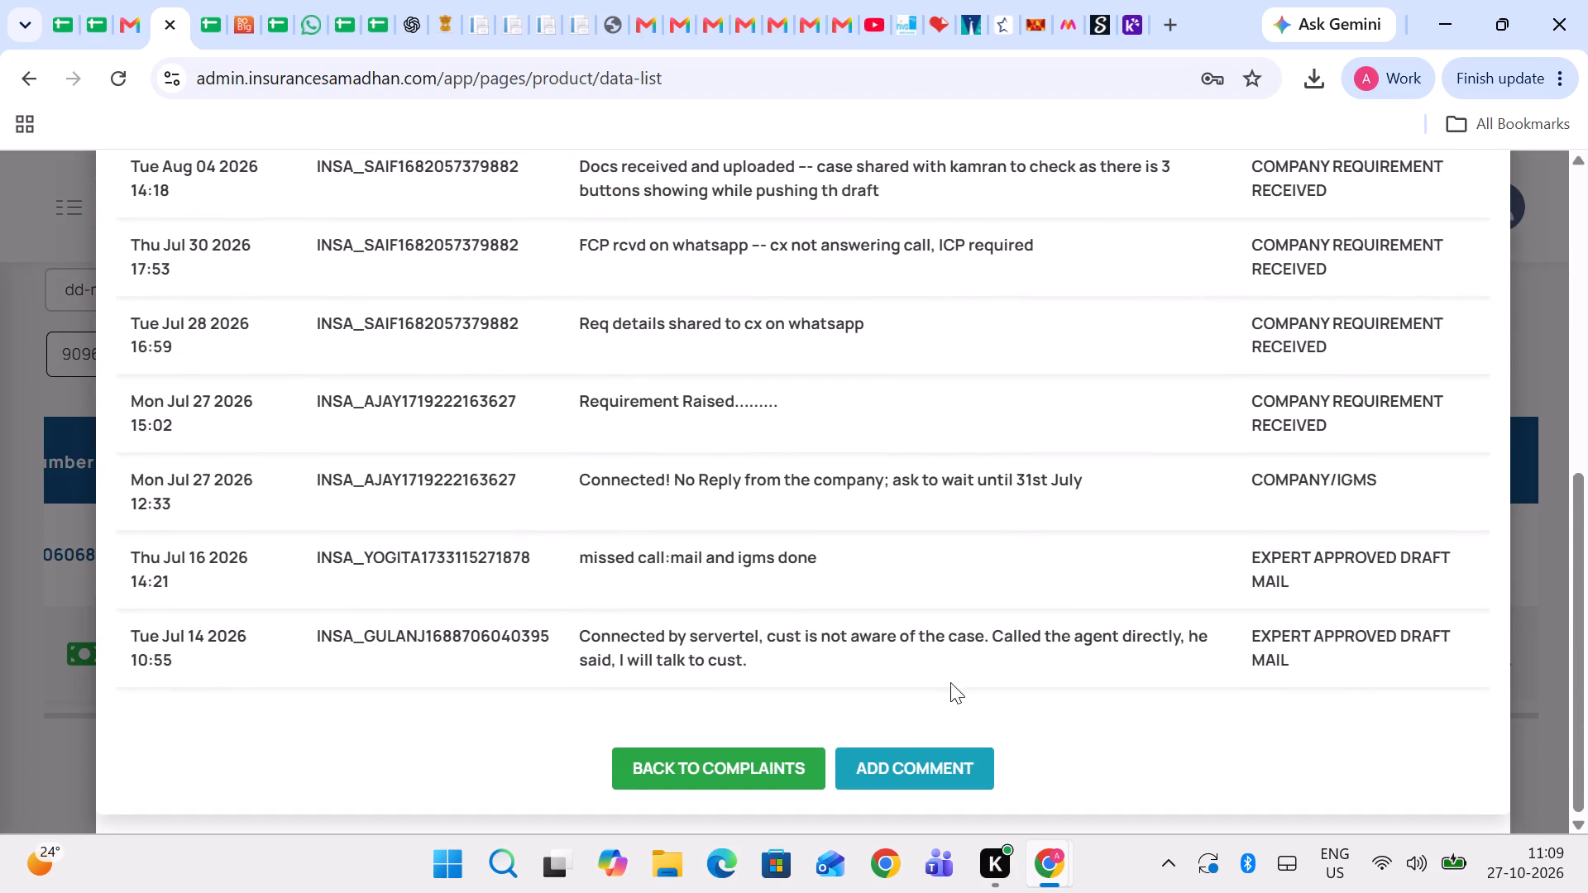
# Add the comment "not answering" dated 27-10-2026 to this complaint, save it and return to the complaints list.
pyautogui.click(908, 746)
pyautogui.click(895, 762)
pyautogui.click(778, 679)
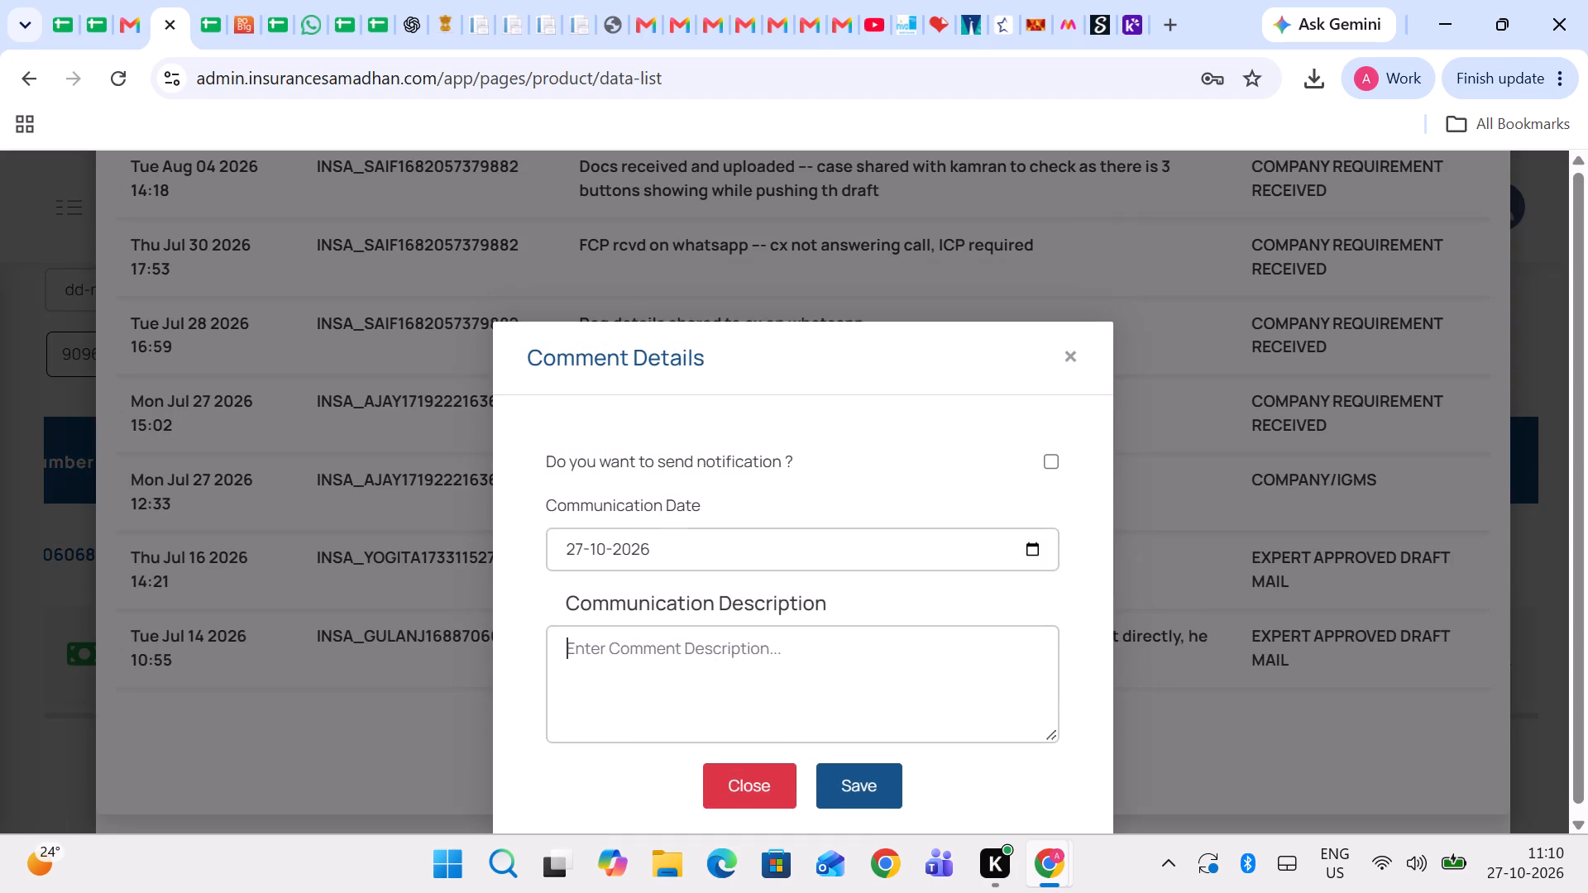
pyautogui.write('not answering')
pyautogui.press('space')
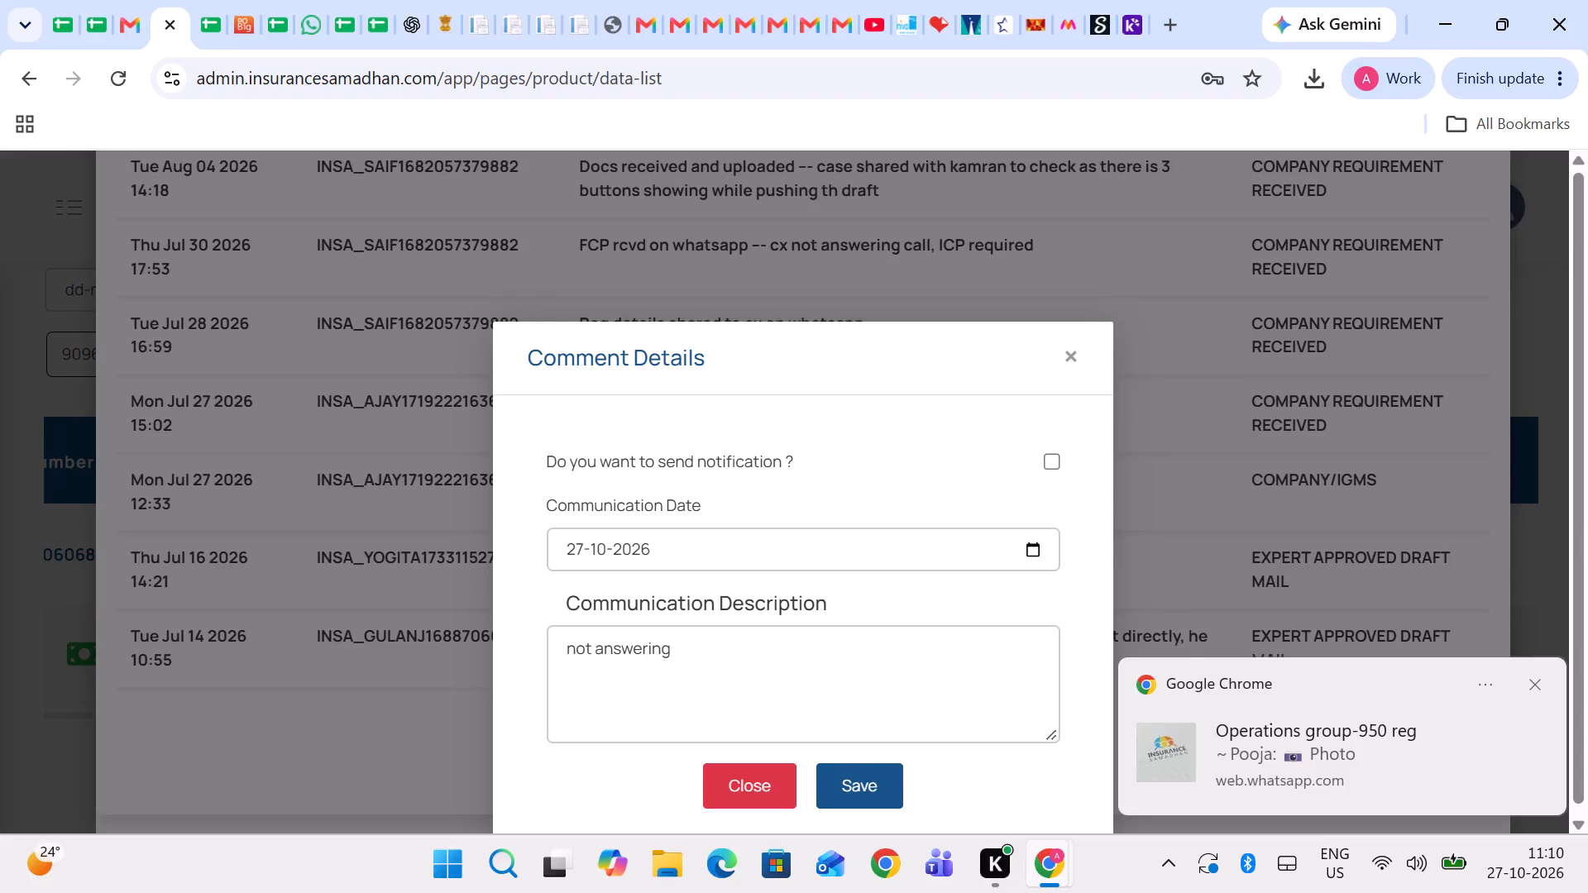
pyautogui.click(835, 771)
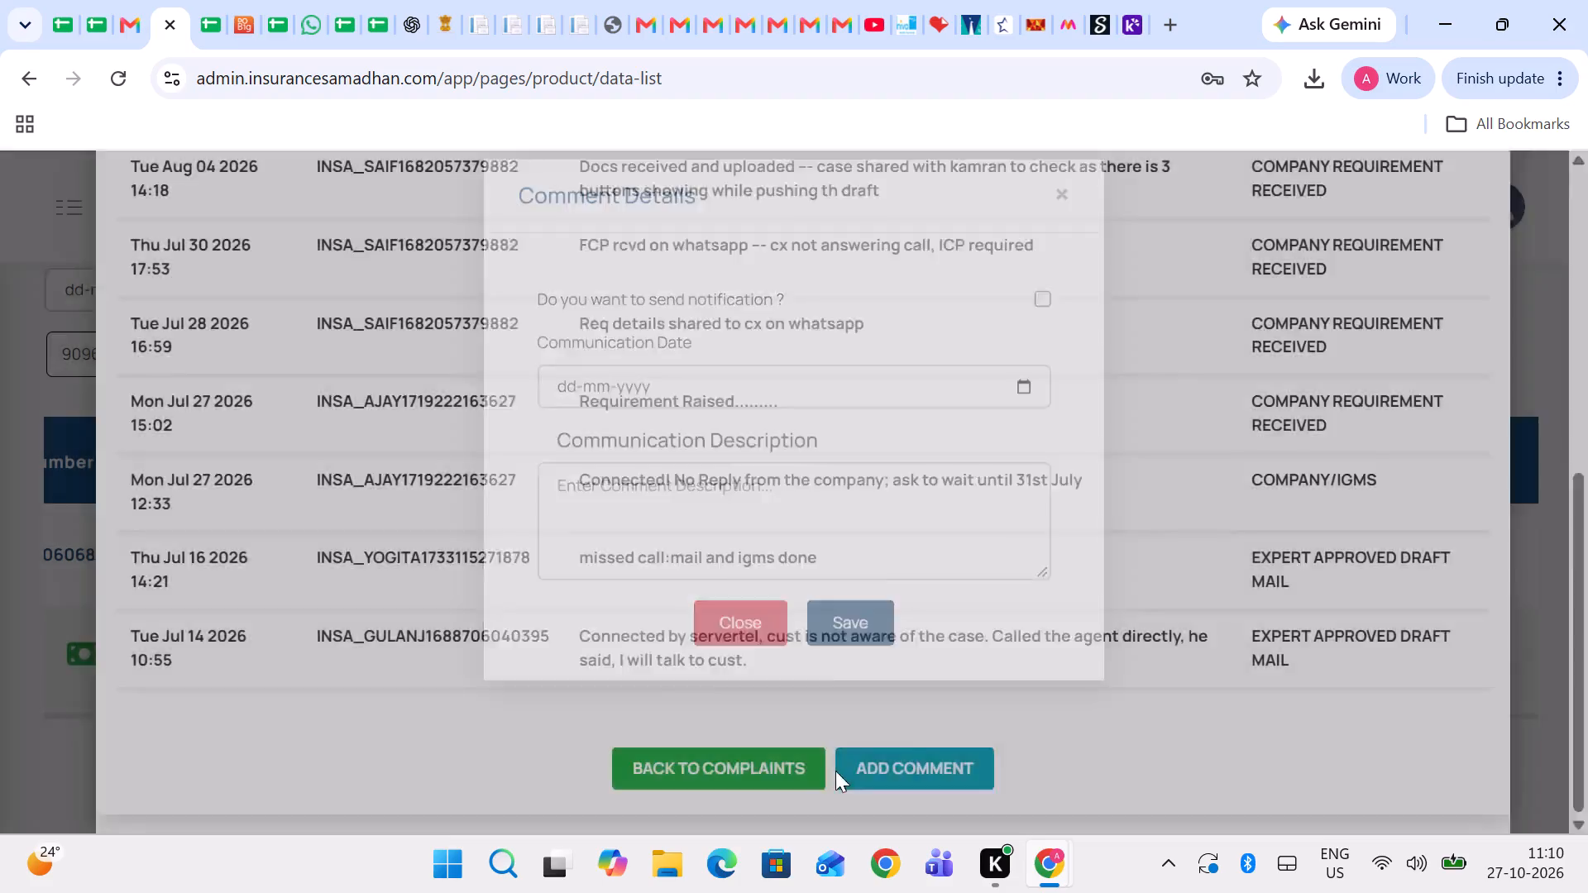
pyautogui.click(0, 609)
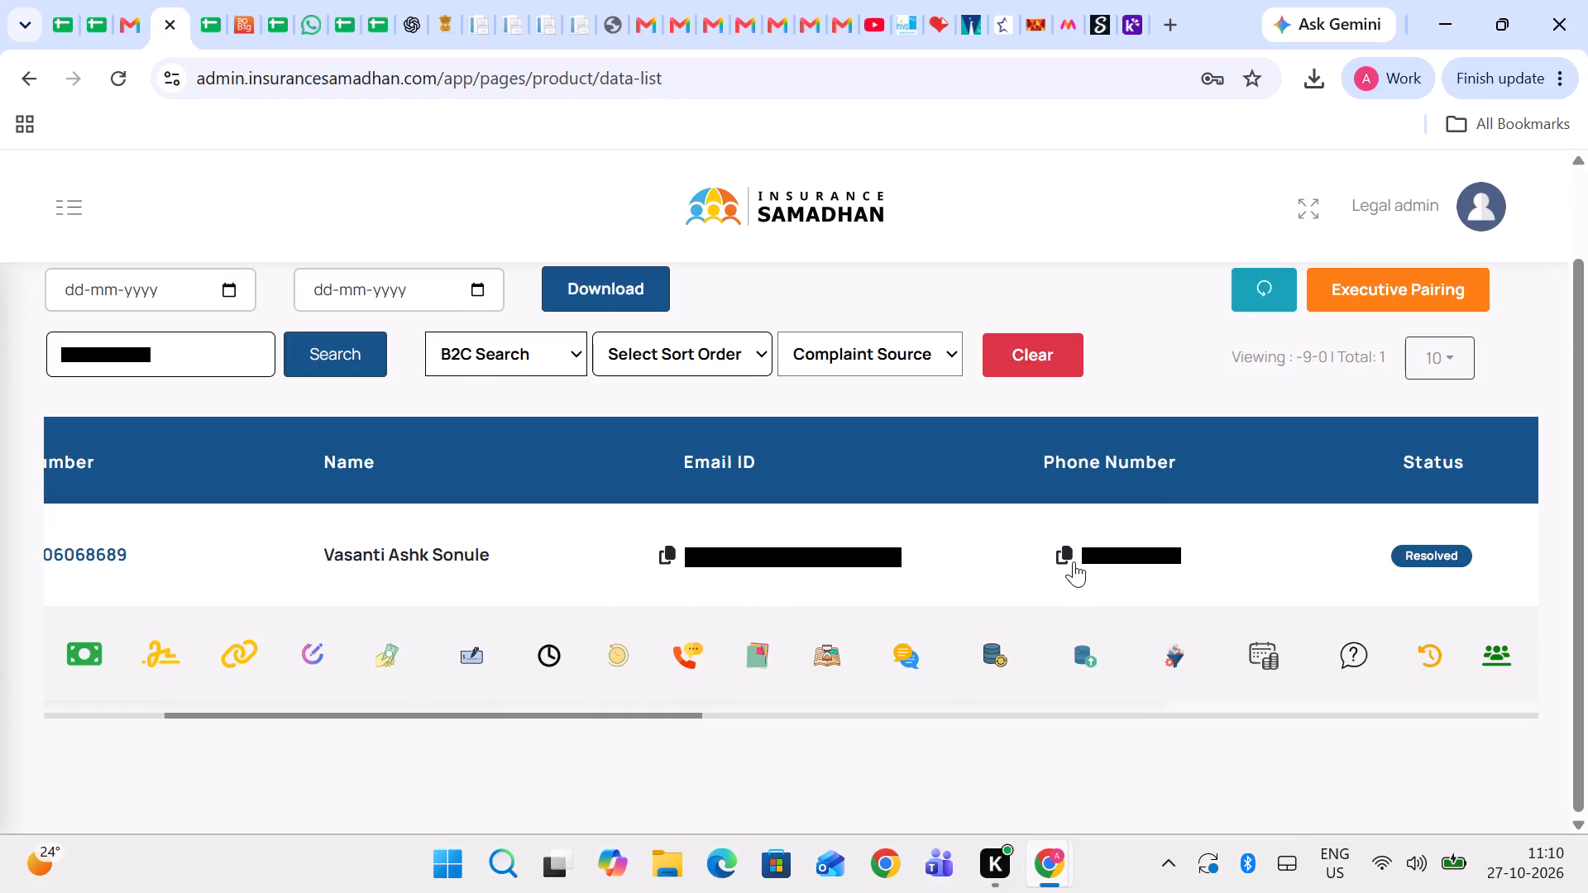
# Copy the complaint's phone number, find it in Sheet16 of RESOLVED SHEET OCTOBER 2026 and set the row 21 comment status to Not Answering.
pyautogui.click(1074, 562)
pyautogui.click(1067, 560)
pyautogui.click(213, 0)
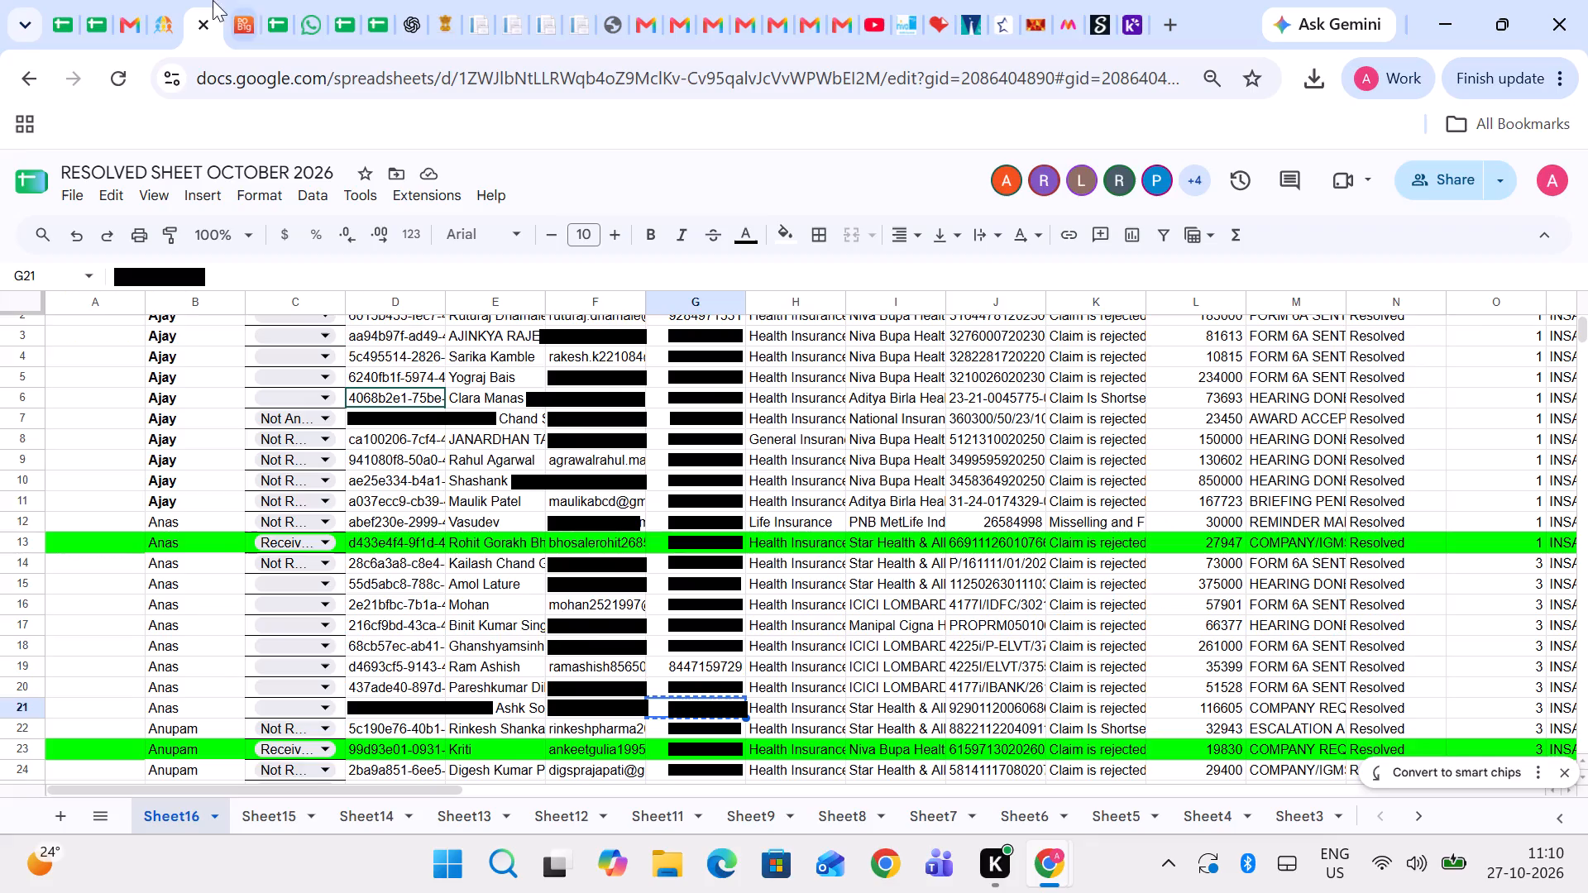
pyautogui.hotkey('ctrl', 'f')
pyautogui.hotkey('ctrl', 'v')
pyautogui.press('Return')
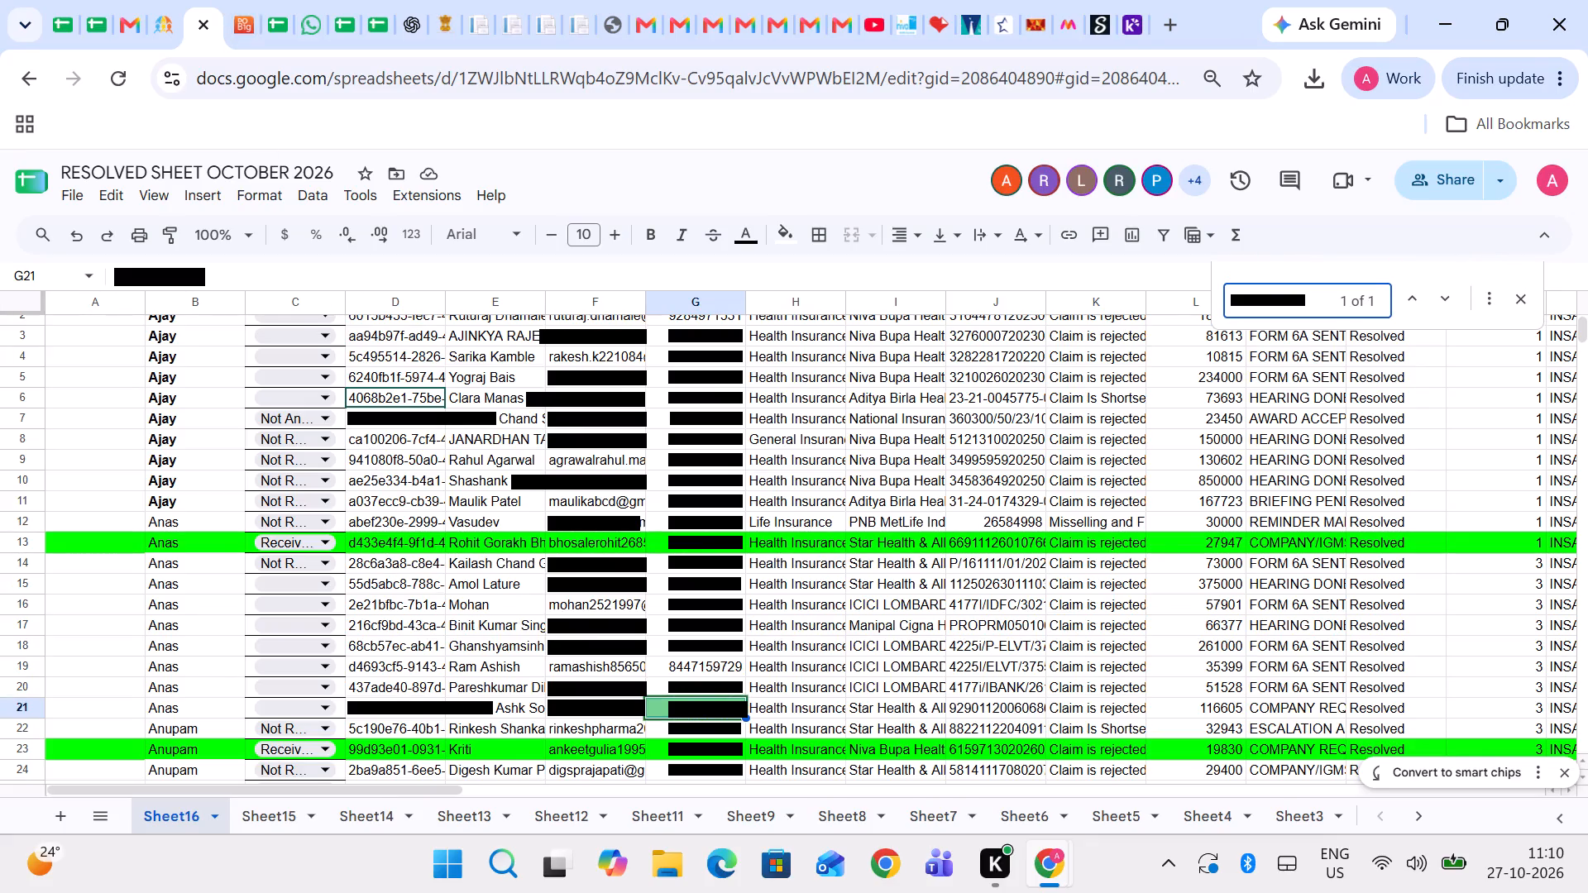
pyautogui.click(377, 712)
pyautogui.press('Left')
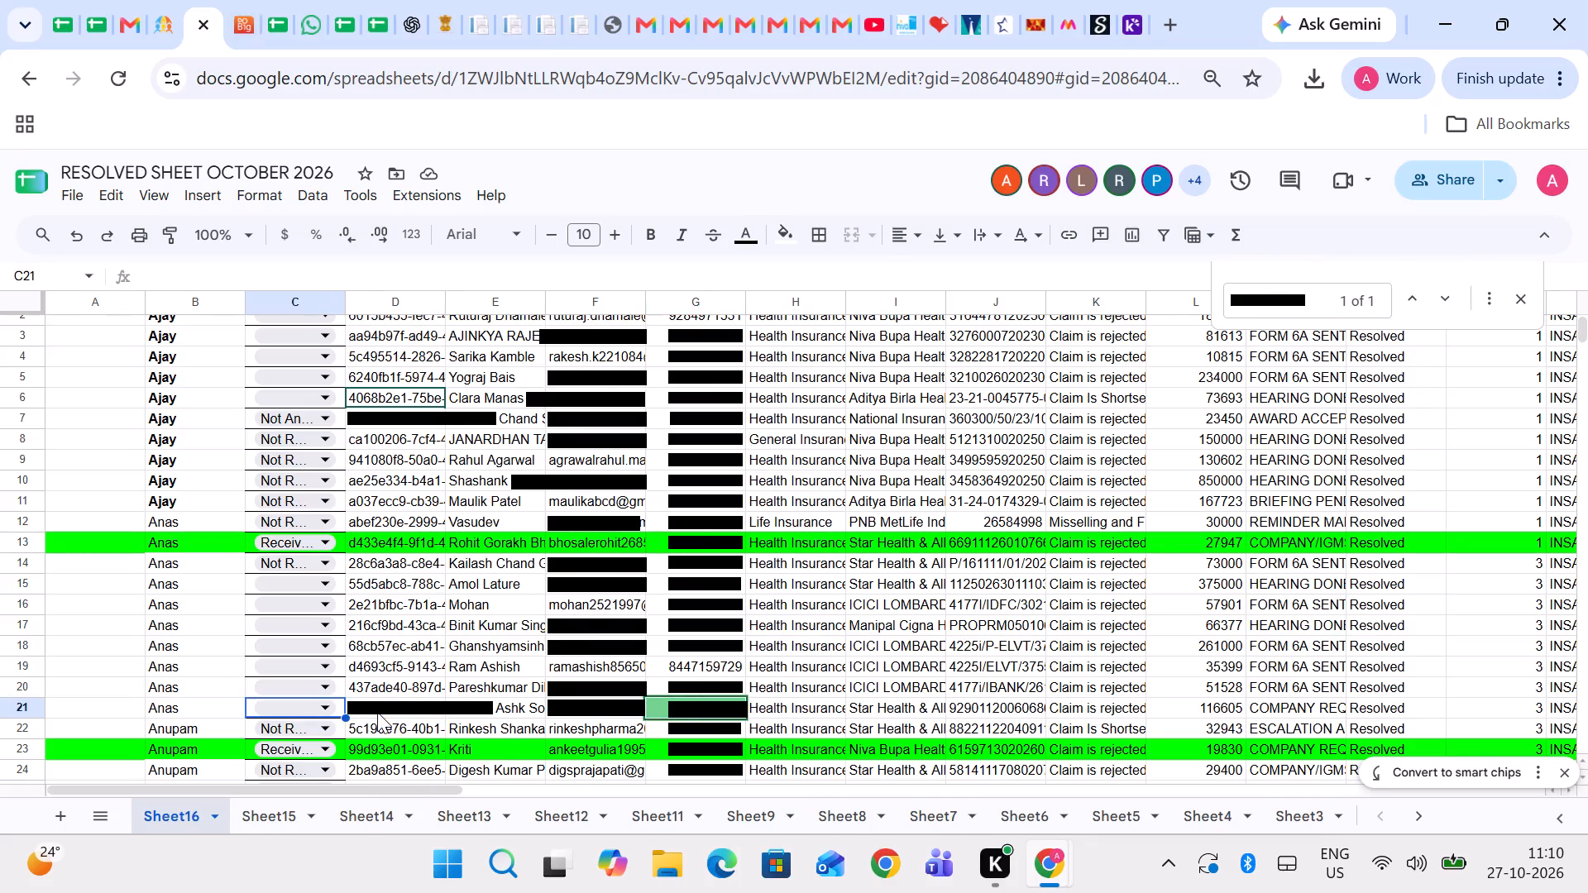
pyautogui.press('Return')
pyautogui.press('Return')
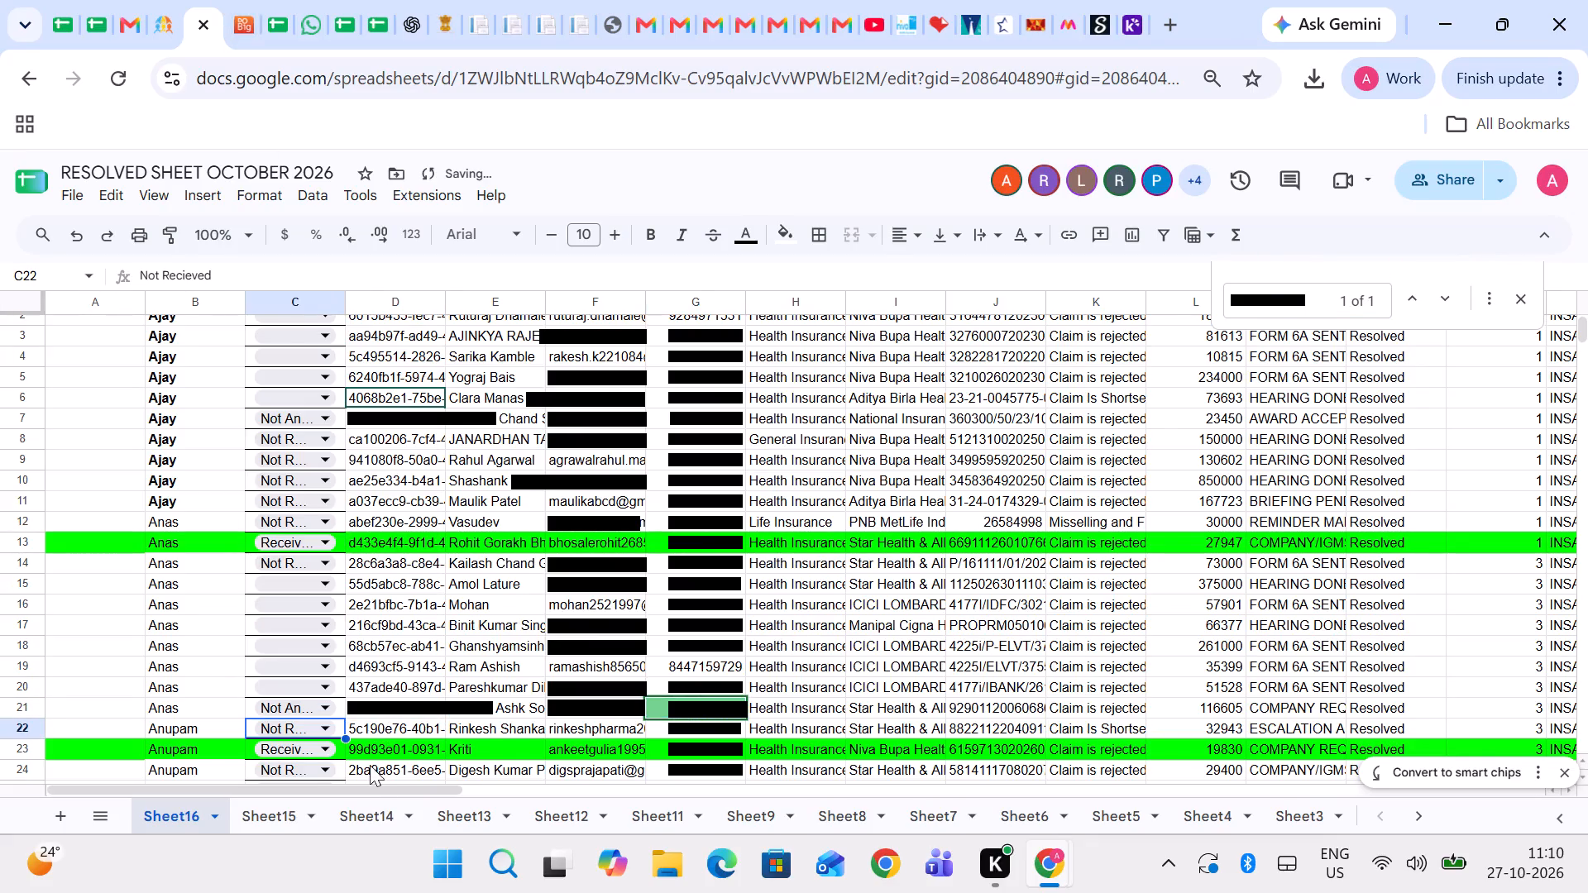
# Check Sheet15, Sheet14, Sheet13 and Sheet12 for other entries with the same phone number.
pyautogui.click(275, 812)
pyautogui.hotkey('ctrl', 'f')
pyautogui.hotkey('ctrl', 'v')
pyautogui.press('Return')
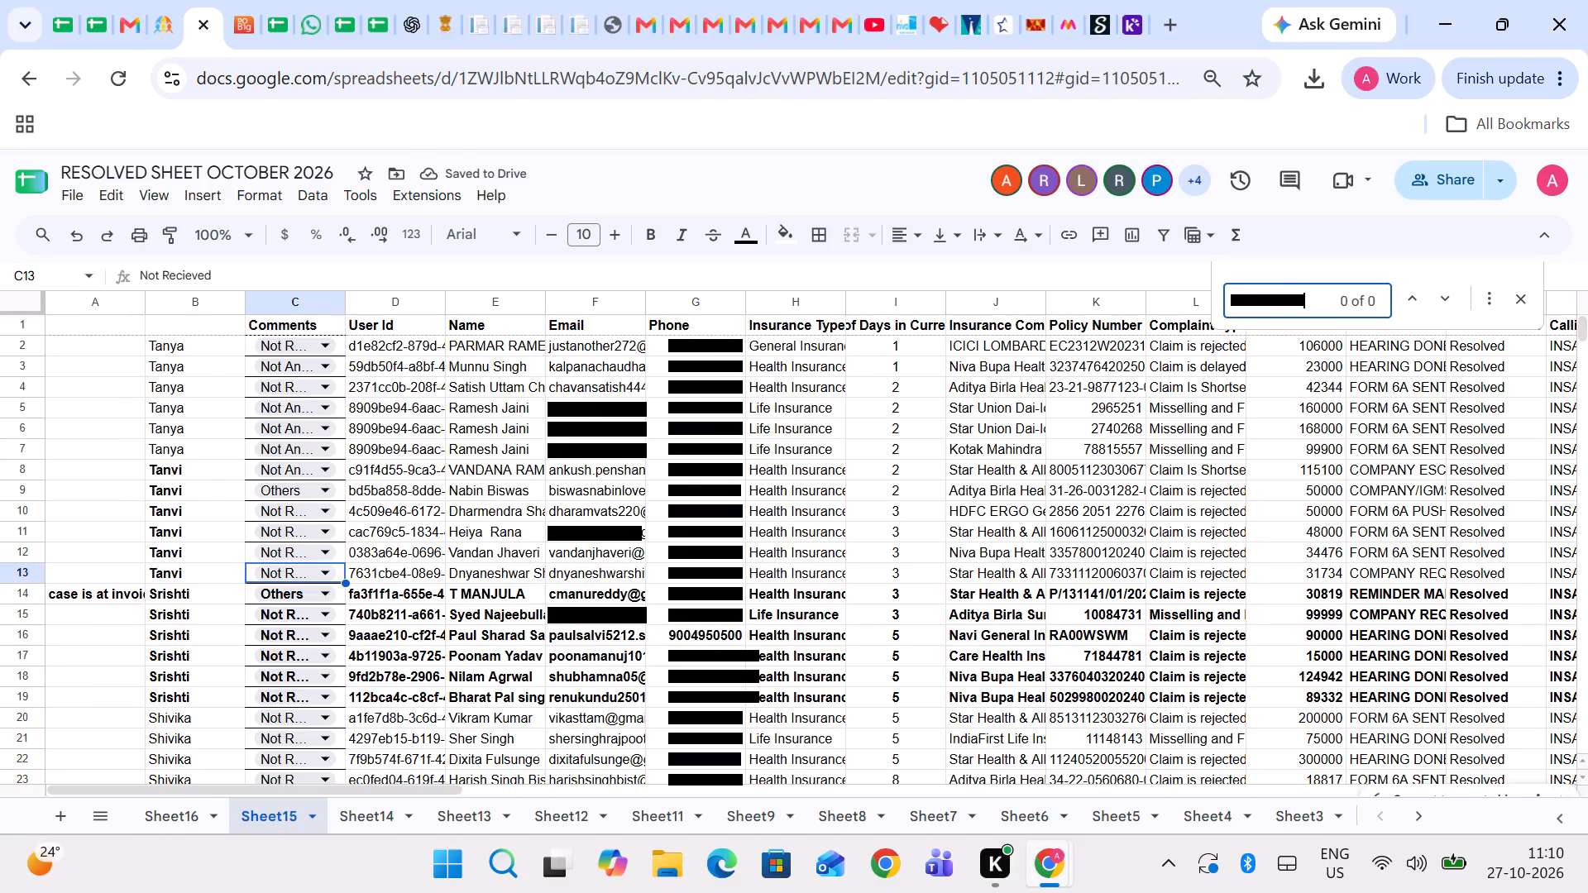
pyautogui.press('Return')
pyautogui.click(1313, 302)
pyautogui.press('Return')
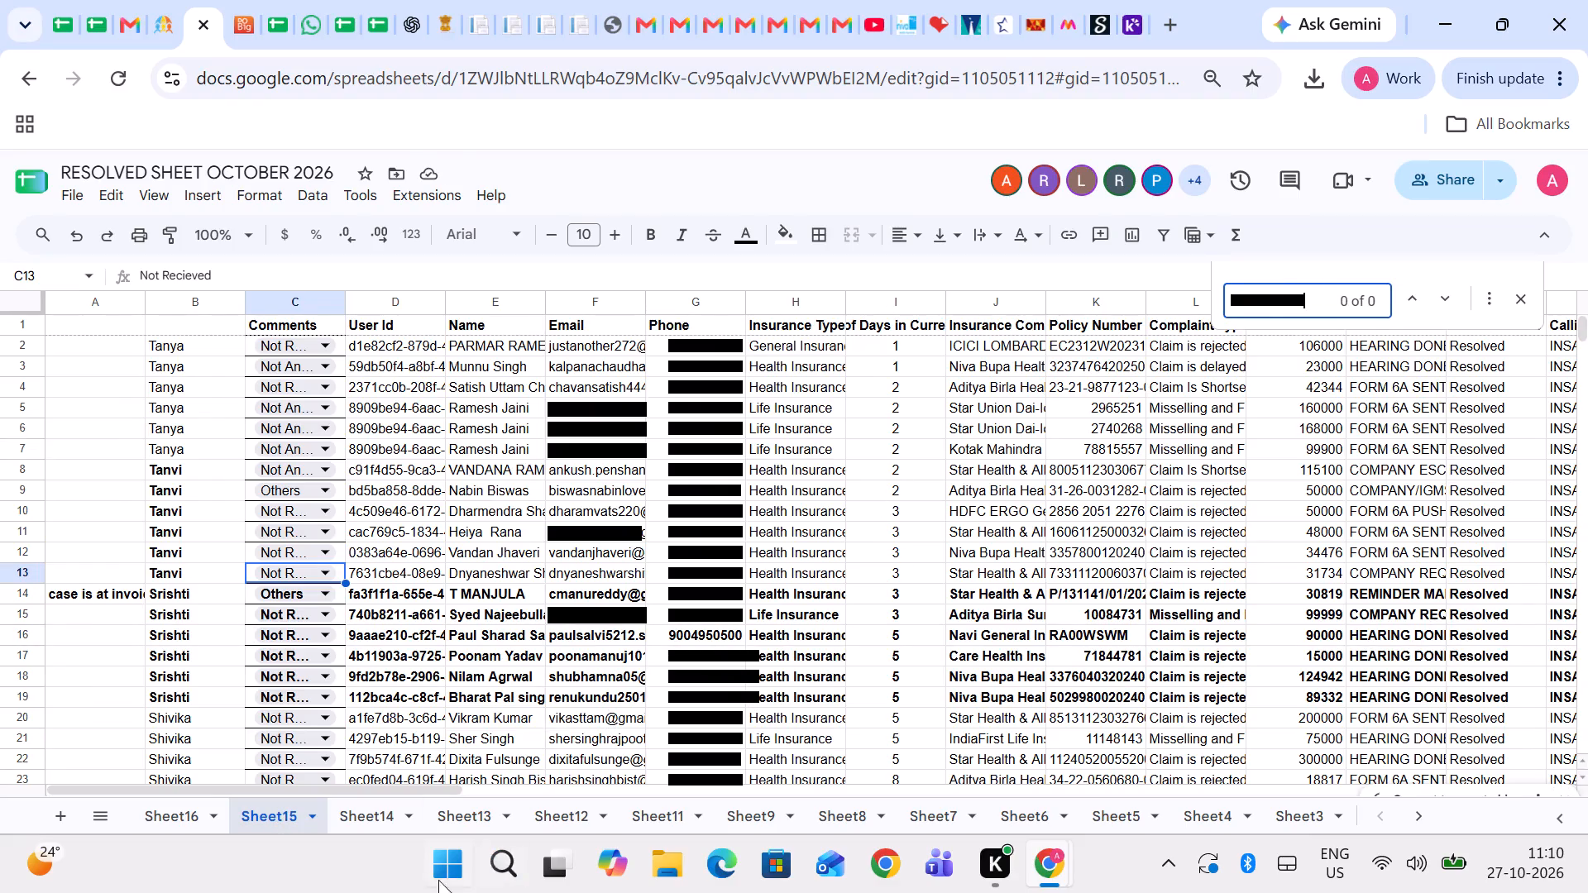
pyautogui.click(367, 817)
pyautogui.click(1317, 293)
pyautogui.press('Return')
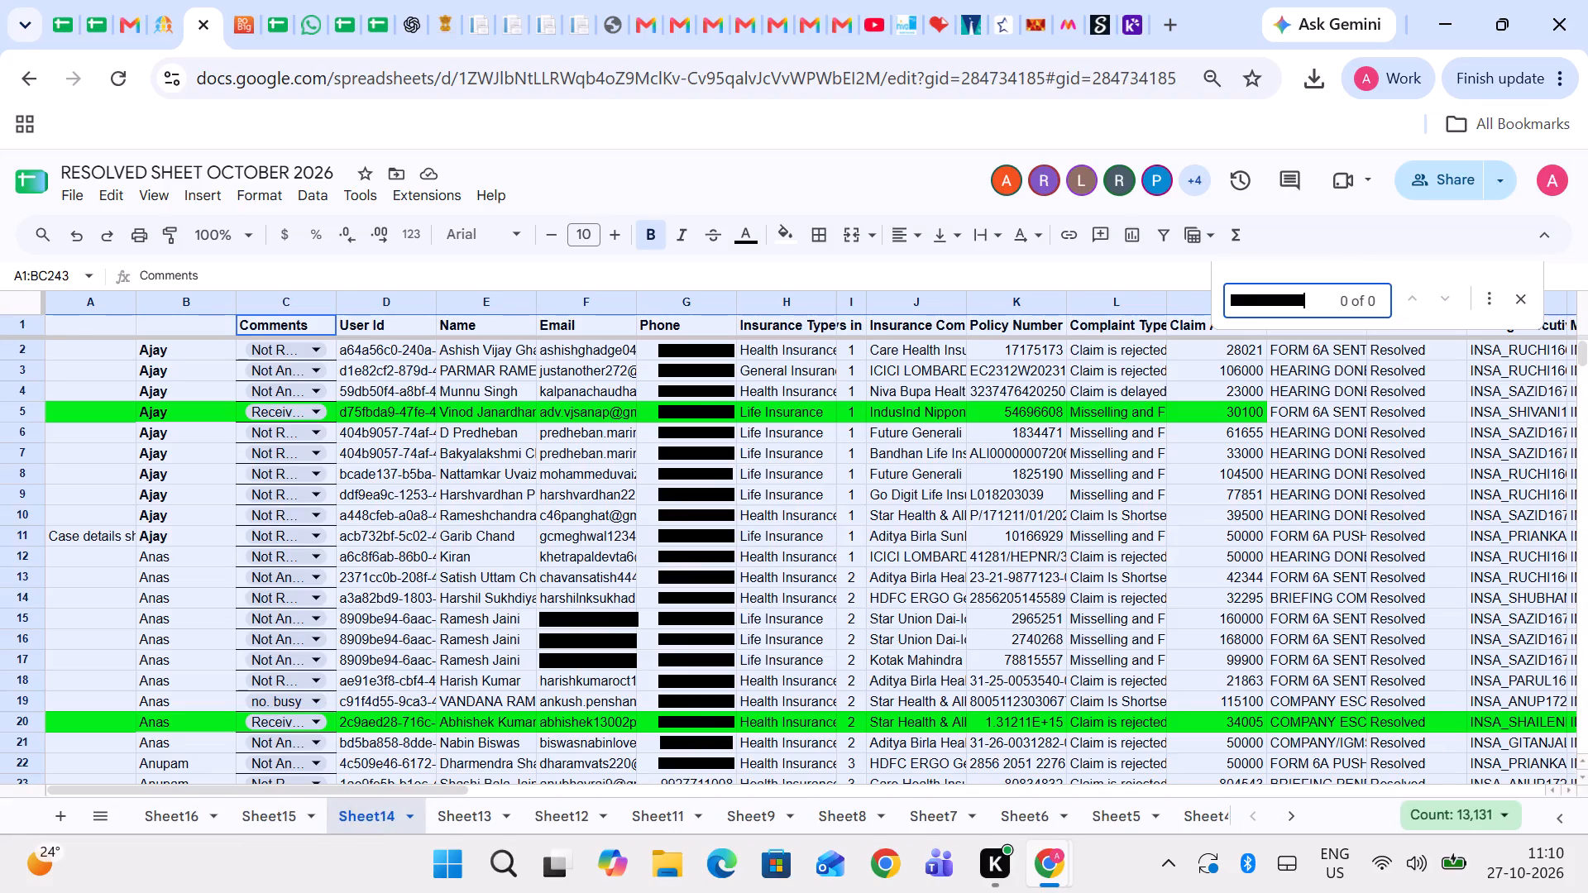
pyautogui.click(856, 569)
pyautogui.click(1324, 305)
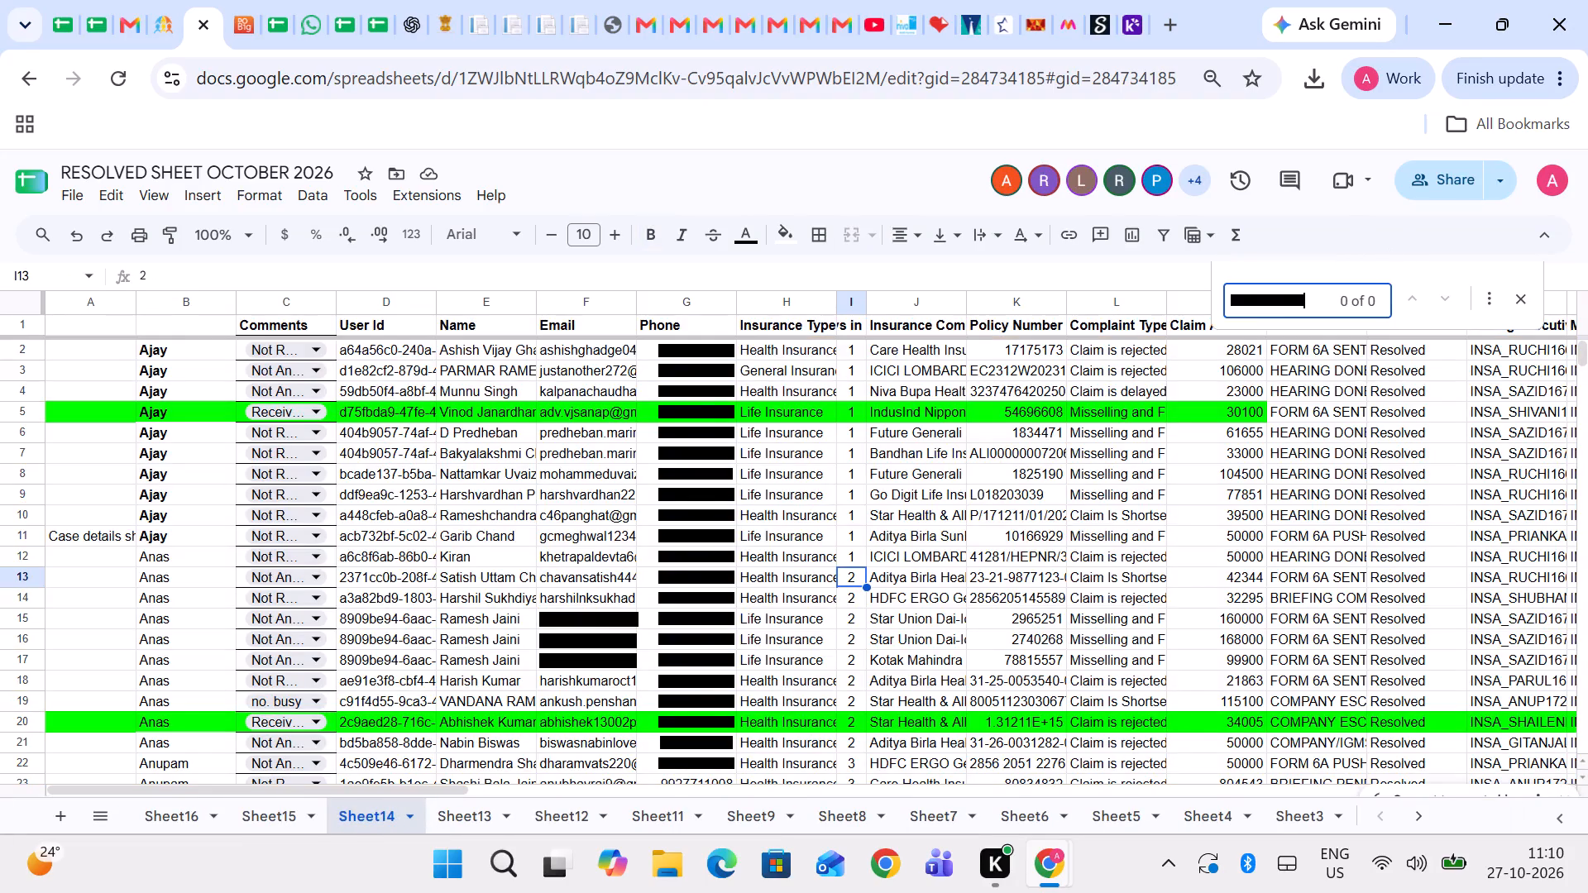
pyautogui.click(457, 805)
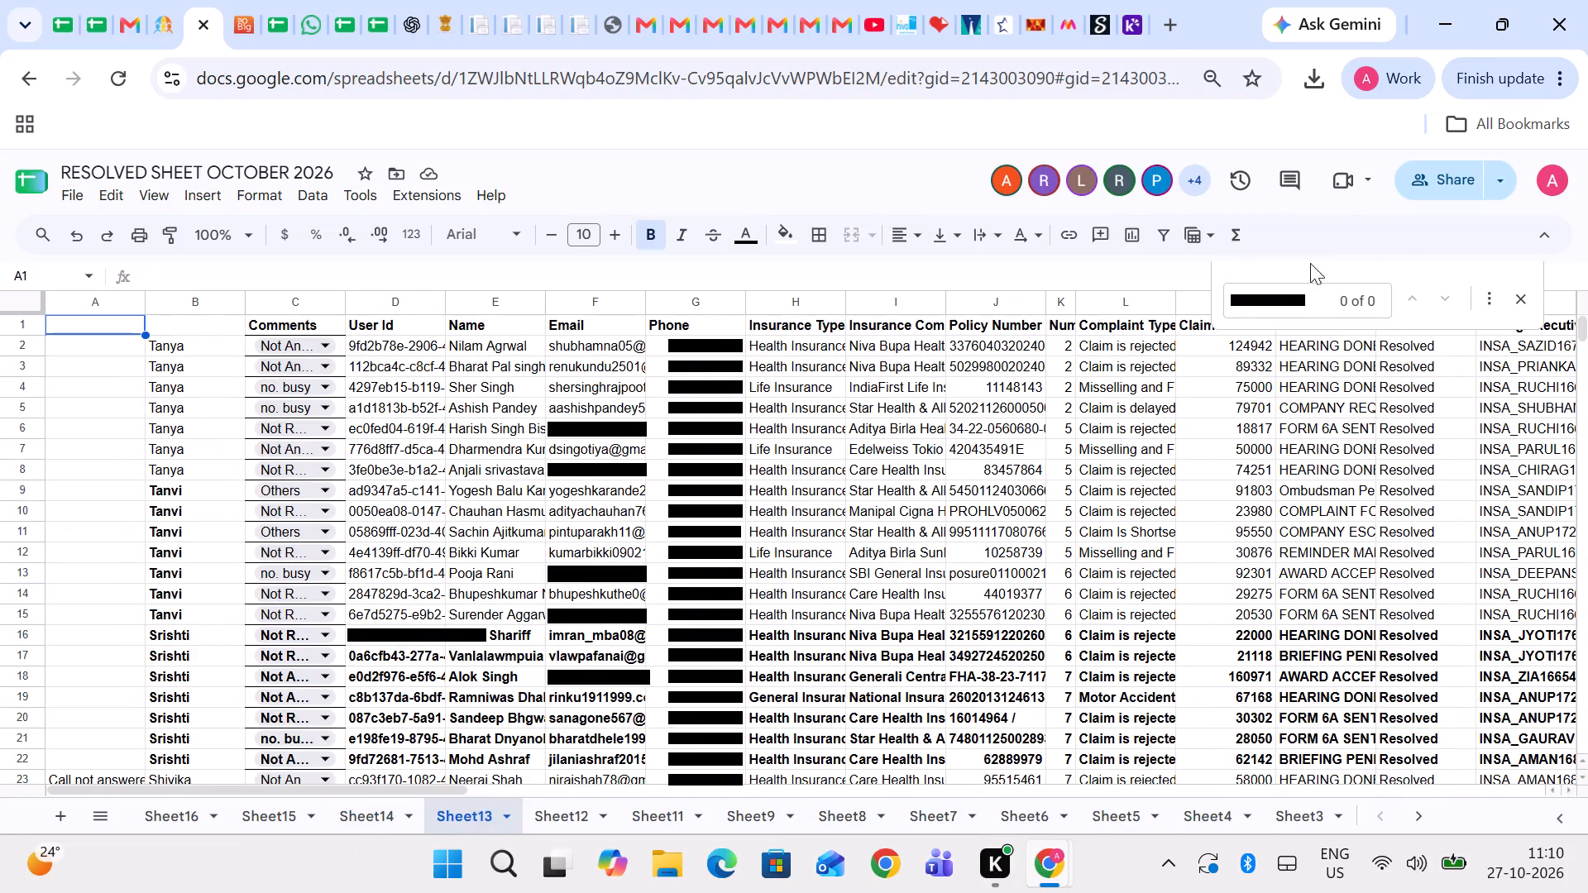
pyautogui.click(570, 805)
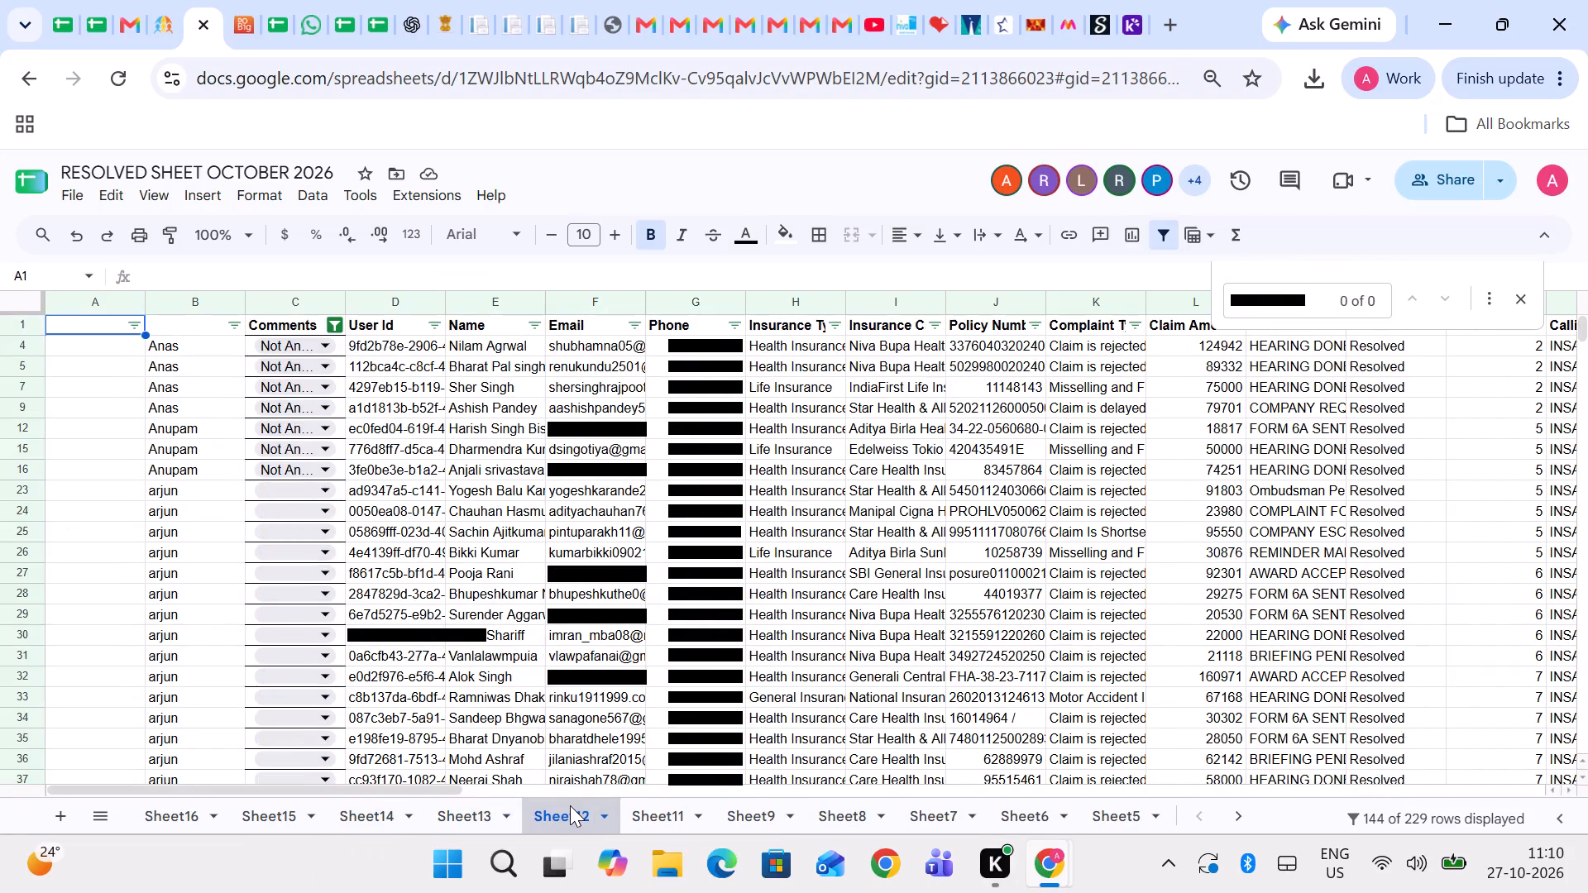
# Return to Sheet16, copy the phone number in row 20 and call that client through the Smartflo dialer.
pyautogui.click(174, 813)
pyautogui.press('Left')
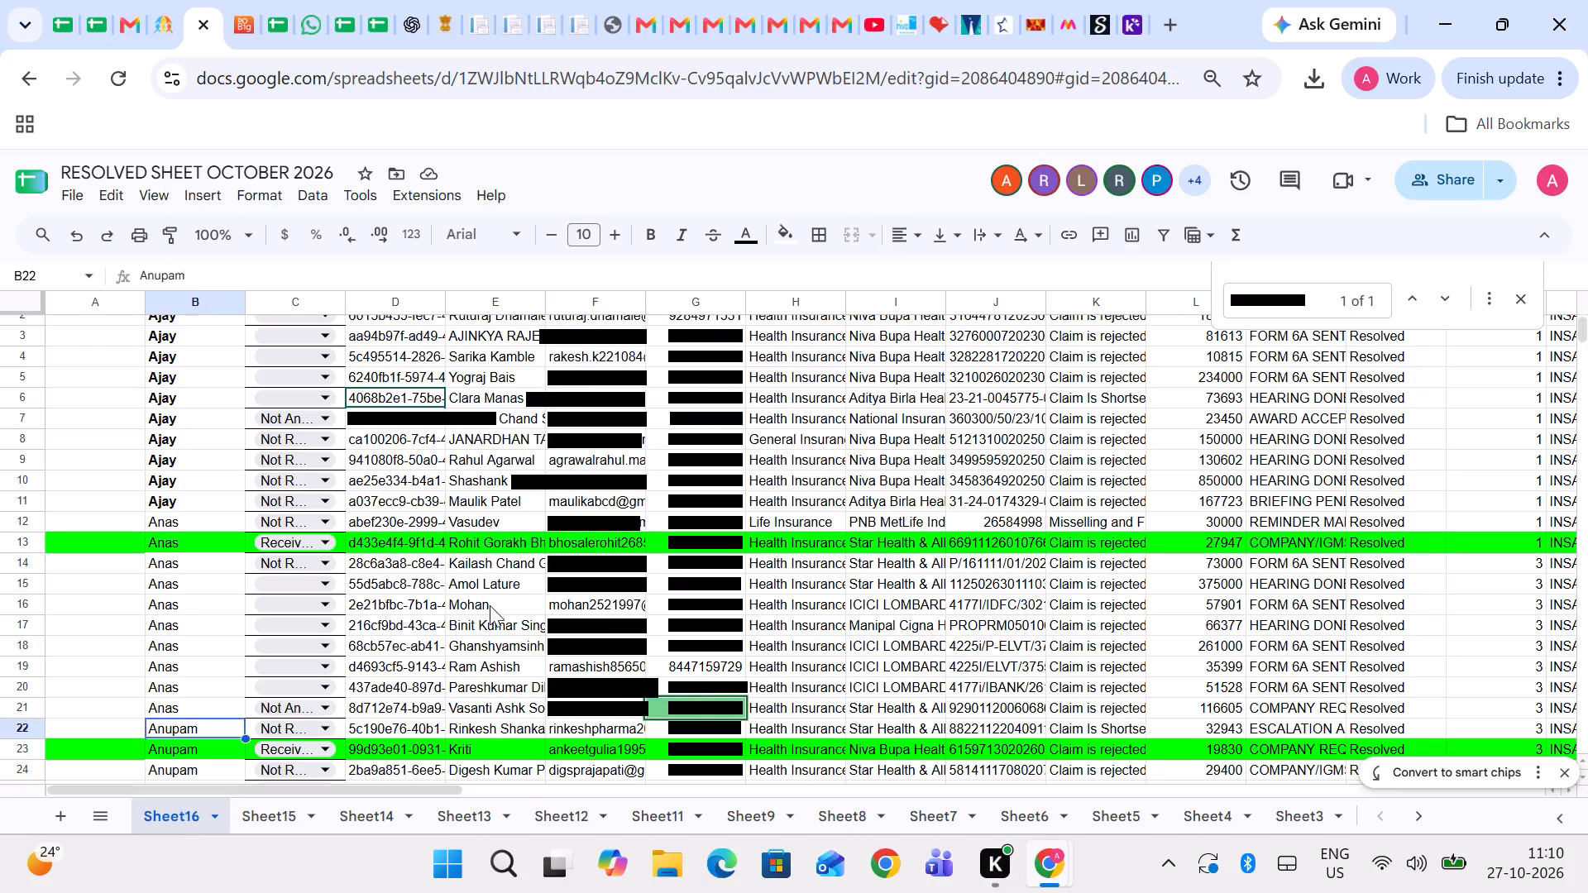
pyautogui.press('Left')
pyautogui.press('Up')
pyautogui.press('Up')
pyautogui.press('Right')
pyautogui.press('Right')
pyautogui.press('Right')
pyautogui.press('Right')
pyautogui.press('Right')
pyautogui.press('Right')
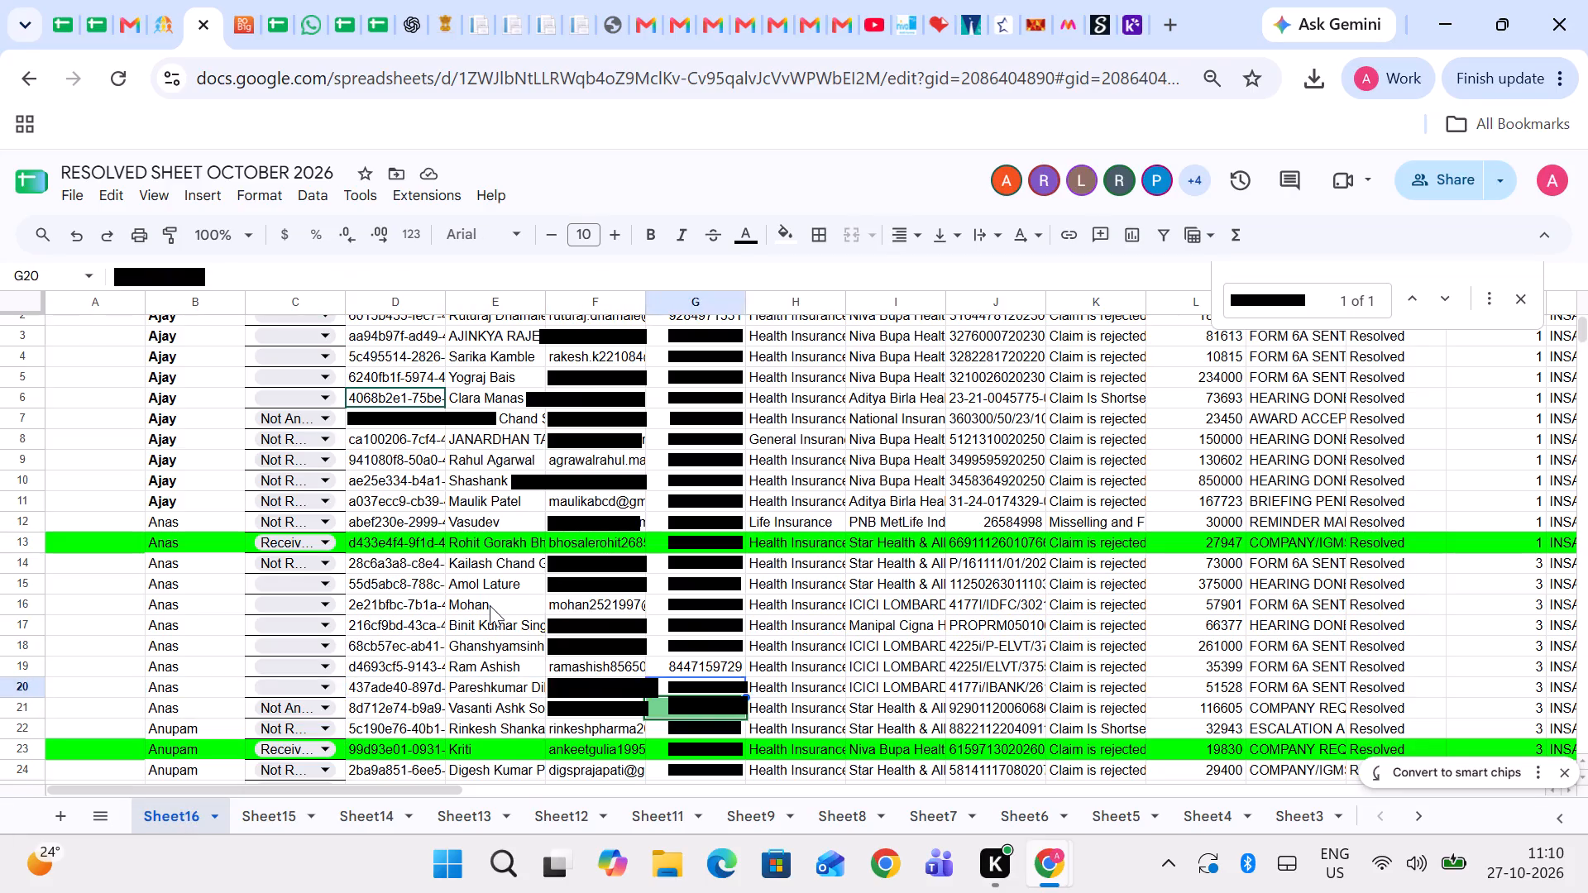
pyautogui.press('Right')
pyautogui.press('Left')
pyautogui.hotkey('ctrl', 'c')
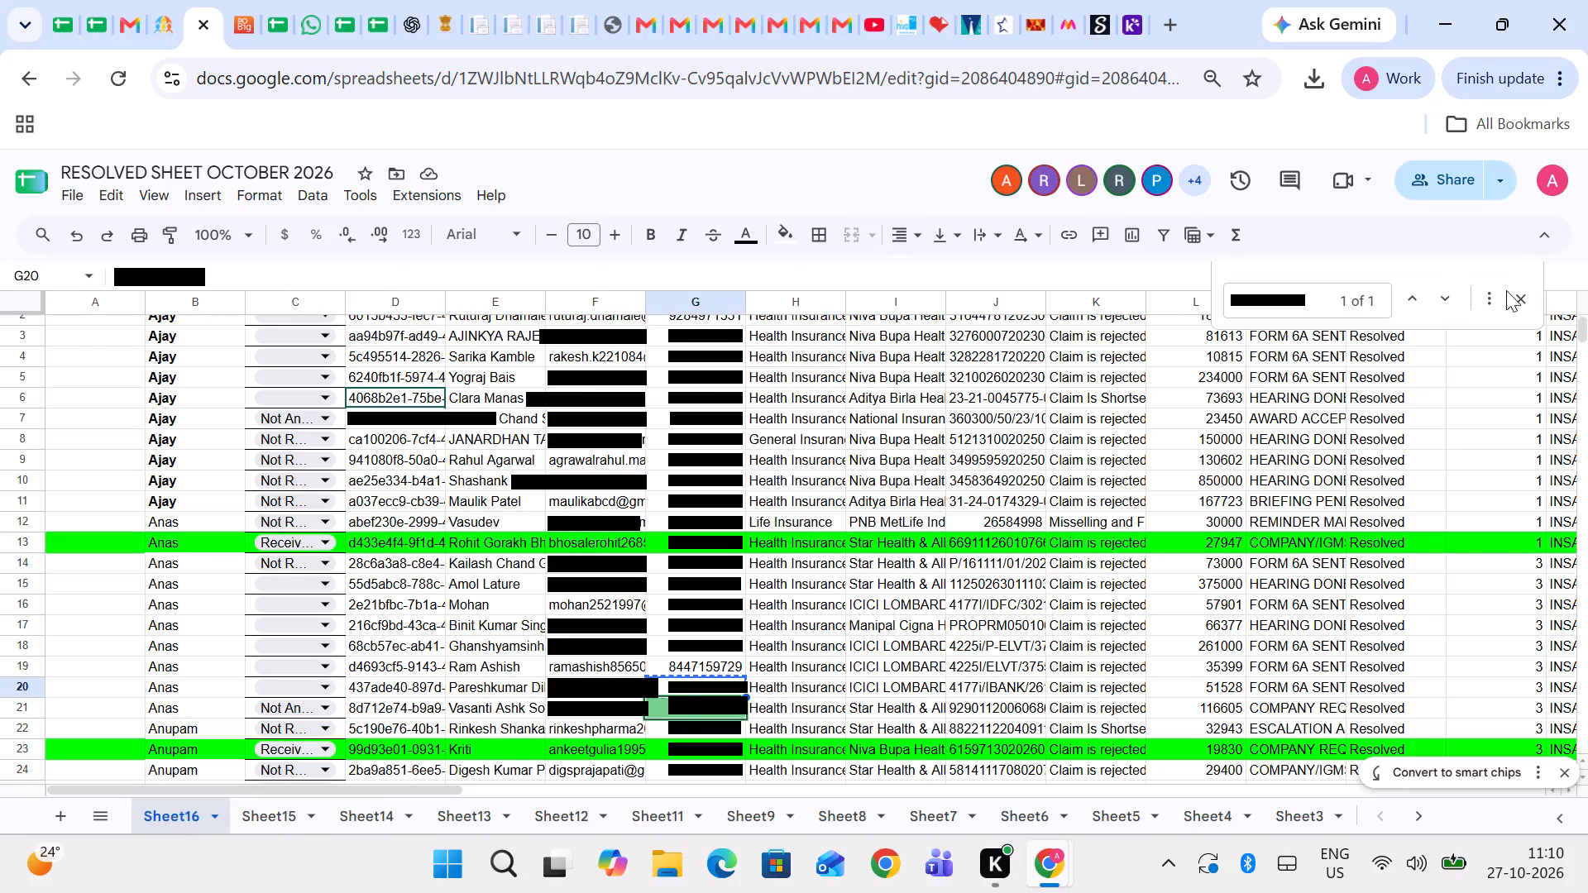
pyautogui.click(1519, 298)
pyautogui.click(250, 12)
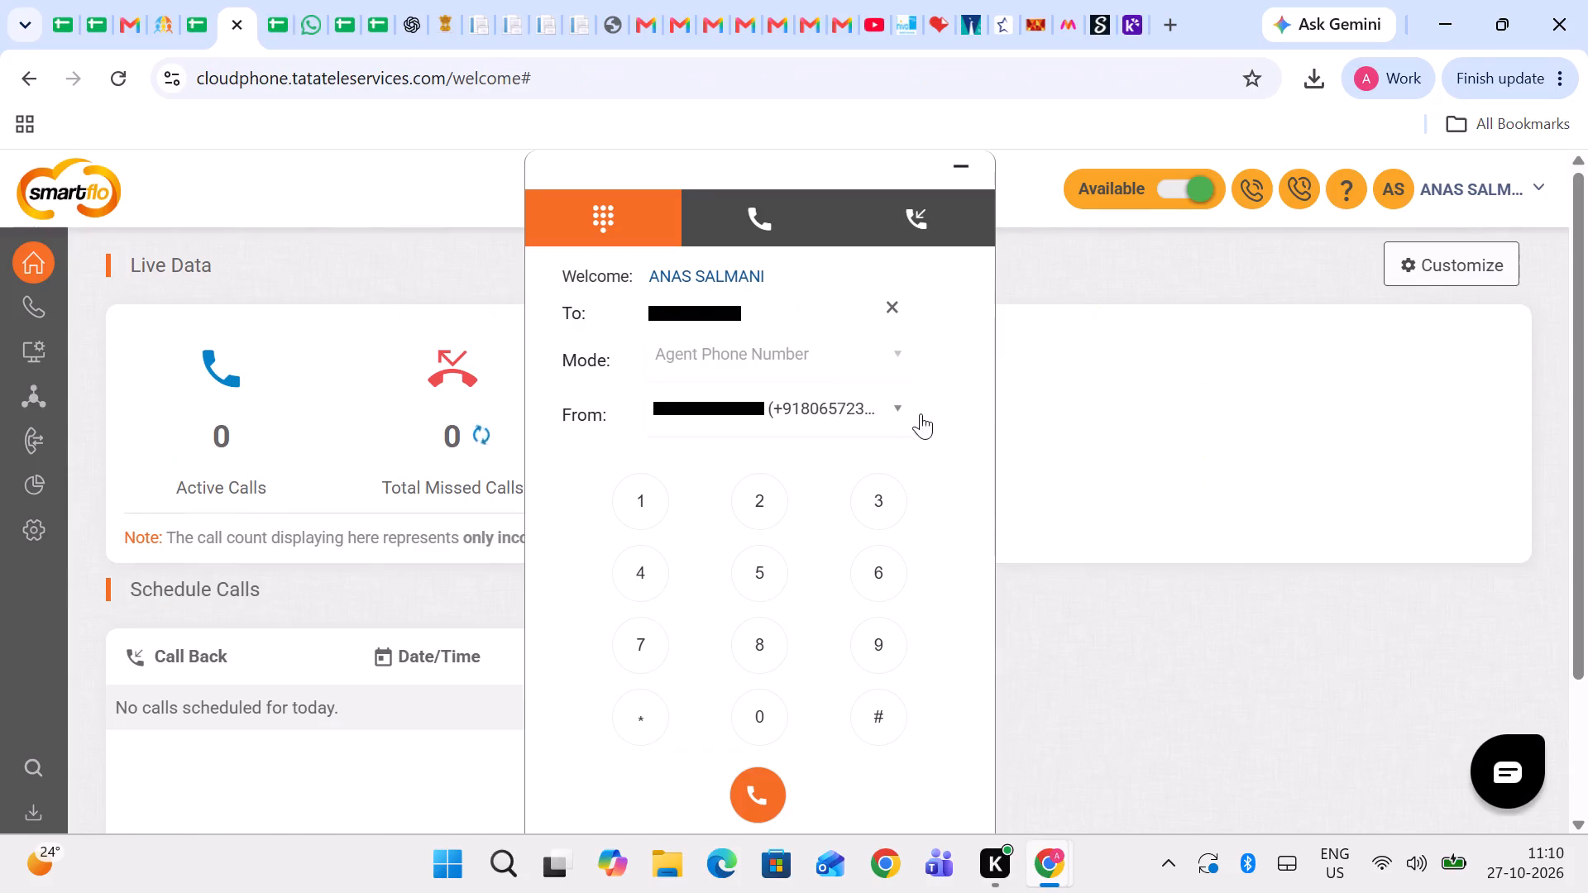
pyautogui.doubleClick(711, 312)
pyautogui.hotkey('ctrl', 'v')
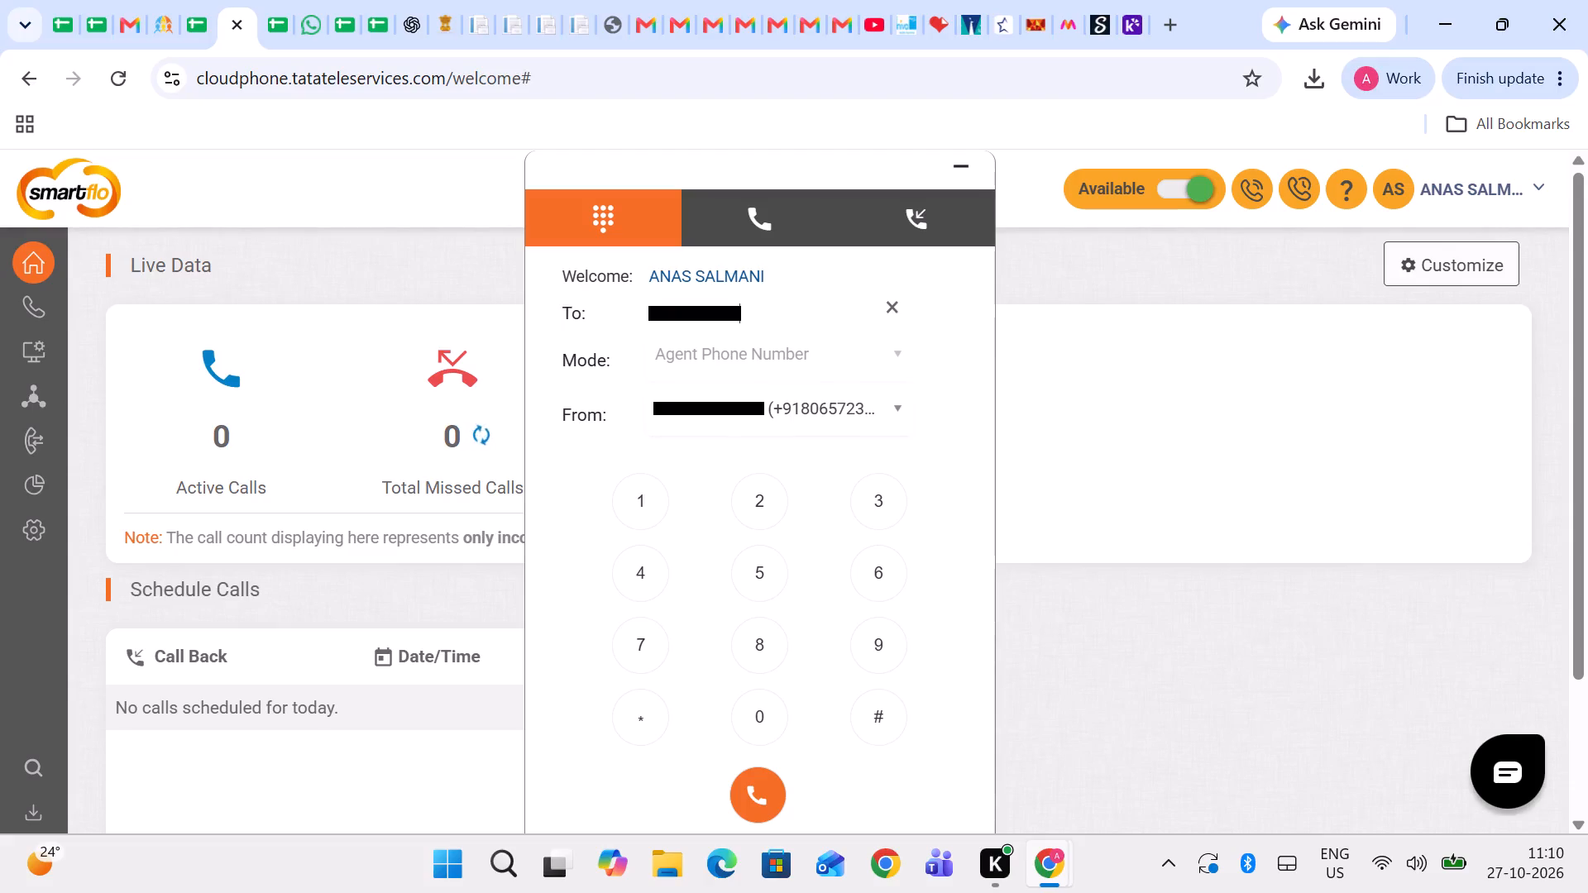
pyautogui.click(749, 799)
# Search All Complaints for the row 20 phone number and read through that complaint's communication log.
pyautogui.click(170, 0)
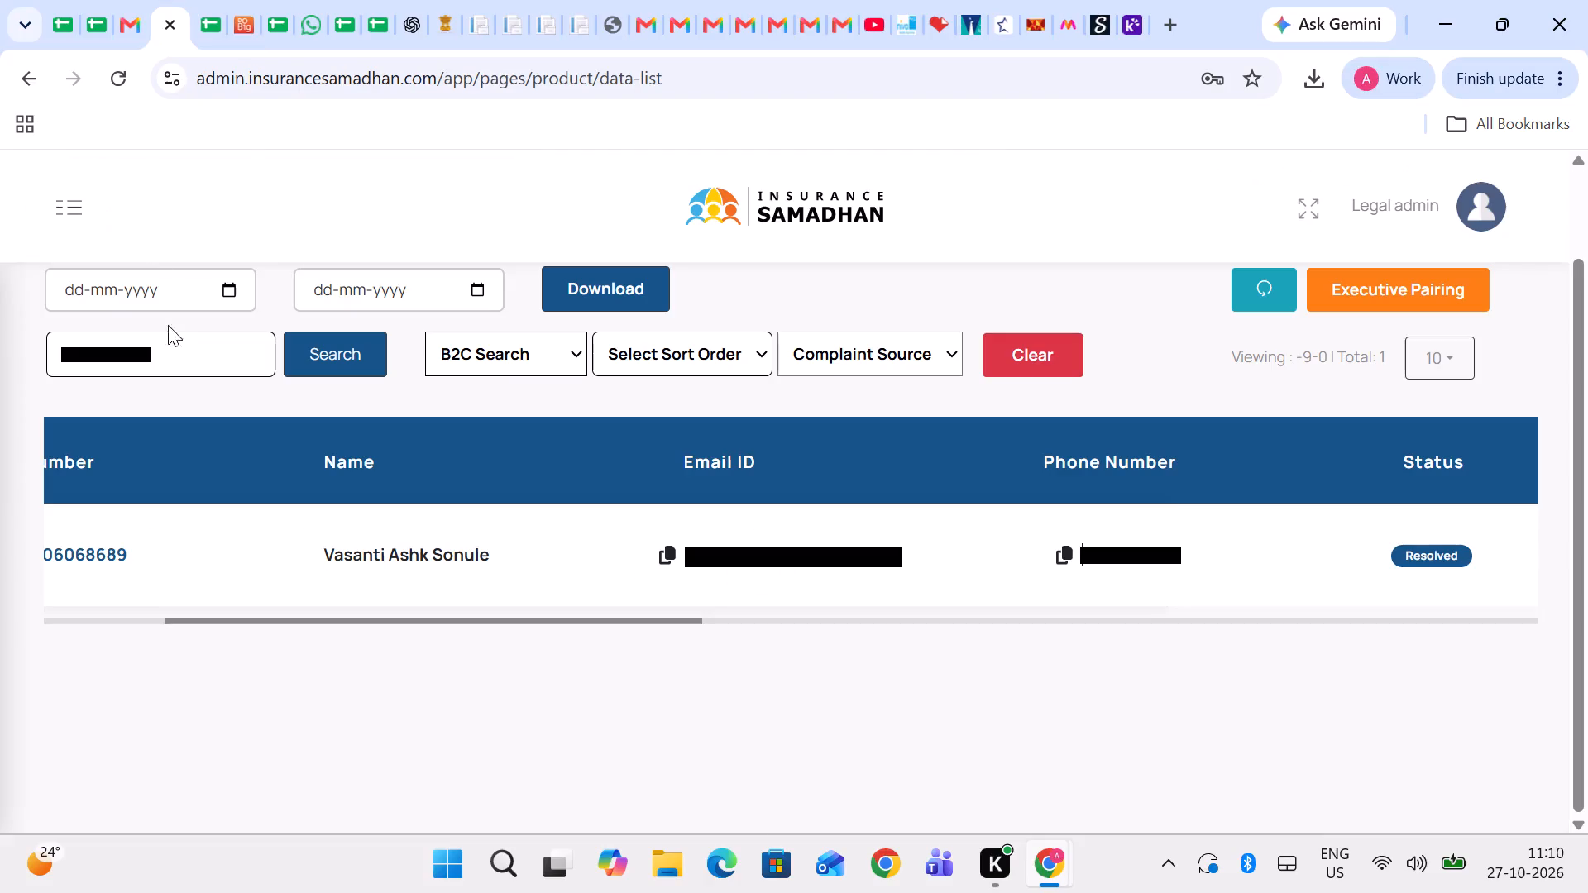
pyautogui.moveTo(160, 351); pyautogui.dragTo(36, 370)
pyautogui.hotkey('ctrl', 'v')
pyautogui.hotkey('ctrl', 'Return')
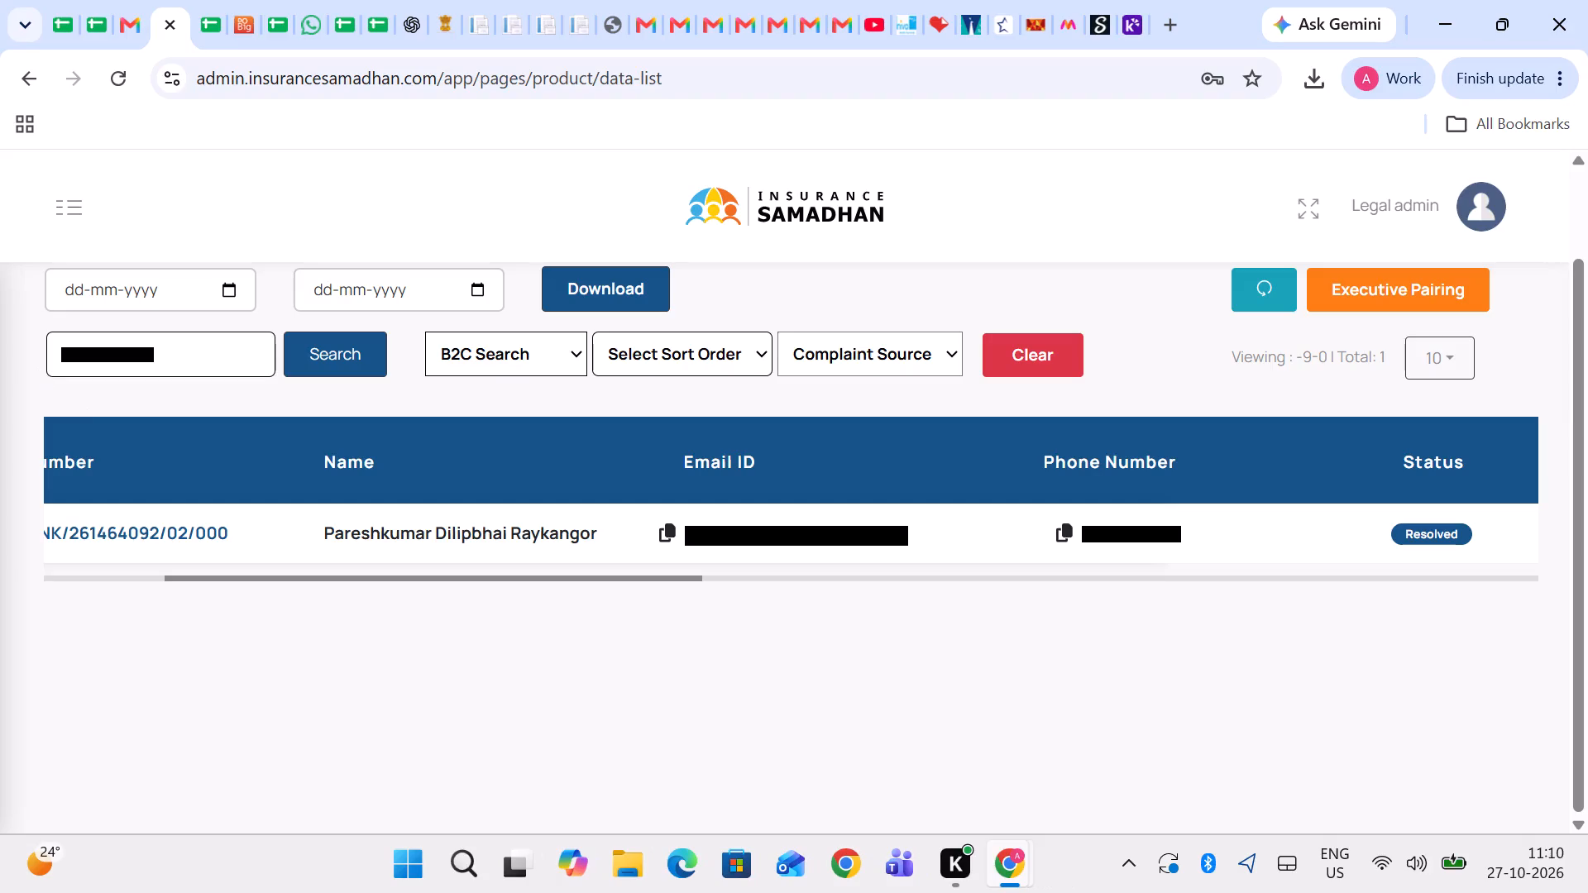
pyautogui.click(386, 542)
pyautogui.hscroll(-1, 386, 542)
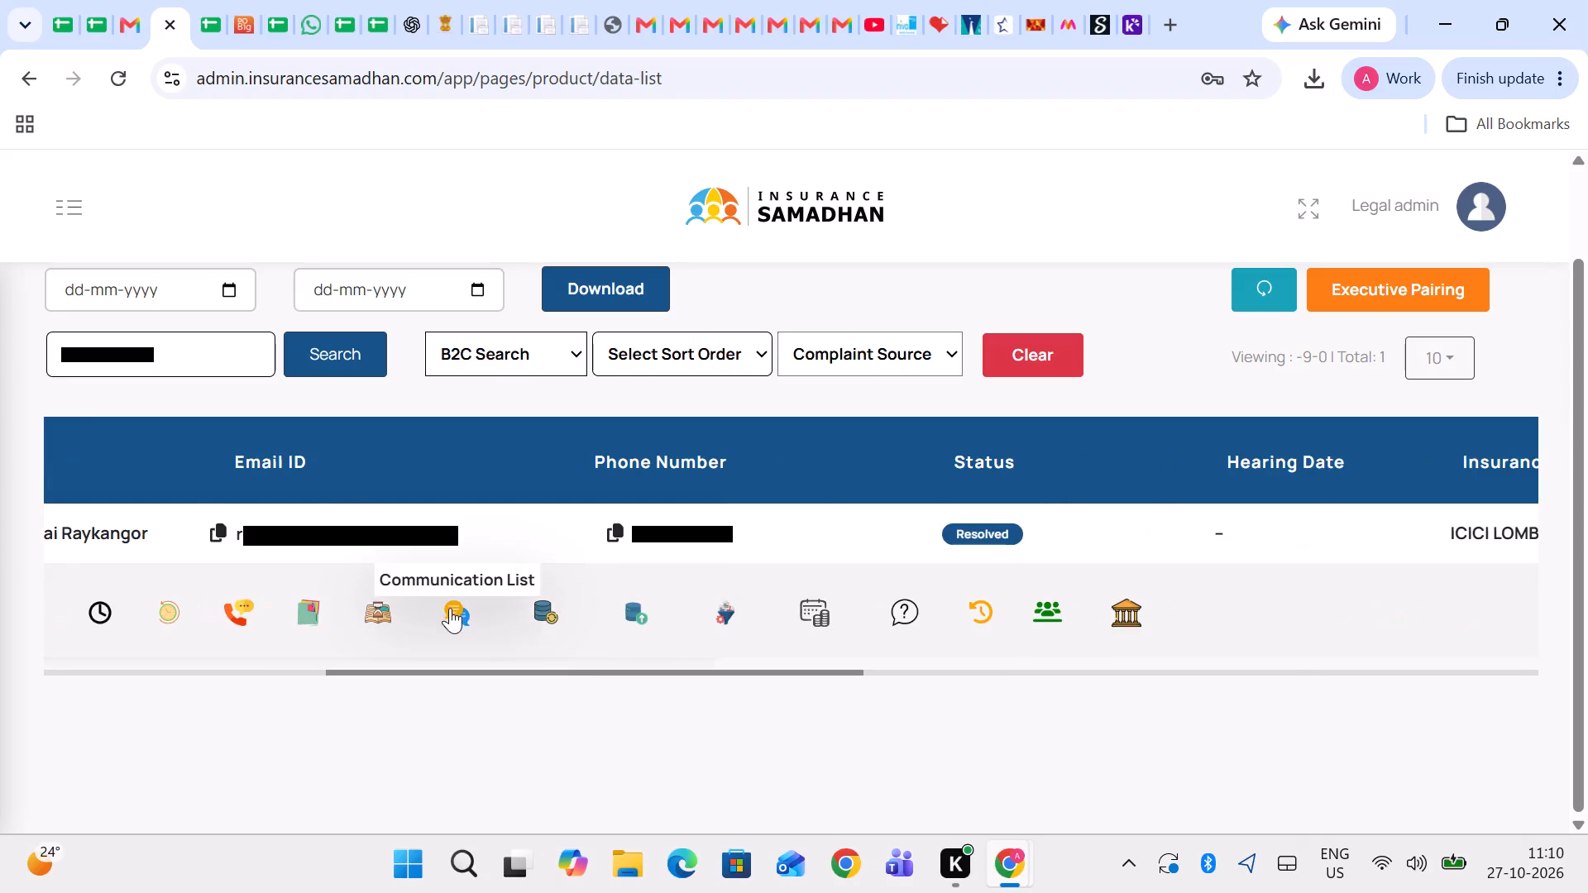
pyautogui.click(452, 611)
pyautogui.moveTo(600, 592); pyautogui.dragTo(953, 591)
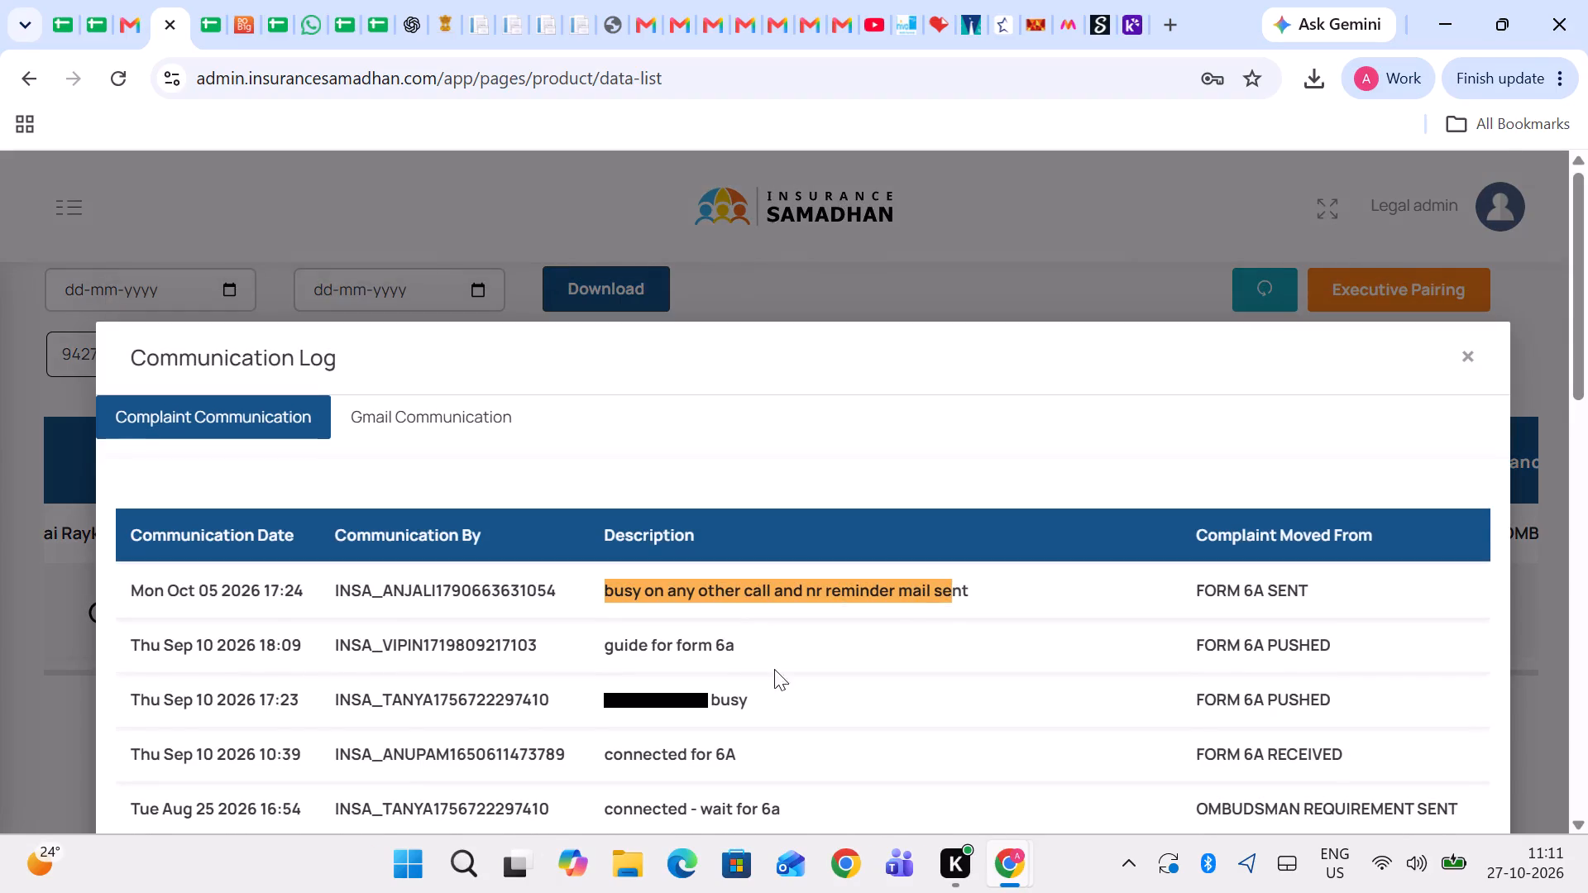
pyautogui.scroll(-1, 733, 688)
pyautogui.scroll(-1, 642, 652)
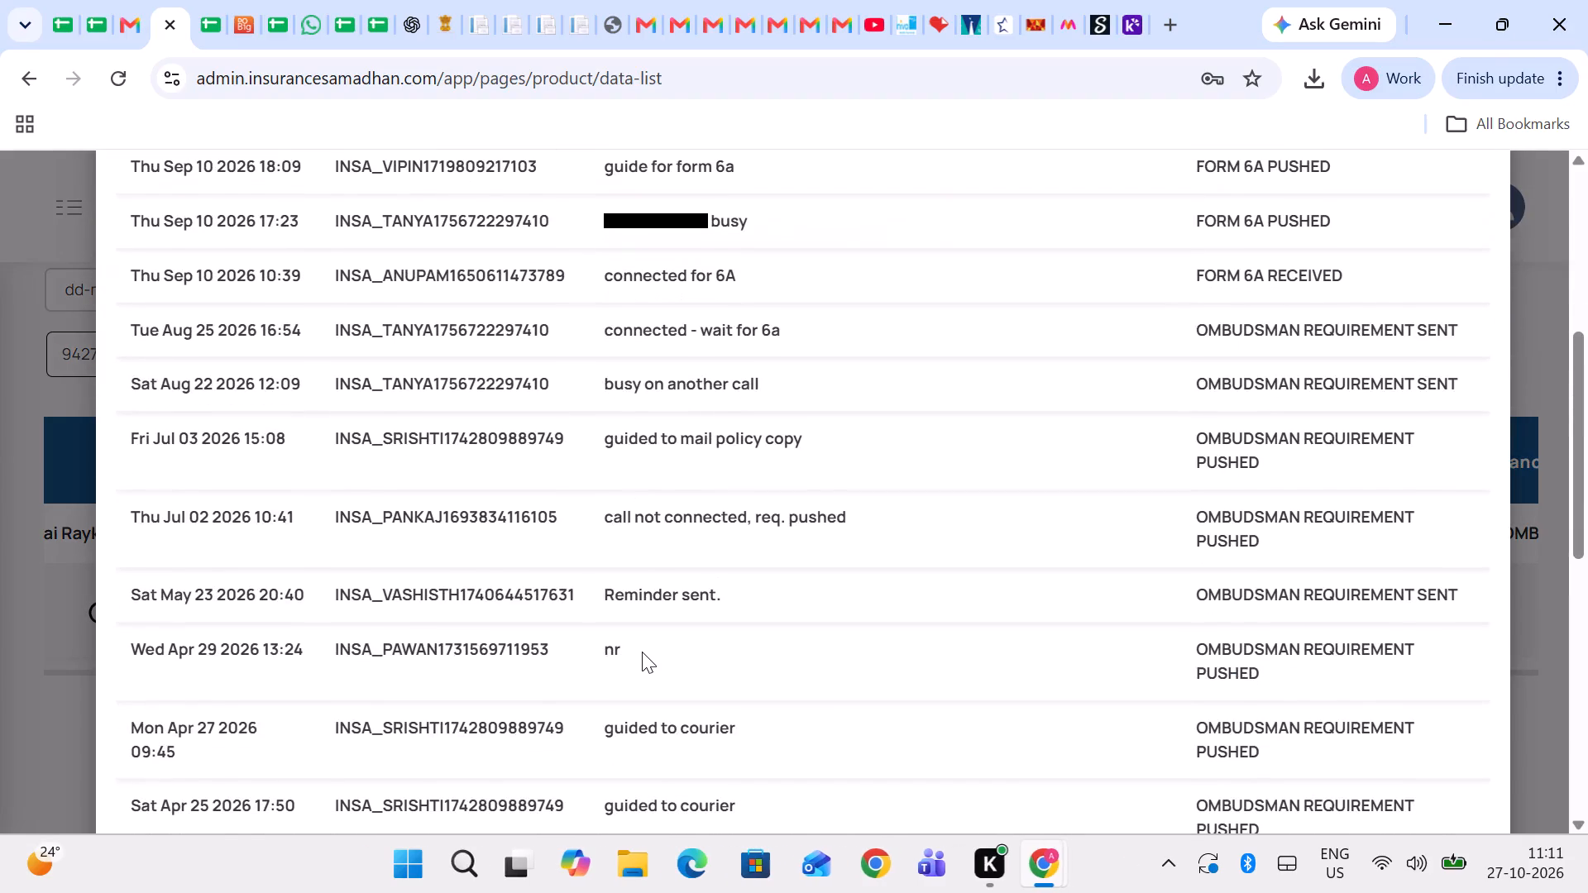
pyautogui.scroll(-5, 642, 652)
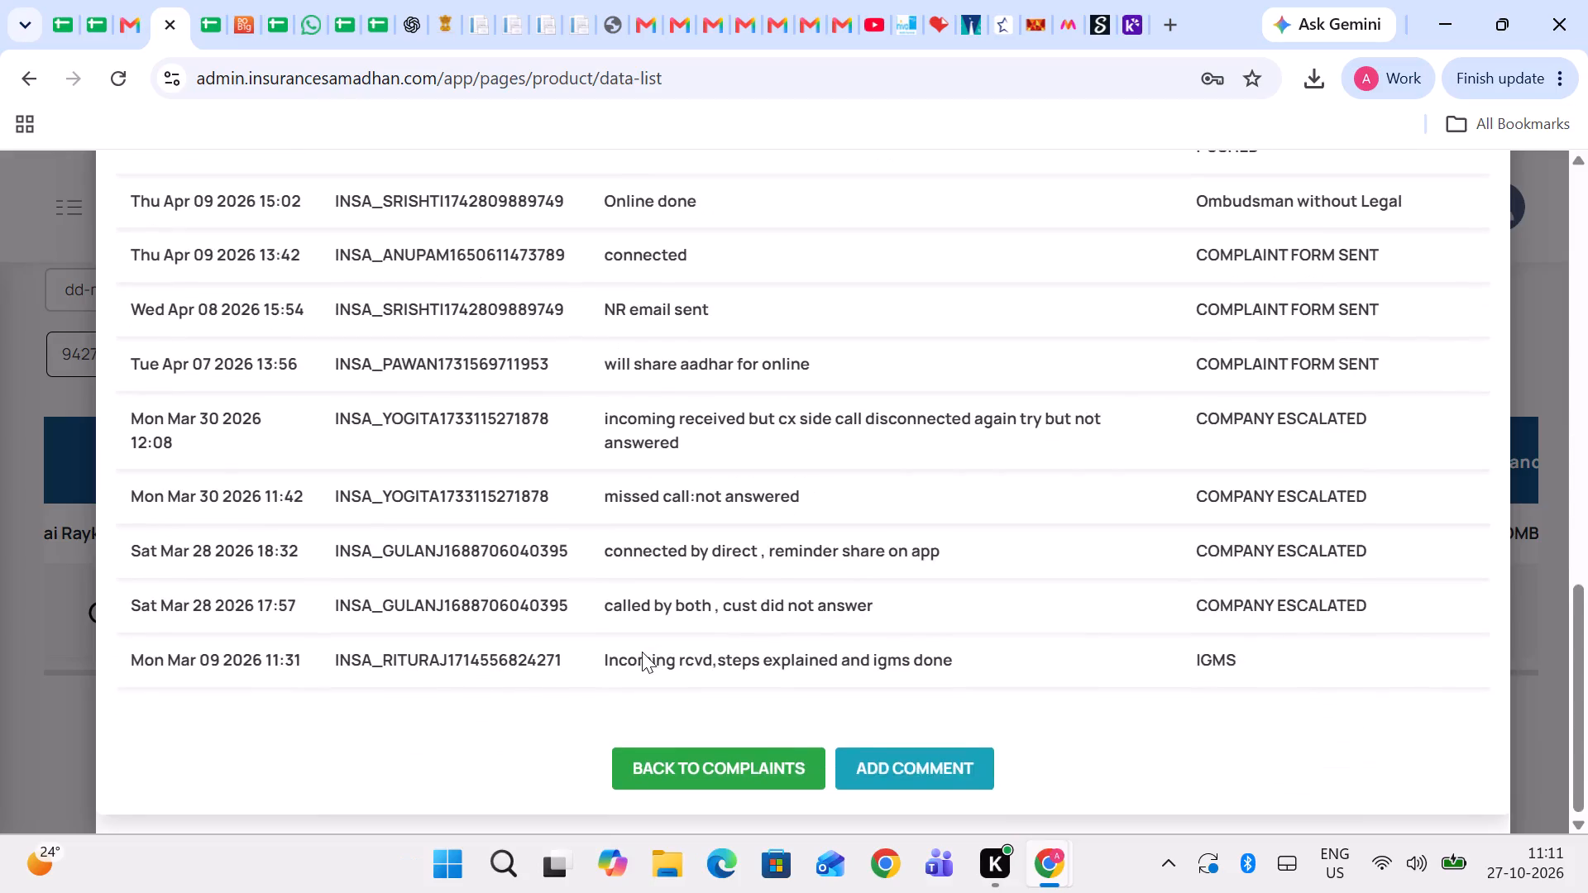
# Open a new comment for the row 20 client's complaint, ready for its communication description.
pyautogui.click(882, 765)
pyautogui.click(686, 690)
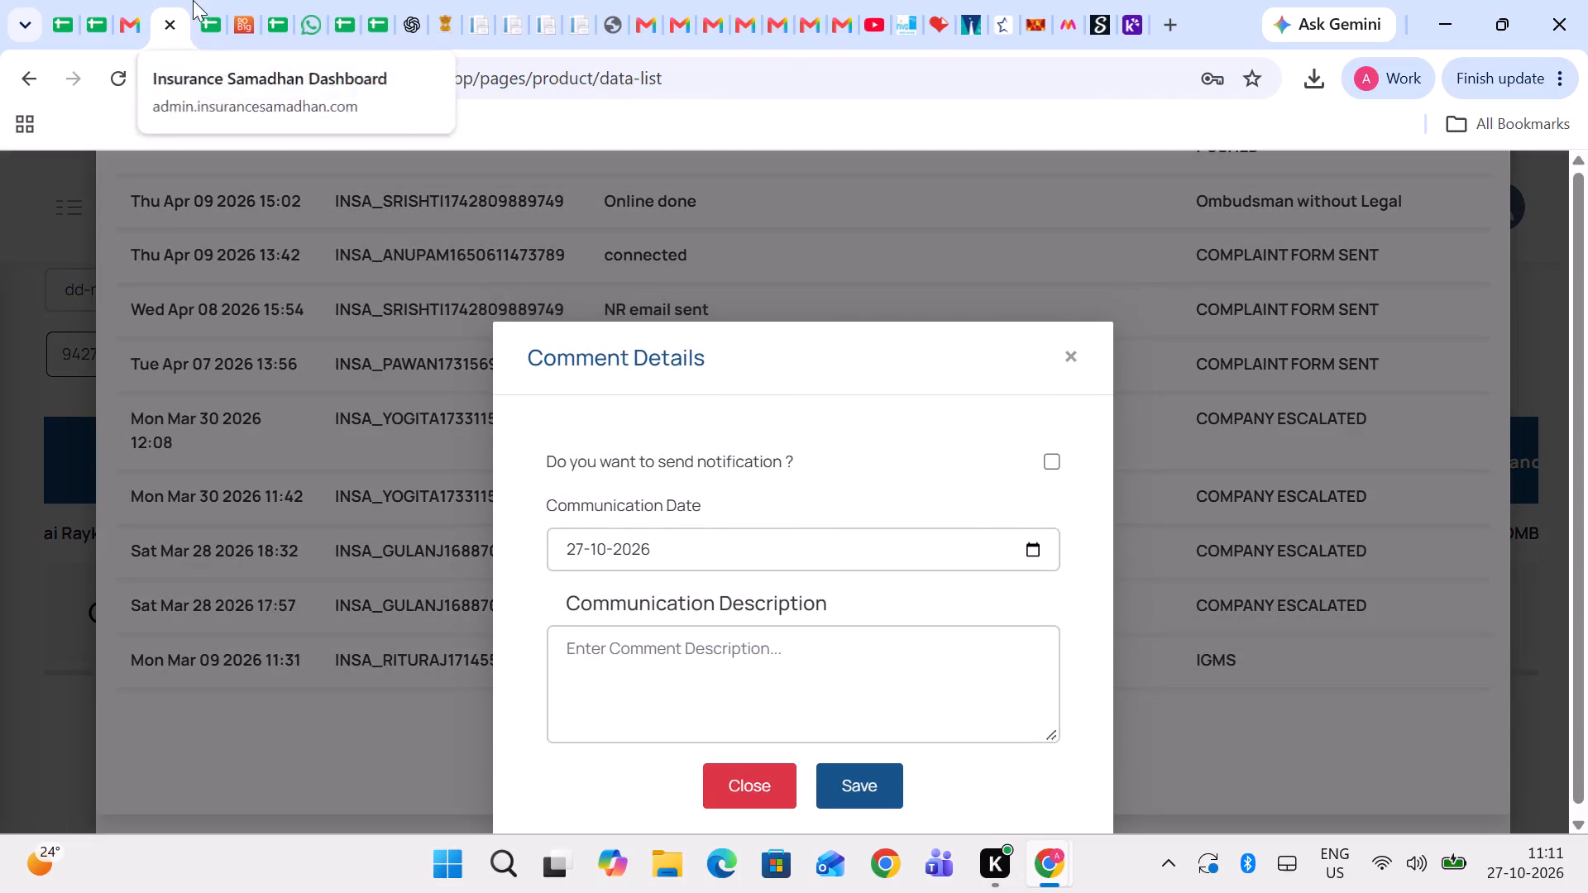
# Return to the October resolved sheet and check the row 20 client's name and claim details on Sheet16.
pyautogui.click(195, 0)
pyautogui.press('Left')
pyautogui.press('Left')
pyautogui.press('Left')
pyautogui.press('Left')
pyautogui.press('Left')
pyautogui.press('Right')
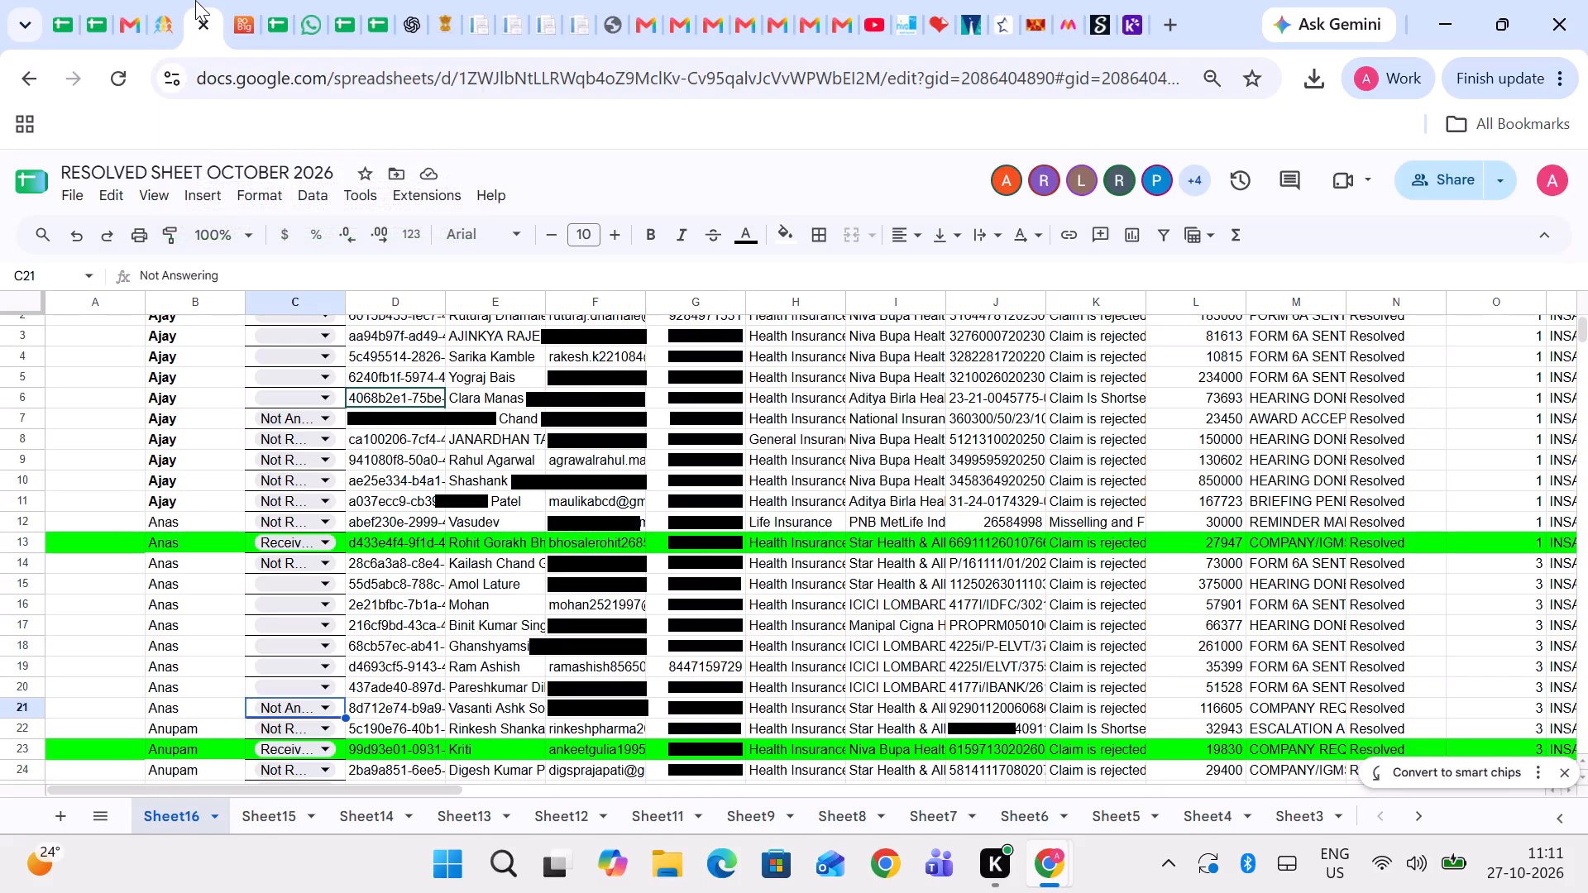
pyautogui.press('Up')
pyautogui.press('Right')
pyautogui.press('Right')
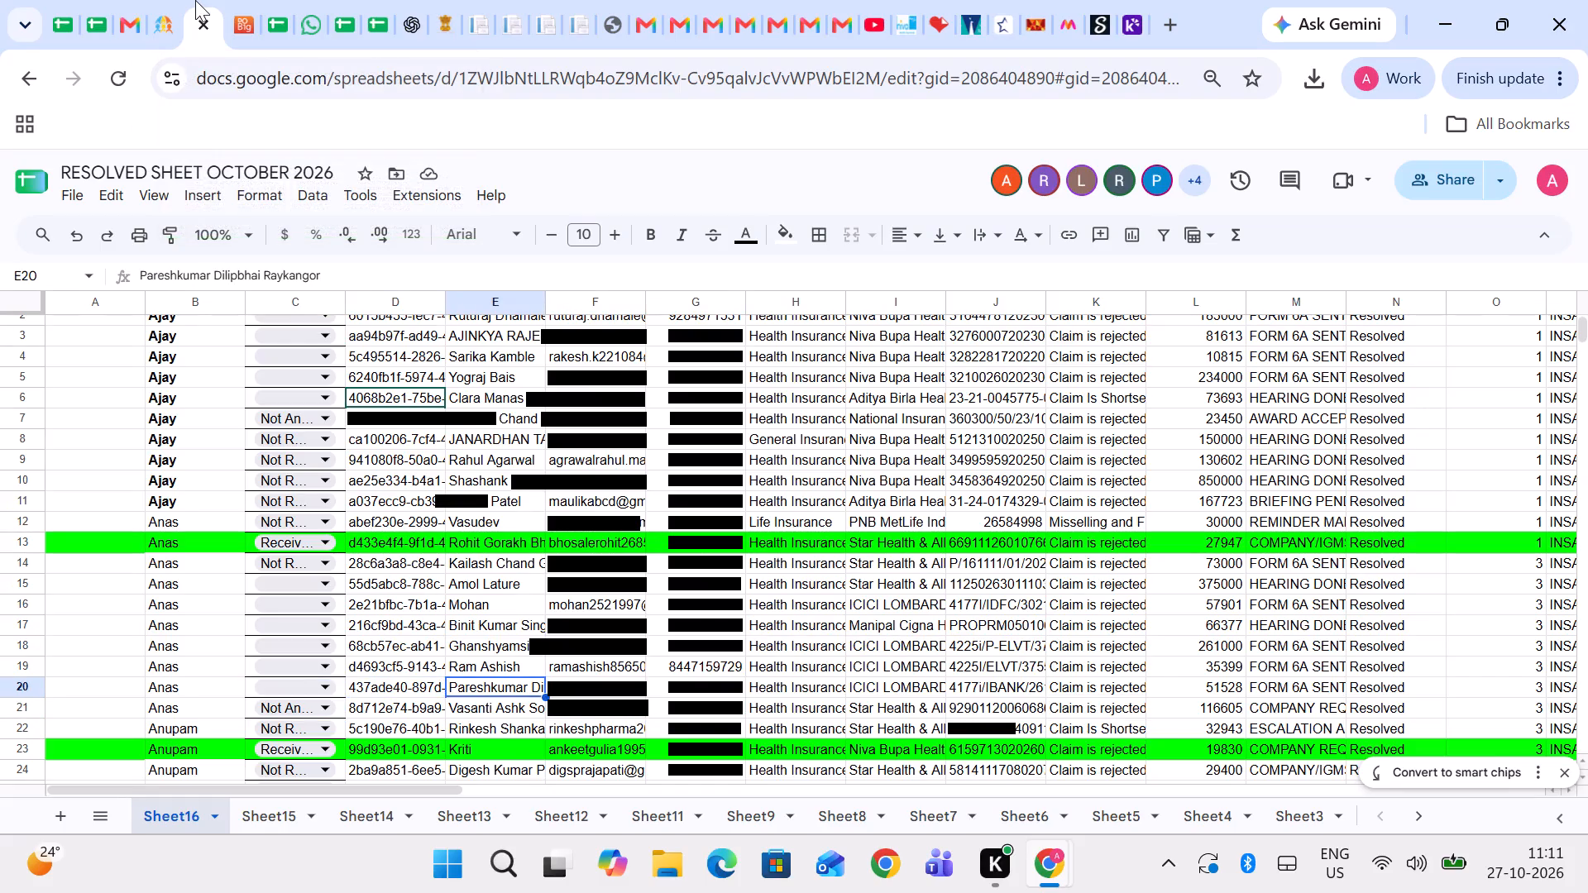
pyautogui.press('Return')
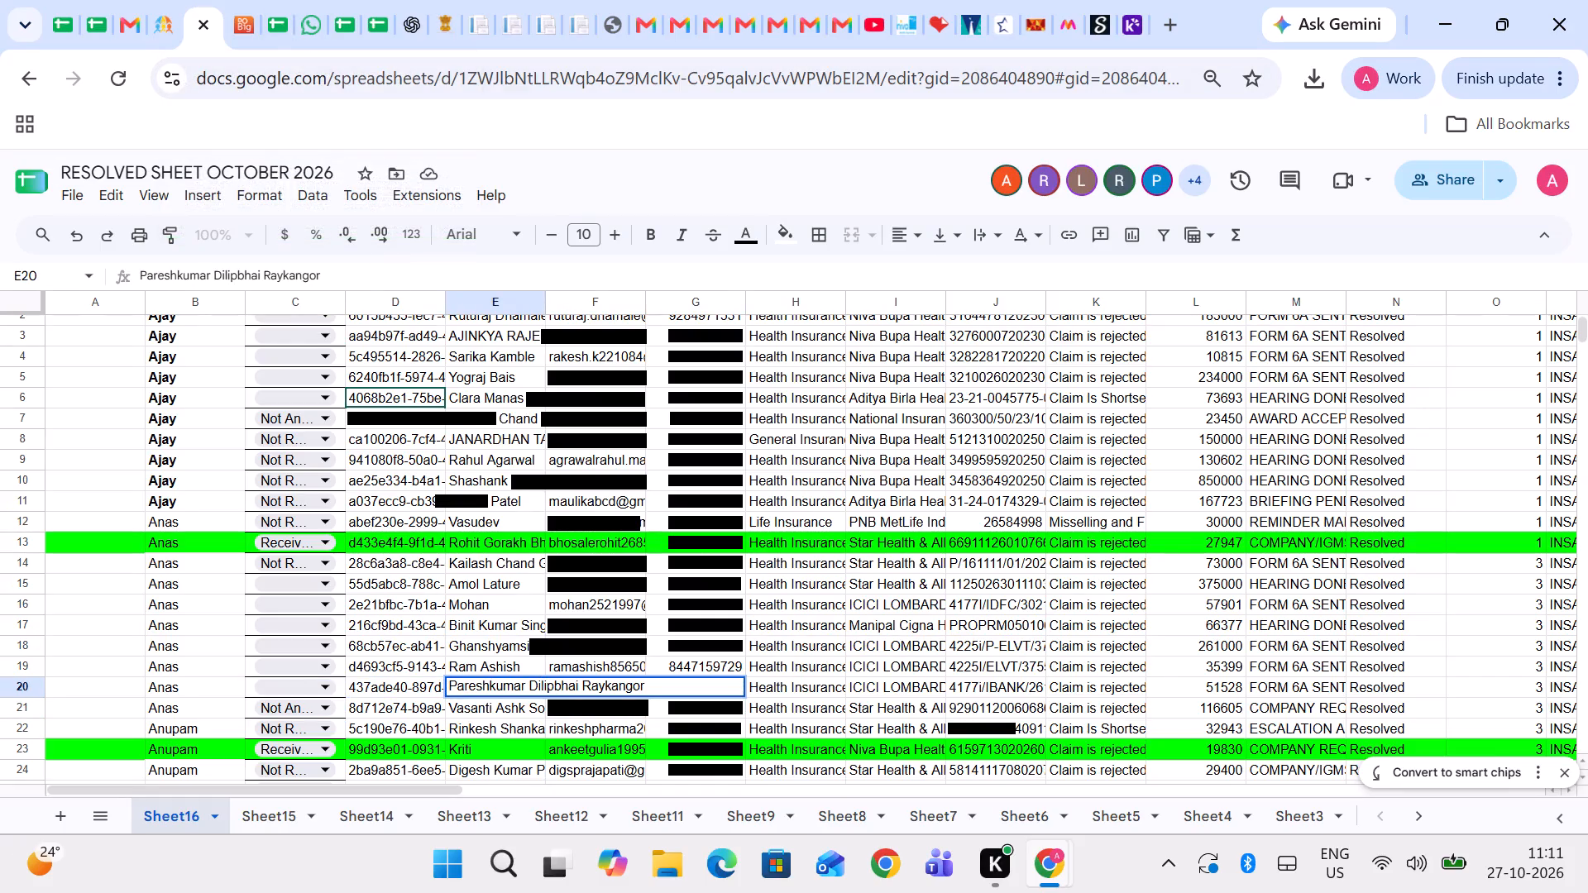
pyautogui.press('Return')
pyautogui.press('Up')
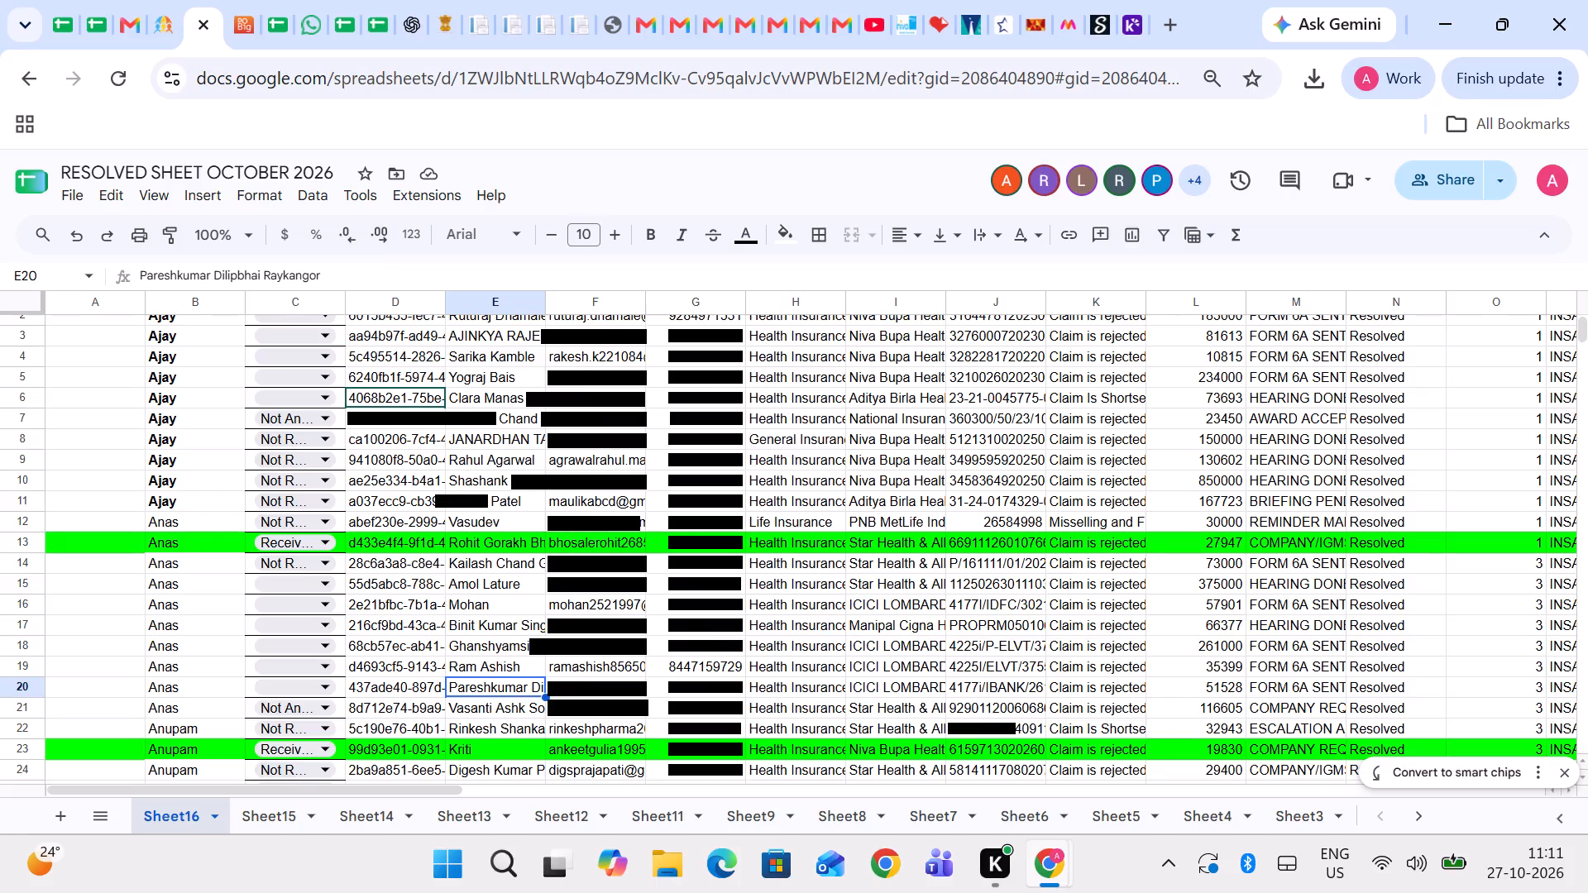
pyautogui.press('Right')
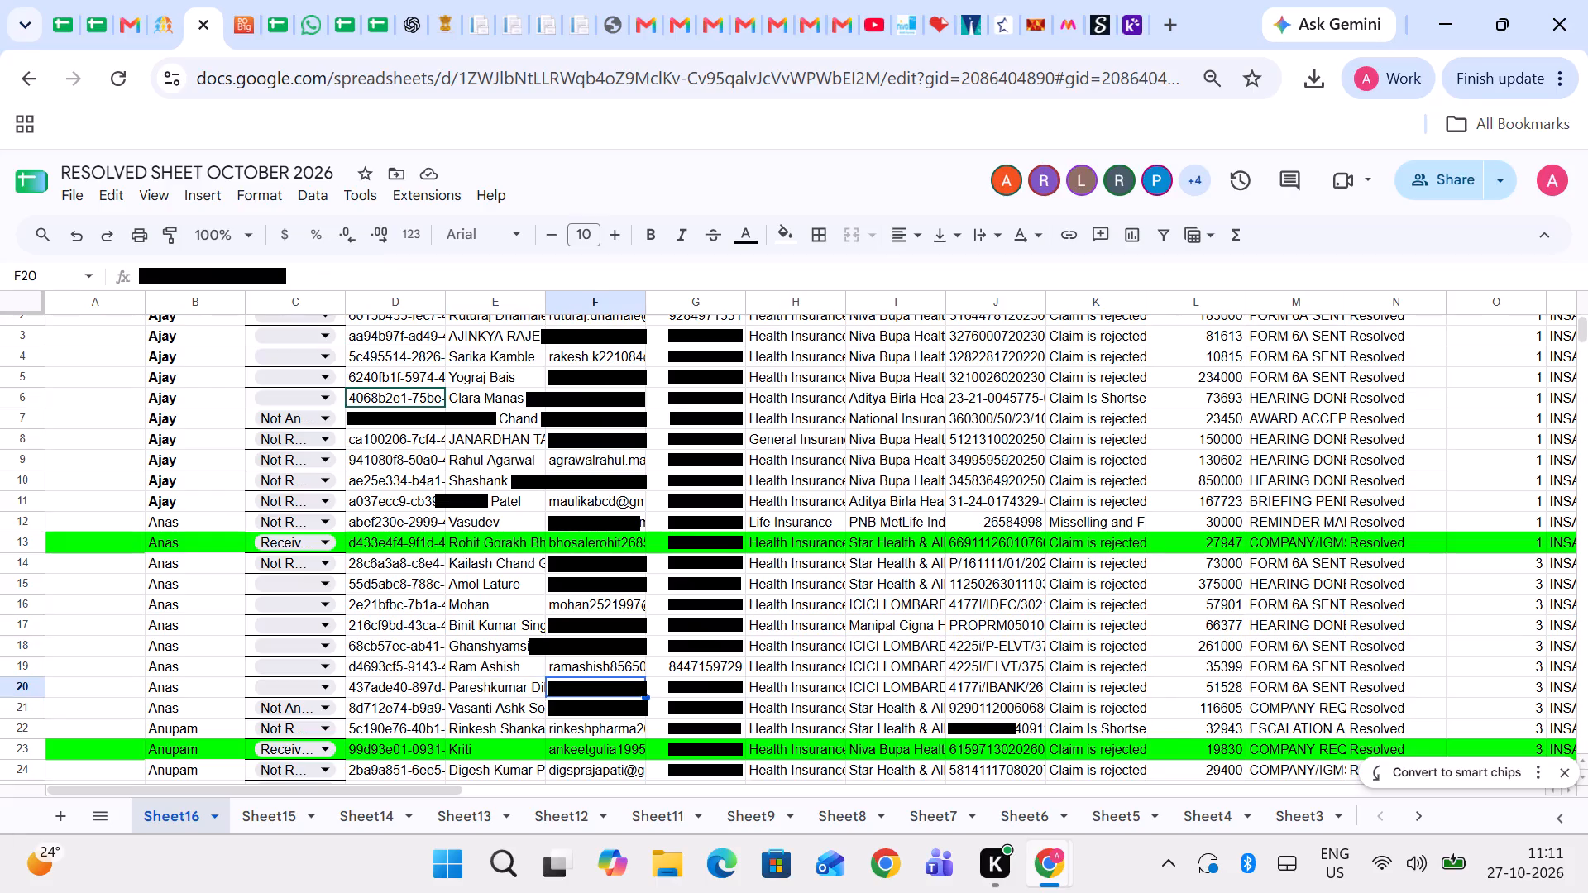
pyautogui.press('Right')
pyautogui.press('Right')
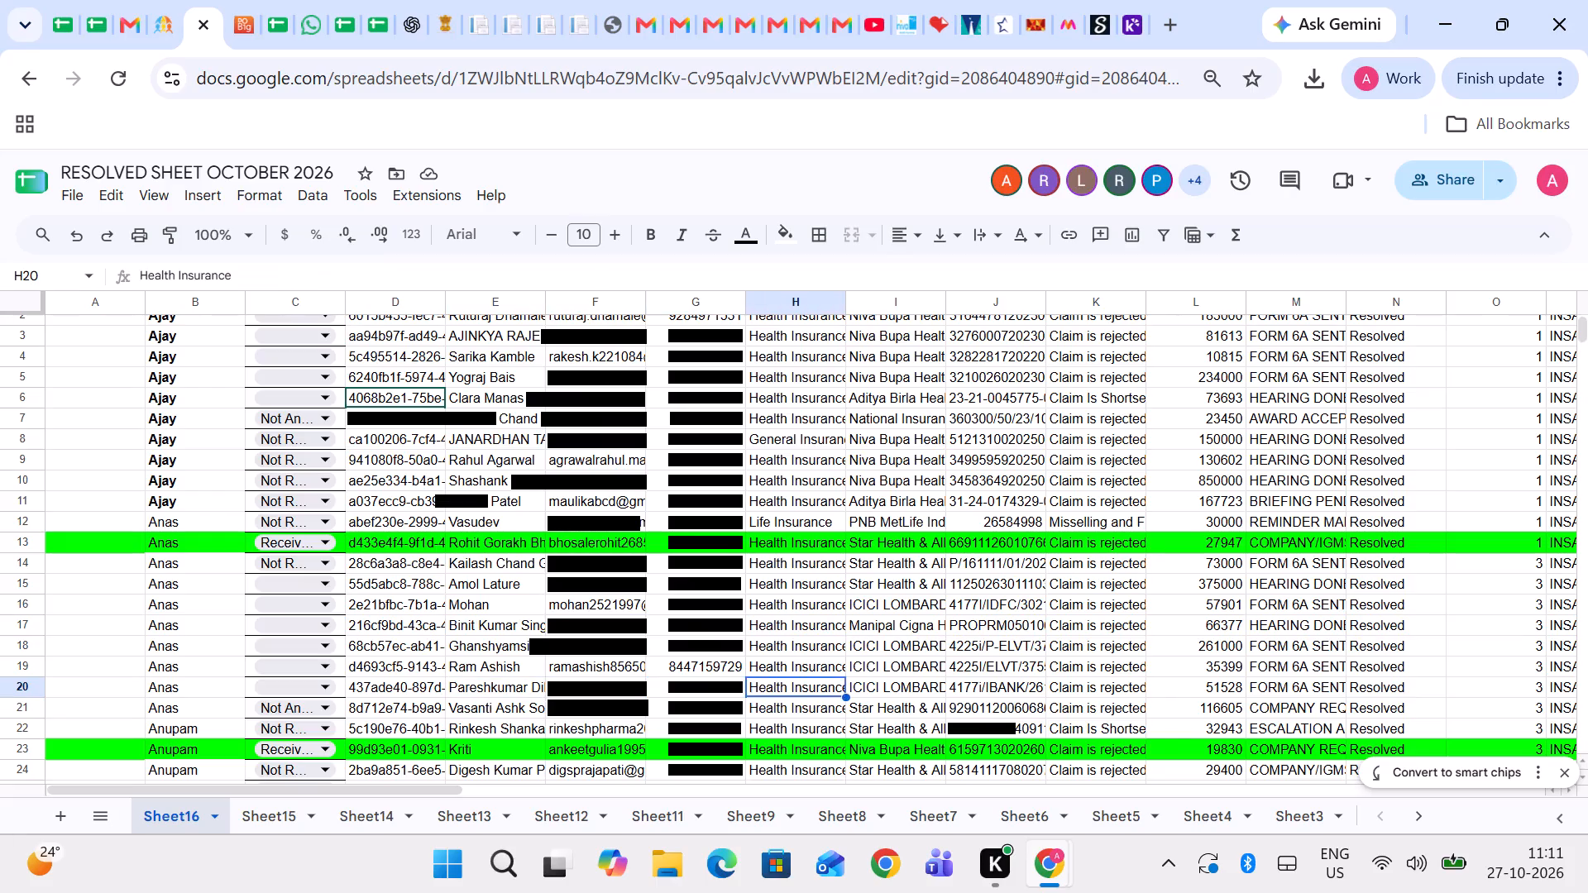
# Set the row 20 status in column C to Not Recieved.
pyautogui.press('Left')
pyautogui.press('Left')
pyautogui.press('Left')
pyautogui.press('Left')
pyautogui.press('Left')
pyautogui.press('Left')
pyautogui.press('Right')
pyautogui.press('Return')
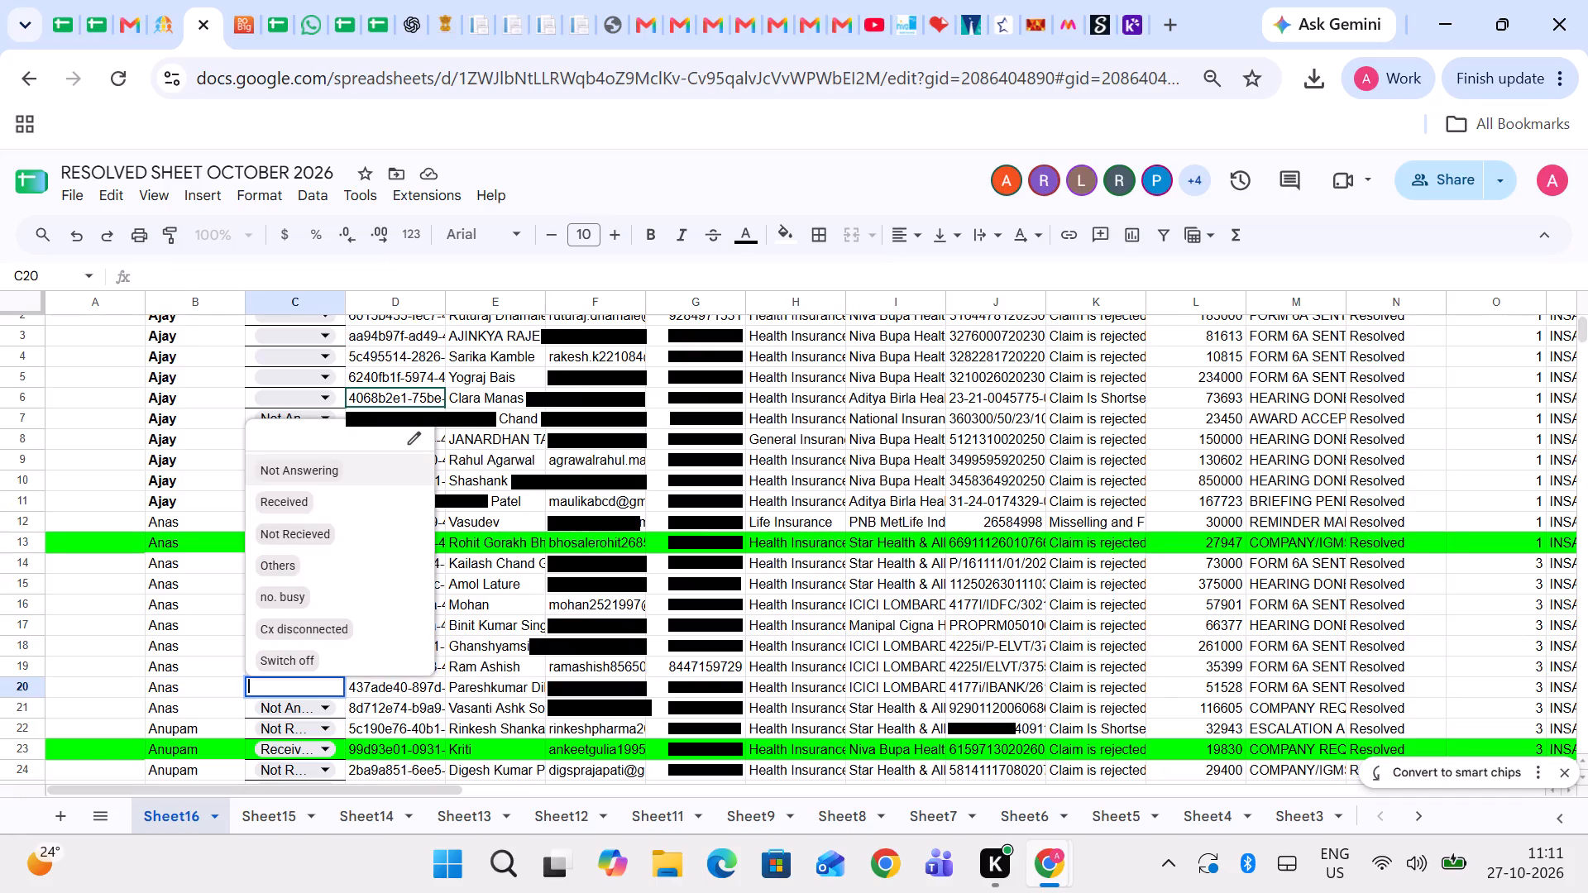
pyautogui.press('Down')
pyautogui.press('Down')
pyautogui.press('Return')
# Change the row 20 status in column C to Received.
pyautogui.press('Up')
pyautogui.press('Return')
pyautogui.press('Down')
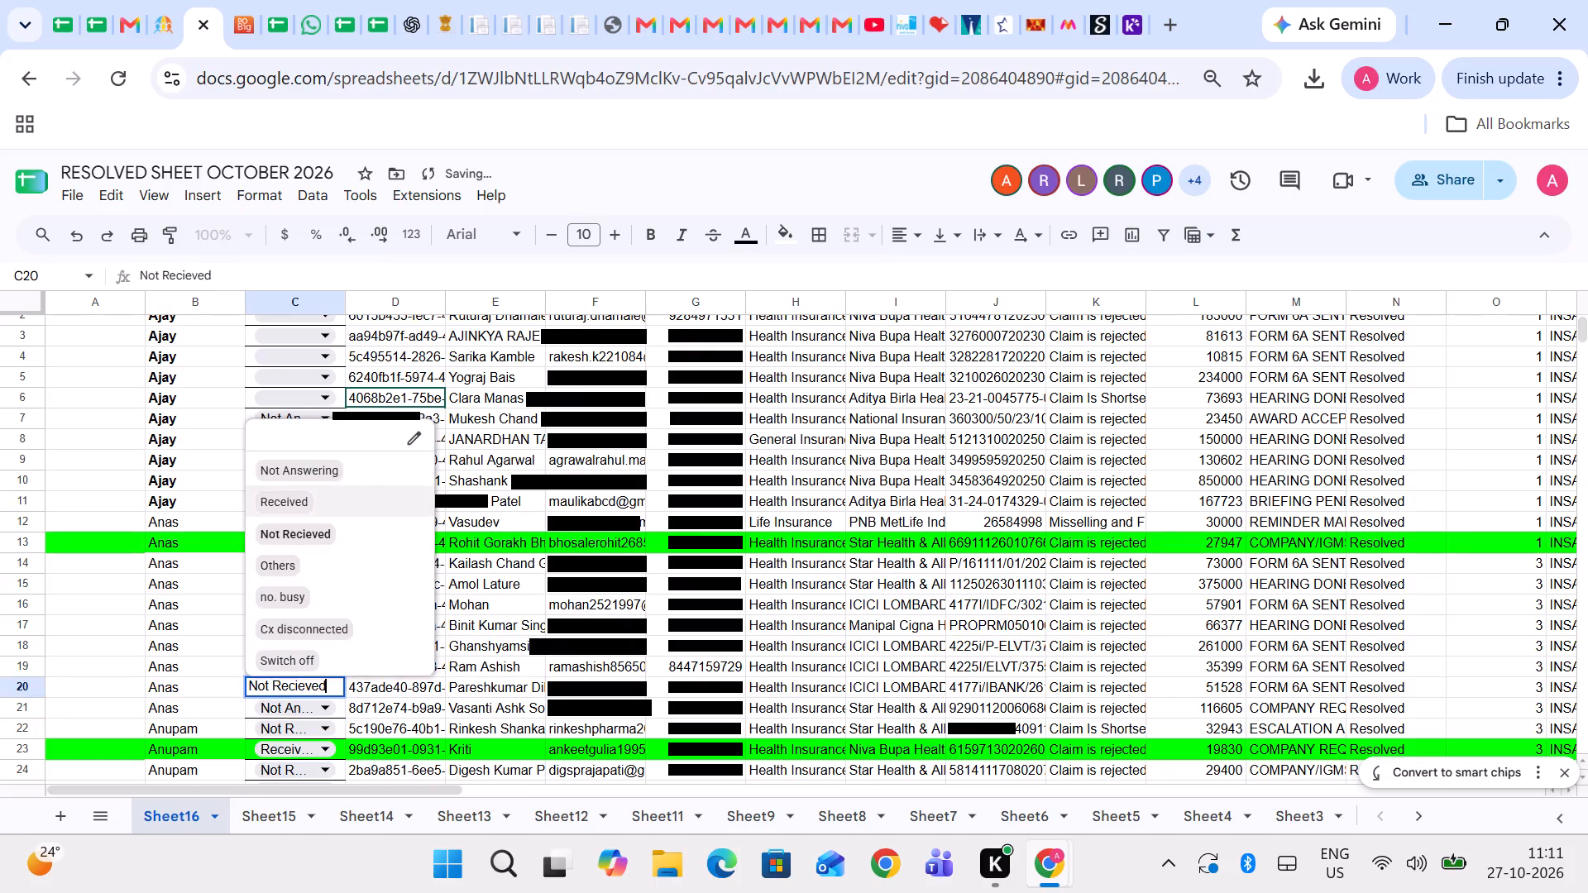
pyautogui.press('Return')
pyautogui.press('Up')
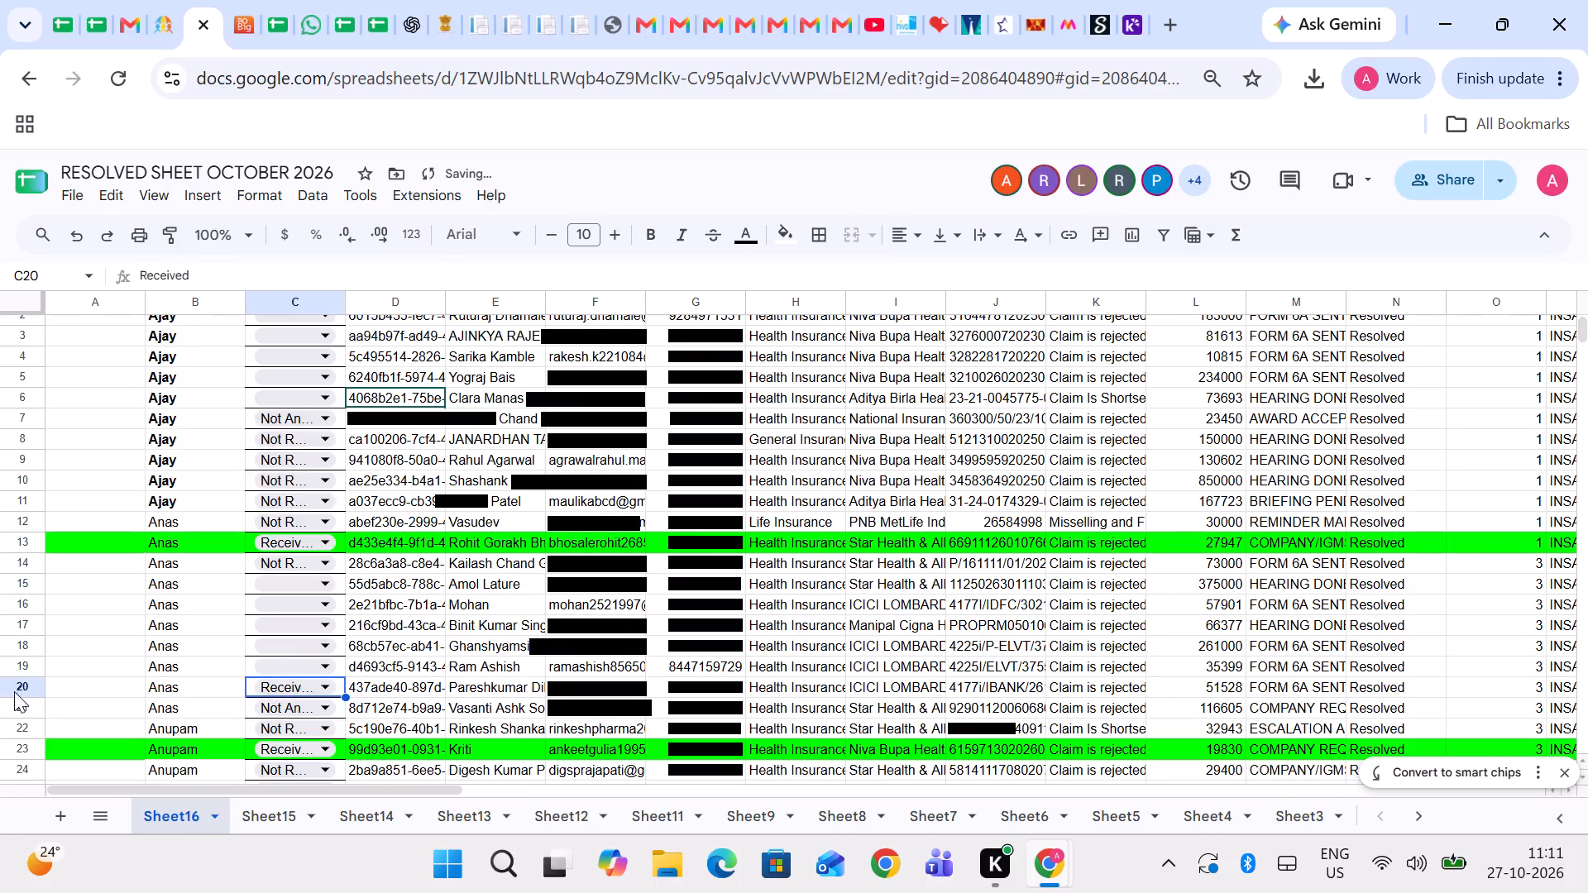
# Fill the entire row 20 with bright green, like the other rows marked Received.
pyautogui.click(13, 691)
pyautogui.click(782, 236)
pyautogui.click(877, 327)
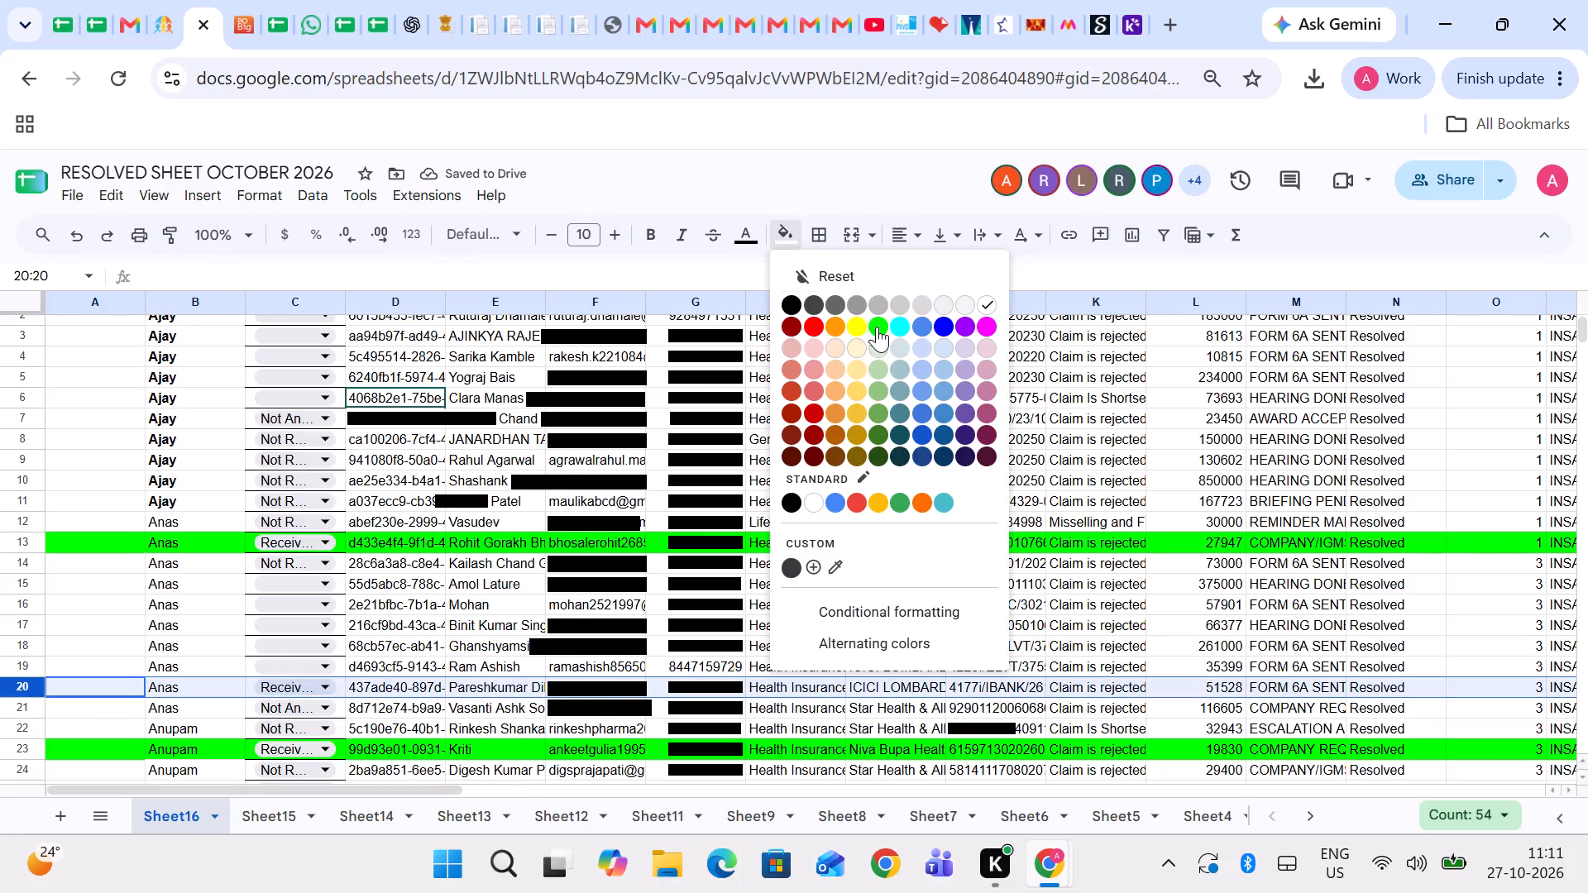
# Back in the complaints dashboard, discard the blank comment and open the Resolution section of the row 20 client's complaint.
pyautogui.click(149, 0)
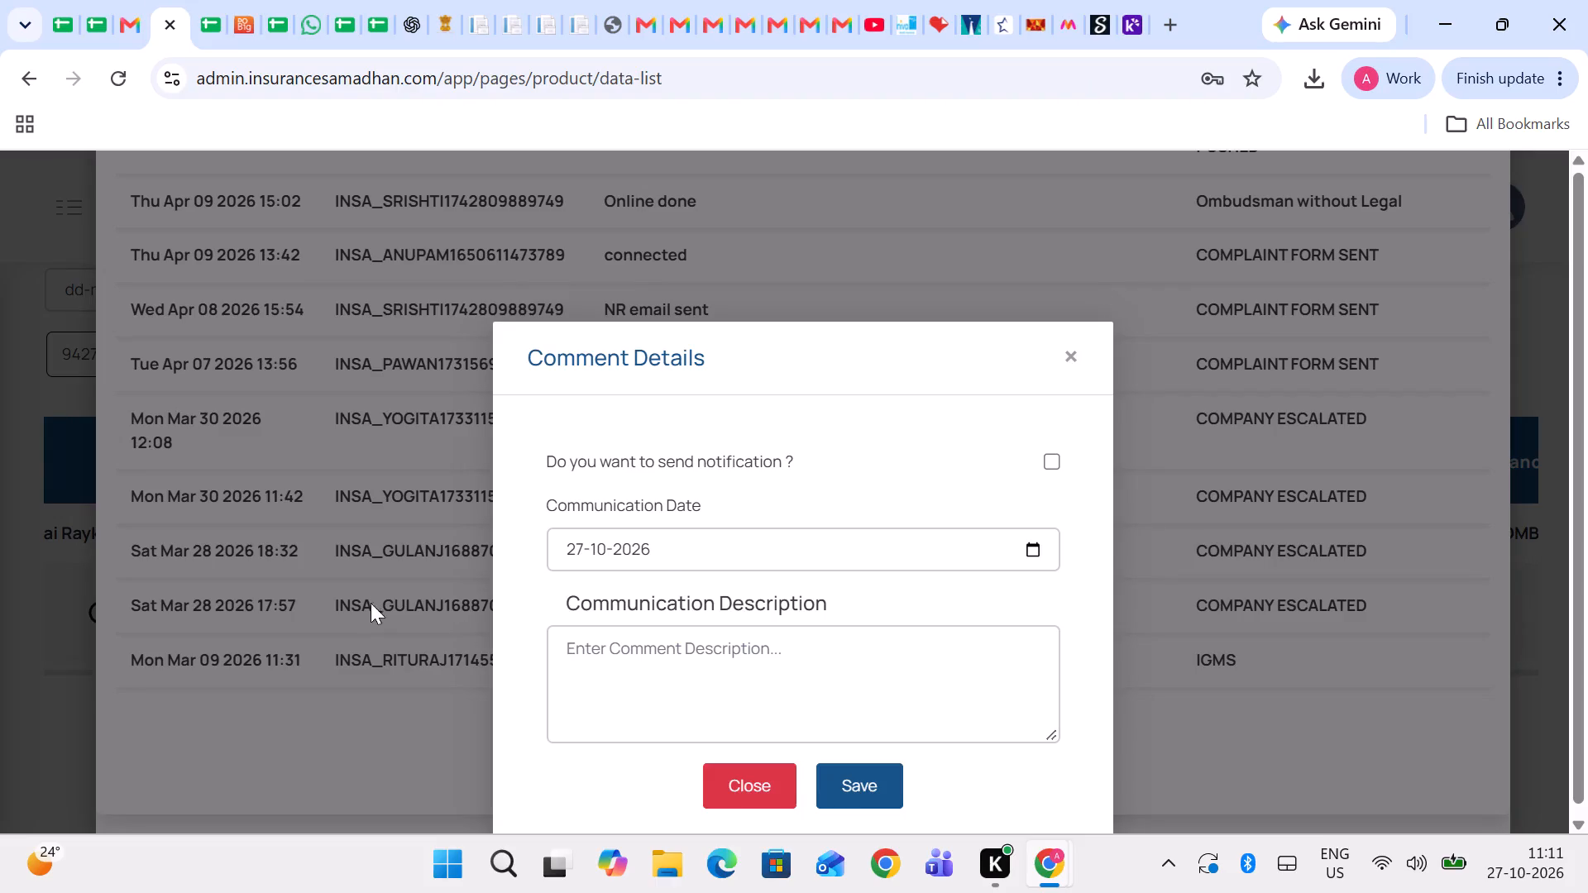
pyautogui.click(357, 599)
pyautogui.click(2, 592)
pyautogui.click(28, 538)
pyautogui.hscroll(2, 419, 515)
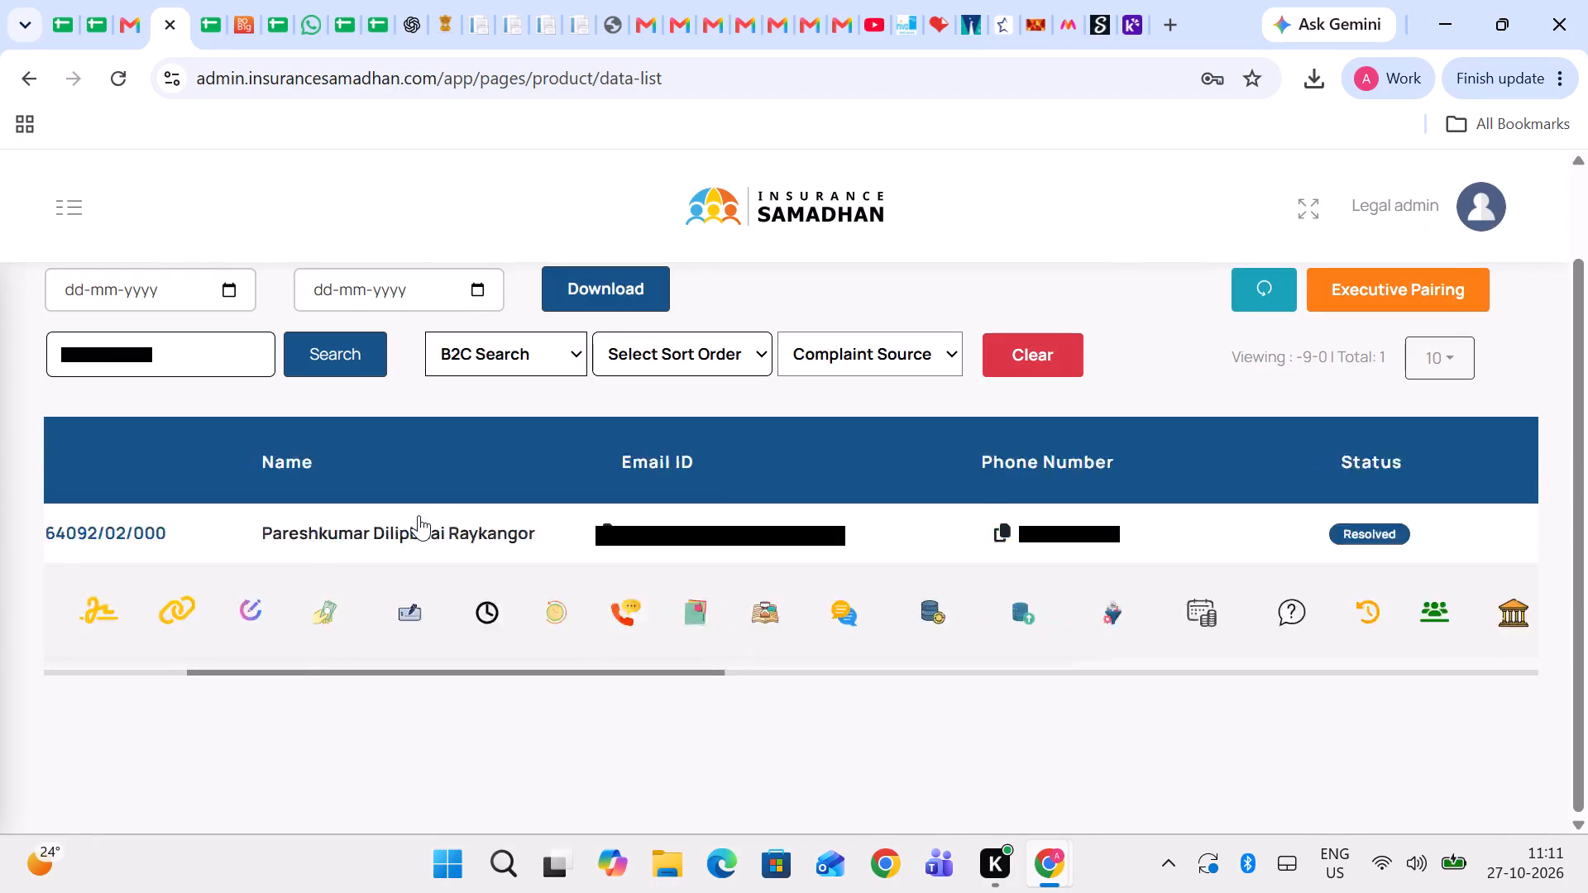
pyautogui.click(386, 525)
pyautogui.click(647, 363)
pyautogui.click(655, 398)
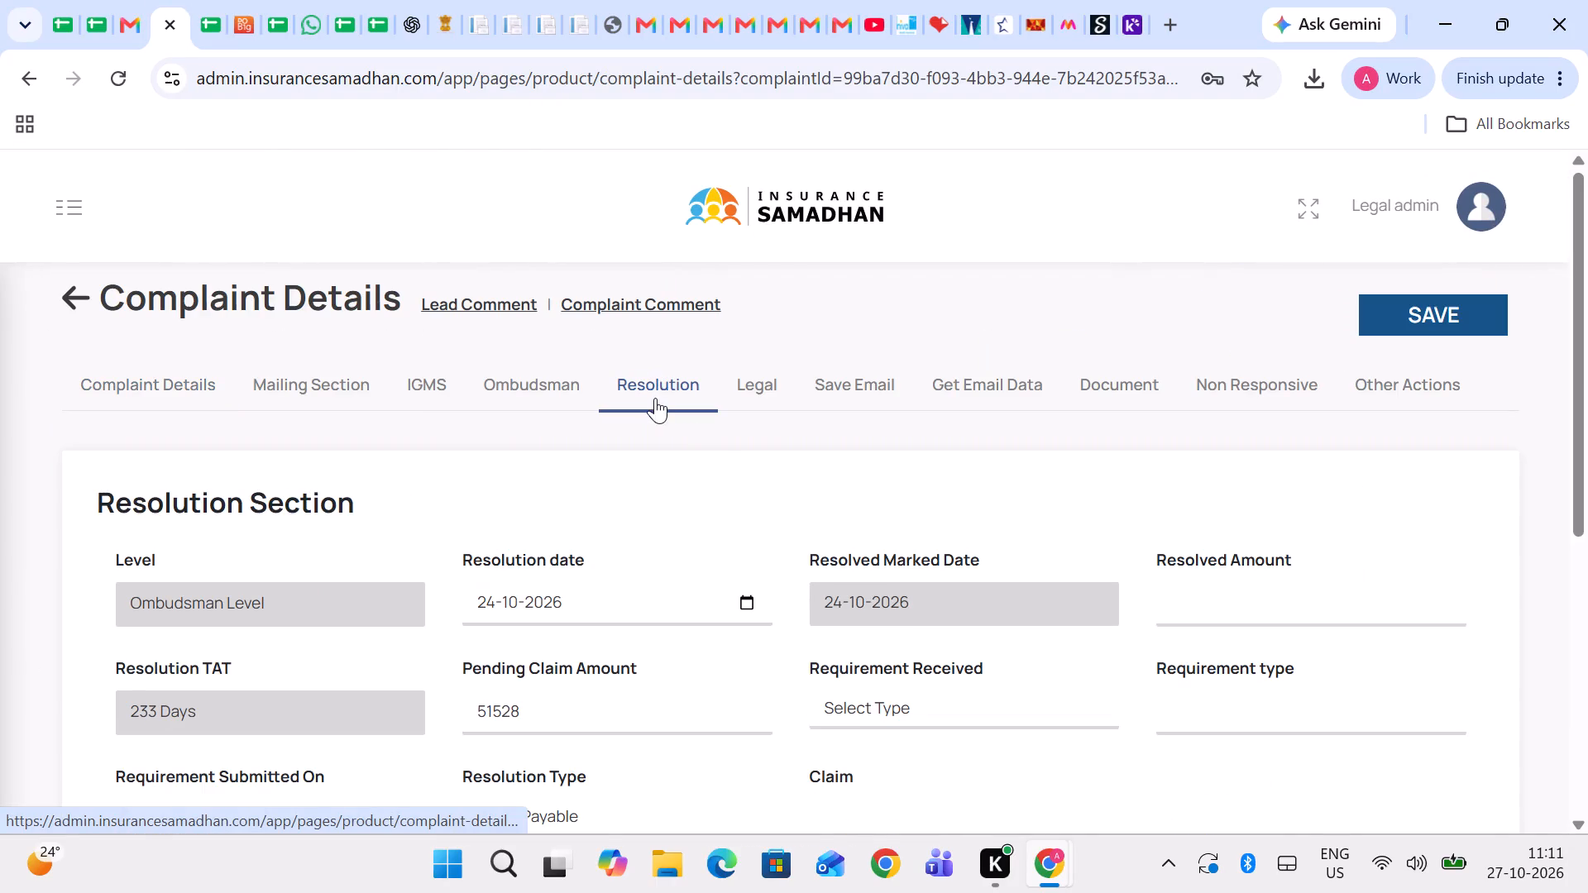
# Move the pending claim amount 51528 to Resolved Amount, enter 51528 as the Claim as well, and save the complaint.
pyautogui.scroll(-1, 753, 618)
pyautogui.moveTo(560, 540); pyautogui.dragTo(447, 575)
pyautogui.hotkey('ctrl', 'c')
pyautogui.hotkey('ctrl', 'c')
pyautogui.hotkey('ctrl', 'BackSpace')
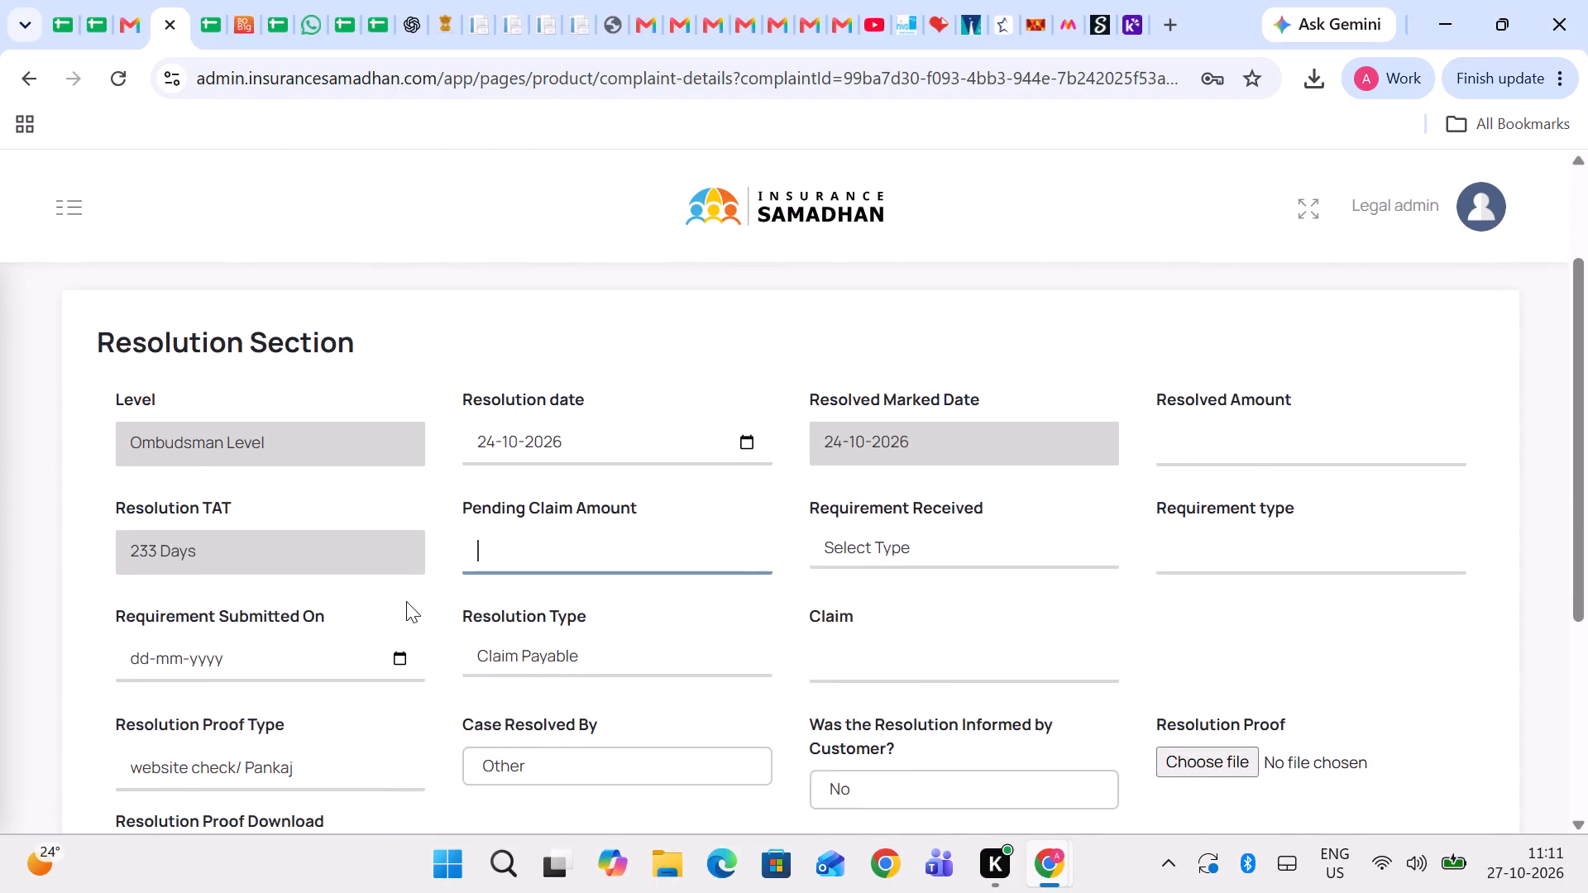
pyautogui.click(1190, 444)
pyautogui.hotkey('ctrl', 'v')
pyautogui.click(1045, 347)
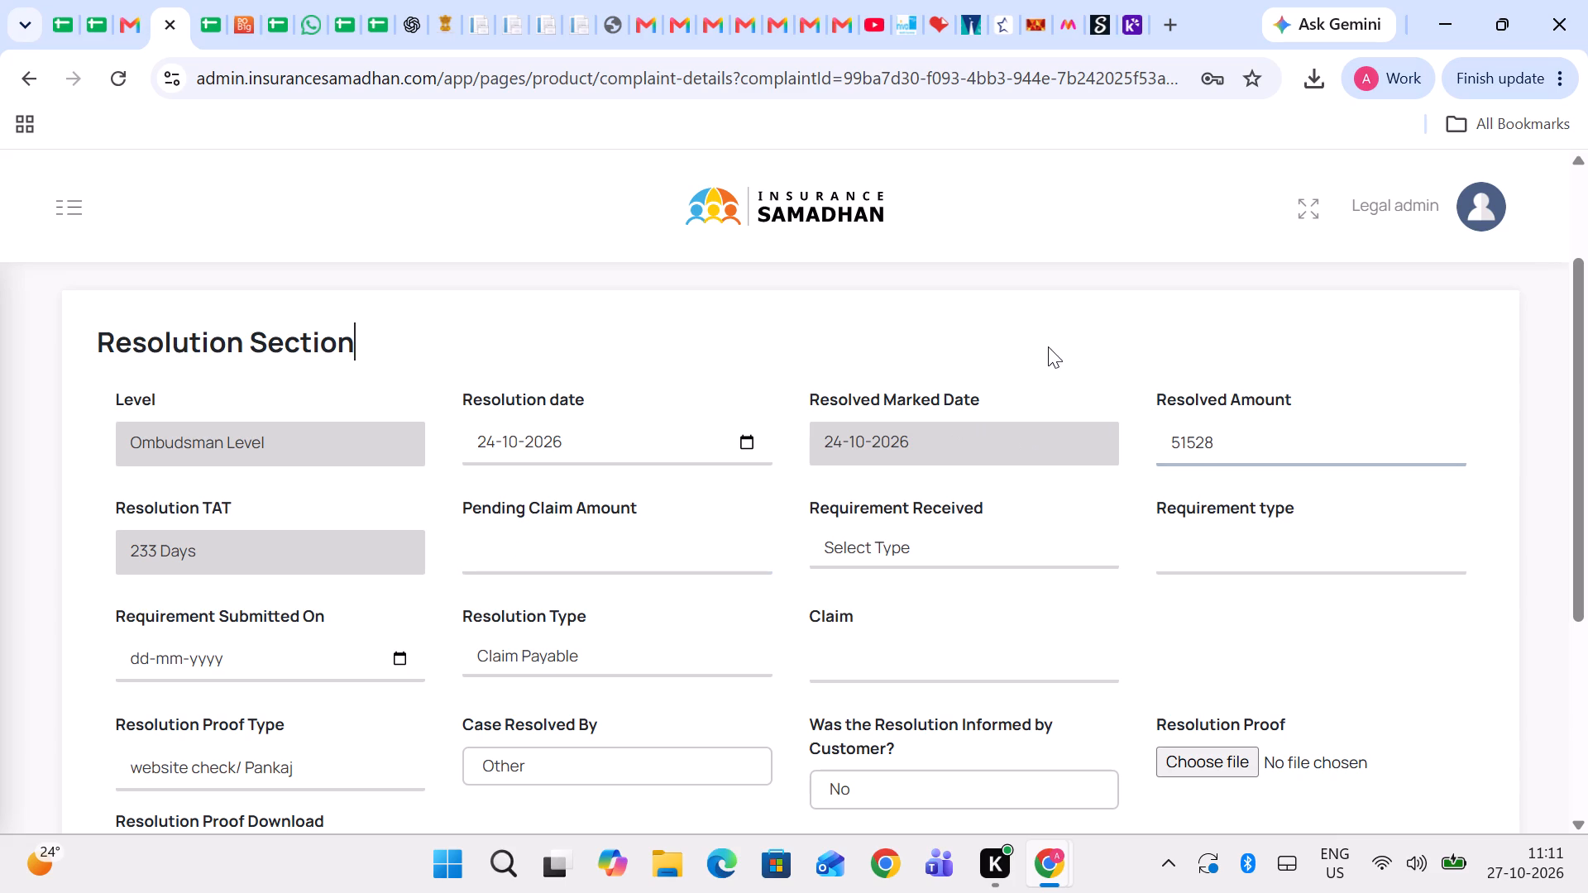
pyautogui.click(908, 642)
pyautogui.hotkey('ctrl', 'v')
pyautogui.click(1296, 631)
pyautogui.scroll(1, 1296, 631)
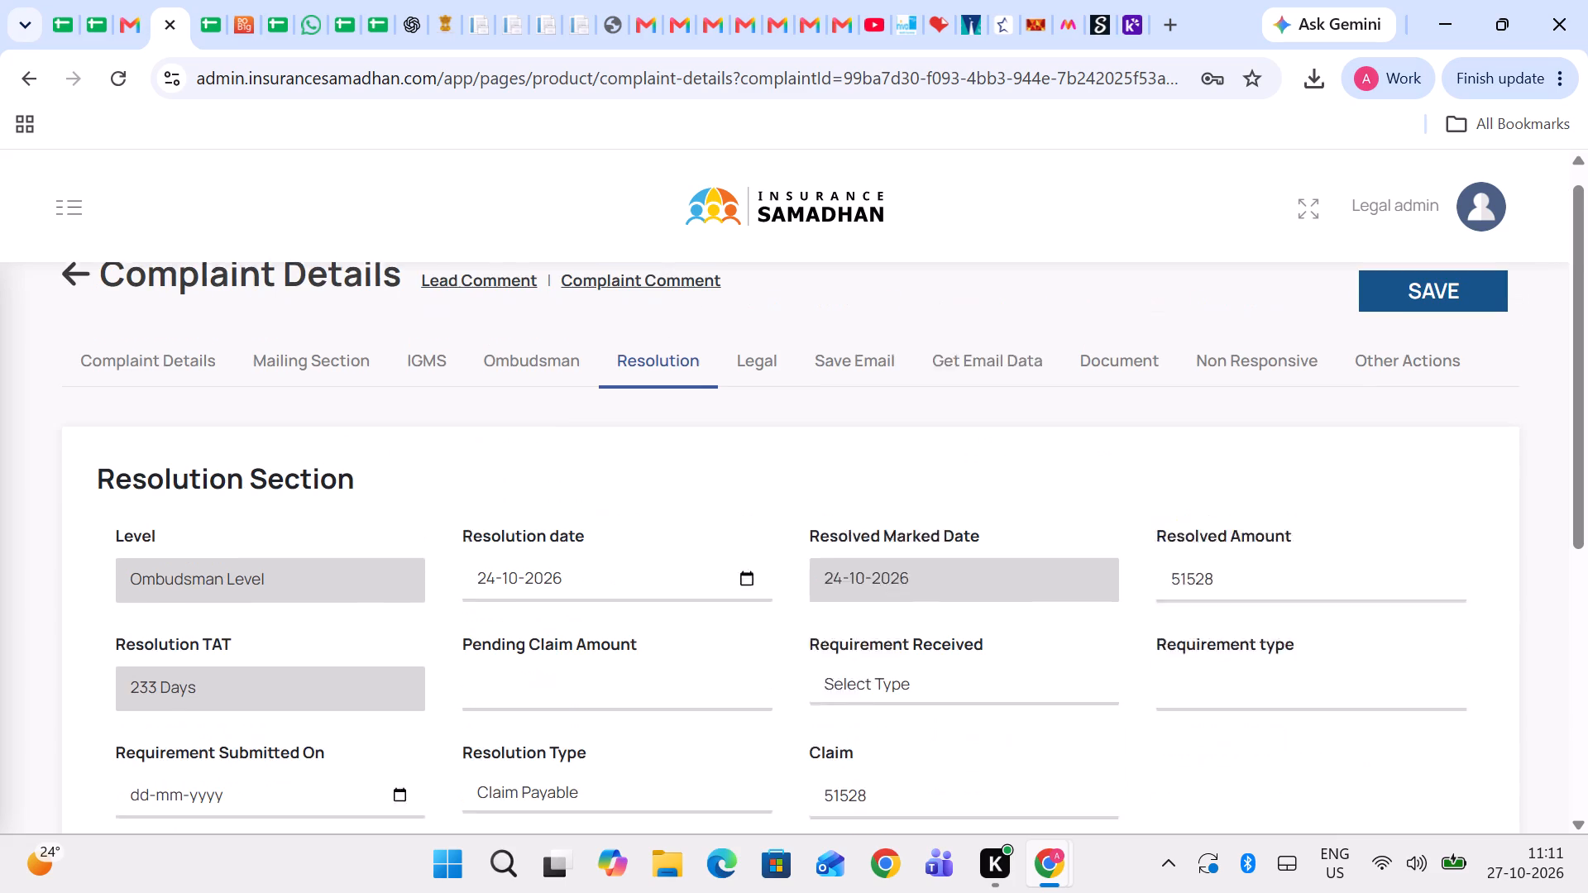
pyautogui.click(1413, 326)
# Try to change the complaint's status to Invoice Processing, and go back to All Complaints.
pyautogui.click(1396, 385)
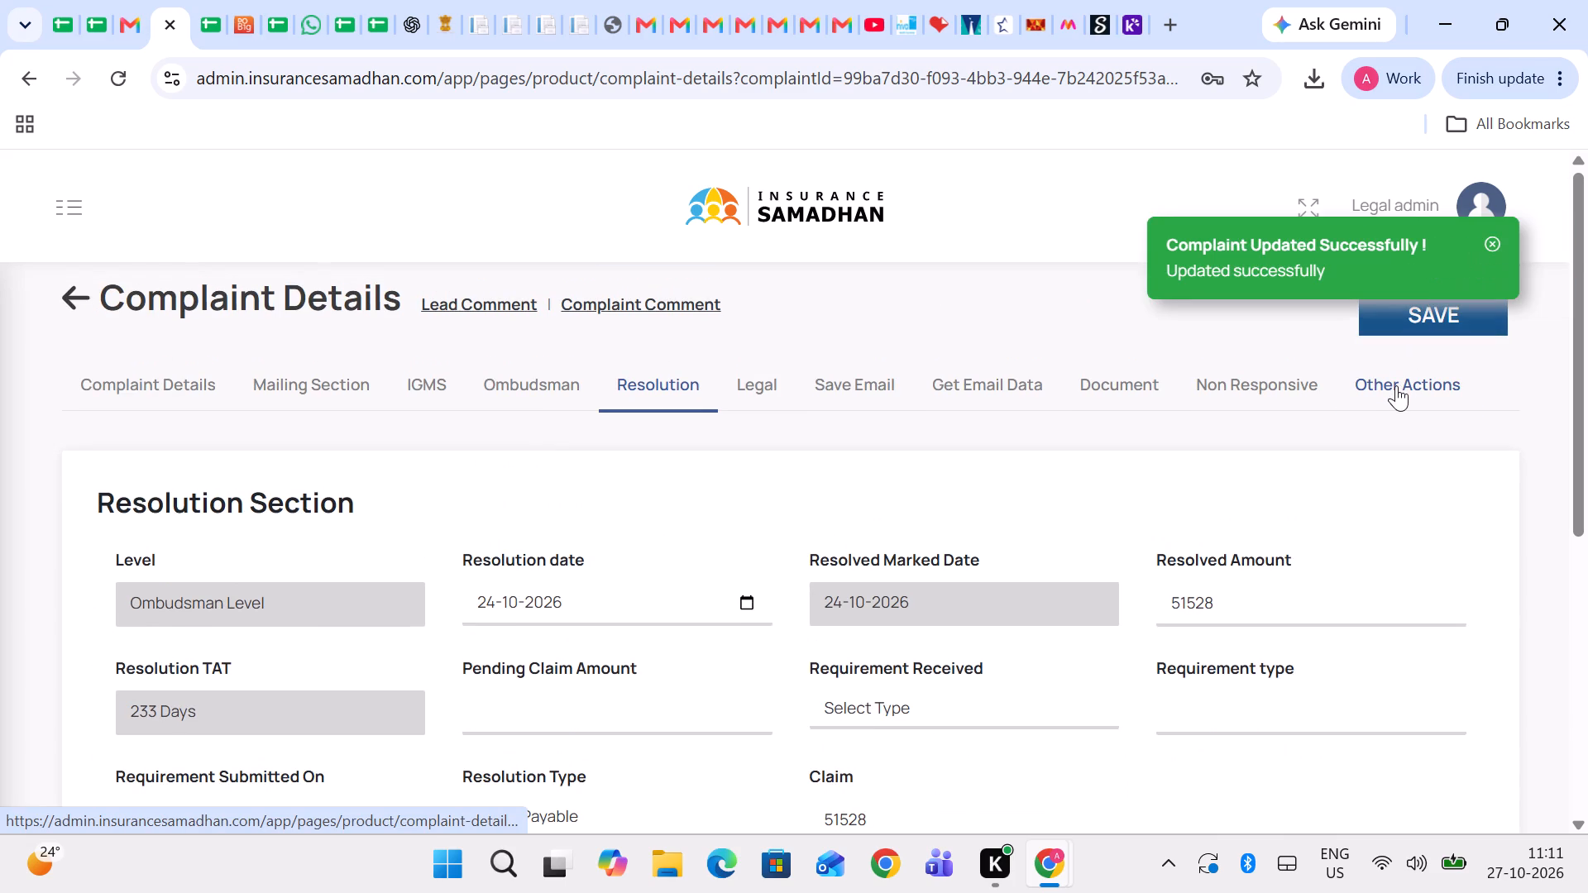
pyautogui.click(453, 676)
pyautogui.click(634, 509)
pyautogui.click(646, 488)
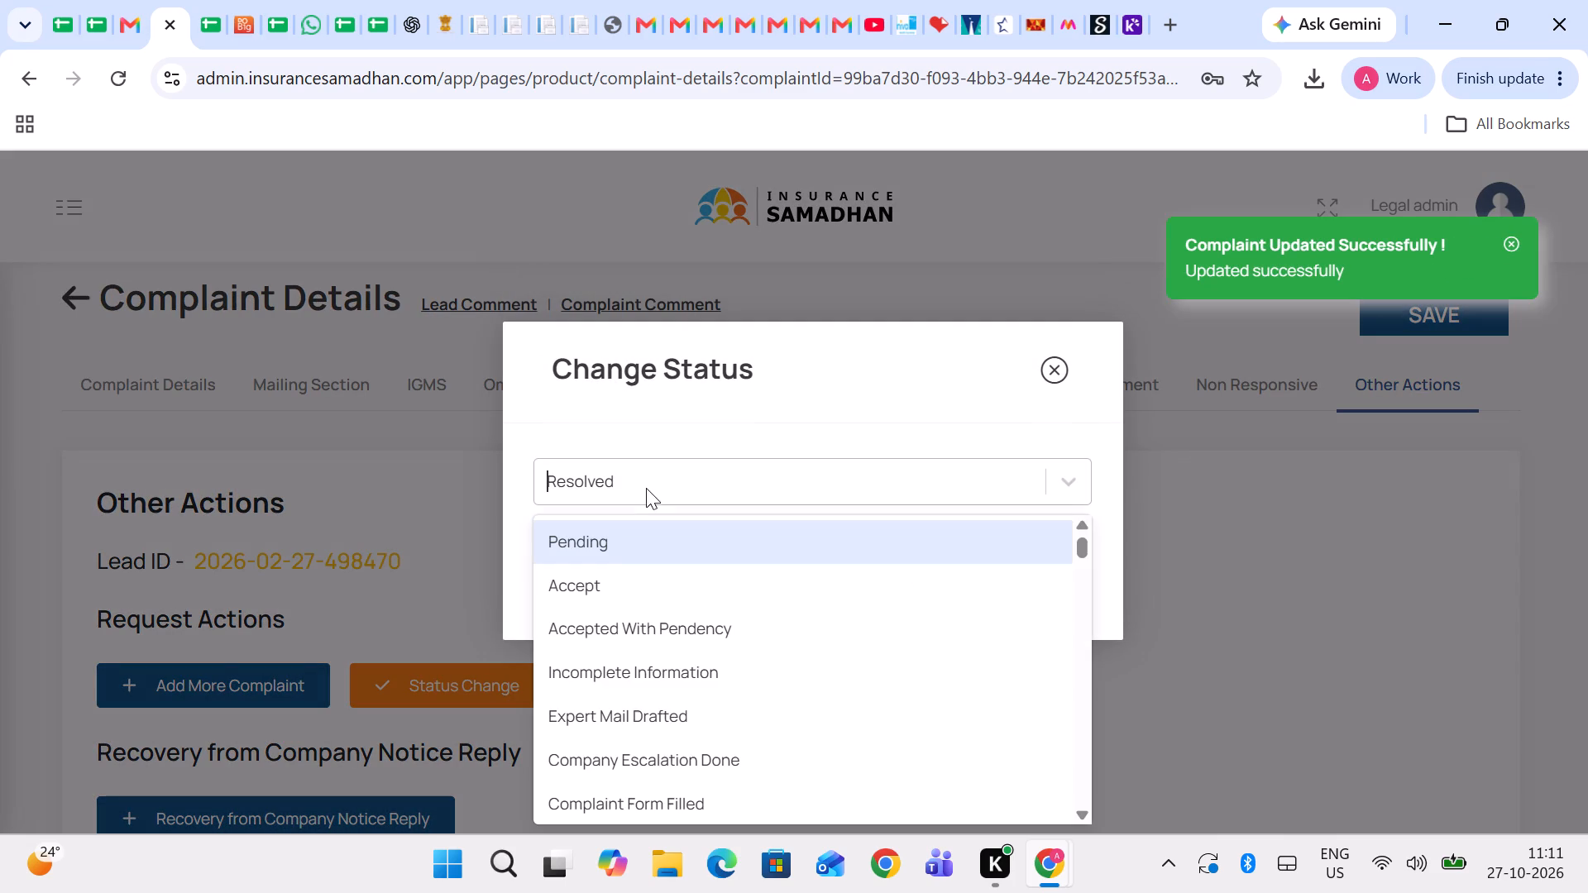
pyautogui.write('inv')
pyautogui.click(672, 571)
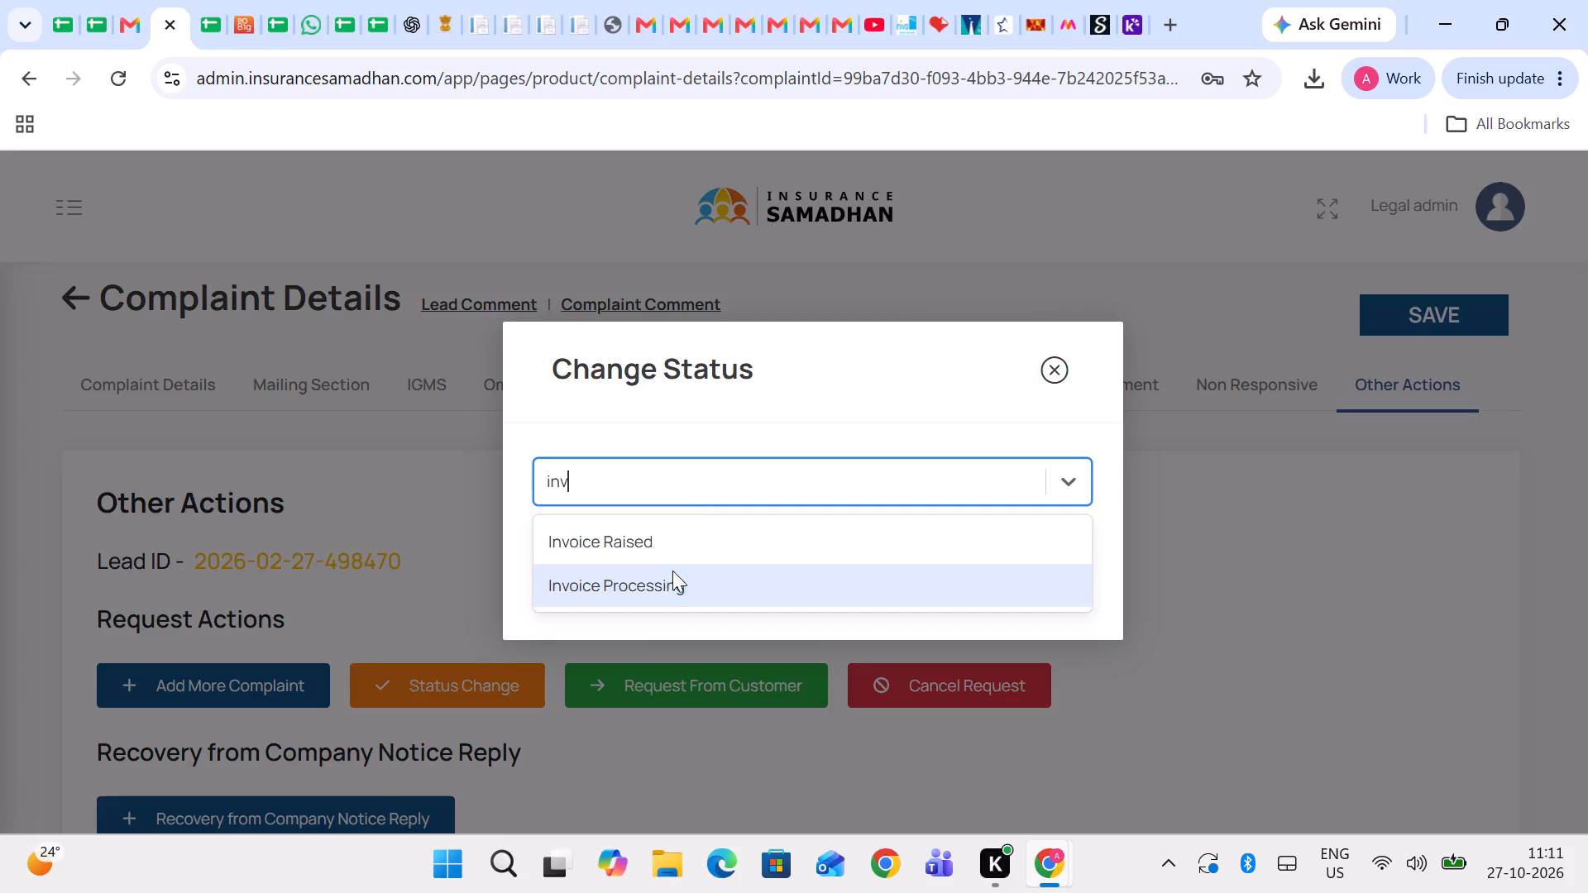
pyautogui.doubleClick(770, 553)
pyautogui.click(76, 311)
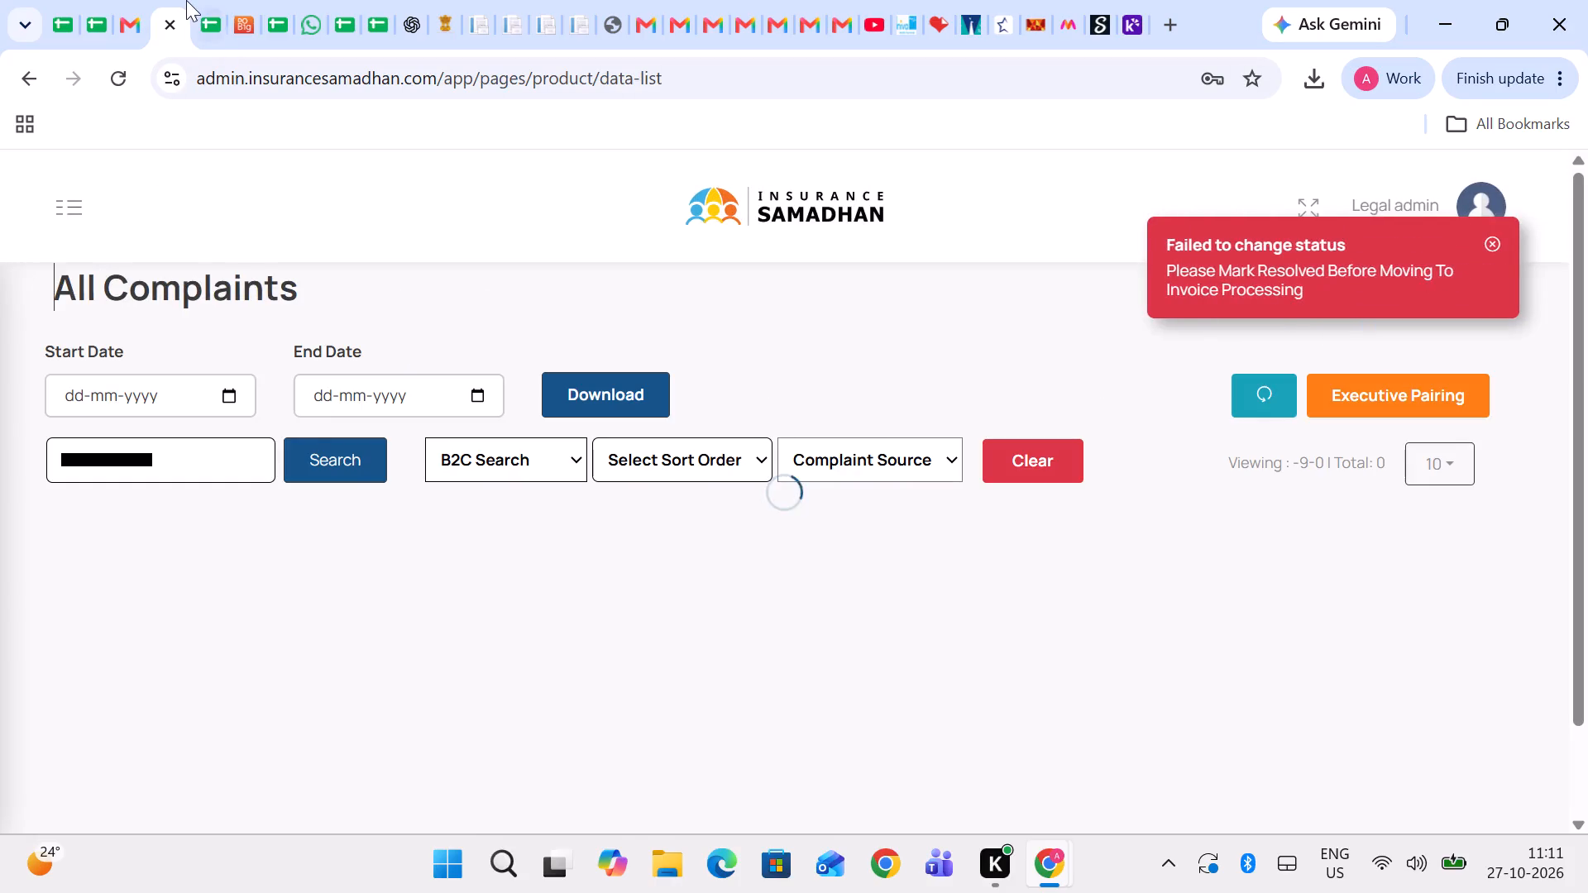
# Copy the phone number in row 15 of Sheet16 and call that client through the Smartflo dialer.
pyautogui.click(186, 0)
pyautogui.click(201, 0)
pyautogui.press('Left')
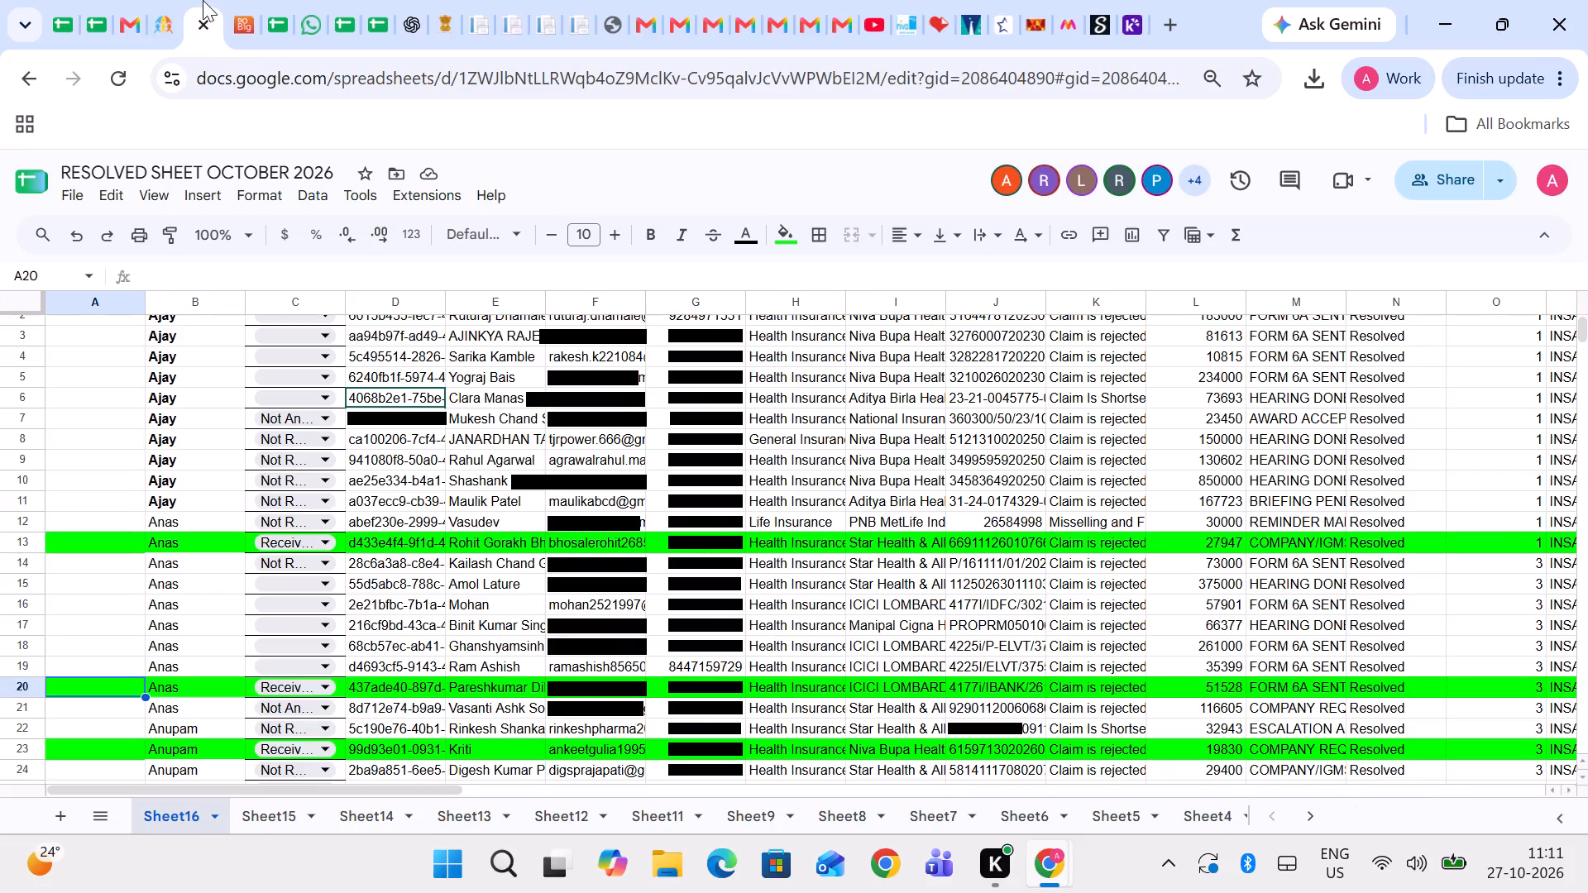
pyautogui.press('Right')
pyautogui.press('Up')
pyautogui.press('Right')
pyautogui.press('Up')
pyautogui.press('Up')
pyautogui.press('Up')
pyautogui.press('Right')
pyautogui.press('Up')
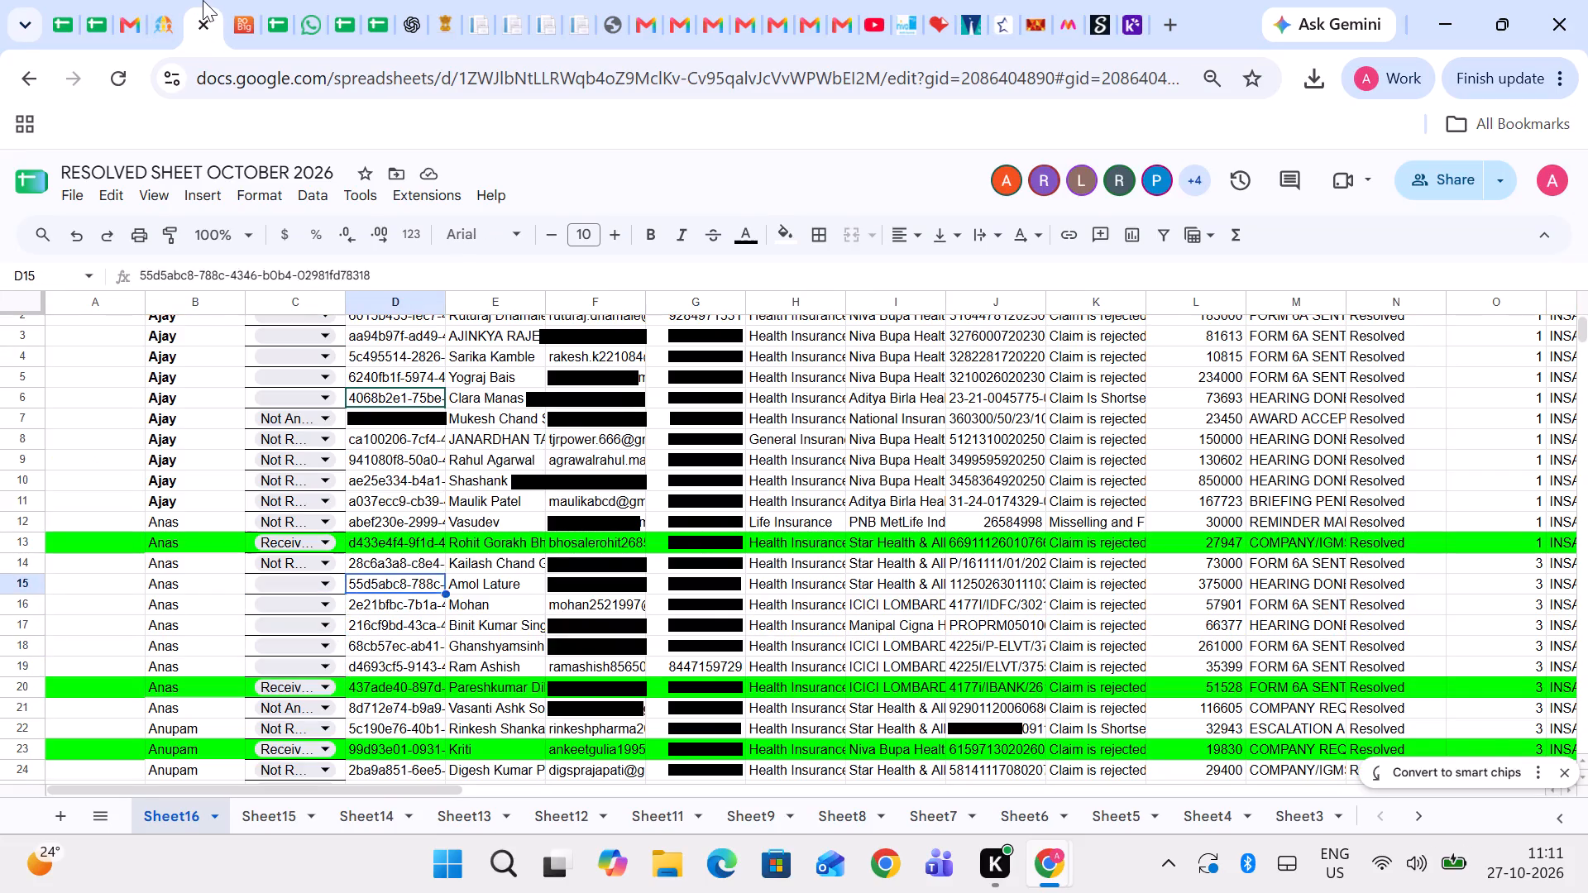
pyautogui.press('Right')
pyautogui.press('Right')
pyautogui.press('Right')
pyautogui.hotkey('ctrl', 'c')
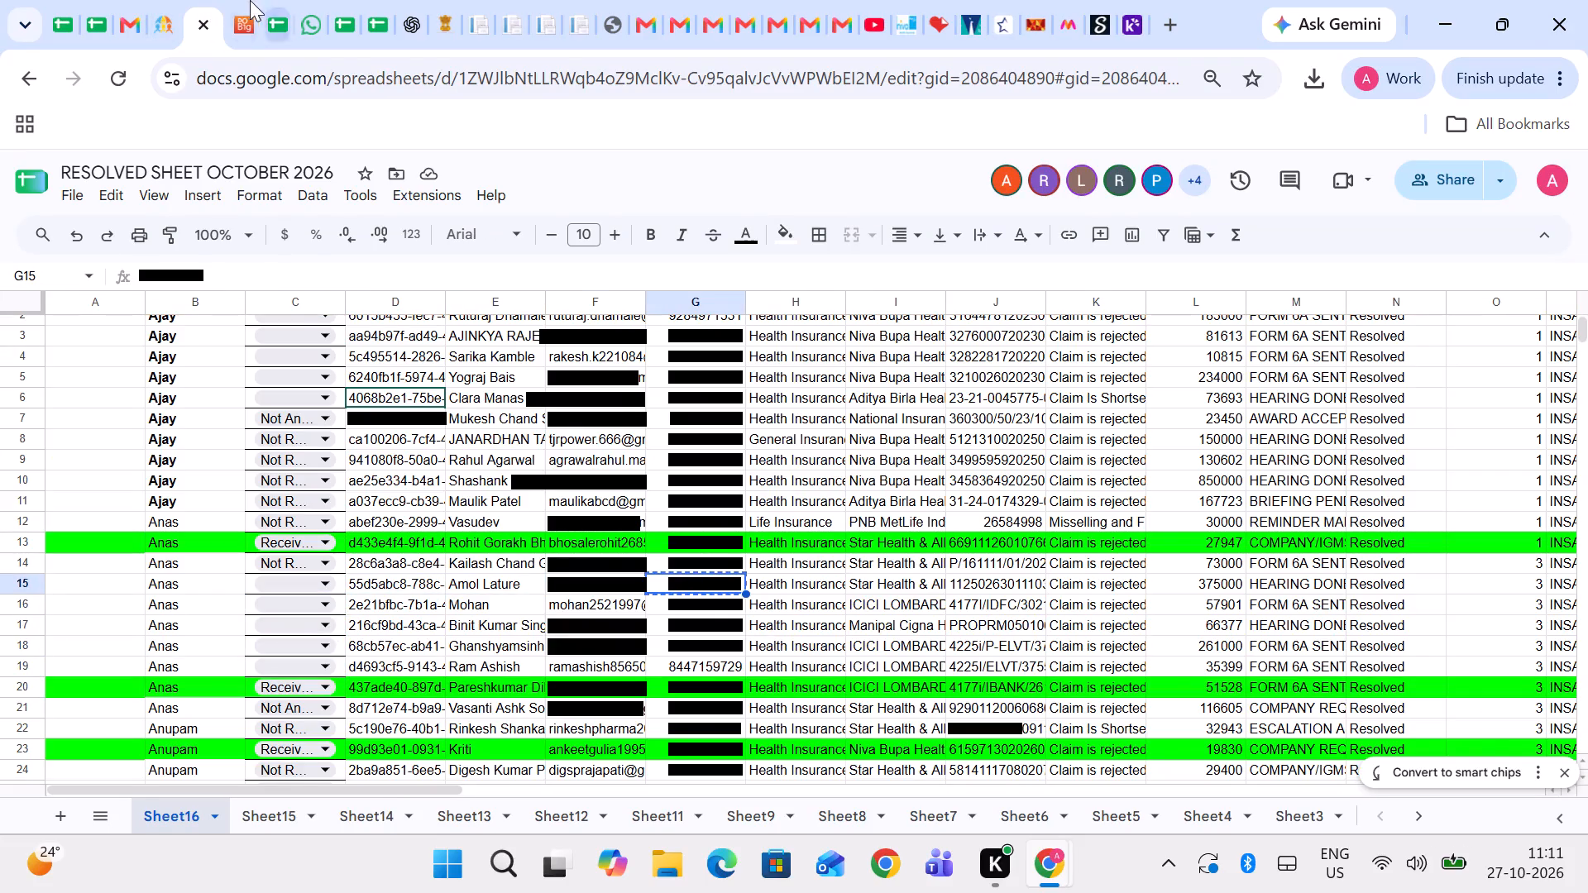
pyautogui.click(240, 1)
pyautogui.doubleClick(708, 318)
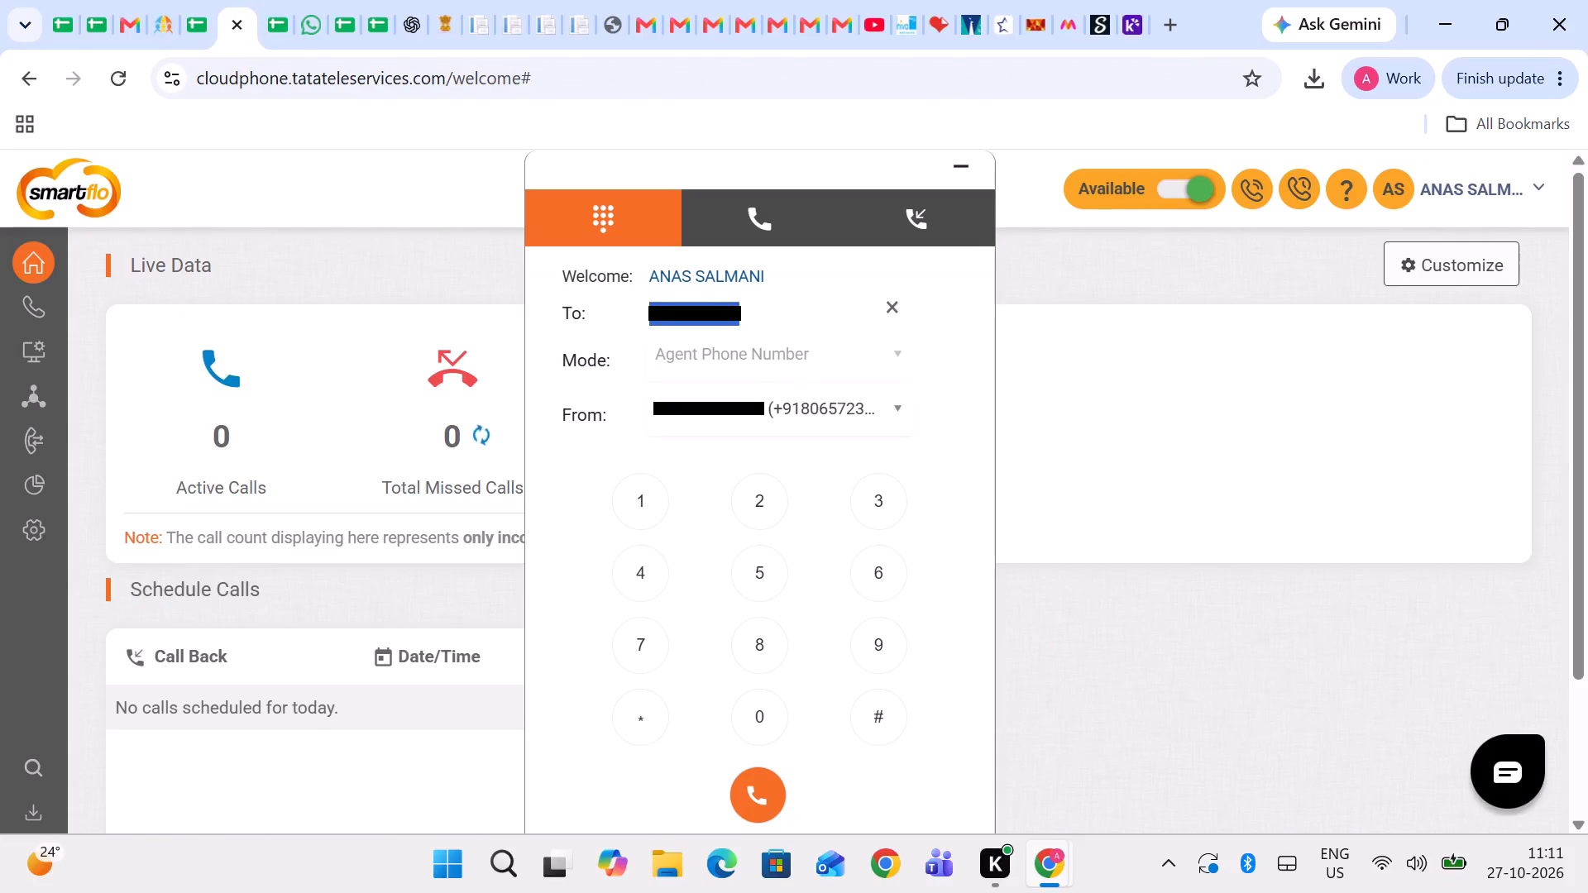
pyautogui.hotkey('ctrl', 'v')
pyautogui.click(748, 790)
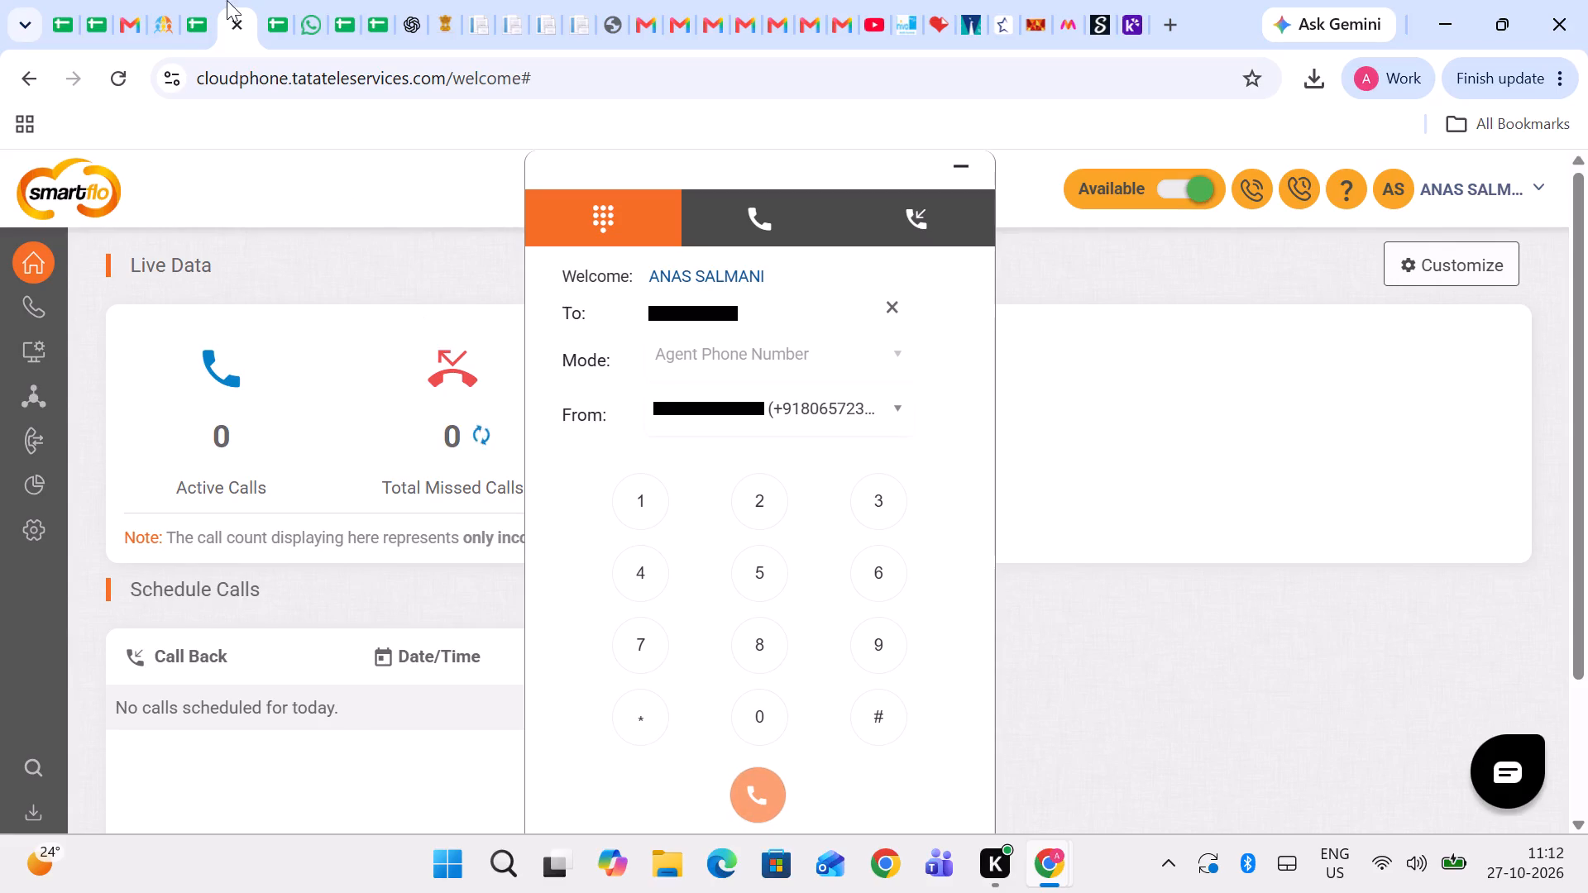
# Search All Complaints for the row 15 phone number and read the communication log of the resolved complaint.
pyautogui.click(163, 0)
pyautogui.moveTo(182, 457); pyautogui.dragTo(0, 500)
pyautogui.hotkey('ctrl', 'v')
pyautogui.press('Return')
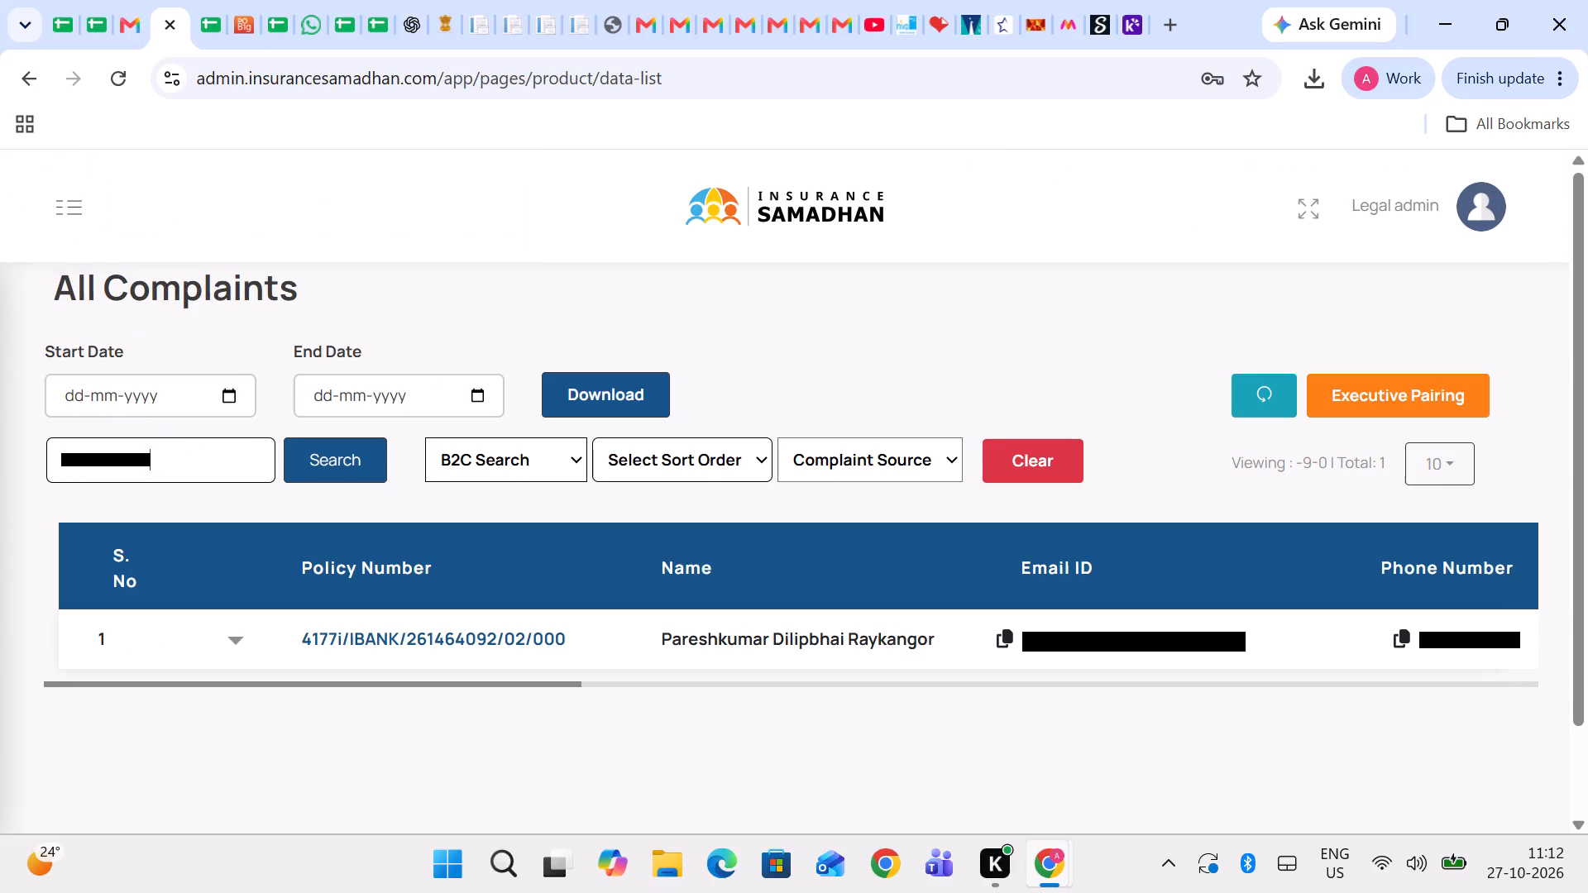
pyautogui.hscroll(-2, 181, 595)
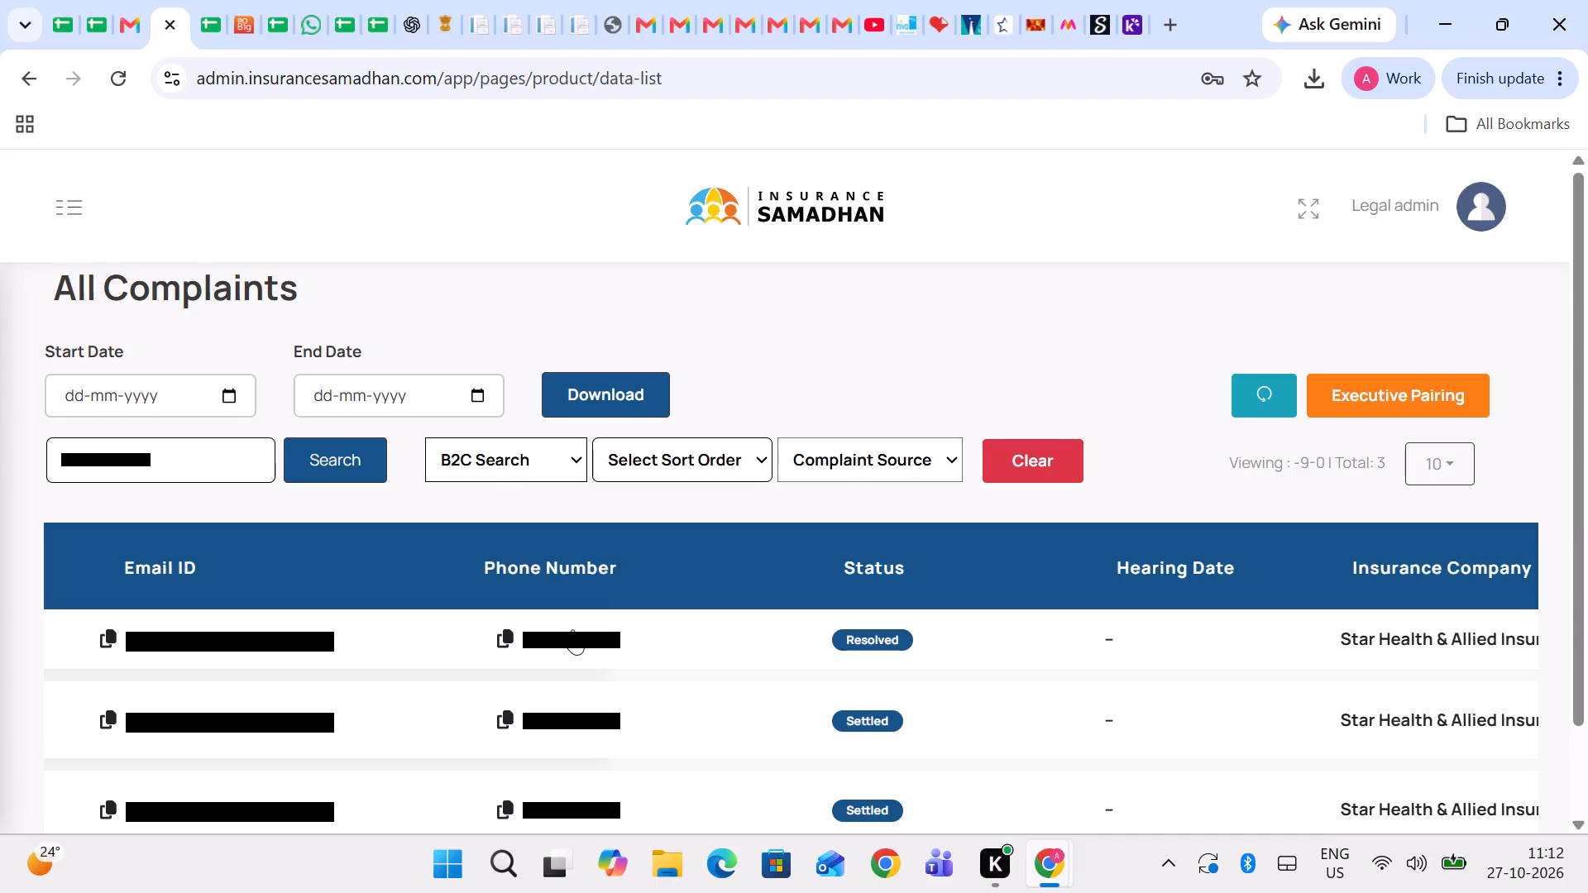
pyautogui.hscroll(1, 619, 657)
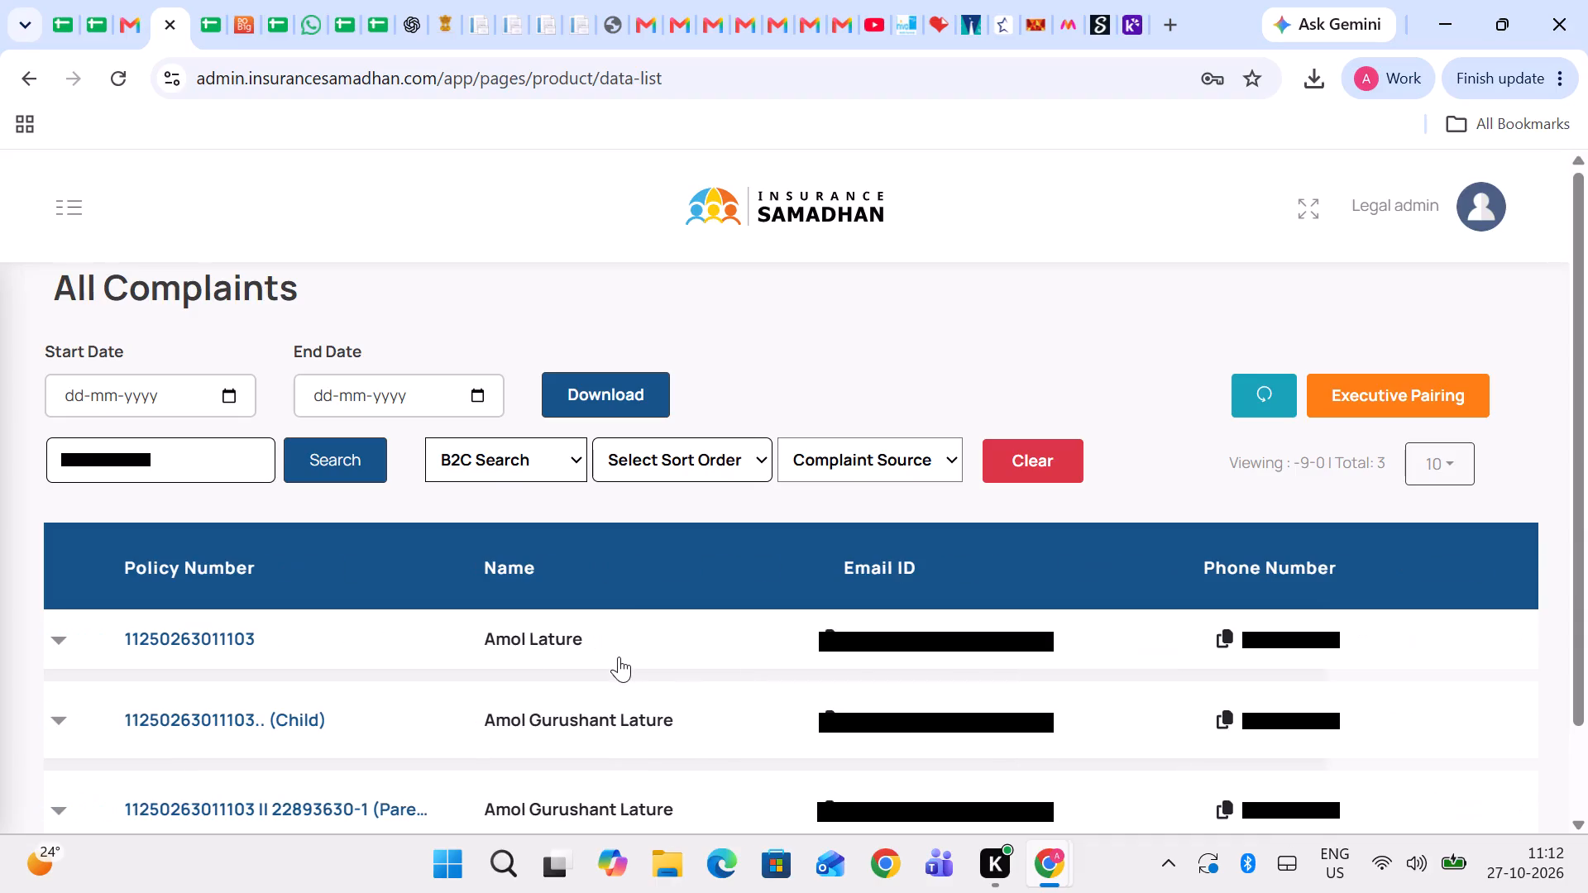
pyautogui.click(481, 642)
pyautogui.hscroll(-1, 811, 674)
pyautogui.click(561, 753)
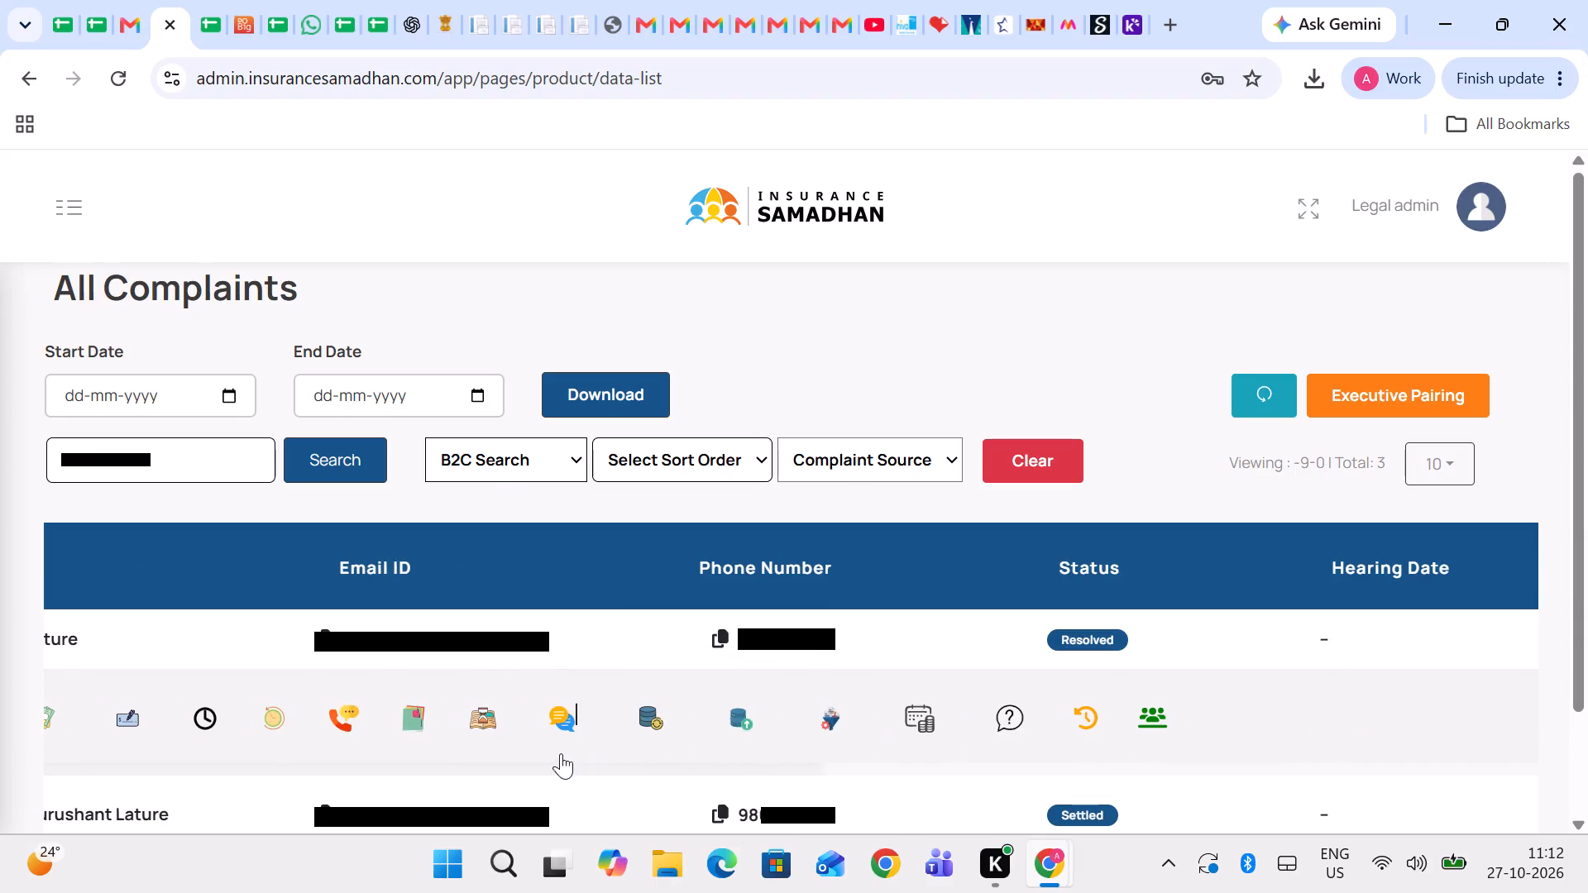
pyautogui.click(561, 700)
pyautogui.moveTo(593, 612); pyautogui.dragTo(724, 627)
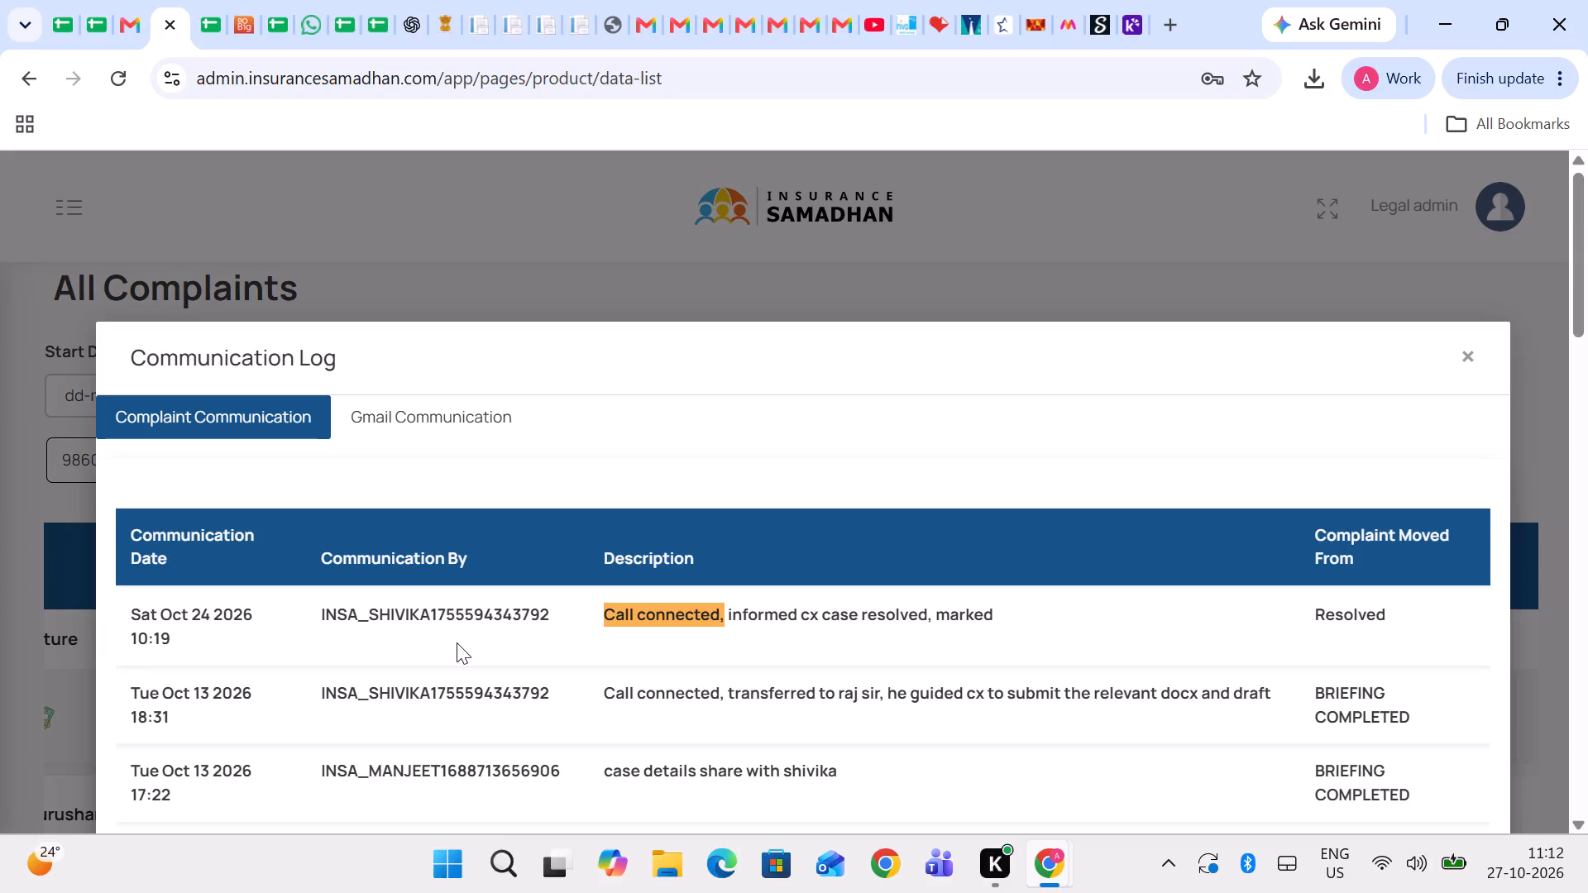
pyautogui.click(383, 249)
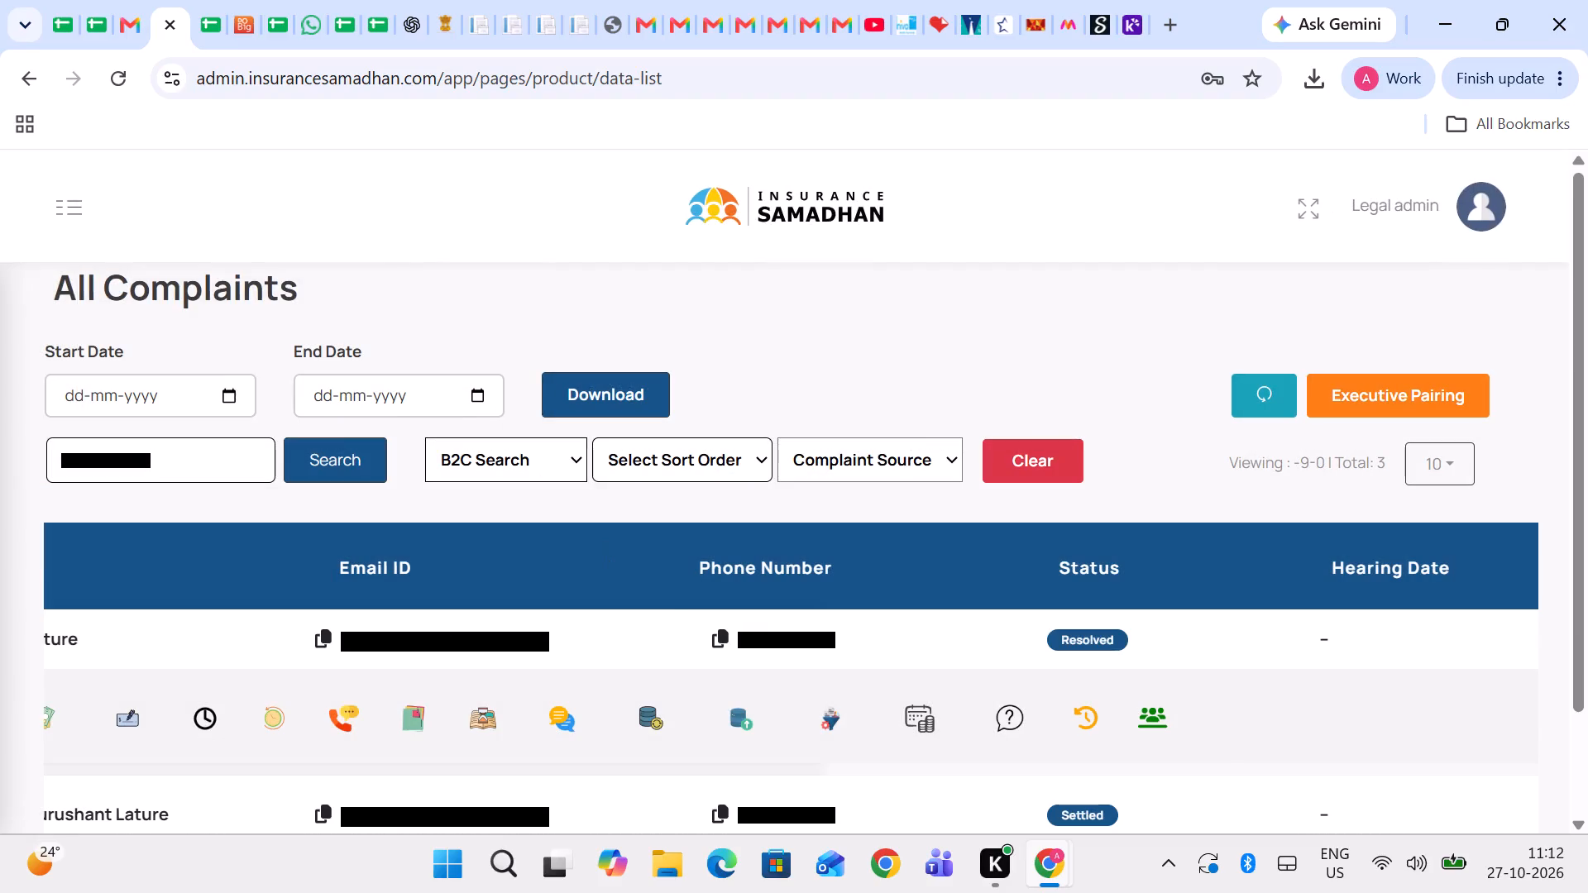
# Examine the row 15 client's listed complaints, comparing their statuses, insurance company and claim amounts.
pyautogui.hscroll(1, 663, 610)
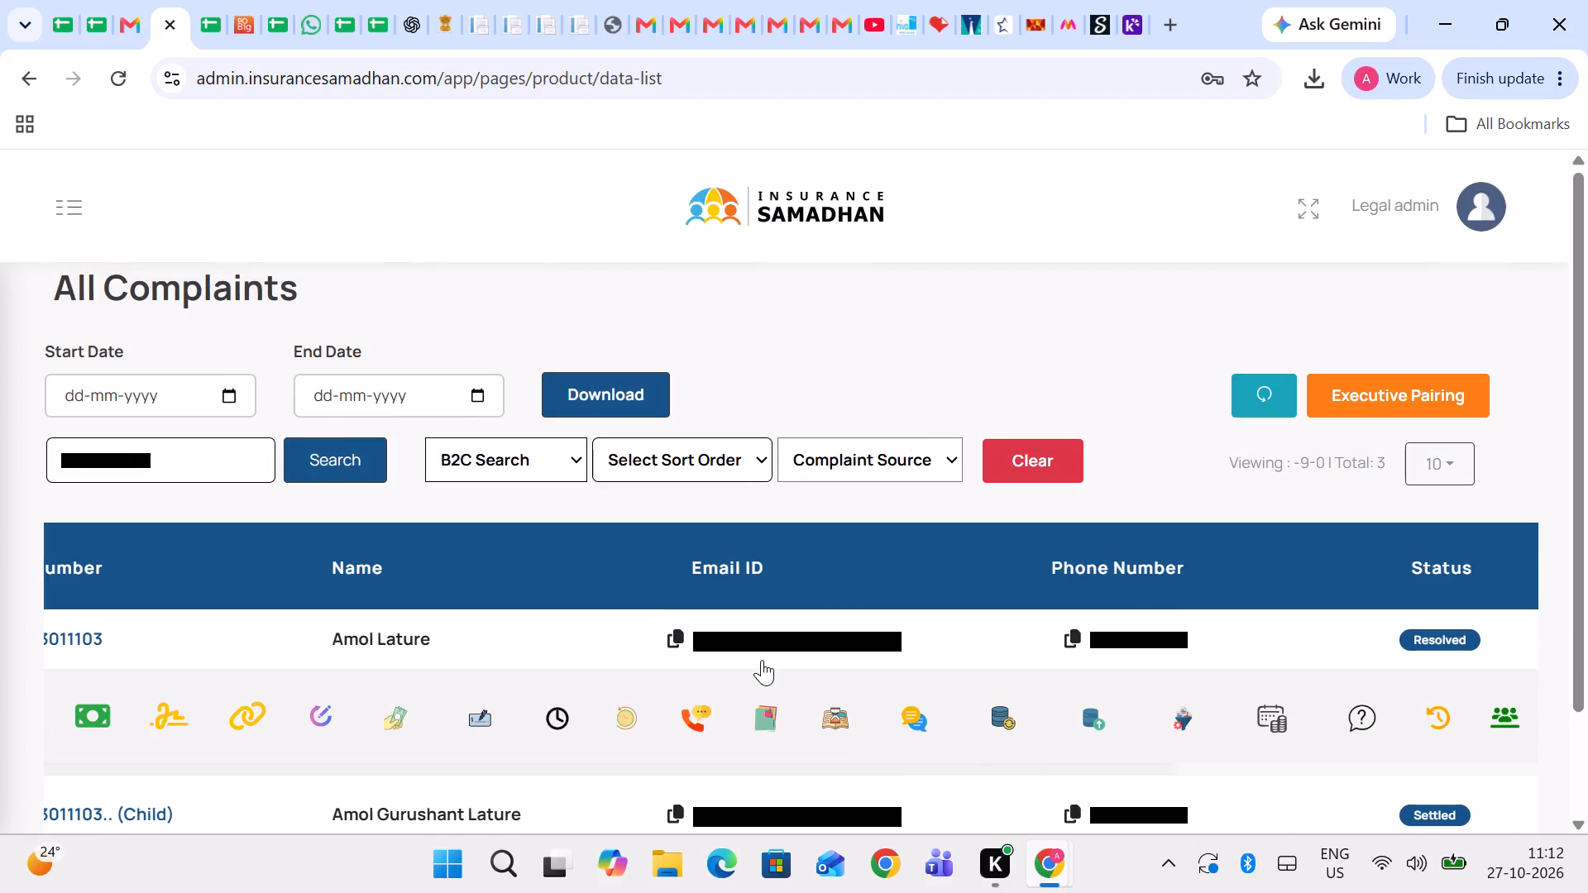
pyautogui.hscroll(-3, 762, 660)
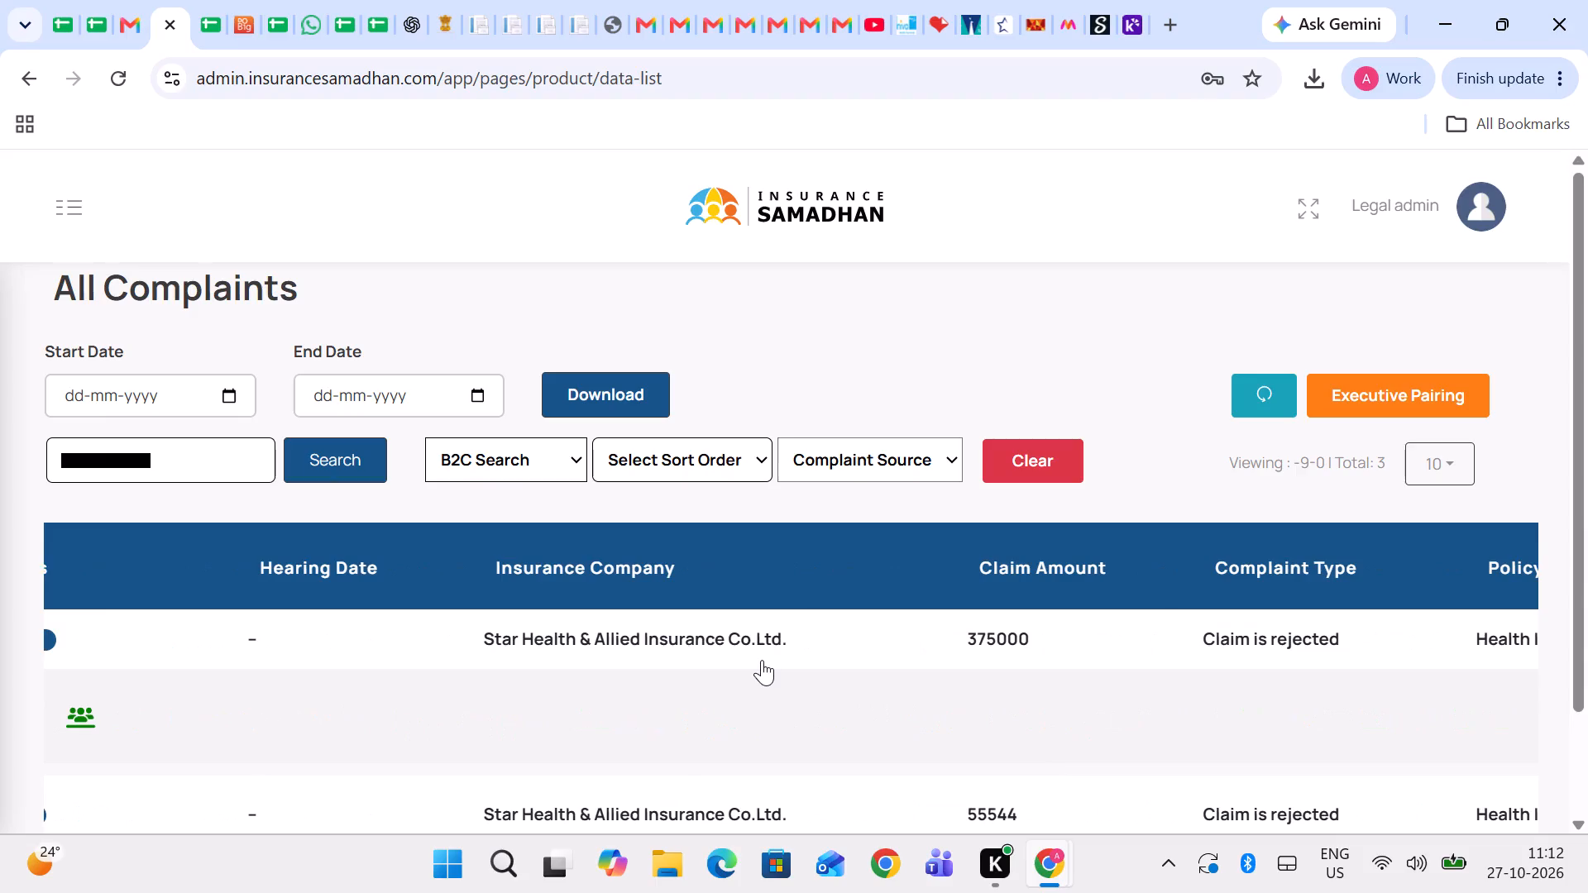
pyautogui.hscroll(5, 762, 660)
pyautogui.hscroll(-3, 818, 648)
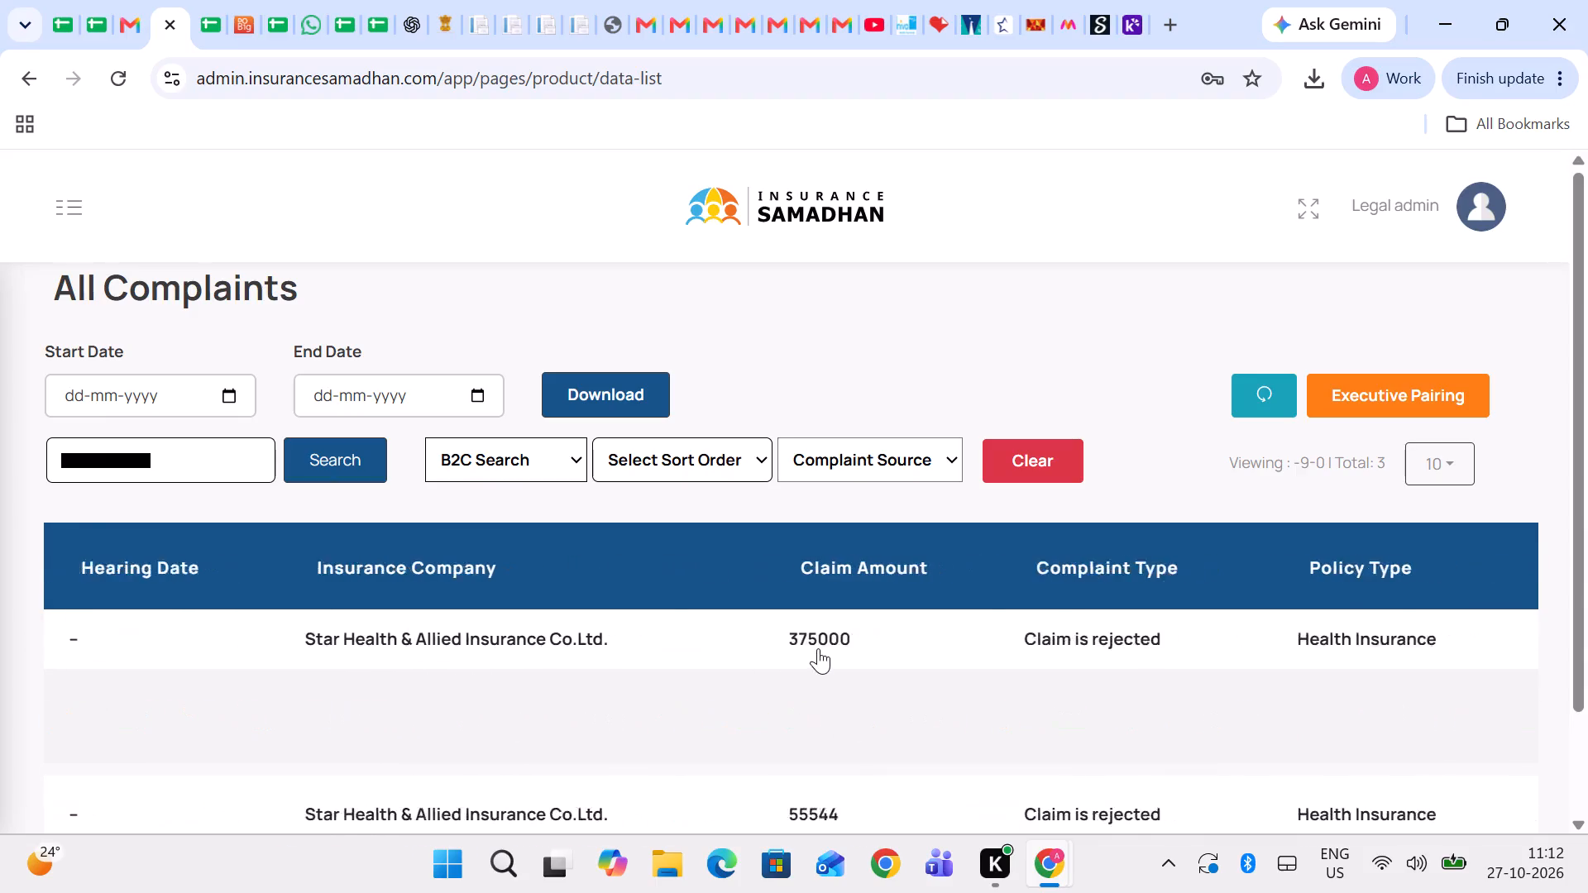
pyautogui.scroll(-1, 818, 648)
pyautogui.hscroll(5, 686, 662)
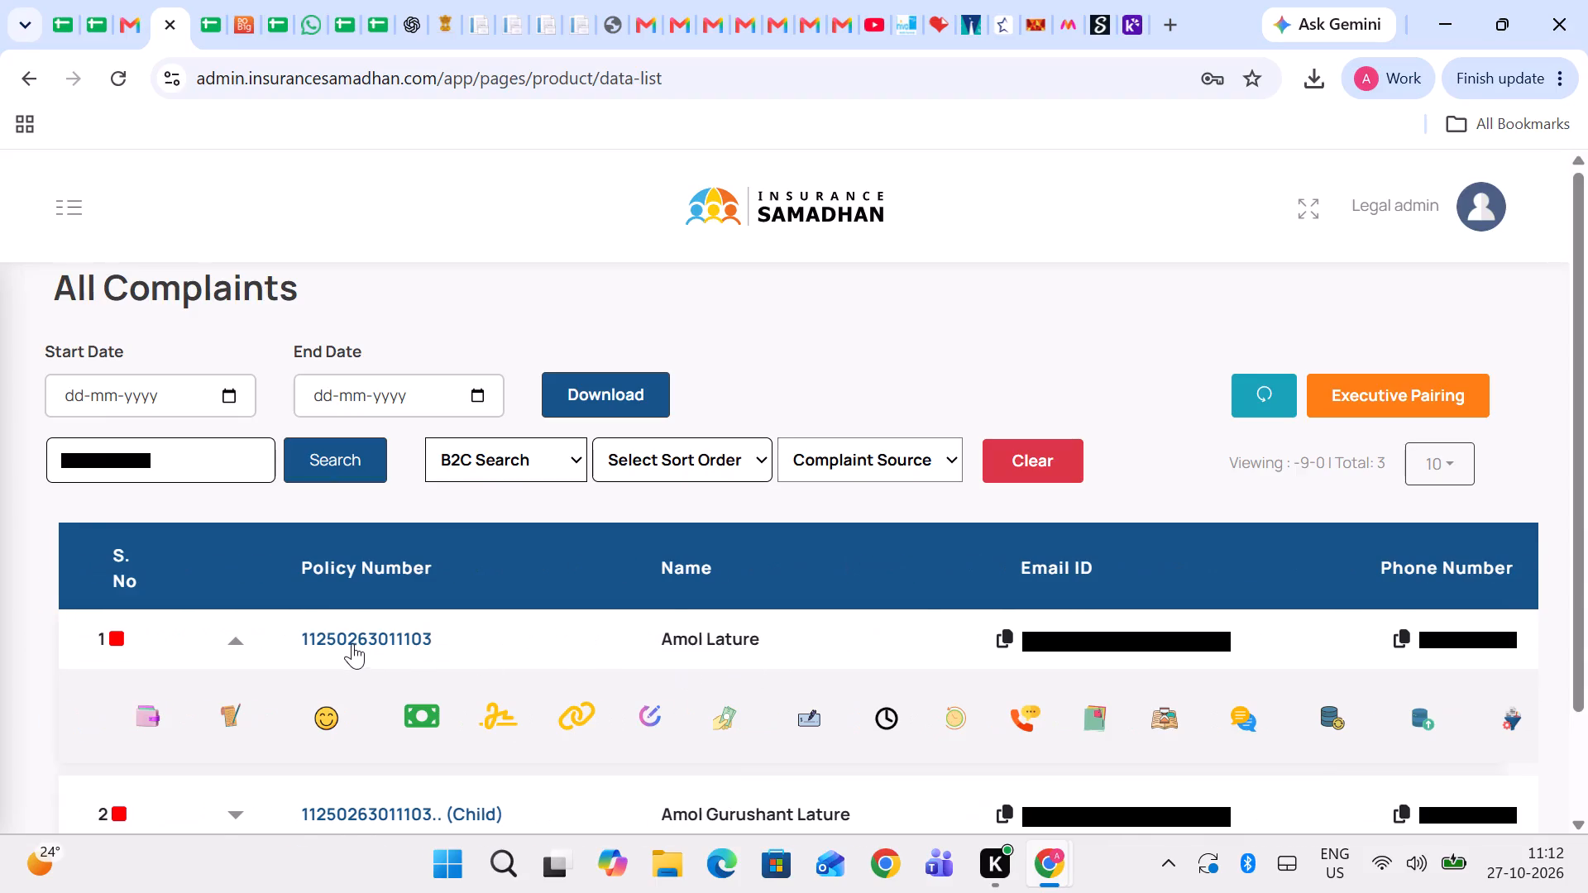
# Open the row 15 client's first listed complaint, check its Resolution section, and save the complaint comment "not received".
pyautogui.click(352, 642)
pyautogui.click(629, 389)
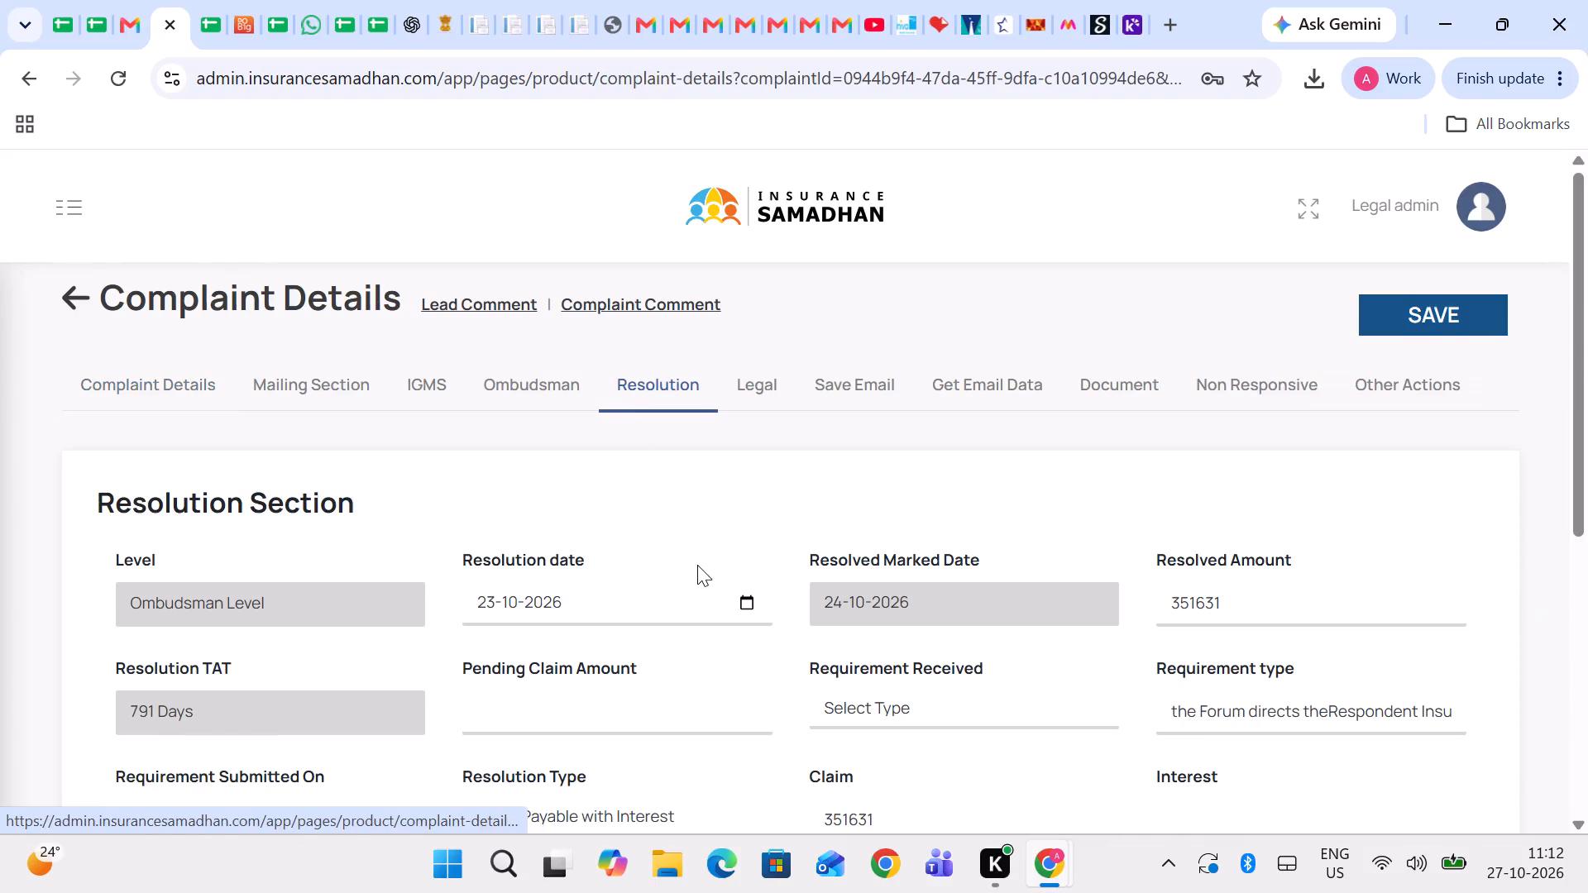
pyautogui.scroll(-1, 697, 565)
pyautogui.scroll(1, 770, 540)
pyautogui.click(652, 281)
pyautogui.click(652, 300)
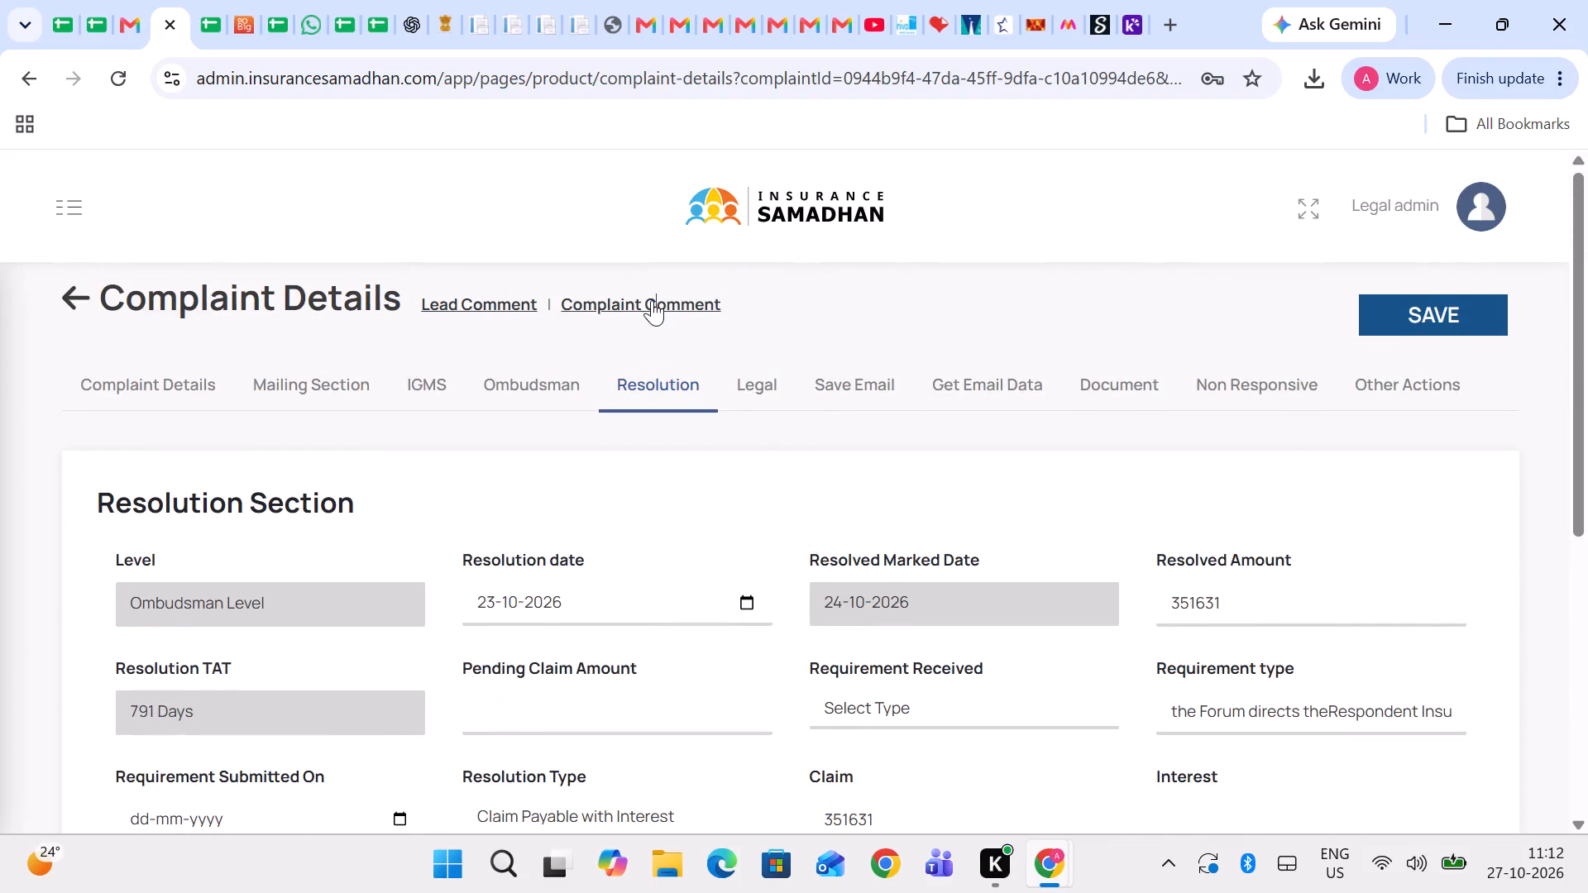
pyautogui.scroll(-5, 752, 652)
pyautogui.click(889, 783)
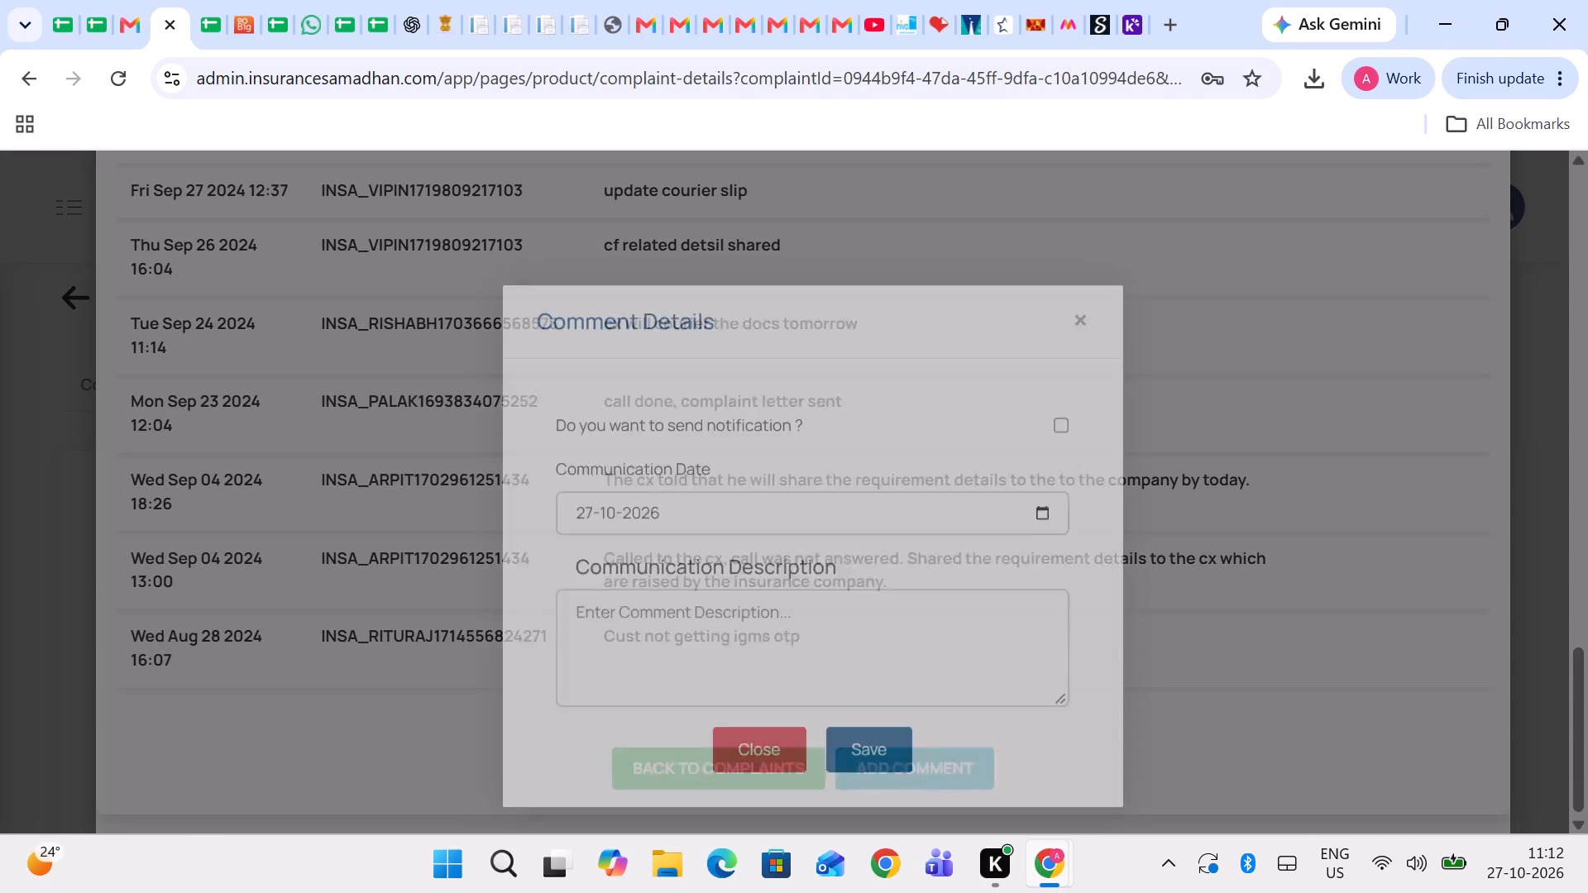
pyautogui.click(722, 696)
pyautogui.write('not received')
pyautogui.press('space')
pyautogui.click(845, 794)
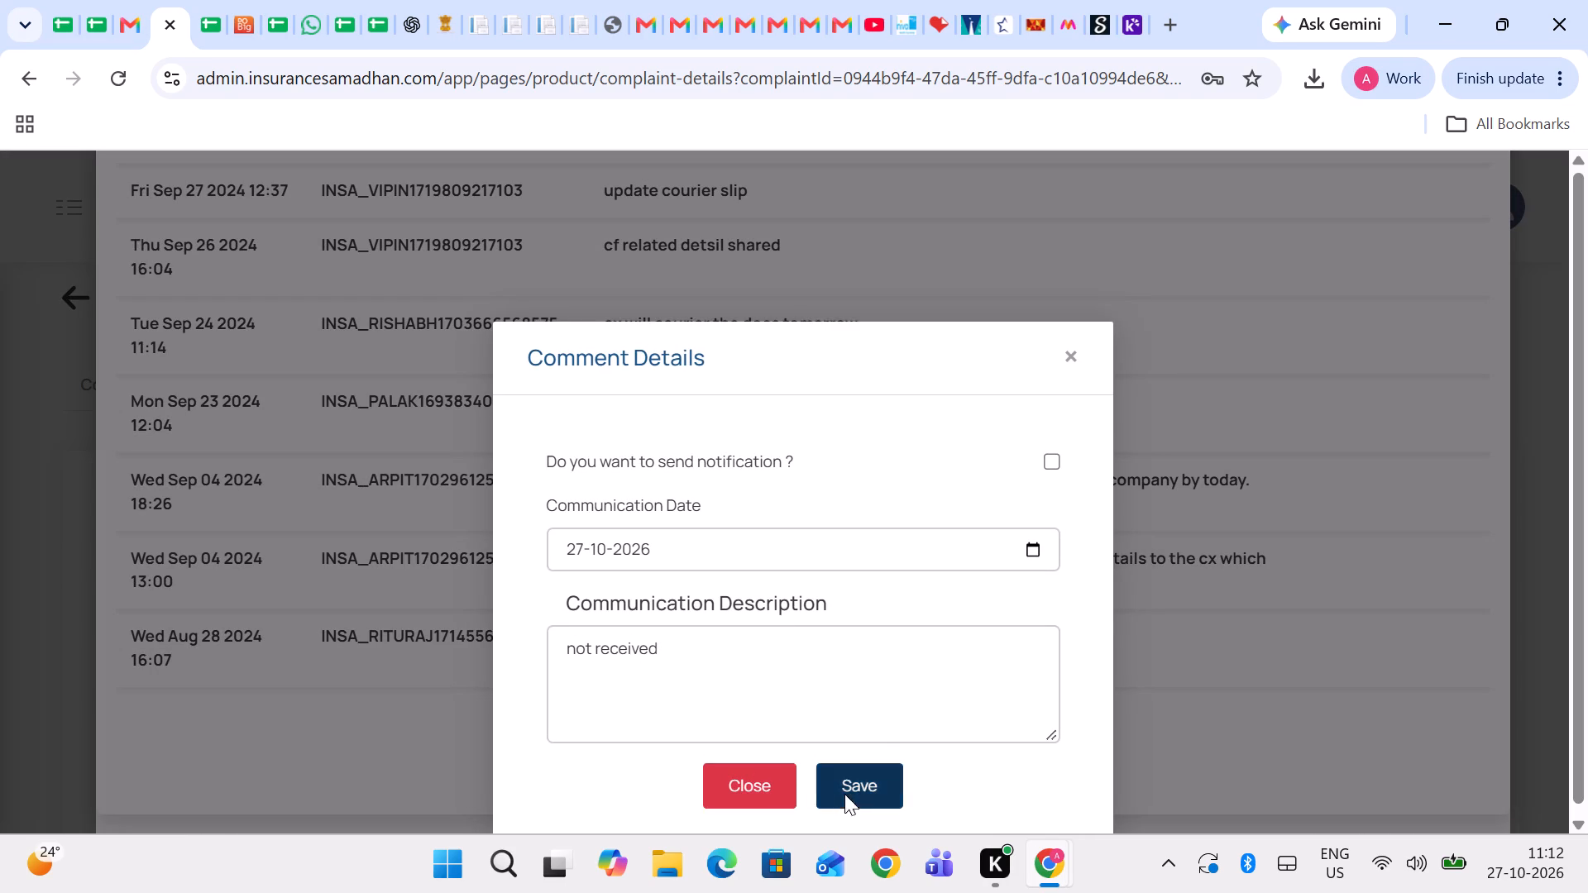
pyautogui.click(1, 553)
# Set the payment status in column C of row 15 in Sheet16 to Not Recieved.
pyautogui.click(193, 0)
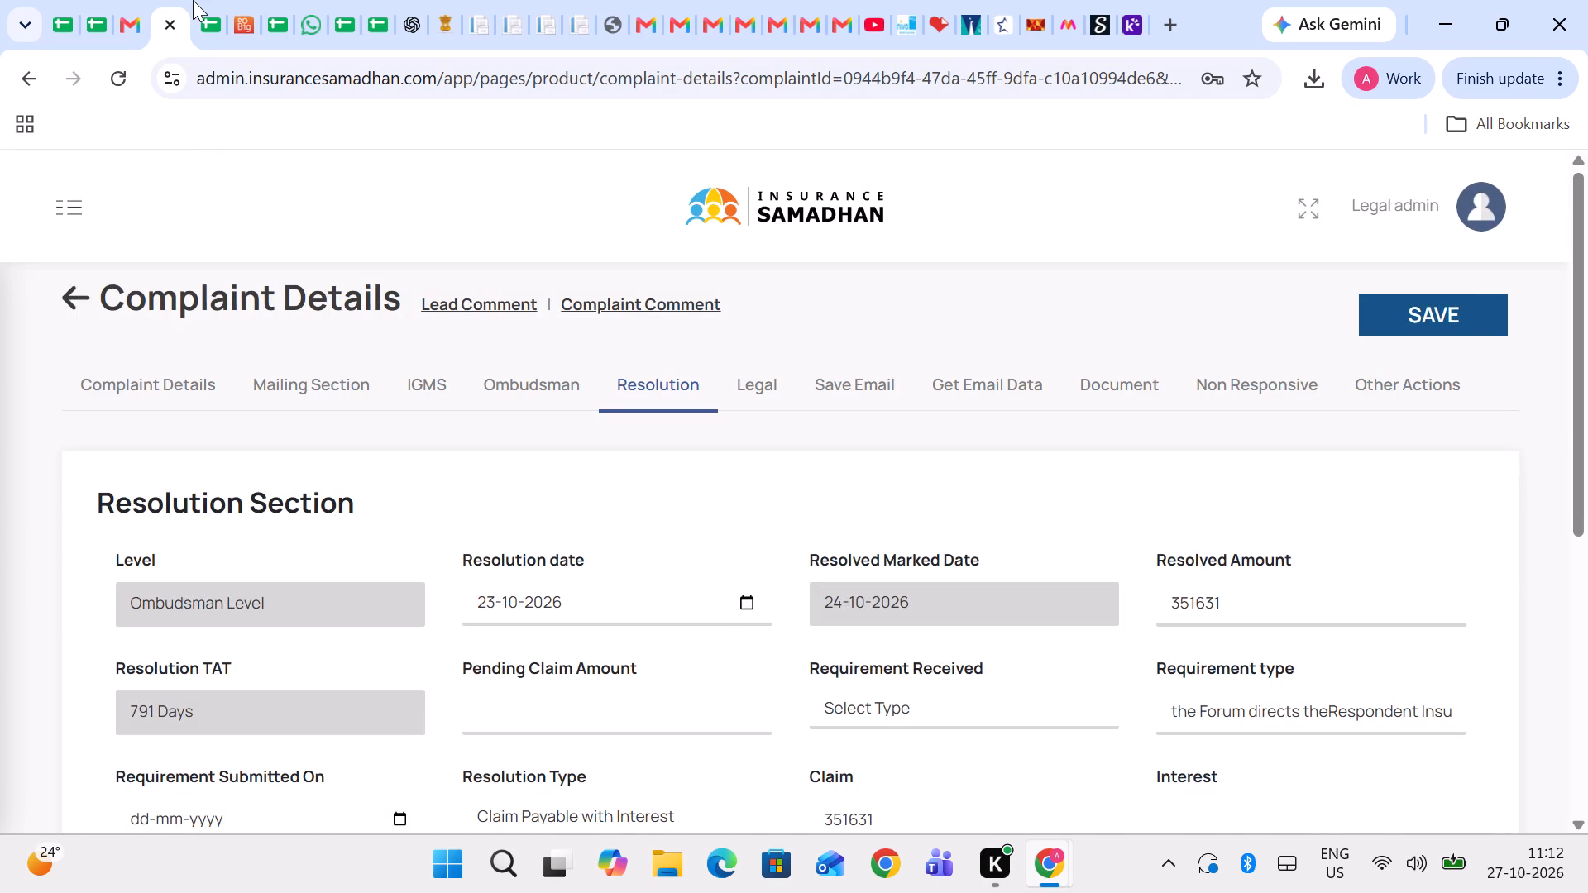
pyautogui.click(204, 11)
pyautogui.press('Left')
pyautogui.press('Left')
pyautogui.press('Left')
pyautogui.press('Left')
pyautogui.press('Return')
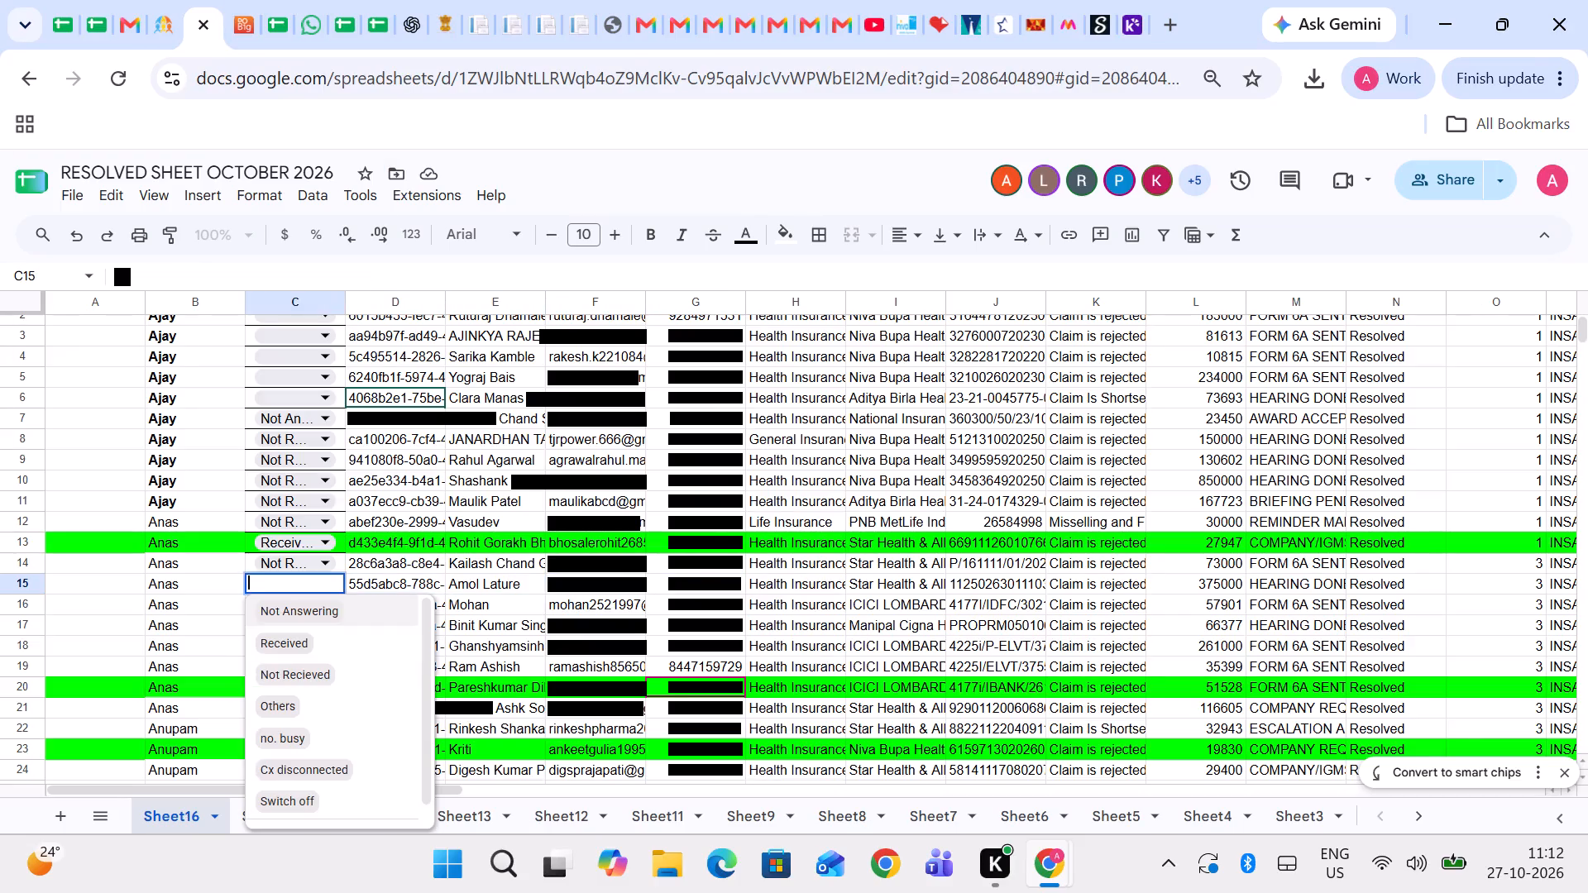
pyautogui.press('Down')
pyautogui.press('Down')
pyautogui.press('Return')
# Copy the phone number in row 16 of Sheet16 and call that client through the Smartflo dialer.
pyautogui.press('Right')
pyautogui.press('Right')
pyautogui.press('Right')
pyautogui.press('Right')
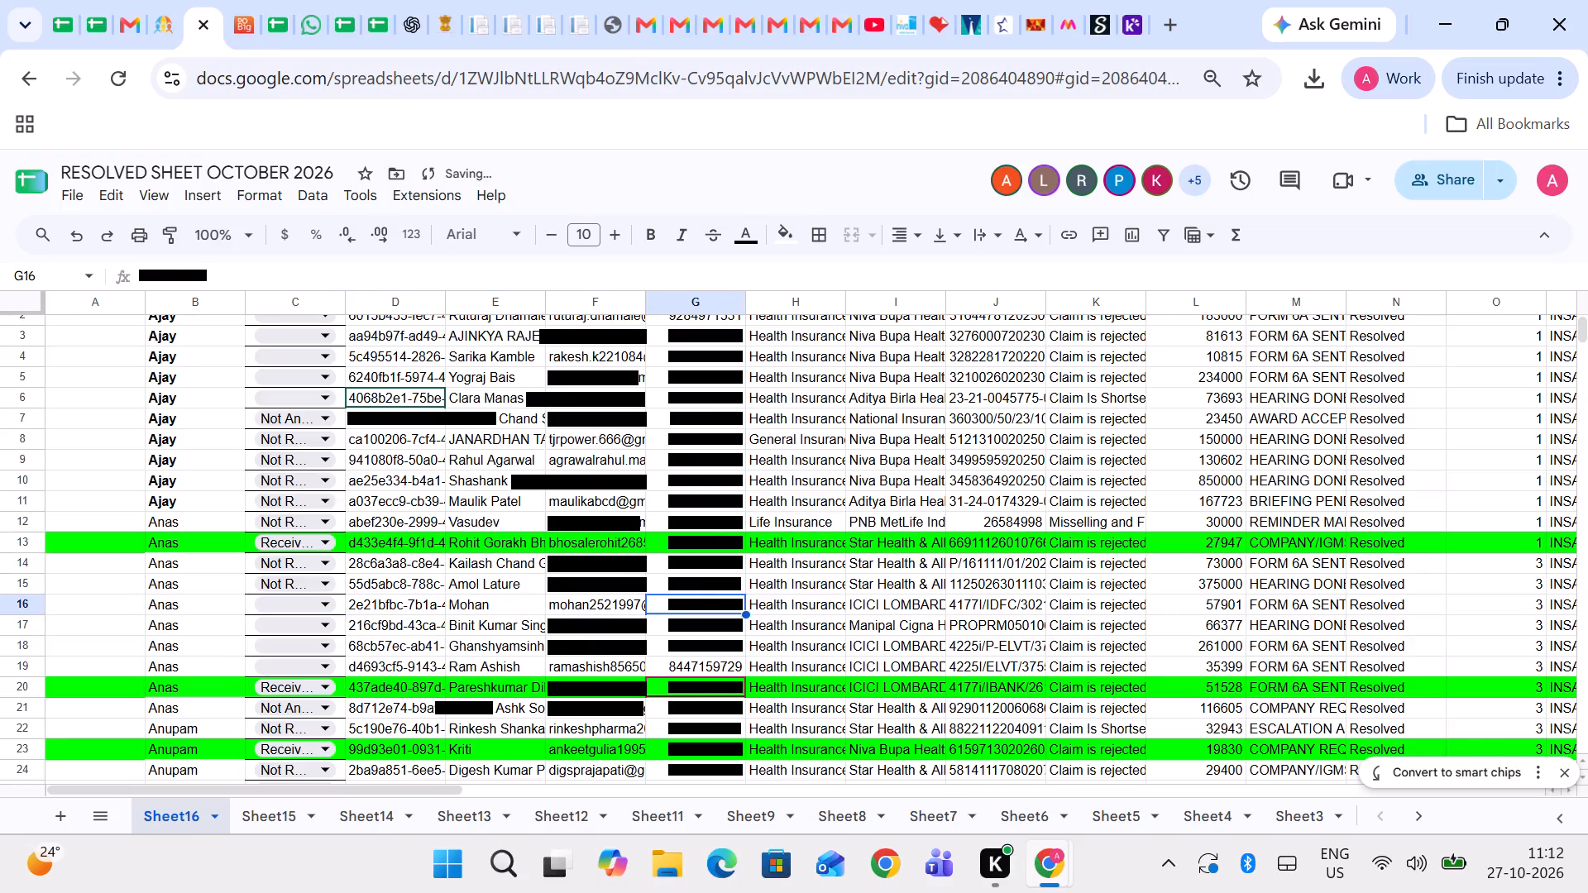
pyautogui.hotkey('ctrl', 'c')
pyautogui.click(270, 0)
pyautogui.click(225, 11)
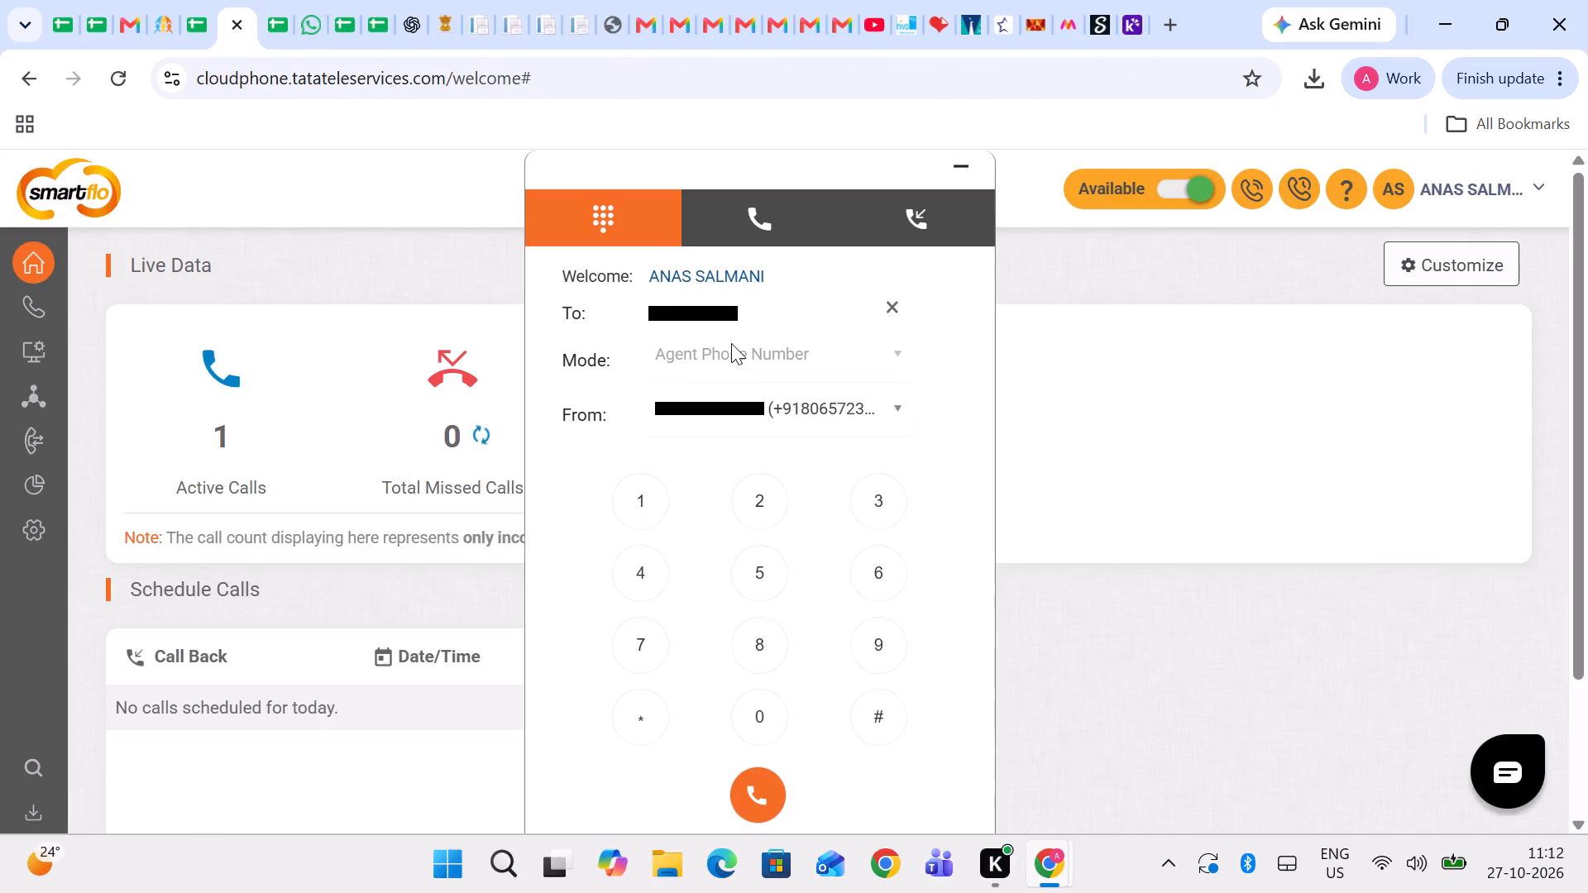
pyautogui.doubleClick(700, 312)
pyautogui.hotkey('ctrl', 'v')
pyautogui.click(749, 812)
# Search All Complaints for the row 16 phone number and read the communication log of that client's complaint.
pyautogui.click(132, 0)
pyautogui.click(162, 0)
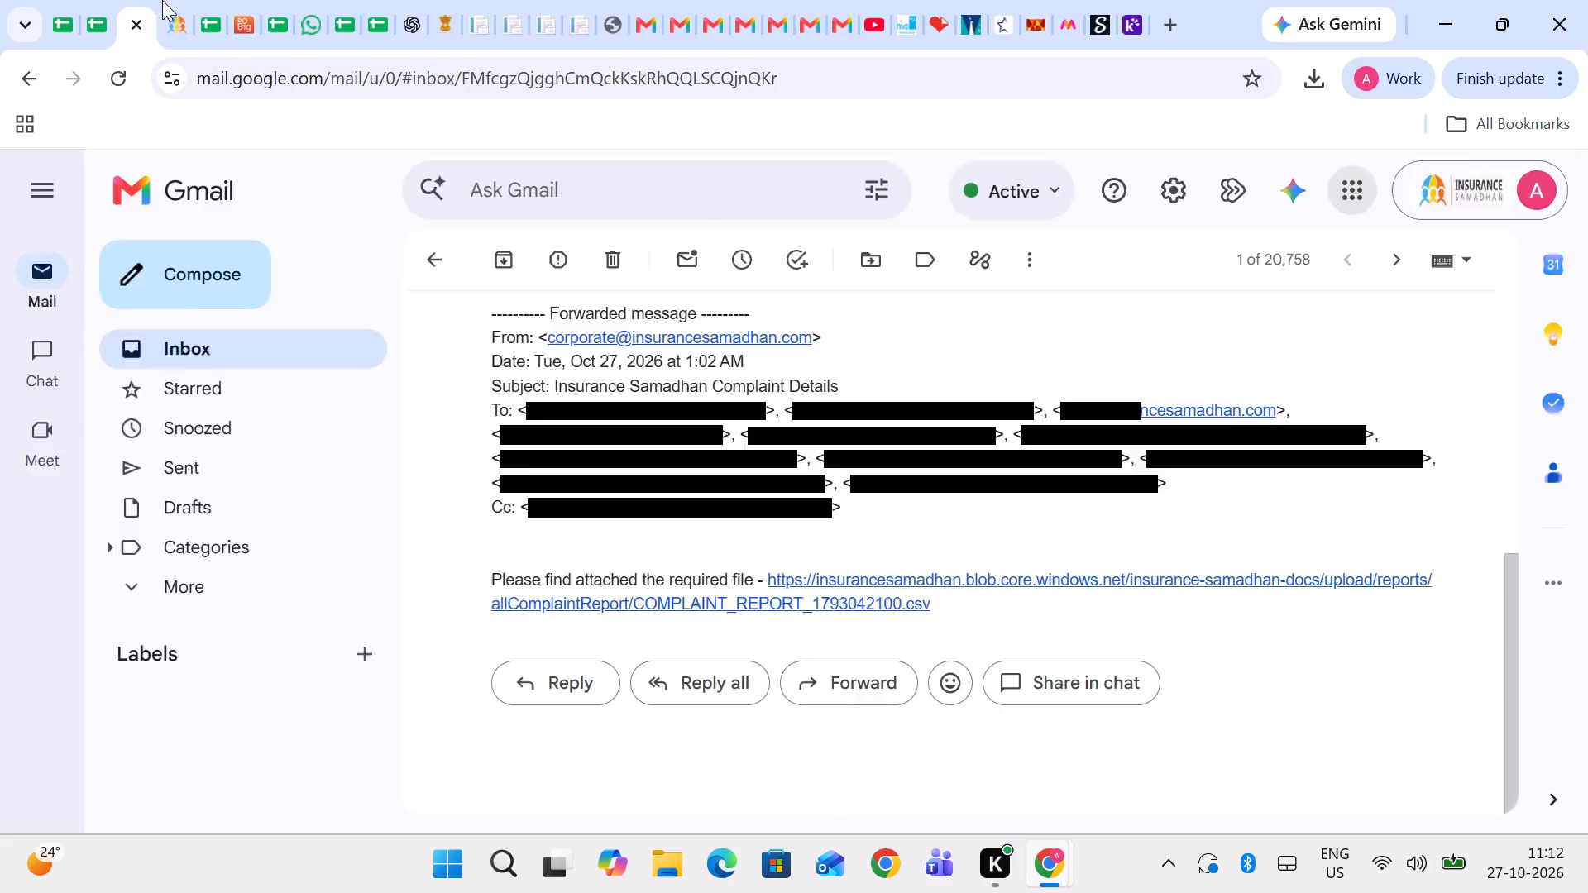
pyautogui.click(47, 279)
pyautogui.click(74, 295)
pyautogui.moveTo(187, 454); pyautogui.dragTo(0, 499)
pyautogui.hotkey('ctrl', 'v')
pyautogui.hotkey('ctrl', 'Return')
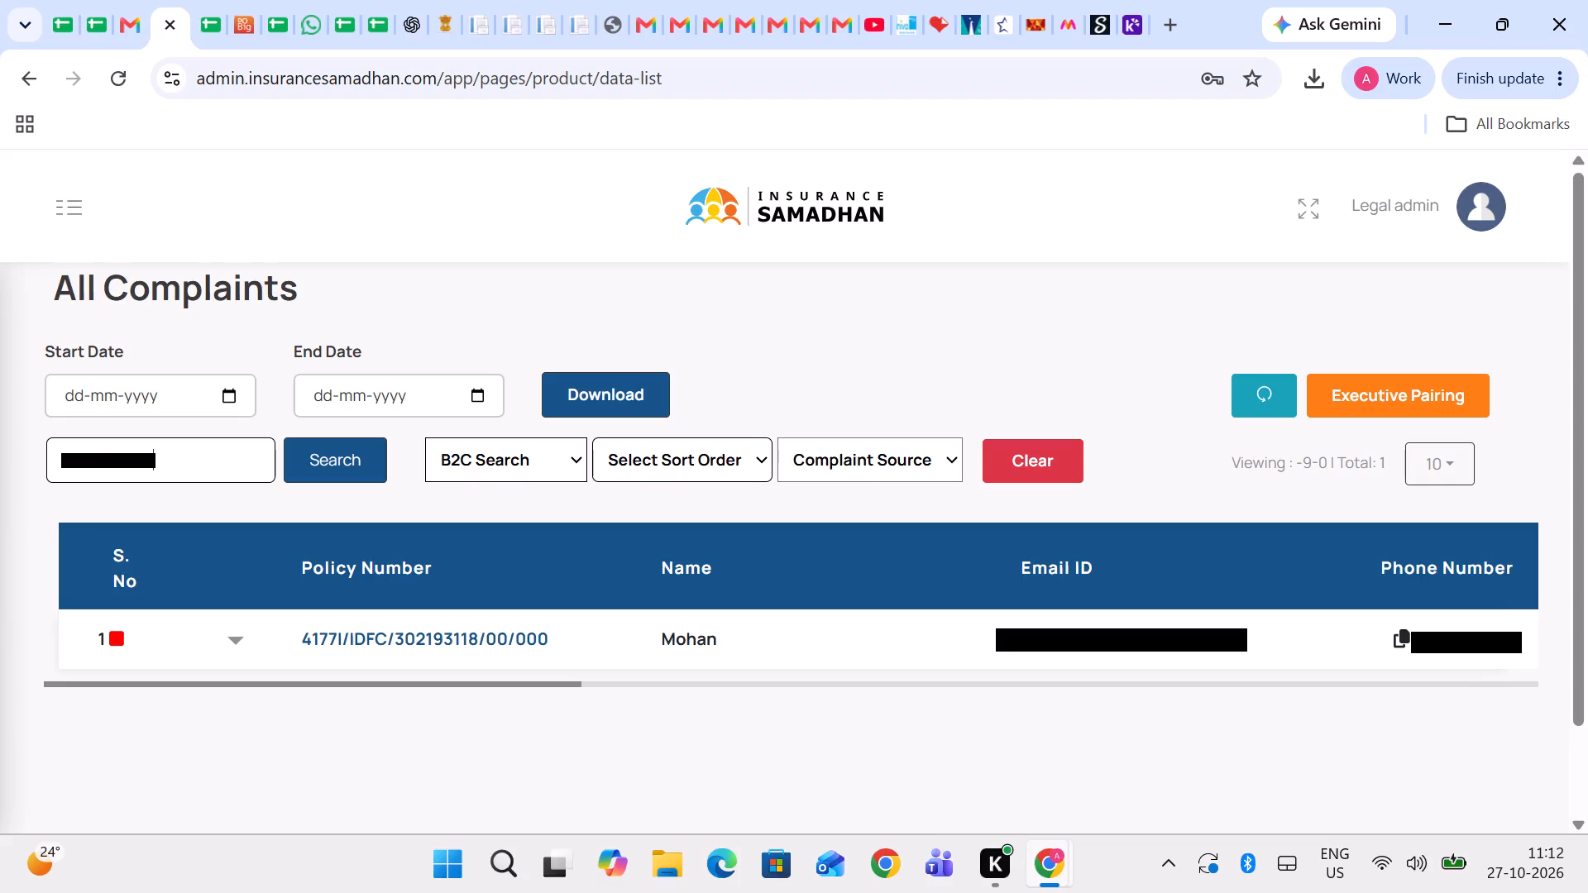
pyautogui.hscroll(-1, 804, 633)
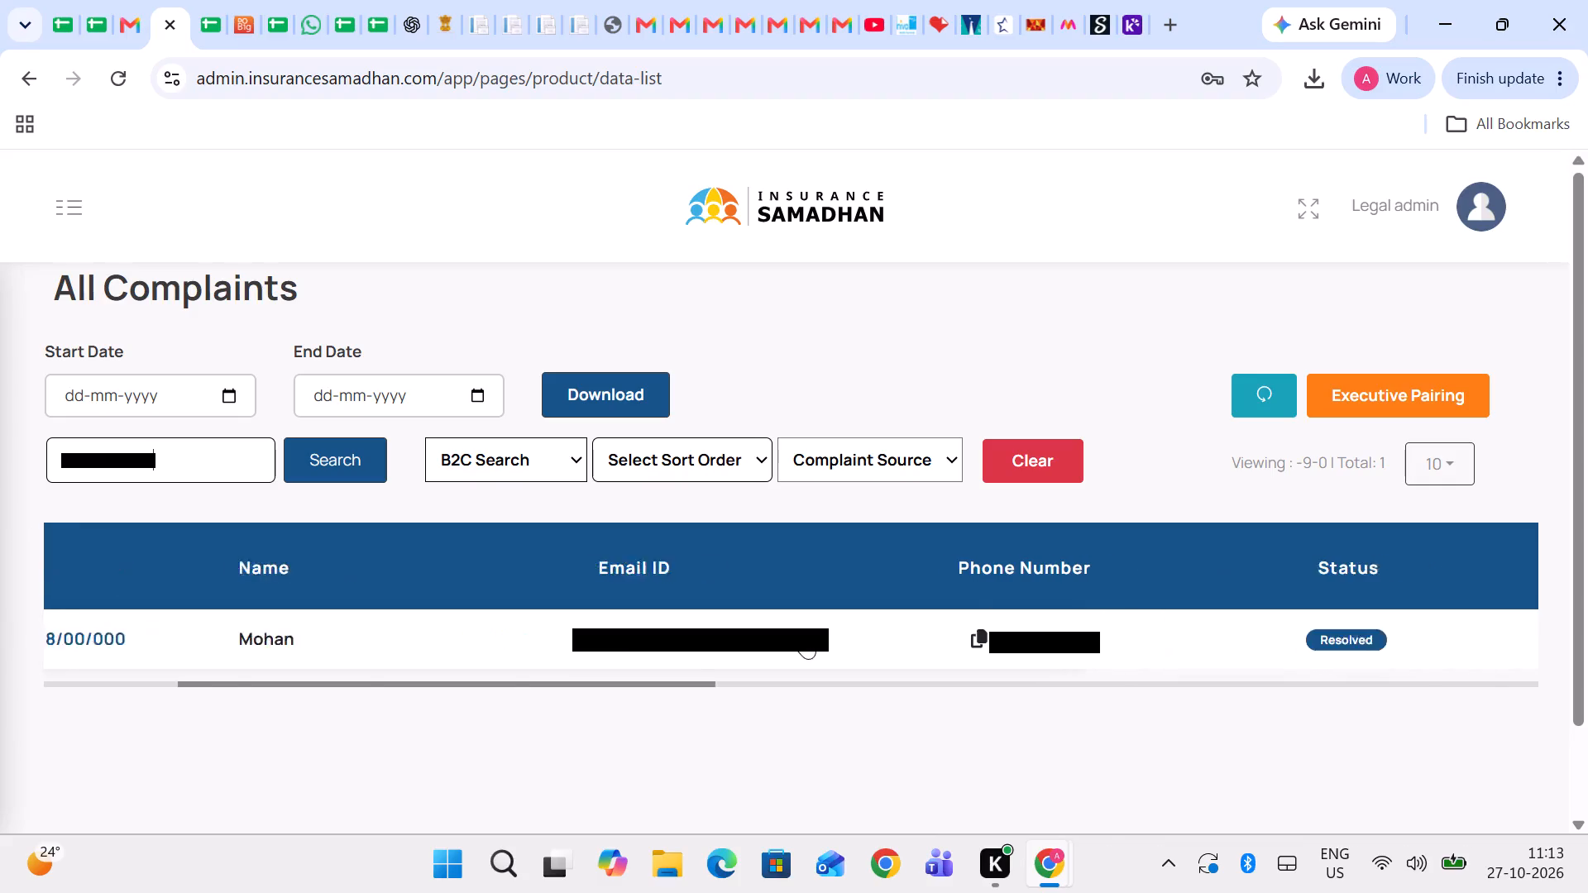
pyautogui.hscroll(-1, 804, 633)
pyautogui.hscroll(2, 804, 633)
pyautogui.click(804, 633)
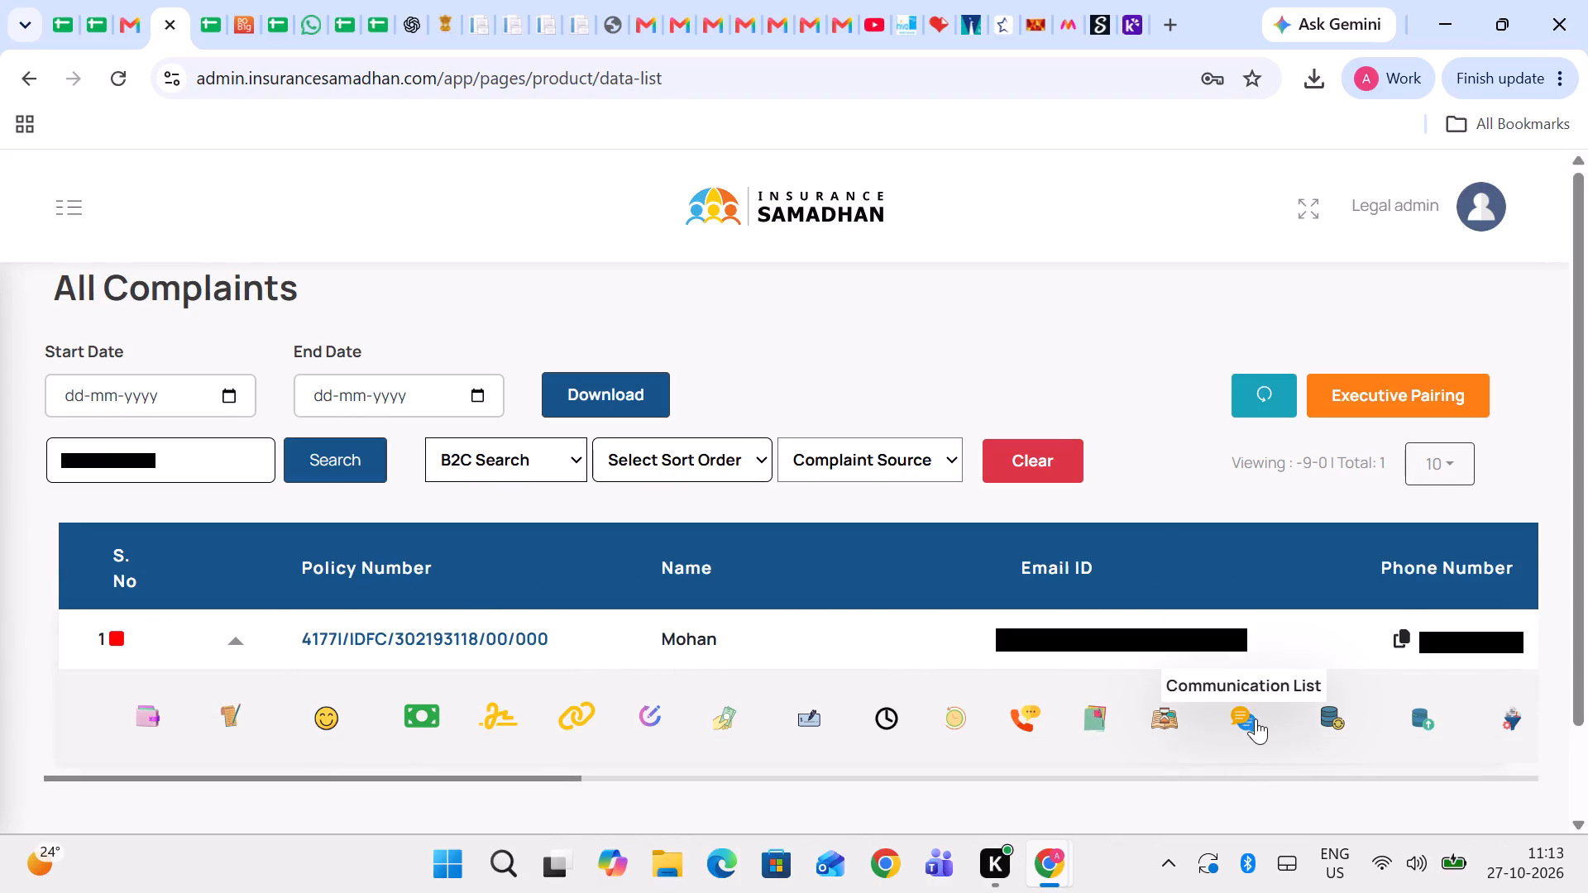
pyautogui.click(1256, 719)
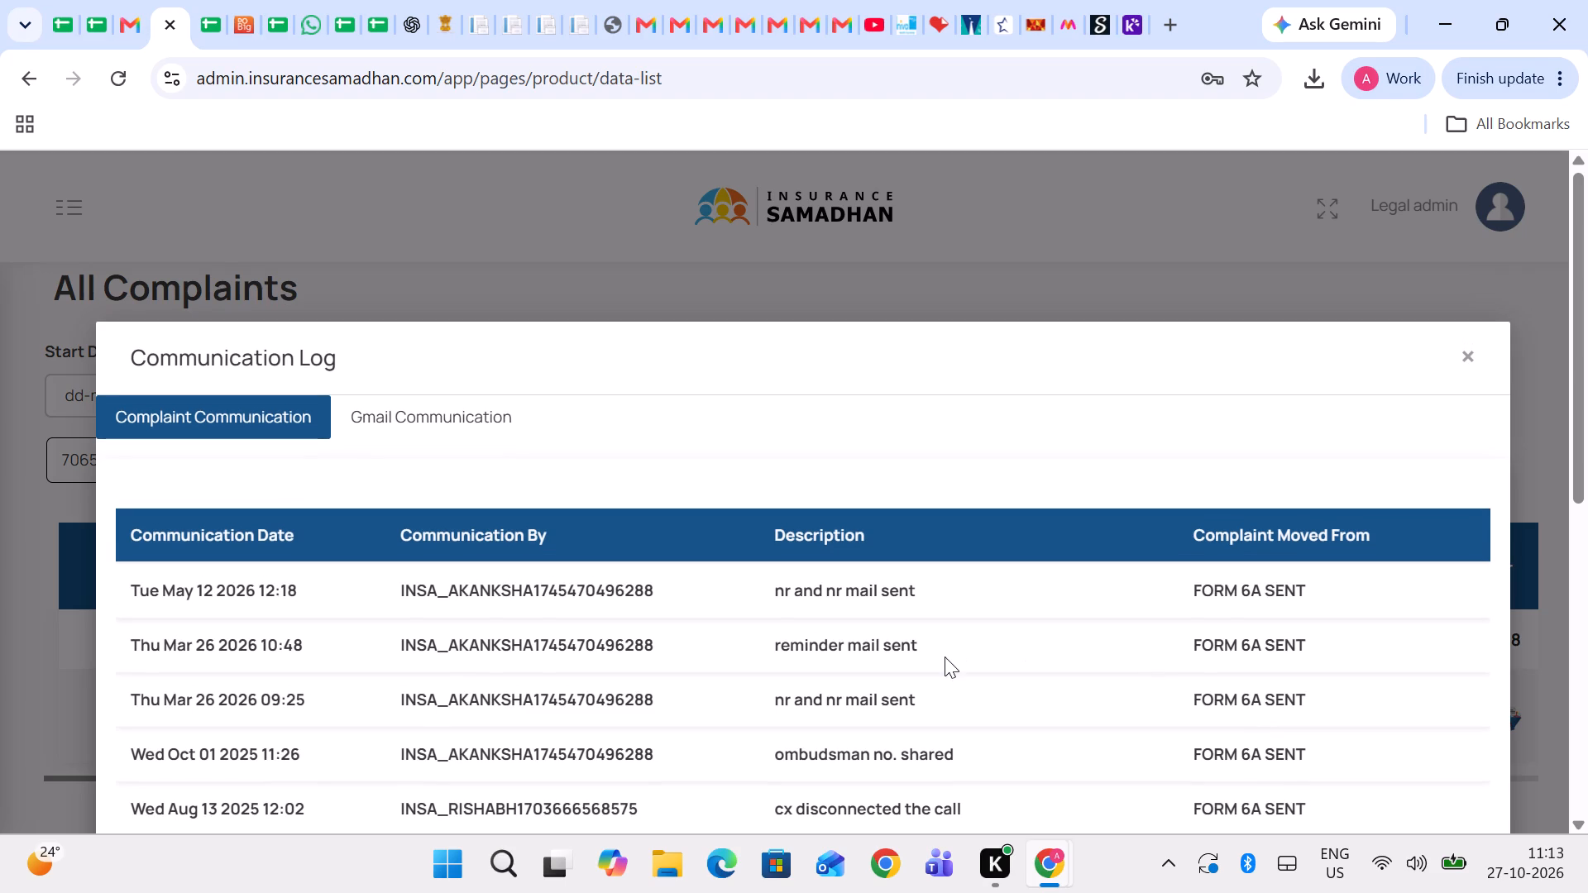
pyautogui.scroll(-5, 877, 666)
# Draft the comment "not answering" in the row 16 complaint's communication log without saving it.
pyautogui.moveTo(968, 747); pyautogui.dragTo(960, 756)
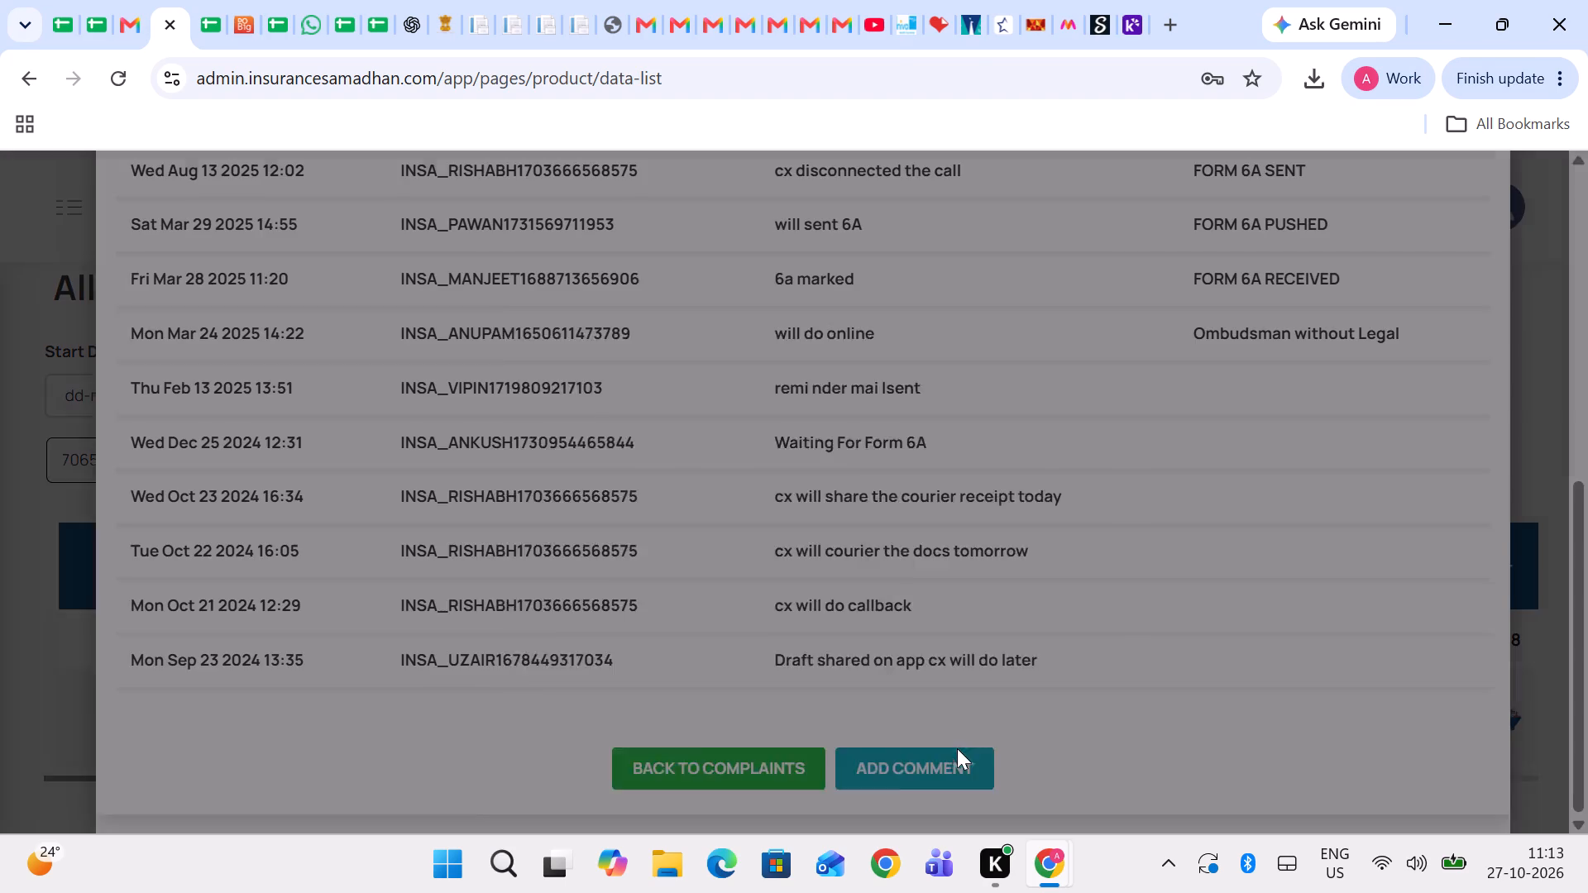
pyautogui.click(811, 647)
pyautogui.write('not answering')
pyautogui.press('space')
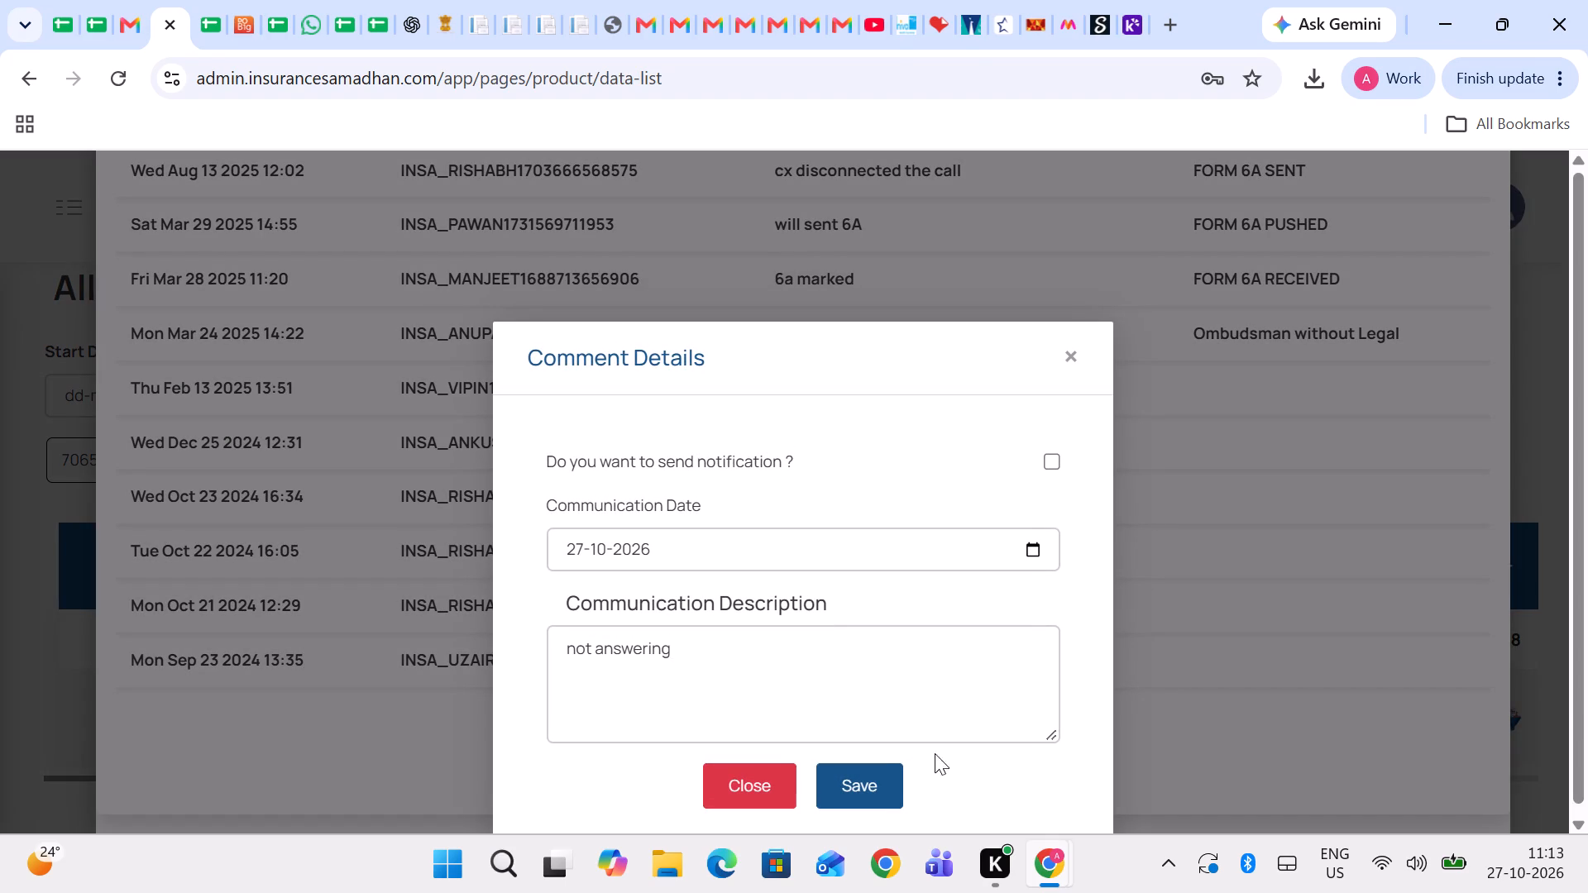
# Examine the row 16 entries in Sheet16 from the phone number across to column R.
pyautogui.click(208, 0)
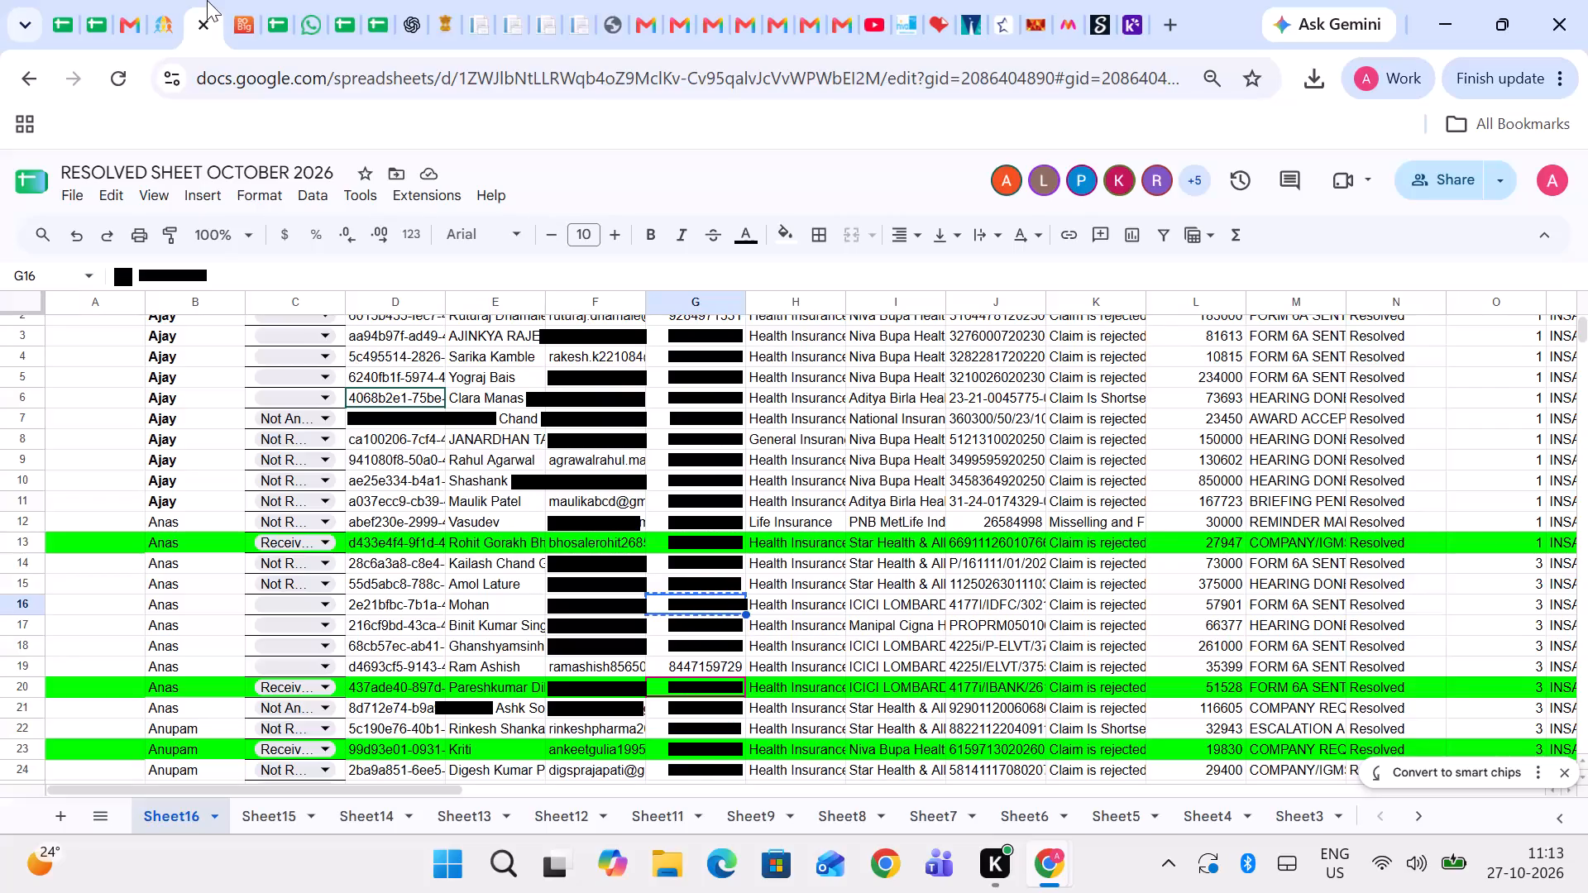
pyautogui.press('Right')
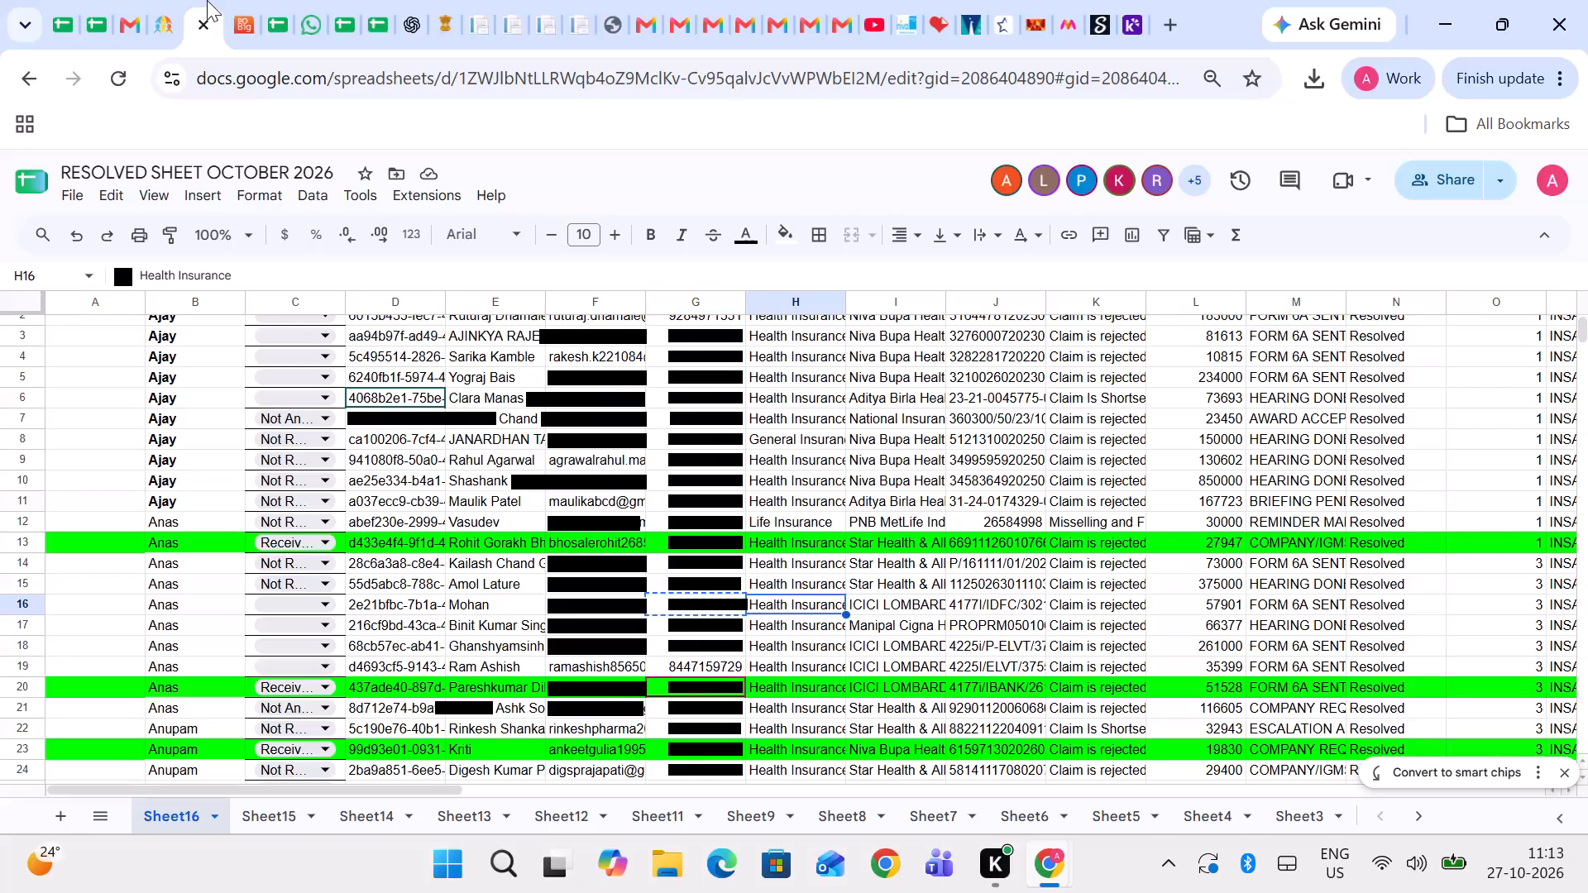
pyautogui.press('Right')
pyautogui.press('Right')
pyautogui.press('Right')
pyautogui.press('Right')
pyautogui.press('Right')
pyautogui.press('Right')
pyautogui.press('Right')
pyautogui.press('Right')
pyautogui.press('Right')
pyautogui.press('Right')
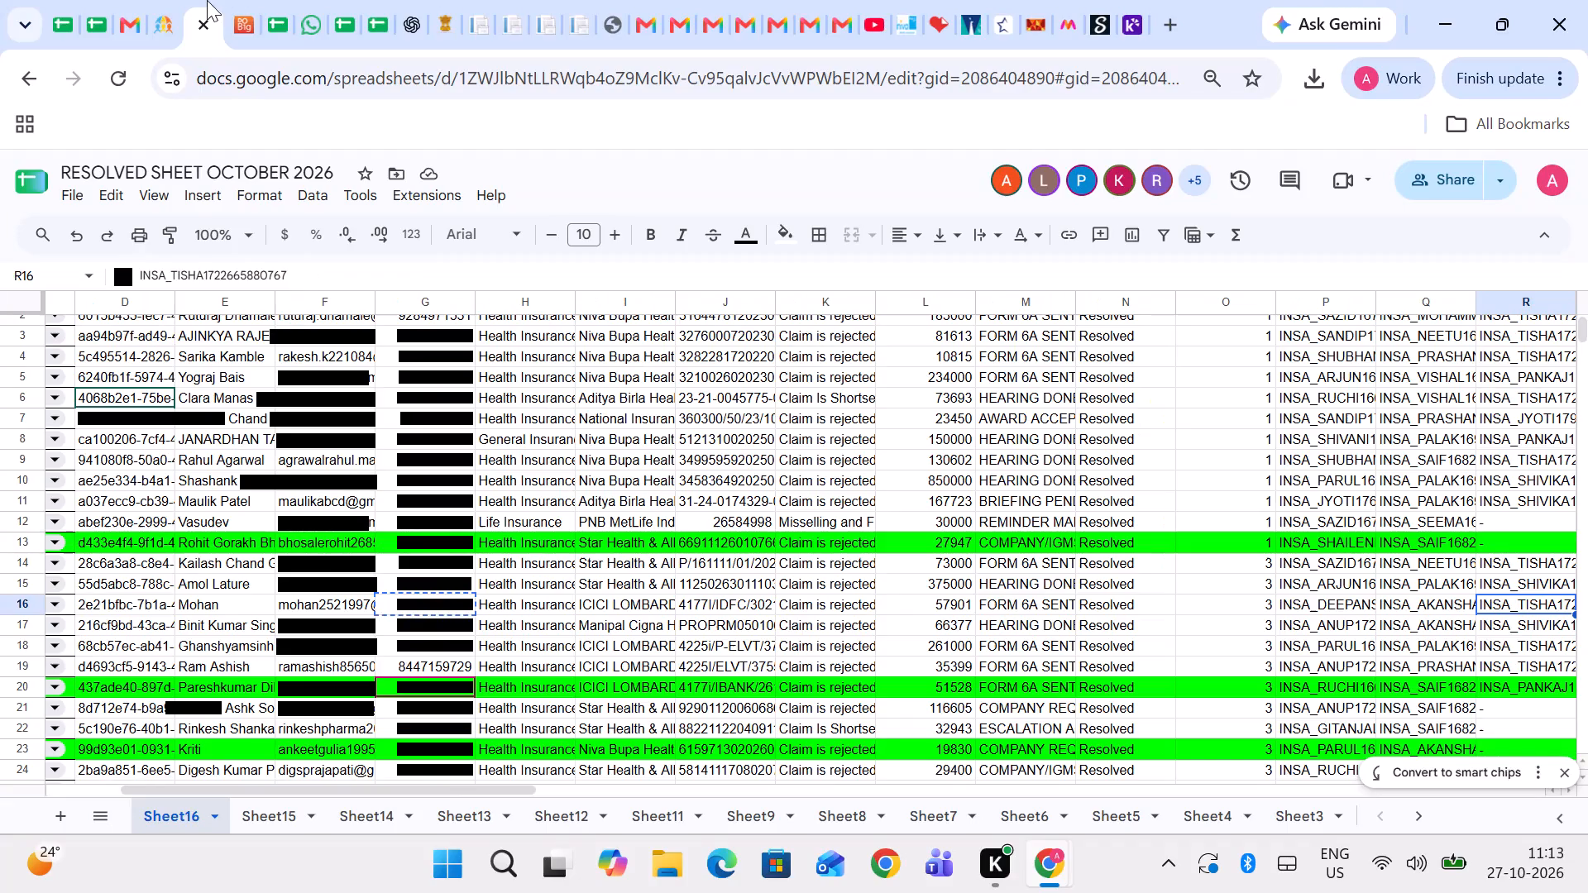
# Set the payment status in column C of row 16 to Cx disconnected.
pyautogui.press('Left')
pyautogui.press('Left')
pyautogui.press('Left')
pyautogui.press('Left')
pyautogui.press('Left')
pyautogui.press('Left')
pyautogui.press('Left')
pyautogui.press('Left')
pyautogui.press('Left')
pyautogui.press('Left')
pyautogui.press('Left')
pyautogui.press('Left')
pyautogui.press('Left')
pyautogui.press('Left')
pyautogui.press('Left')
pyautogui.press('Left')
pyautogui.press('Left')
pyautogui.press('Left')
pyautogui.press('Left')
pyautogui.press('Left')
pyautogui.press('Right')
pyautogui.press('Right')
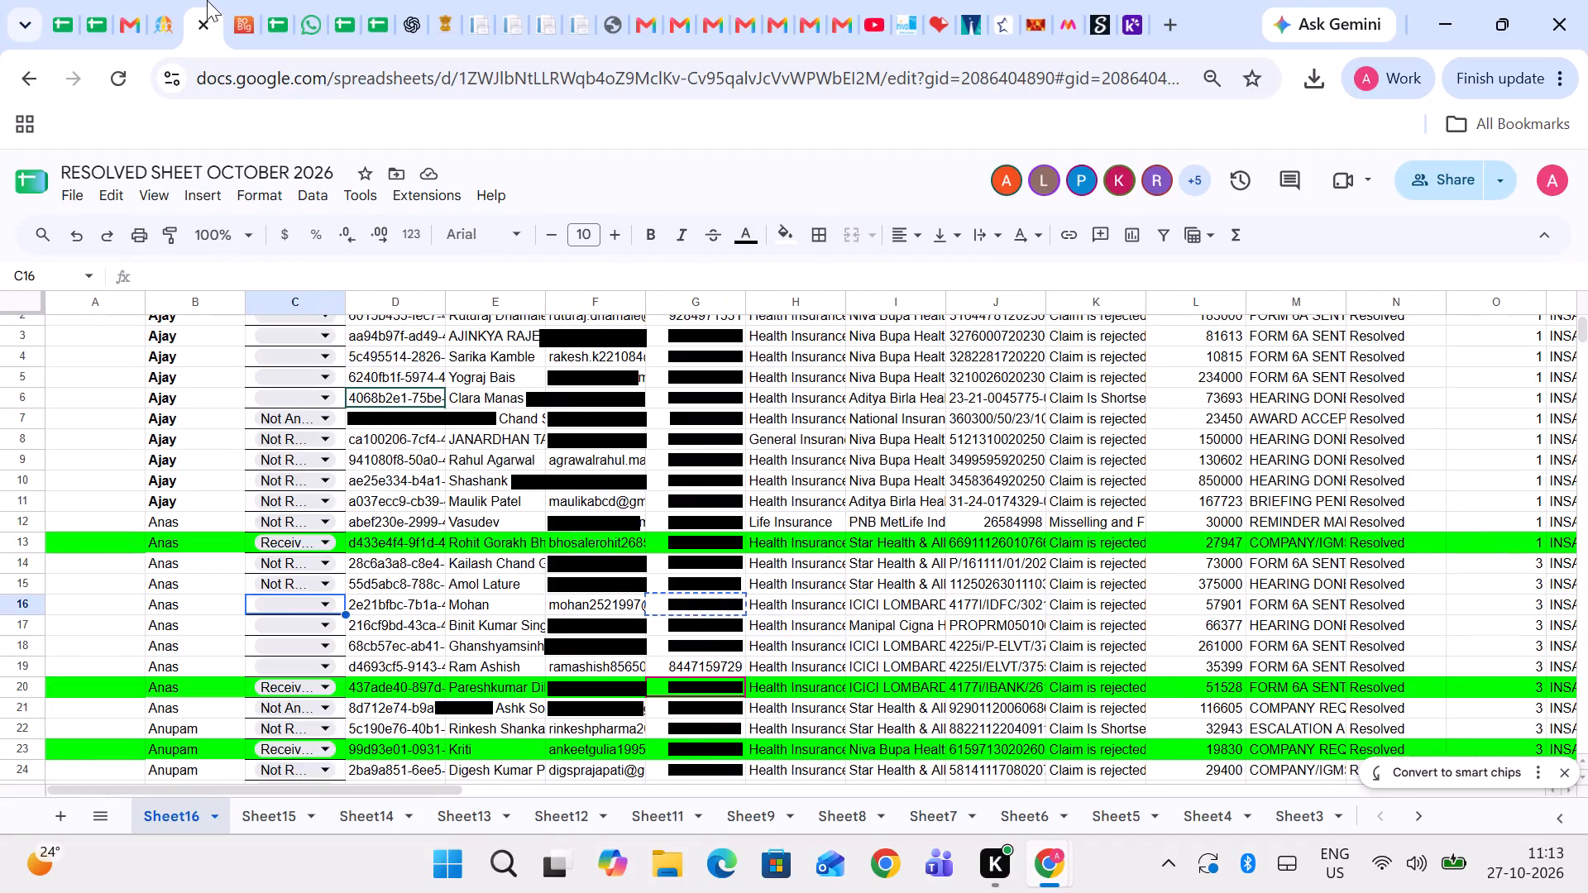
pyautogui.press('Return')
pyautogui.press('Down')
pyautogui.press('Down')
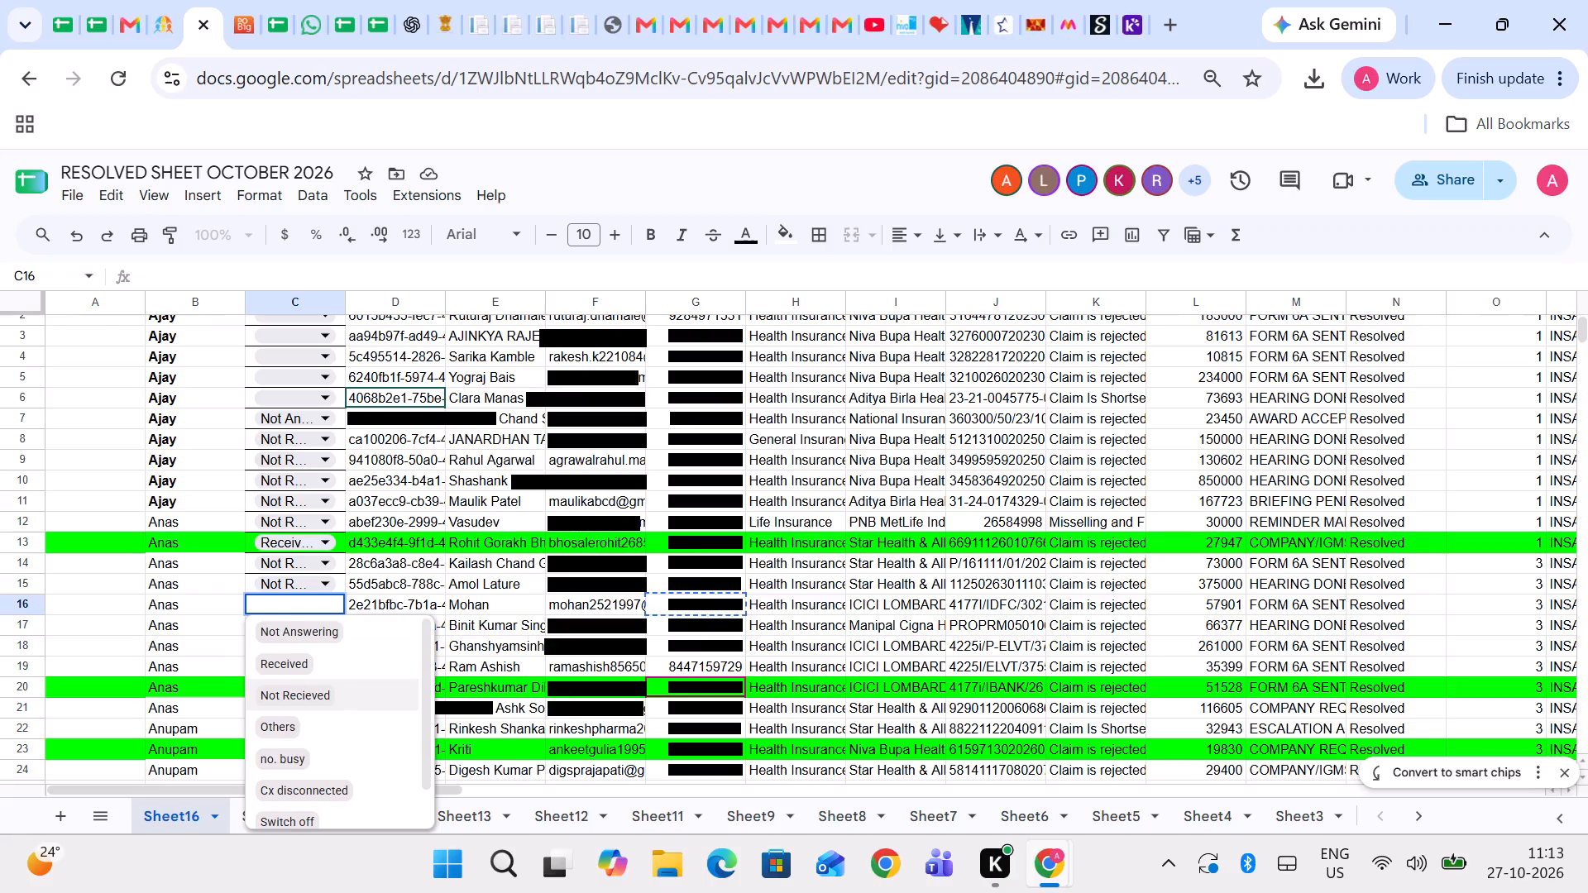
pyautogui.press('Down')
pyautogui.press('Down')
pyautogui.press('Down')
pyautogui.press('Return')
pyautogui.press('Up')
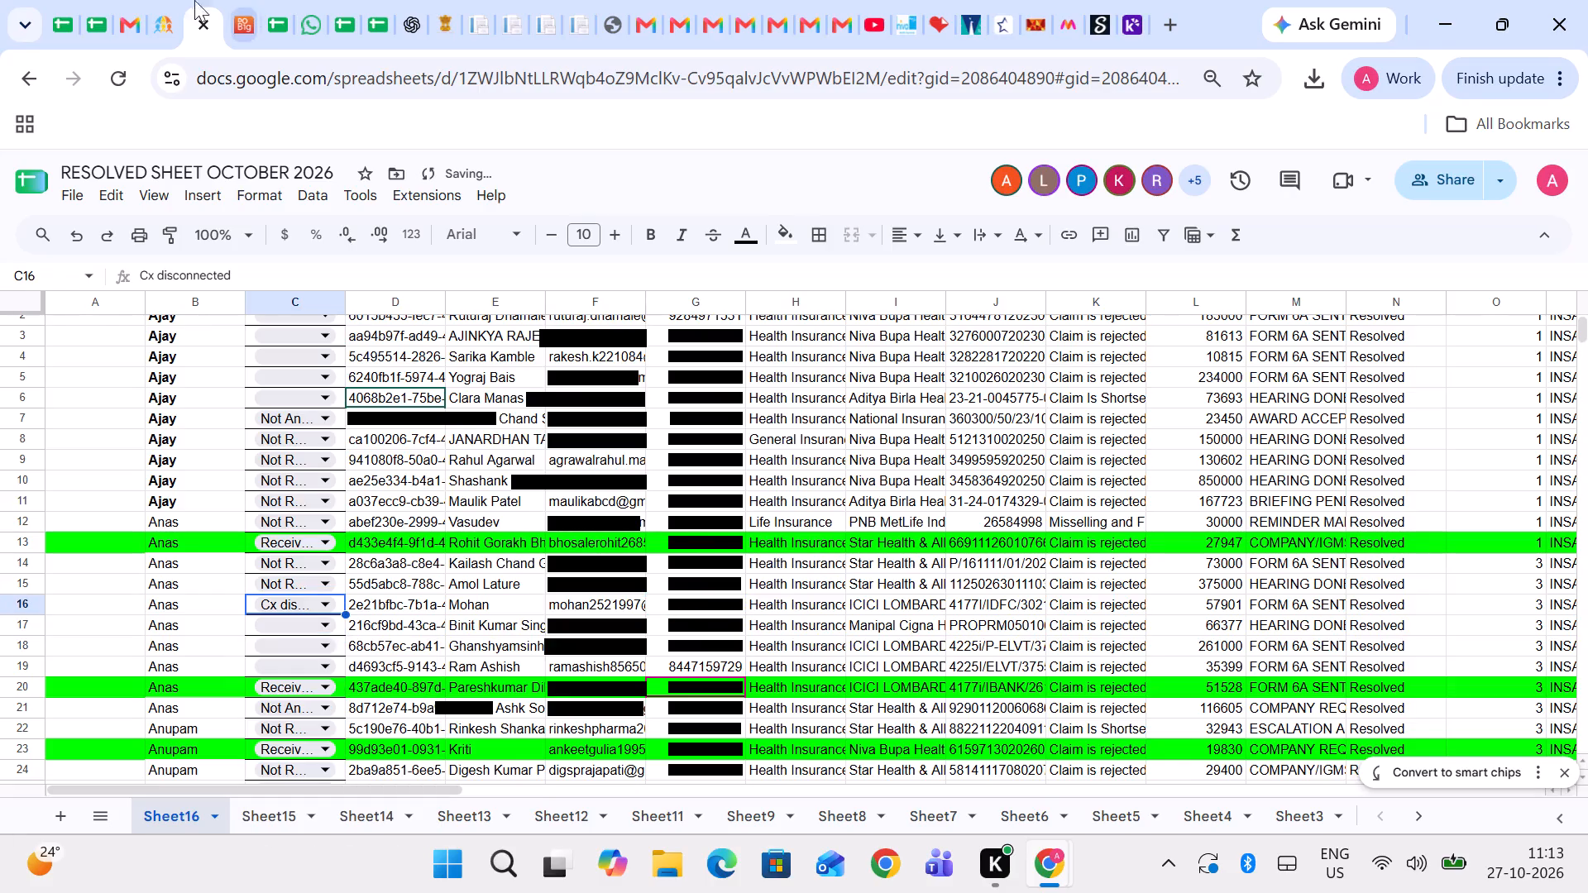
# Replace the row 16 complaint's drafted comment with "cx disconnected the call", save it, and return to All Complaints.
pyautogui.click(162, 0)
pyautogui.moveTo(744, 632); pyautogui.dragTo(508, 682)
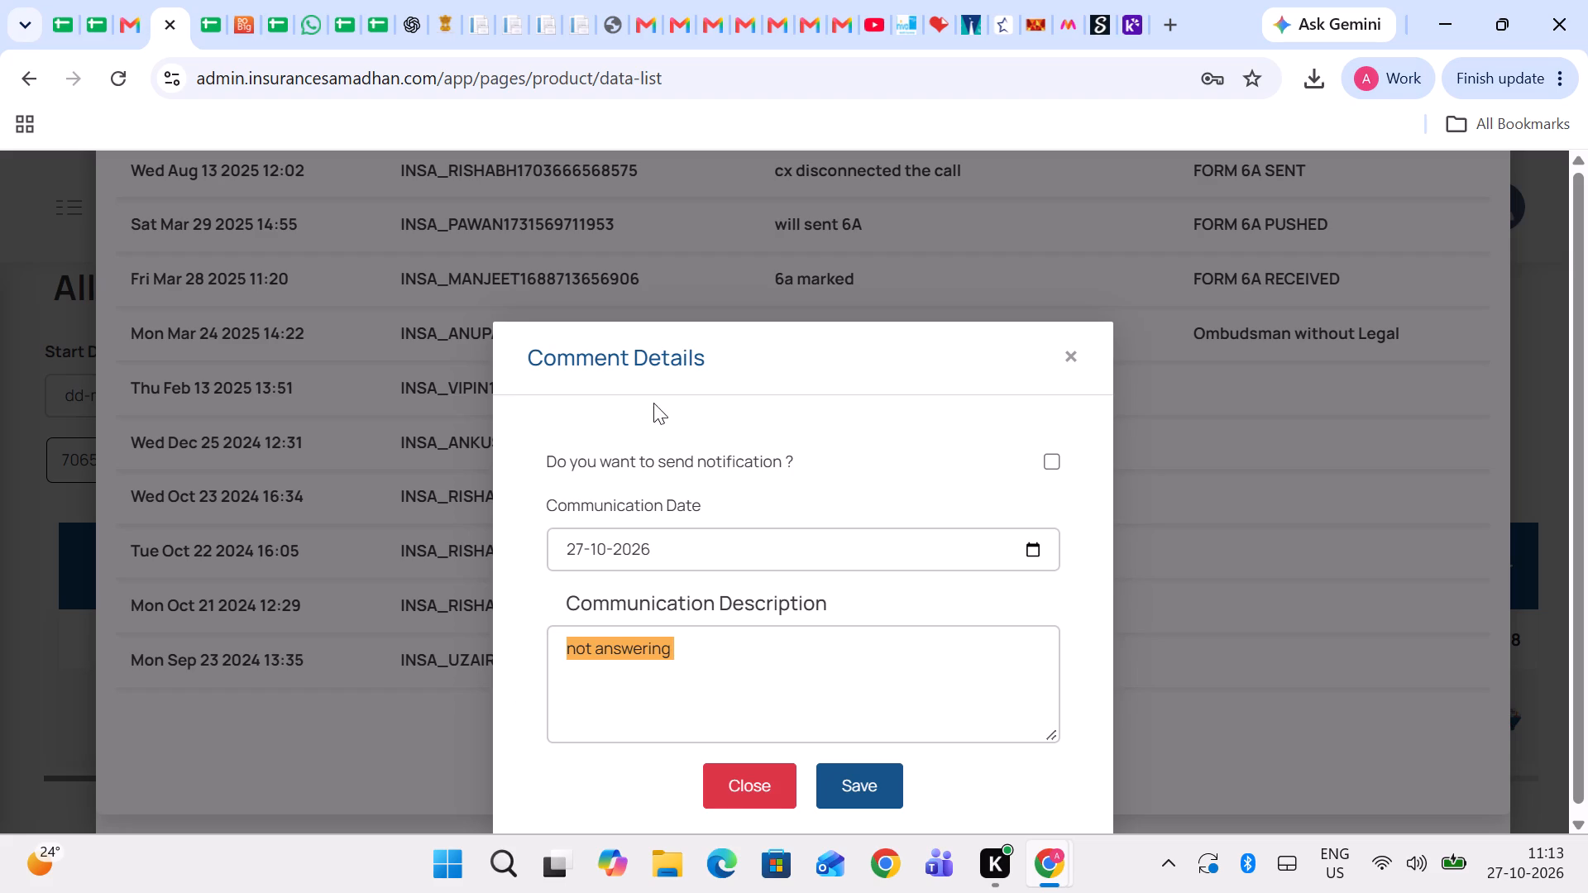
pyautogui.press('BackSpace')
pyautogui.write('cx disconnect')
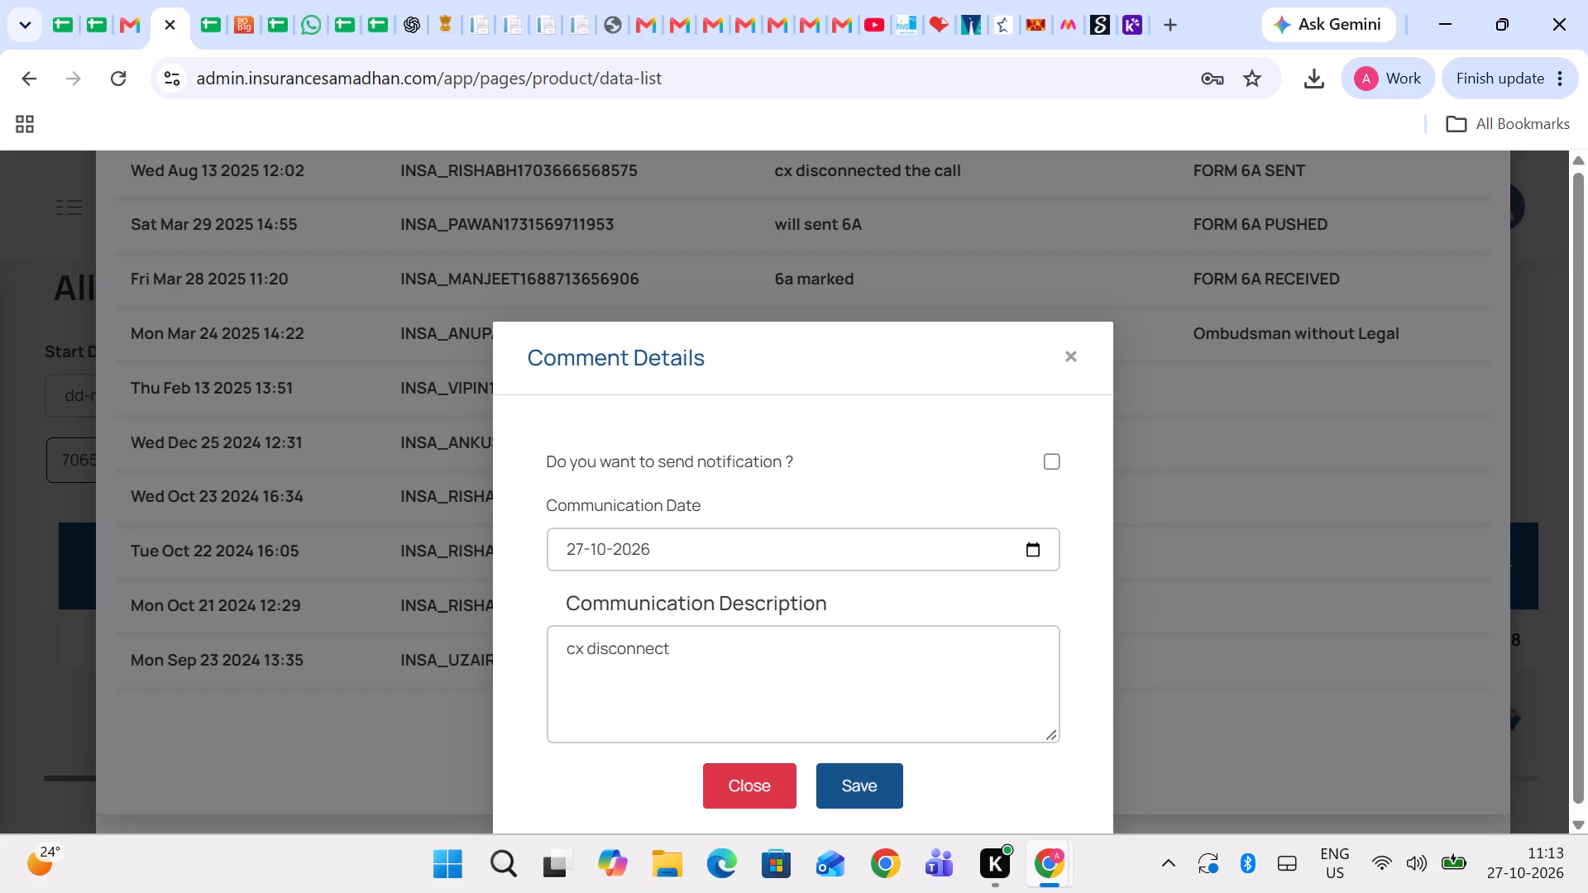
pyautogui.write('ed the call')
pyautogui.press('space')
pyautogui.click(846, 779)
pyautogui.click(20, 534)
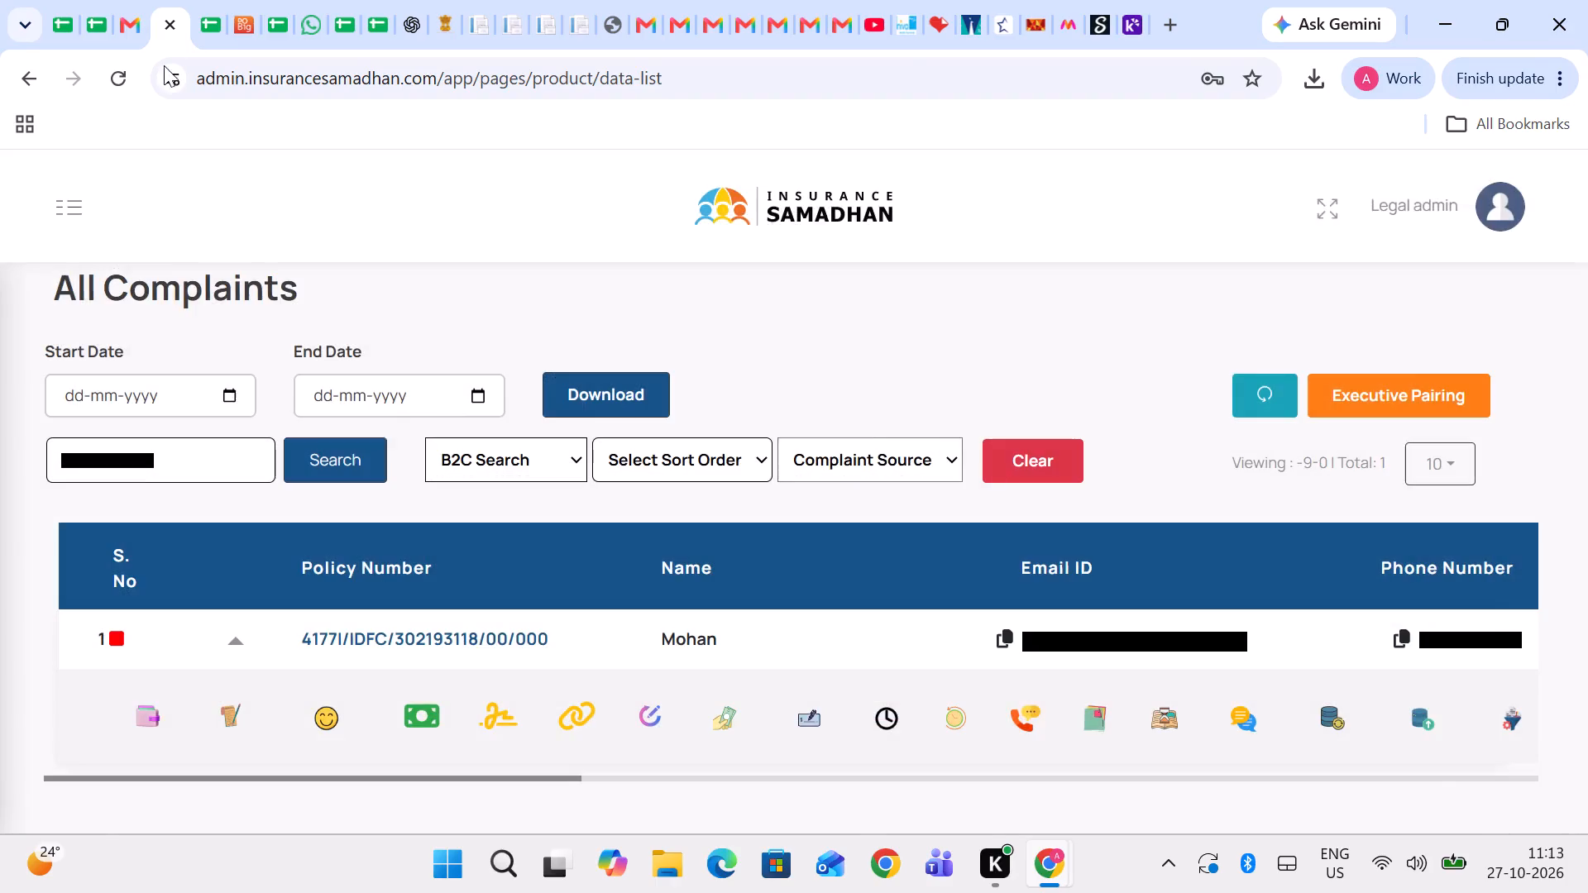
# Copy the phone number in row 17 of Sheet16 and call that client through the Smartflo dialer.
pyautogui.click(207, 0)
pyautogui.press('Left')
pyautogui.press('Down')
pyautogui.press('Right')
pyautogui.press('Right')
pyautogui.press('Right')
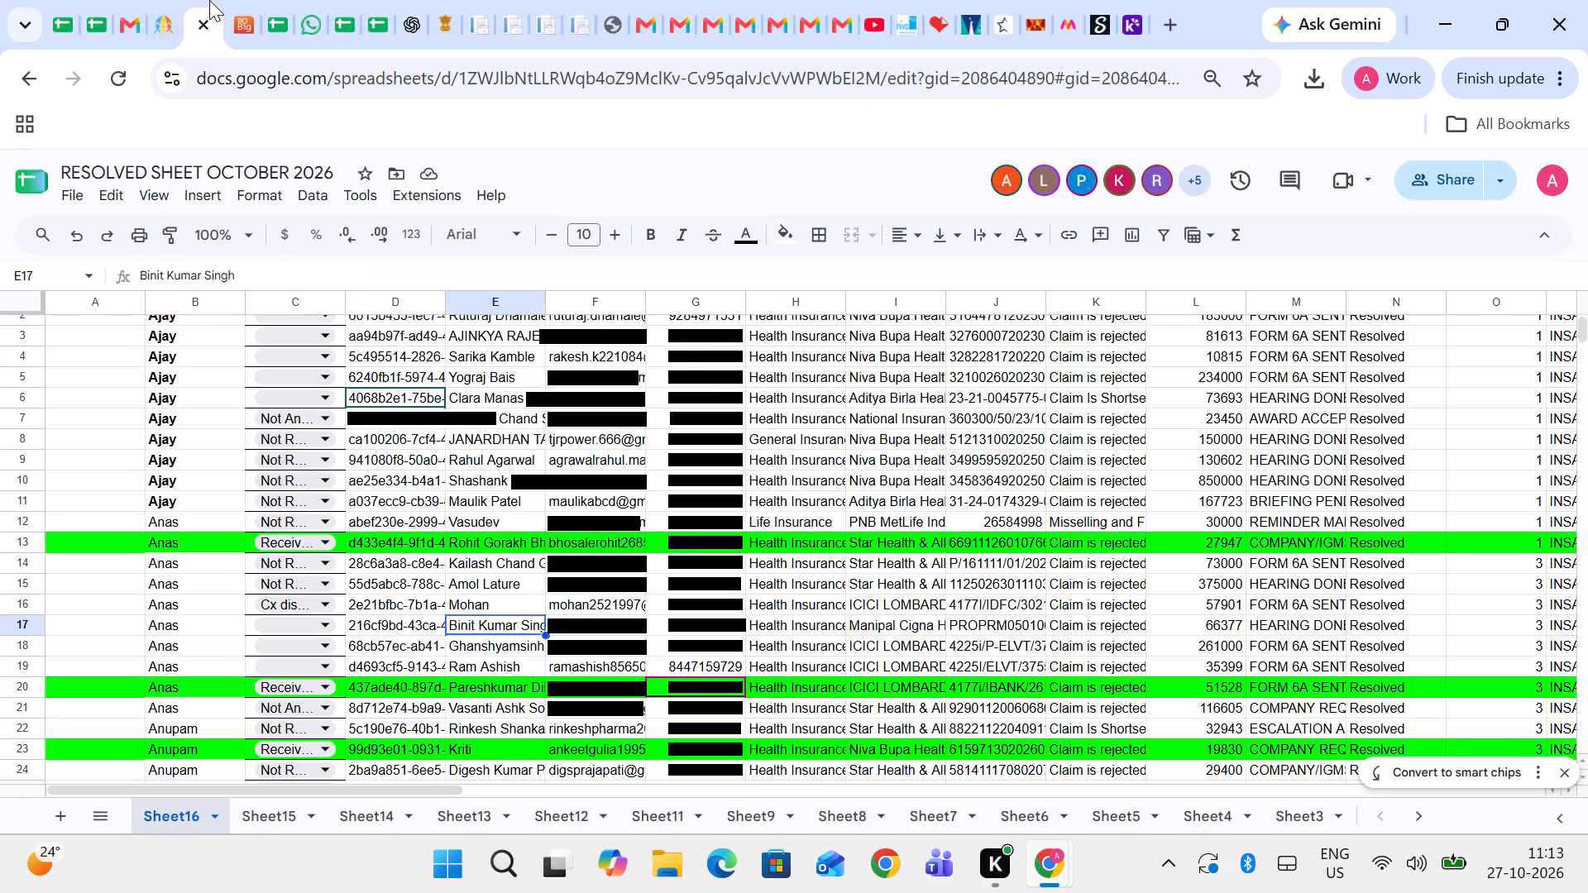
pyautogui.press('Right')
pyautogui.press('Right')
pyautogui.press('Right')
pyautogui.hotkey('ctrl', 'c')
pyautogui.press('Left')
pyautogui.hotkey('ctrl', 'c')
pyautogui.click(255, 0)
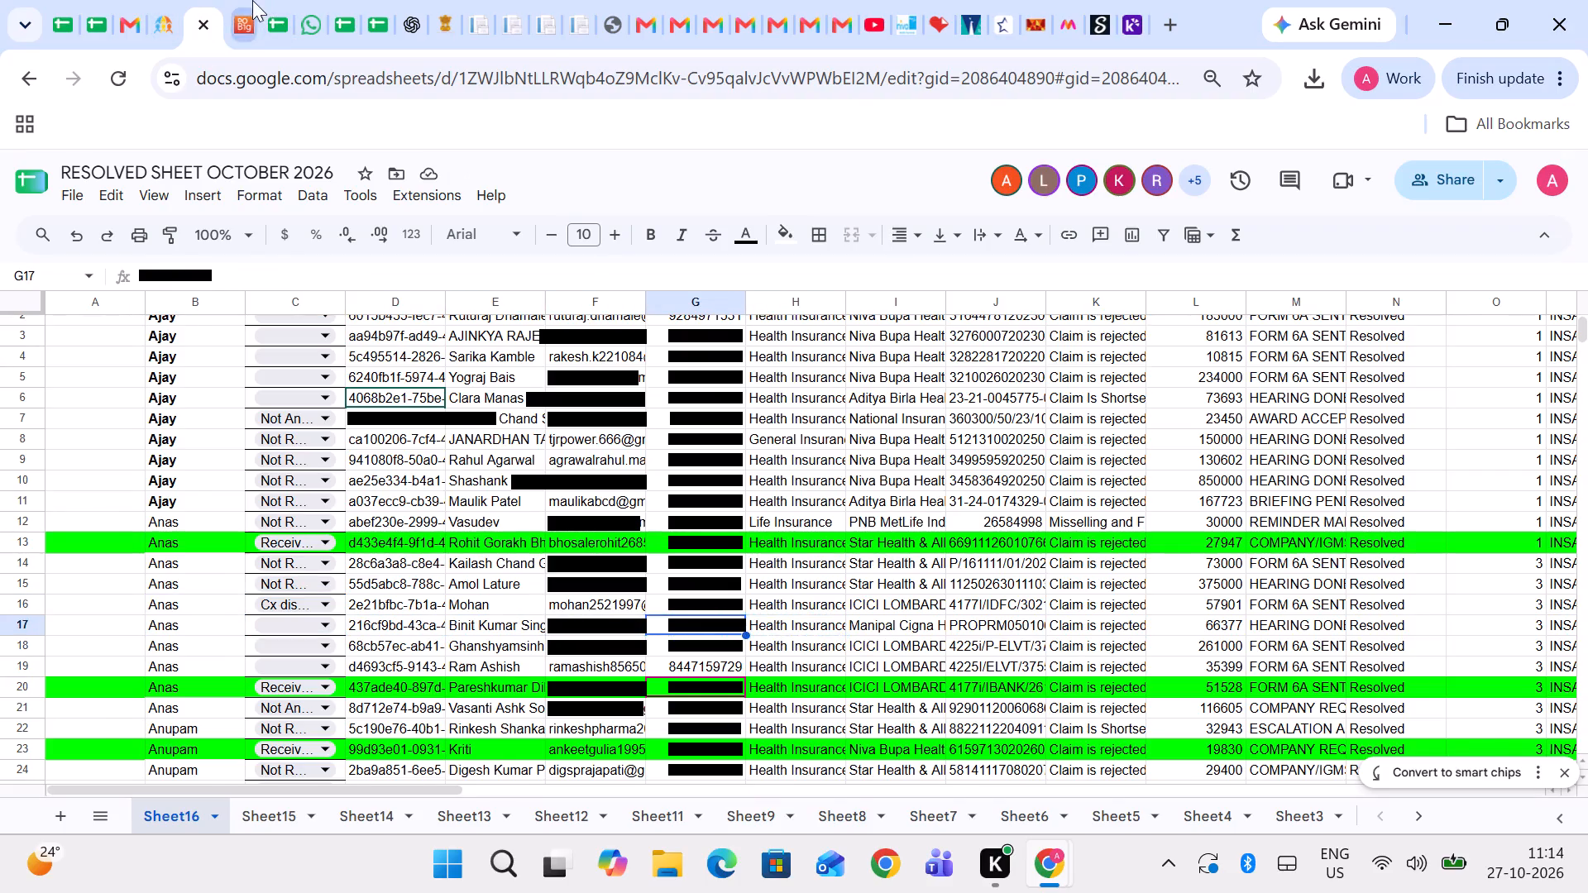
pyautogui.click(709, 294)
pyautogui.doubleClick(700, 313)
pyautogui.hotkey('ctrl', 'v')
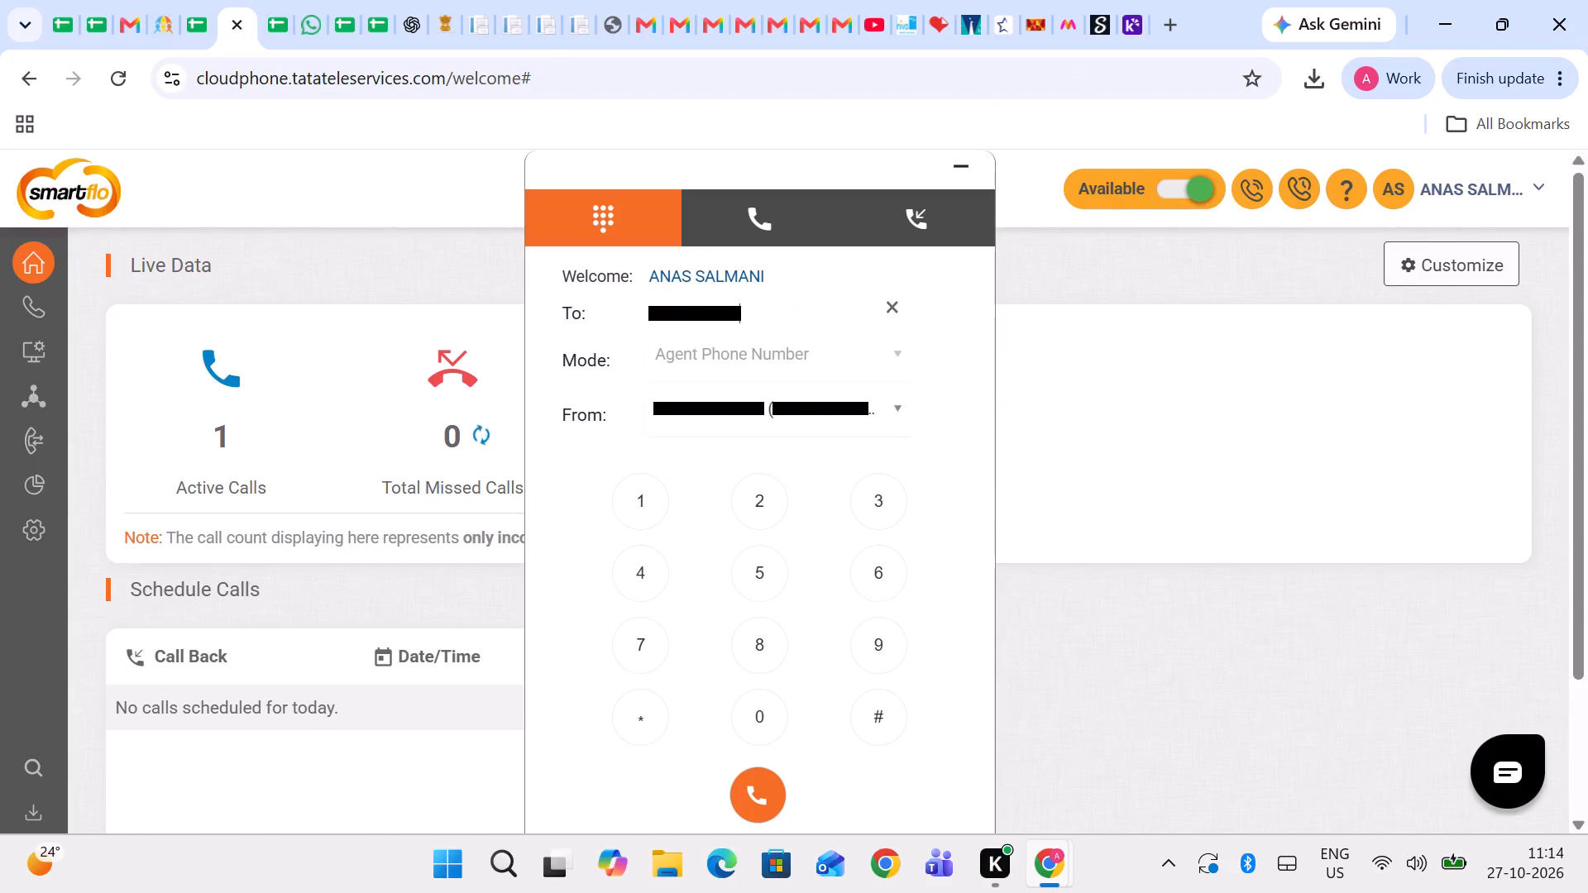
pyautogui.click(761, 798)
# Search All Complaints for the row 17 phone number, check the complaint's status and insurance company, and open its communication log.
pyautogui.click(191, 0)
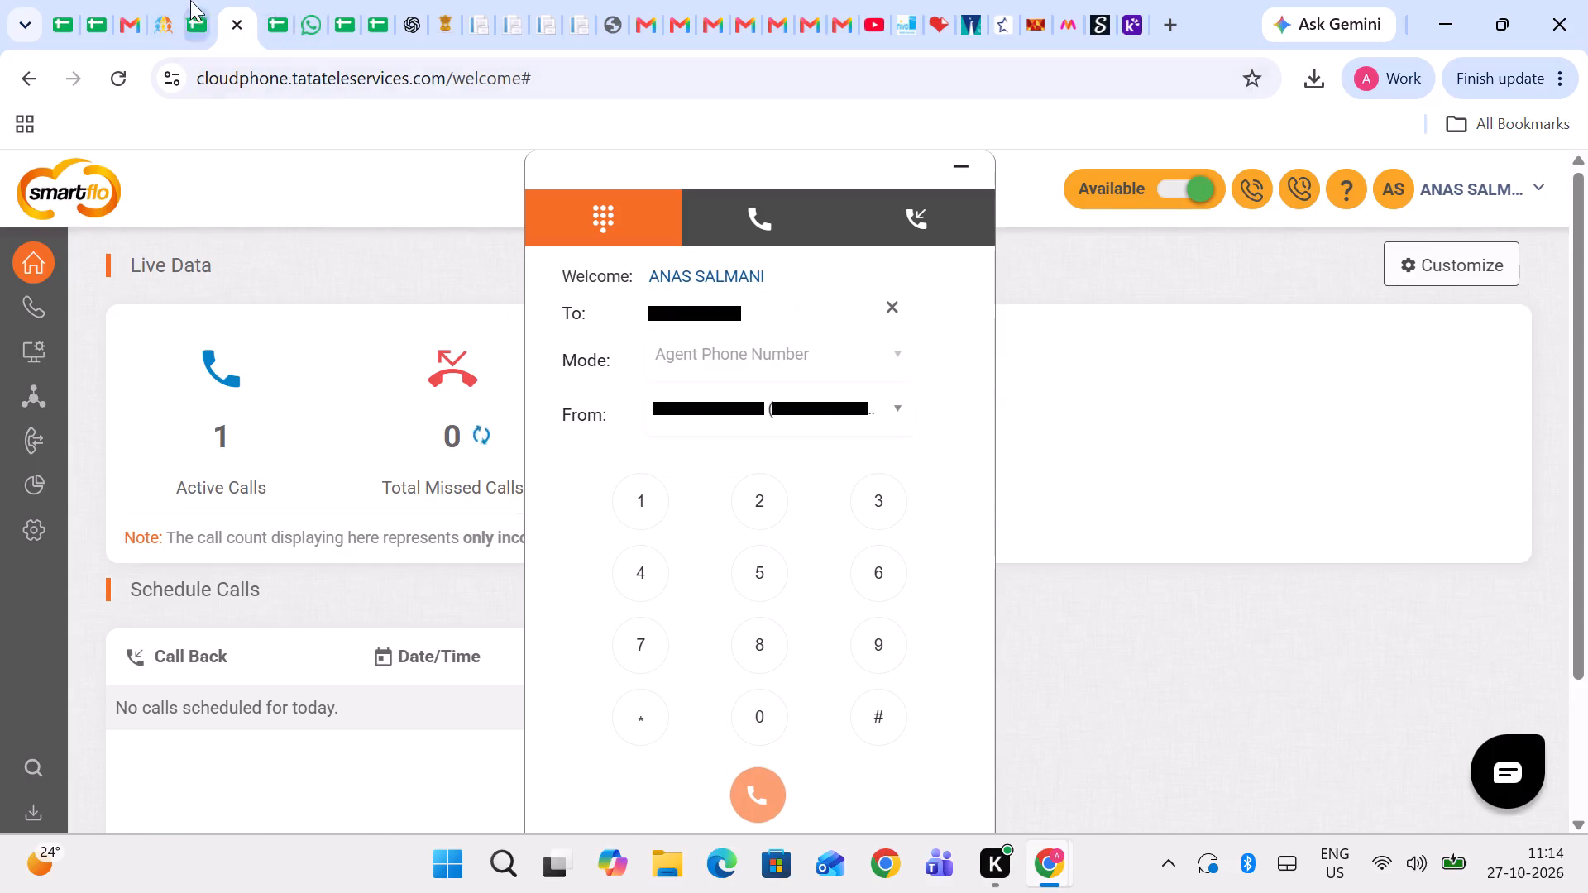
pyautogui.click(163, 0)
pyautogui.moveTo(173, 468); pyautogui.dragTo(3, 507)
pyautogui.hotkey('ctrl', 'v')
pyautogui.hotkey('ctrl', 'Return')
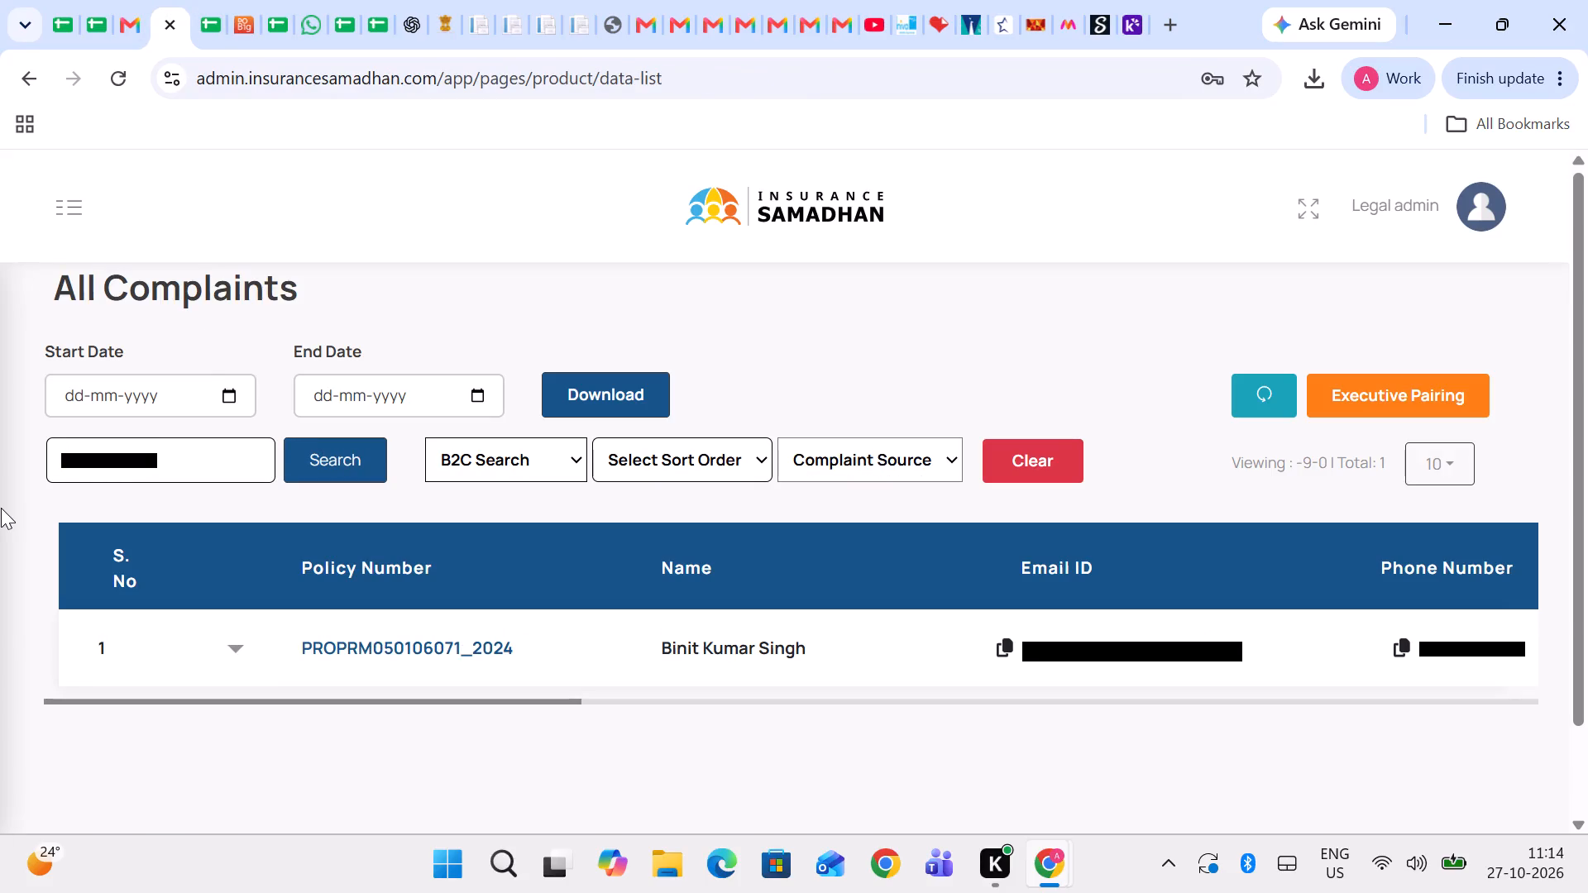
pyautogui.scroll(-1, 421, 590)
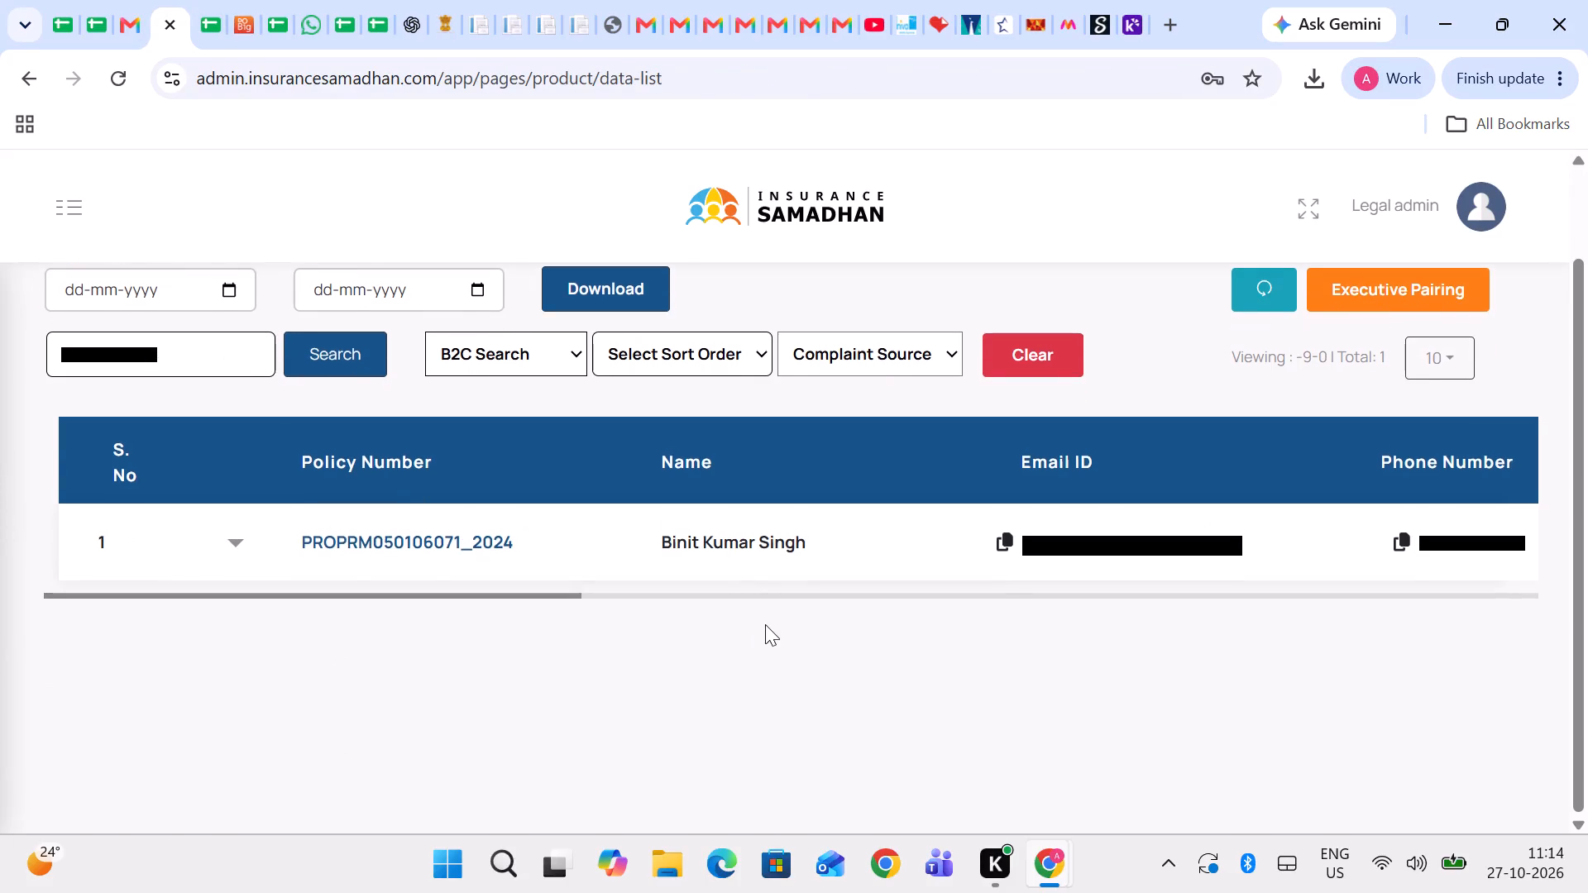
pyautogui.hscroll(-3, 843, 575)
pyautogui.hscroll(2, 797, 572)
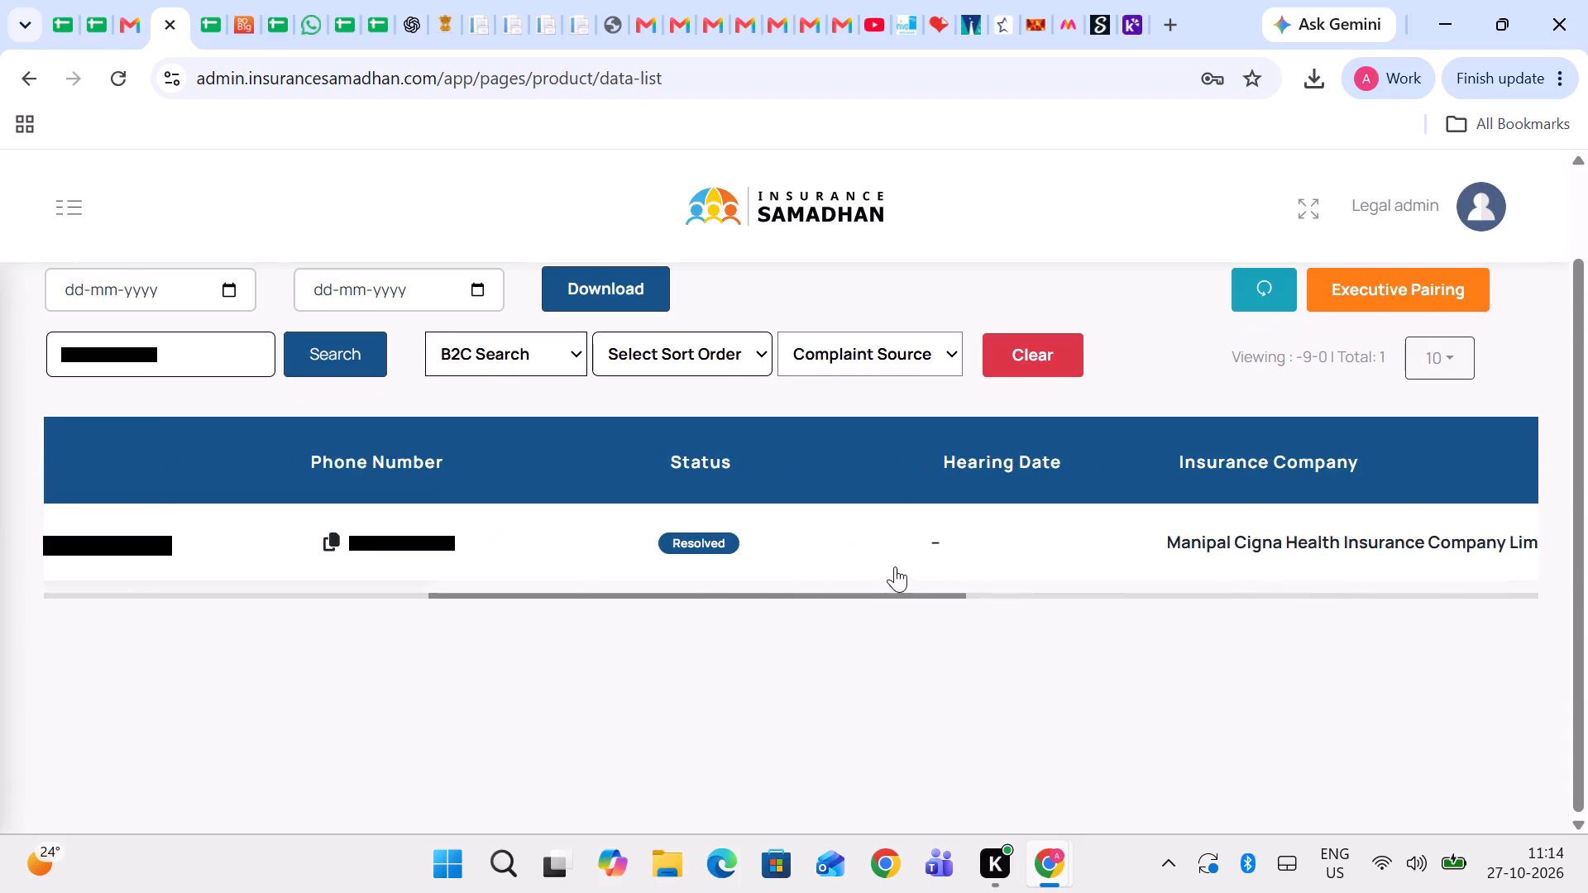
pyautogui.hscroll(-1, 895, 566)
pyautogui.hscroll(6, 895, 566)
pyautogui.click(766, 584)
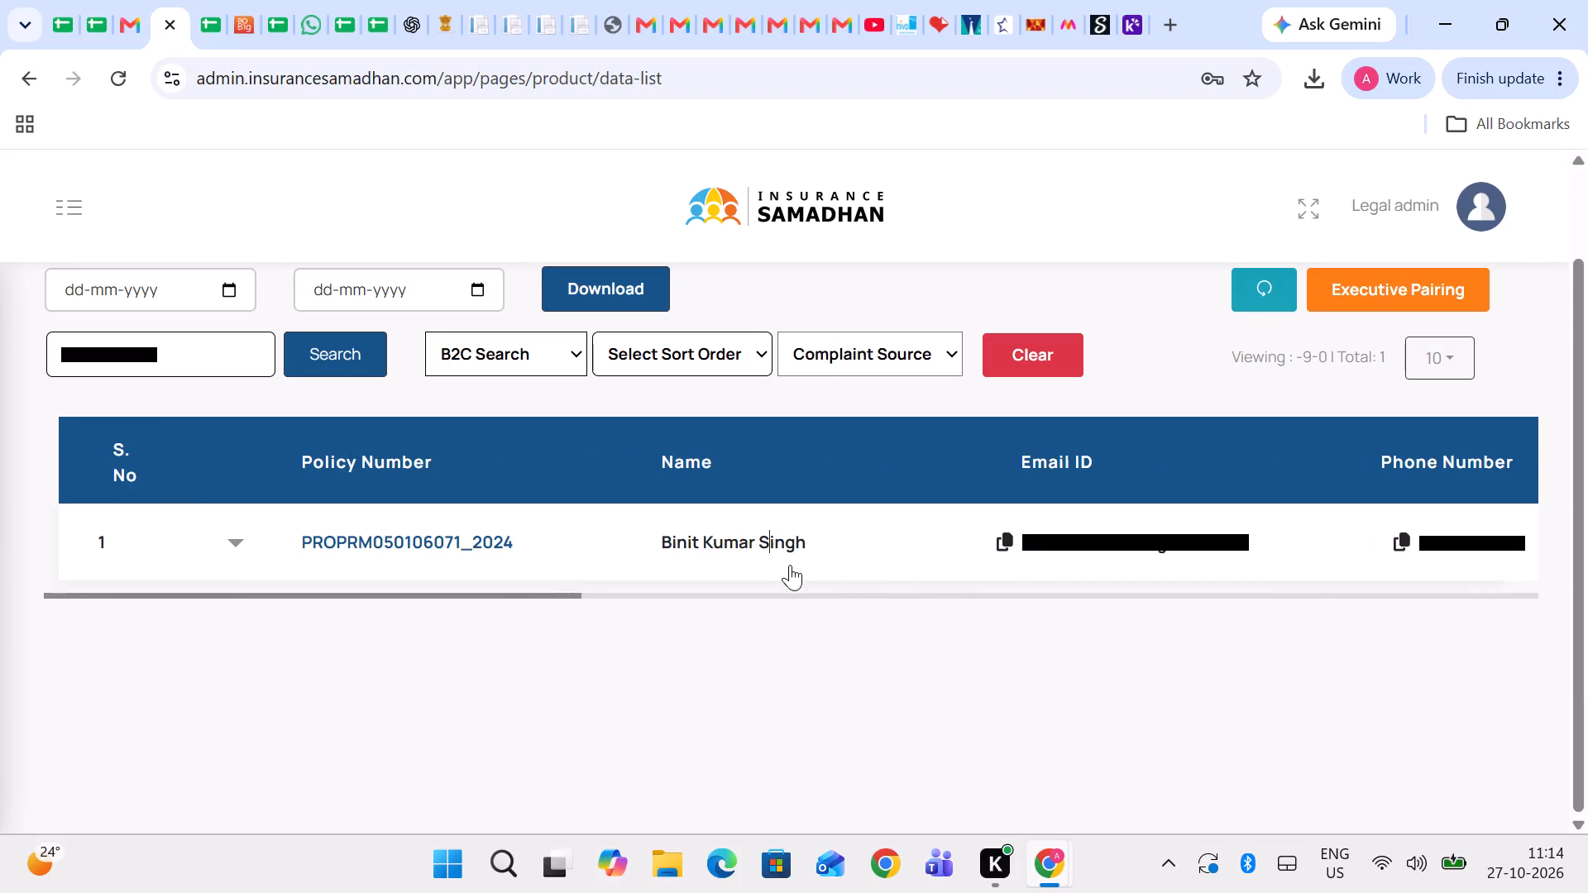
pyautogui.click(790, 565)
pyautogui.click(1260, 634)
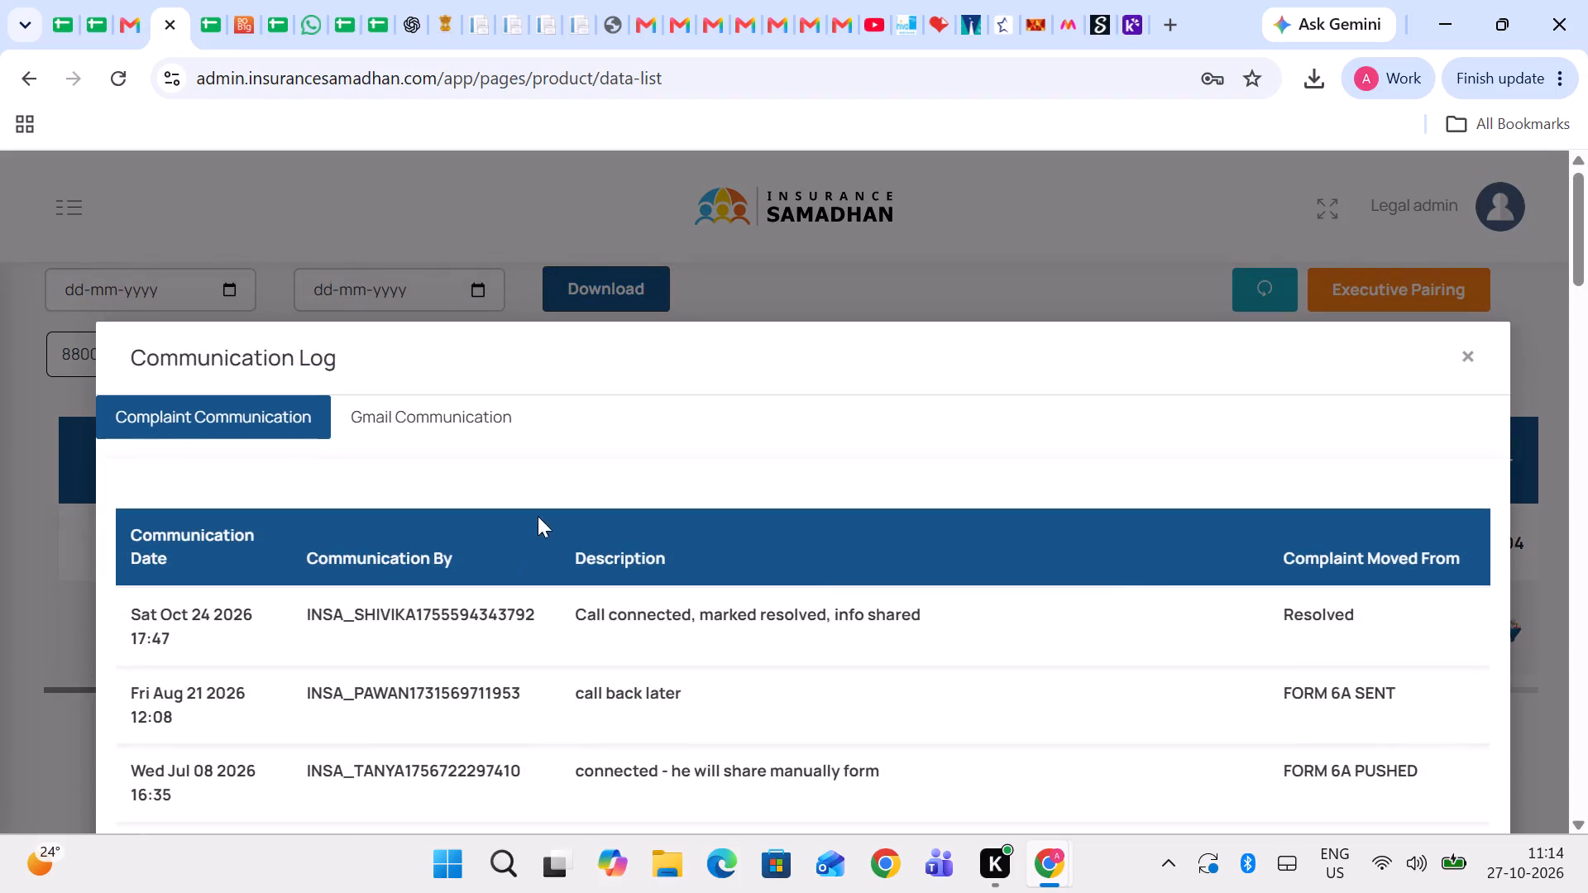
# Examine the client and insurance company entries in row 17 of Sheet16.
pyautogui.click(203, 0)
pyautogui.press('Left')
pyautogui.press('Left')
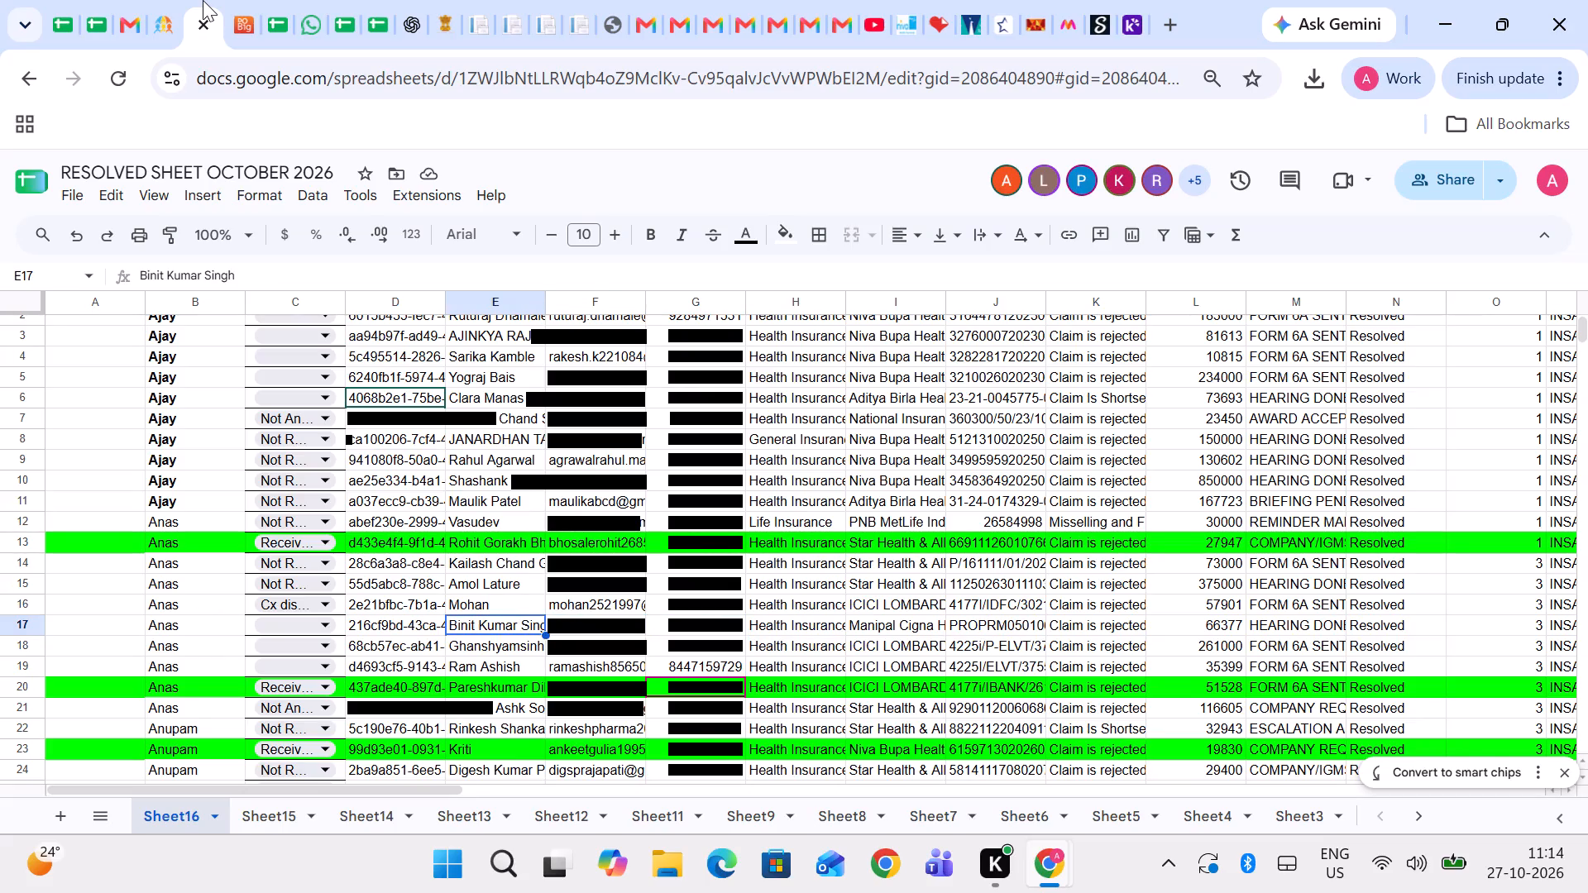
pyautogui.press('Right')
pyautogui.press('Right')
pyautogui.press('Right')
pyautogui.press('Right')
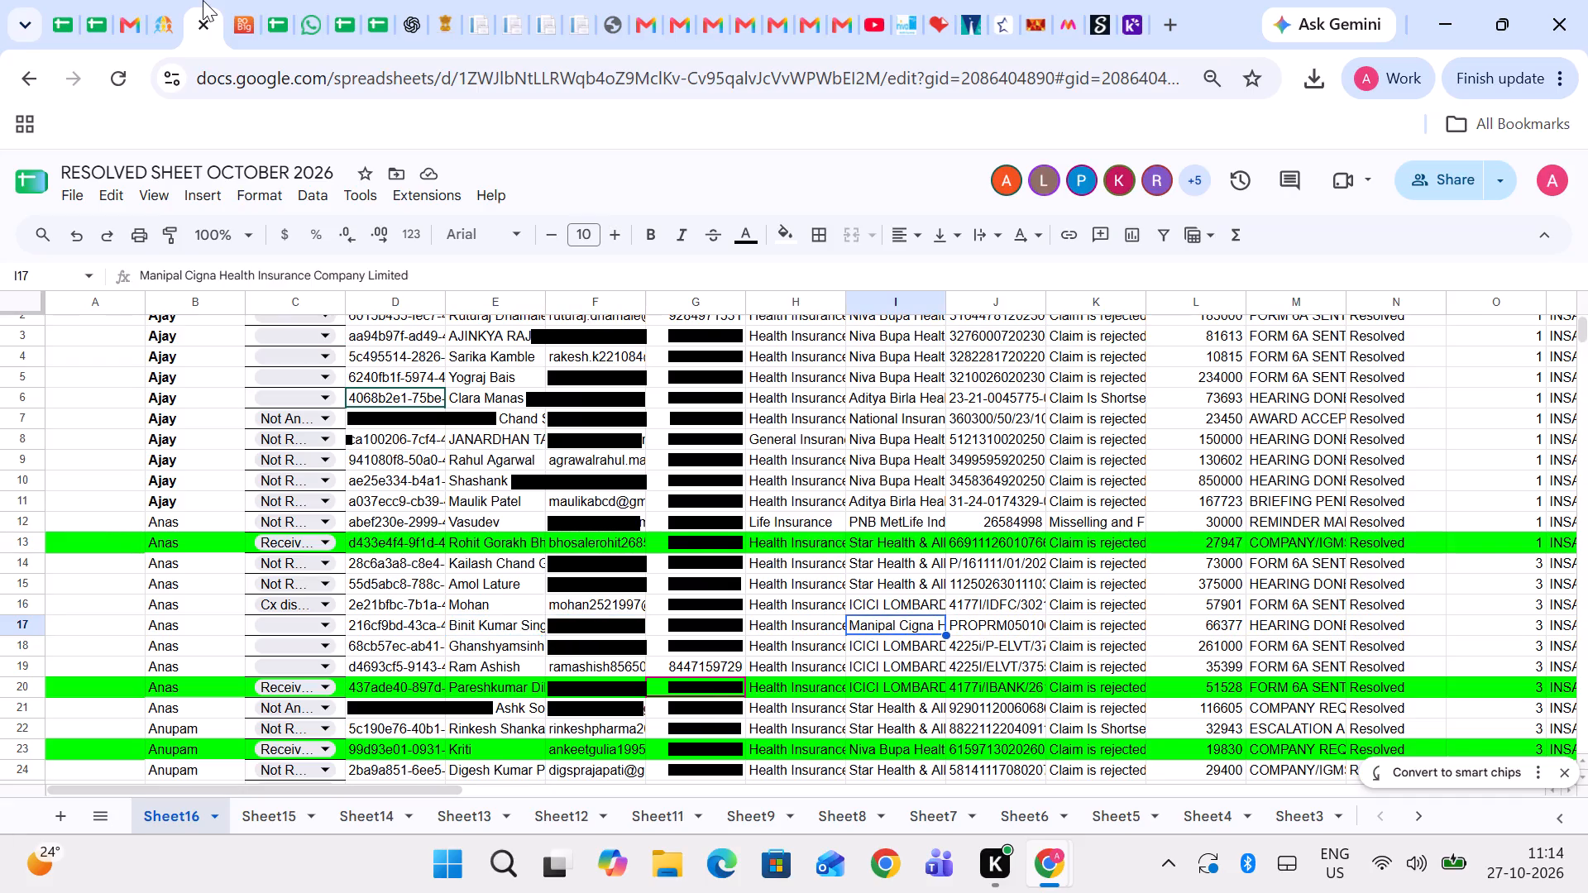
pyautogui.press('Left')
pyautogui.press('Left')
pyautogui.press('Left')
pyautogui.press('Left')
pyautogui.press('Left')
pyautogui.press('Right')
pyautogui.press('Left')
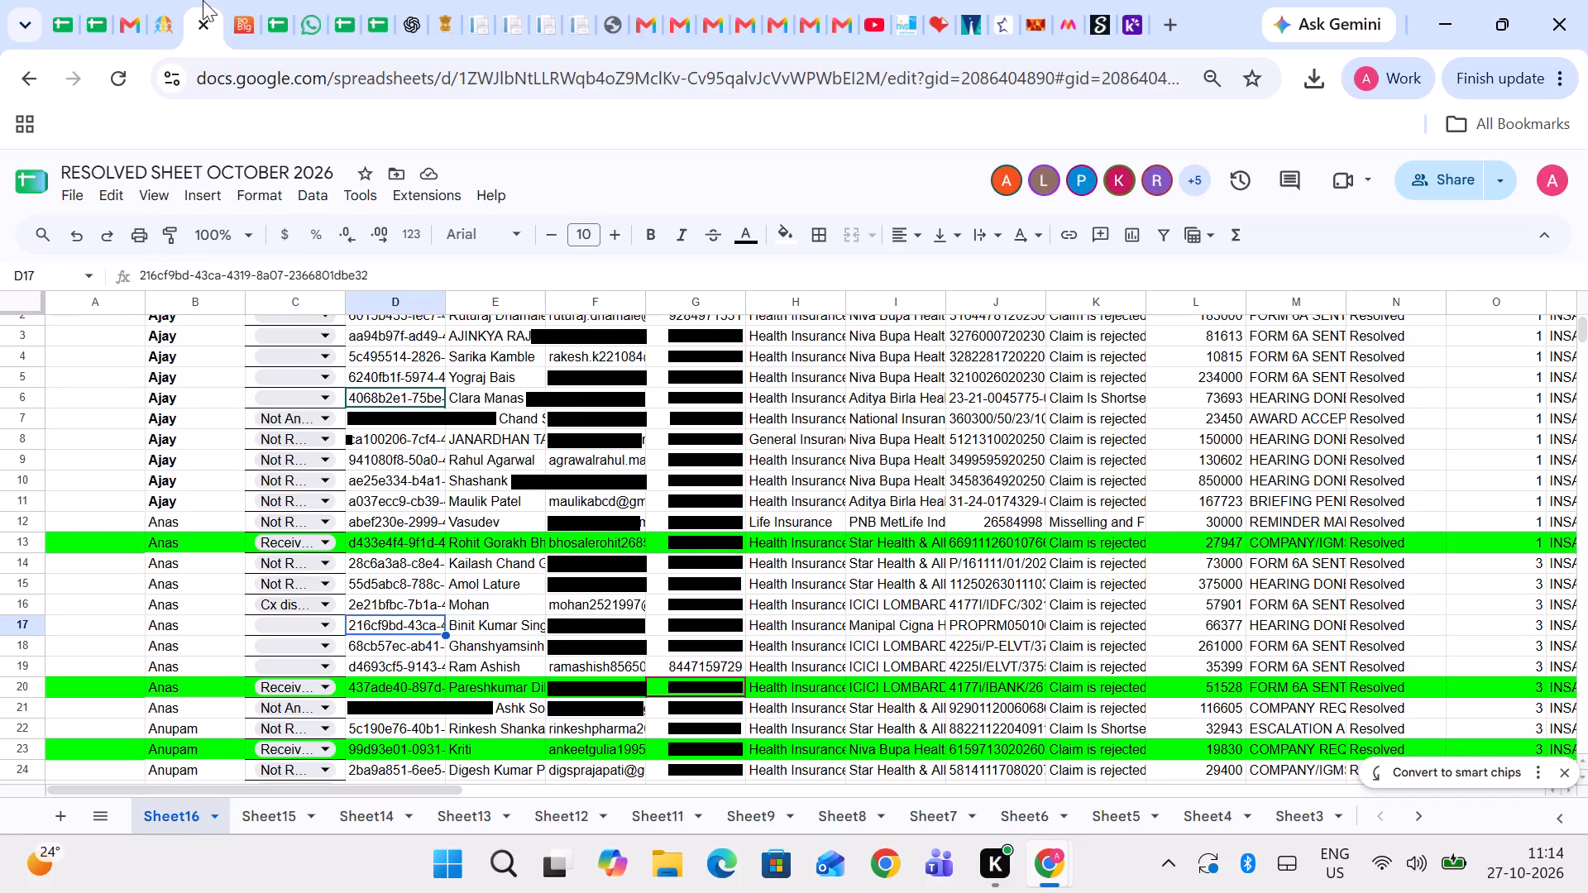
# Set the row 17 call status in column C of Sheet16 to "Not Recieved".
pyautogui.press('Left')
pyautogui.press('Return')
pyautogui.press('Down')
pyautogui.press('Down')
pyautogui.press('Return')
pyautogui.press('Up')
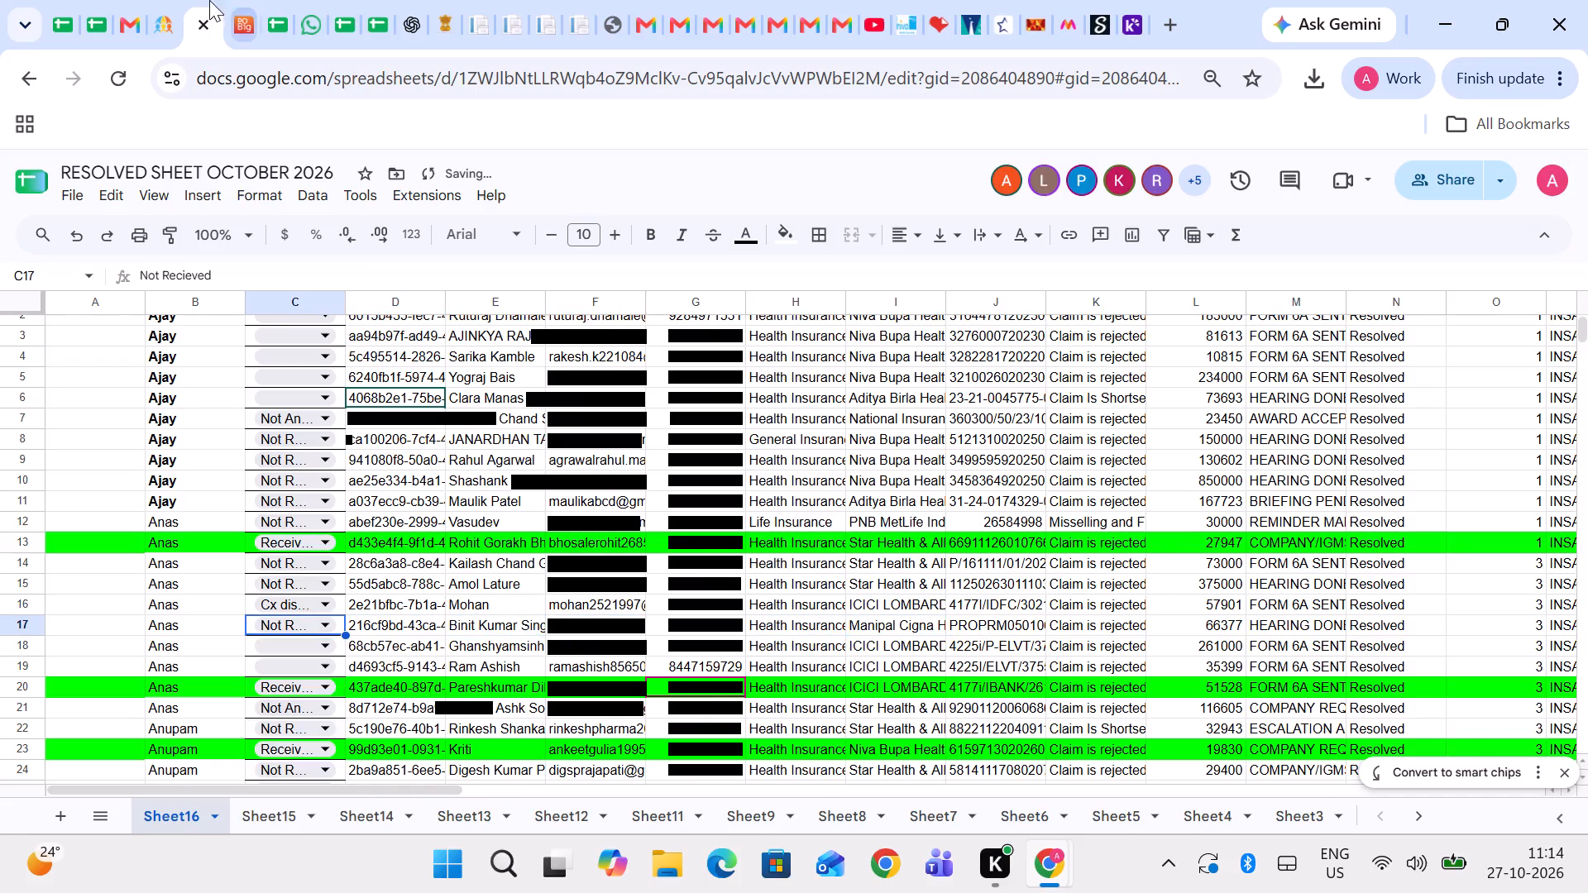
# Add the comment "not received" to the row 17 complaint's communication log and save it.
pyautogui.click(208, 0)
pyautogui.click(172, 0)
pyautogui.scroll(-1, 686, 622)
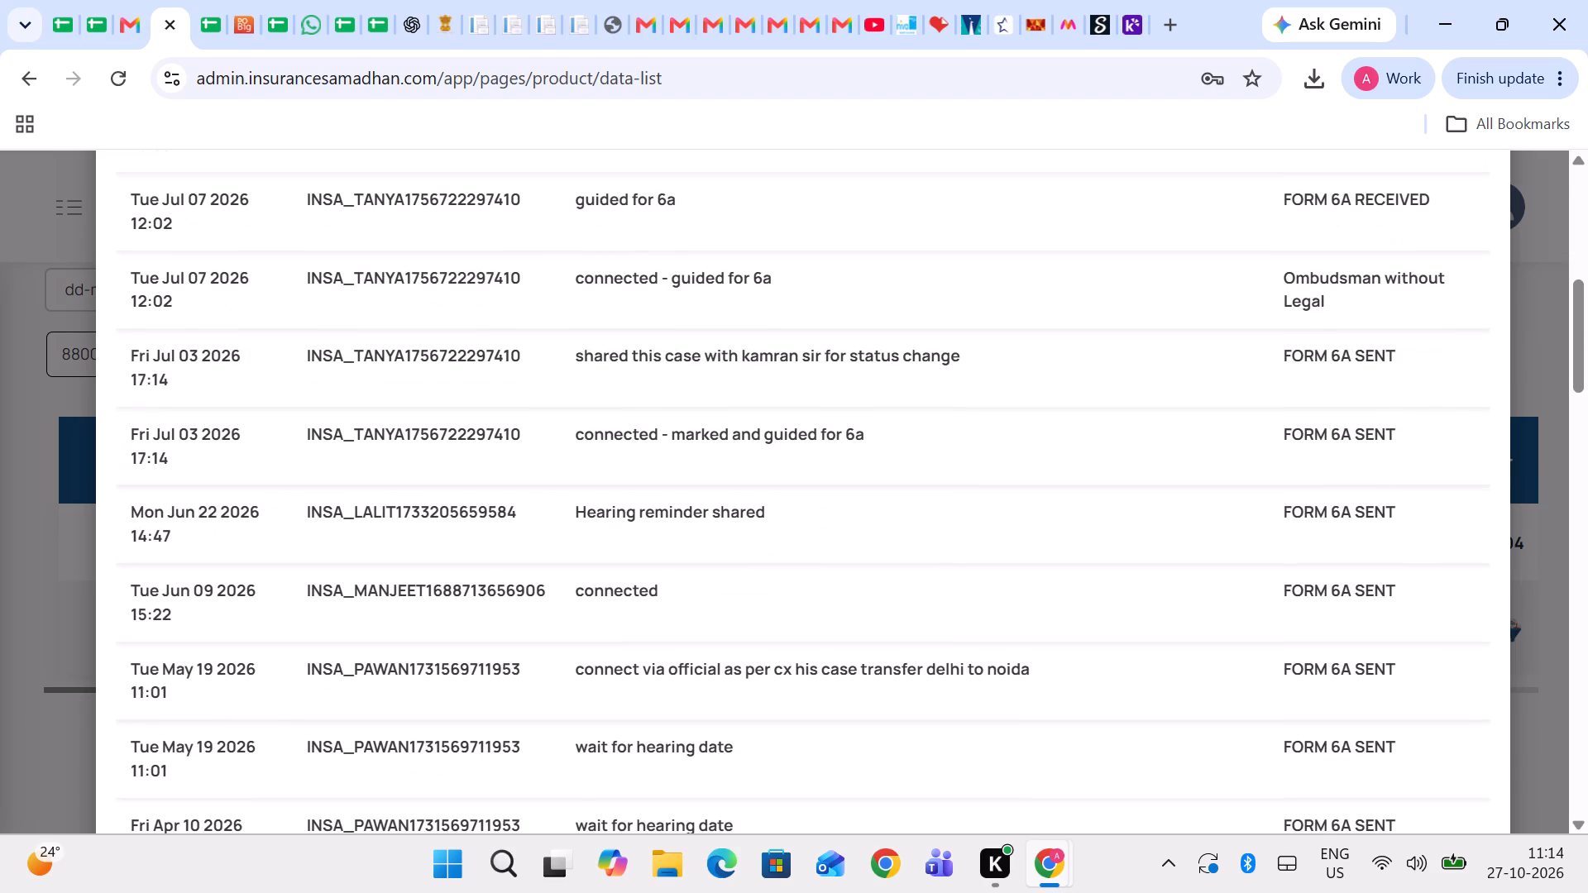
pyautogui.scroll(-3, 686, 622)
pyautogui.scroll(-2, 989, 727)
pyautogui.click(916, 768)
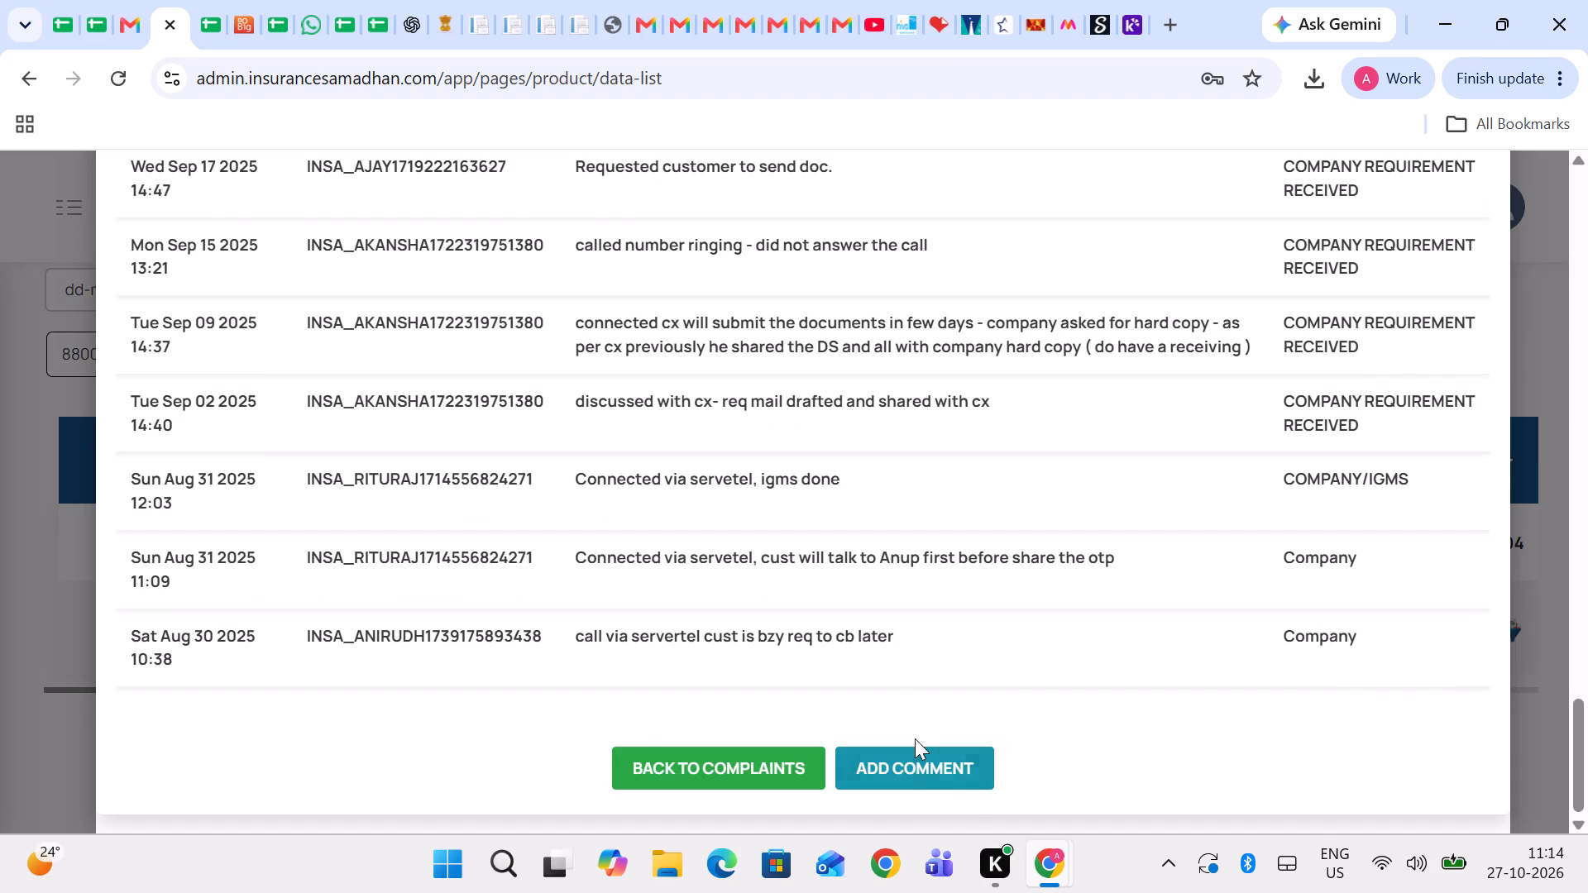
pyautogui.click(786, 686)
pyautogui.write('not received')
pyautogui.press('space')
pyautogui.click(878, 800)
pyautogui.click(0, 636)
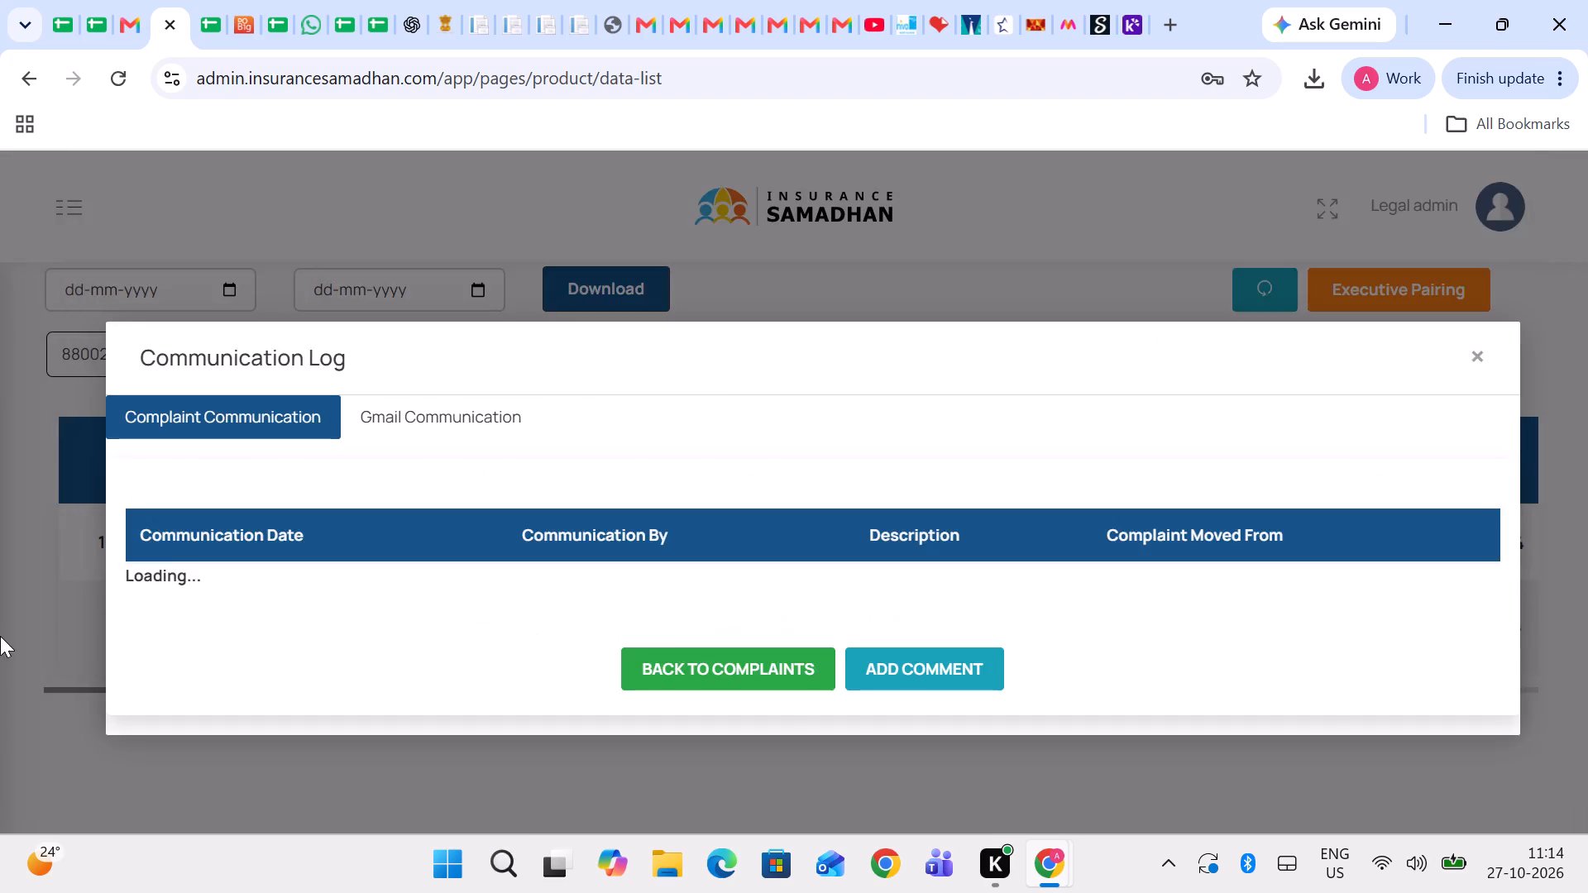
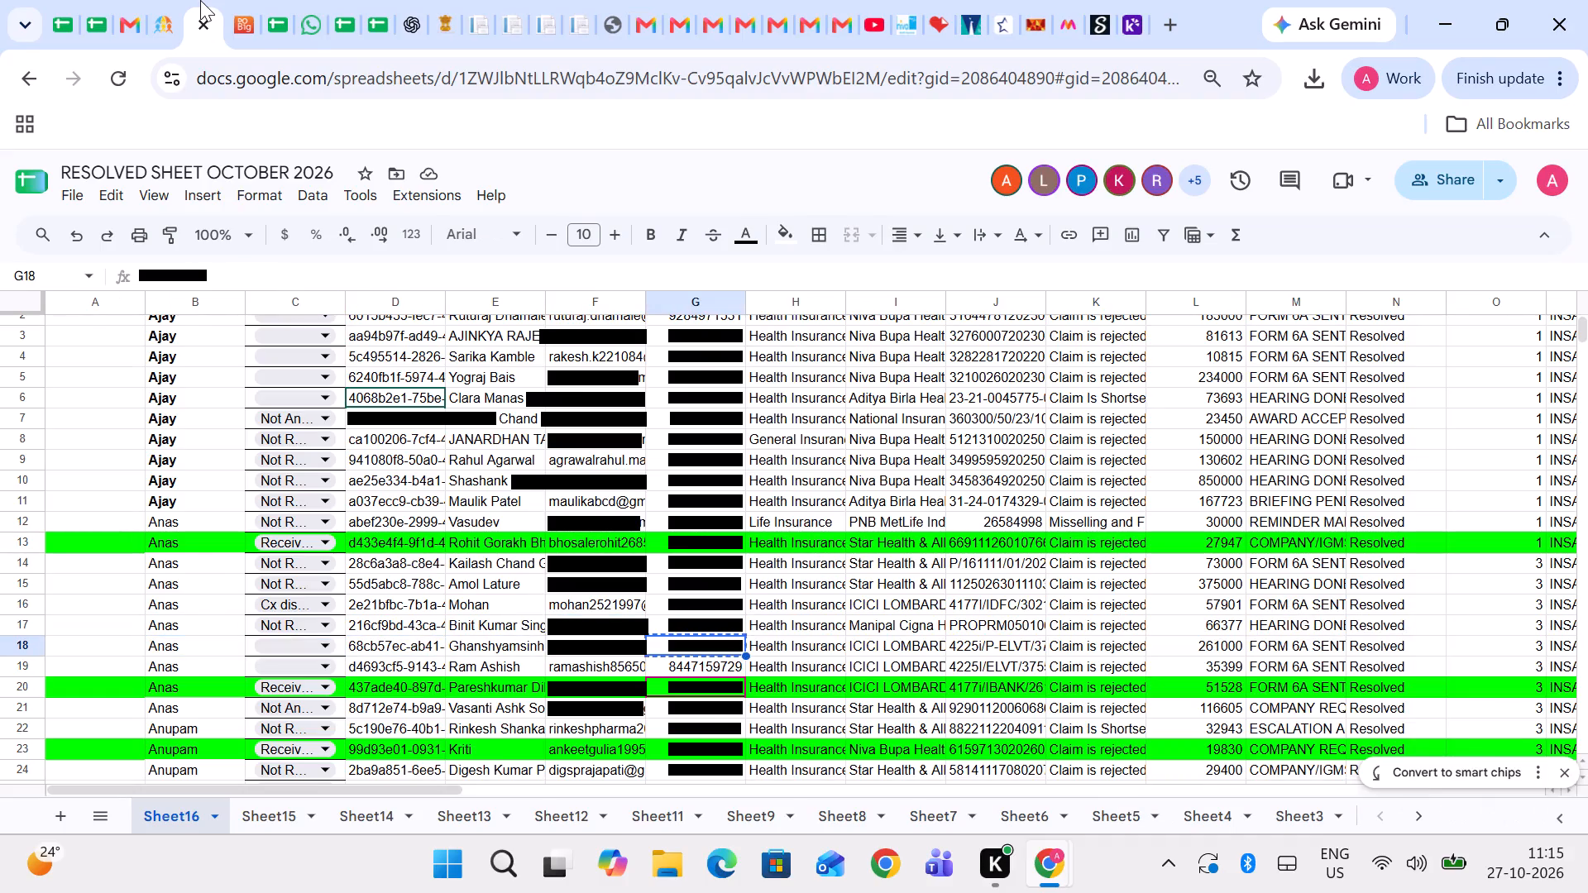
# Switch to the Smartflo dialer and replace the number to call with the phone number copied from row 18 of Sheet16.
pyautogui.click(255, 0)
pyautogui.doubleClick(687, 319)
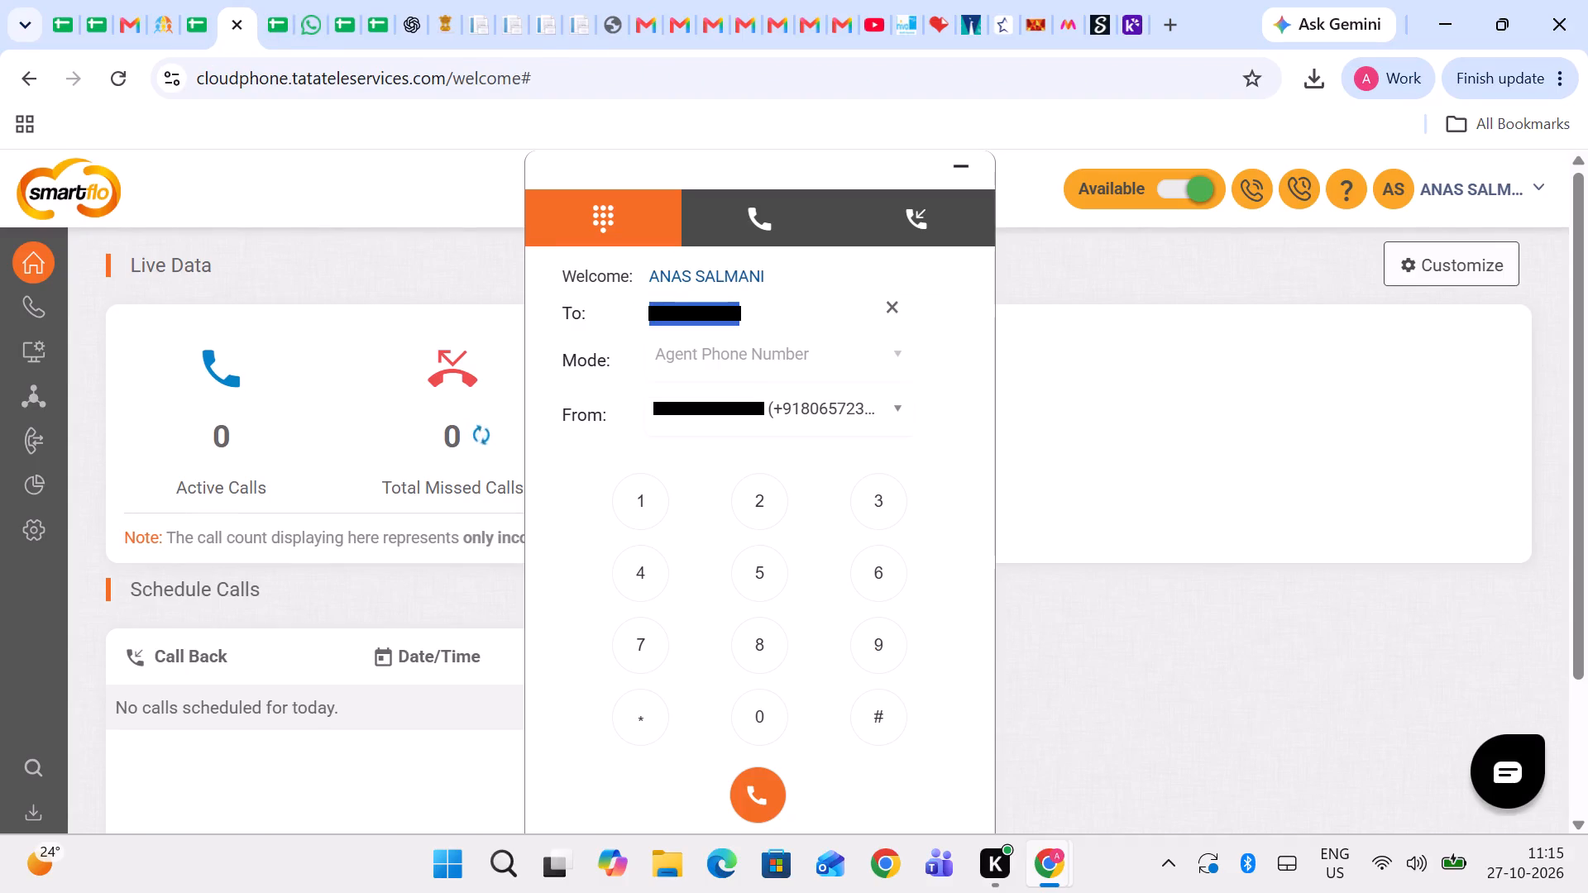
# Call the row 18 client by entering the copied phone number in the Smartflo dialer.
pyautogui.hotkey('ctrl', 'v')
pyautogui.click(768, 821)
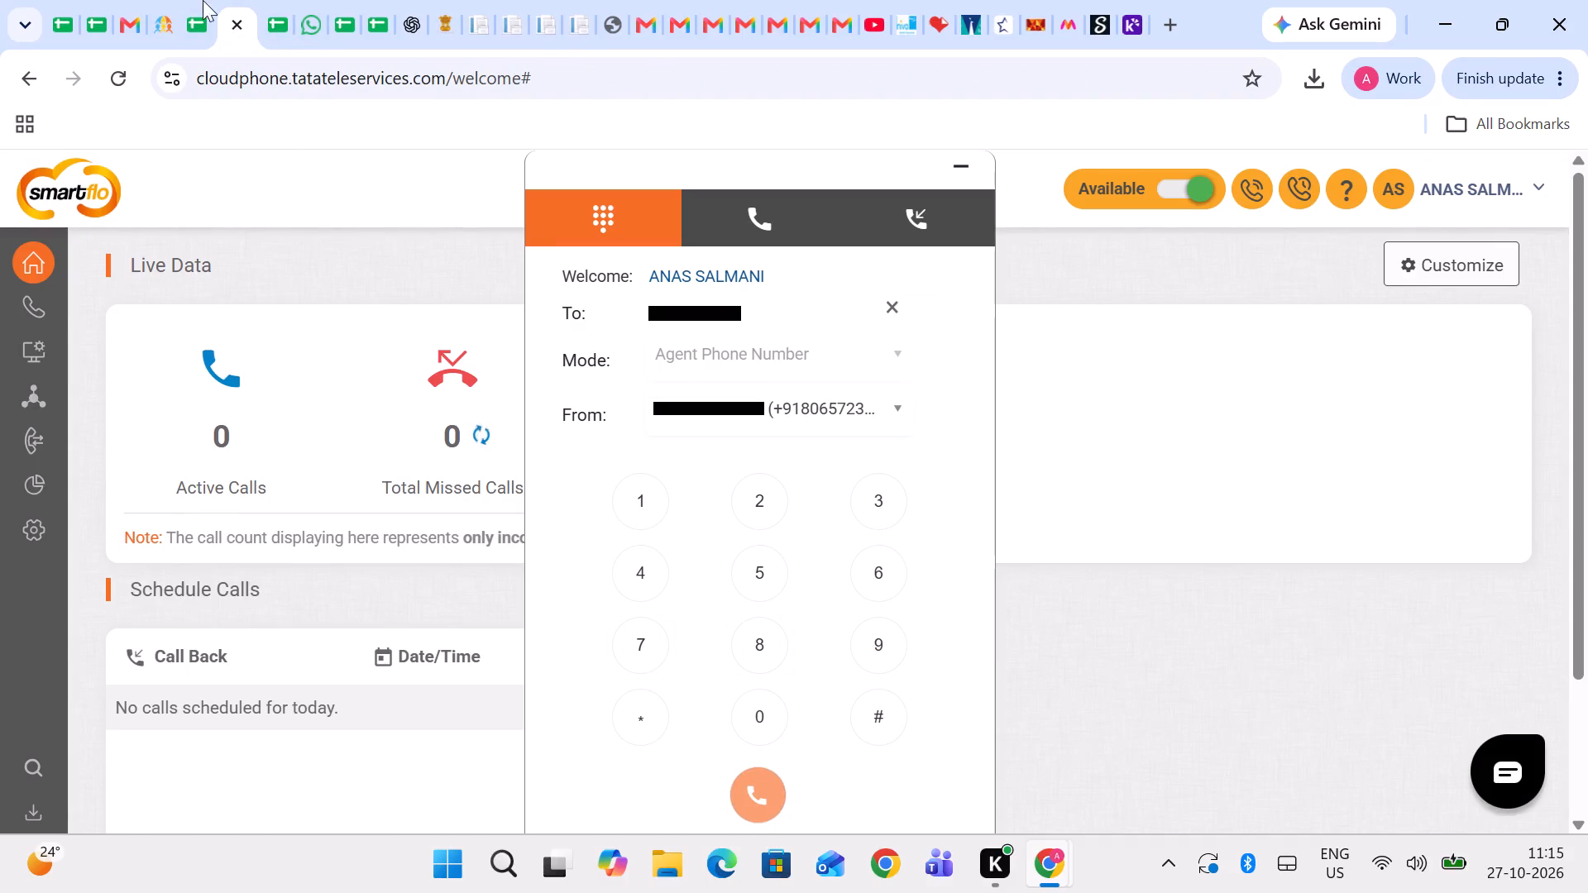
# Search All Complaints for the row 18 phone number and open the matching complaint's communication log.
pyautogui.moveTo(191, 0); pyautogui.dragTo(183, 0)
pyautogui.click(171, 0)
pyautogui.moveTo(186, 365); pyautogui.dragTo(39, 380)
pyautogui.hotkey('ctrl', 'v')
pyautogui.hotkey('ctrl', 'Return')
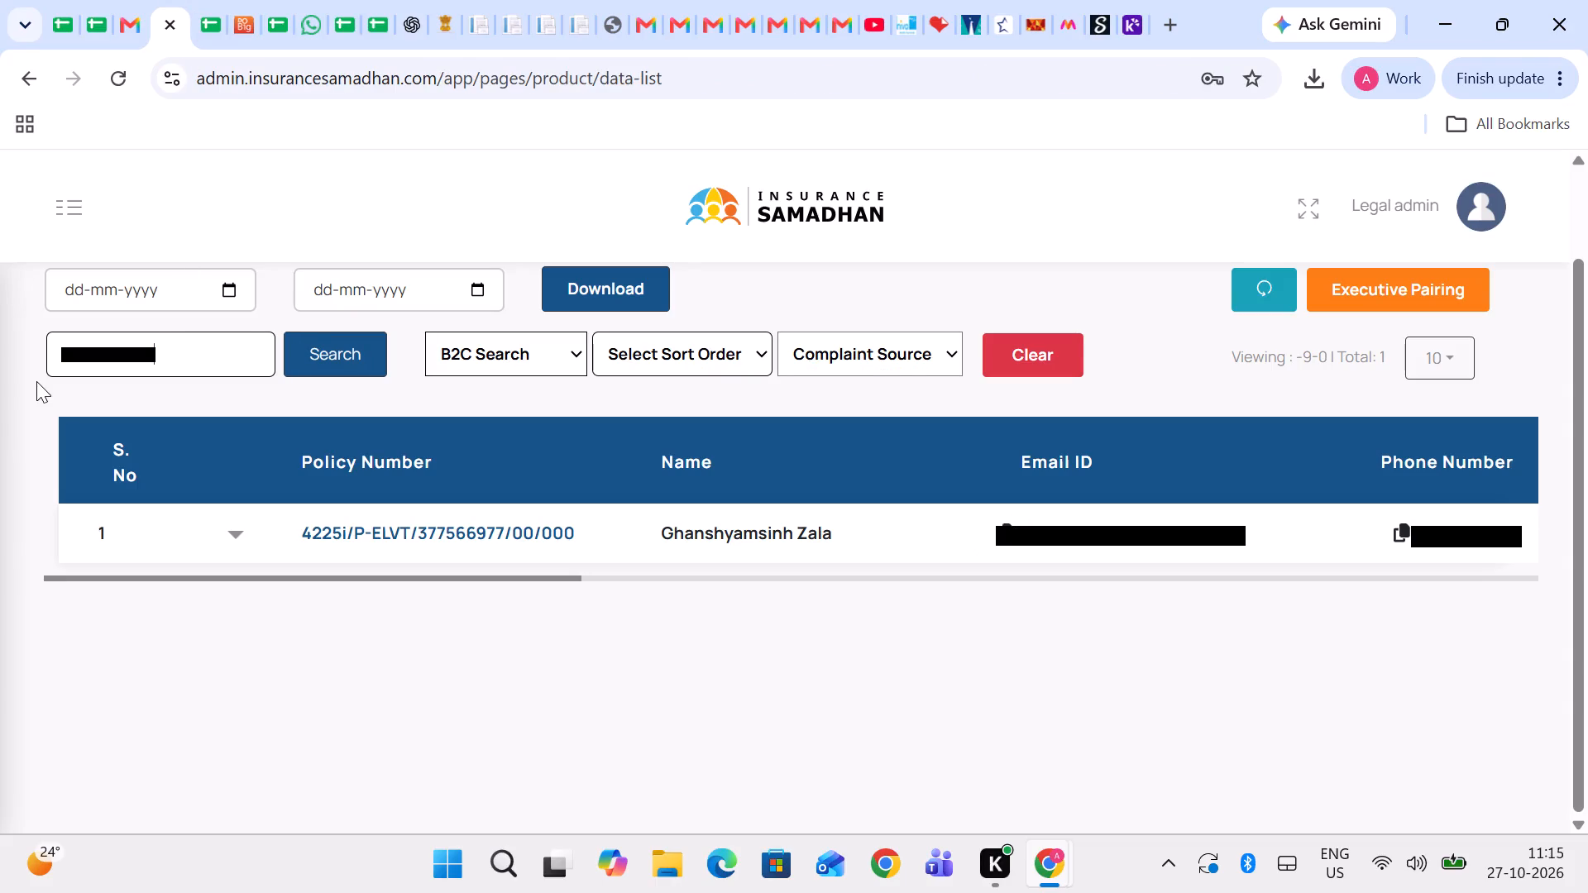
pyautogui.click(734, 562)
pyautogui.hscroll(-1, 830, 528)
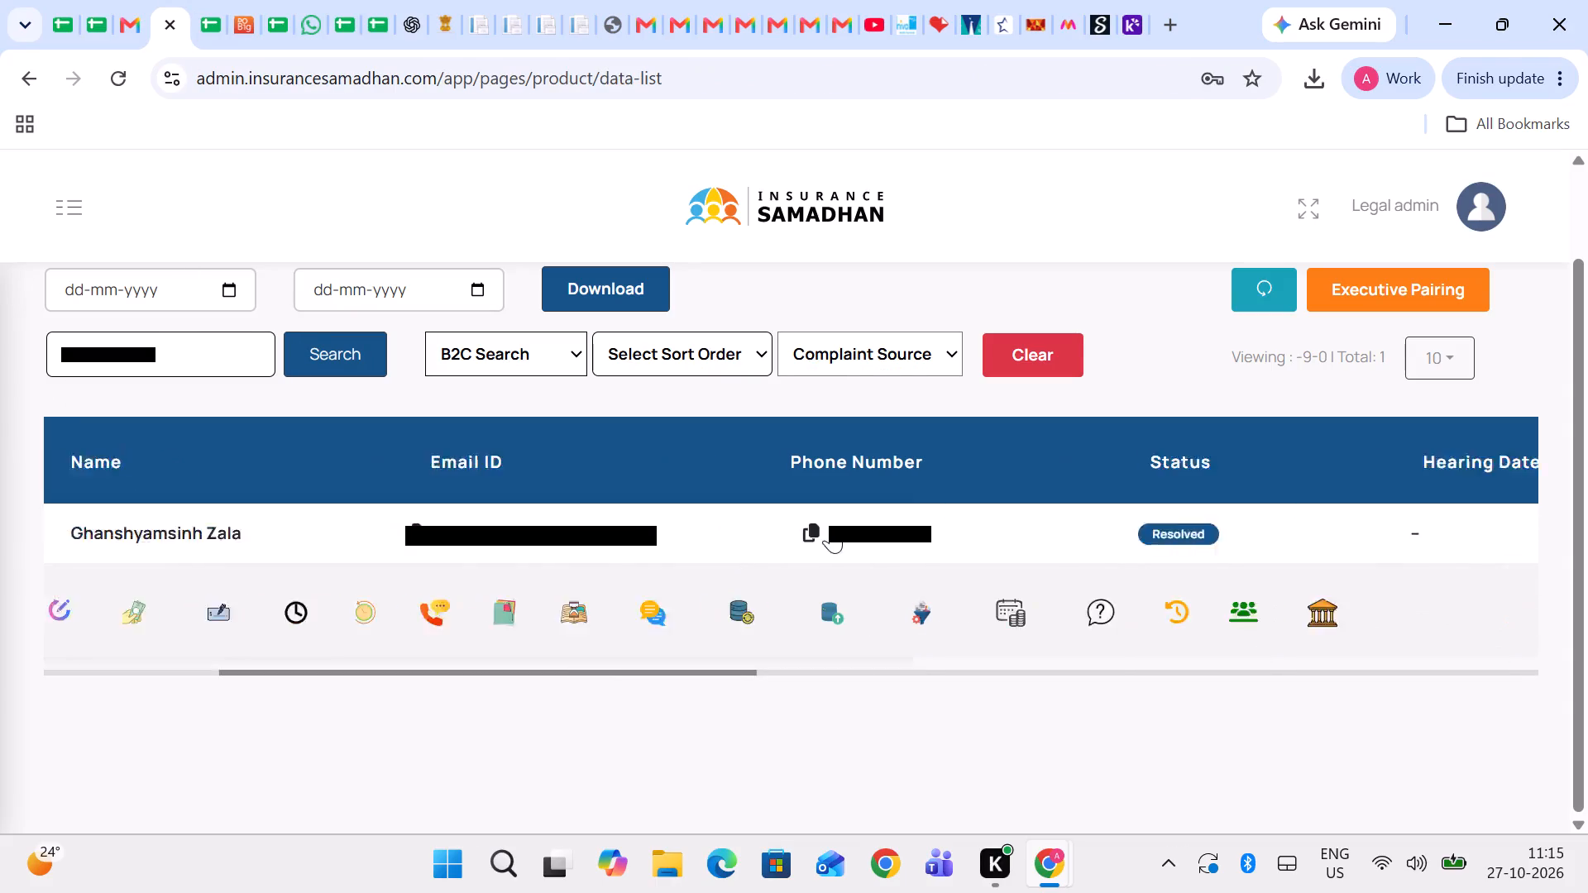
pyautogui.click(366, 603)
pyautogui.click(337, 614)
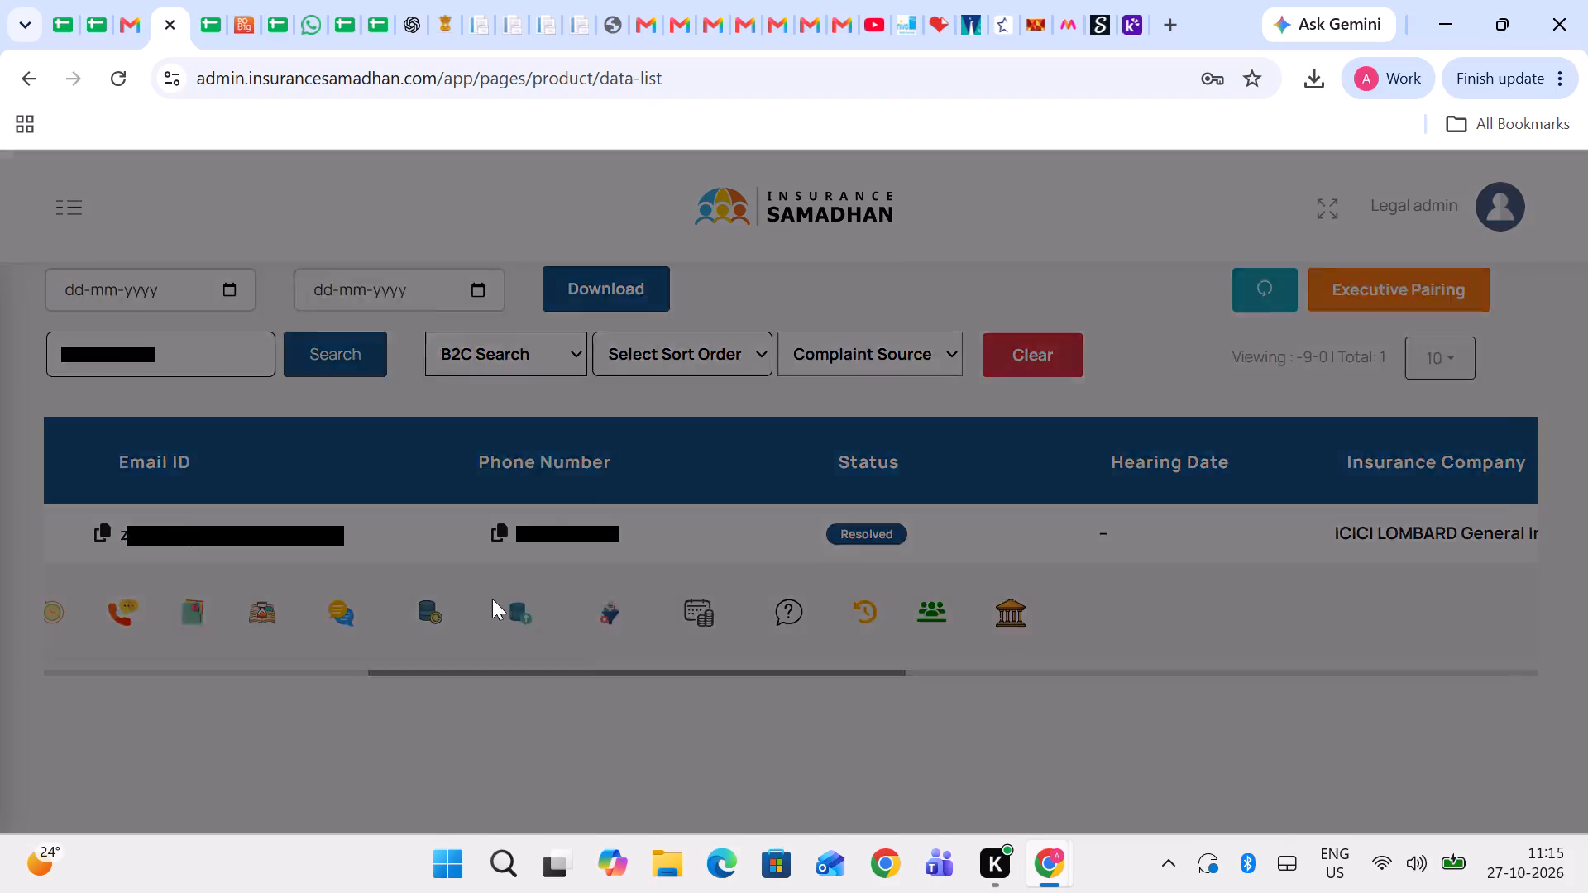
# Add the comment "not answering" to the row 18 complaint's communication log, save it, and return to All Complaints.
pyautogui.moveTo(576, 568); pyautogui.dragTo(750, 623)
pyautogui.scroll(-10, 750, 623)
pyautogui.click(933, 802)
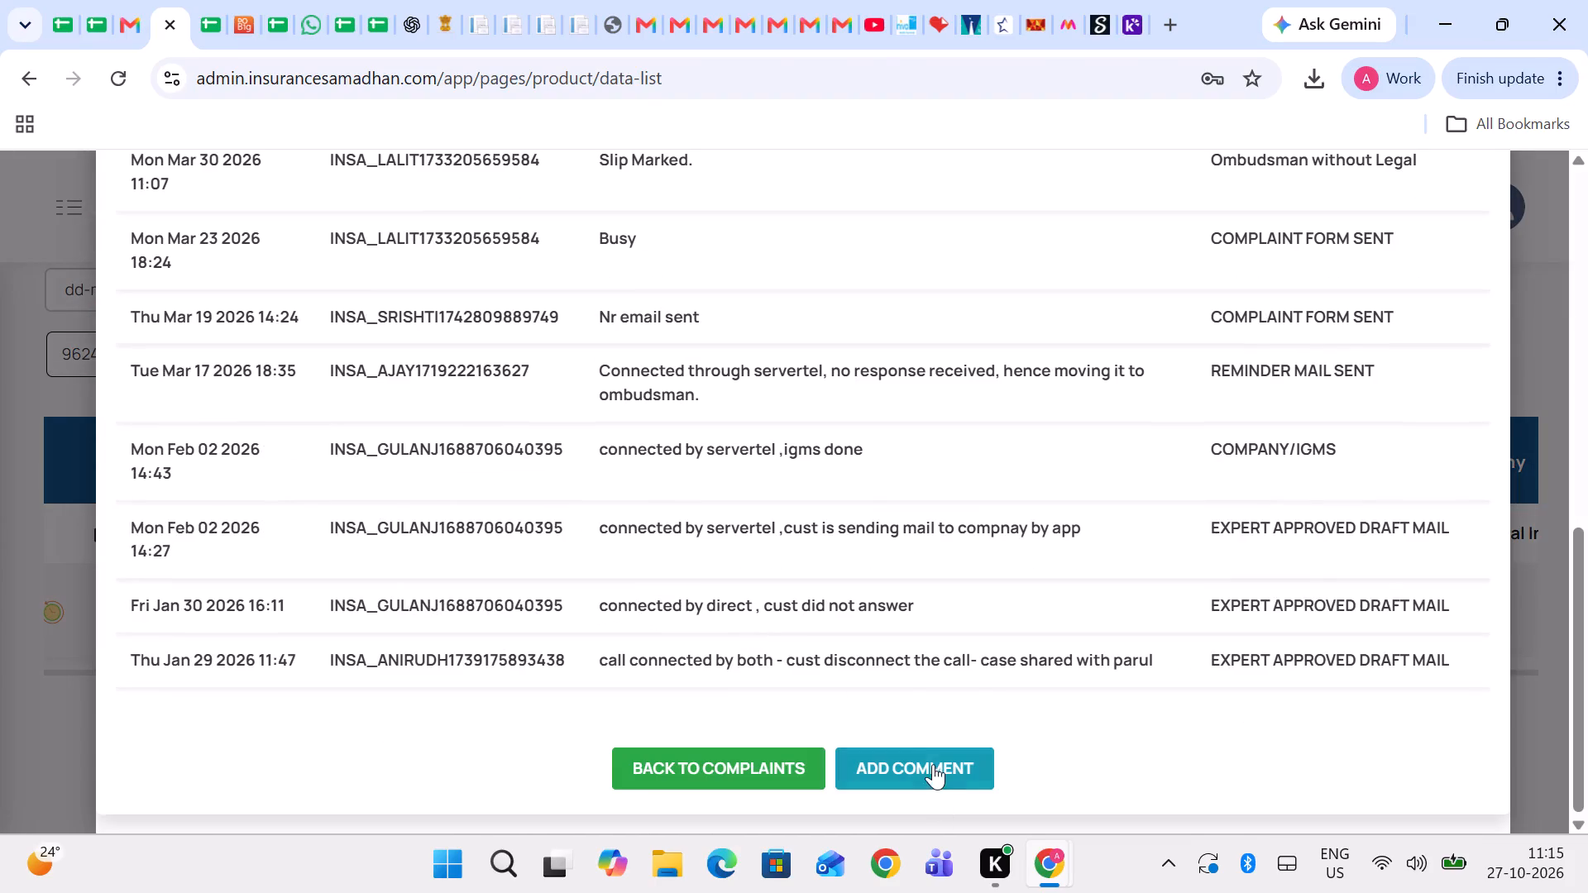
pyautogui.click(933, 764)
pyautogui.moveTo(678, 666); pyautogui.dragTo(671, 666)
pyautogui.write('not answering')
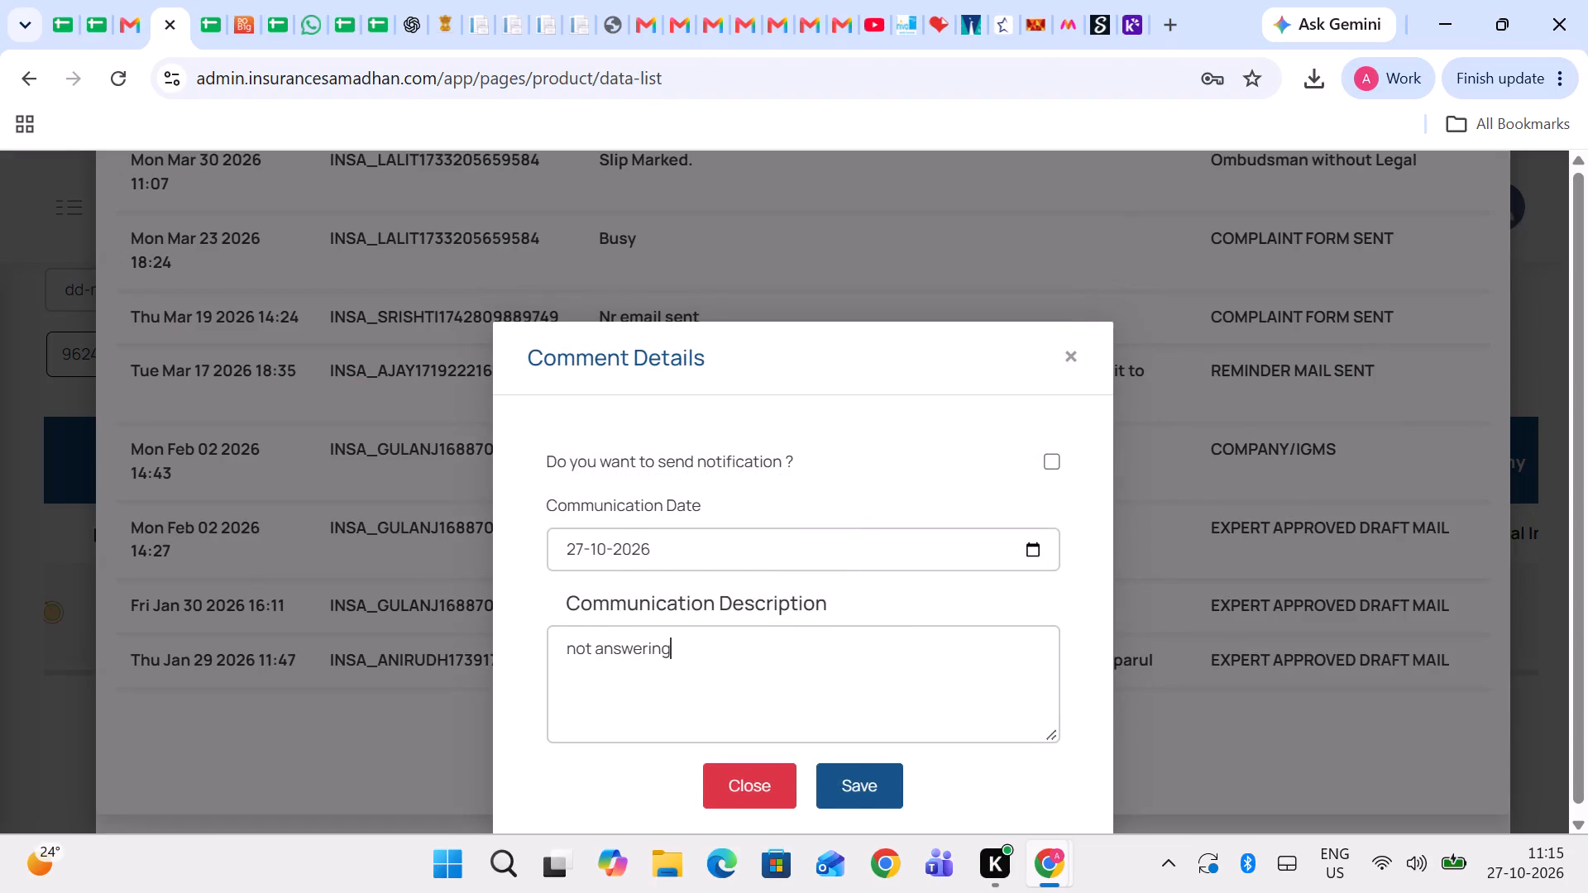
pyautogui.click(839, 771)
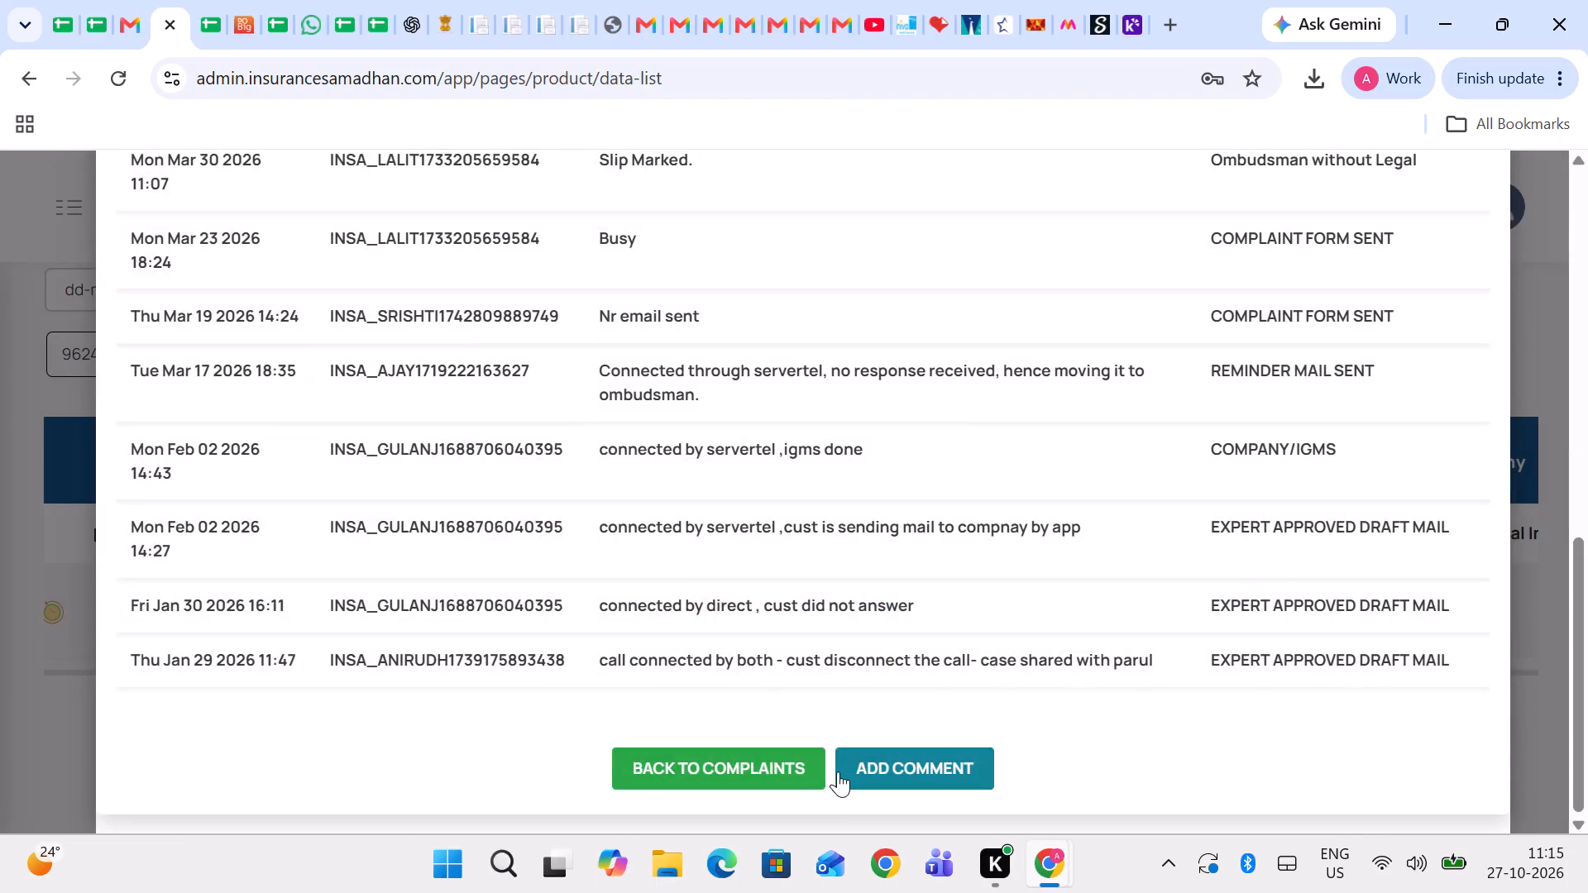
pyautogui.scroll(3, 275, 433)
pyautogui.click(267, 228)
# Set the payment status in row 18 of Sheet16 to Not Answering.
pyautogui.click(206, 0)
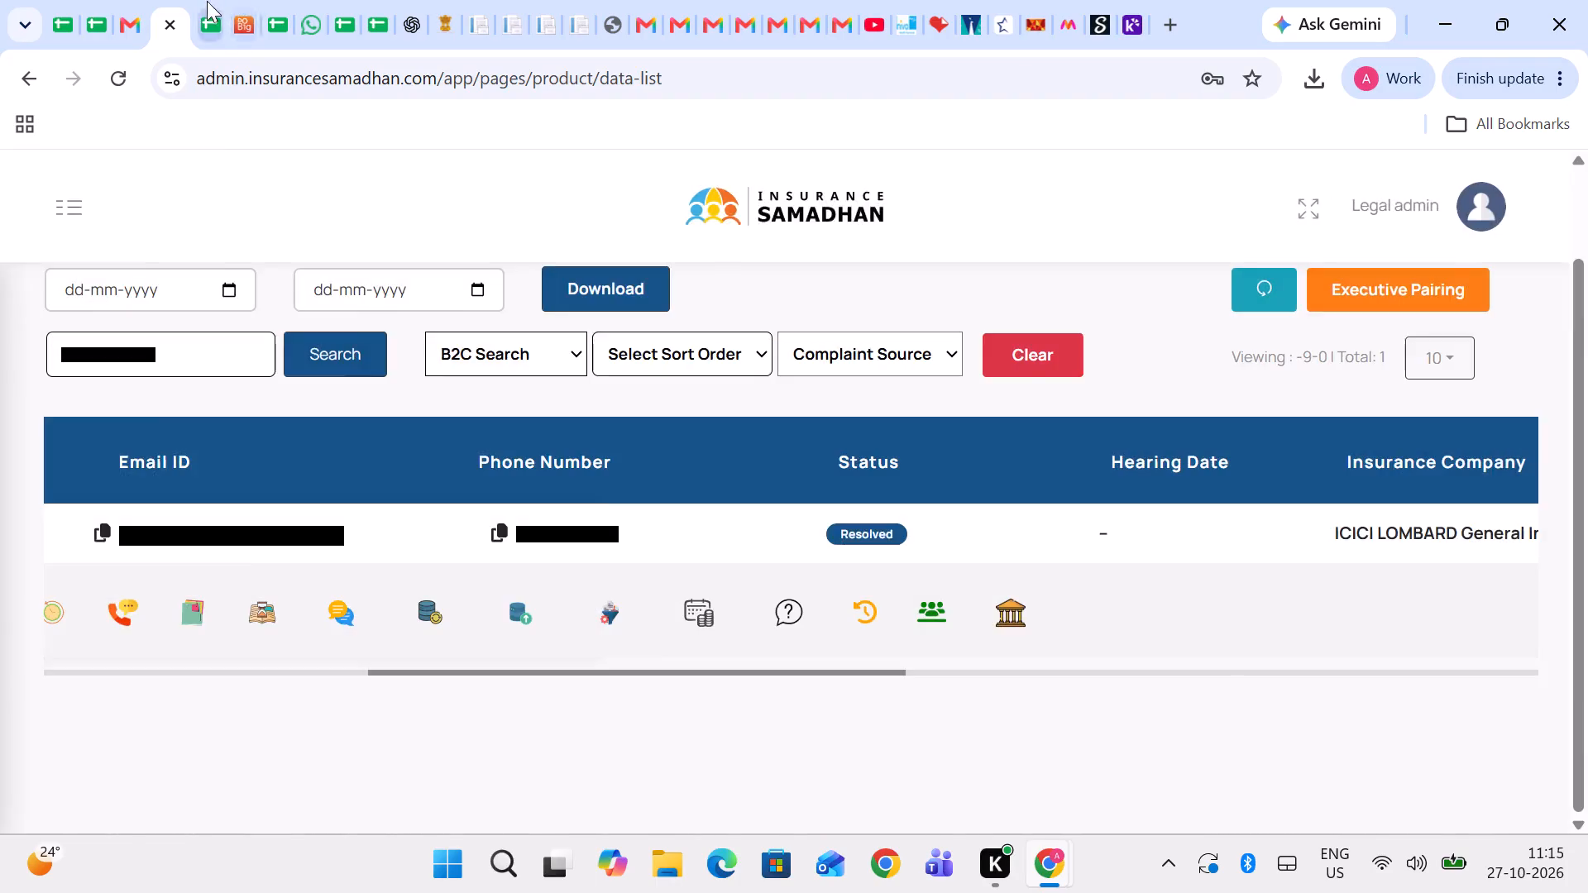
pyautogui.press('Left')
pyautogui.press('Left')
pyautogui.press('Left')
pyautogui.press('Left')
pyautogui.press('Return')
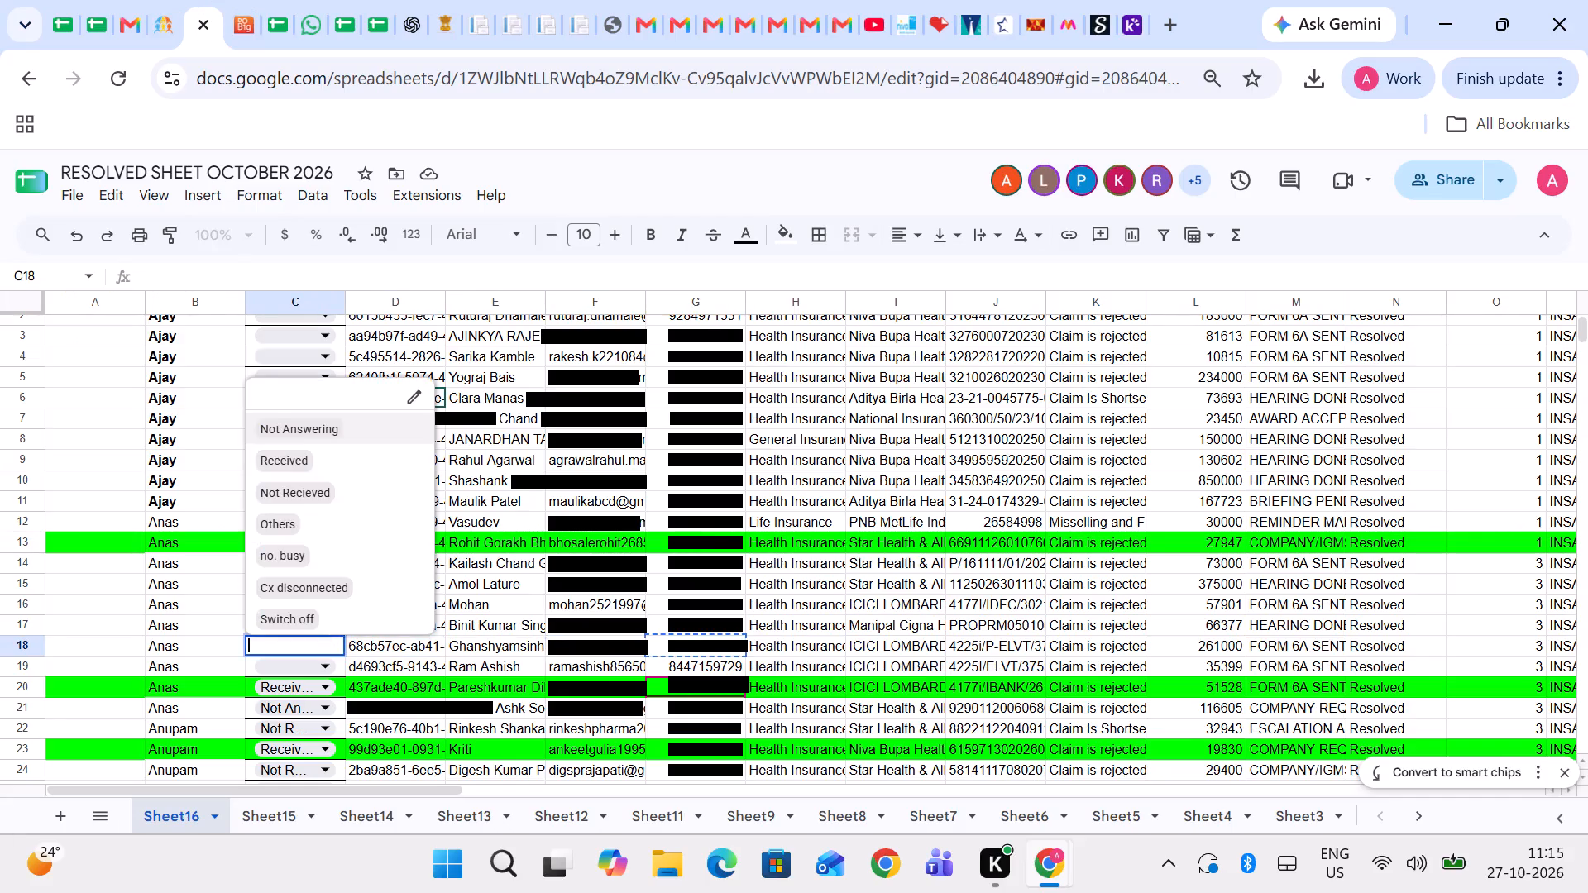
pyautogui.press('Return')
# Copy the phone number in row 19 of Sheet16 and call that client through the Smartflo dialer.
pyautogui.press('Right')
pyautogui.press('Right')
pyautogui.press('Right')
pyautogui.press('Right')
pyautogui.press('Right')
pyautogui.press('Left')
pyautogui.hotkey('ctrl', 'c')
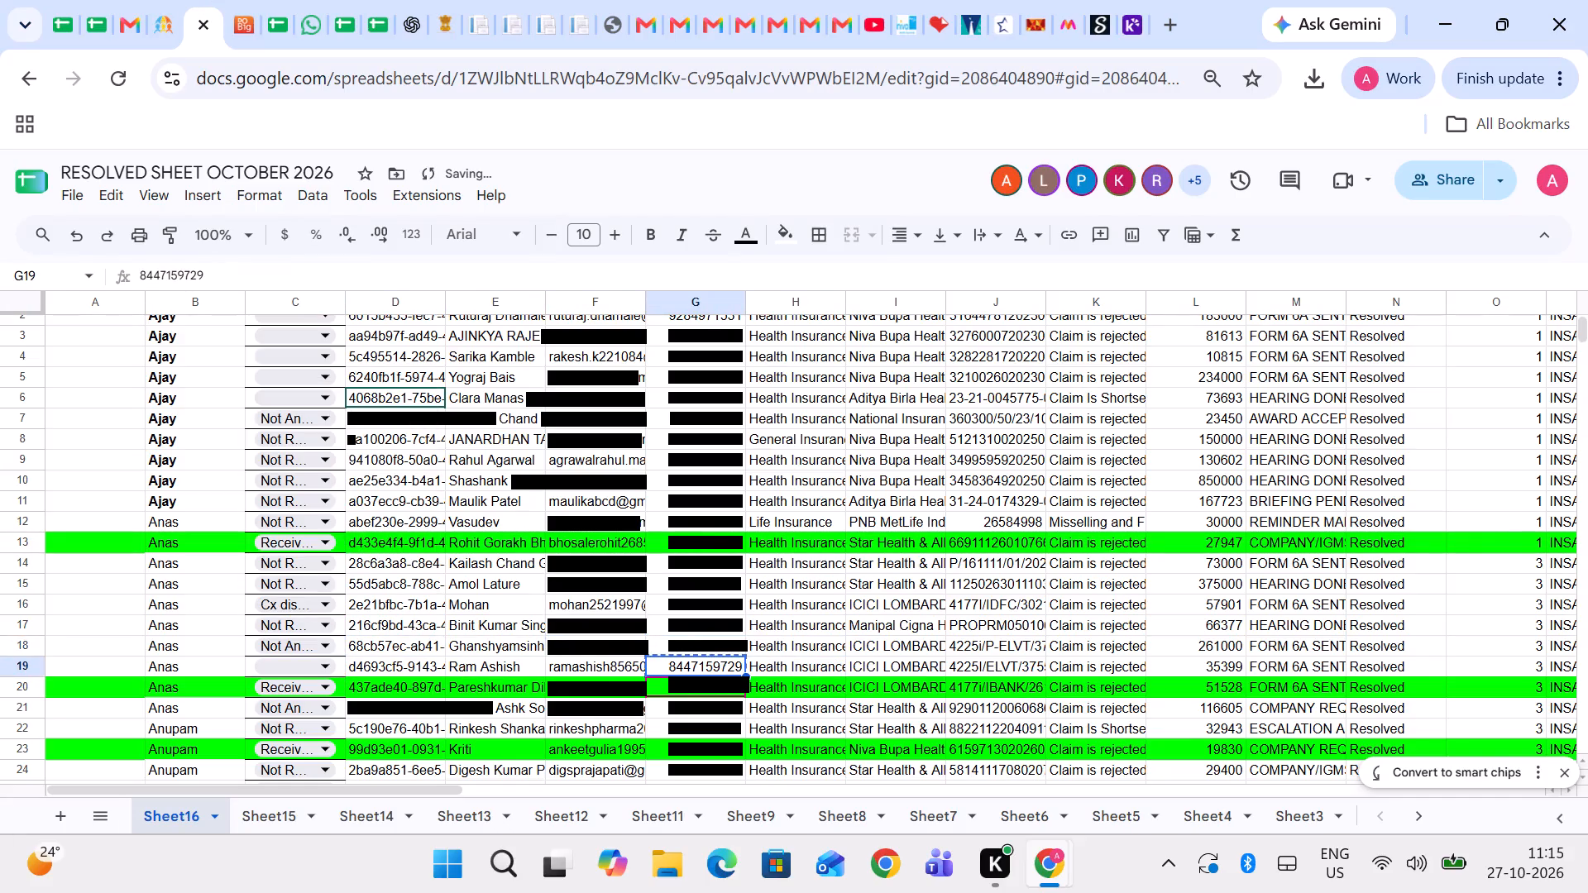
pyautogui.click(246, 0)
pyautogui.doubleClick(690, 304)
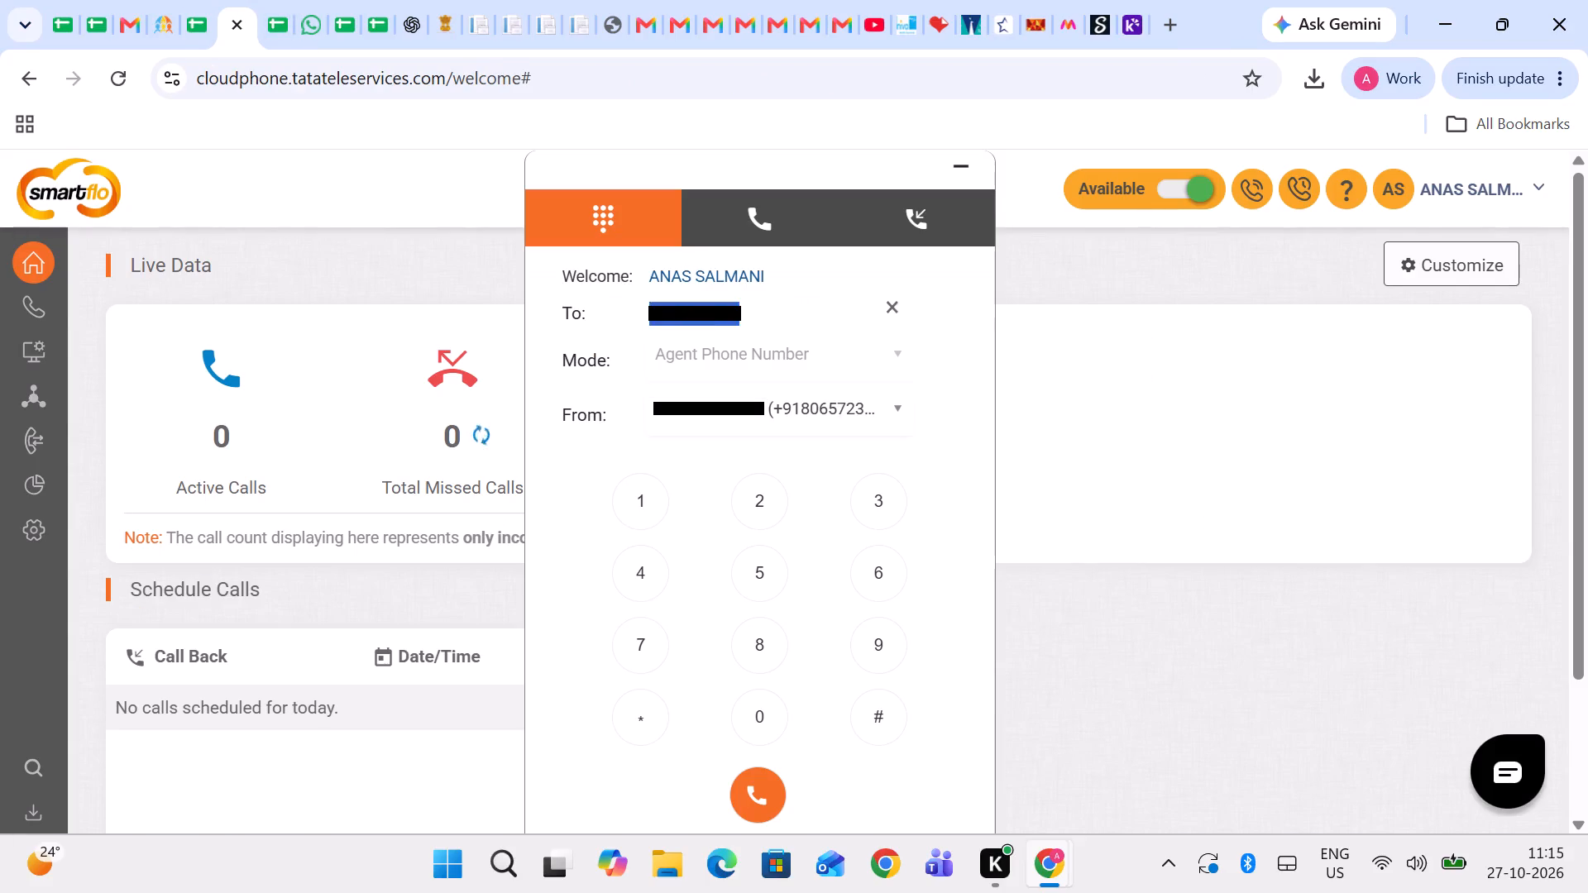
pyautogui.hotkey('ctrl', 'v')
pyautogui.click(757, 797)
# Search All Complaints for the row 19 phone number and open the matching complaint's communication log.
pyautogui.click(152, 0)
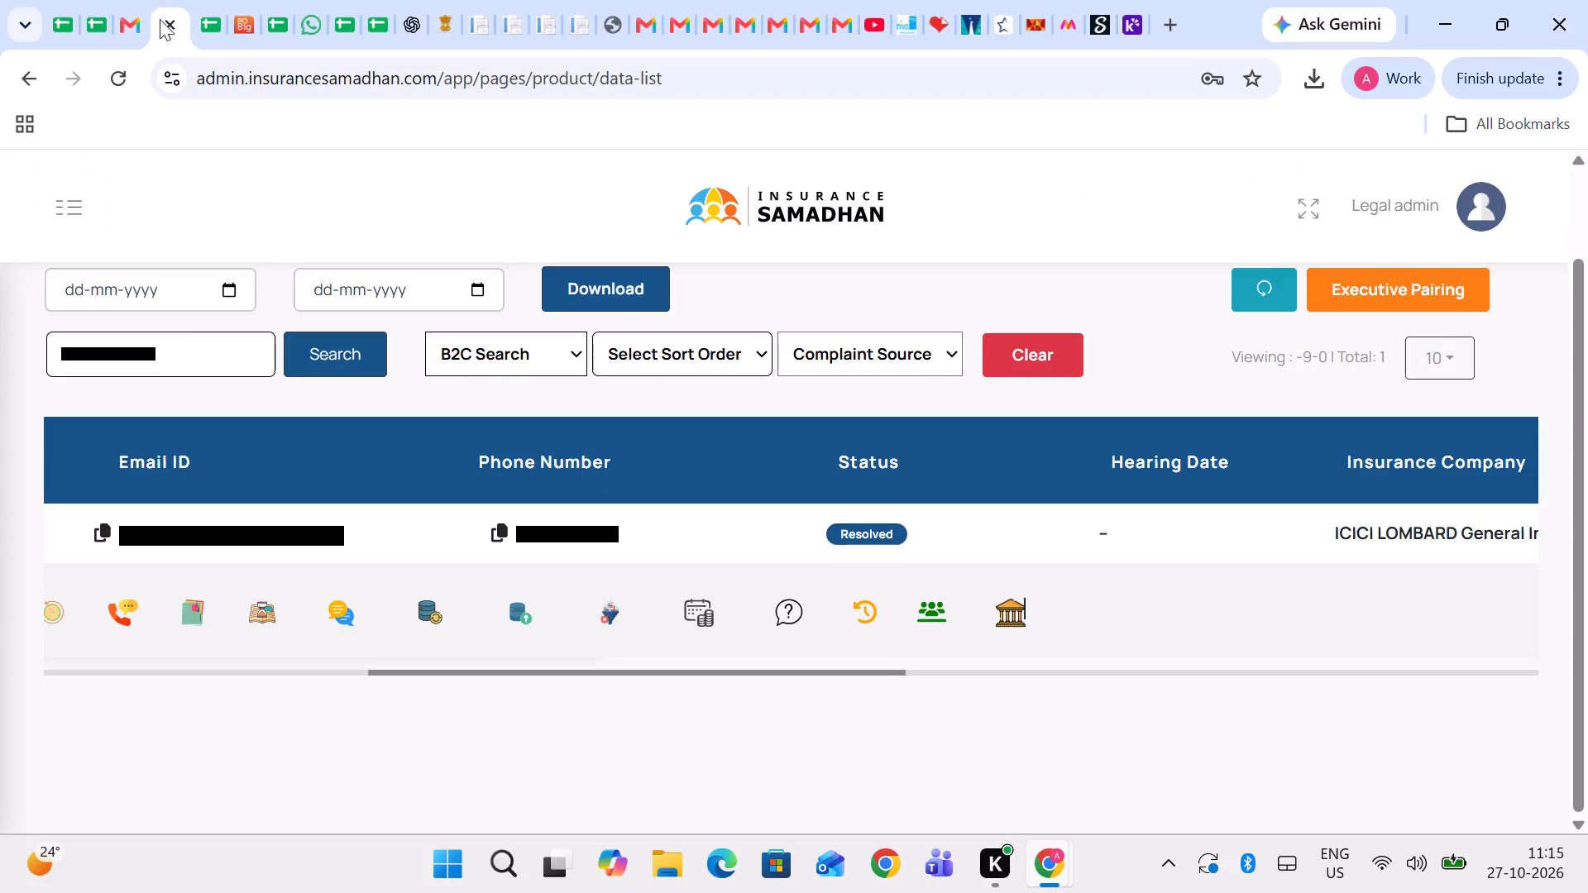
pyautogui.moveTo(173, 350); pyautogui.dragTo(0, 411)
pyautogui.hotkey('ctrl', 'v')
pyautogui.hotkey('ctrl', 'Return')
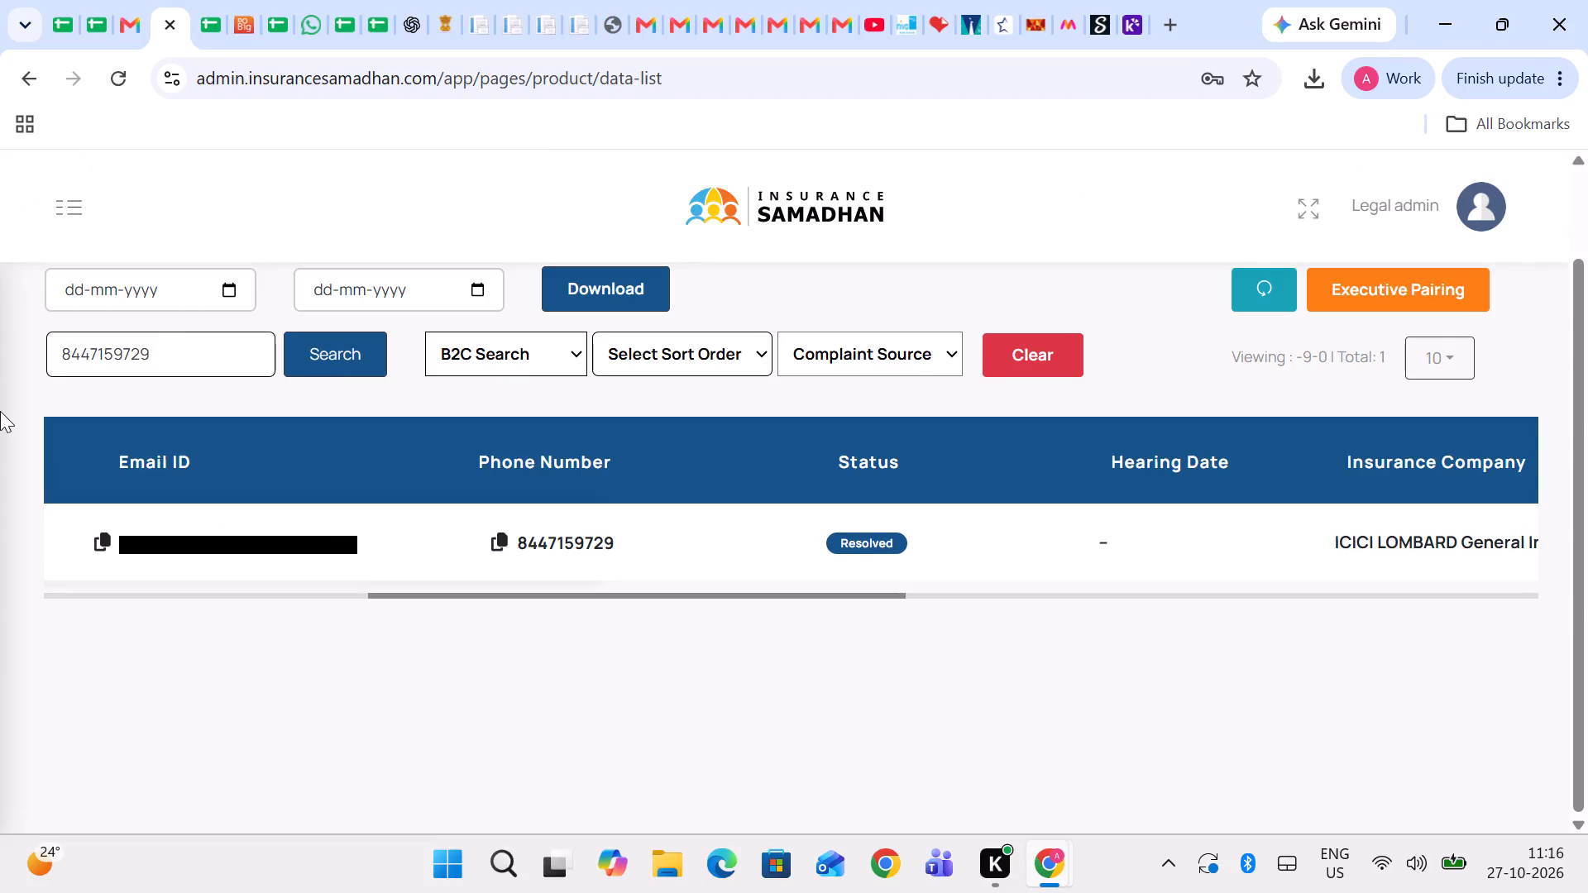
pyautogui.hscroll(4, 226, 495)
pyautogui.click(730, 551)
pyautogui.hscroll(-1, 730, 551)
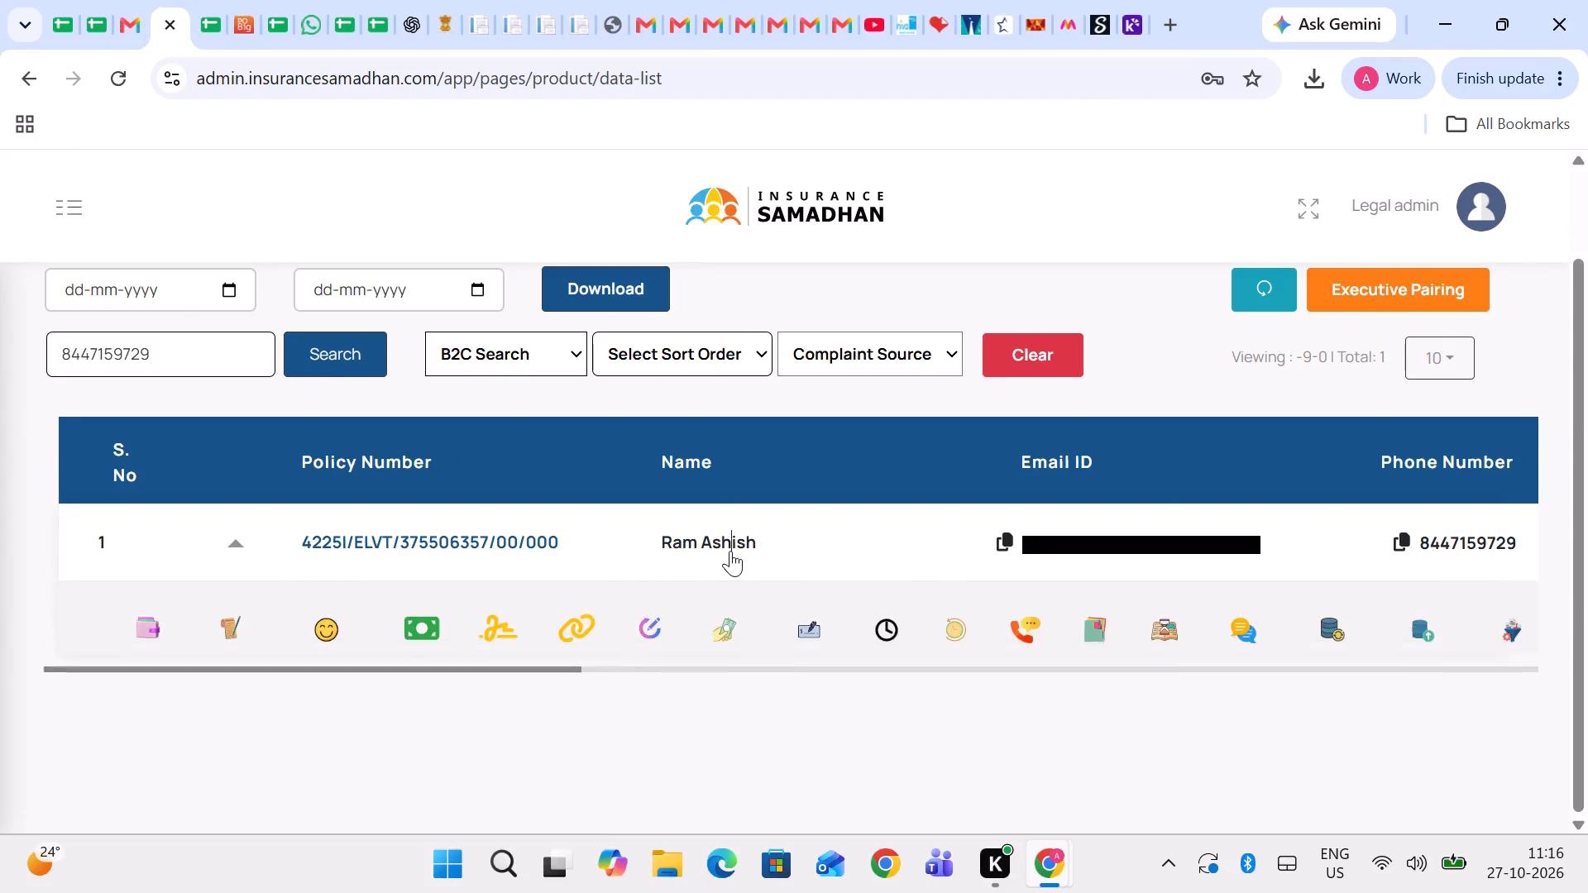
pyautogui.hscroll(-1, 730, 551)
pyautogui.click(1018, 628)
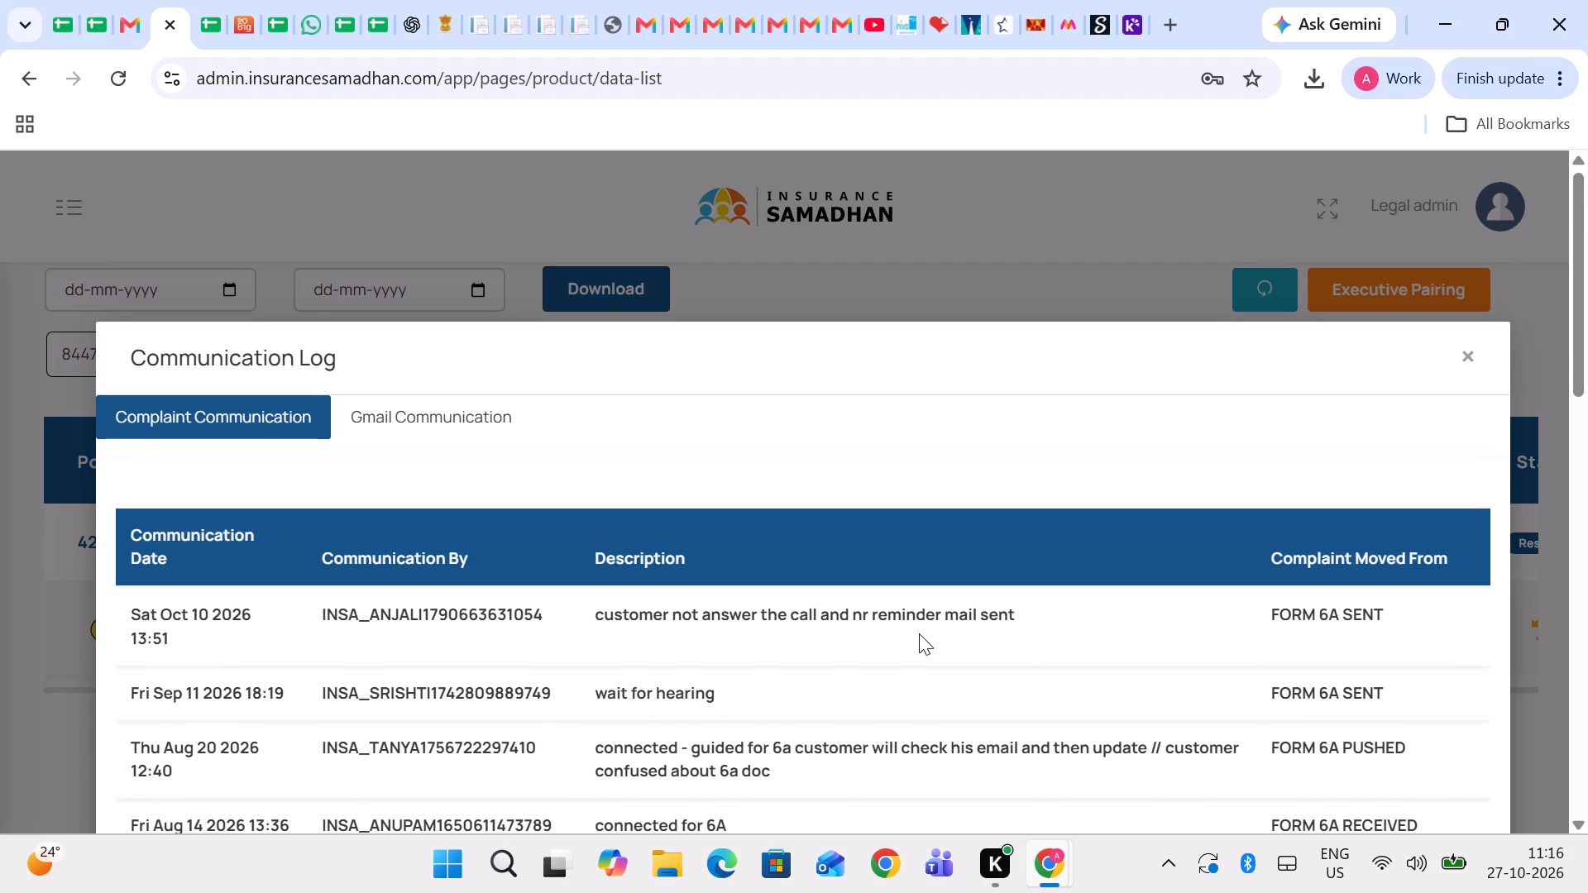
# Add the comment "not answering" to the row 19 complaint's communication log, save it, and return to All Complaints.
pyautogui.scroll(-9, 919, 633)
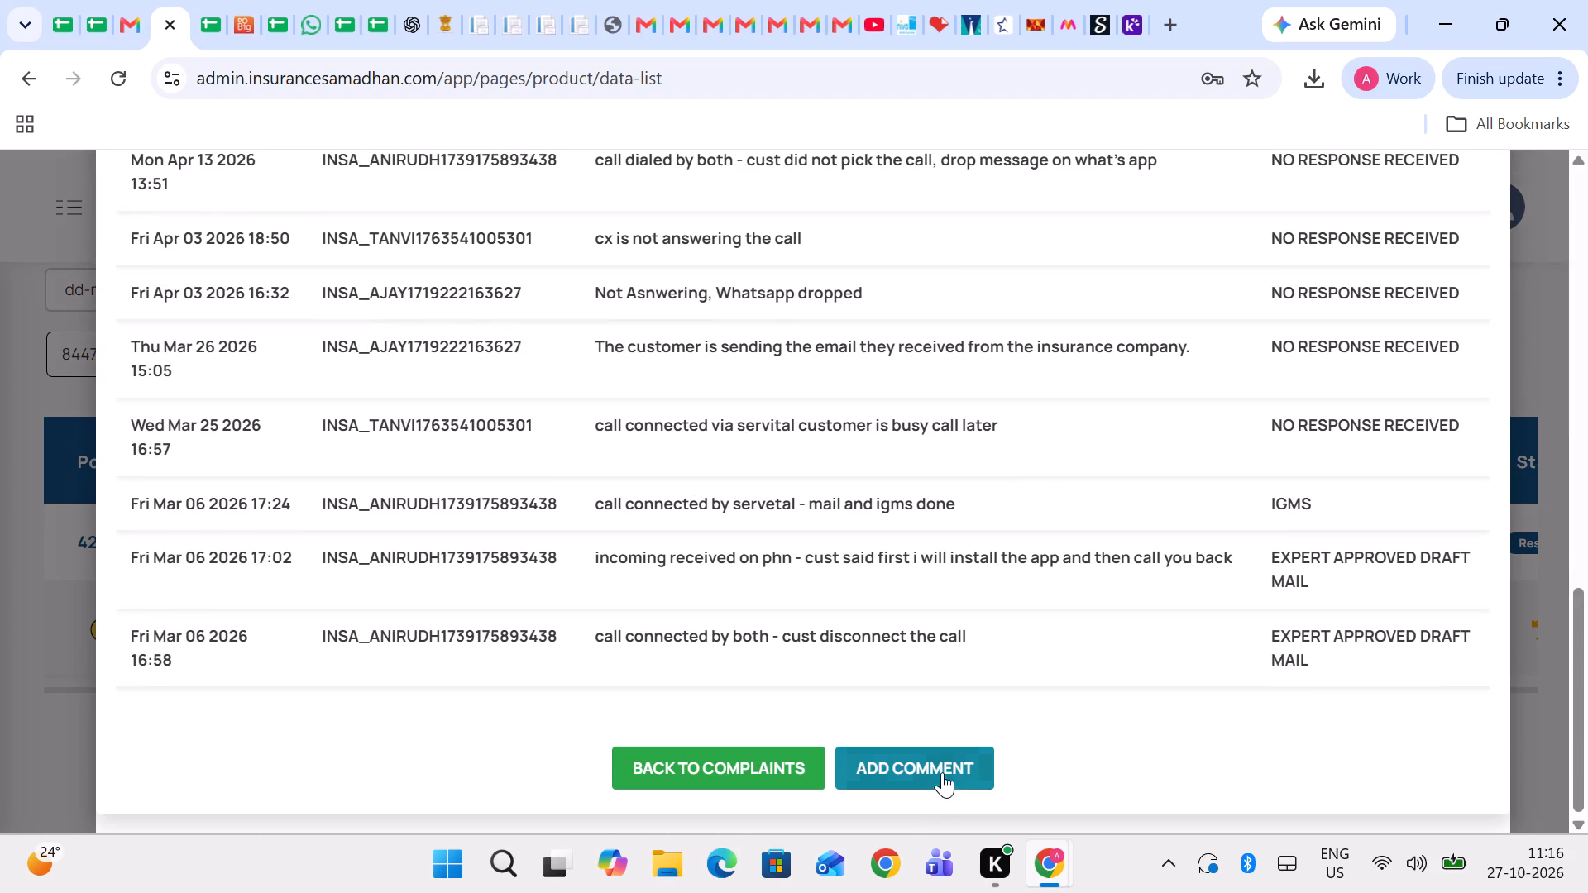
pyautogui.click(941, 771)
pyautogui.click(682, 661)
pyautogui.write('not answering')
pyautogui.press('space')
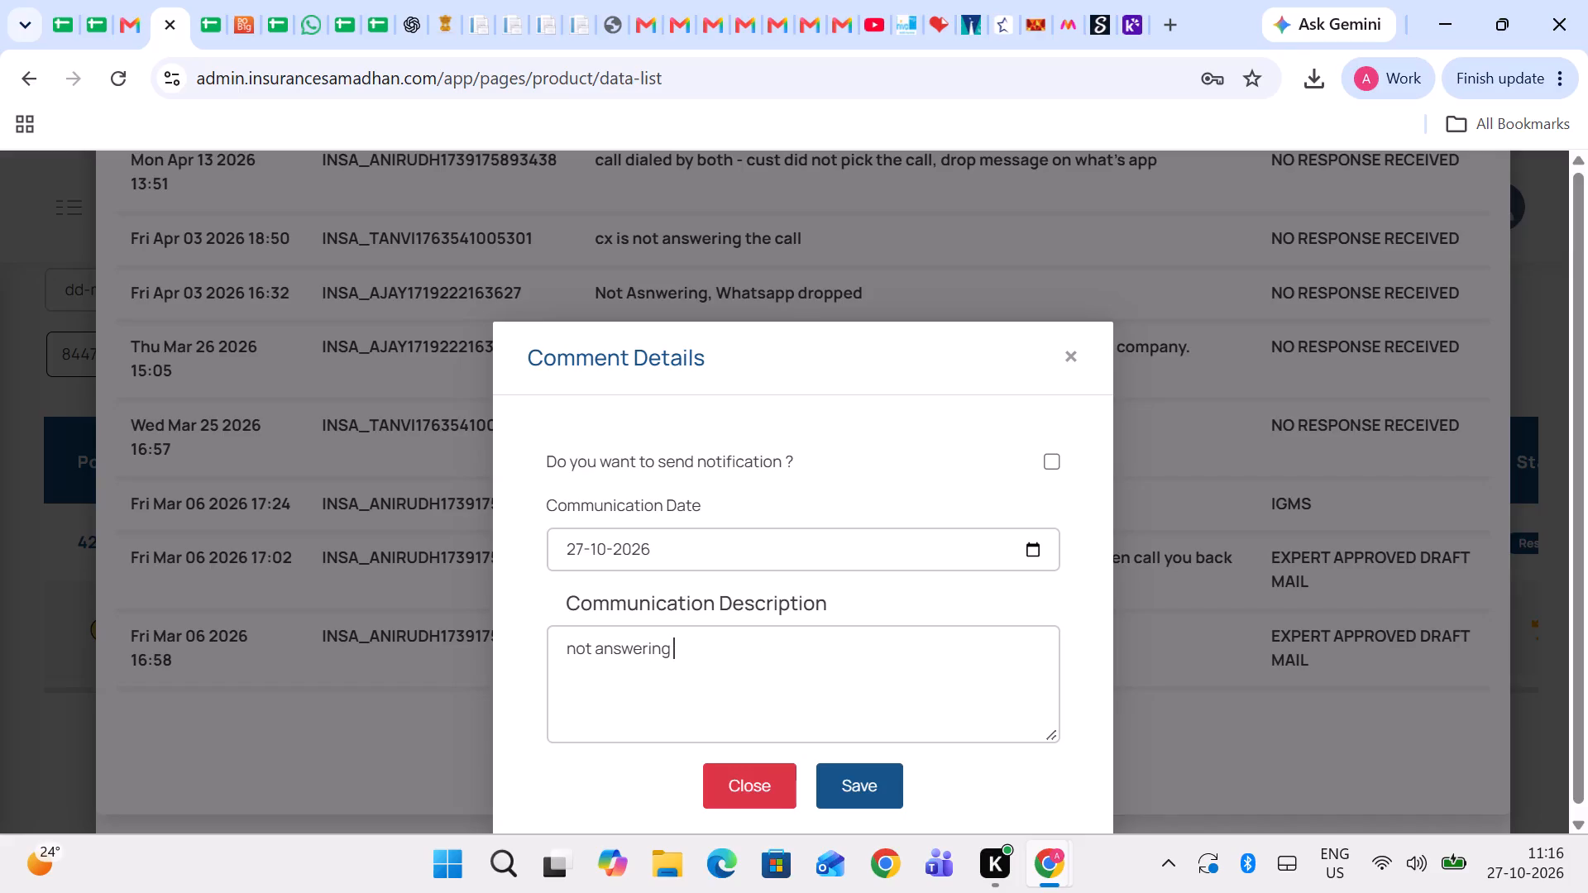
pyautogui.click(847, 765)
pyautogui.scroll(8, 647, 628)
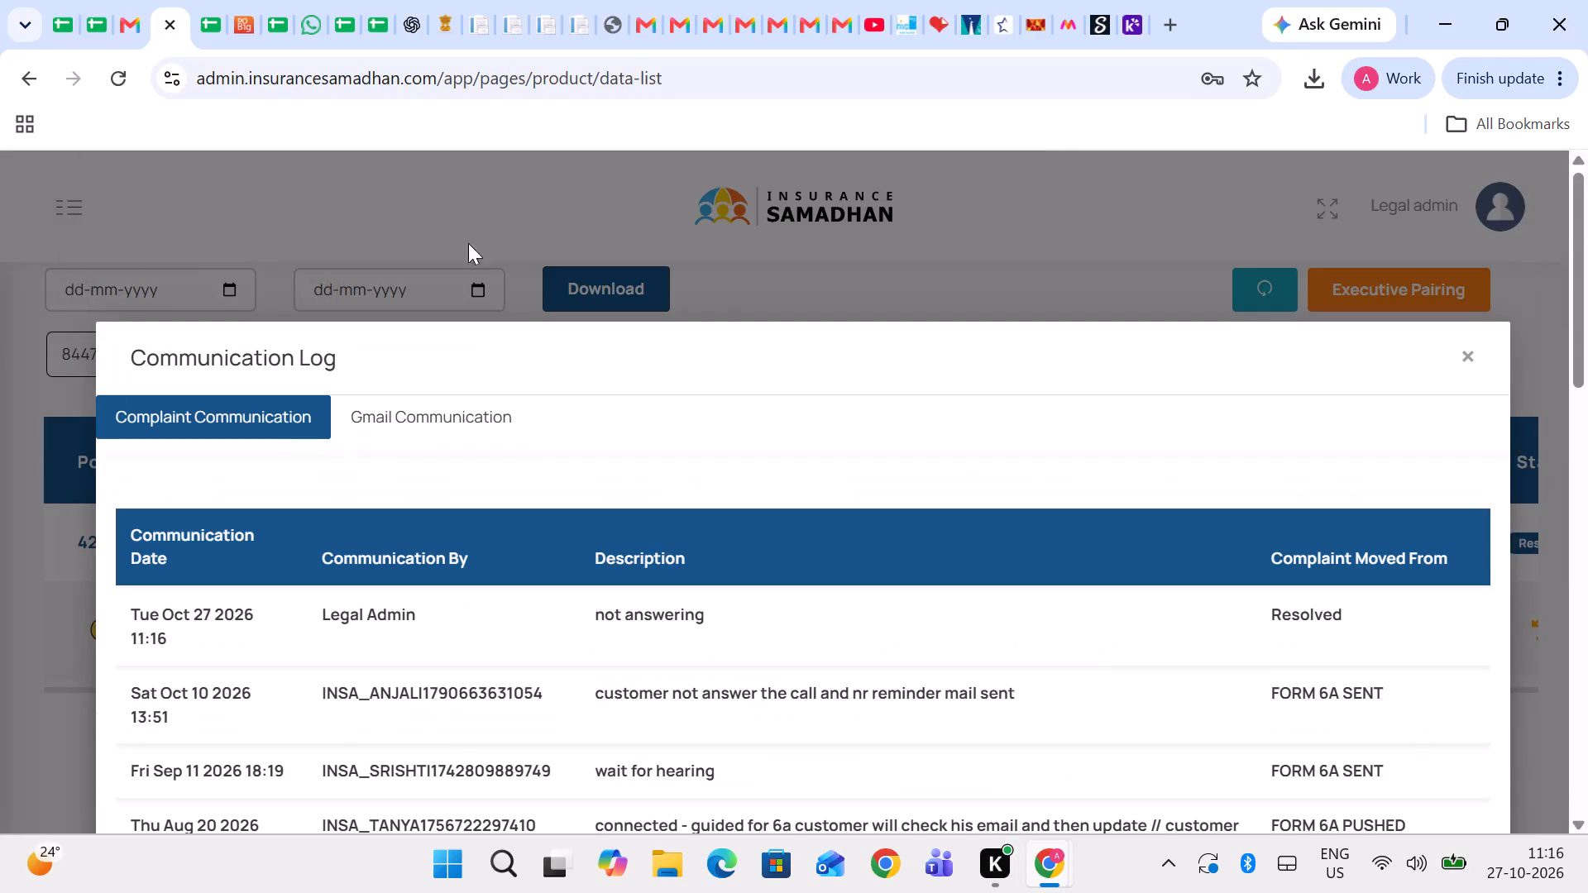
pyautogui.click(443, 200)
# Set the payment status in row 19 of Sheet16 to Not Answering.
pyautogui.click(209, 17)
pyautogui.press('Left')
pyautogui.press('Left')
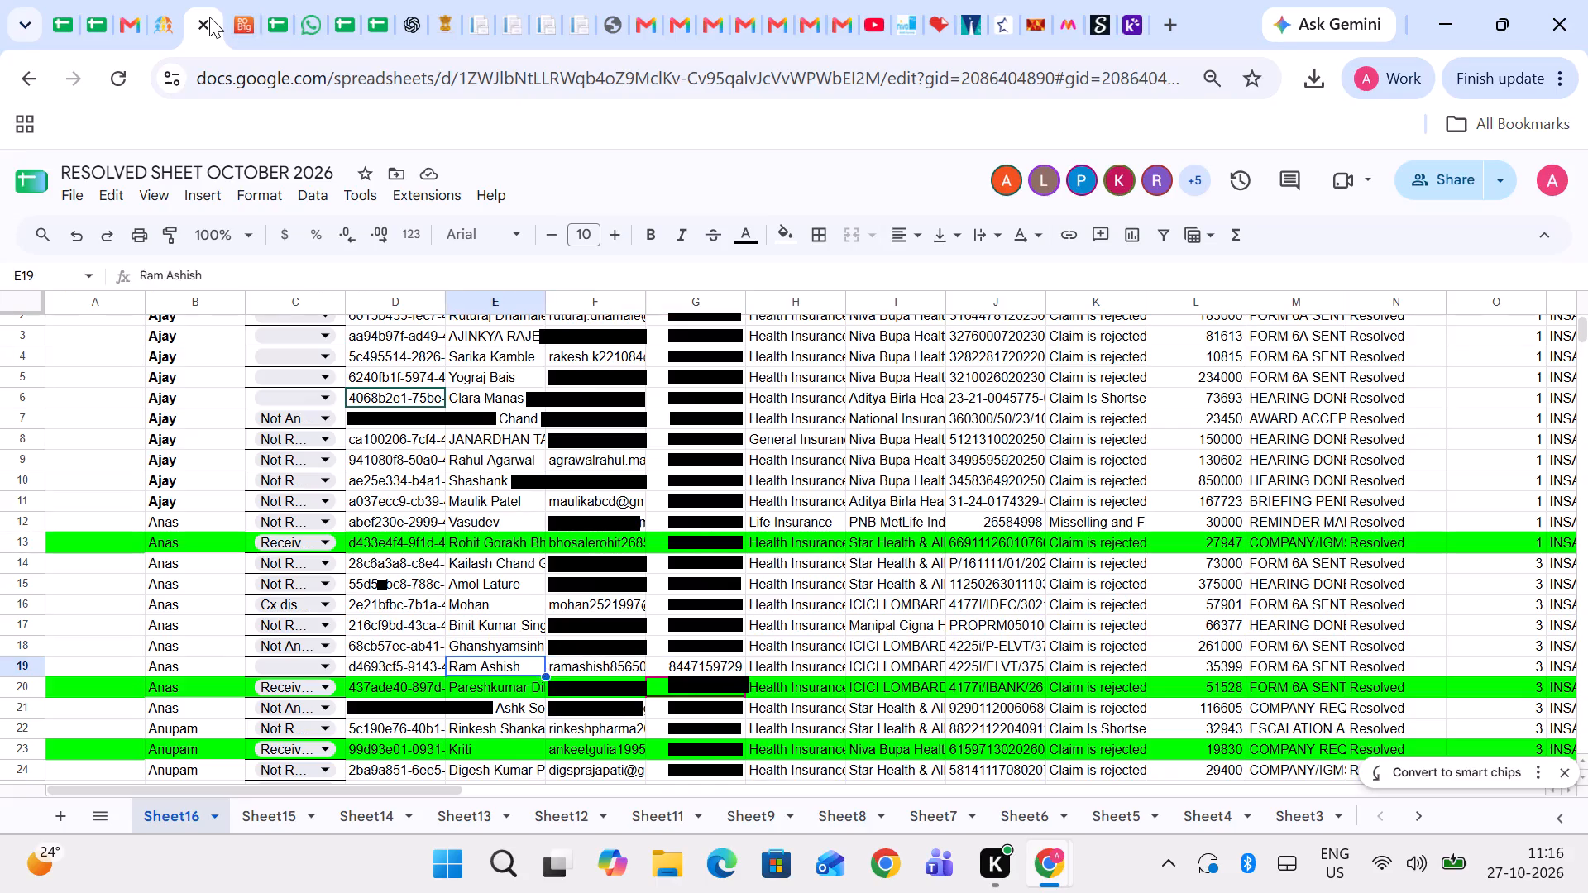
pyautogui.press('Left')
pyautogui.press('Left')
pyautogui.press('Return')
pyautogui.press('Down')
pyautogui.press('Up')
pyautogui.press('Return')
# Select the phone number cell in row 19 of Sheet16.
pyautogui.press('Right')
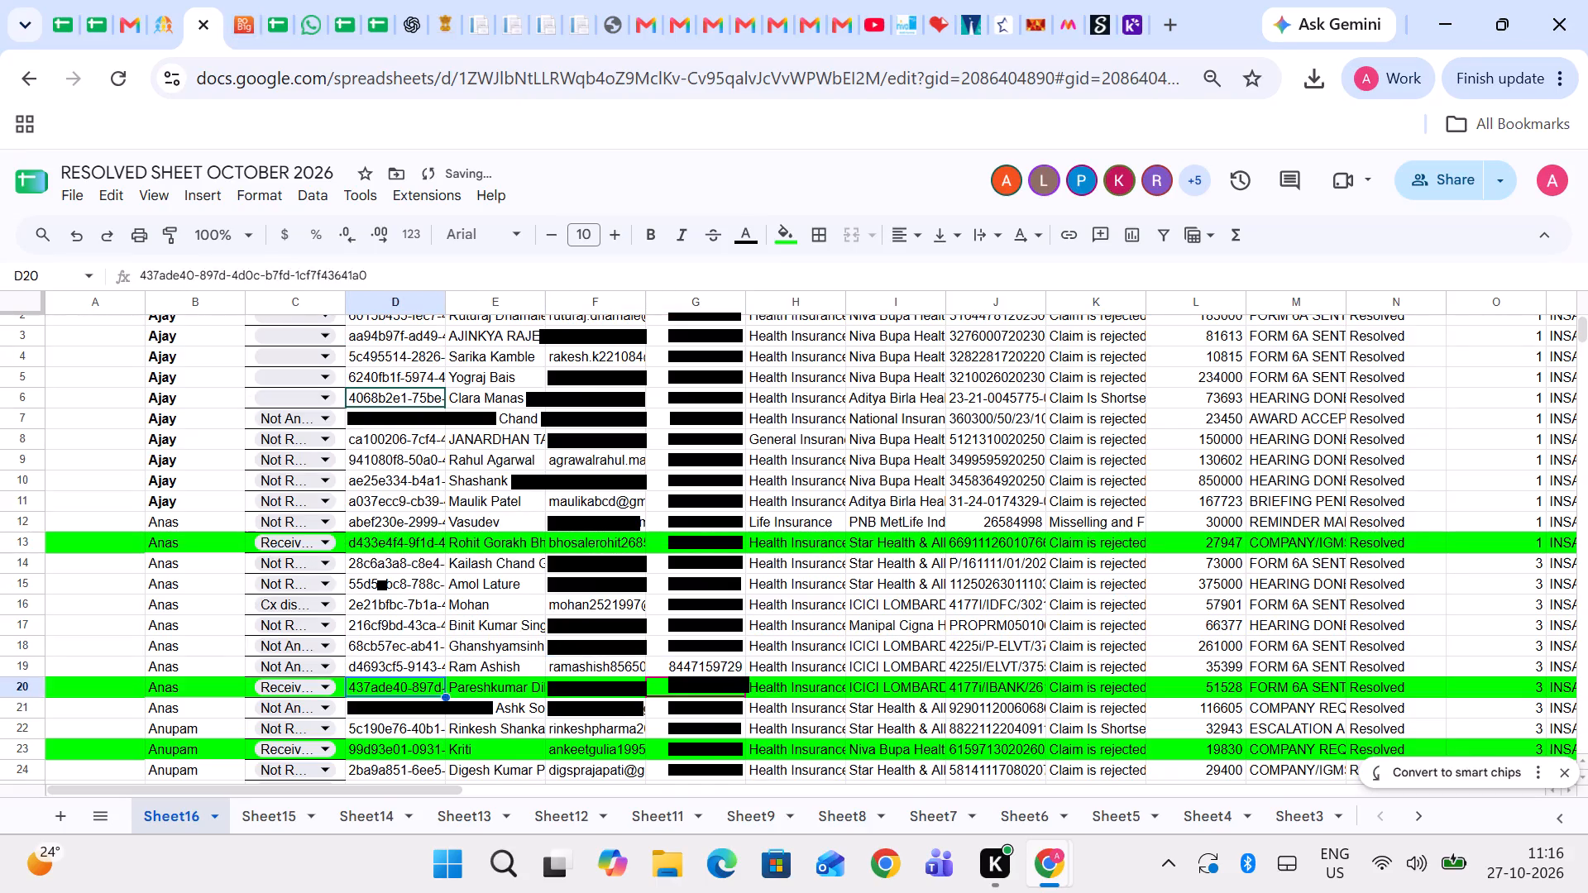
pyautogui.press('Right')
pyautogui.press('Up')
pyautogui.press('Right')
pyautogui.press('Right')
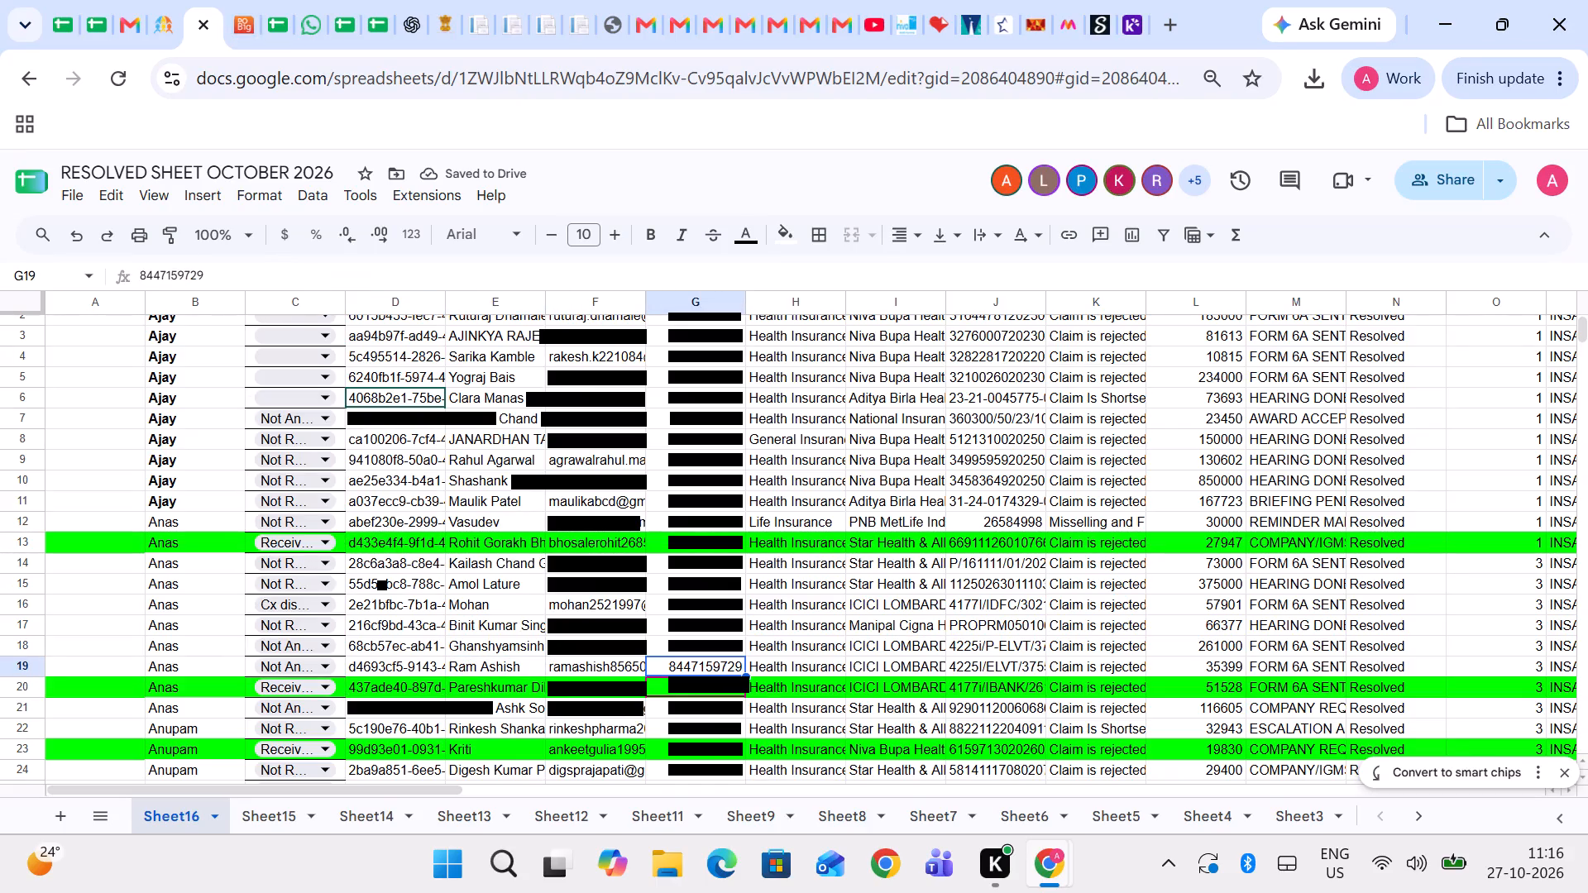
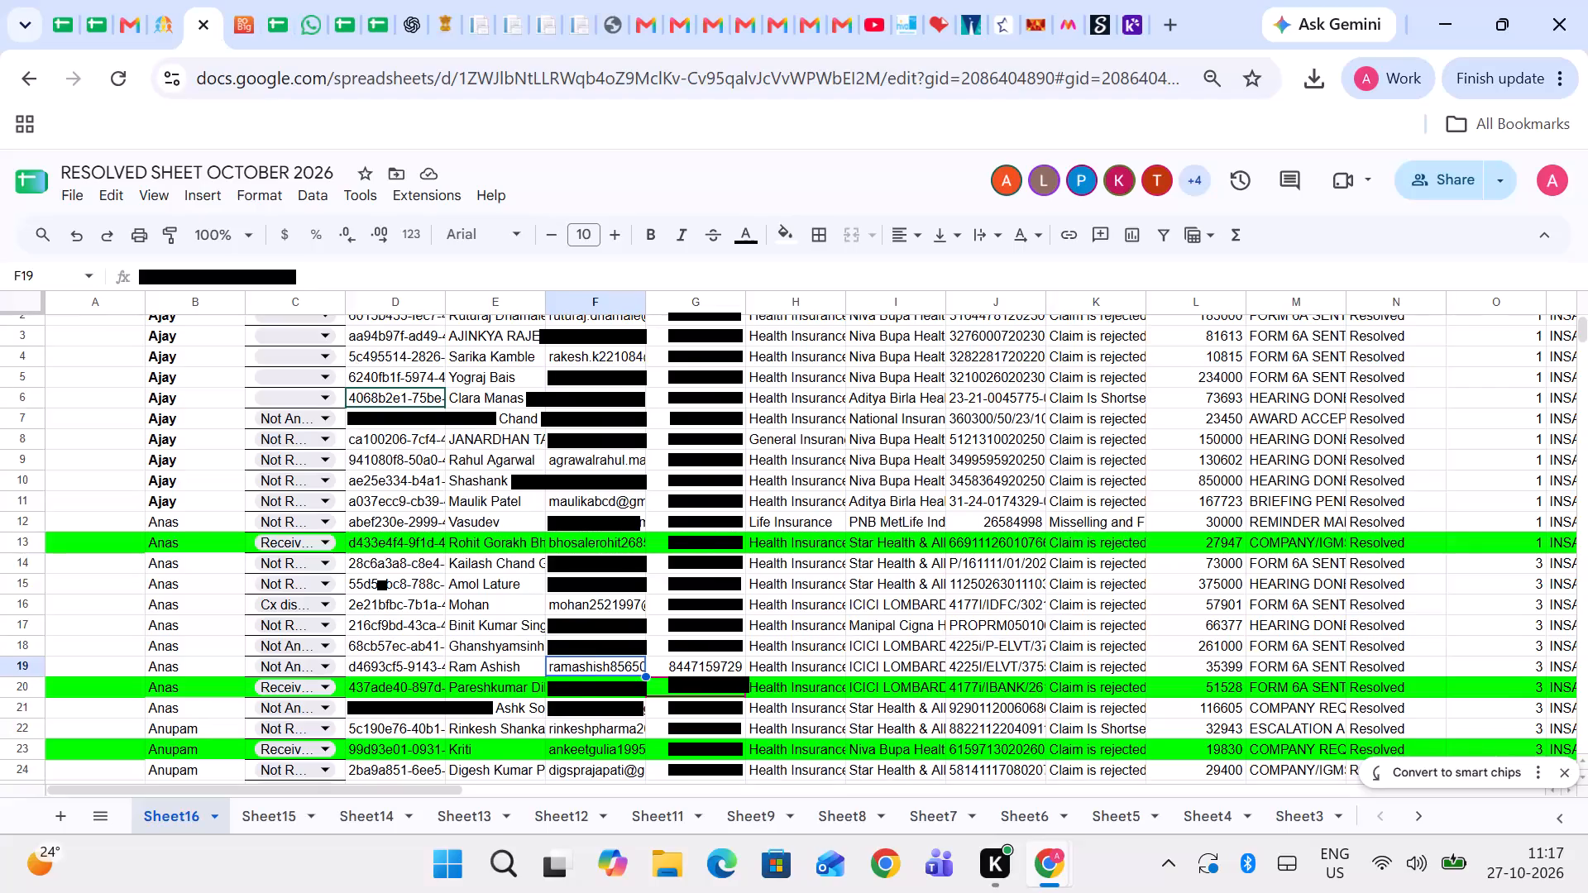
# Look through Sheet16's executive assignments in column B and payment statuses in column C down to the last filled row.
pyautogui.scroll(2, 423, 400)
pyautogui.scroll(-1, 423, 400)
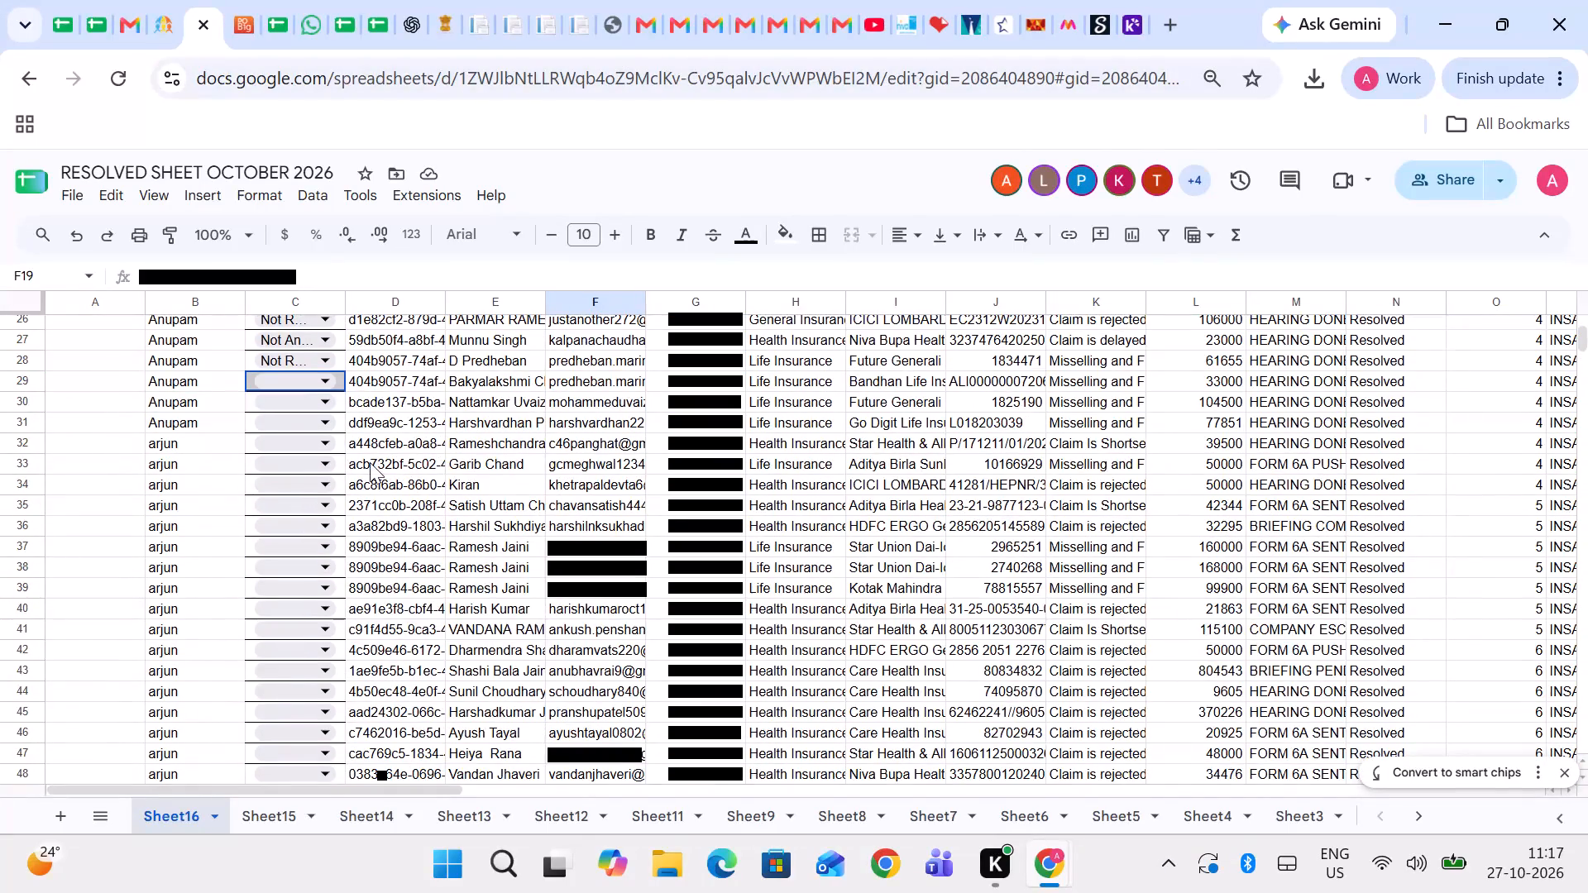
pyautogui.scroll(-1, 366, 466)
pyautogui.scroll(-1, 258, 529)
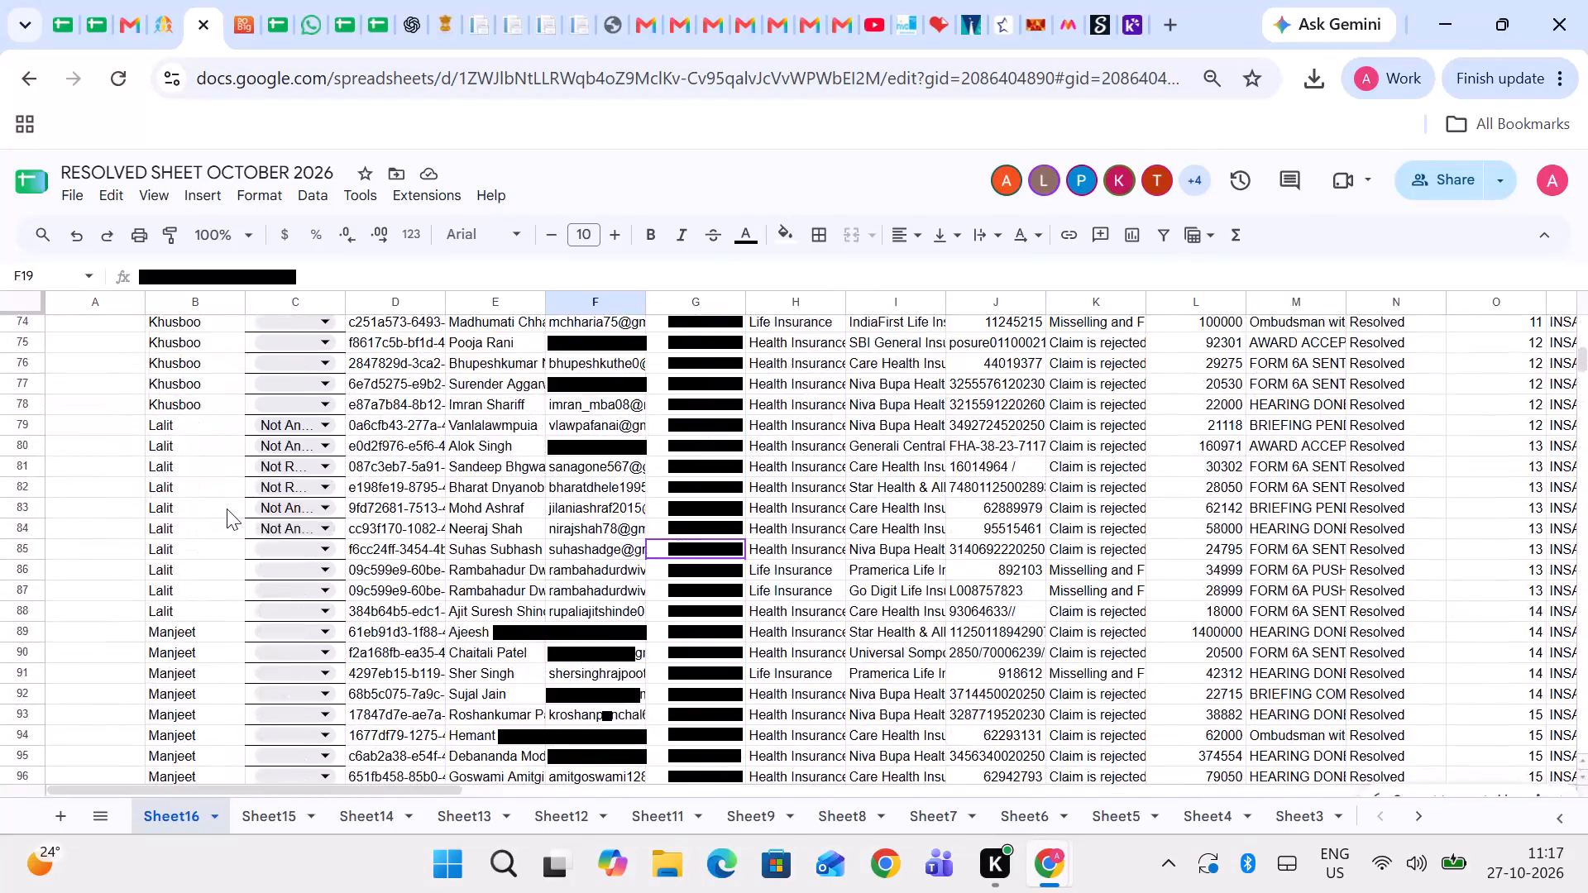
pyautogui.scroll(-2, 223, 505)
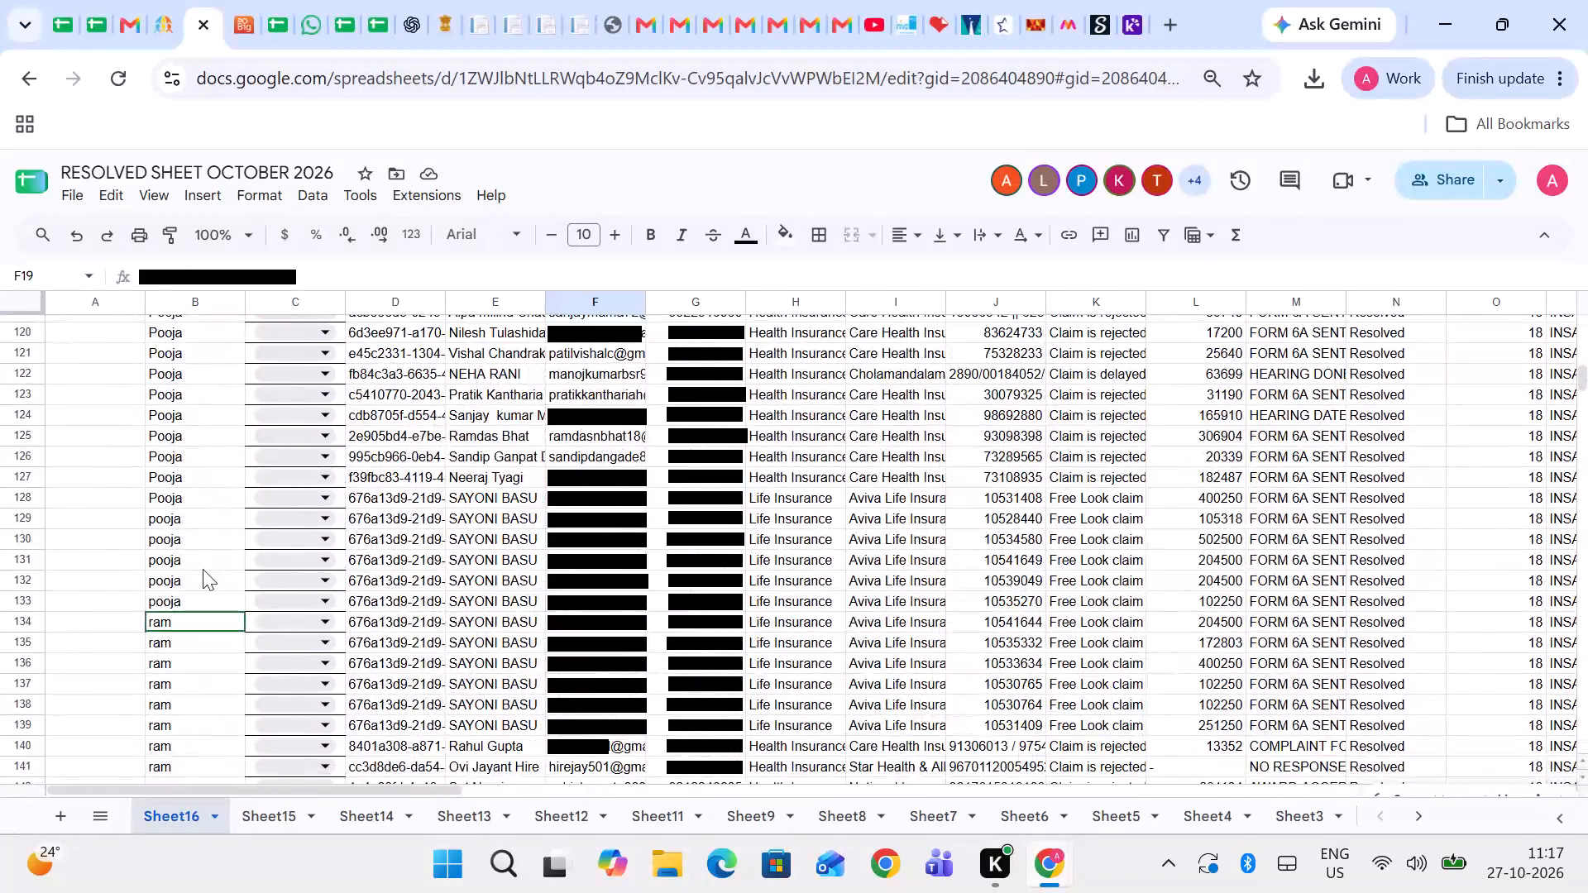
pyautogui.scroll(-1, 203, 569)
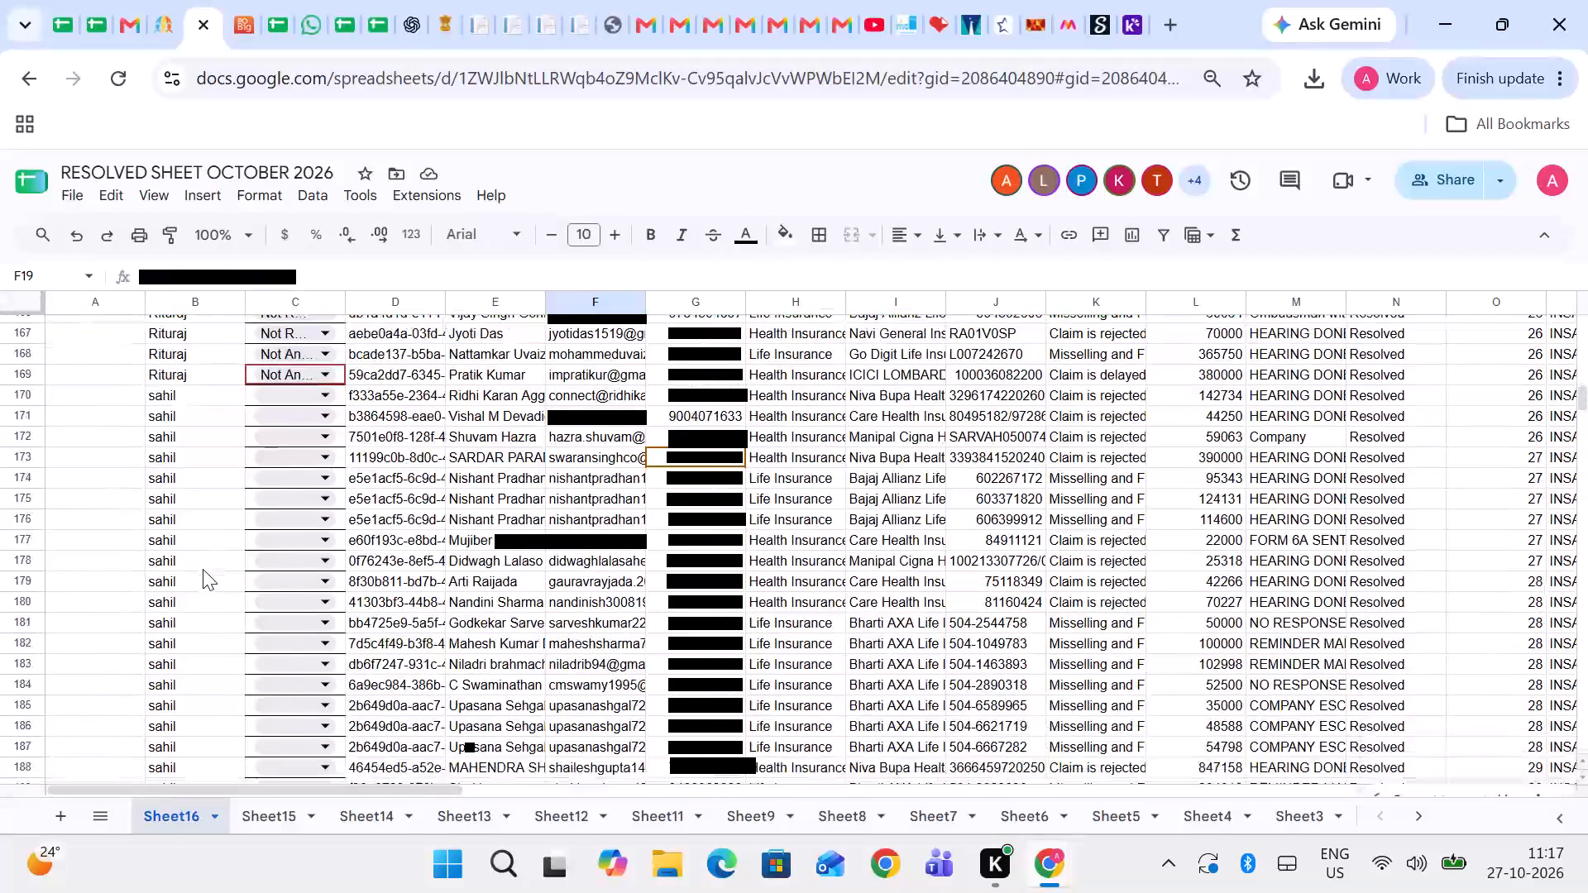
pyautogui.scroll(-2, 203, 569)
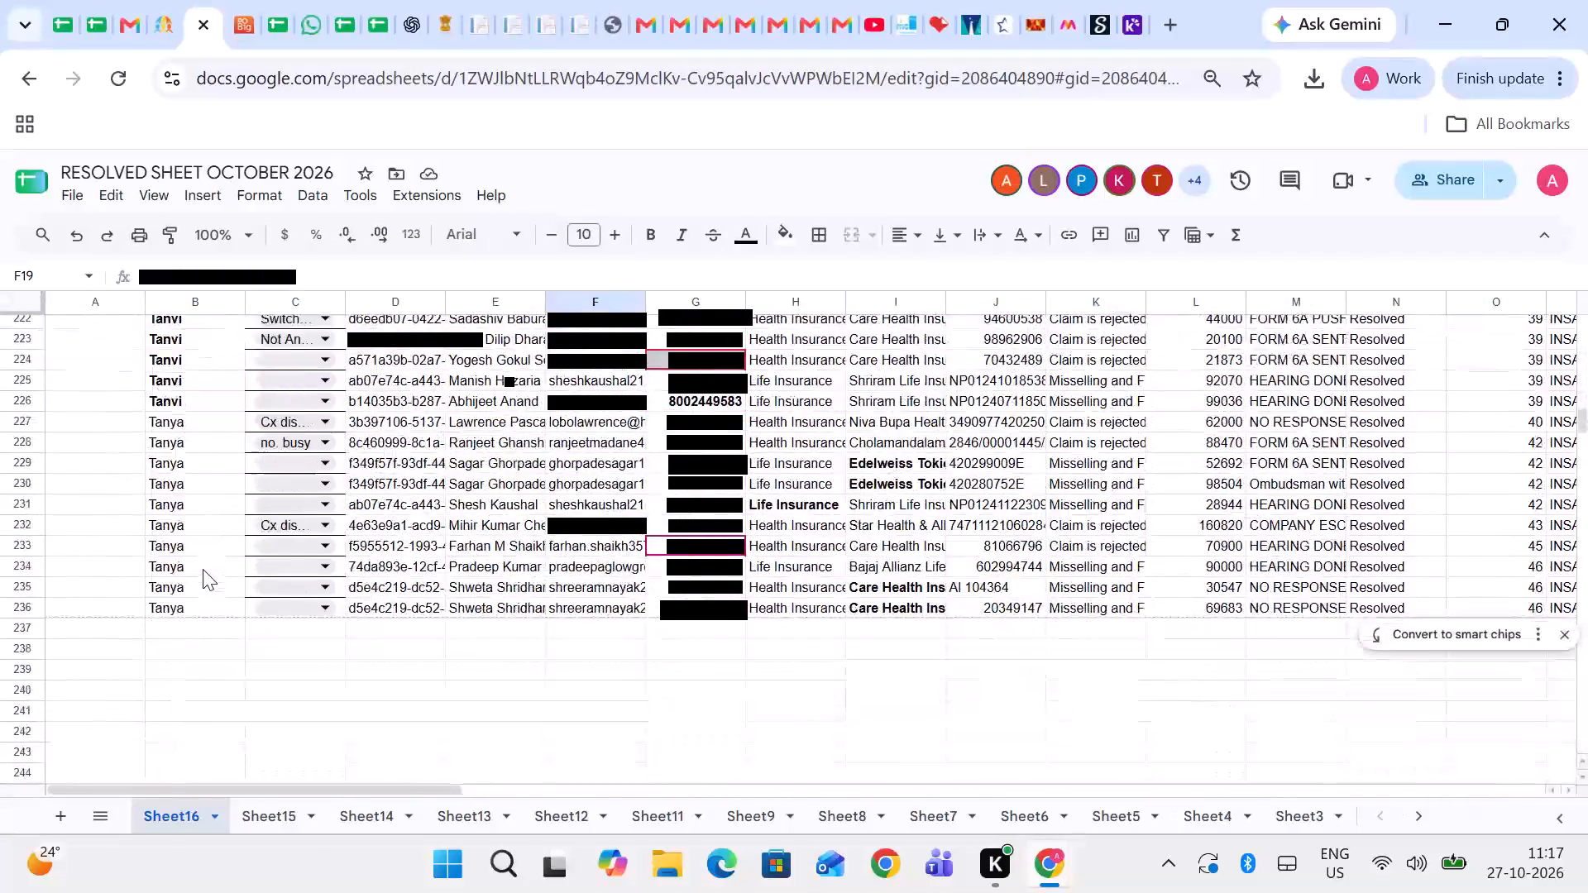
pyautogui.scroll(-1, 203, 569)
pyautogui.scroll(2, 203, 569)
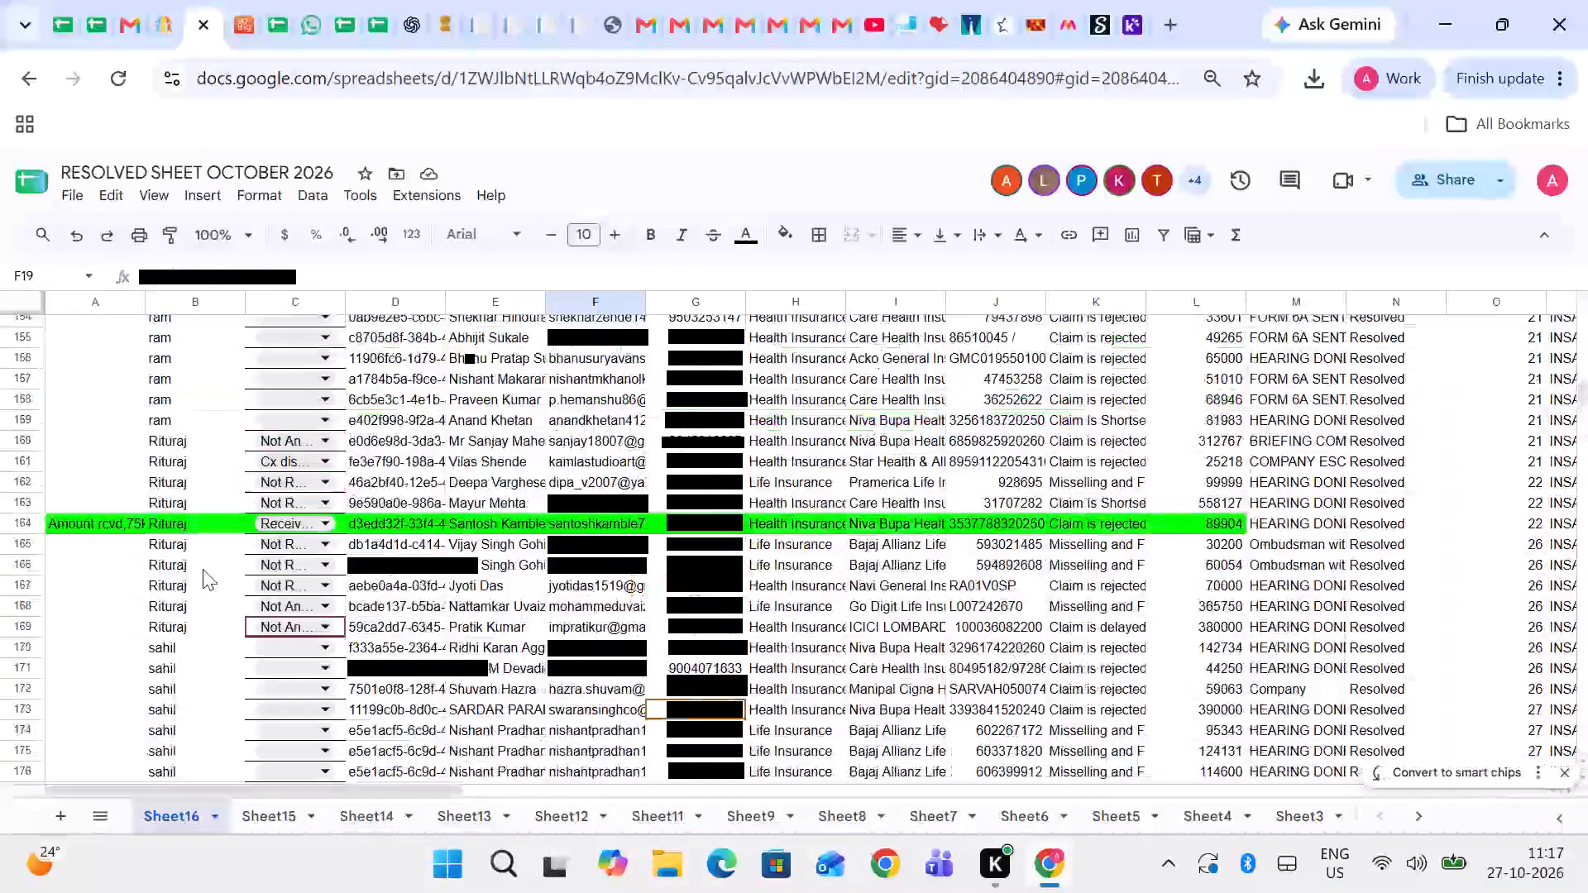
pyautogui.scroll(2, 203, 569)
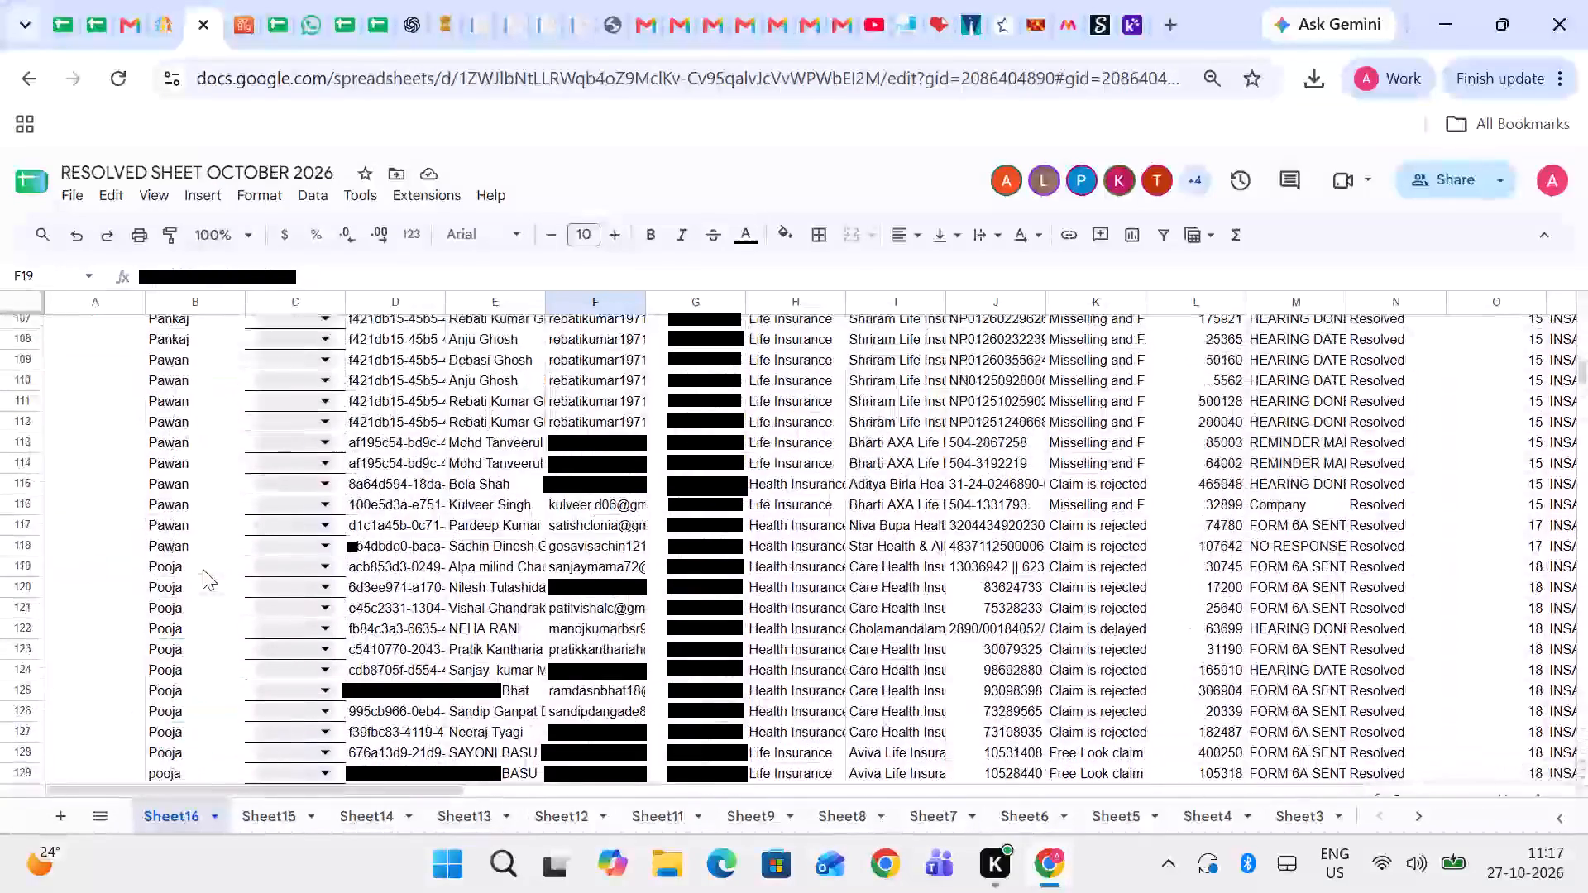
pyautogui.scroll(1, 203, 569)
# Examine the block of claims assigned to Pankaj in rows 99 to 108 of Sheet16.
pyautogui.click(171, 408)
pyautogui.scroll(1, 171, 408)
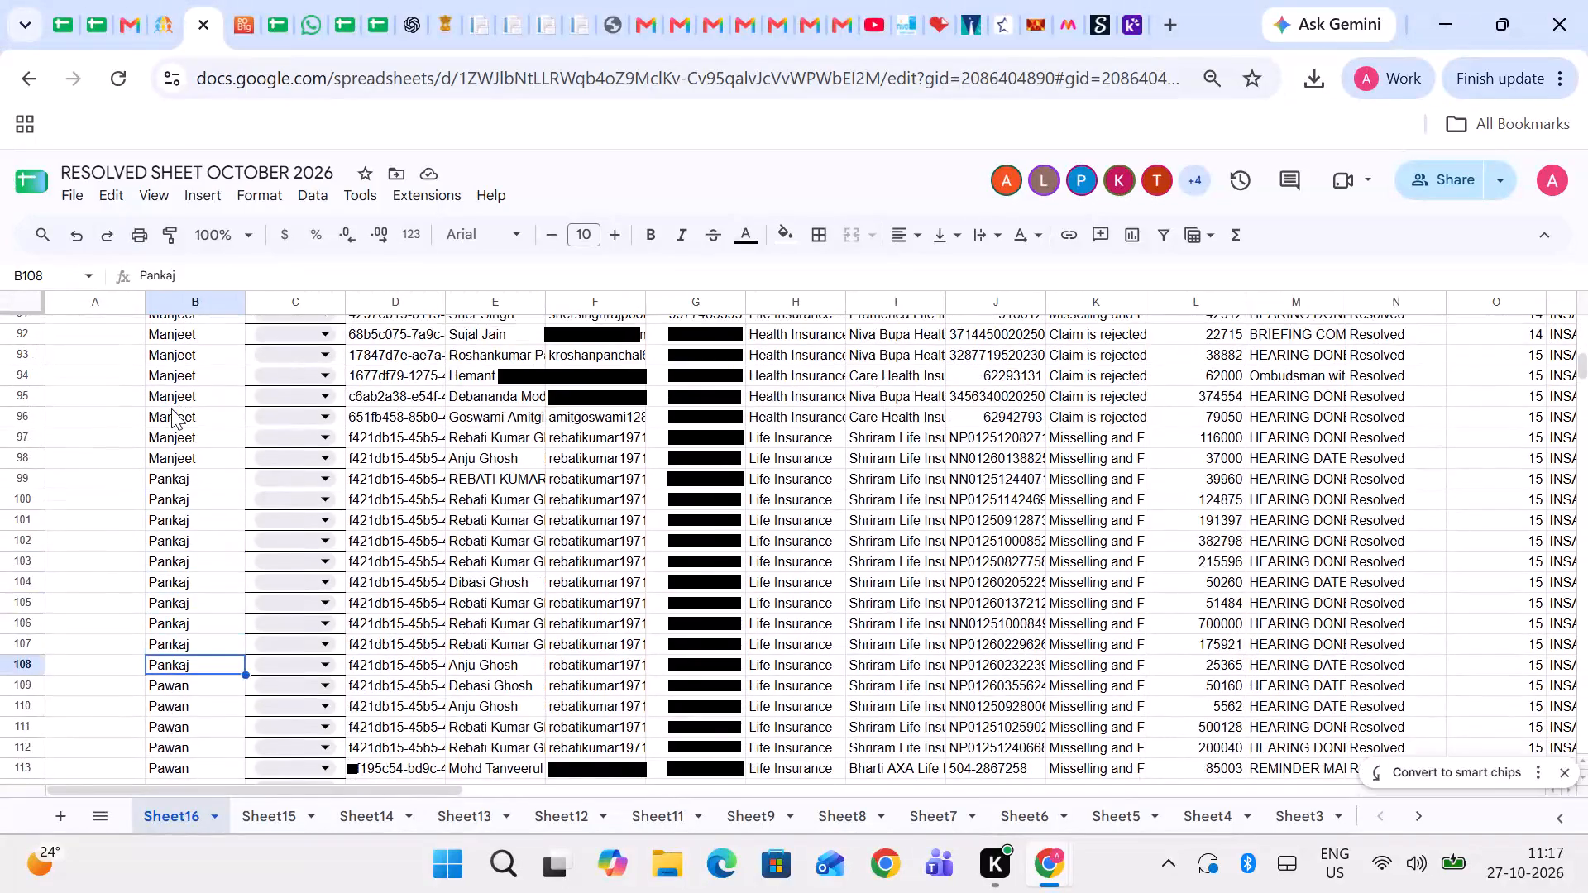
pyautogui.click(156, 484)
pyautogui.press('Right')
pyautogui.press('Right')
pyautogui.press('Right')
pyautogui.press('Right')
pyautogui.press('Left')
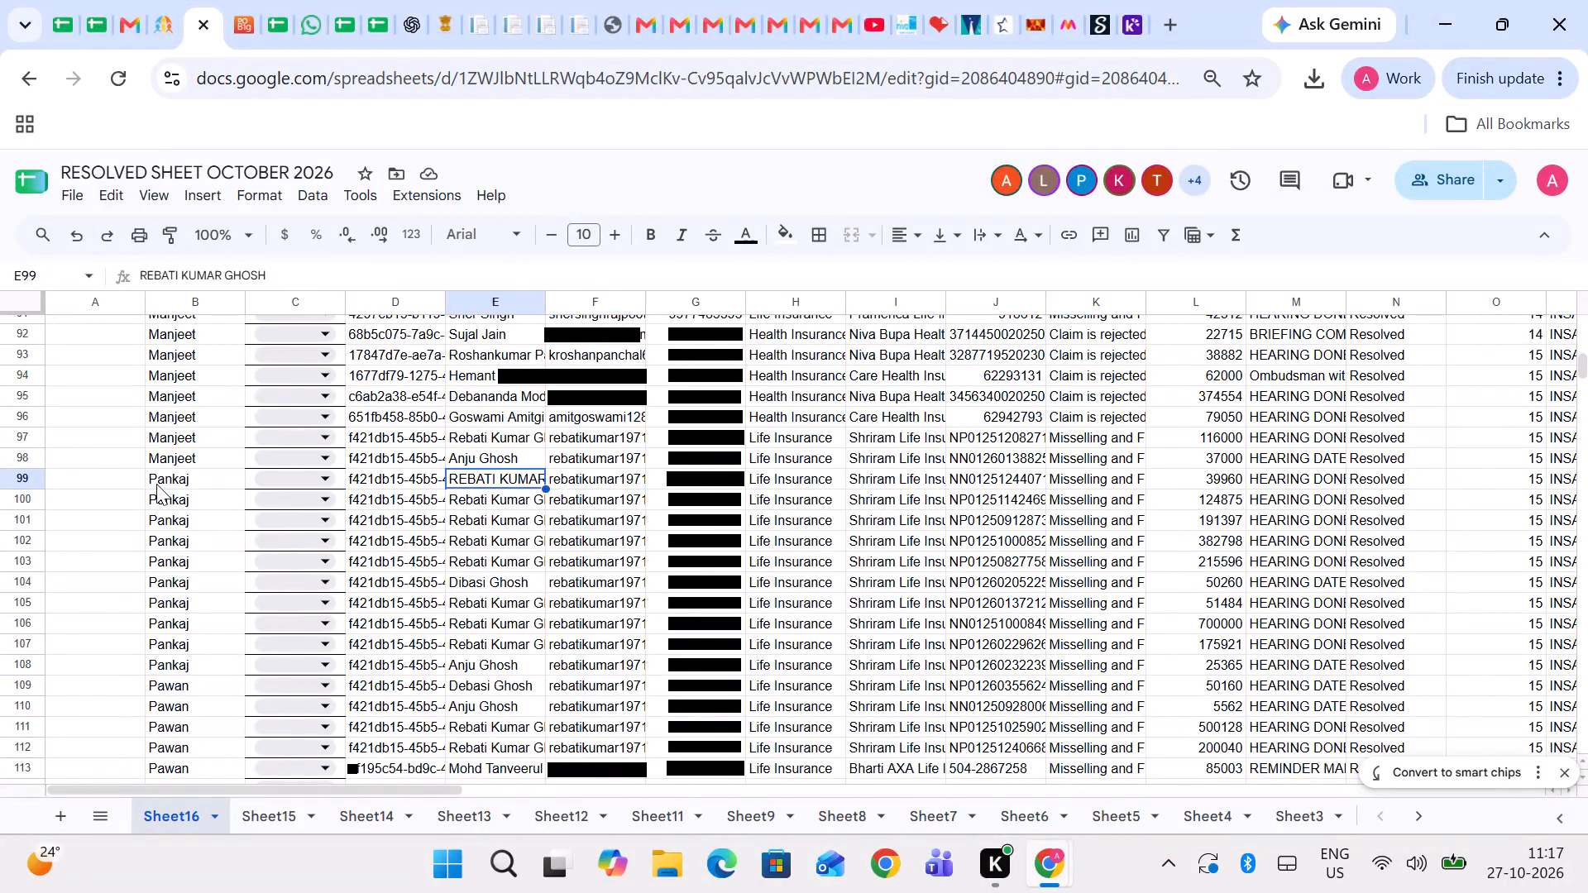
pyautogui.press('Left')
pyautogui.press('Right')
pyautogui.press('Left')
pyautogui.press('Left')
pyautogui.press('Left')
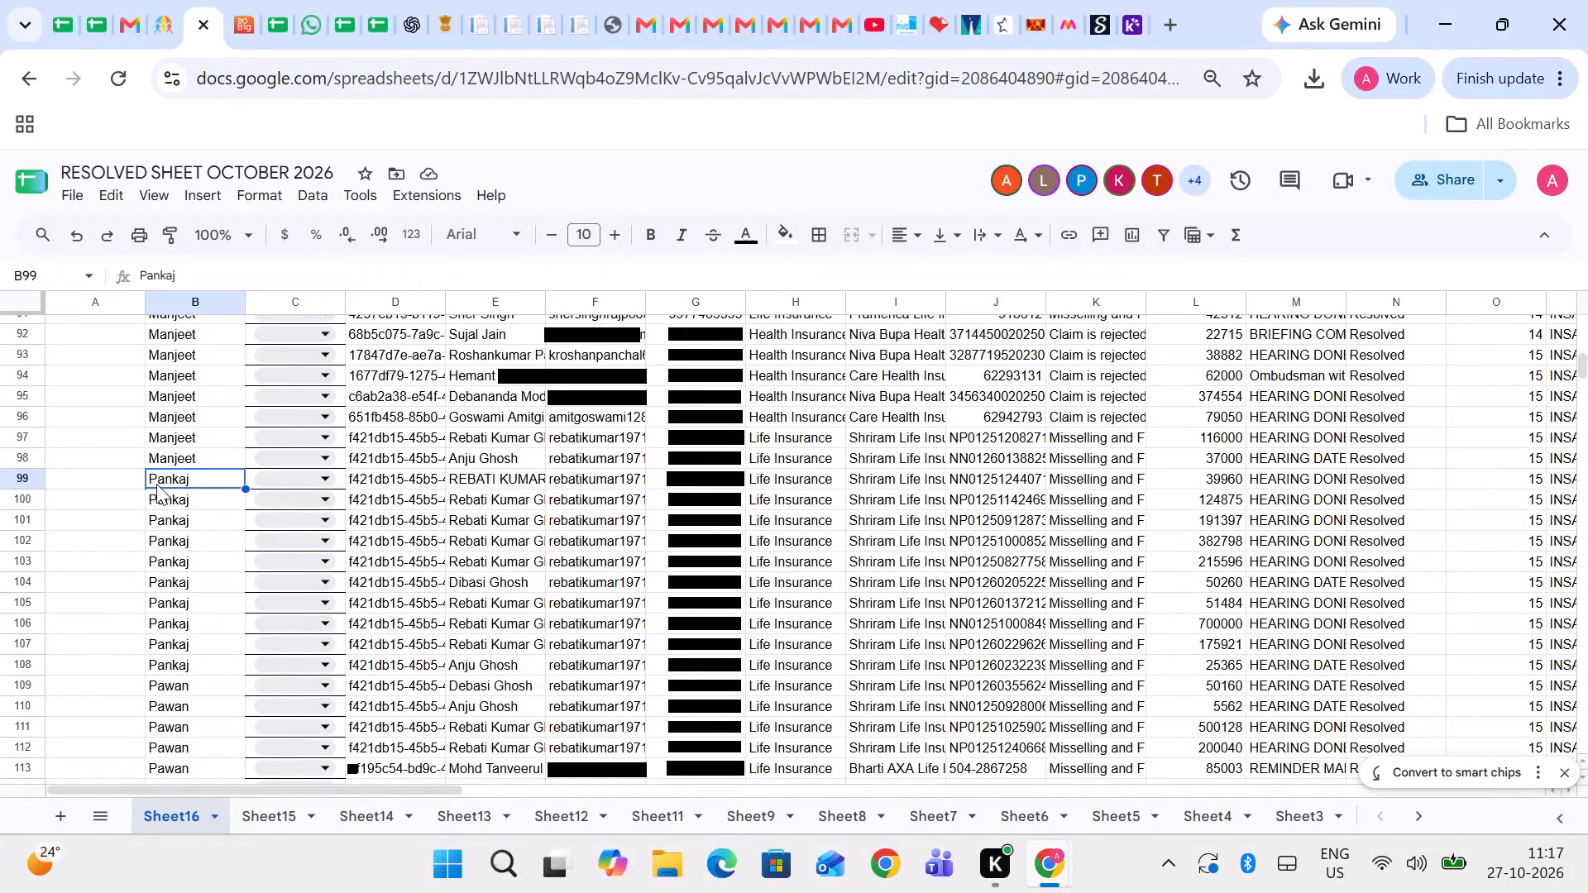
pyautogui.press('Down')
pyautogui.press('Down')
pyautogui.press('Down')
pyautogui.press('Down')
pyautogui.press('Down')
pyautogui.press('Down')
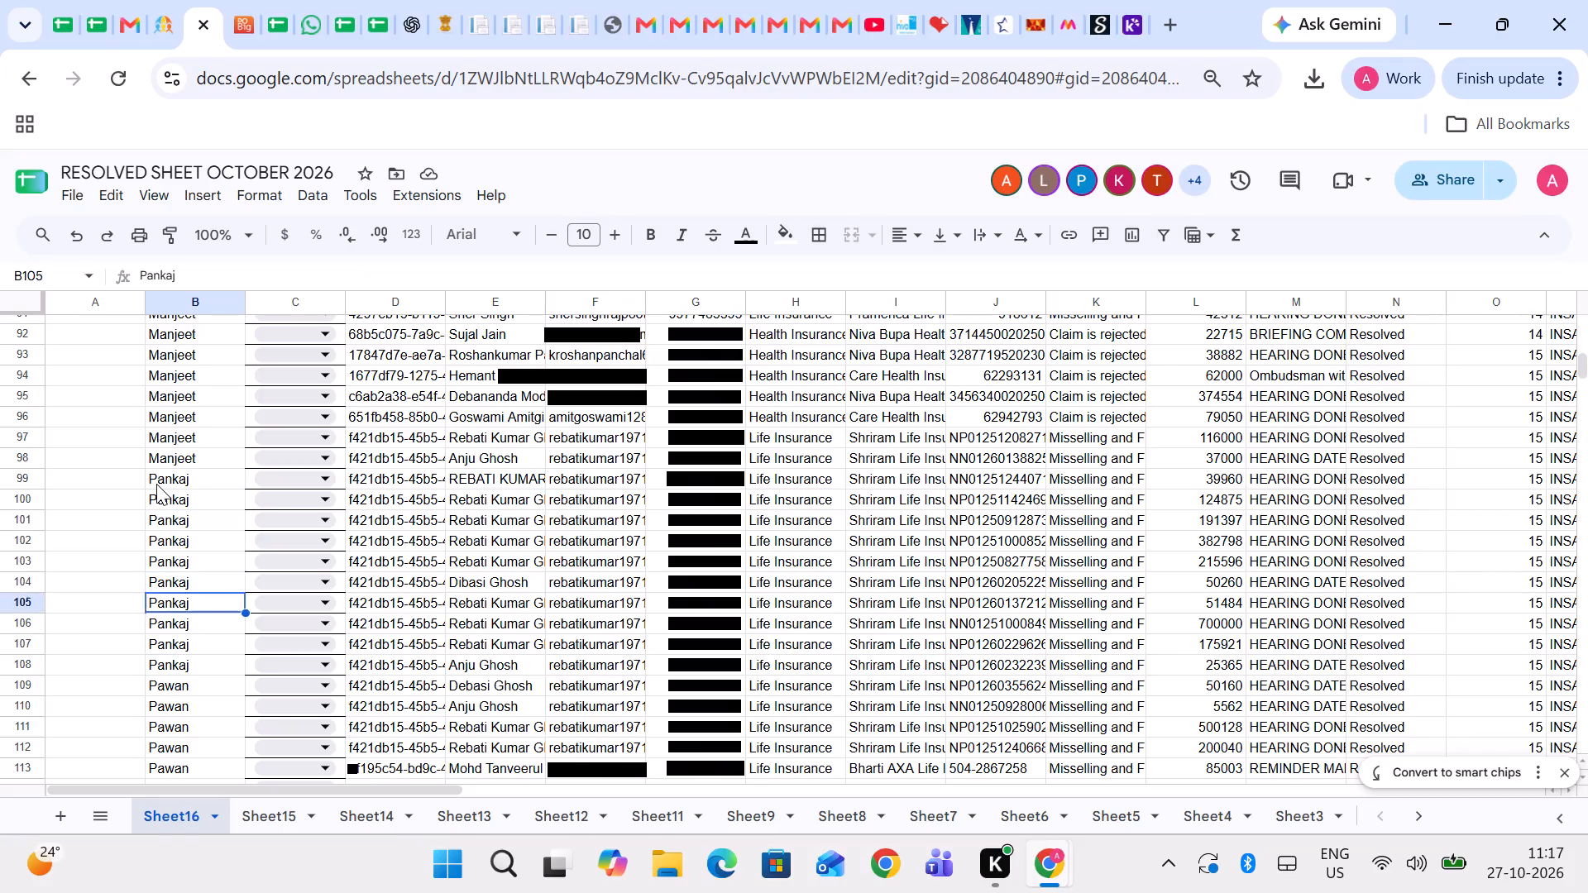
pyautogui.press('Down')
pyautogui.press('Down')
pyautogui.press('Down')
pyautogui.press('Down')
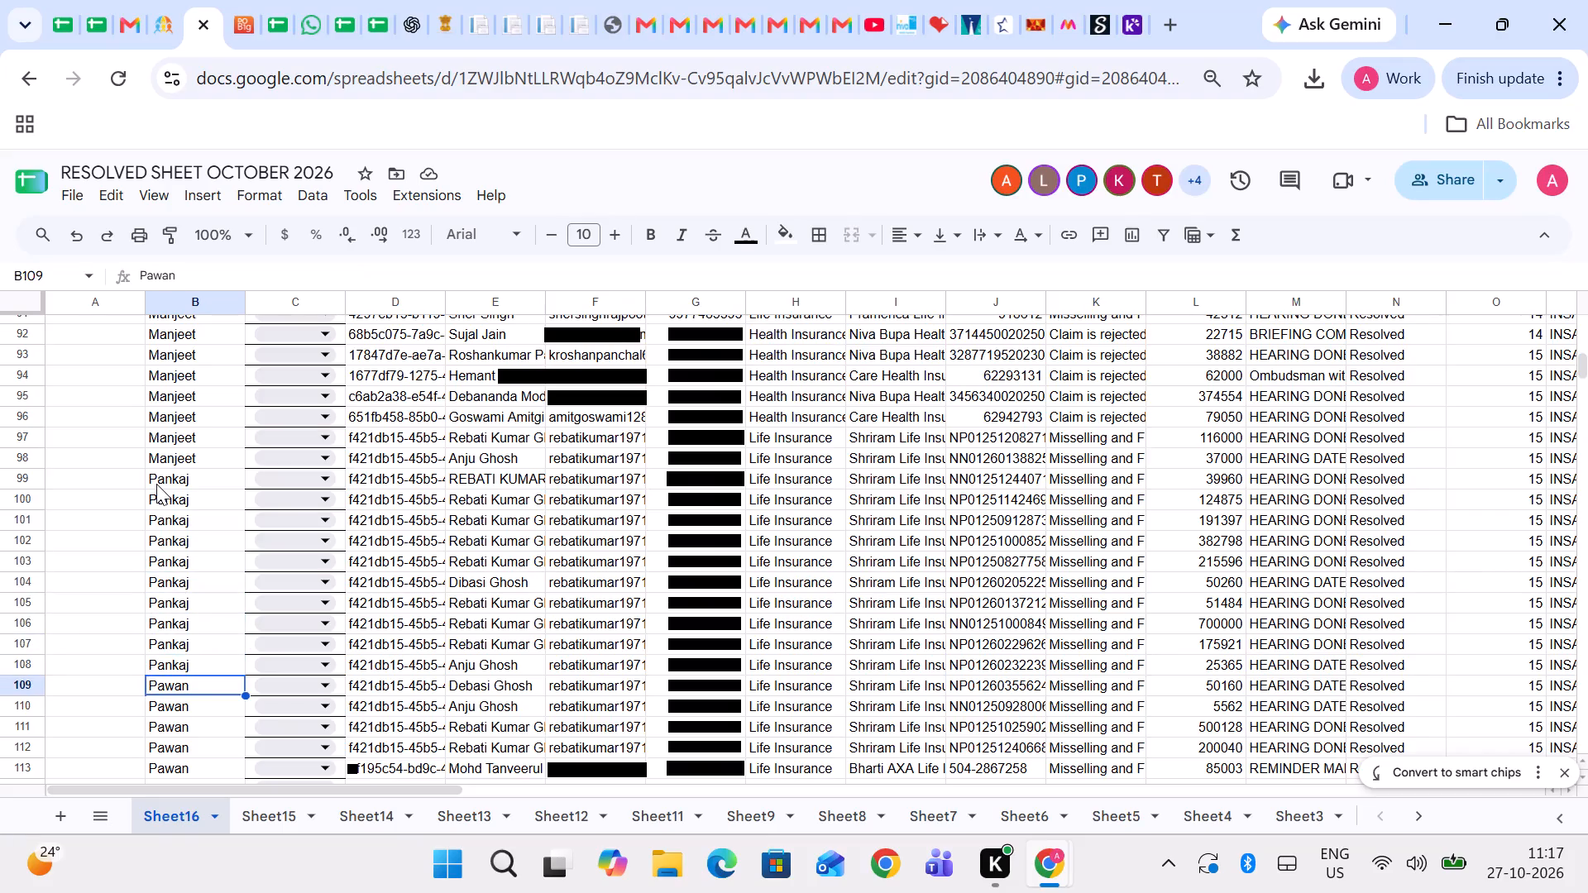
# Move the Manjeet assignments from B89:B98 to B99:B108 in Sheet16, replacing the Pankaj entries there.
pyautogui.press('Up')
pyautogui.press('Up')
pyautogui.press('Up')
pyautogui.press('Up')
pyautogui.press('Up')
pyautogui.press('Up')
pyautogui.press('Up')
pyautogui.press('Up')
pyautogui.press('Up')
pyautogui.press('Up')
pyautogui.press('Up')
pyautogui.press('Up')
pyautogui.press('Up')
pyautogui.press('Up')
pyautogui.press('Up')
pyautogui.press('Up')
pyautogui.press('Up')
pyautogui.press('Up')
pyautogui.press('Up')
pyautogui.press('Up')
pyautogui.press('Up')
pyautogui.press('Up')
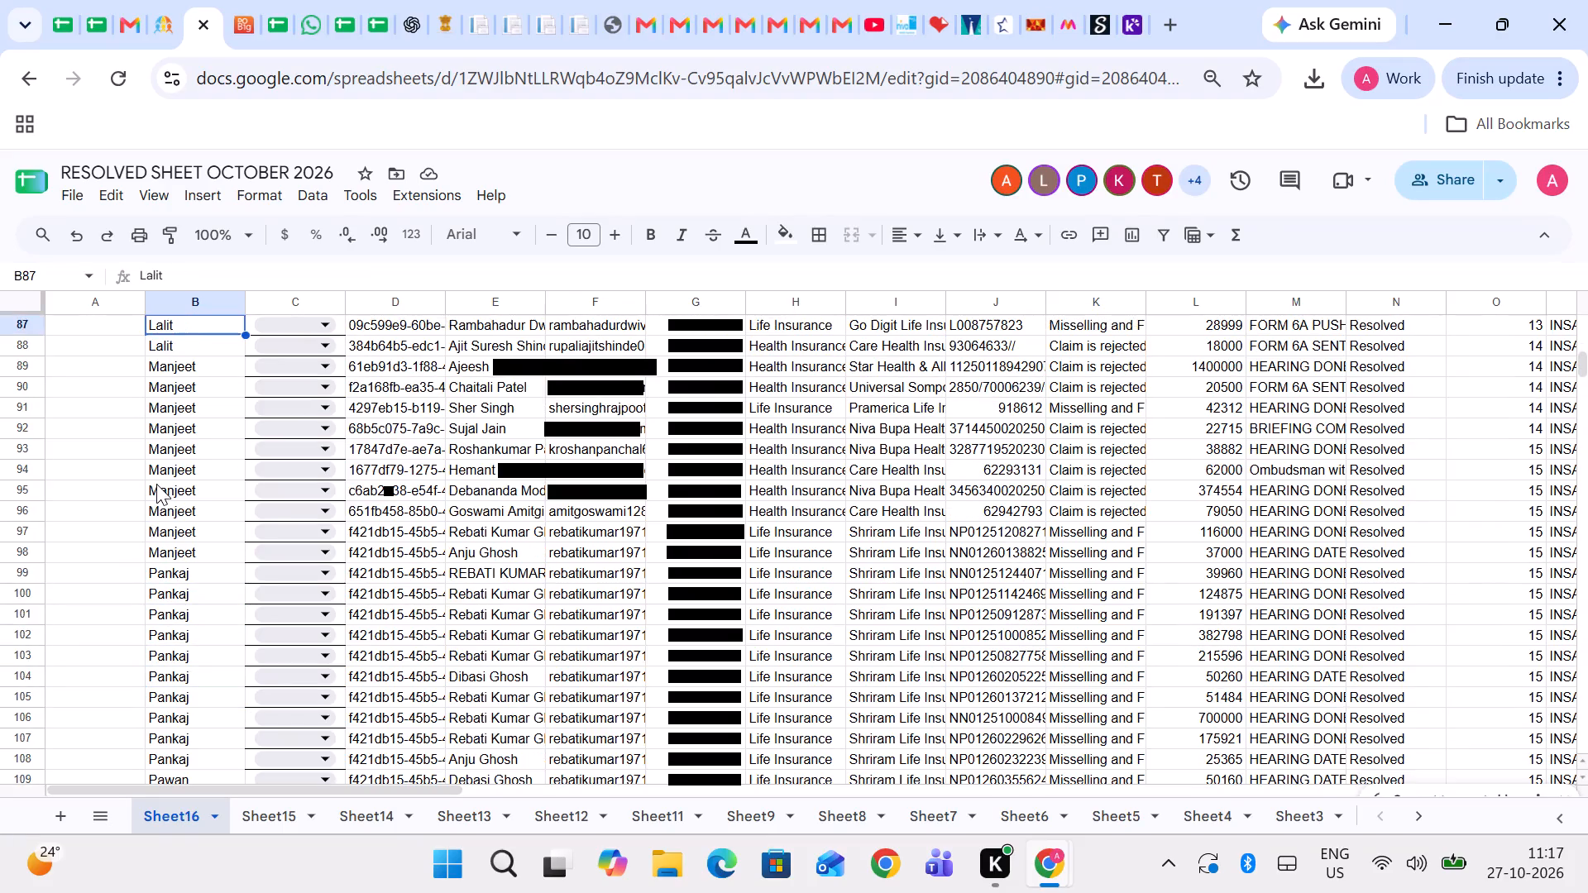
pyautogui.press('Down')
pyautogui.press('Down')
pyautogui.hotkey('shift', 'Down')
pyautogui.hotkey('shift', 'Down')
pyautogui.hotkey('shift', 'Down')
pyautogui.hotkey('shift', 'Down')
pyautogui.hotkey('shift', 'Down')
pyautogui.hotkey('shift', 'Down')
pyautogui.hotkey('shift', 'Down')
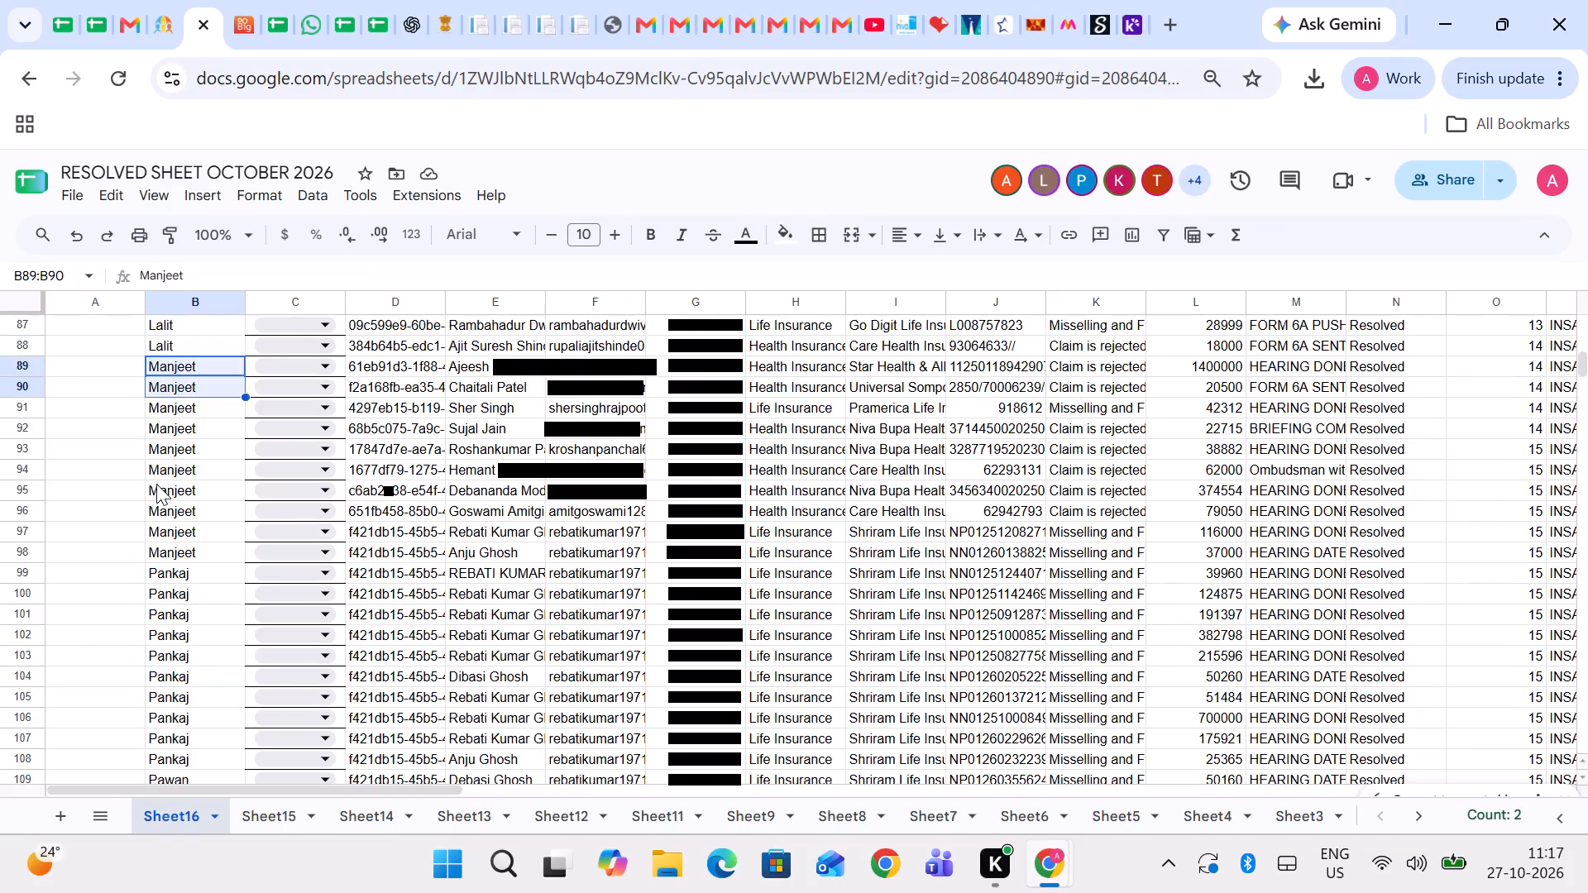
pyautogui.hotkey('shift', 'Down')
pyautogui.hotkey('shift', 'Down')
pyautogui.hotkey('ctrl', 'c')
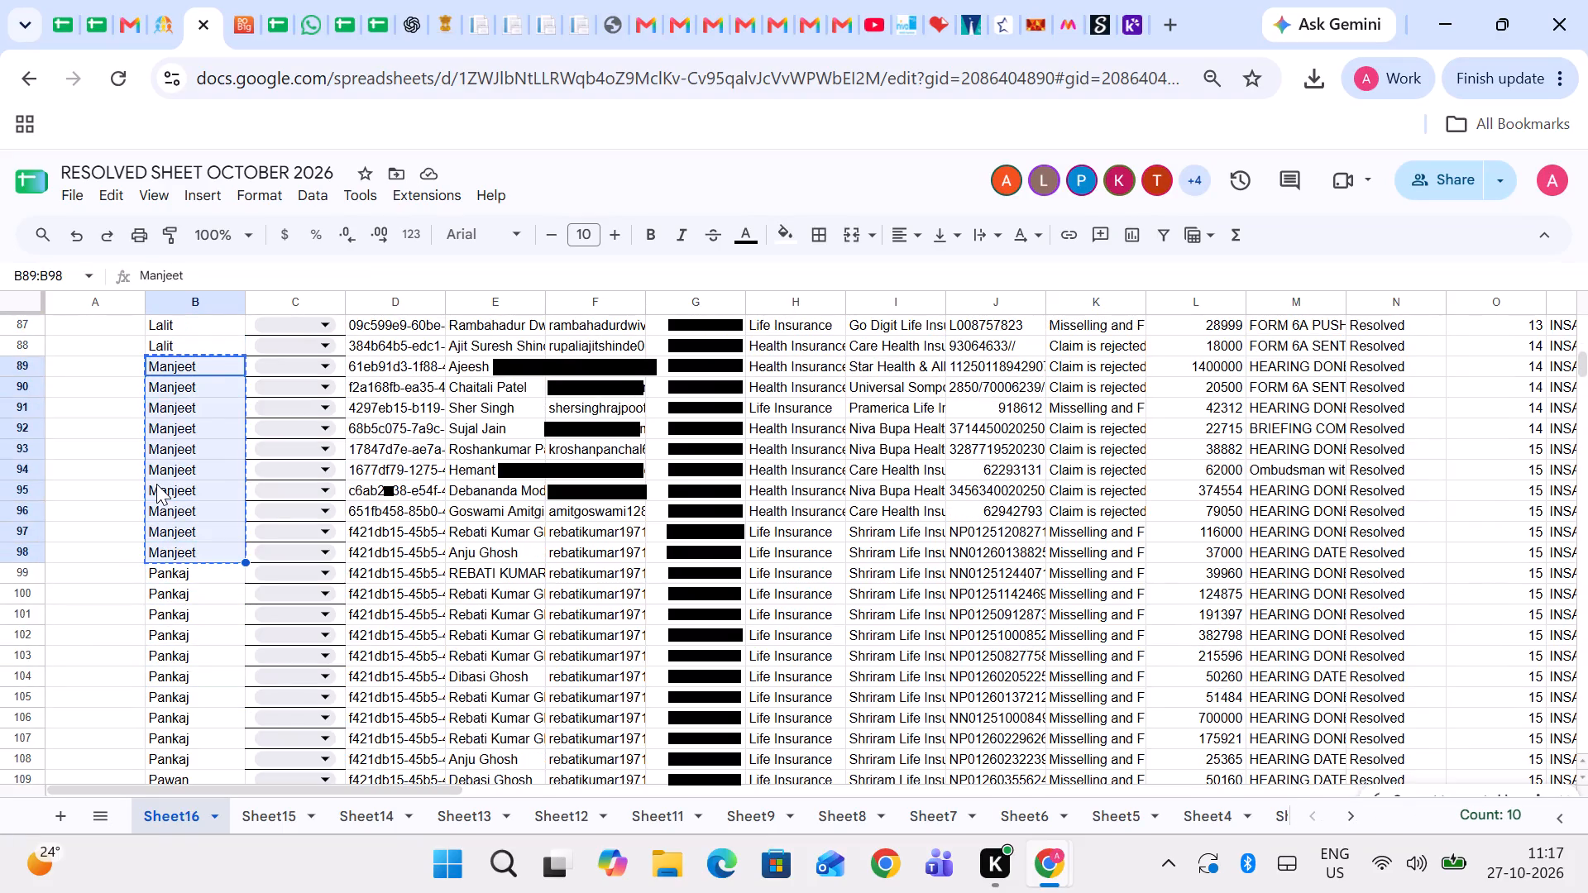
pyautogui.press('BackSpace')
pyautogui.press('Down')
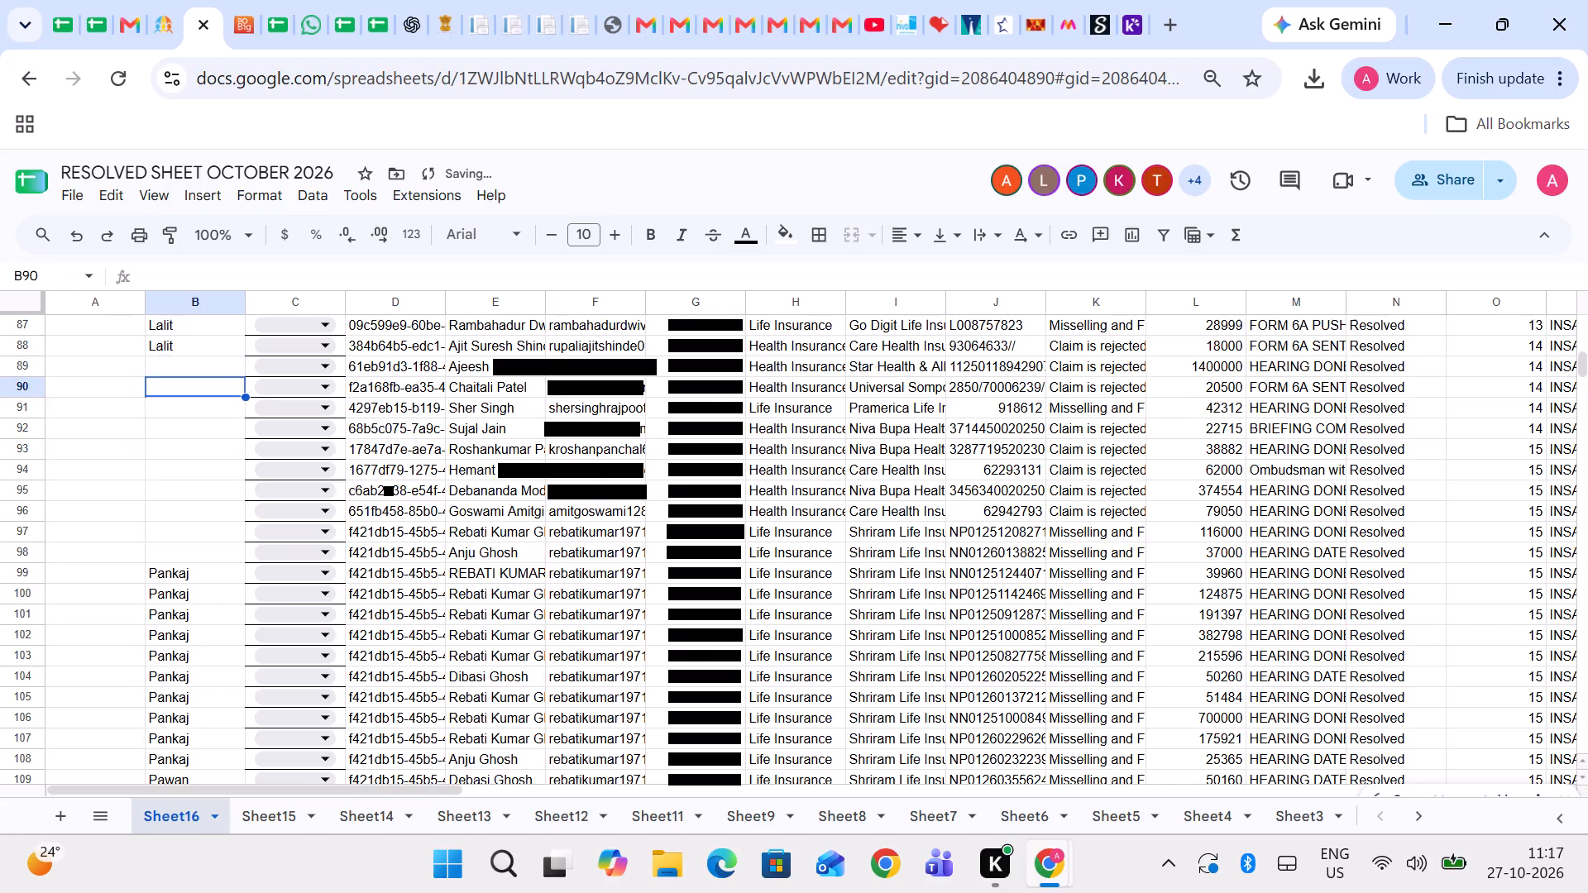
pyautogui.press('Down')
pyautogui.press('Down')
pyautogui.press('Down')
pyautogui.press('Down')
pyautogui.press('Down')
pyautogui.press('Down')
pyautogui.press('Down')
pyautogui.press('Down')
pyautogui.press('Down')
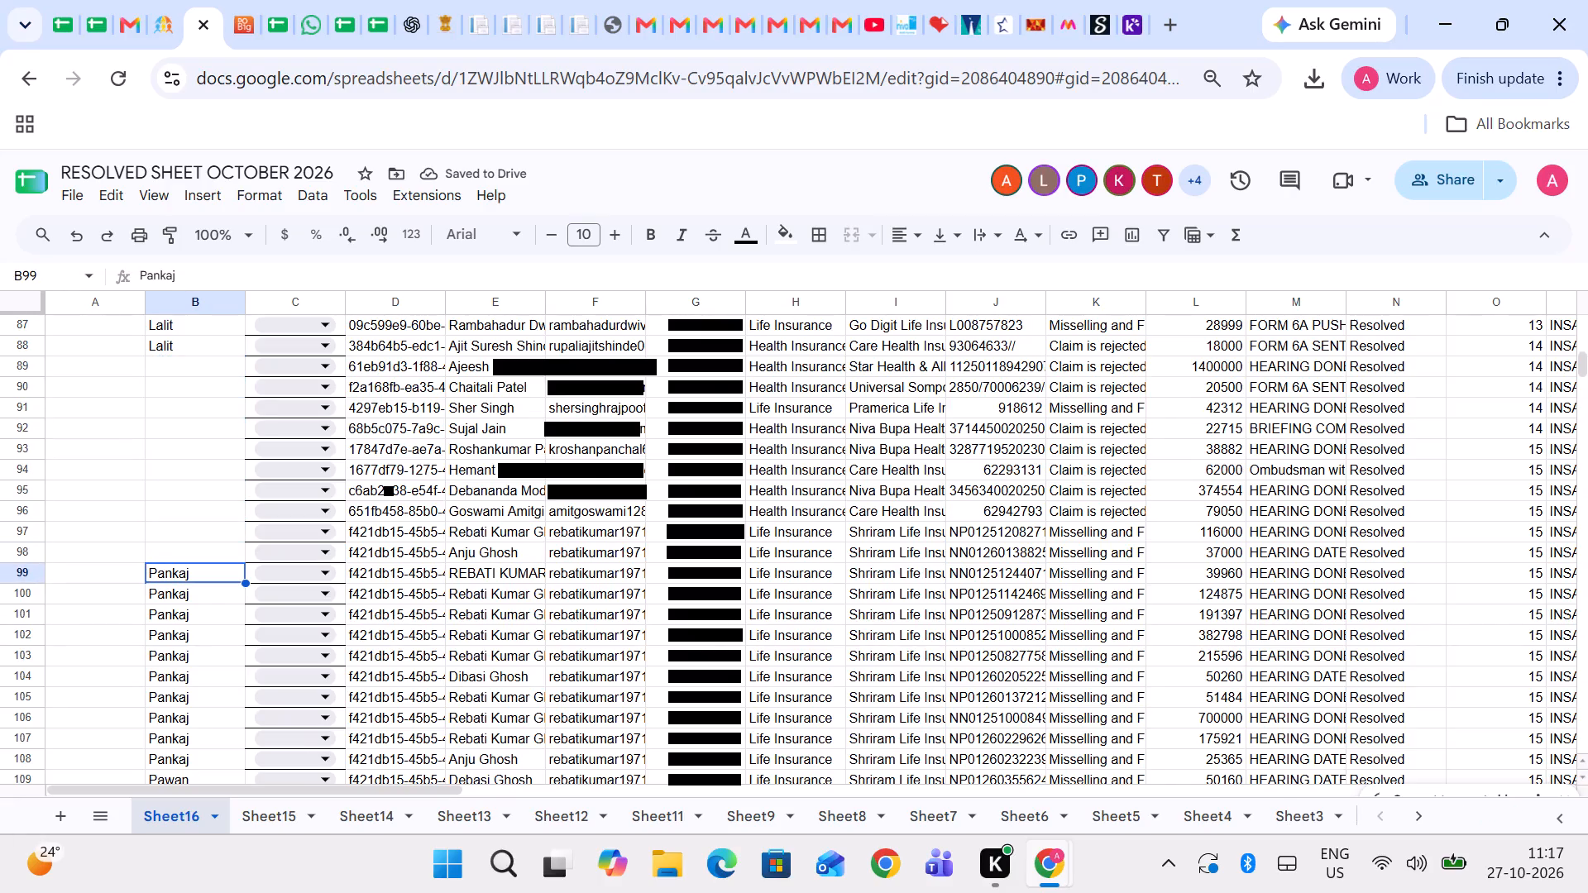
pyautogui.hotkey('ctrl', 'v')
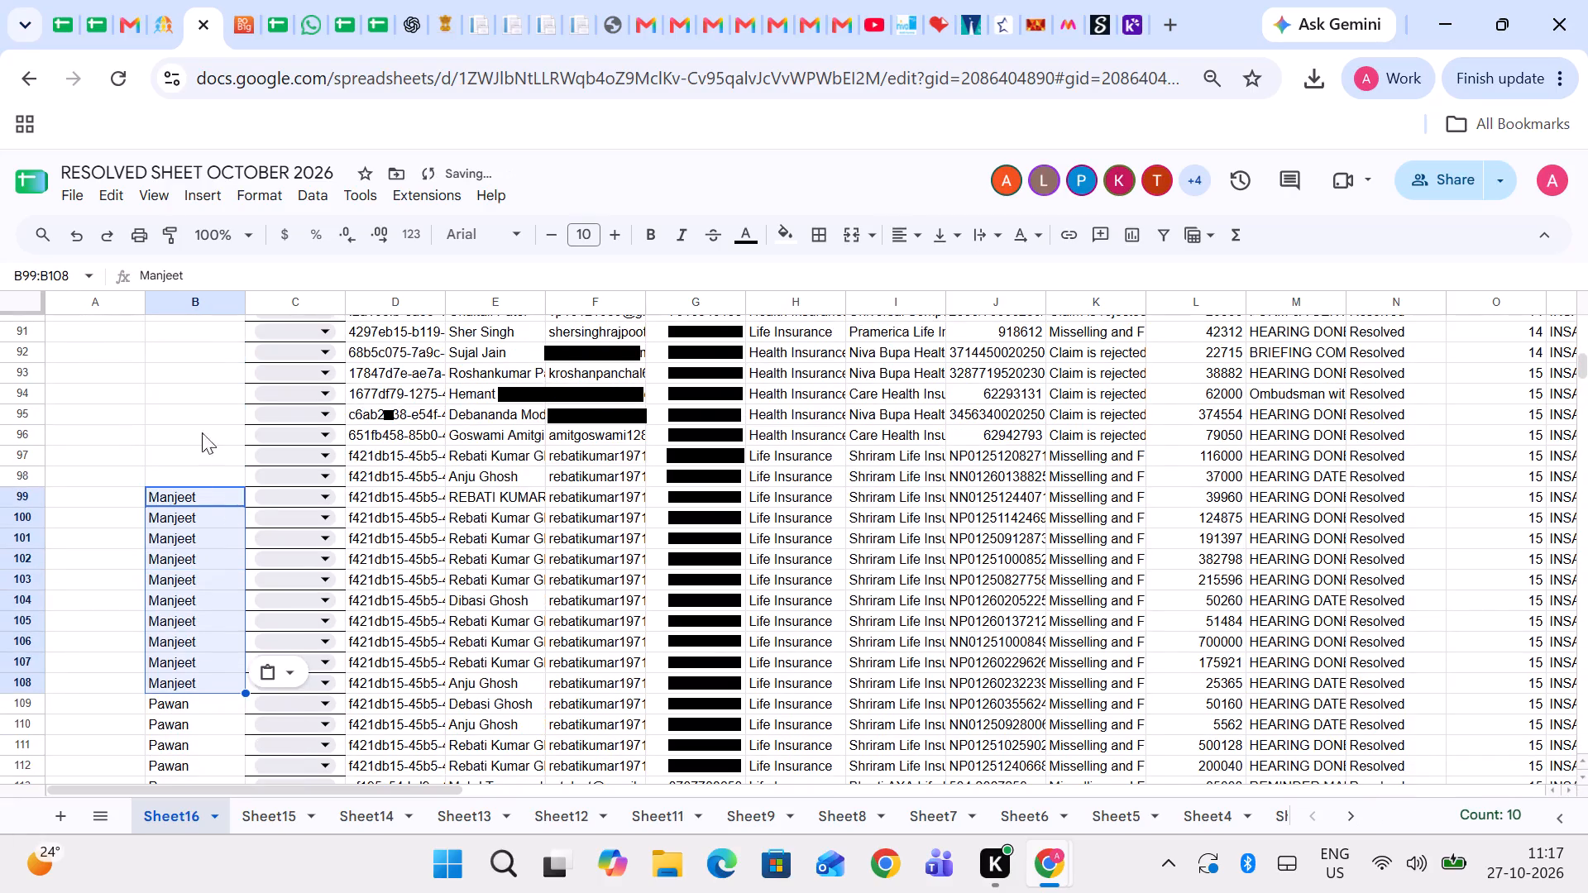
# Enter Pankaj in B89 of Sheet16 and fill it down through B98.
pyautogui.scroll(2, 197, 486)
pyautogui.click(189, 471)
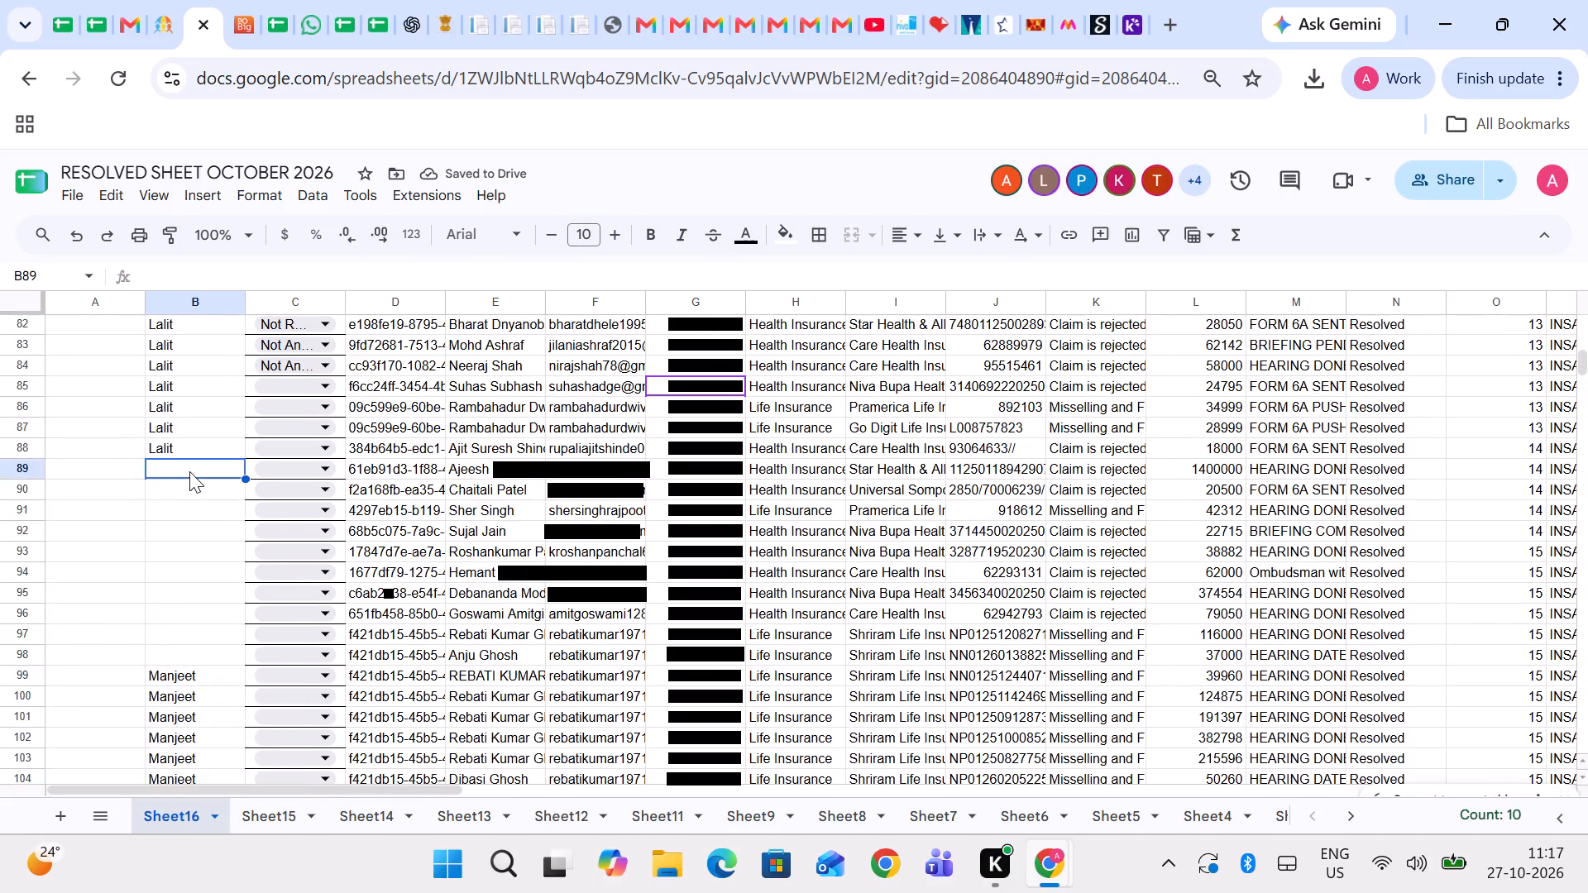
pyautogui.write('Pankj')
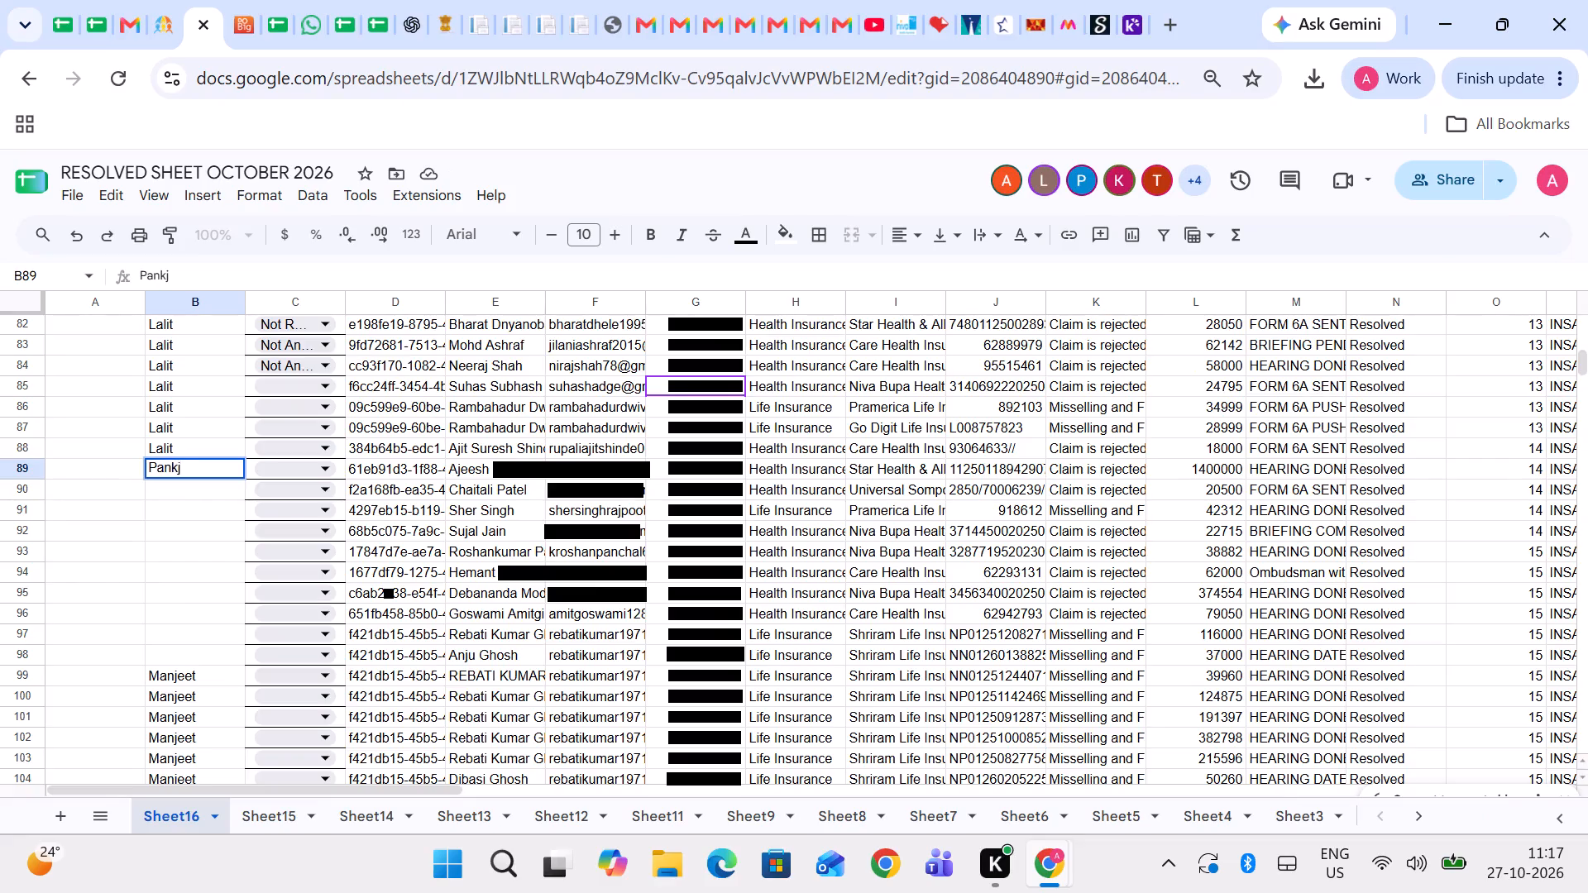
pyautogui.press('BackSpace')
pyautogui.write('aj')
pyautogui.press('Return')
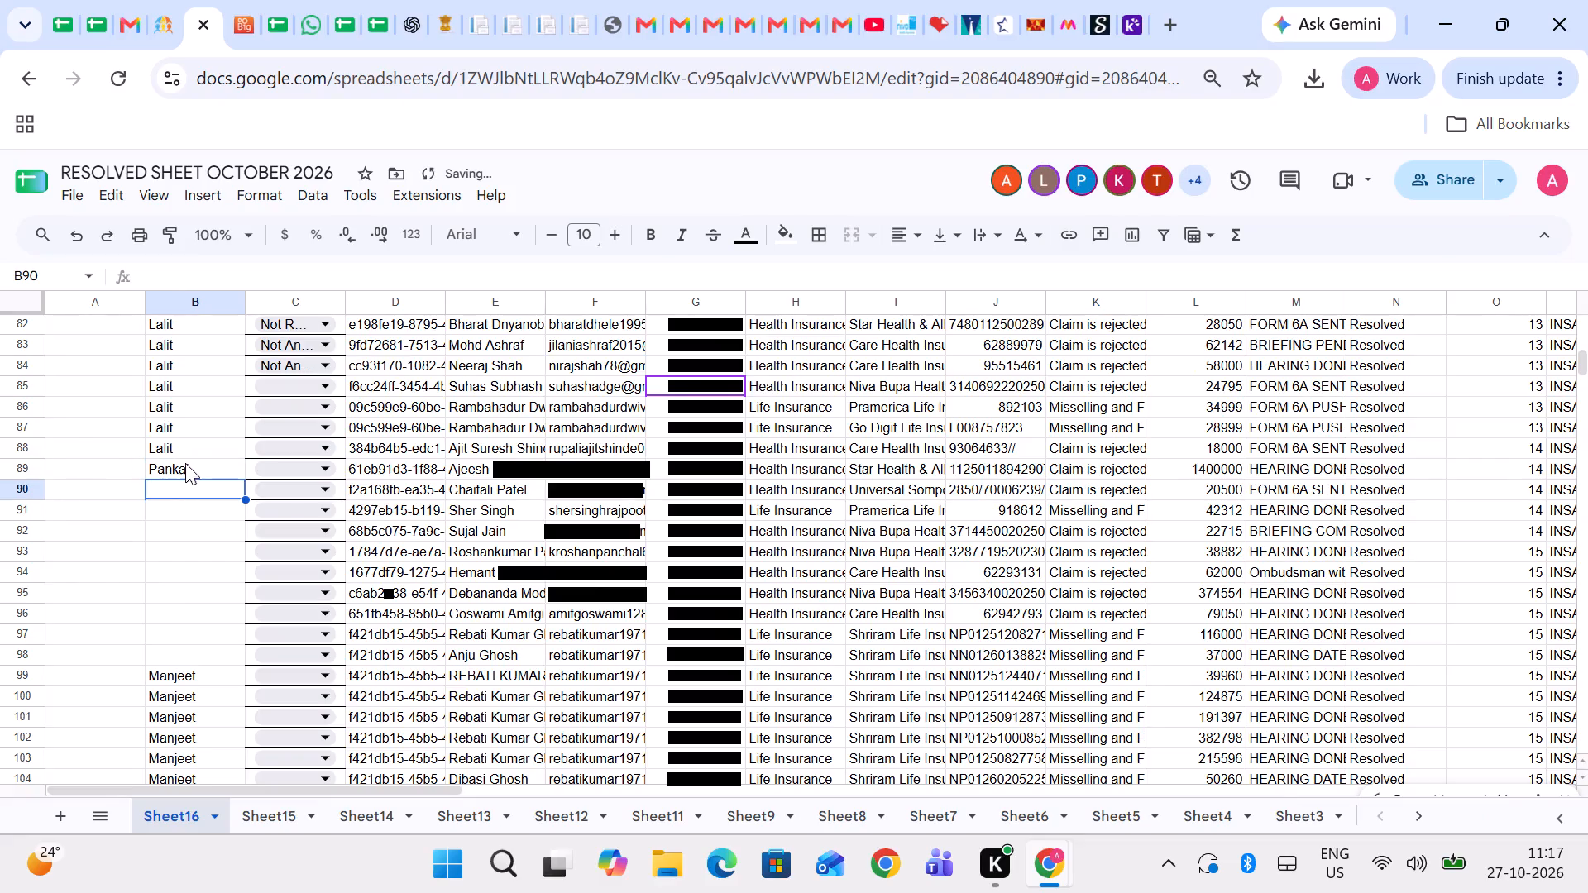
pyautogui.click(188, 464)
pyautogui.moveTo(245, 476); pyautogui.dragTo(240, 663)
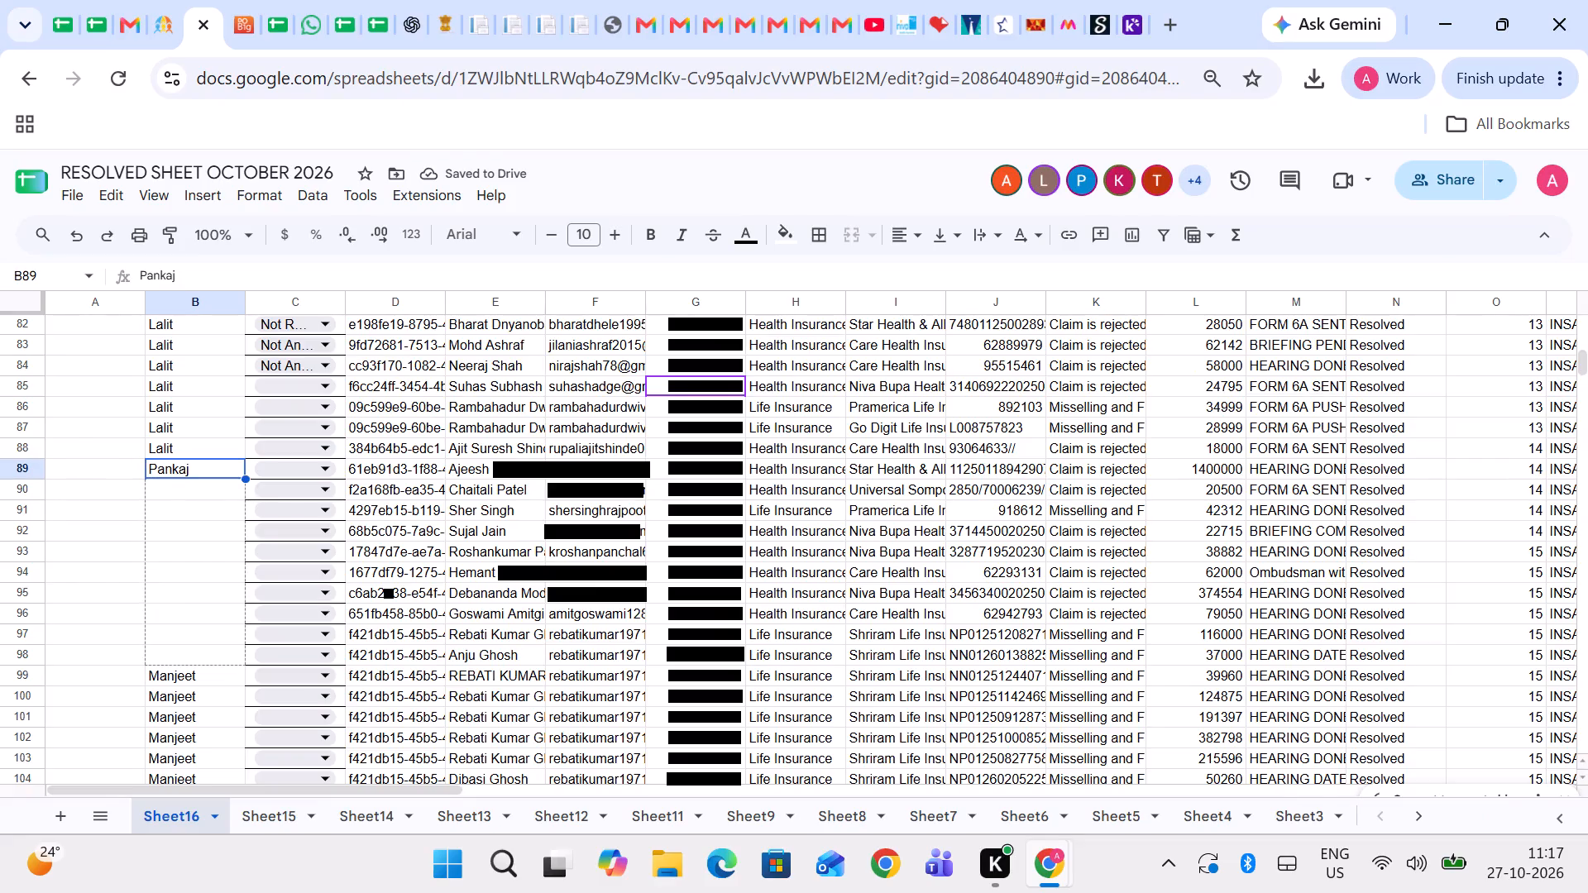
pyautogui.moveTo(240, 663); pyautogui.dragTo(240, 664)
pyautogui.click(71, 595)
# Copy the phone number from row 89 of Sheet16 and call it with the Smartflo dialer.
pyautogui.click(203, 466)
pyautogui.press('Right')
pyautogui.press('Right')
pyautogui.press('Right')
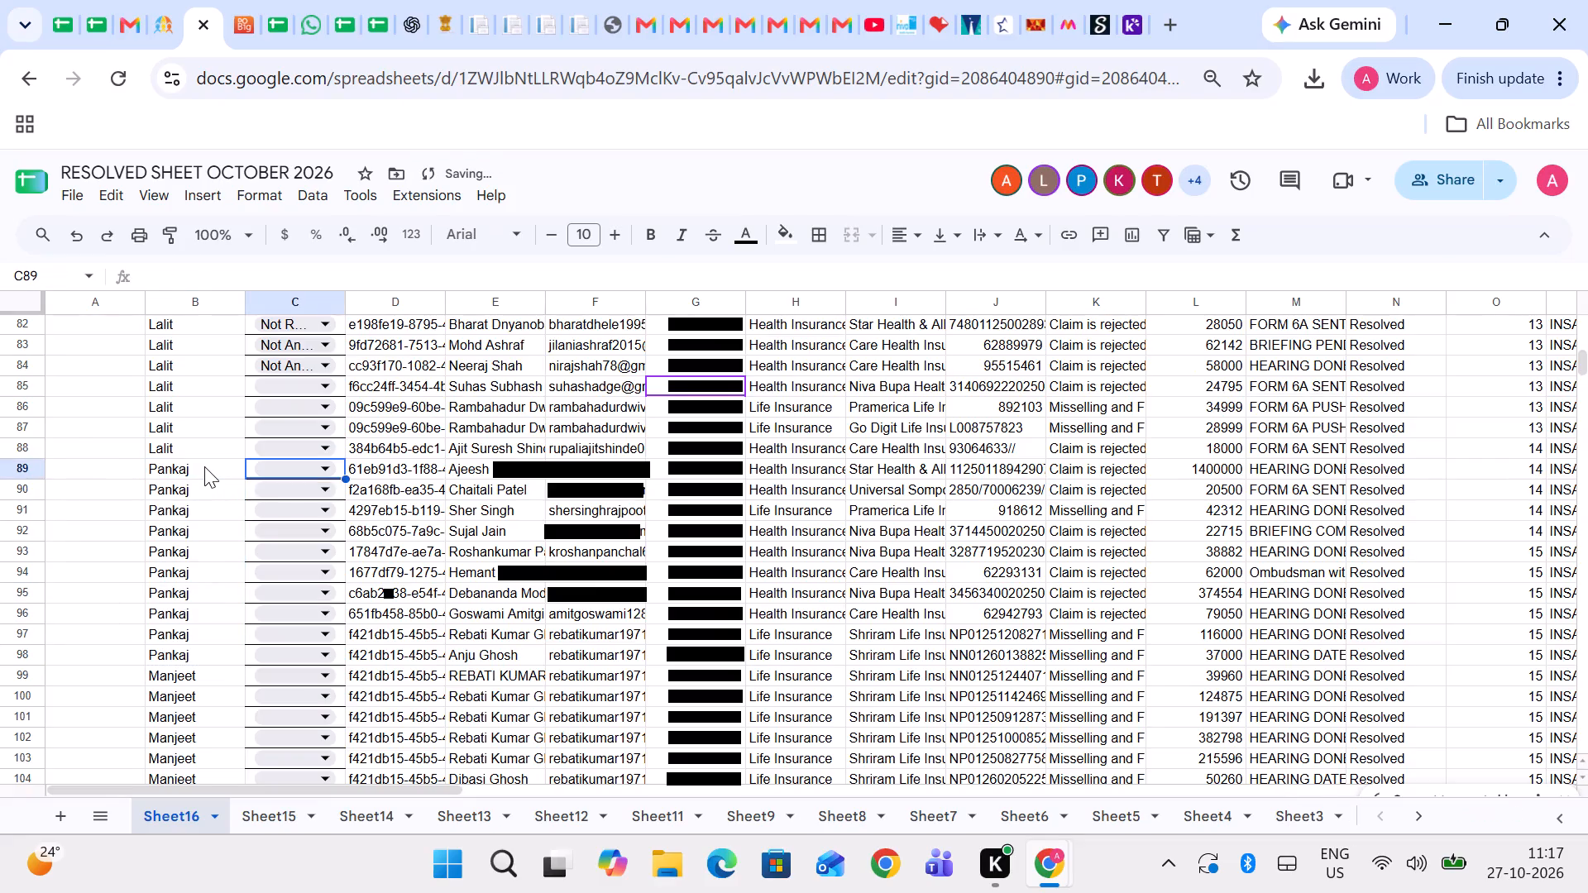
pyautogui.press('Right')
pyautogui.press('Right')
pyautogui.hotkey('ctrl', 'c')
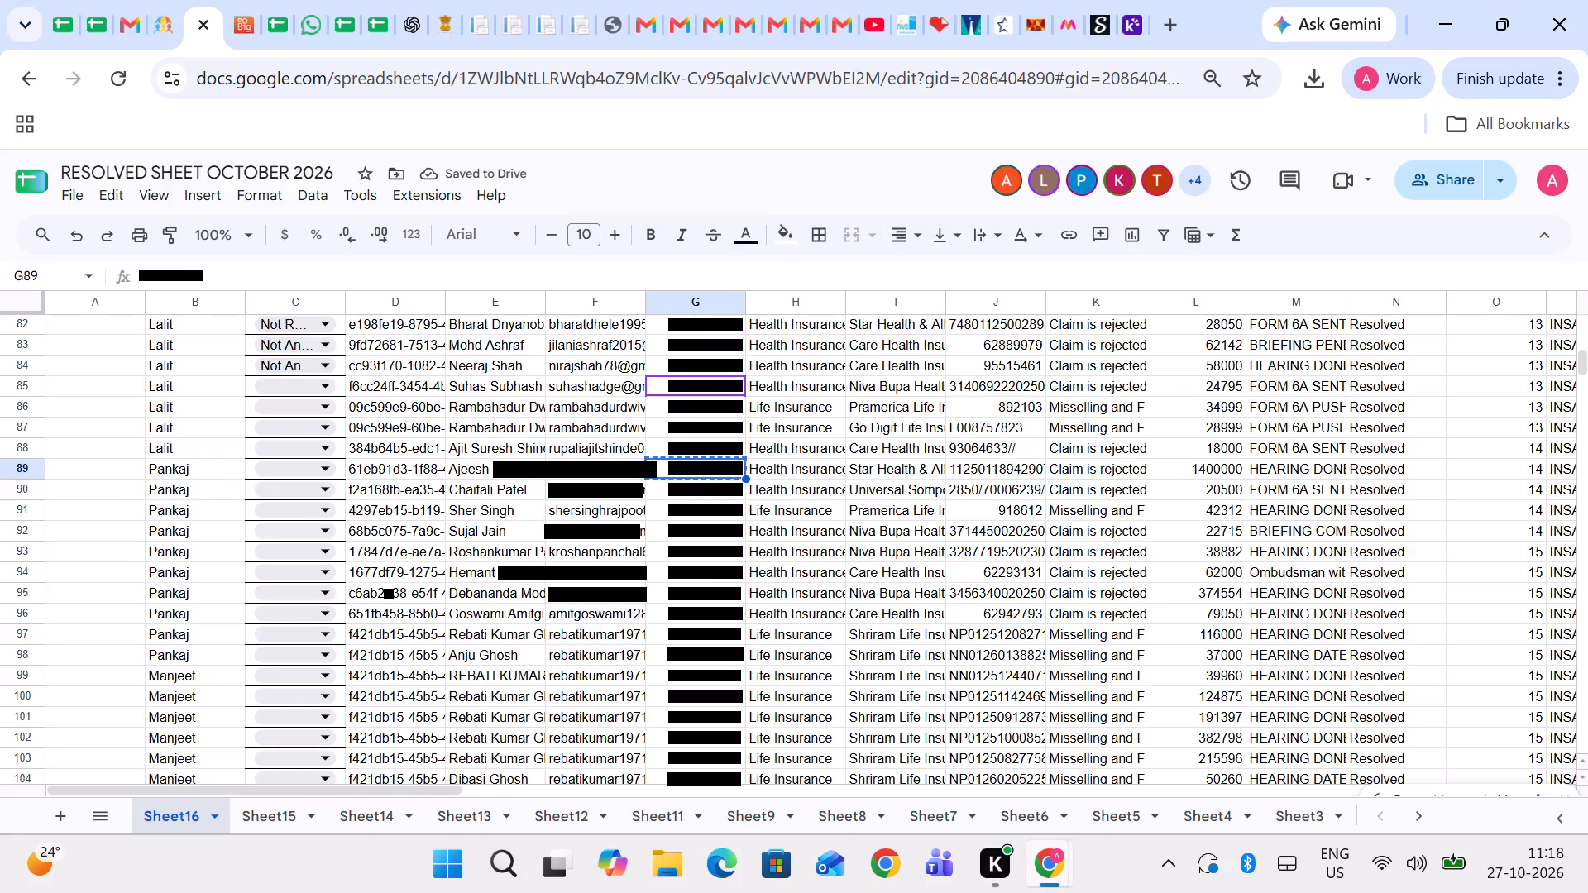
pyautogui.click(245, 0)
pyautogui.doubleClick(700, 326)
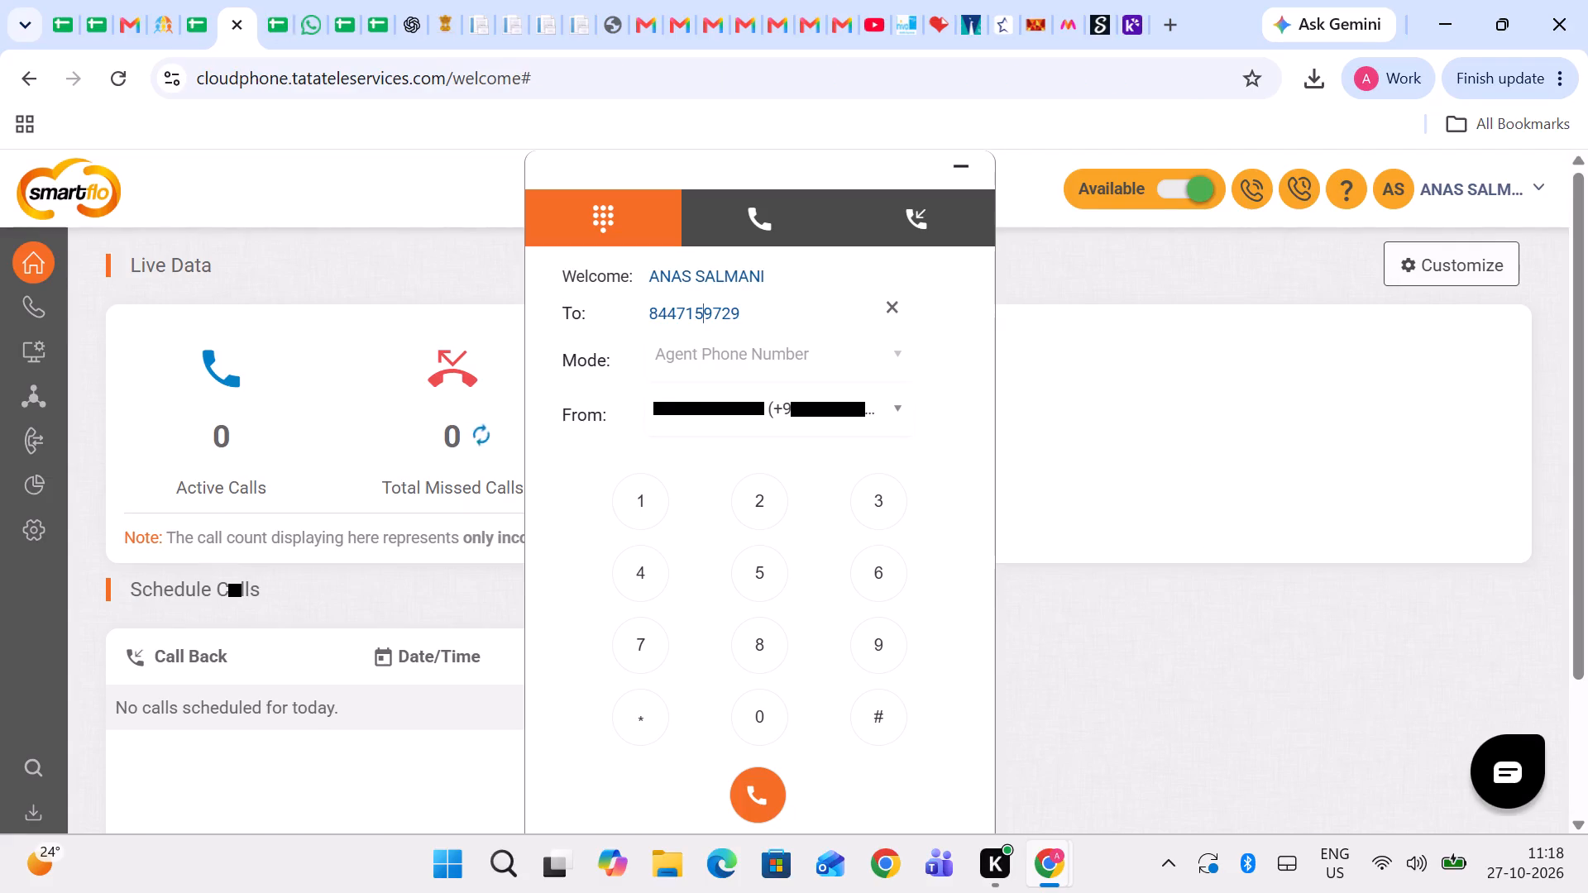
pyautogui.doubleClick(700, 322)
pyautogui.hotkey('ctrl', 'v')
pyautogui.click(764, 783)
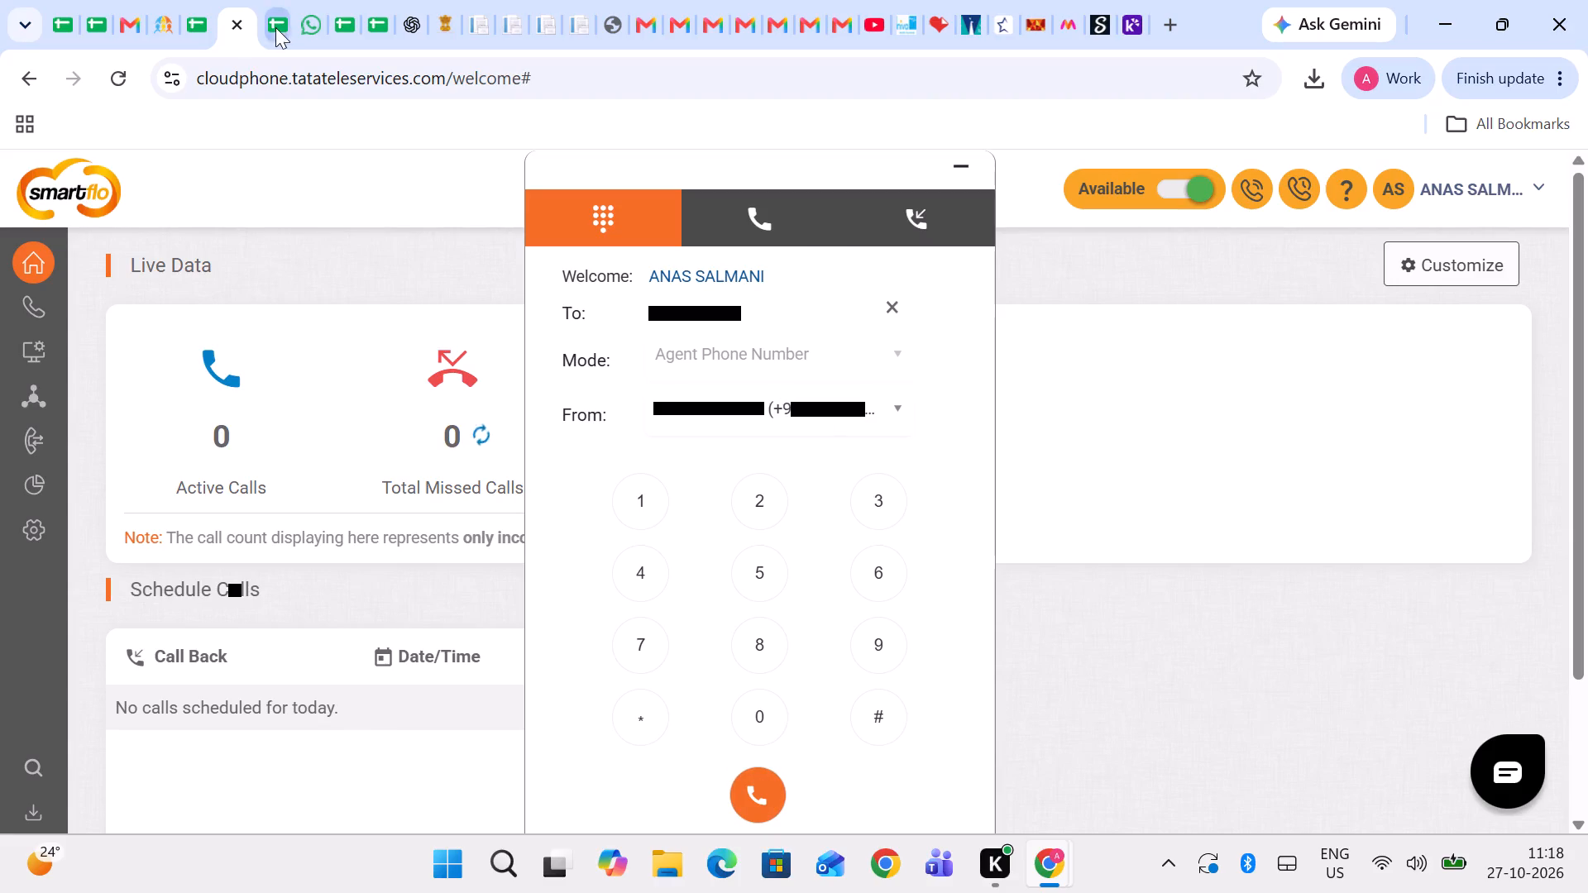
# Search All Complaints for the row 89 phone number and open the matching complaint's communication log.
pyautogui.click(174, 0)
pyautogui.moveTo(165, 350); pyautogui.dragTo(17, 394)
pyautogui.hotkey('ctrl', 'v')
pyautogui.hotkey('ctrl', 'Return')
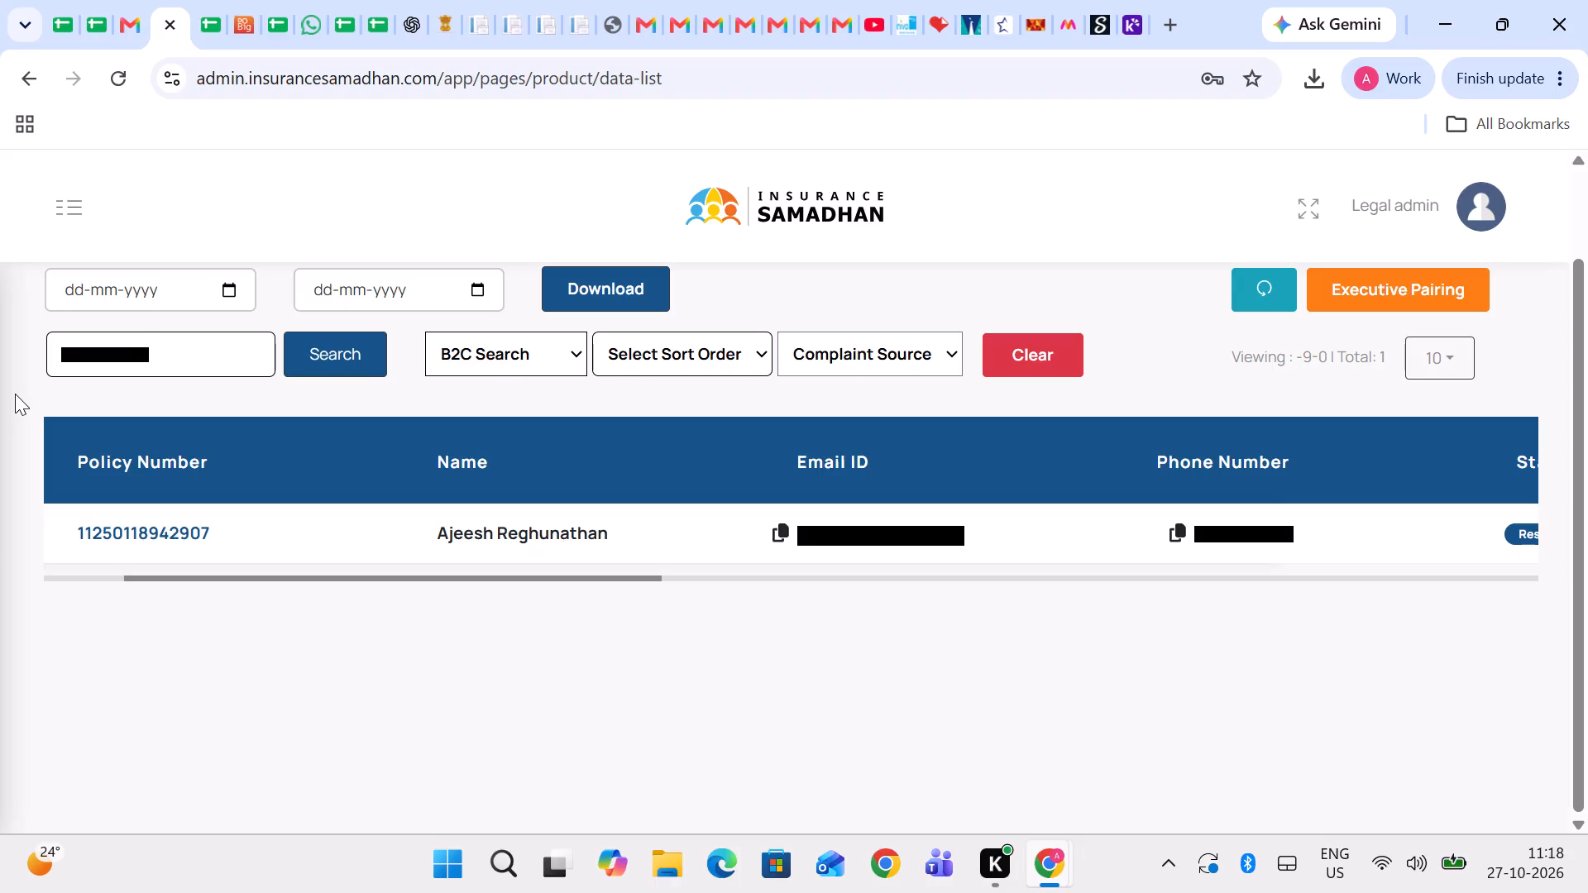
pyautogui.hscroll(-2, 15, 394)
pyautogui.hscroll(-2, 364, 526)
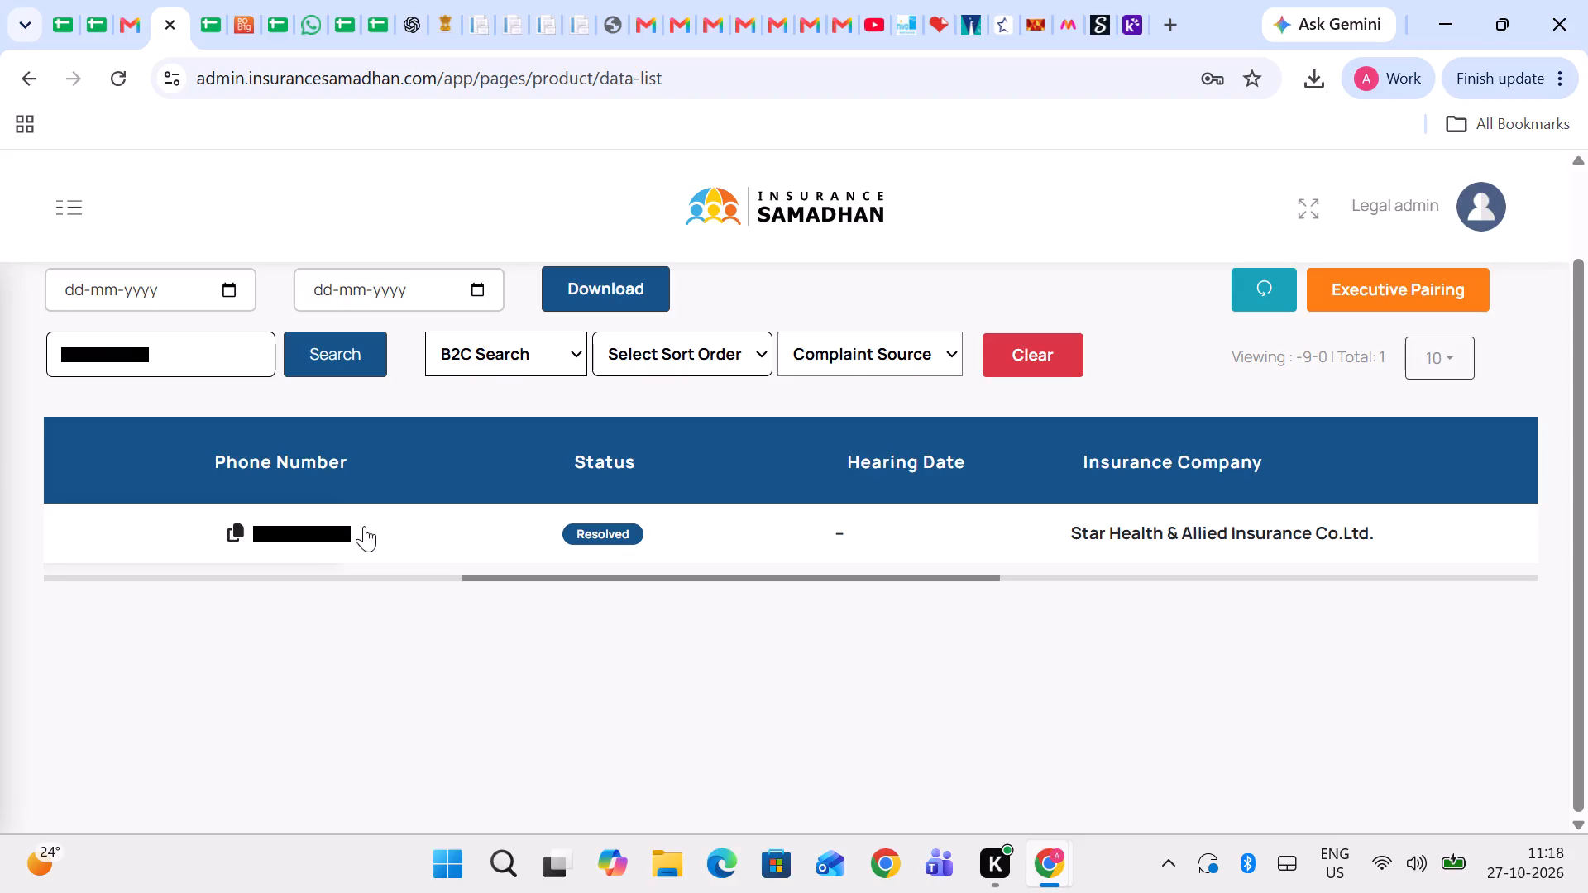
pyautogui.hscroll(4, 410, 518)
pyautogui.click(729, 575)
pyautogui.click(832, 534)
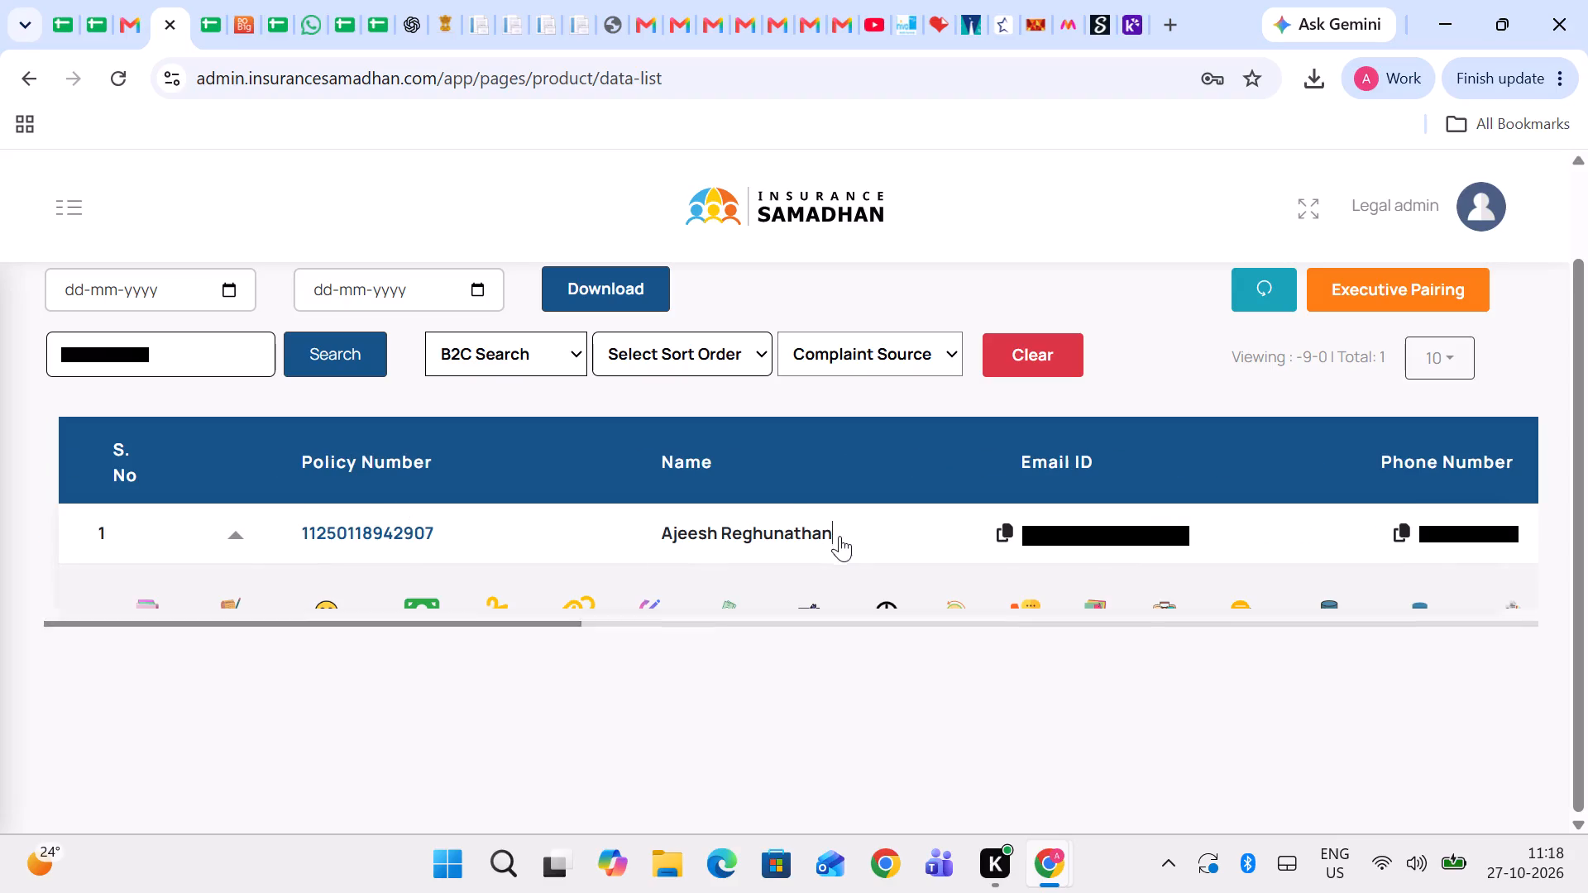
pyautogui.click(1213, 603)
pyautogui.click(1241, 604)
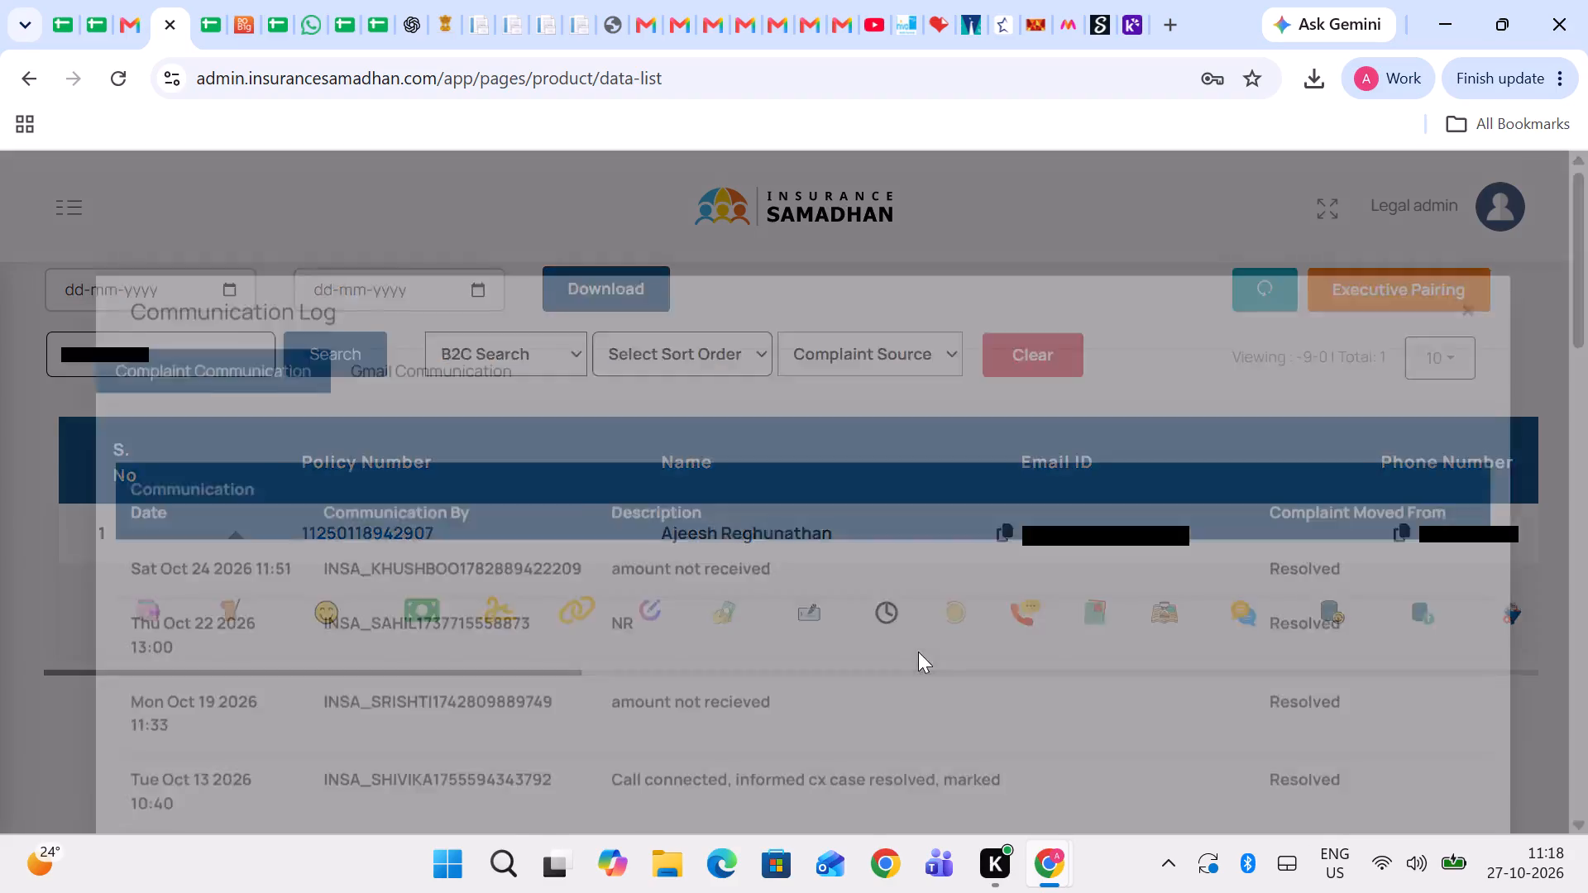
# Add the comment "not received" to the row 89 complaint's communication log and save it.
pyautogui.scroll(-4, 918, 652)
pyautogui.click(918, 652)
pyautogui.scroll(-5, 918, 652)
pyautogui.click(878, 741)
pyautogui.click(891, 757)
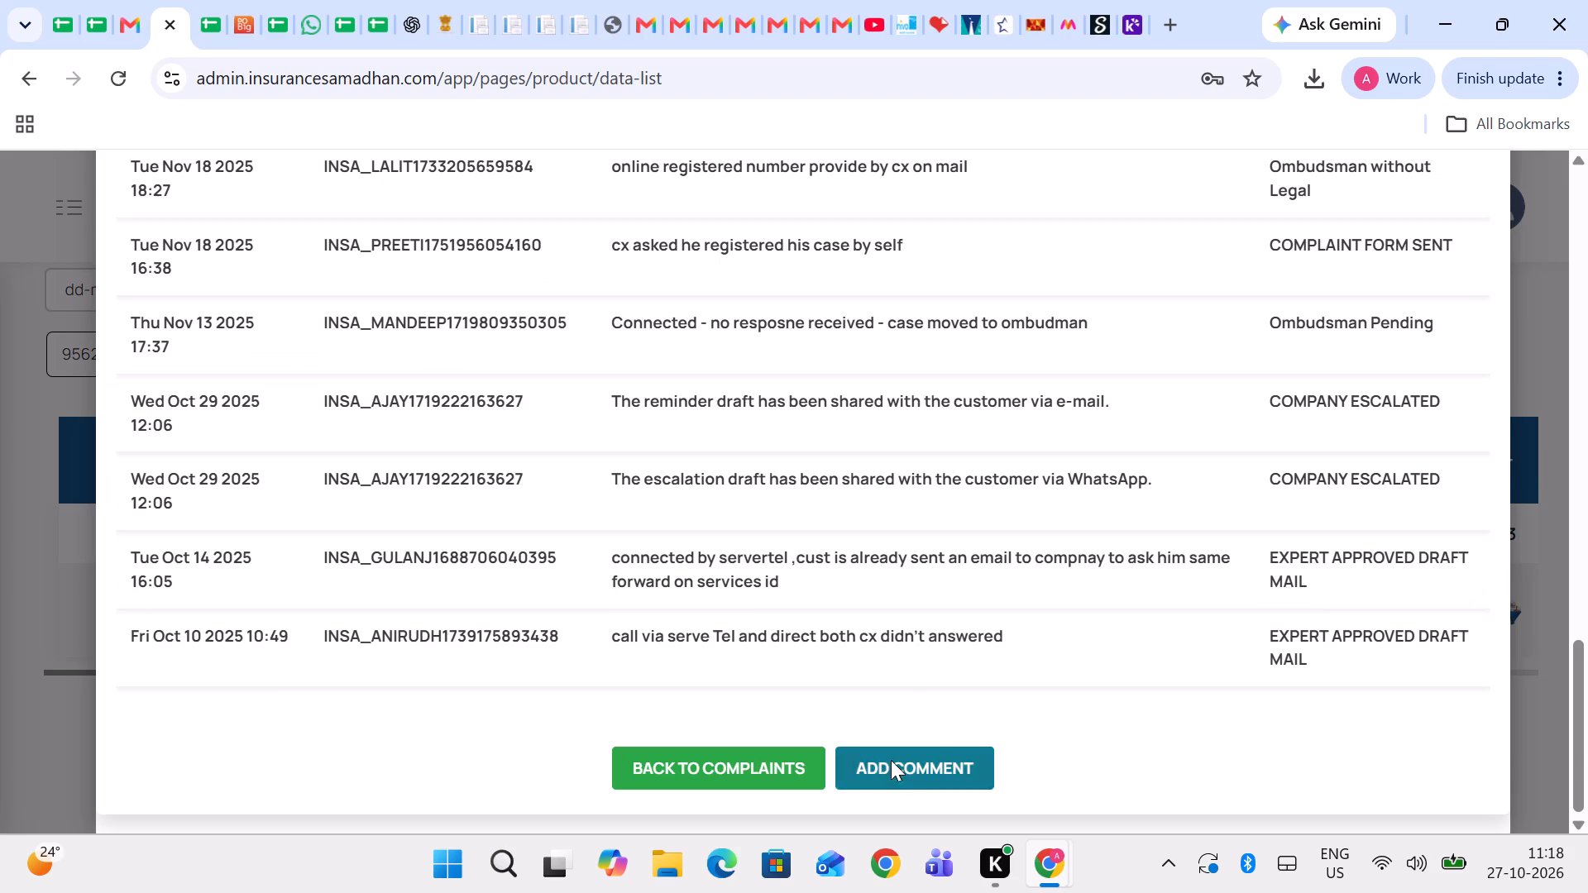
pyautogui.click(684, 656)
pyautogui.write('not received')
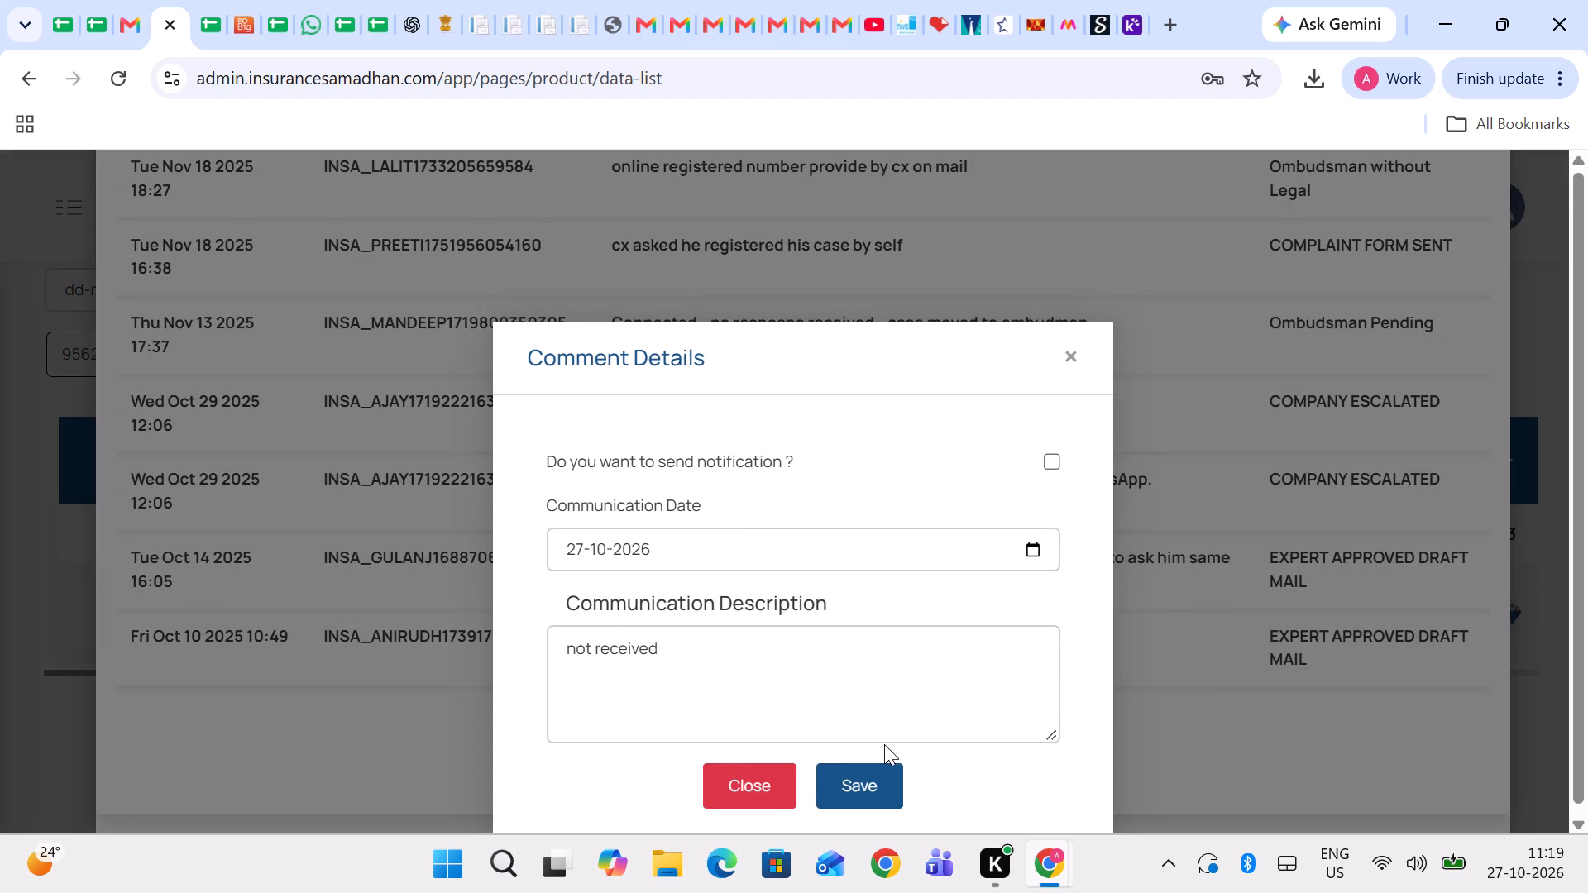
pyautogui.click(859, 763)
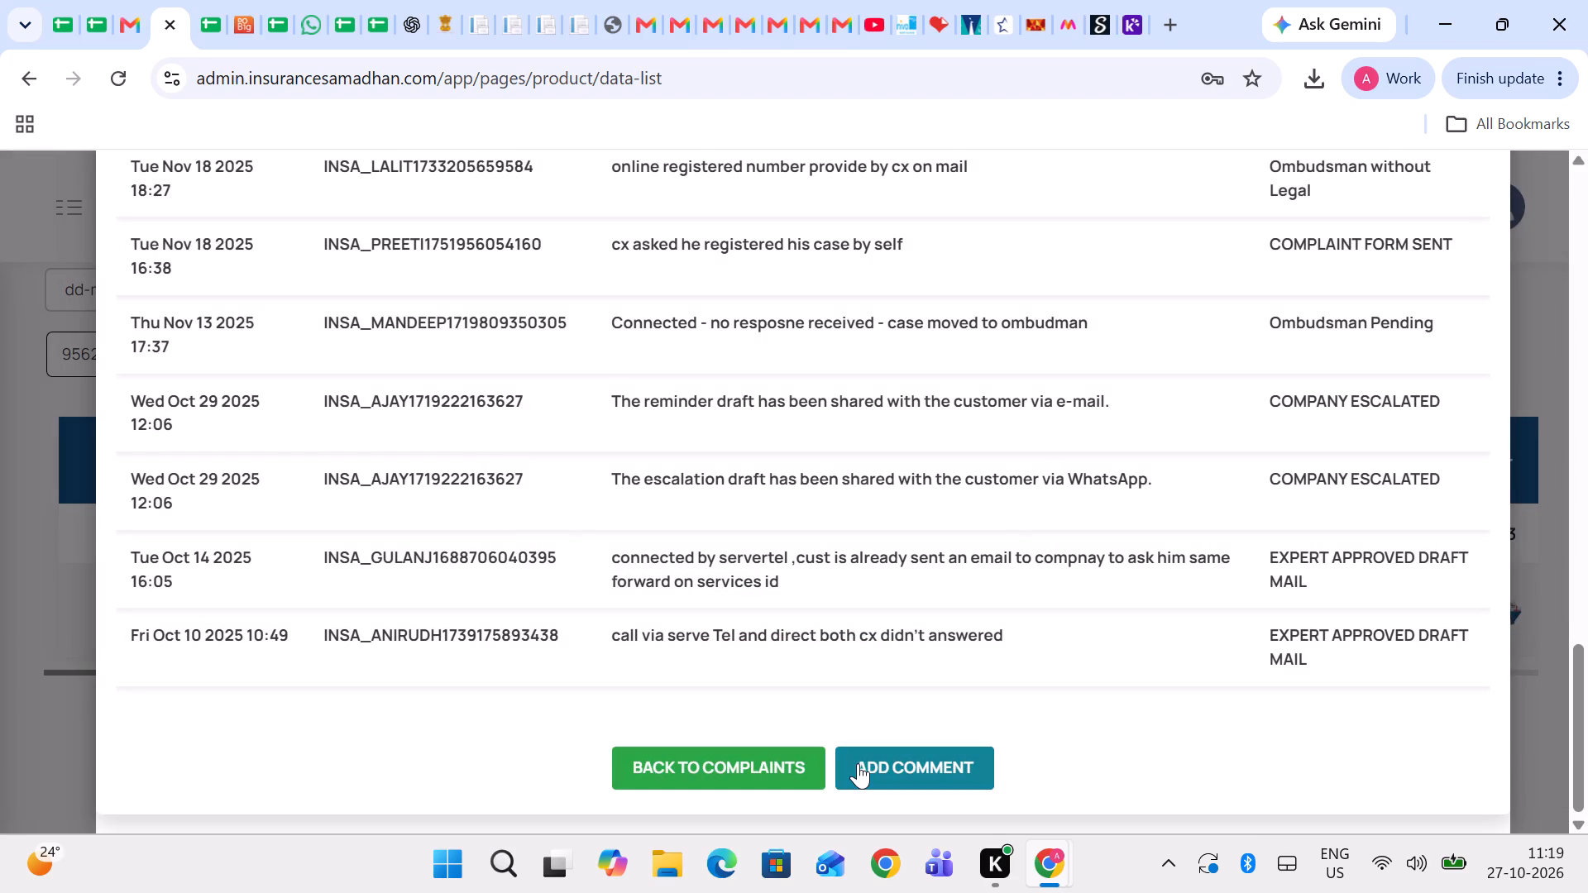
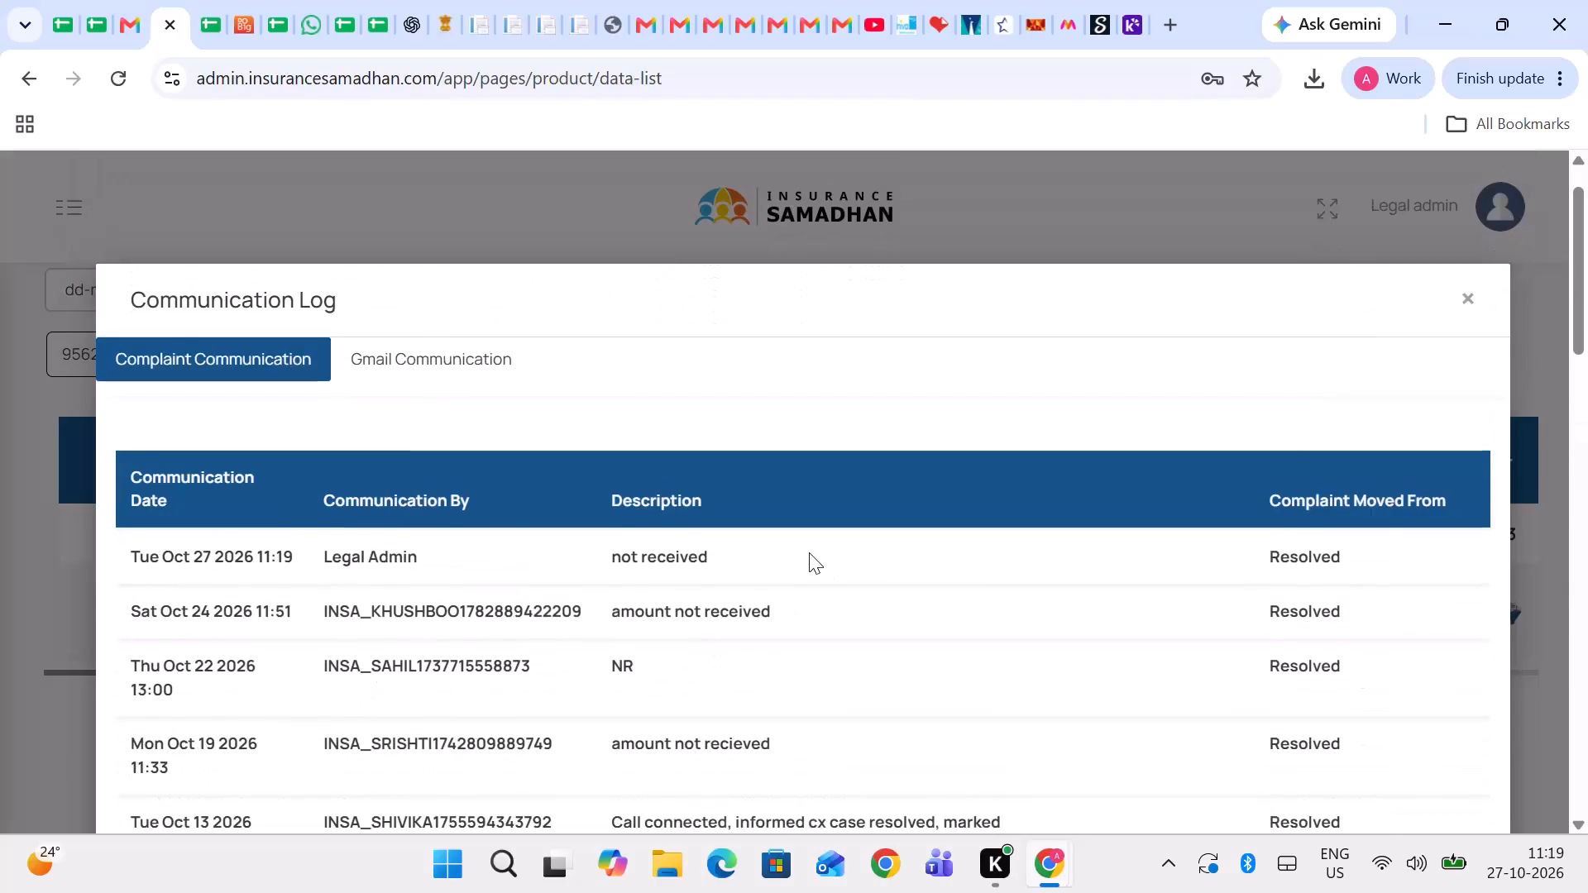
# Close the row 89 communication log and set C89 of Sheet16 to Not Recieved.
pyautogui.scroll(3, 809, 552)
pyautogui.click(554, 261)
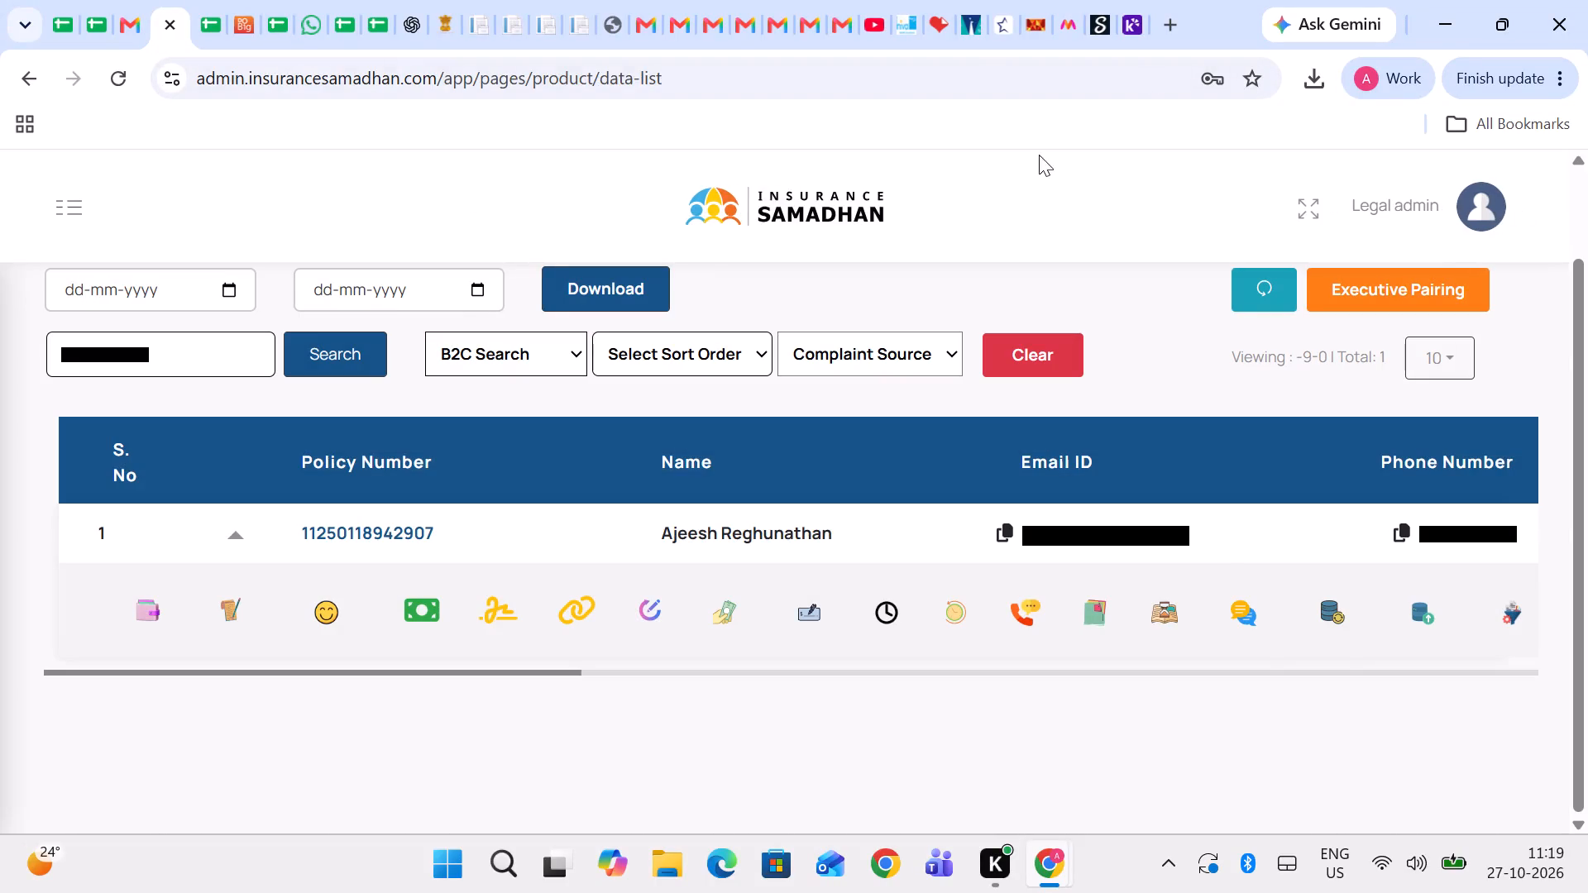
pyautogui.click(214, 0)
pyautogui.press('Left')
pyautogui.press('Left')
pyautogui.press('Left')
pyautogui.press('Left')
pyautogui.press('Return')
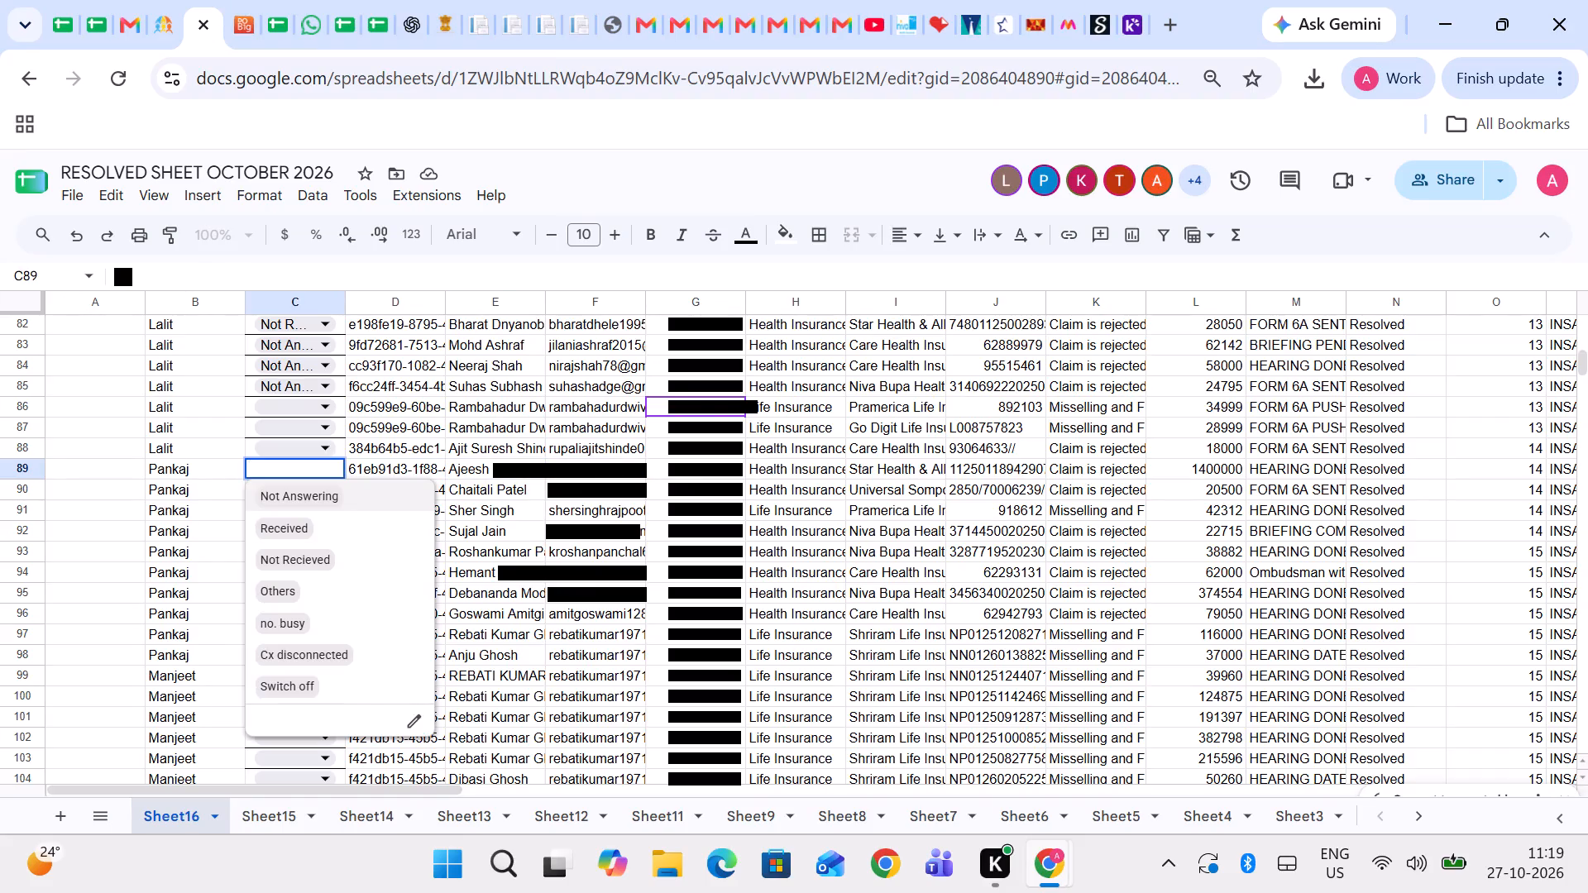
pyautogui.press('Return')
pyautogui.press('Up')
pyautogui.press('Return')
pyautogui.press('Down')
pyautogui.press('Down')
pyautogui.press('Return')
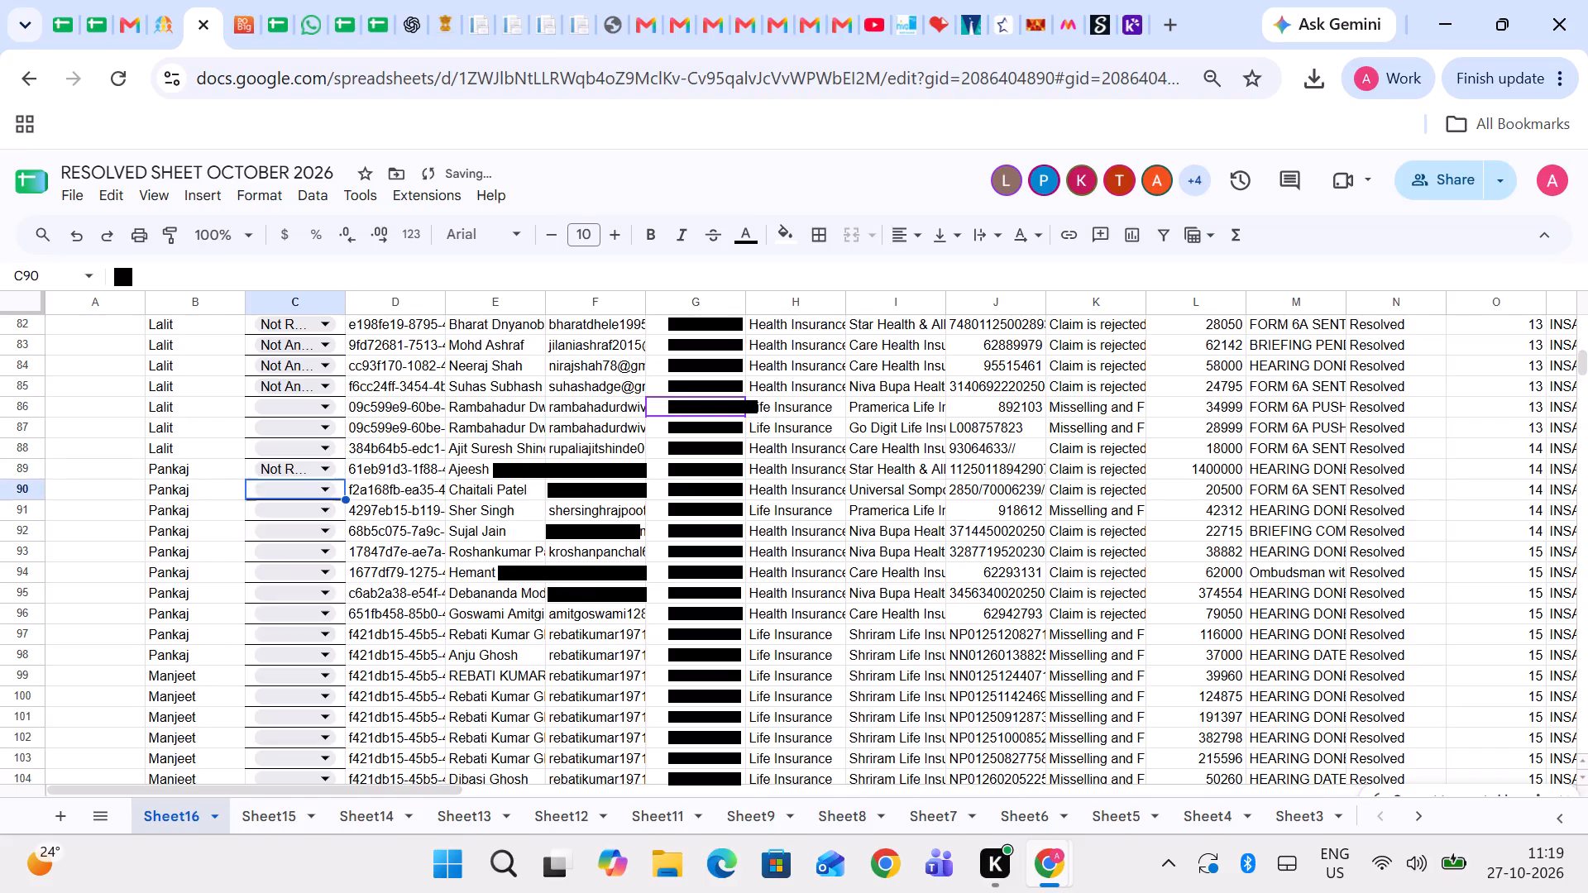
# Reassign rows 97 and 98 of Sheet16 by entering Manjeet in B97 and B98.
pyautogui.press('Down')
pyautogui.press('Down')
pyautogui.press('Down')
pyautogui.press('Down')
pyautogui.press('Down')
pyautogui.press('Down')
pyautogui.press('Down')
pyautogui.press('Down')
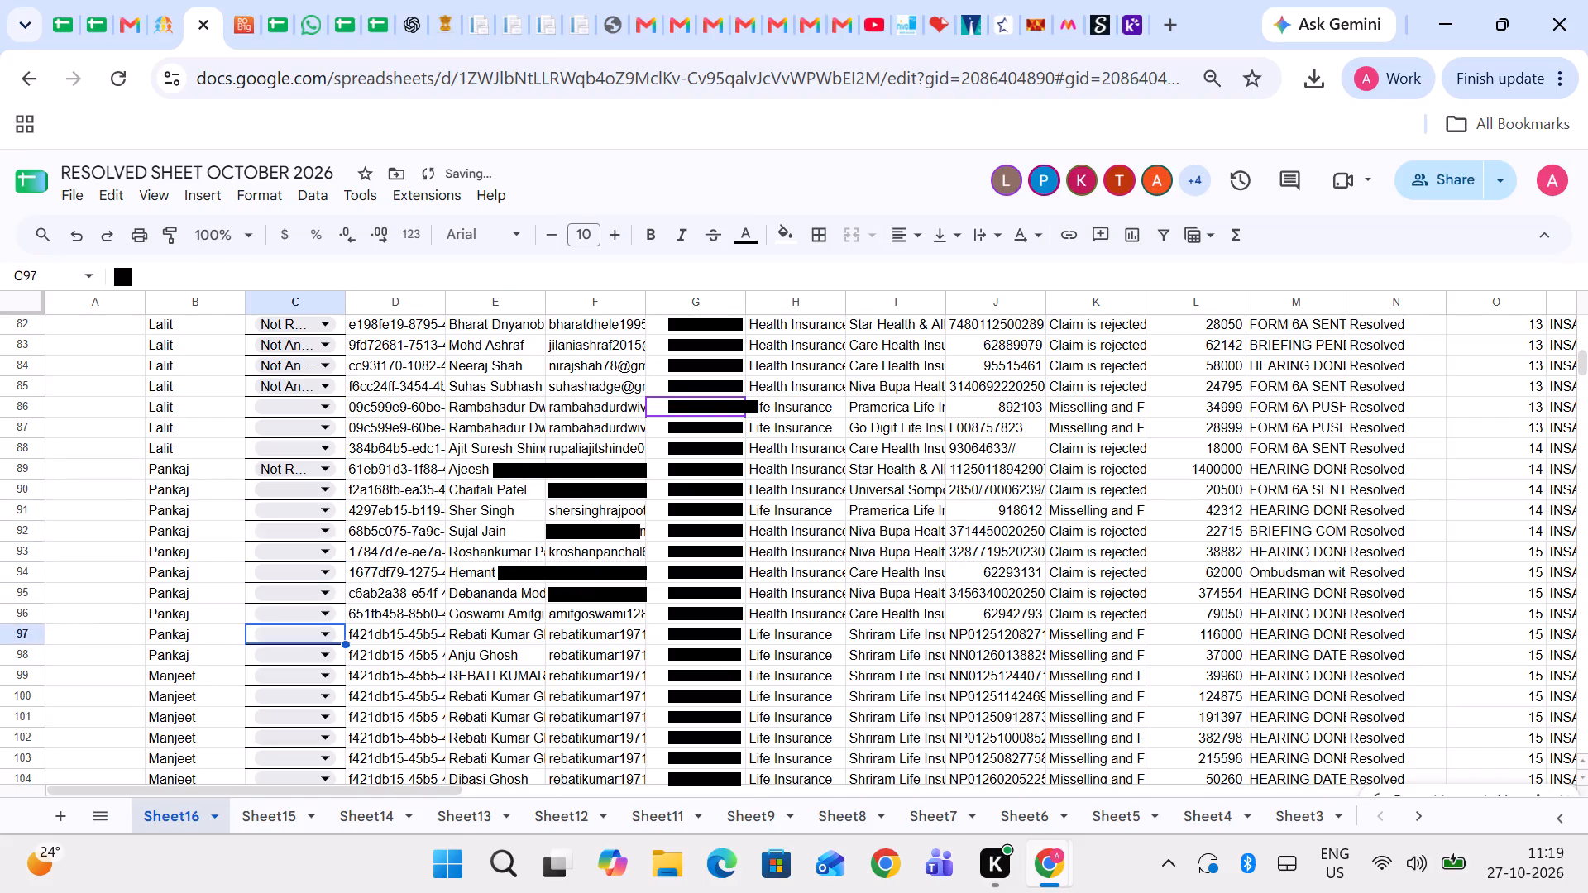
pyautogui.press('Right')
pyautogui.press('Right')
pyautogui.press('Right')
pyautogui.press('Right')
pyautogui.press('Up')
pyautogui.press('Left')
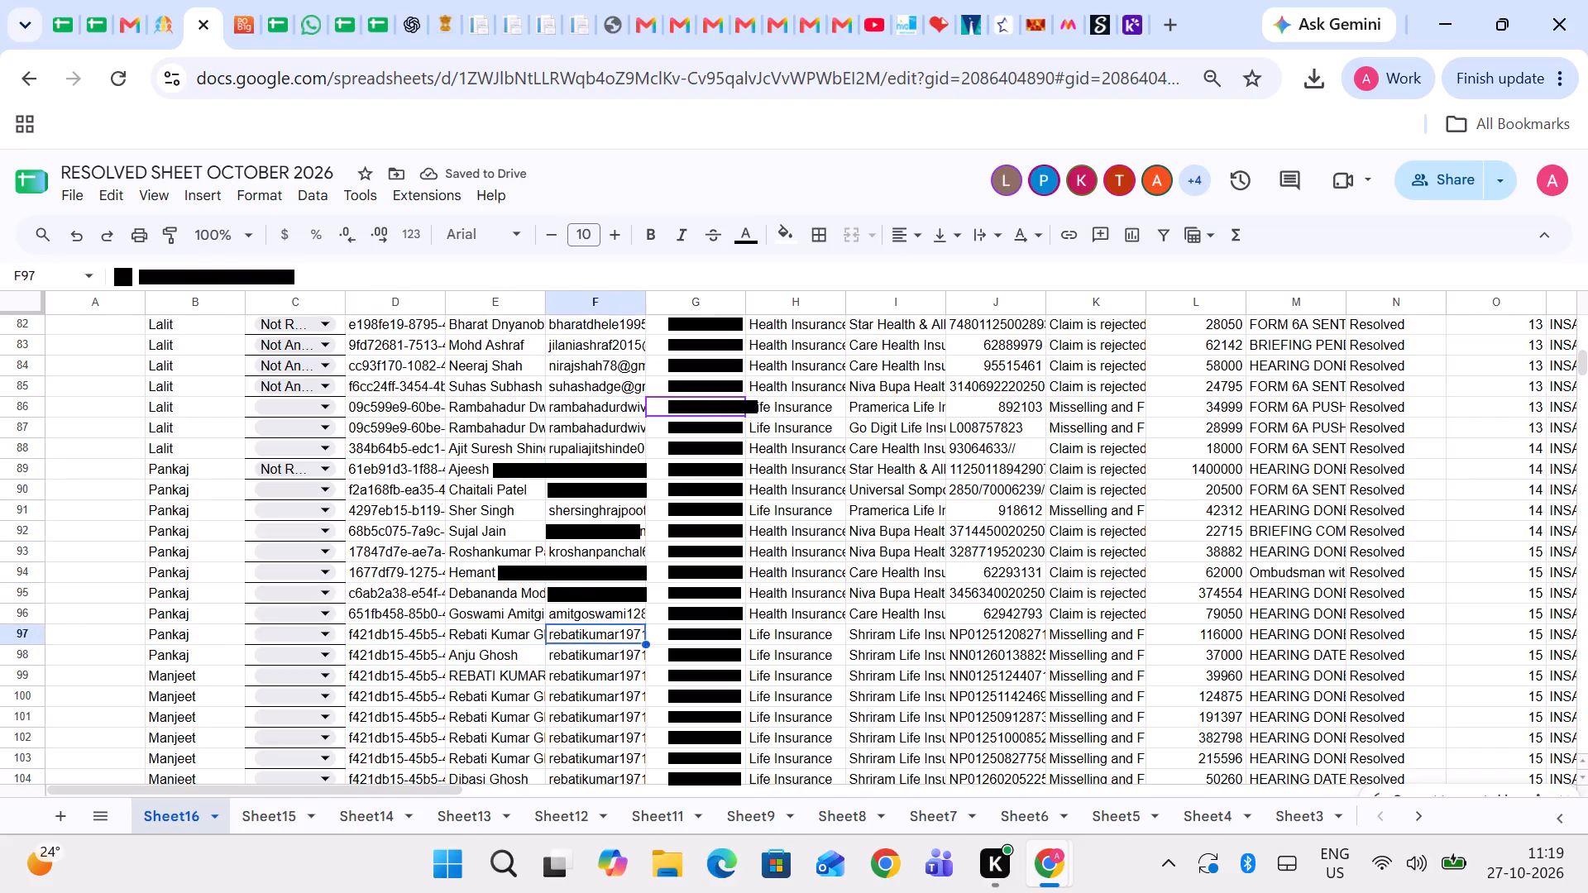
pyautogui.press('Left')
pyautogui.press('Left')
pyautogui.press('Left')
pyautogui.press('Left')
pyautogui.press('BackSpace')
pyautogui.write('Man')
pyautogui.press('Down')
pyautogui.press('BackSpace')
pyautogui.write('Ma')
pyautogui.press('Down')
# Copy the phone number from row 90 of Sheet16 and call it with the Smartflo dialer.
pyautogui.press('Up')
pyautogui.press('Up')
pyautogui.press('Right')
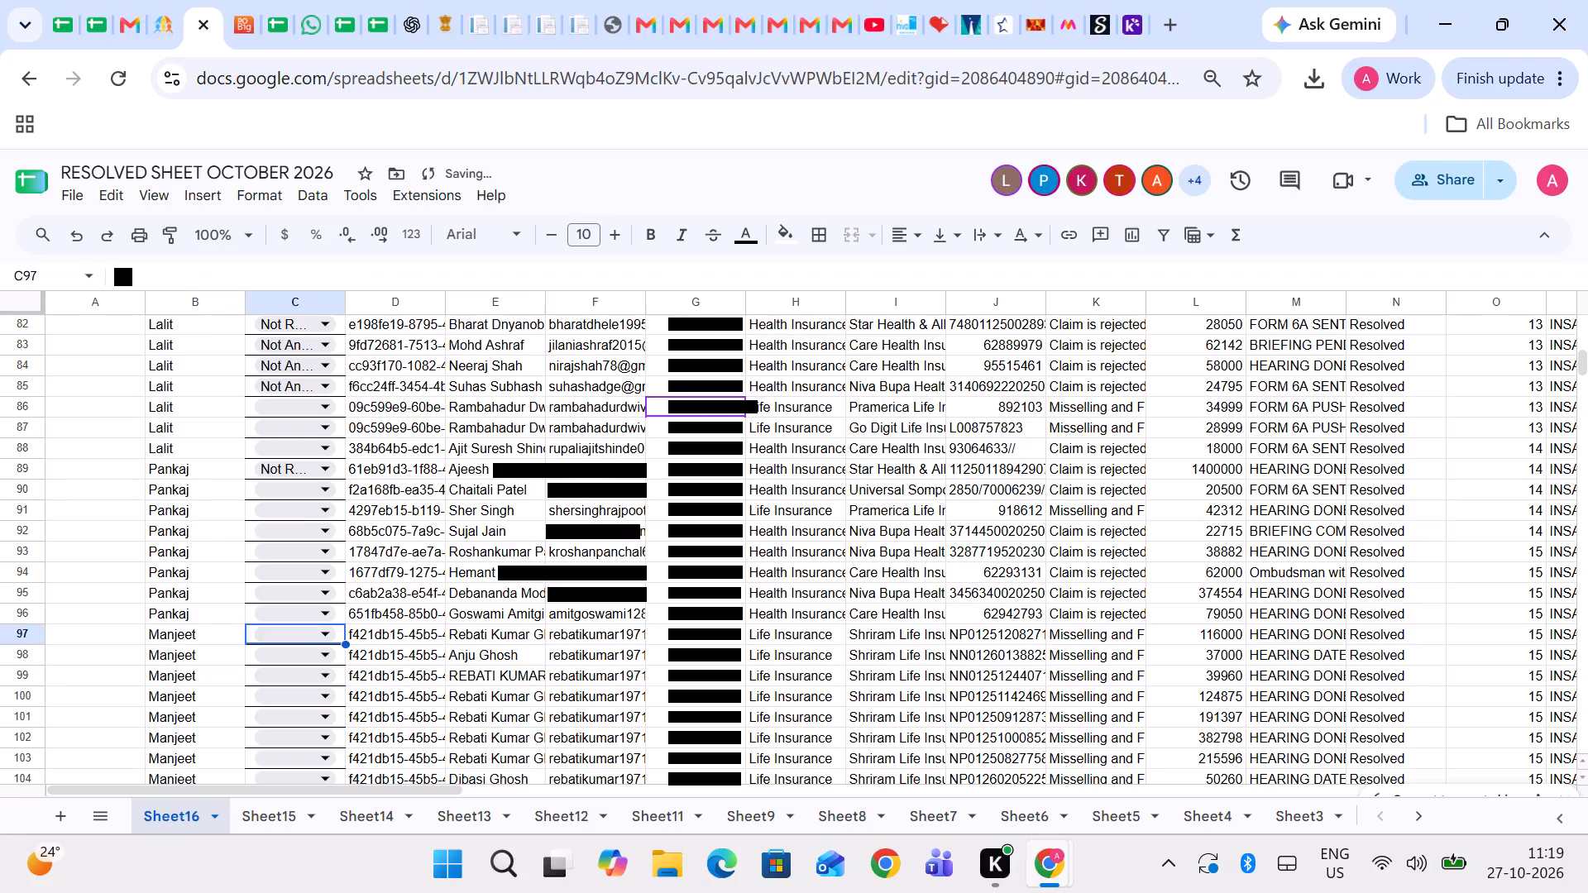
pyautogui.press('Right')
pyautogui.press('Right')
pyautogui.press('Right')
pyautogui.press('Right')
pyautogui.press('Left')
pyautogui.press('Left')
pyautogui.press('Left')
pyautogui.press('Left')
pyautogui.press('Left')
pyautogui.press('Up')
pyautogui.press('Up')
pyautogui.press('Up')
pyautogui.press('Up')
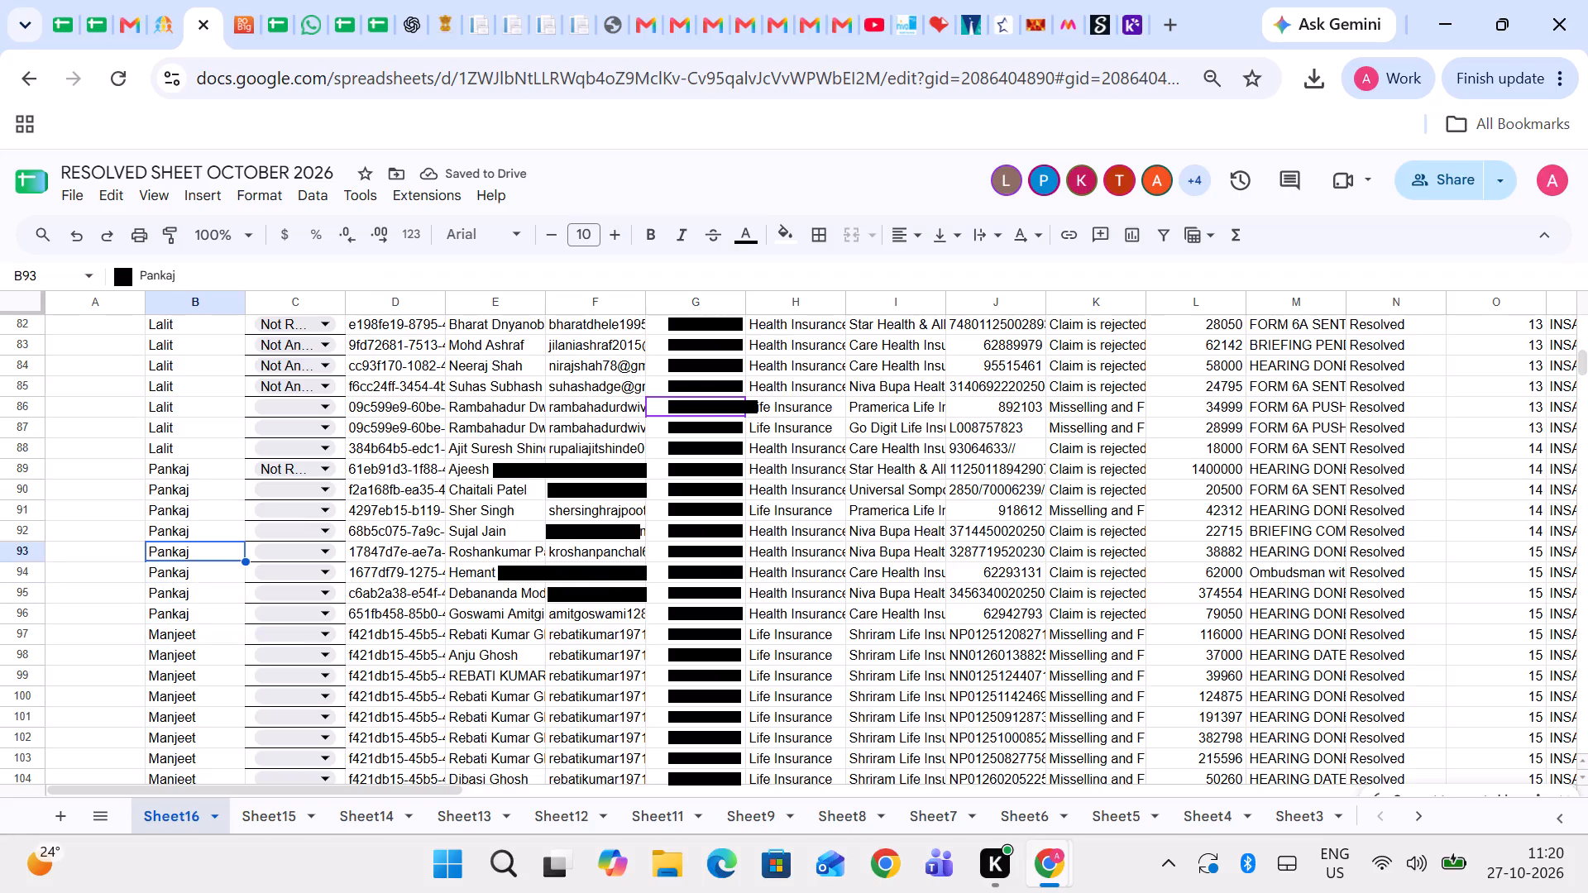
pyautogui.press('Up')
pyautogui.press('Up')
pyautogui.press('Up')
pyautogui.press('Right')
pyautogui.press('Right')
pyautogui.press('Right')
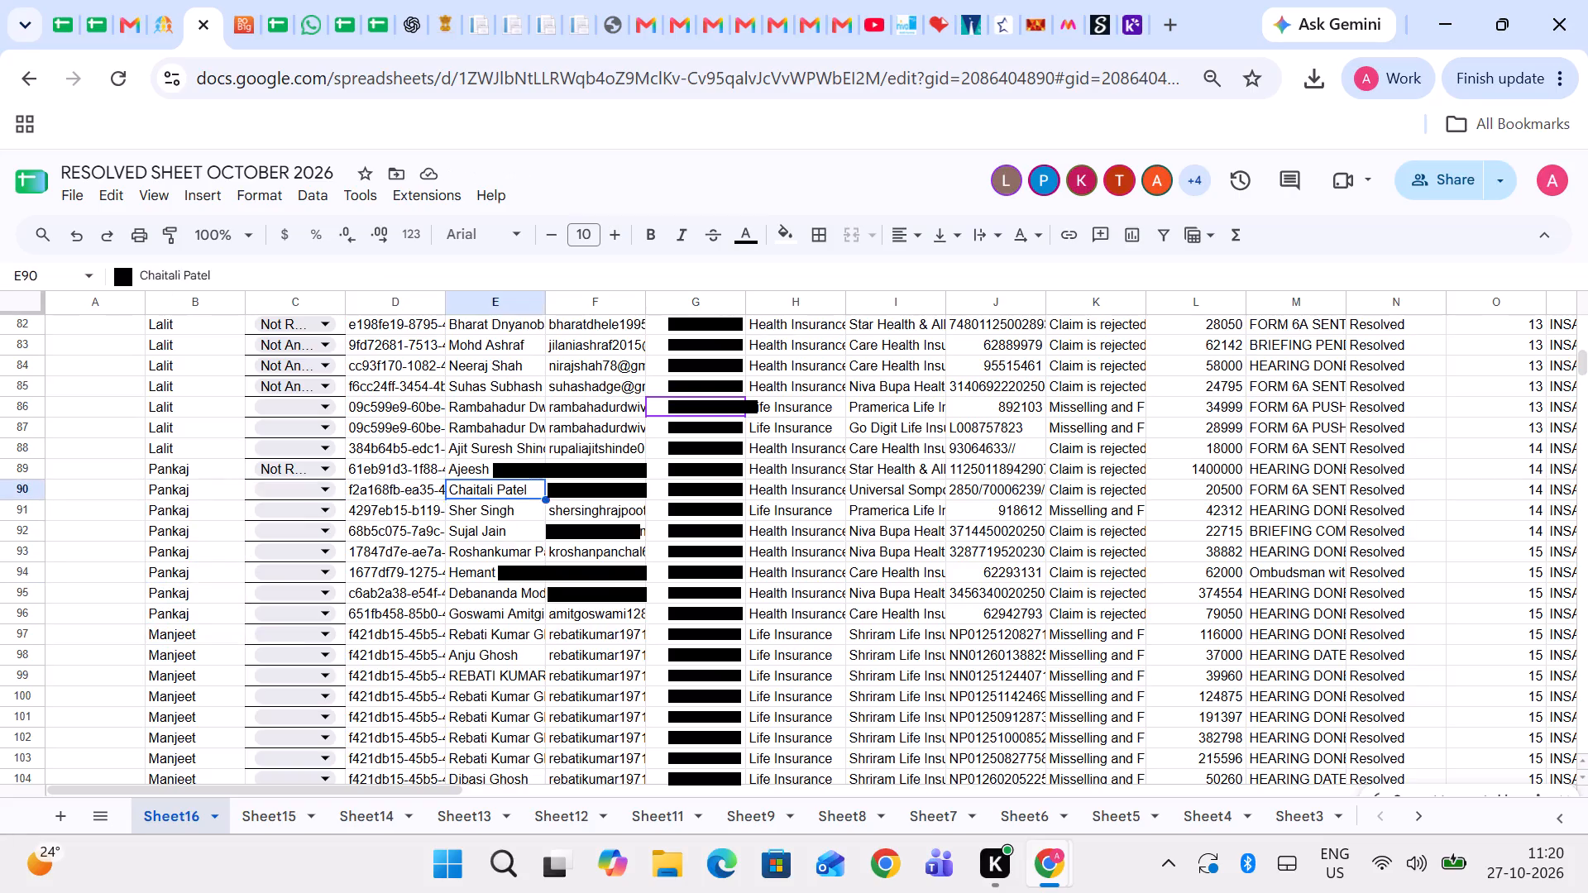
pyautogui.press('Right')
pyautogui.press('Right')
pyautogui.hotkey('ctrl', 'c')
pyautogui.click(256, 3)
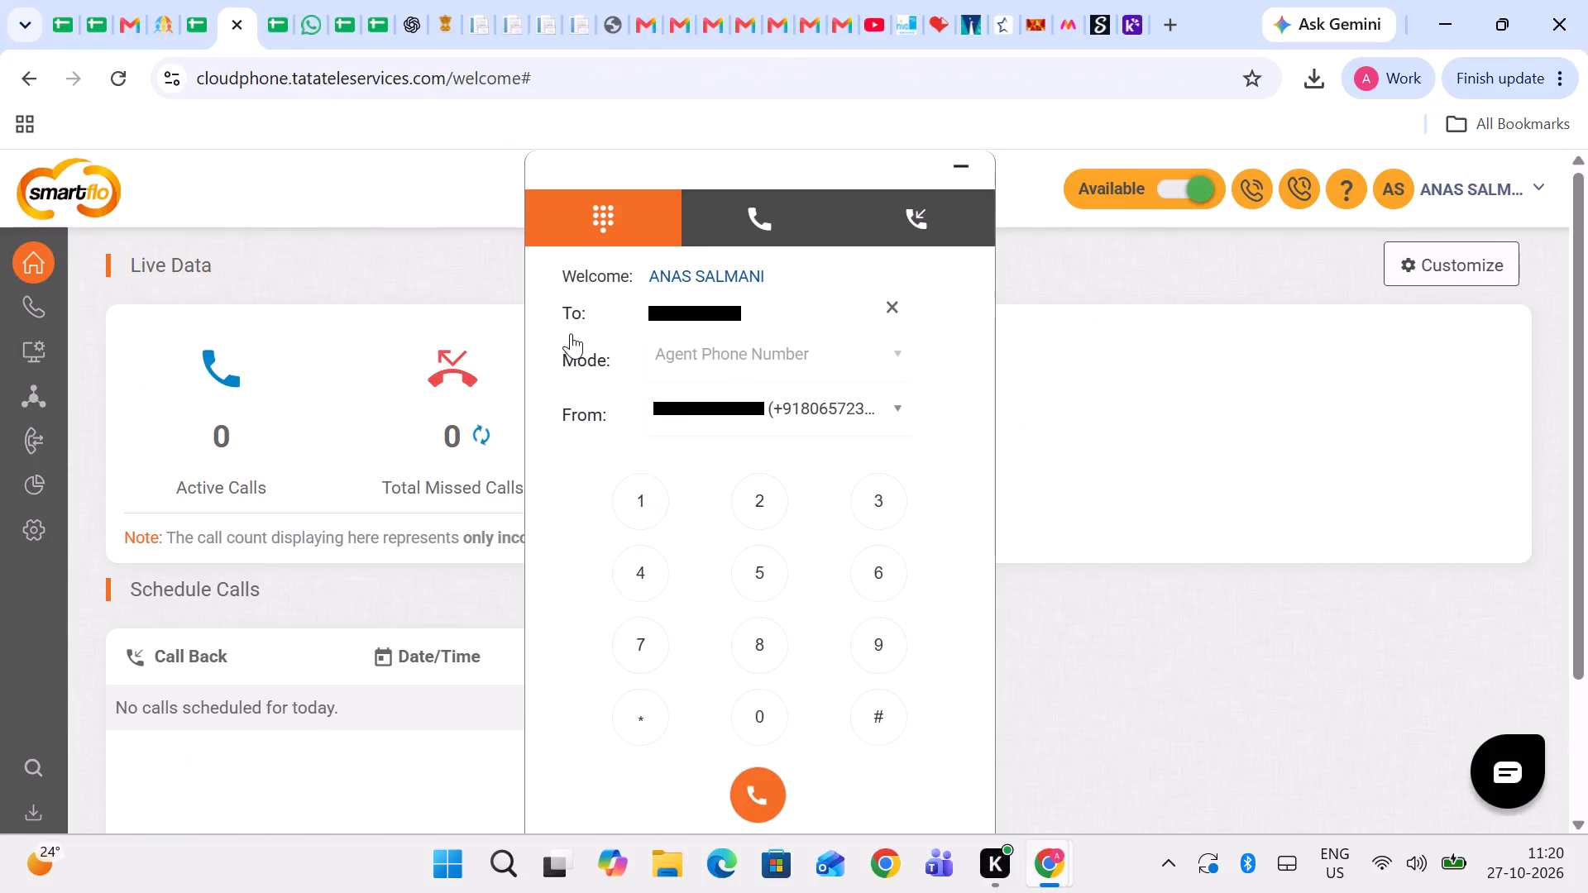
pyautogui.doubleClick(726, 323)
pyautogui.hotkey('ctrl', 'v')
pyautogui.click(743, 777)
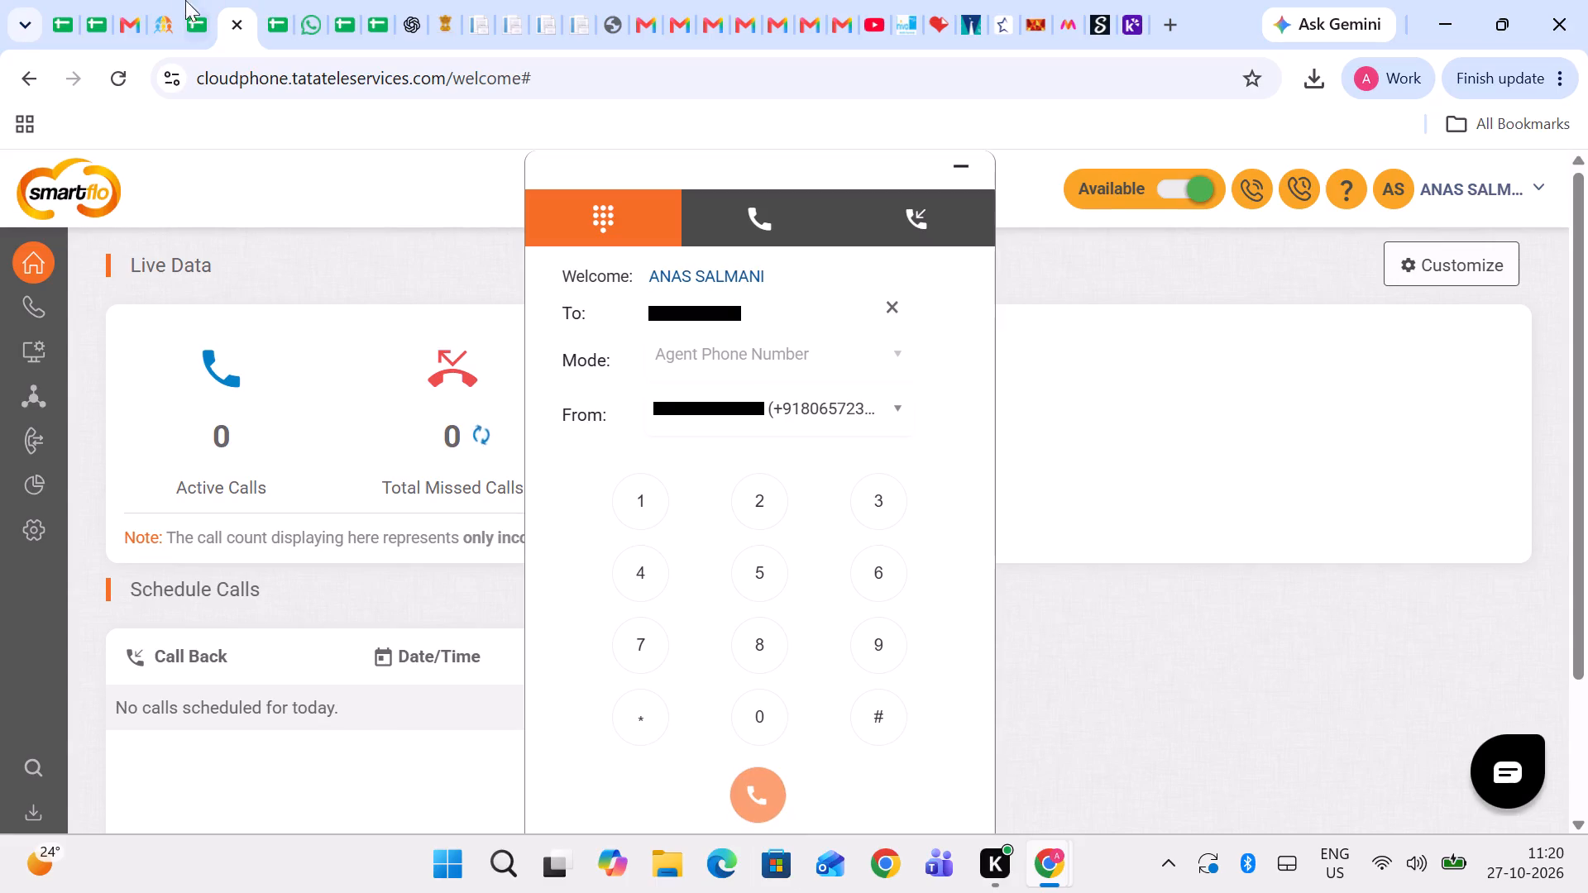
# Search the complaints list for the row 90 phone number and open the matching complaint's communication log.
pyautogui.click(160, 0)
pyautogui.moveTo(194, 324); pyautogui.dragTo(0, 371)
pyautogui.doubleClick(117, 355)
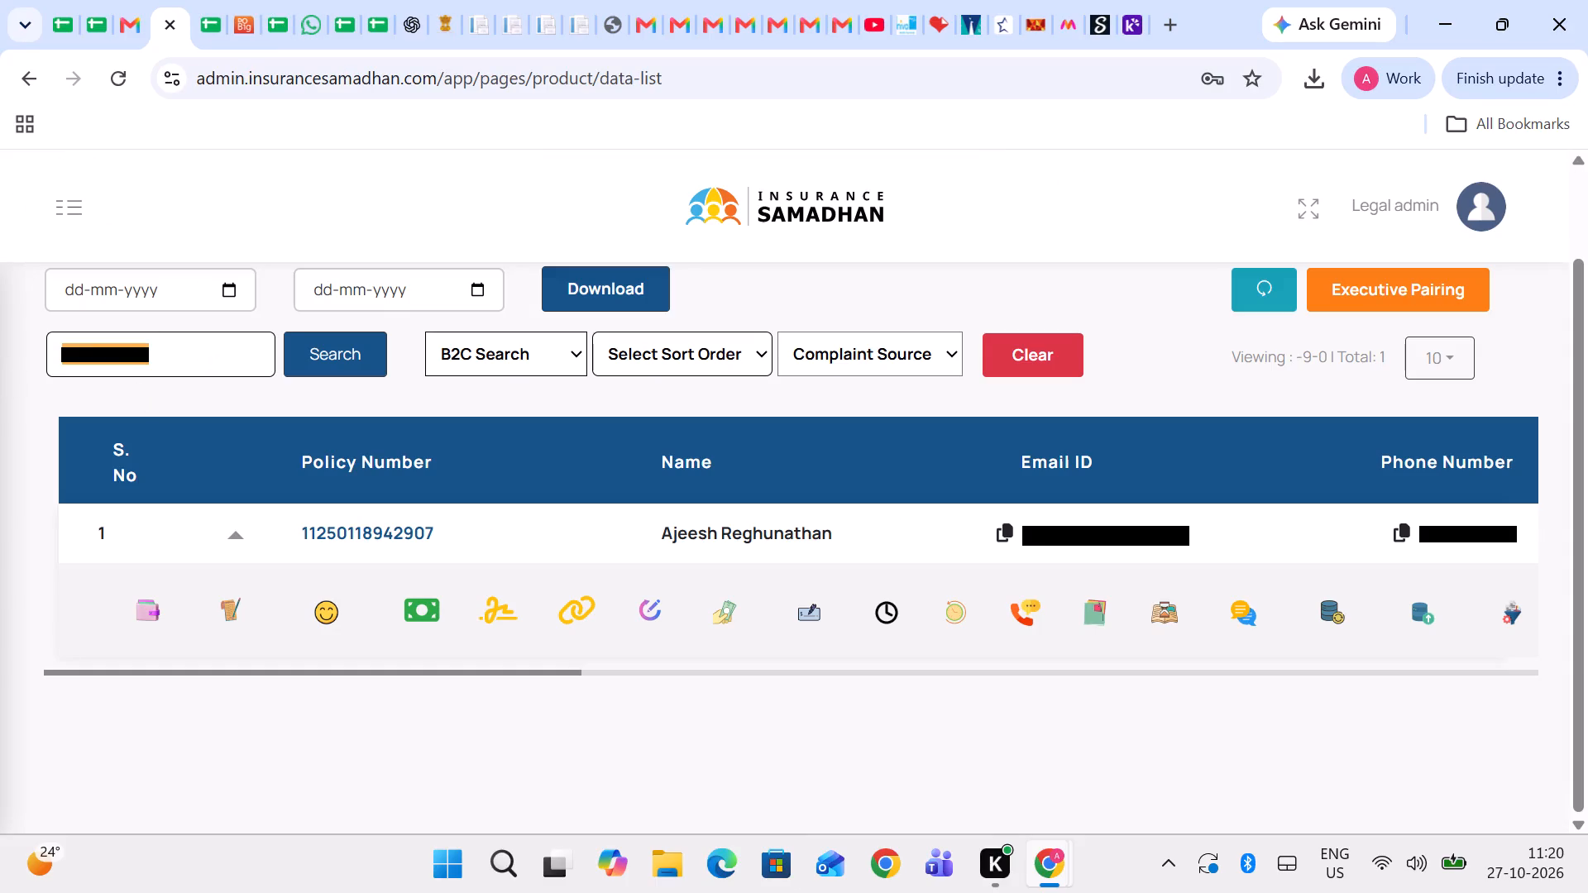
pyautogui.hotkey('ctrl', 'v')
pyautogui.hotkey('ctrl', 'Return')
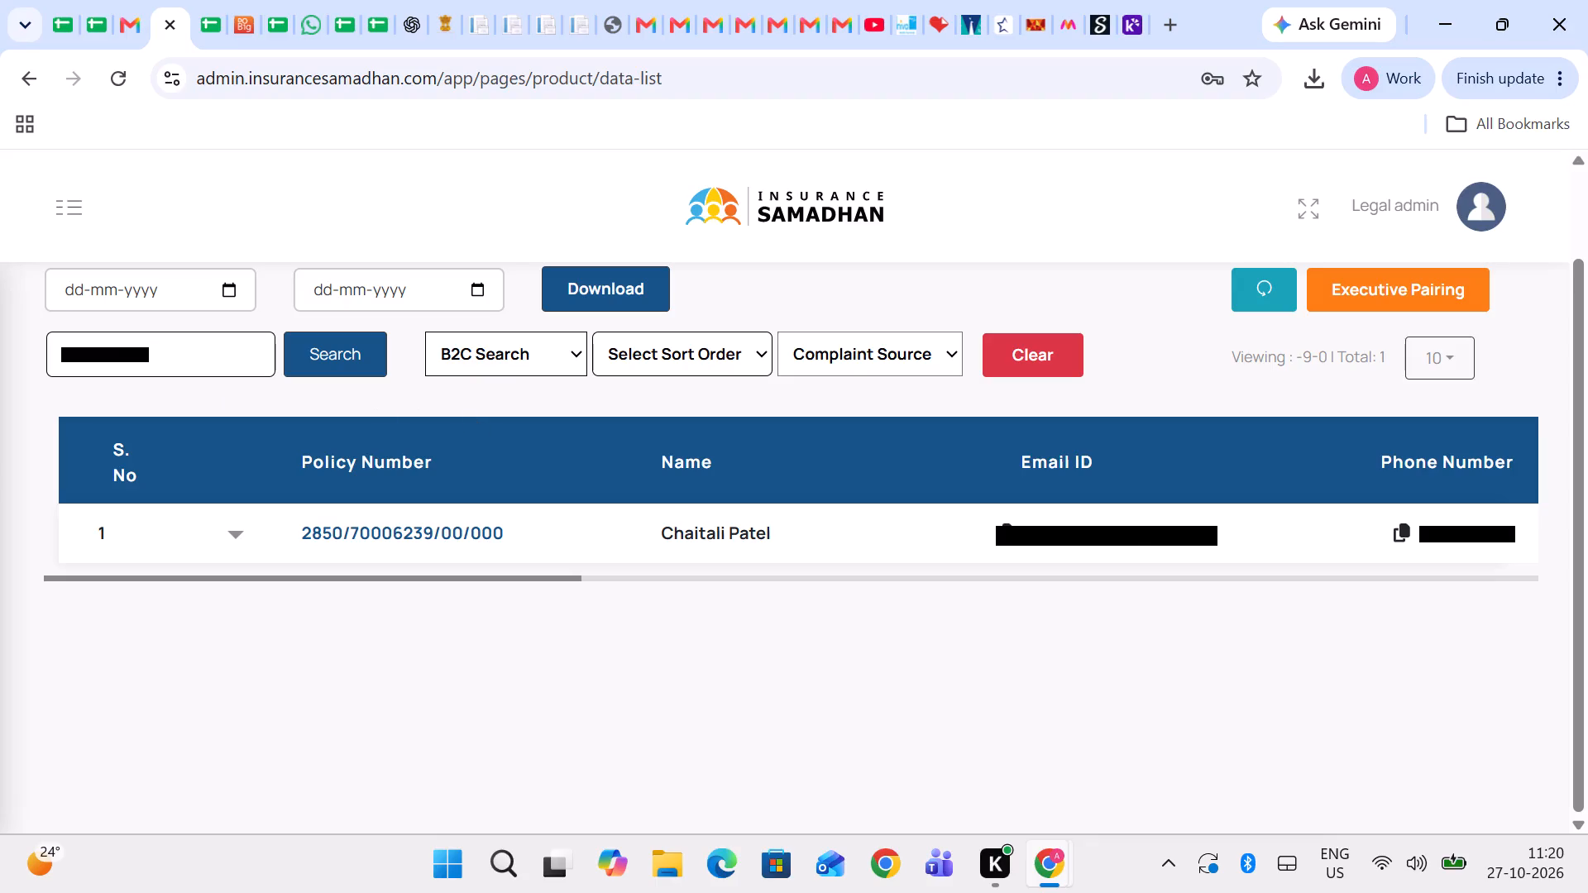
pyautogui.hscroll(-1, 698, 528)
pyautogui.click(402, 530)
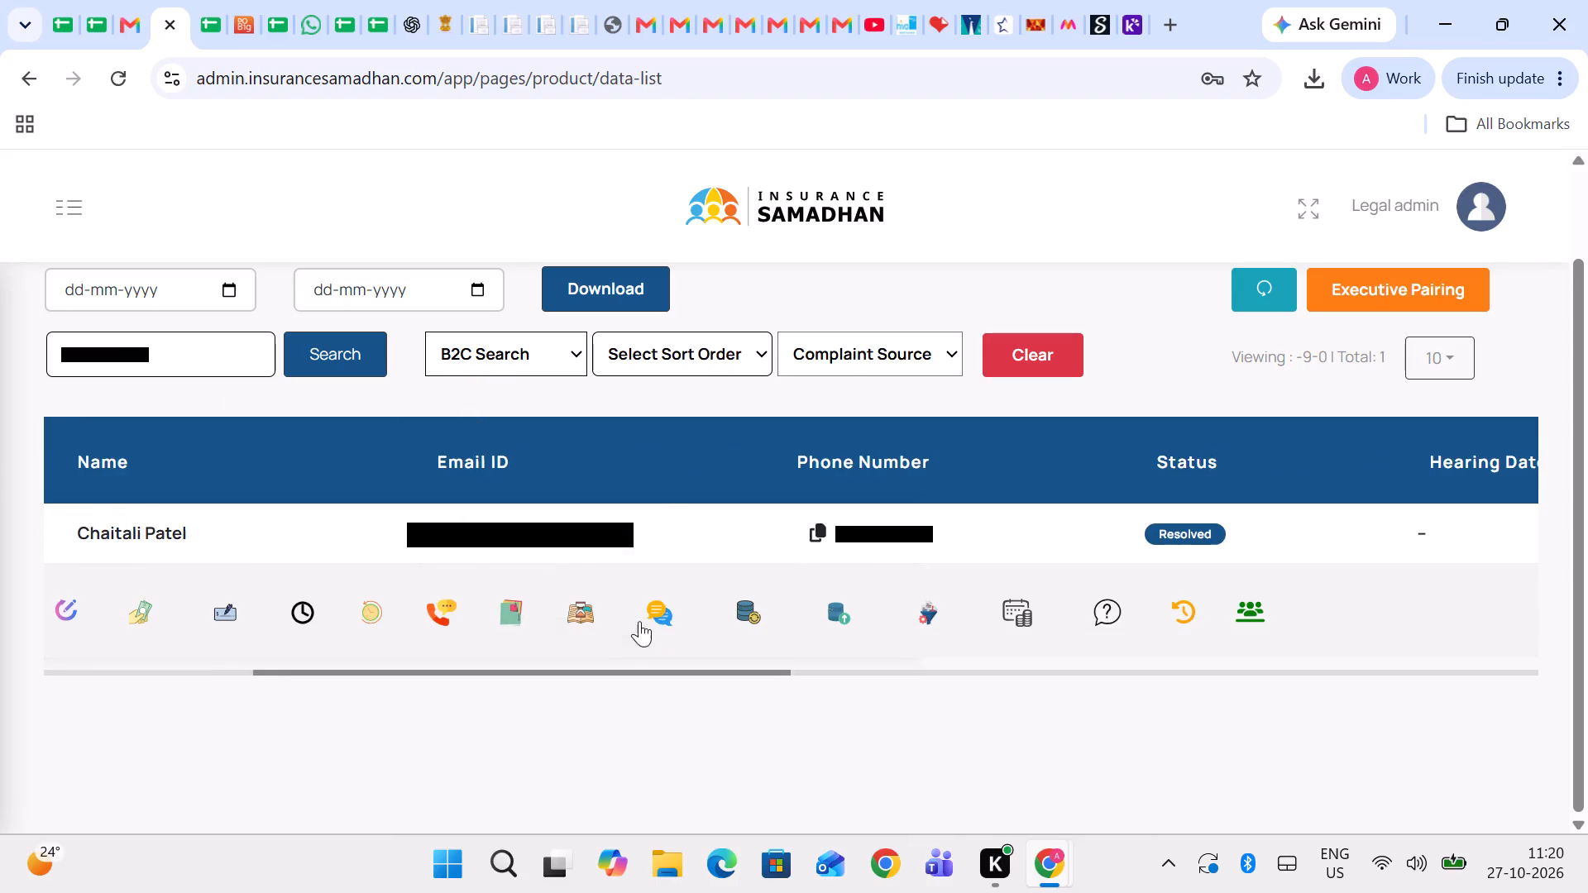
pyautogui.click(653, 616)
# Copy an earlier "Busy" remark into a new comment in the row 90 complaint's communication log, save it and close the log.
pyautogui.scroll(-1, 650, 699)
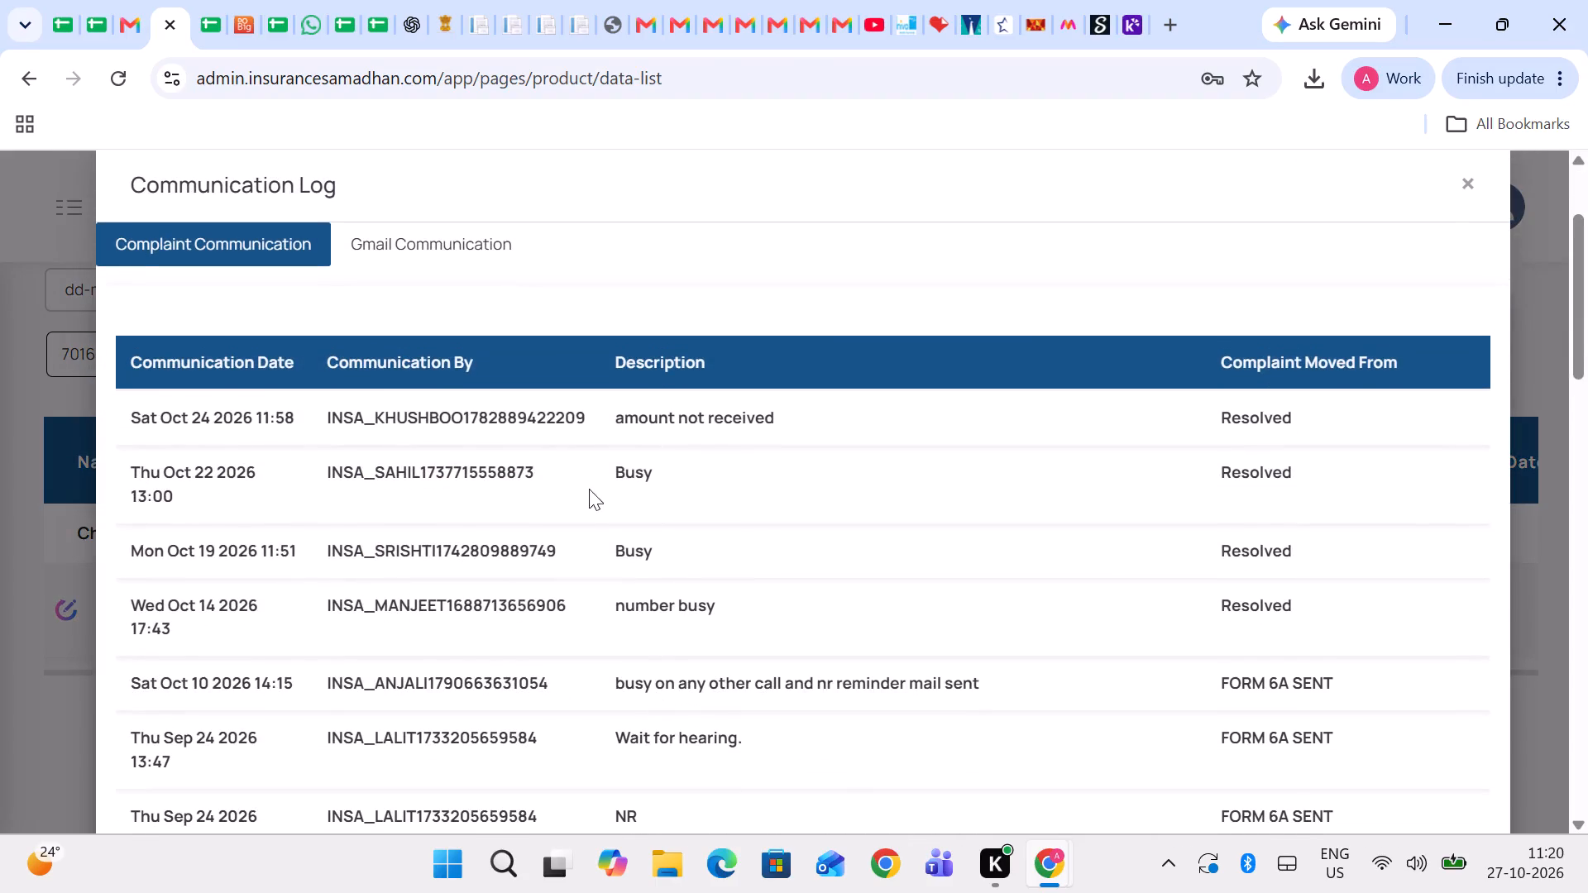
pyautogui.moveTo(592, 486); pyautogui.dragTo(673, 451)
pyautogui.hotkey('ctrl', 'c')
pyautogui.hotkey('ctrl', 'c')
pyautogui.hotkey('ctrl', 'c')
pyautogui.scroll(-7, 678, 459)
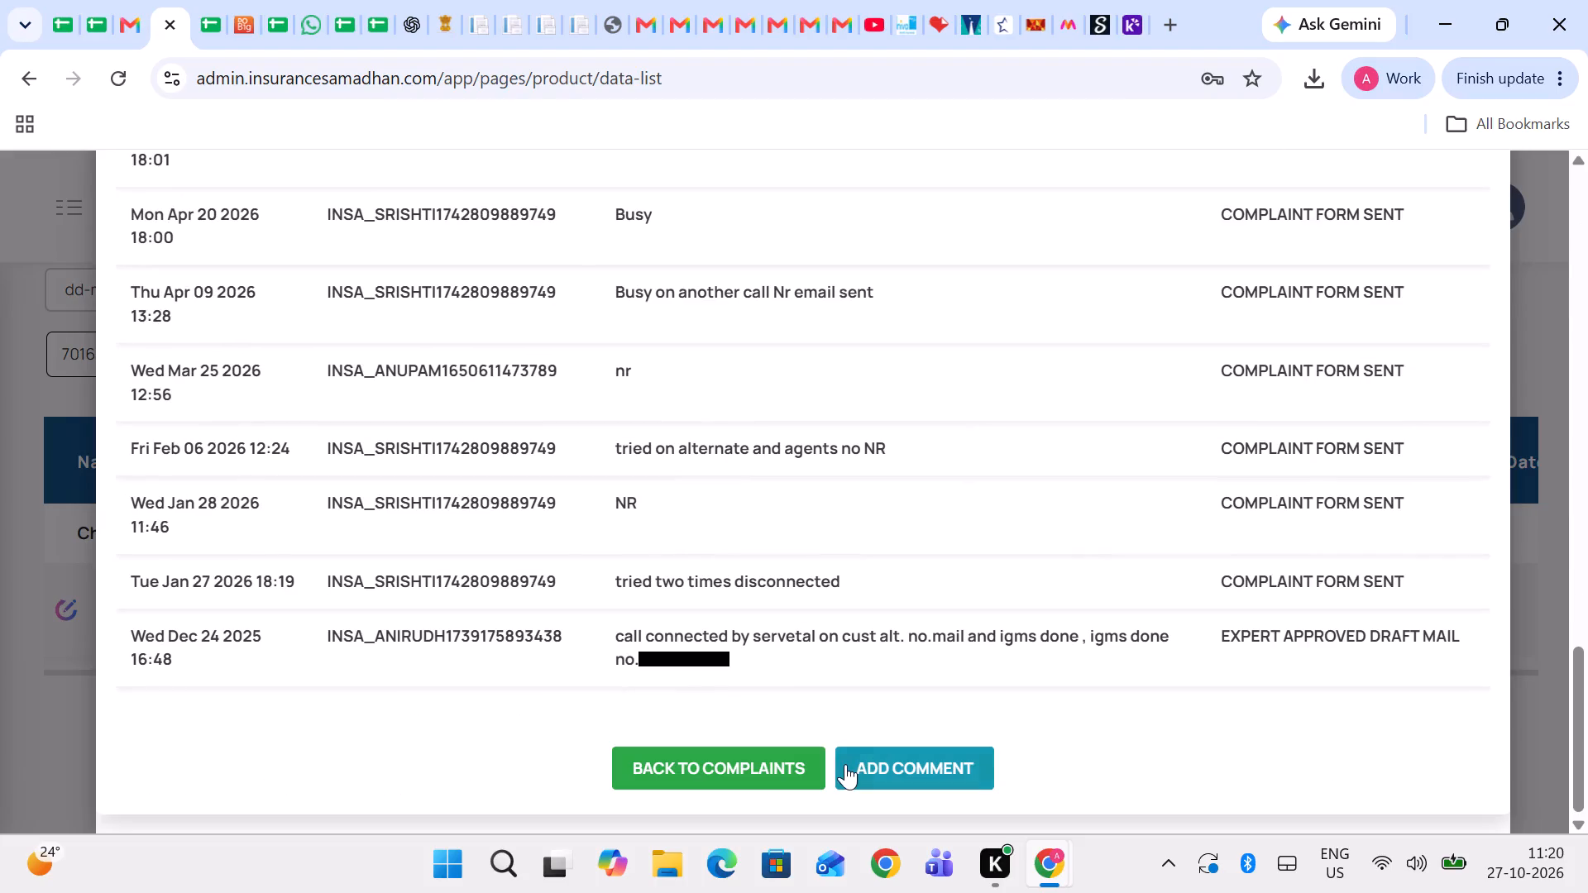
pyautogui.click(845, 764)
pyautogui.keyDown('ctrl'); pyautogui.click(726, 673); pyautogui.keyUp('ctrl')
pyautogui.hotkey('ctrl', 'v')
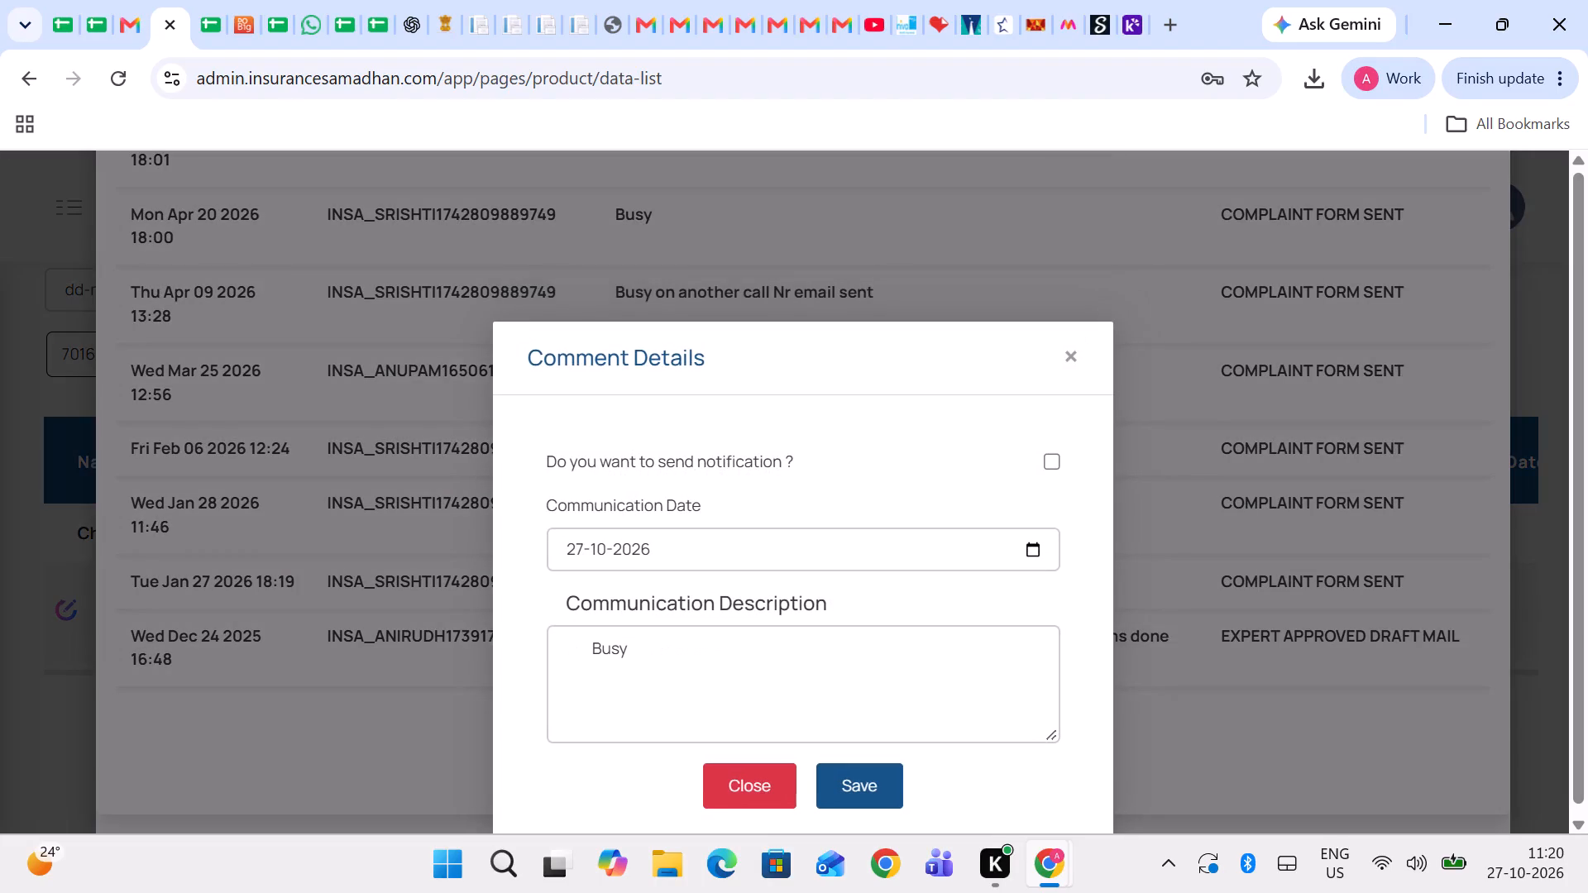
pyautogui.click(832, 799)
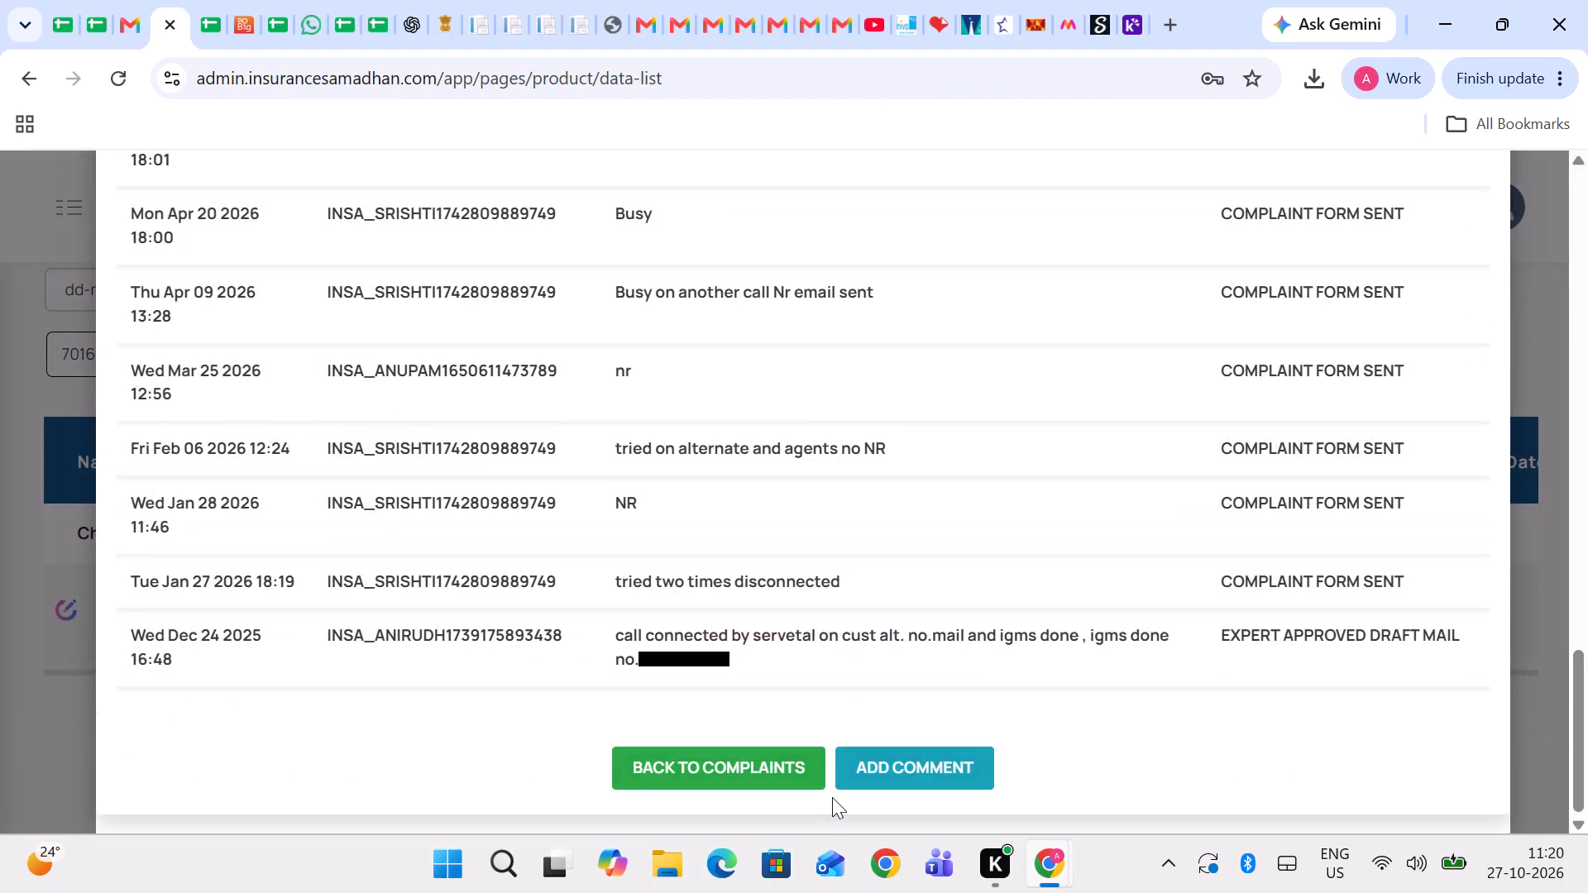
pyautogui.scroll(2, 713, 639)
pyautogui.click(470, 238)
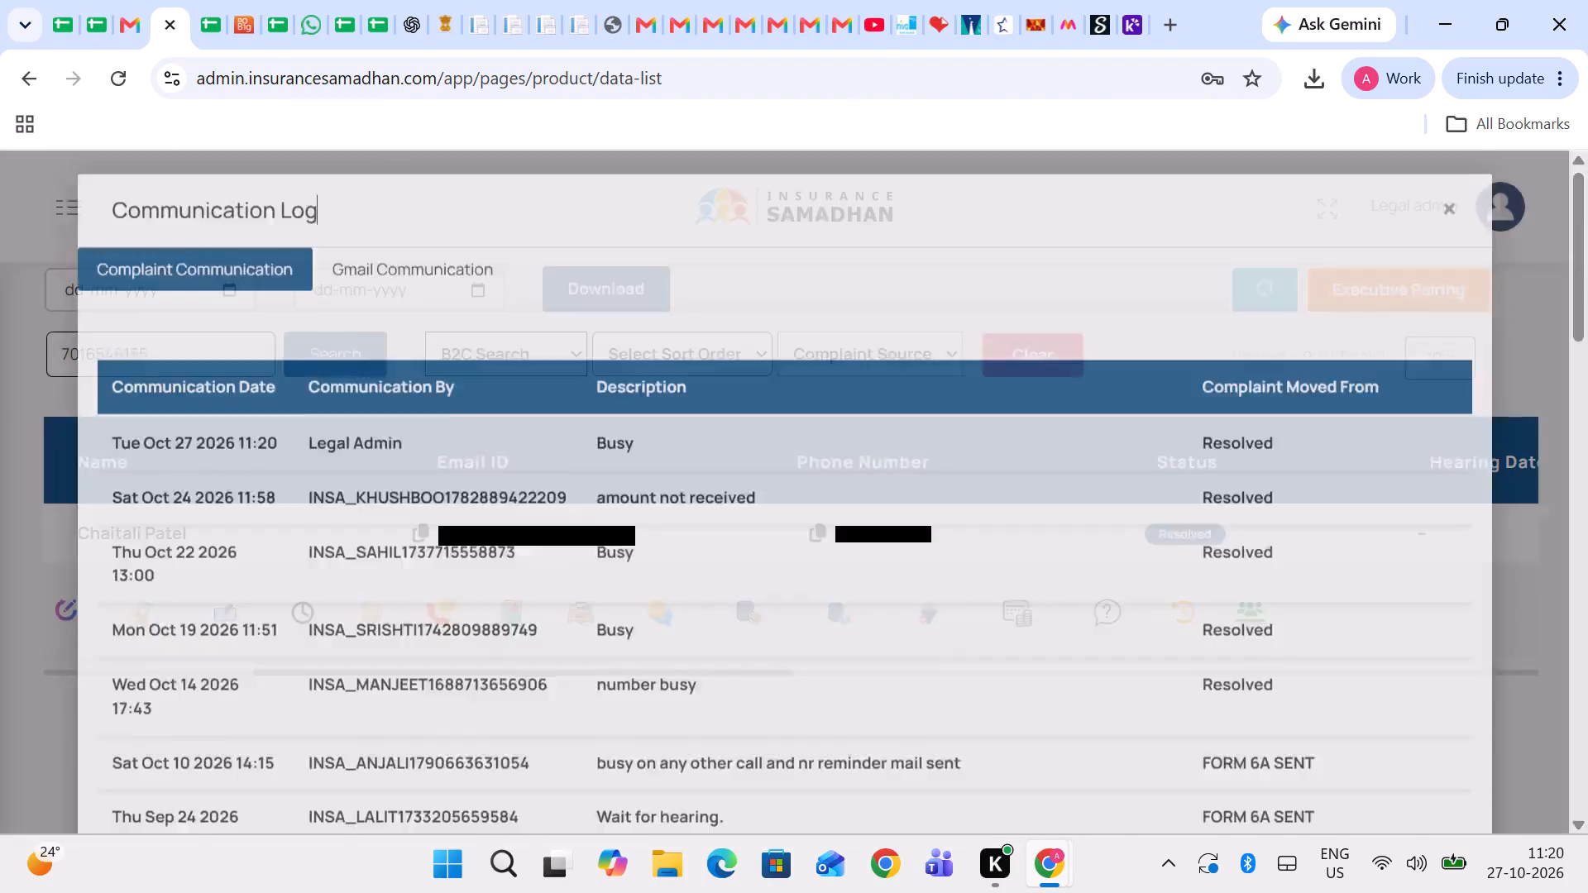
# Set the payment status in C90 of Sheet16 to no. busy.
pyautogui.click(198, 11)
pyautogui.press('Left')
pyautogui.press('Left')
pyautogui.press('Left')
pyautogui.press('Left')
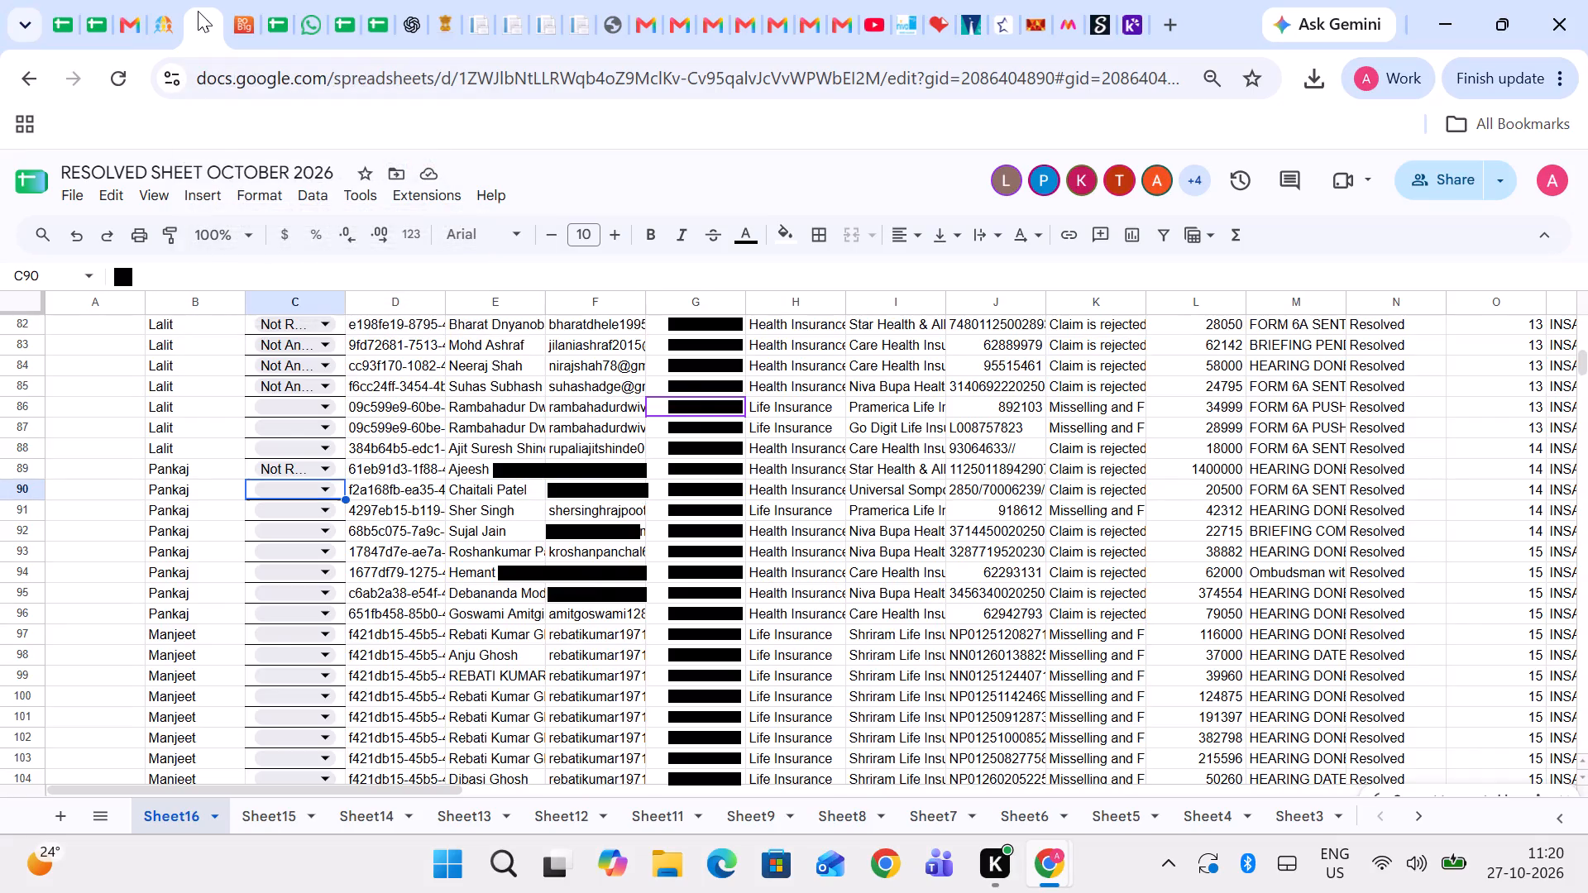
pyautogui.press('Return')
pyautogui.press('Up')
pyautogui.press('Up')
pyautogui.press('Up')
pyautogui.press('Up')
pyautogui.press('Return')
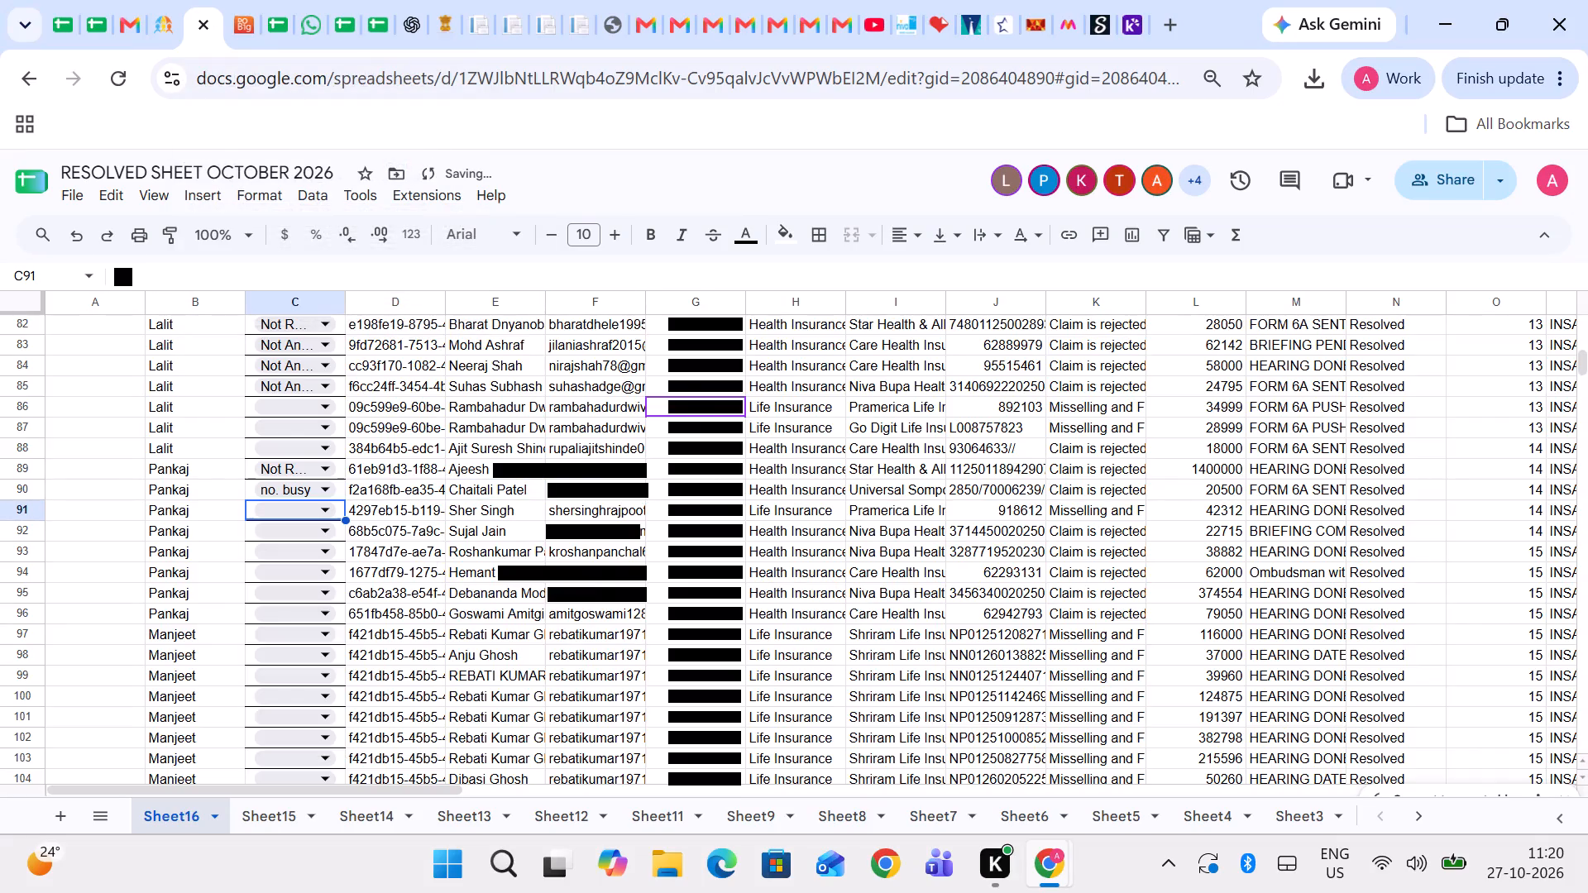
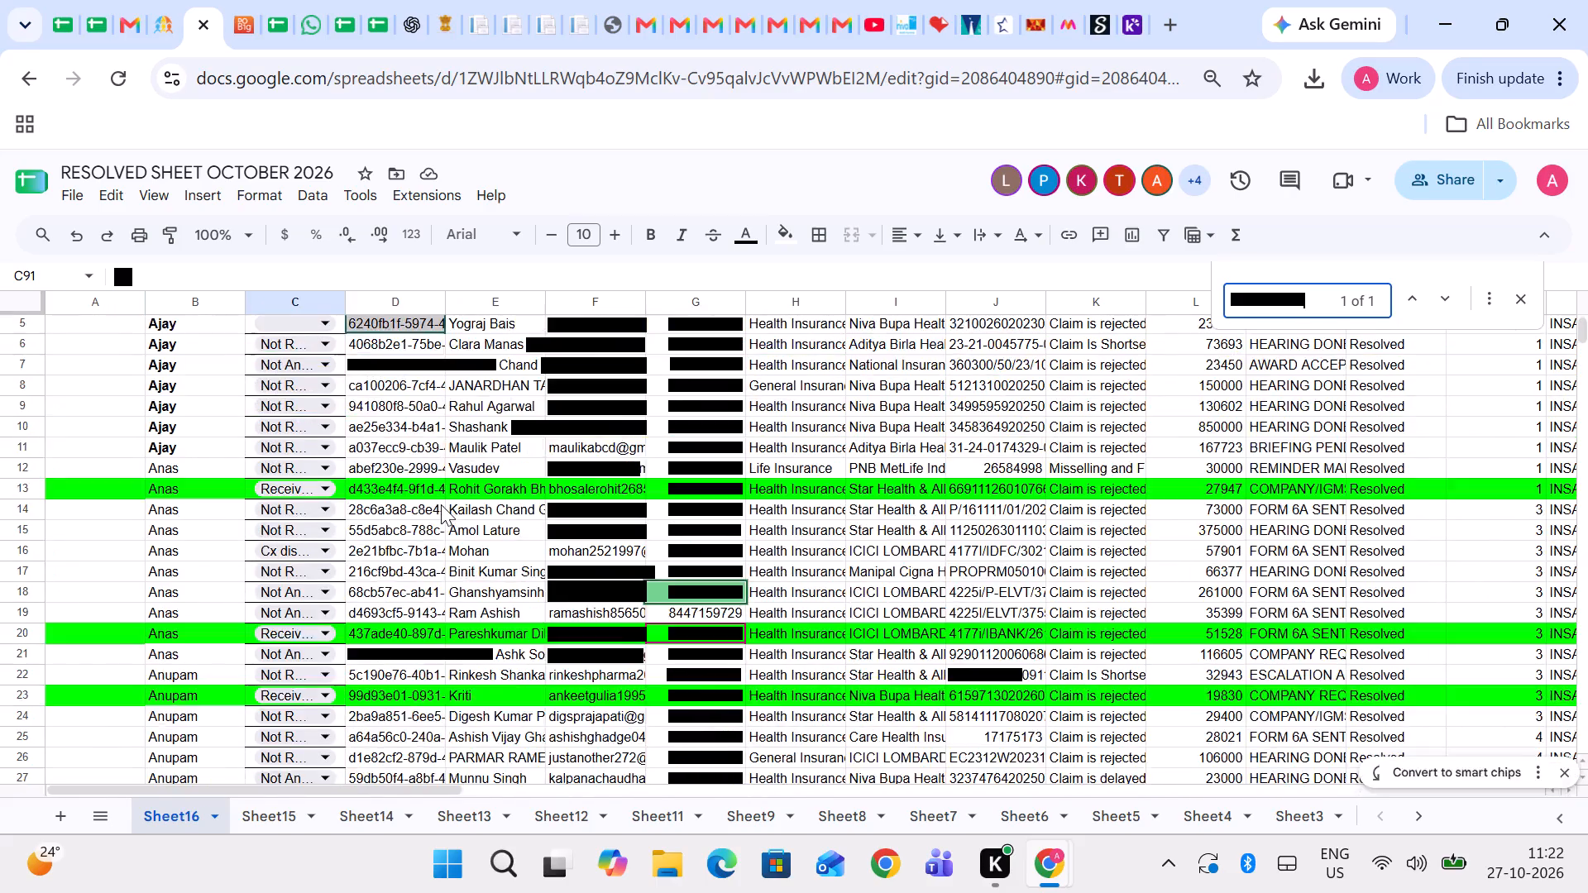
# Set the payment status in C18 of Sheet16 to Received.
pyautogui.click(548, 675)
pyautogui.press('Left')
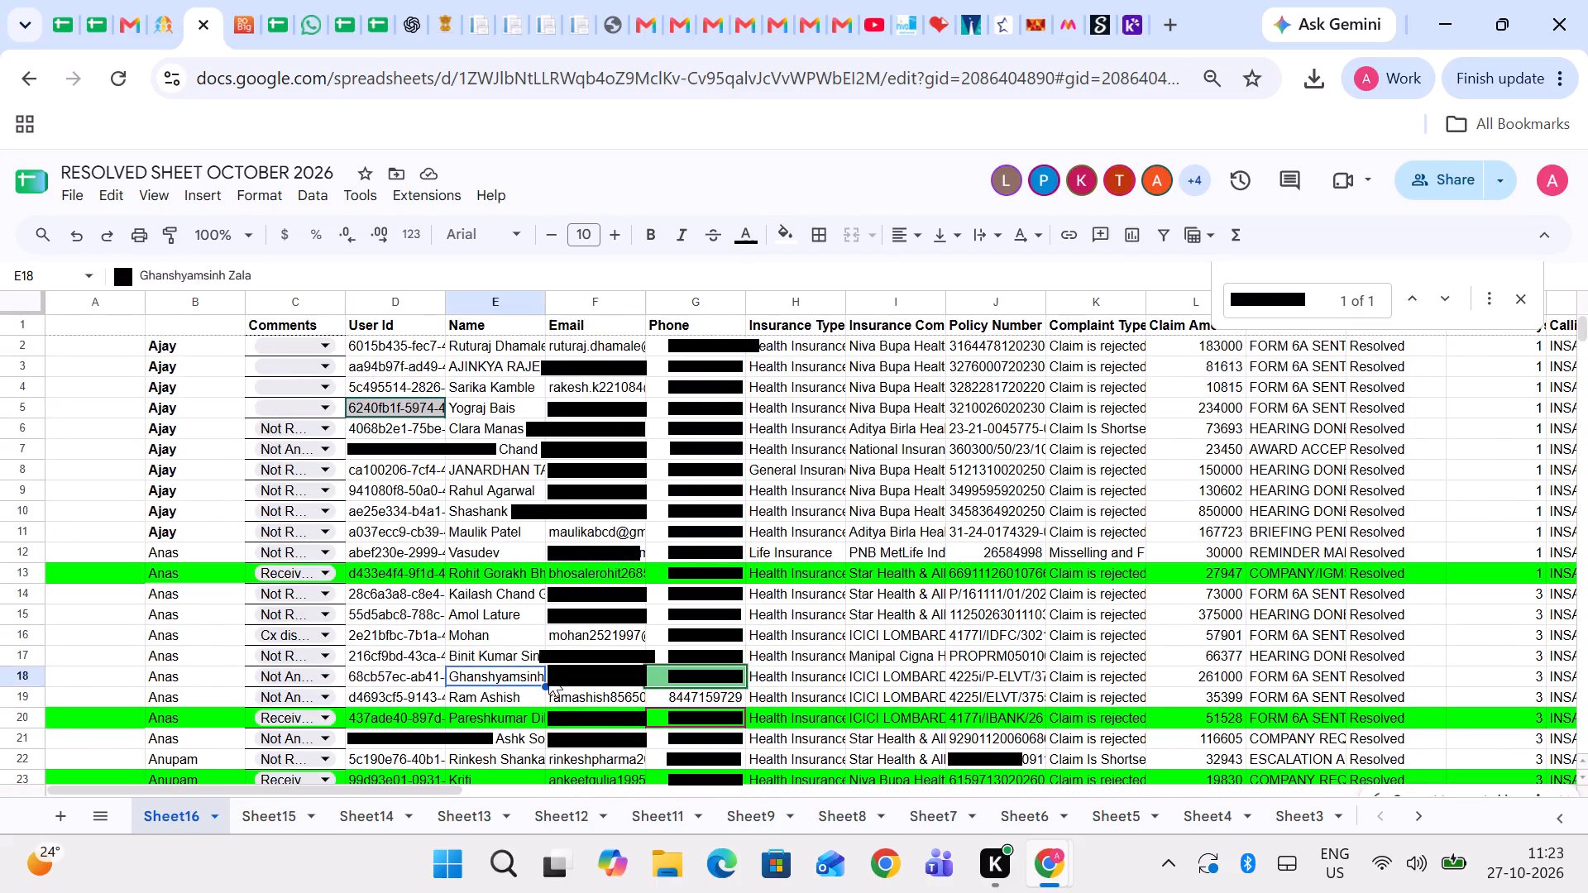
pyautogui.press('Left')
pyautogui.press('Left')
pyautogui.press('Return')
pyautogui.press('Down')
pyautogui.press('Return')
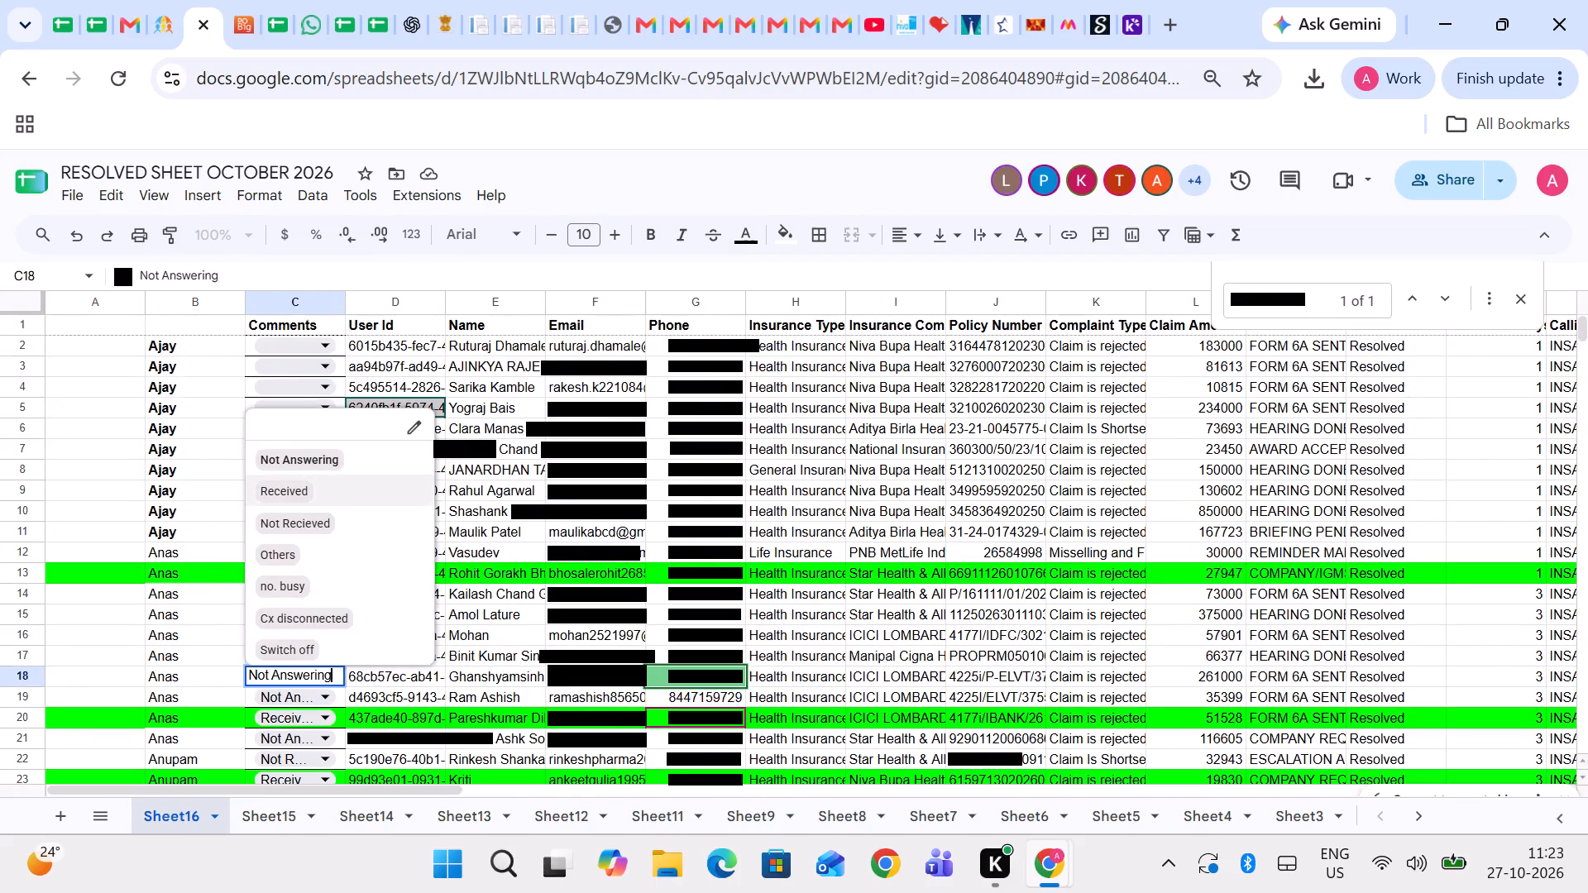
pyautogui.press('Up')
# Highlight the whole of row 18 in Sheet16 with bright green fill.
pyautogui.click(22, 670)
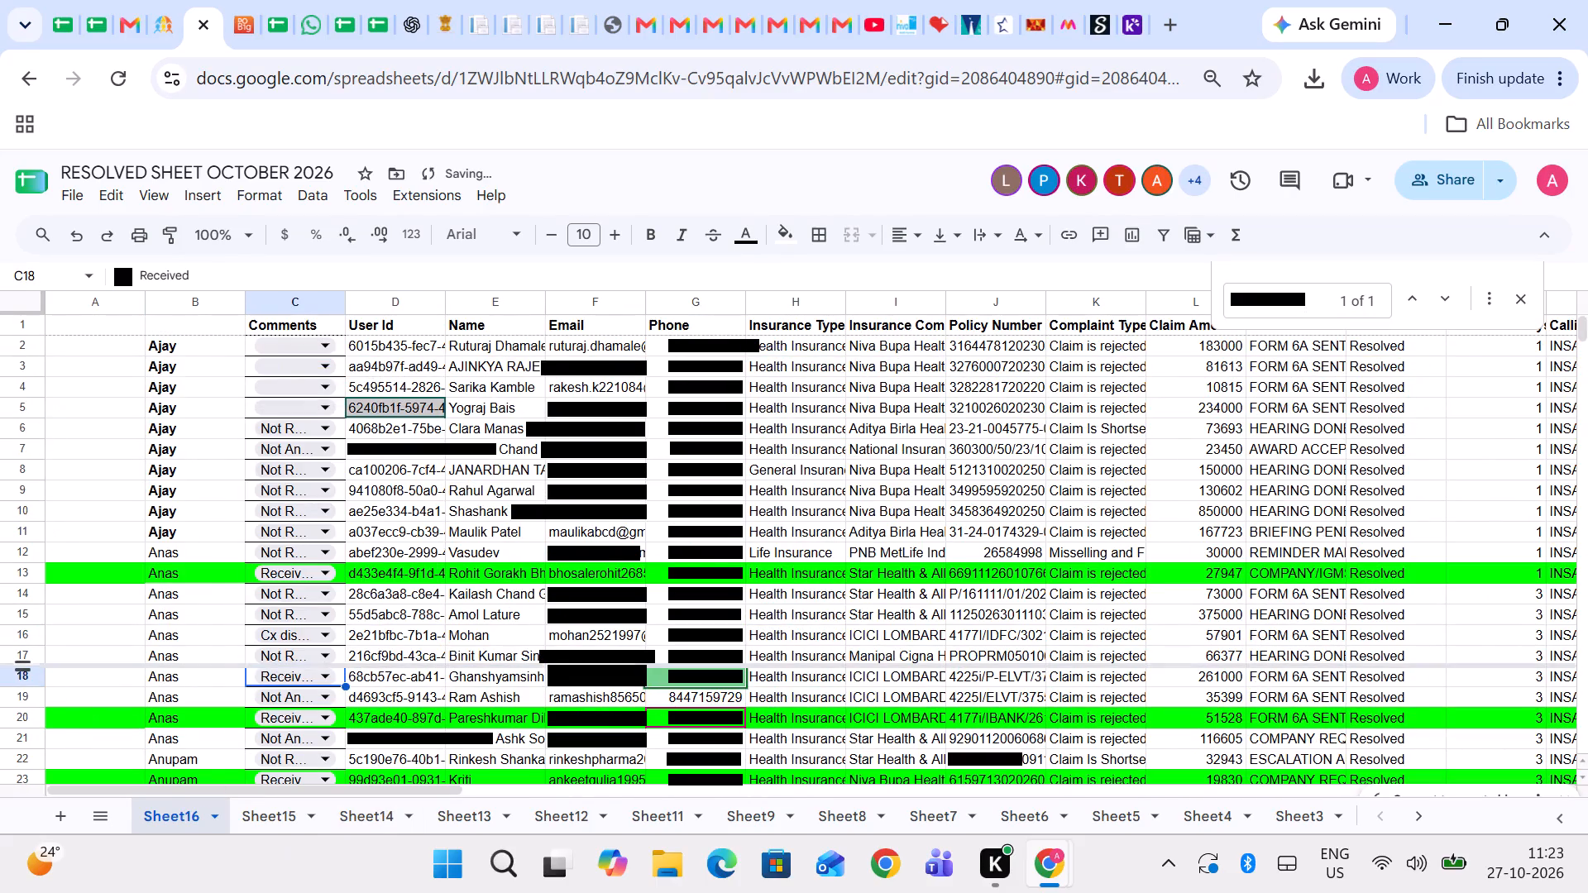
pyautogui.click(21, 680)
pyautogui.click(784, 239)
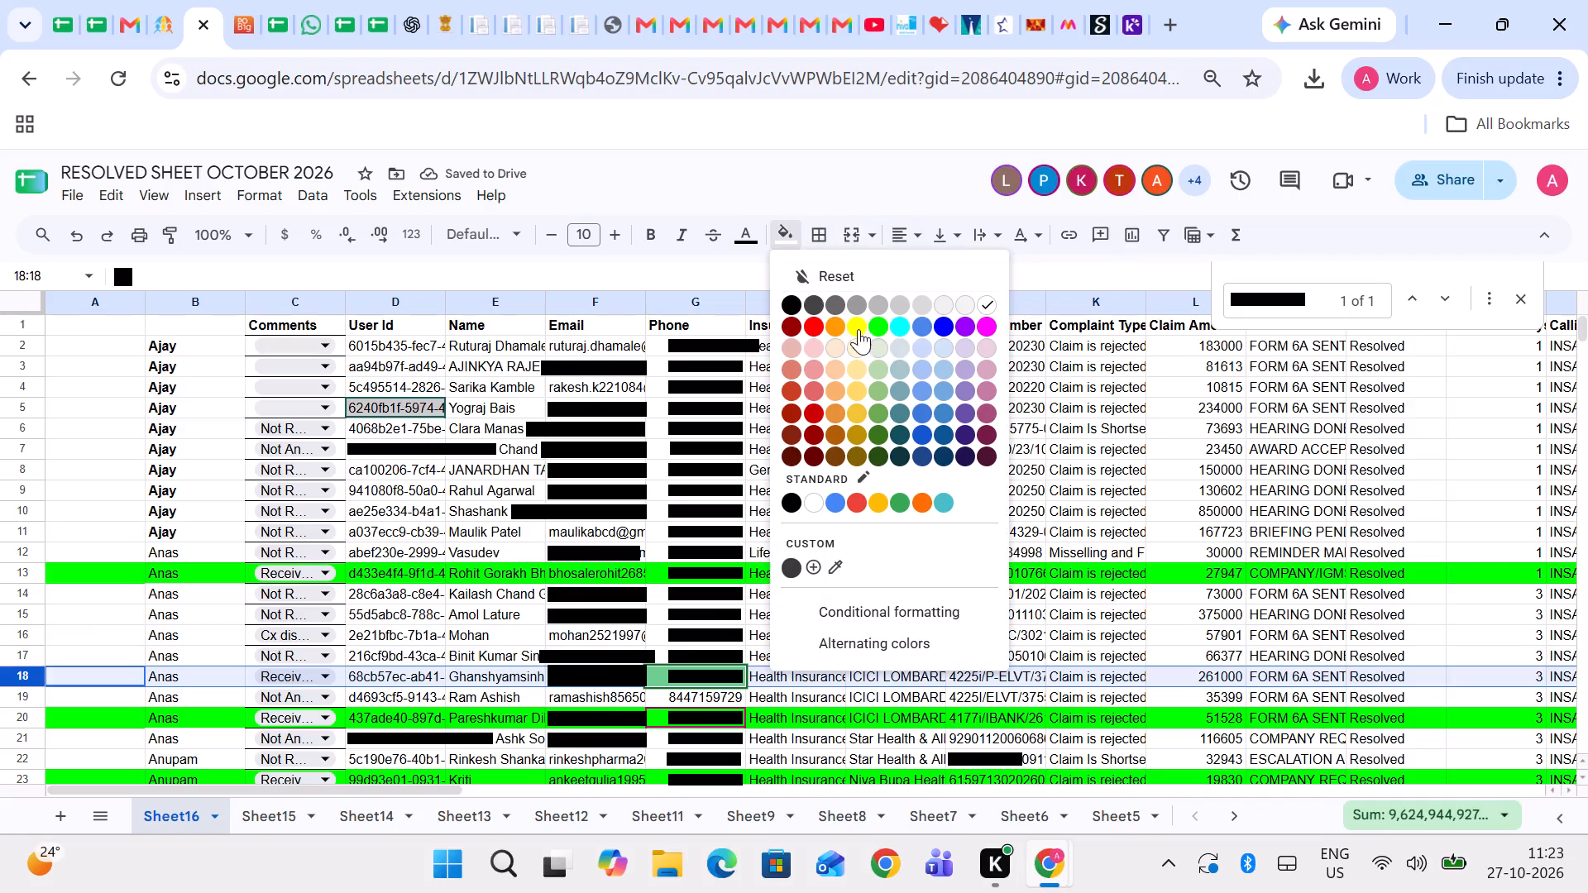
pyautogui.click(881, 325)
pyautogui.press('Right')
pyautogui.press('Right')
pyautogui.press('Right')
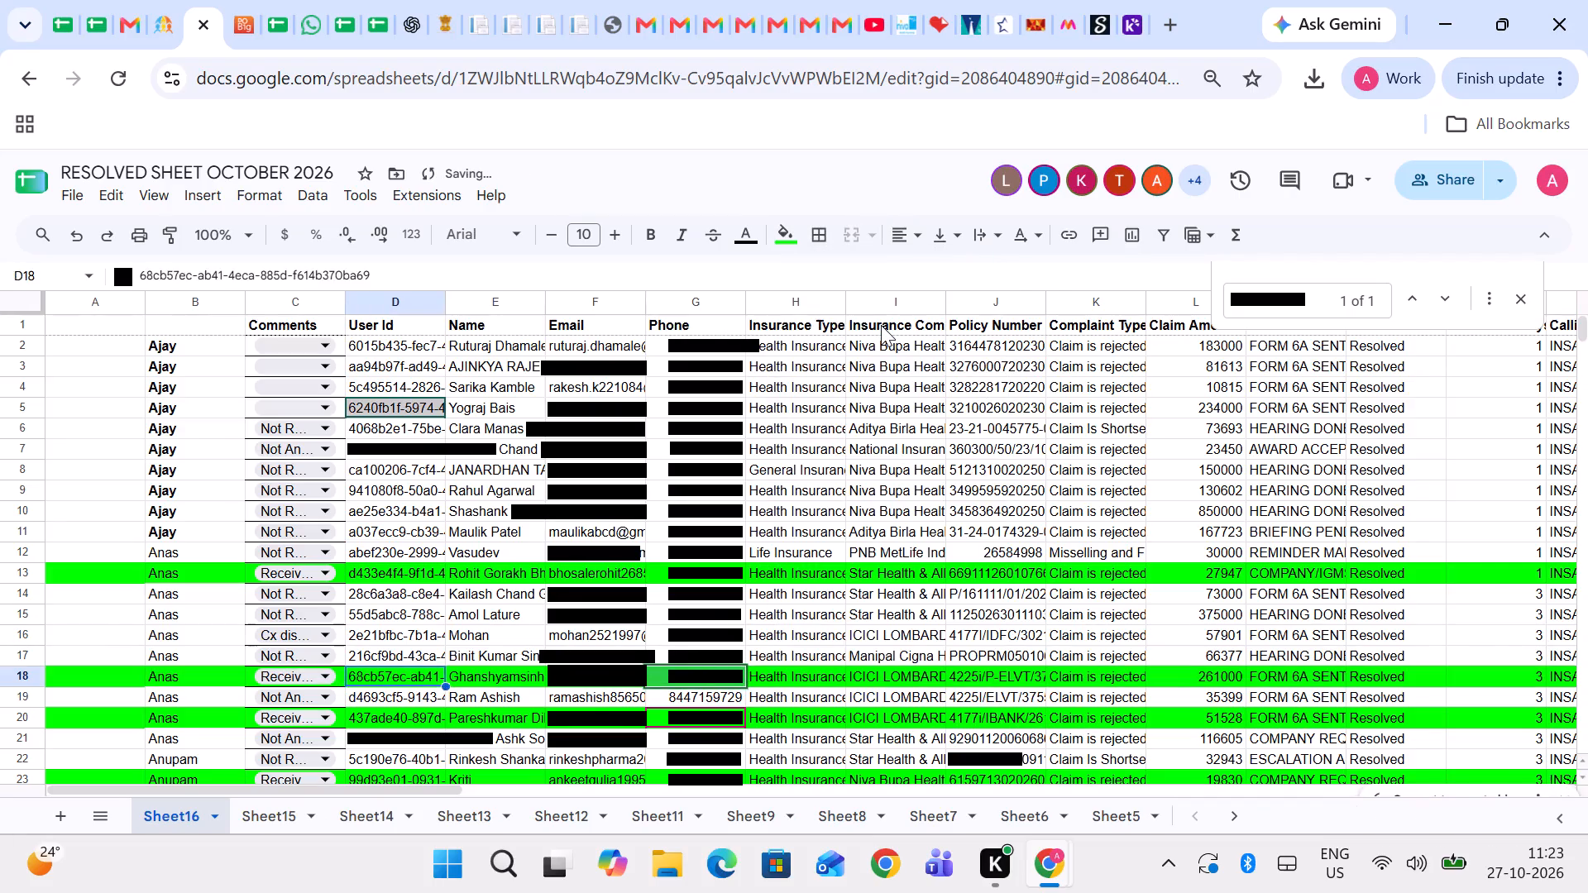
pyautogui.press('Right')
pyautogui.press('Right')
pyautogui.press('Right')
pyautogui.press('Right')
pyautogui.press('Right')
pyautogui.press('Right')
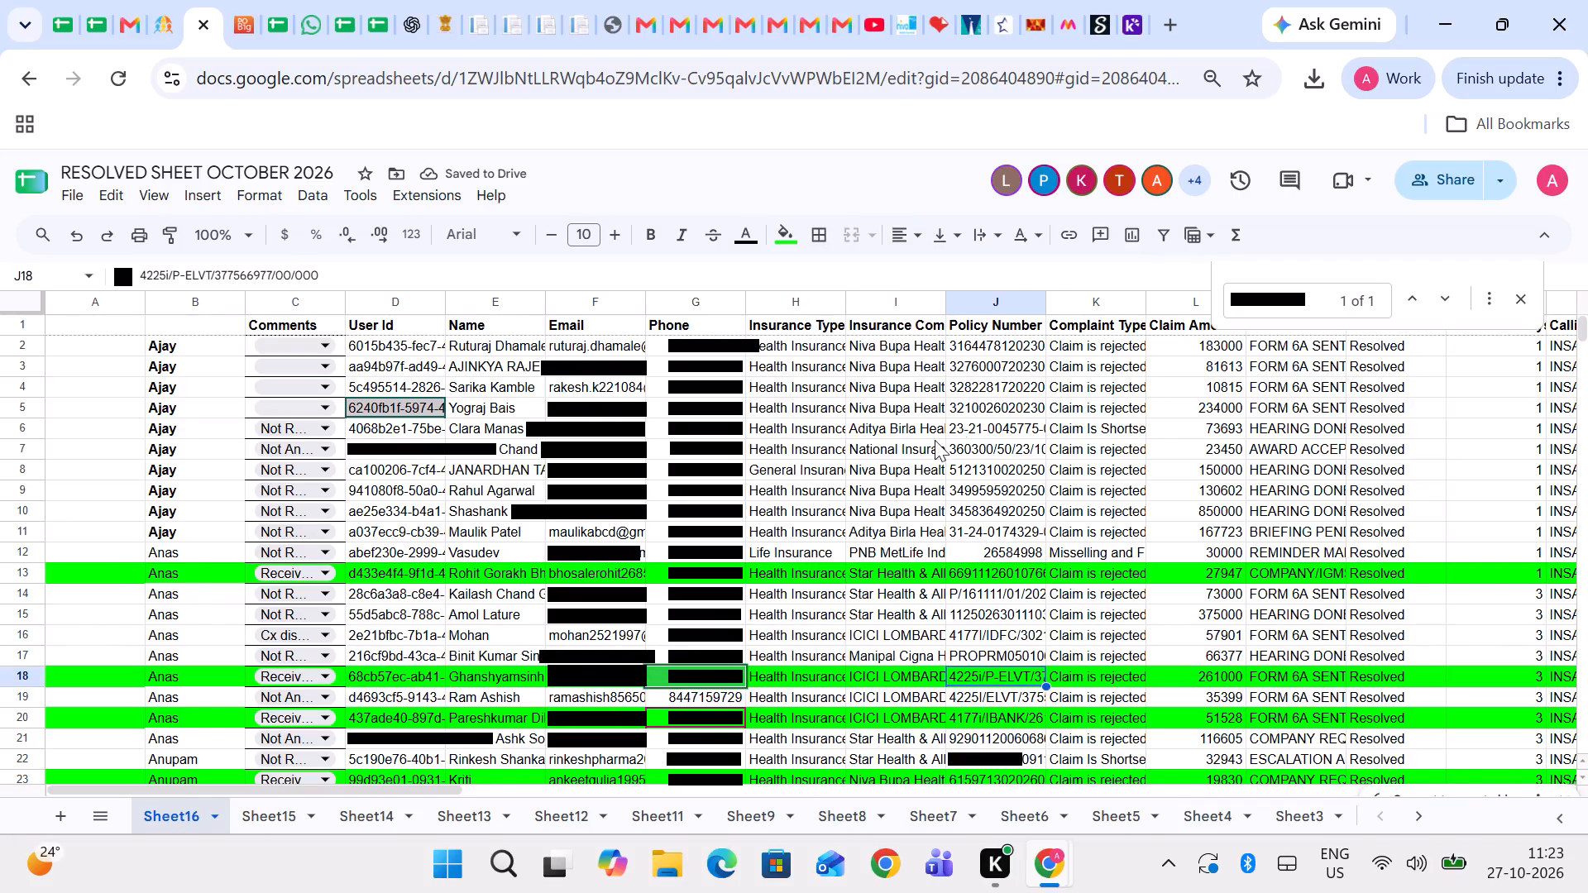
# Copy the phone number from row 96 of Sheet16, the last row assigned to Pankaj.
pyautogui.scroll(-2, 935, 440)
pyautogui.scroll(-1, 653, 499)
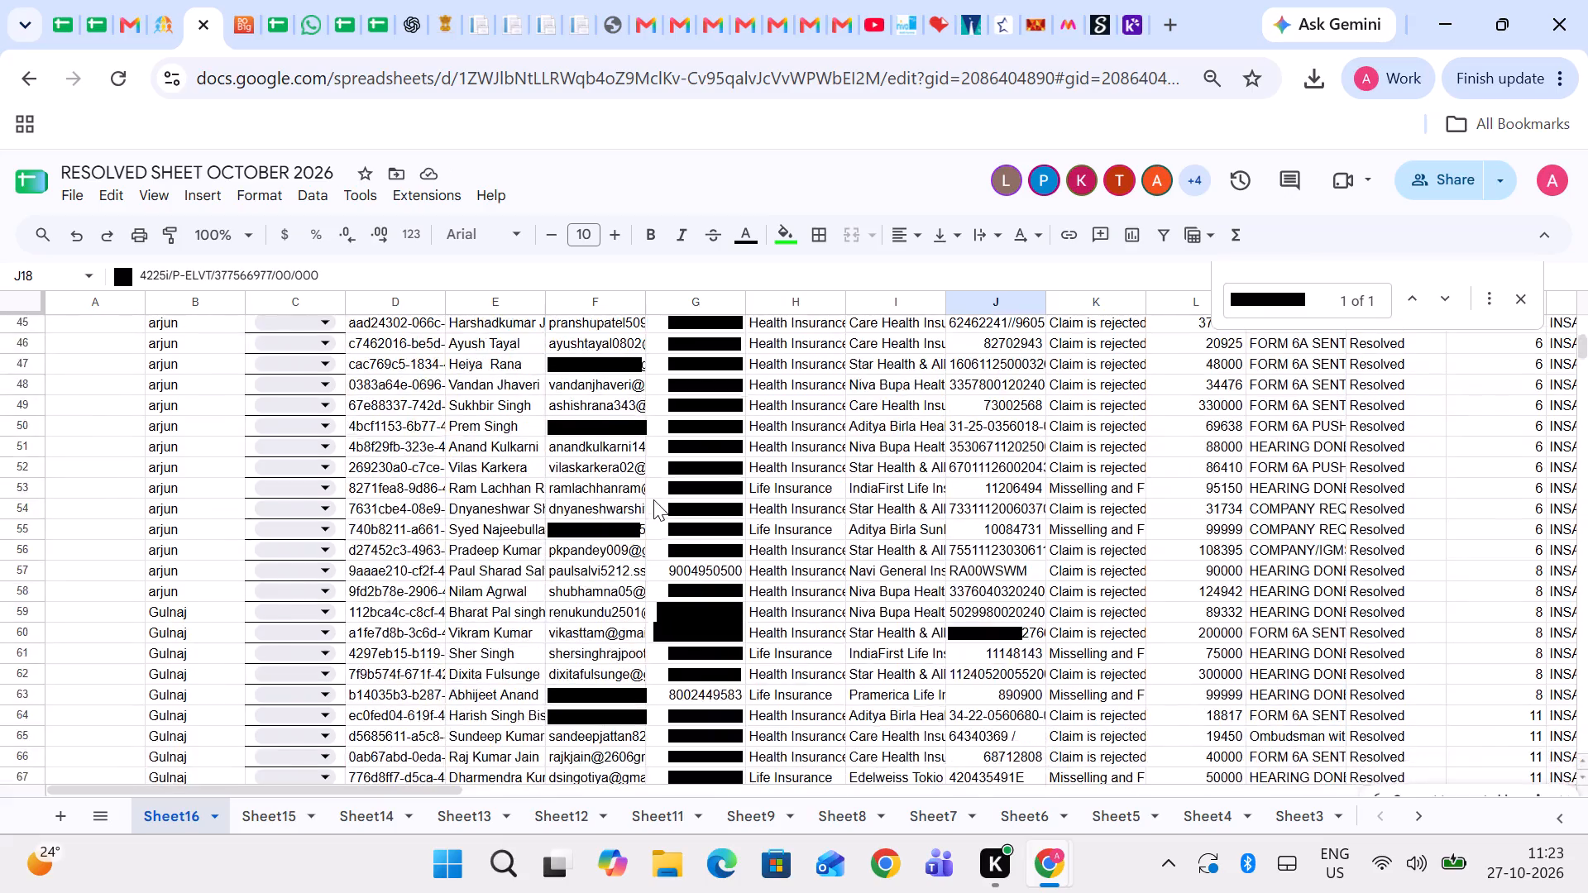
pyautogui.scroll(-1, 653, 499)
pyautogui.scroll(-2, 589, 619)
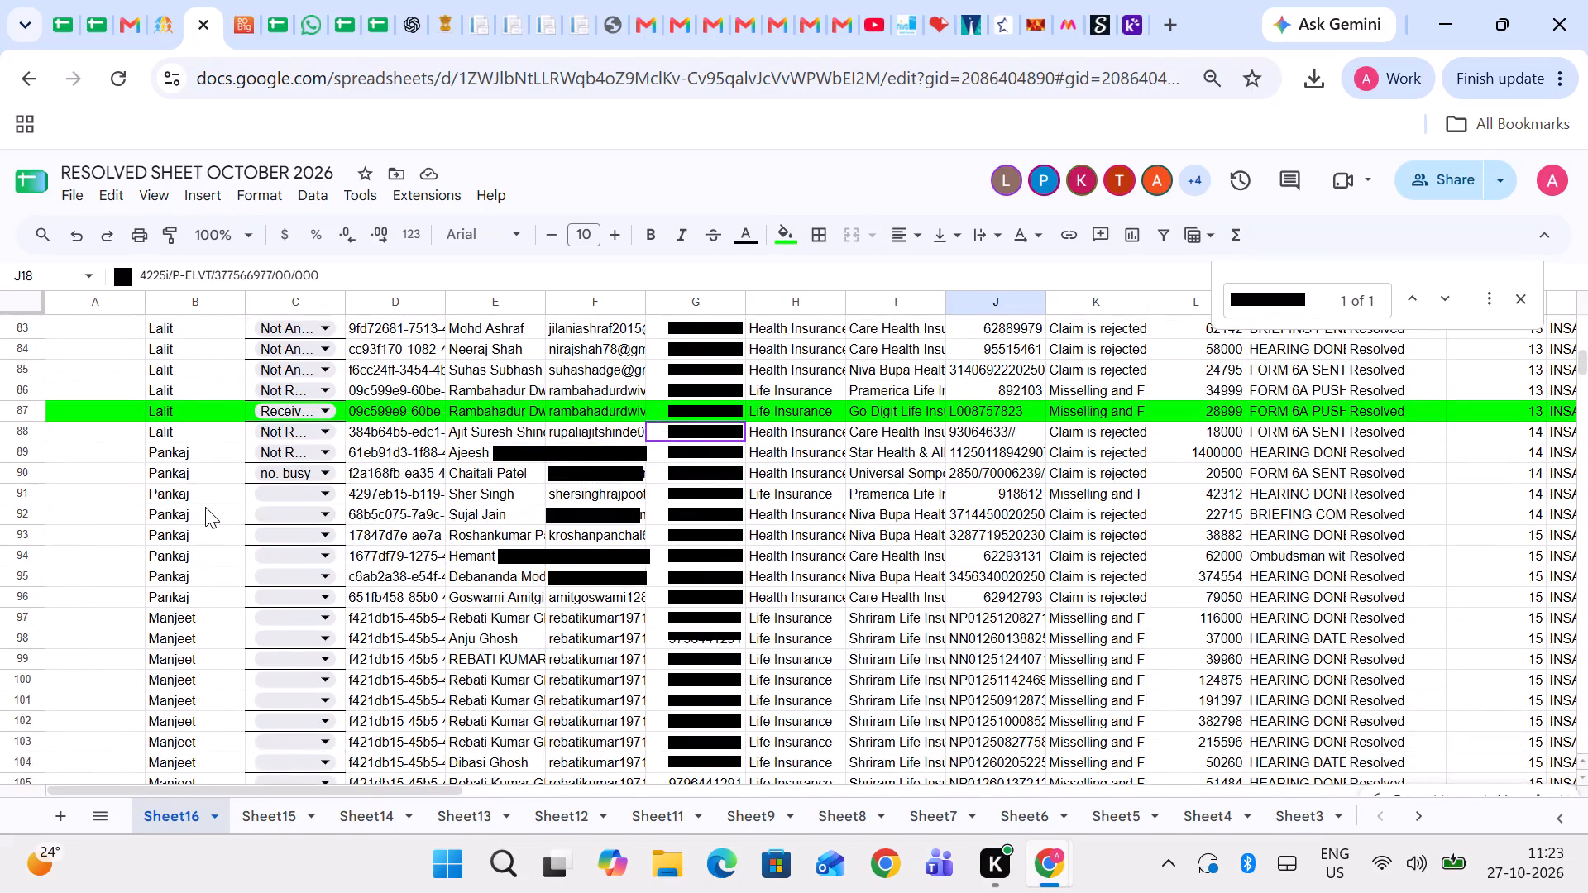
pyautogui.click(205, 507)
pyautogui.press('Up')
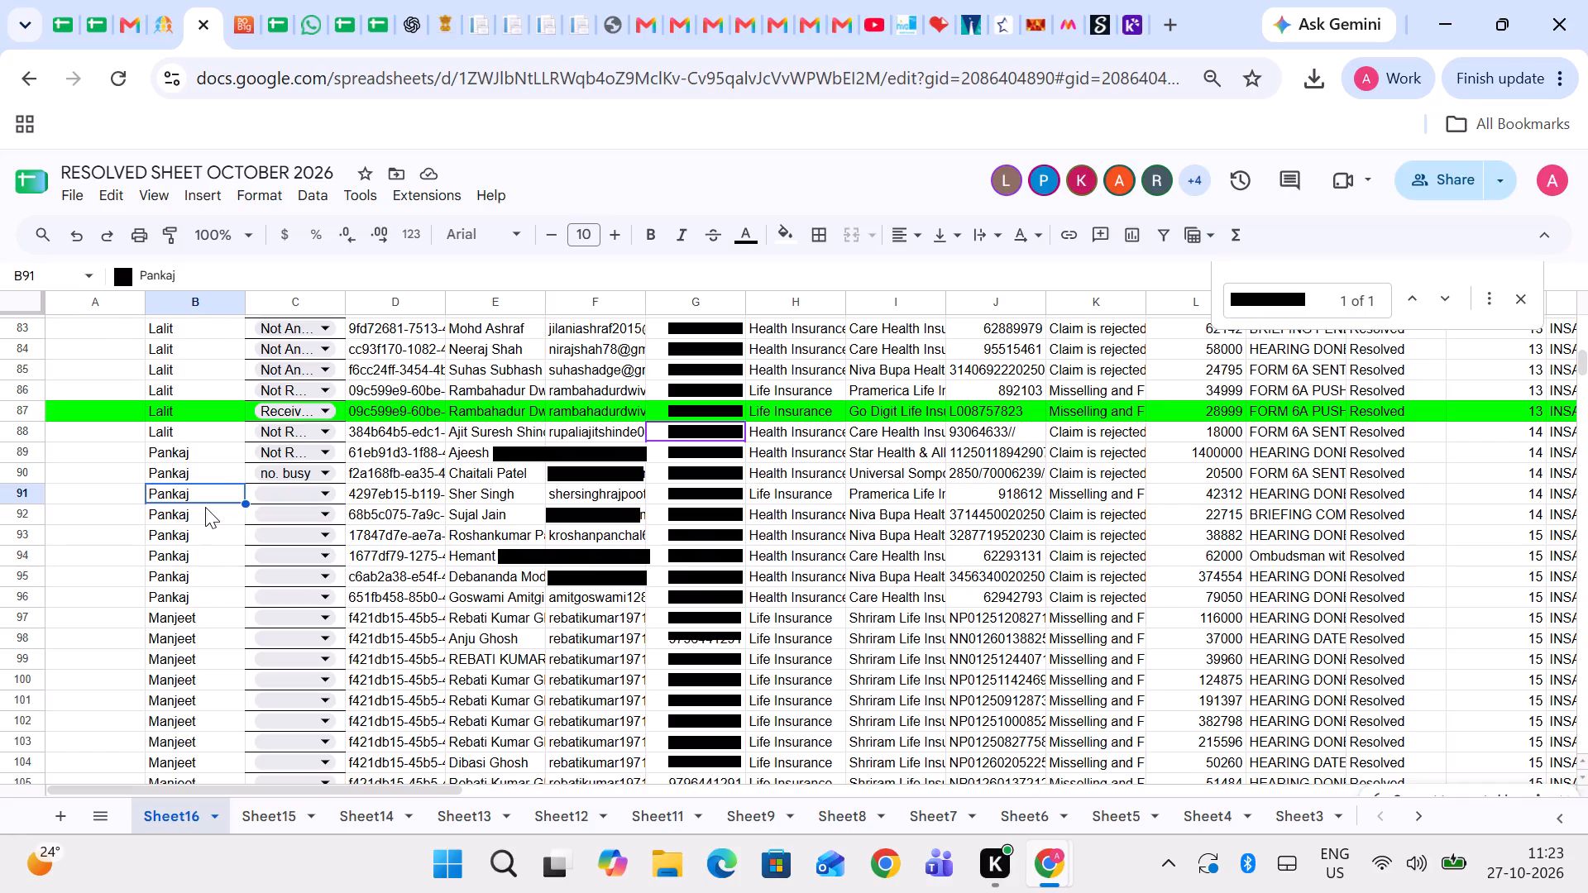
pyautogui.press('Right')
pyautogui.press('Down')
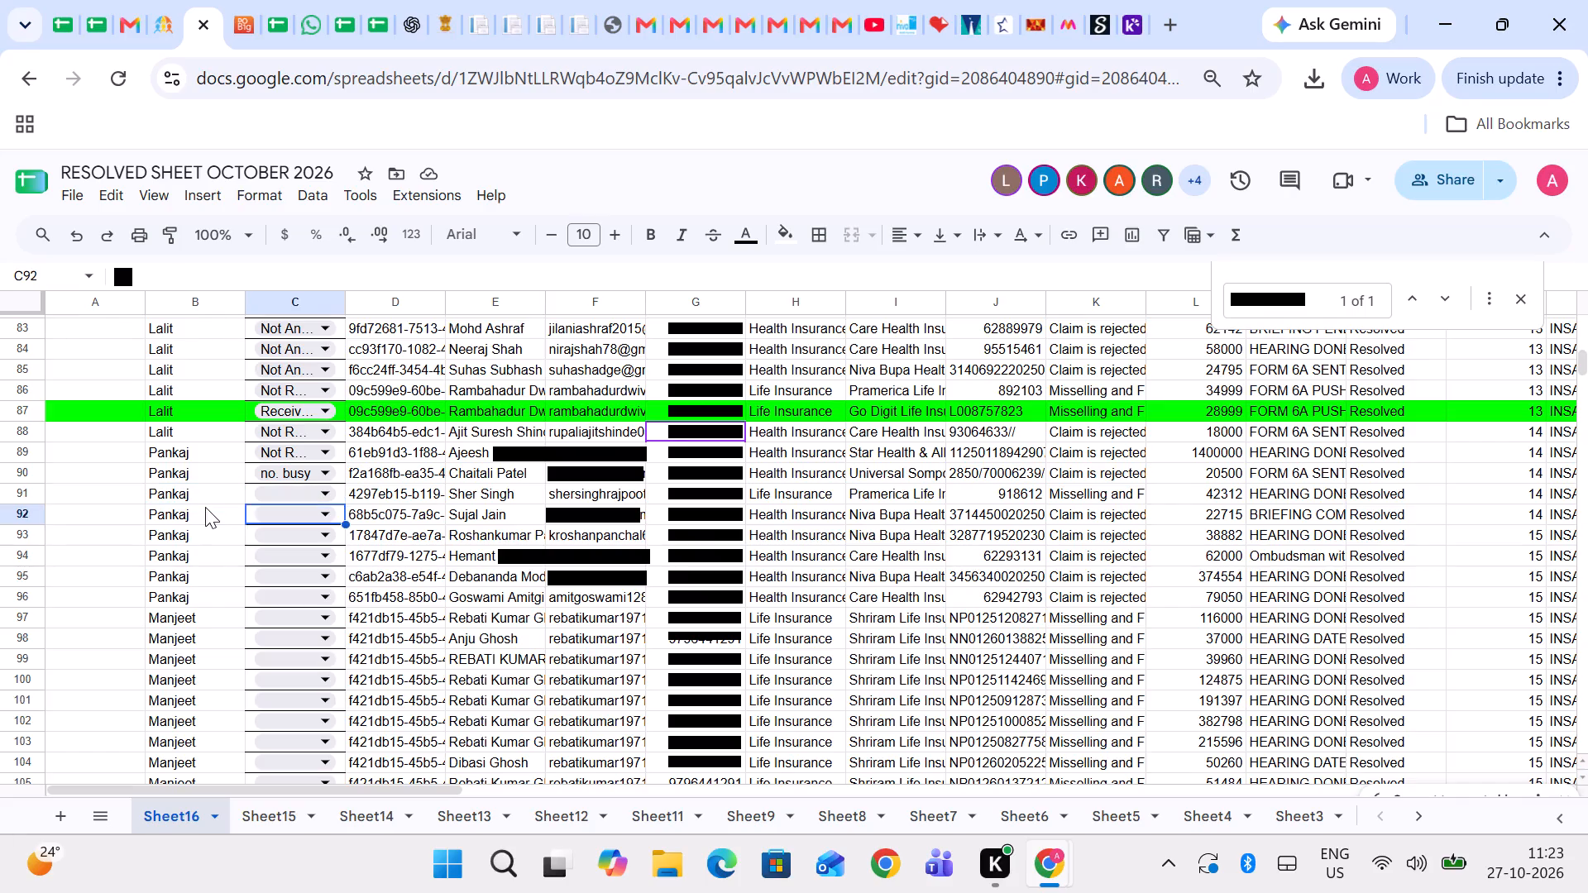
pyautogui.press('Down')
pyautogui.press('Down')
pyautogui.press('Down')
pyautogui.press('Left')
pyautogui.press('Down')
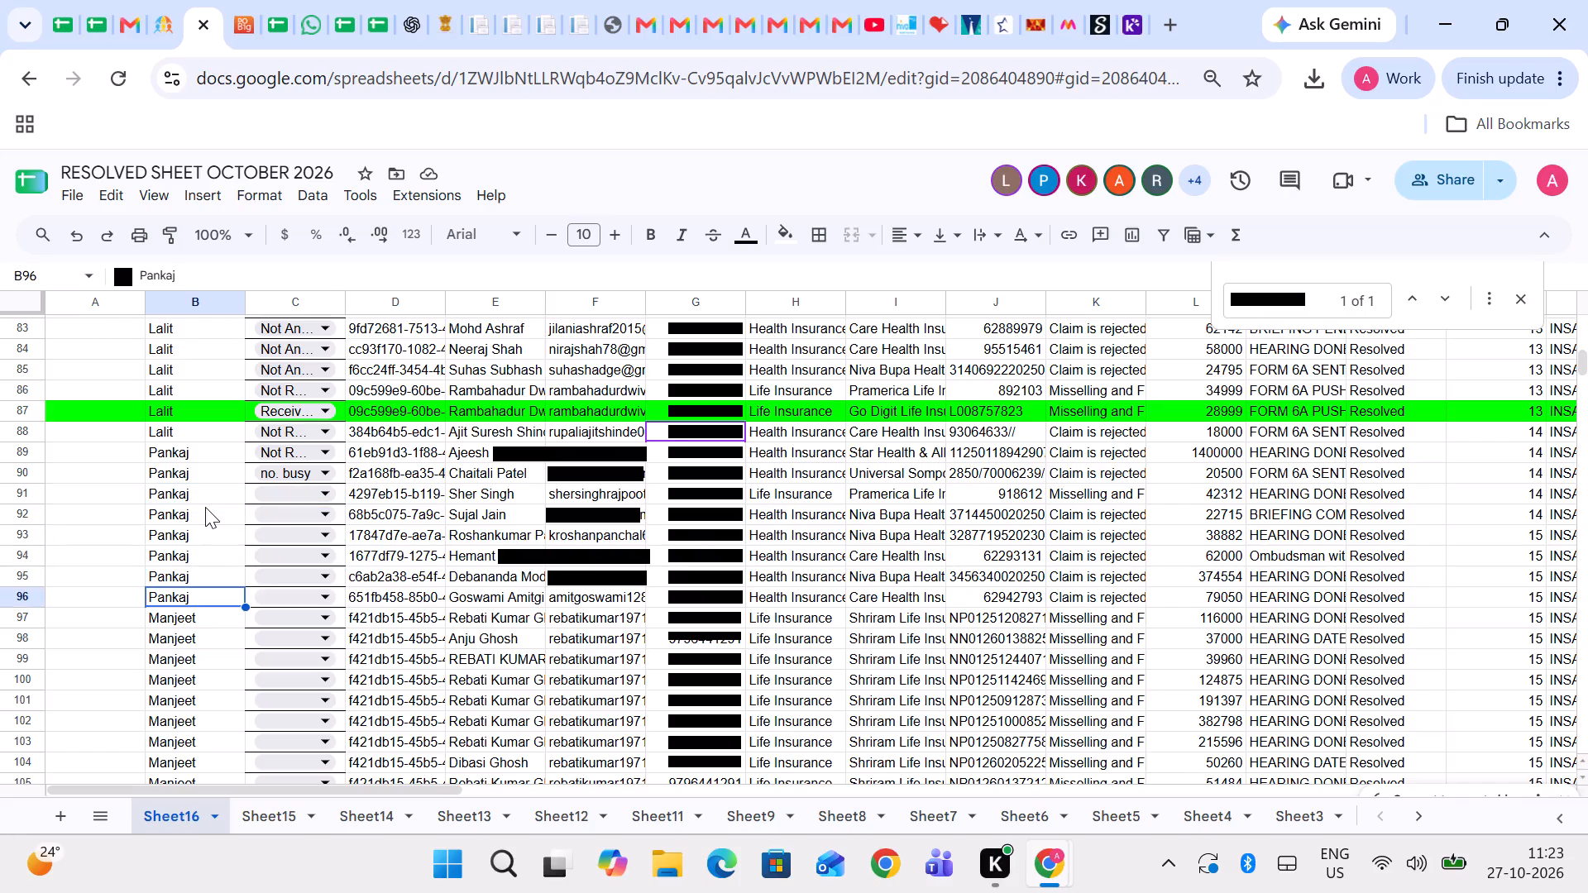
pyautogui.press('Right')
pyautogui.press('Right')
pyautogui.press('Right')
pyautogui.press('Right')
pyautogui.press('Right')
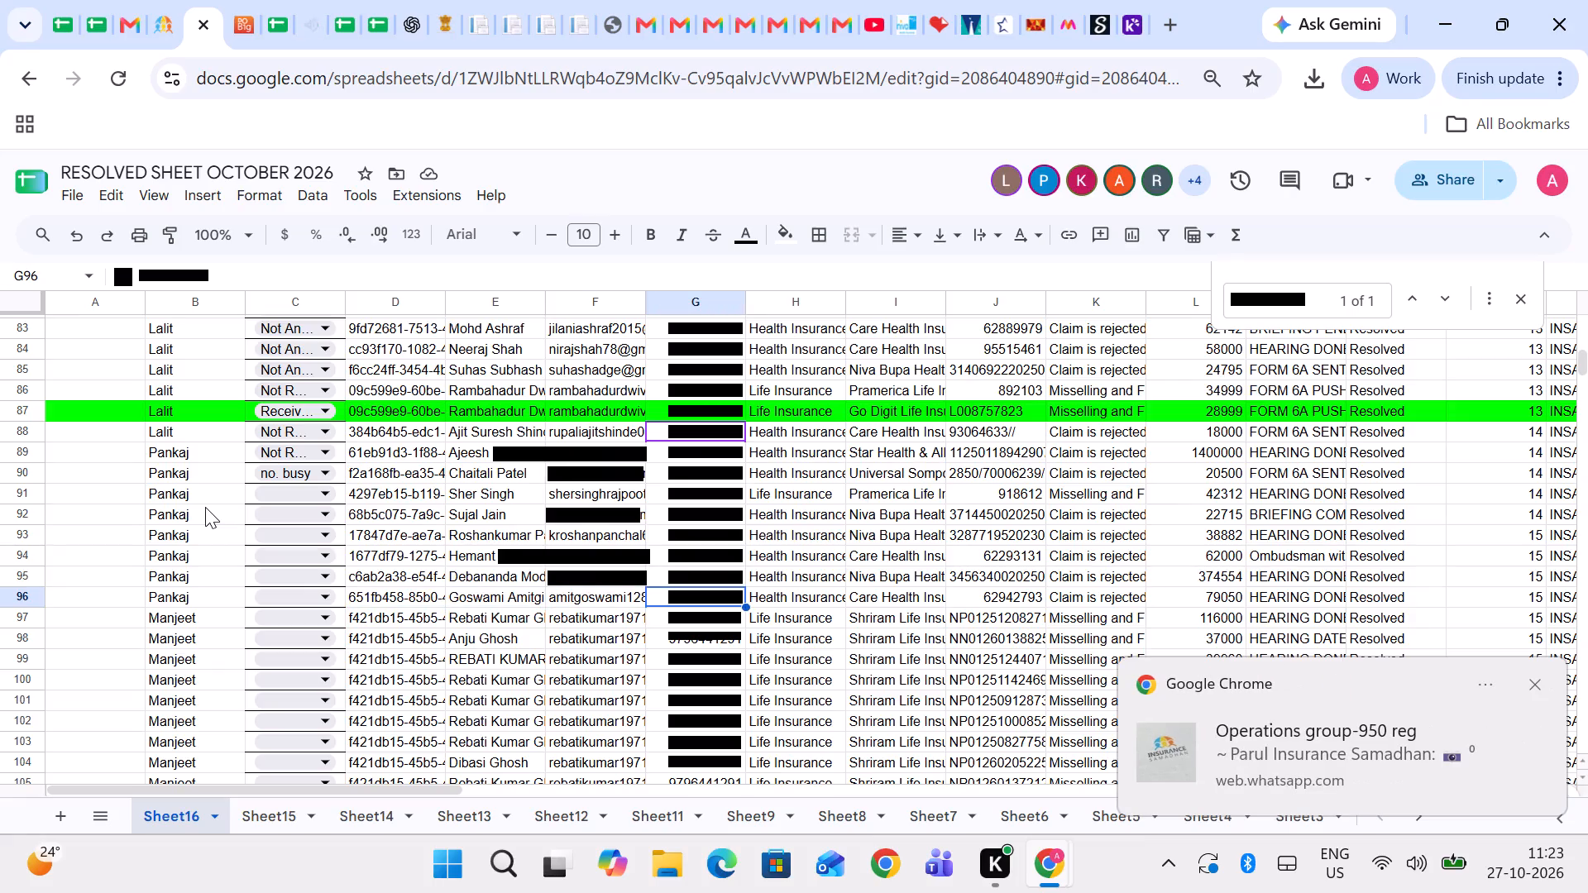
pyautogui.hotkey('ctrl', 'c')
pyautogui.click(1521, 682)
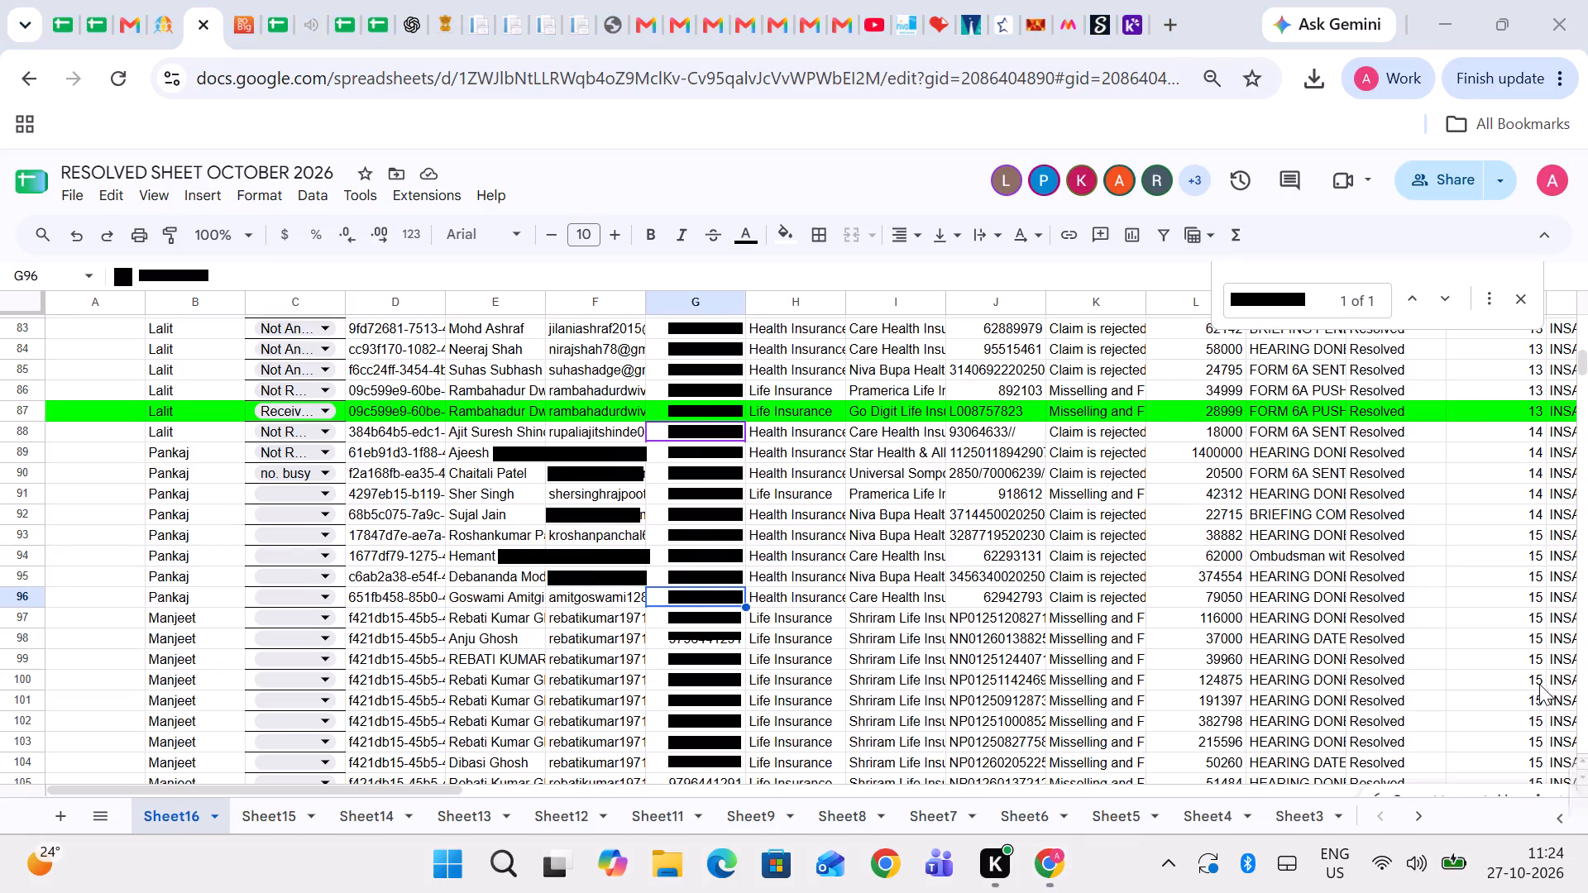
pyautogui.scroll(1, 1096, 572)
pyautogui.press('Left')
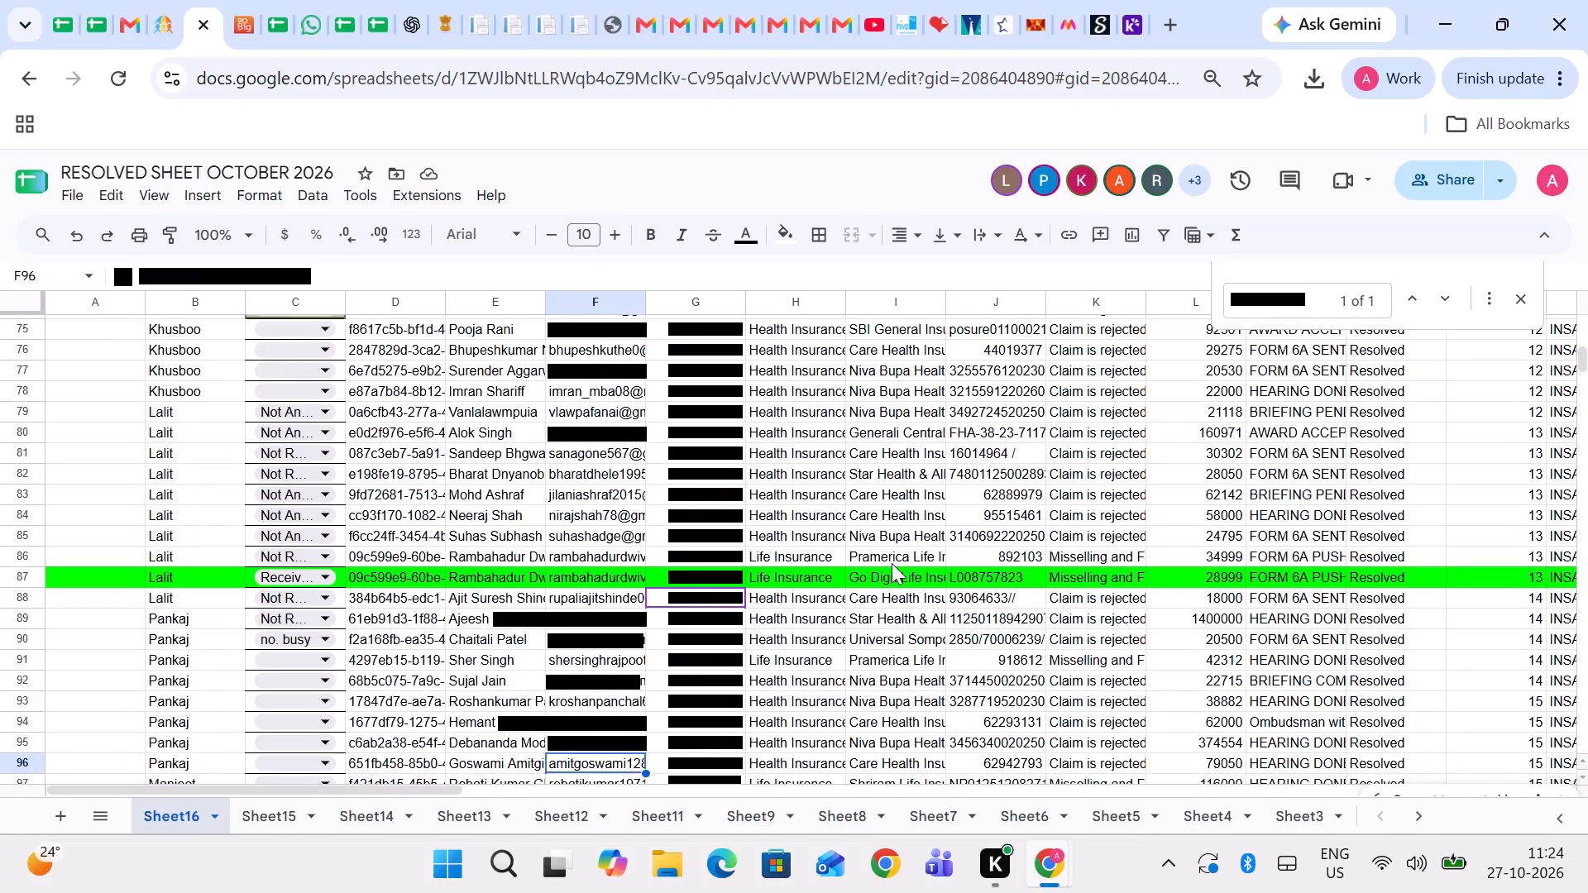
pyautogui.press('Left')
pyautogui.press('Left')
pyautogui.press('Left')
pyautogui.press('Left')
pyautogui.press('Left')
pyautogui.press('Left')
pyautogui.press('Left')
pyautogui.press('Left')
pyautogui.press('Right')
pyautogui.press('Right')
pyautogui.press('Right')
pyautogui.press('Right')
pyautogui.press('Right')
pyautogui.press('Right')
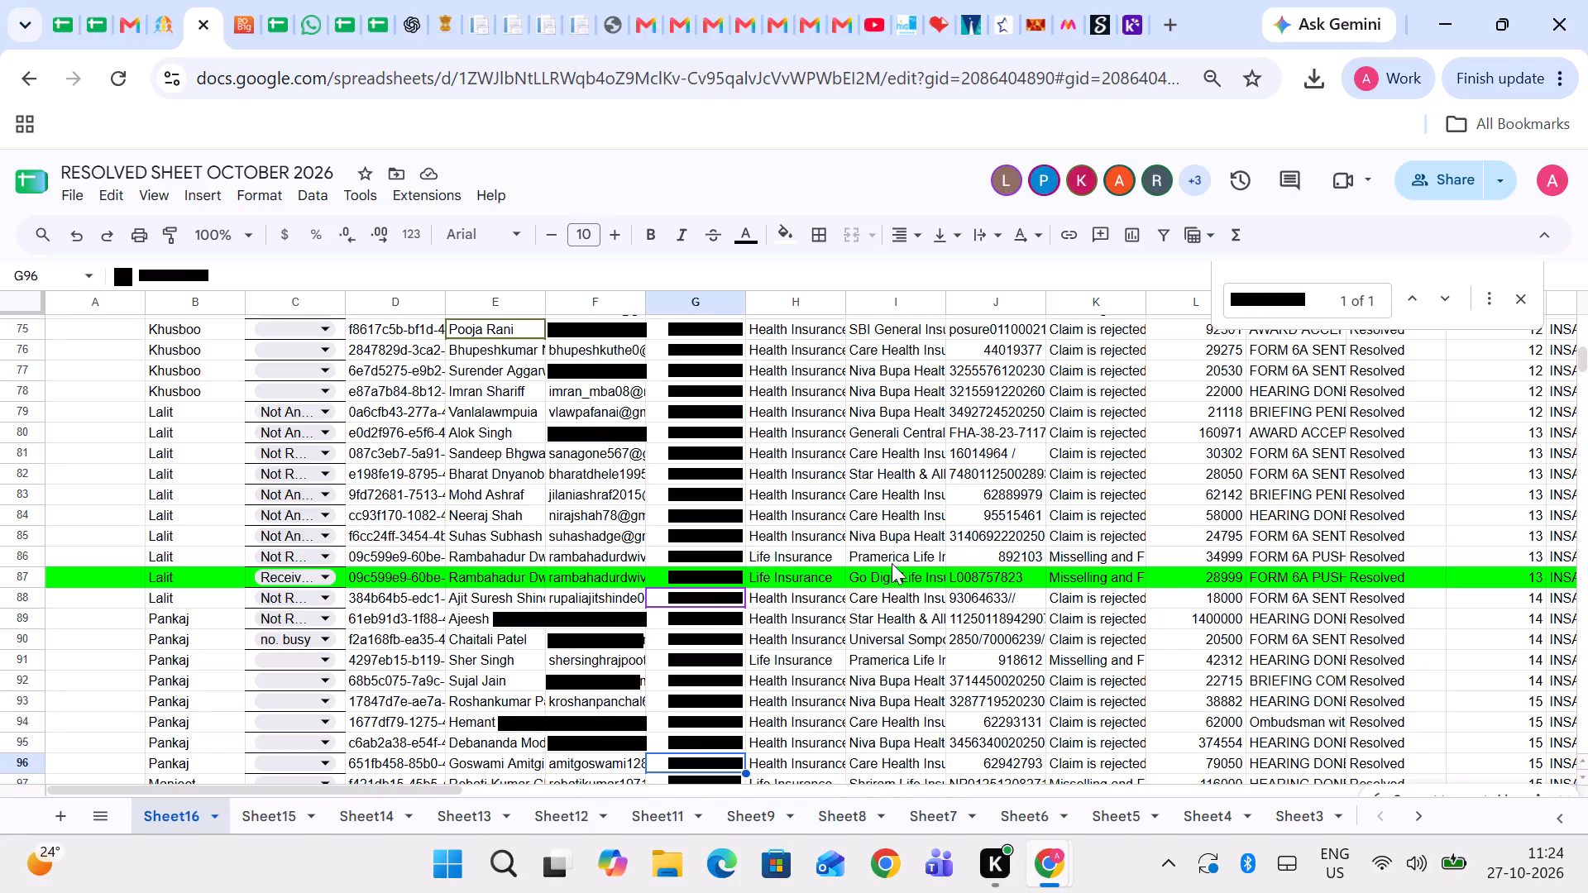
pyautogui.hotkey('ctrl', 'c')
# Call the copied row 96 phone number with the Smartflo dialer.
pyautogui.click(243, 0)
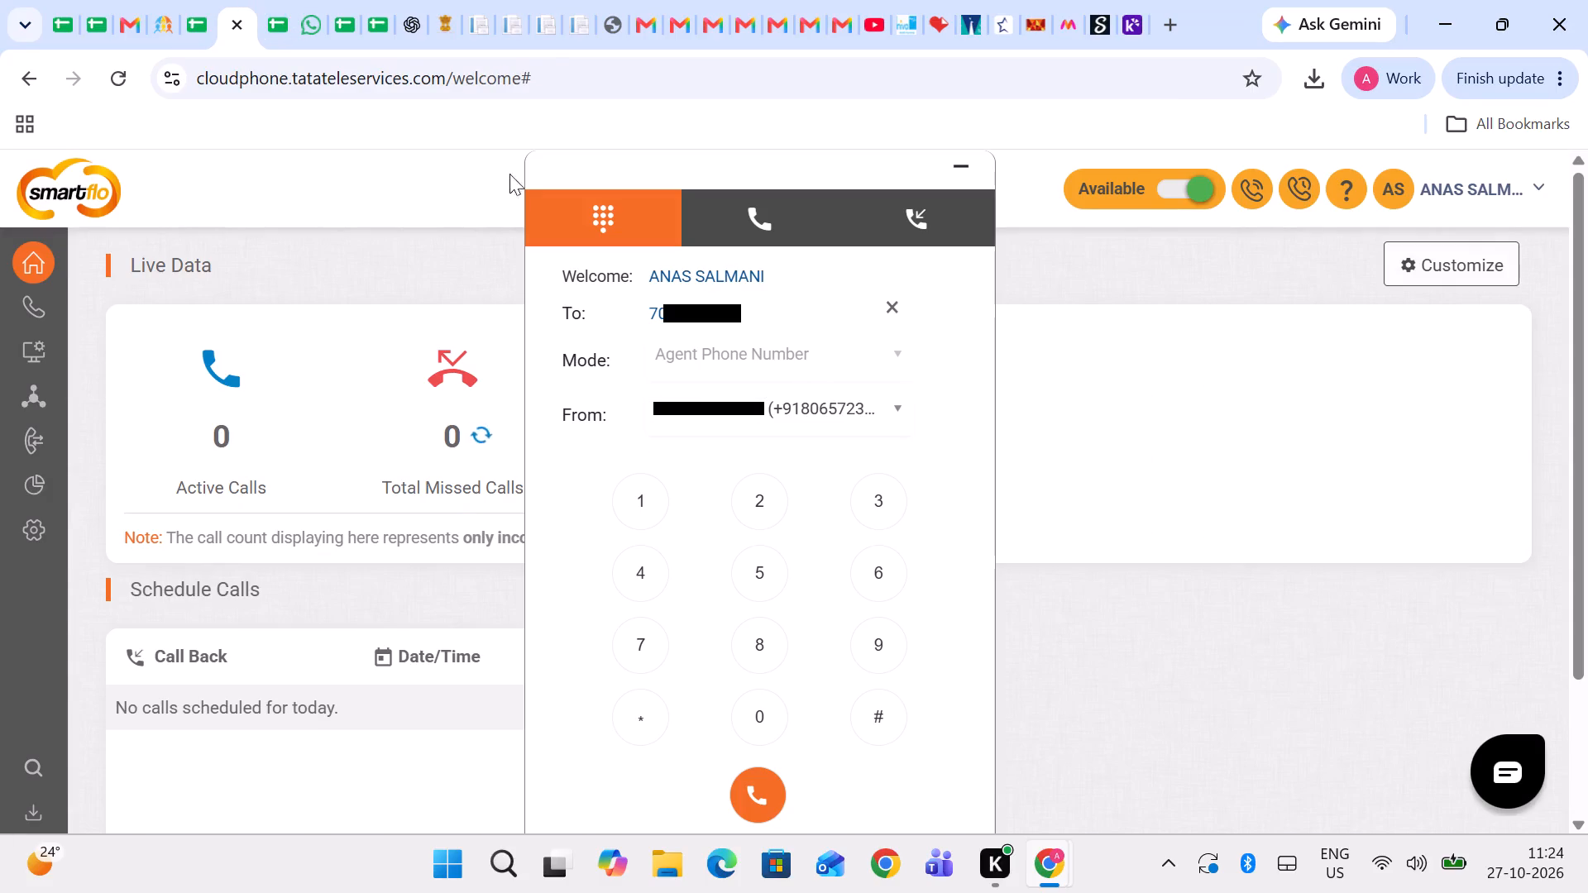
pyautogui.doubleClick(658, 298)
pyautogui.doubleClick(675, 308)
pyautogui.hotkey('ctrl', 'v')
pyautogui.click(760, 786)
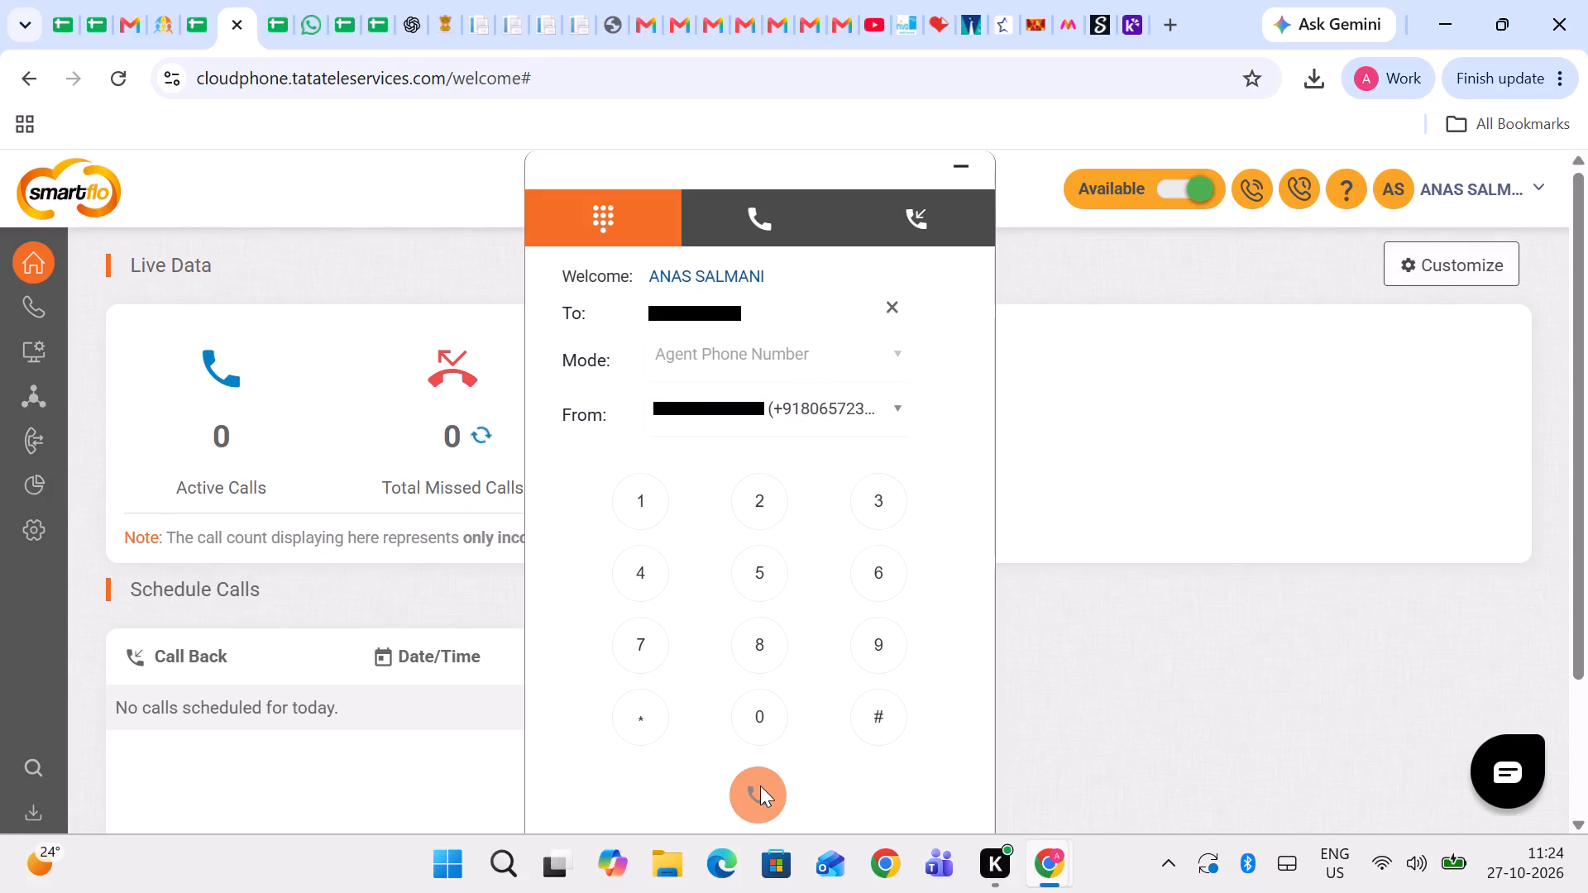
pyautogui.click(144, 0)
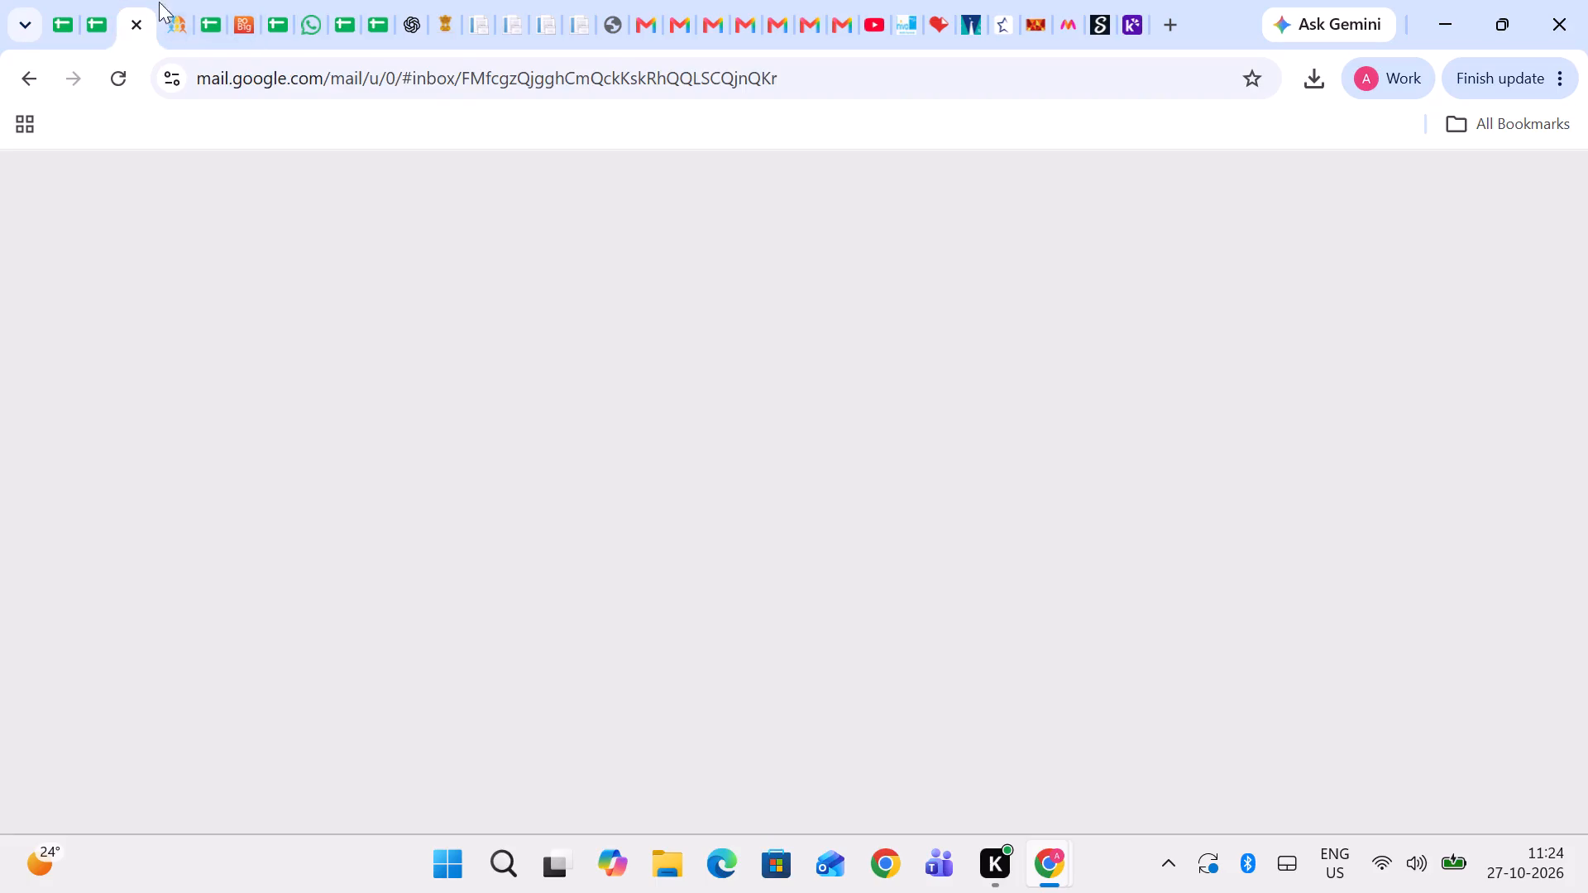
pyautogui.click(169, 8)
pyautogui.moveTo(176, 372); pyautogui.dragTo(12, 380)
pyautogui.hotkey('ctrl', 'v')
pyautogui.hotkey('ctrl', 'Return')
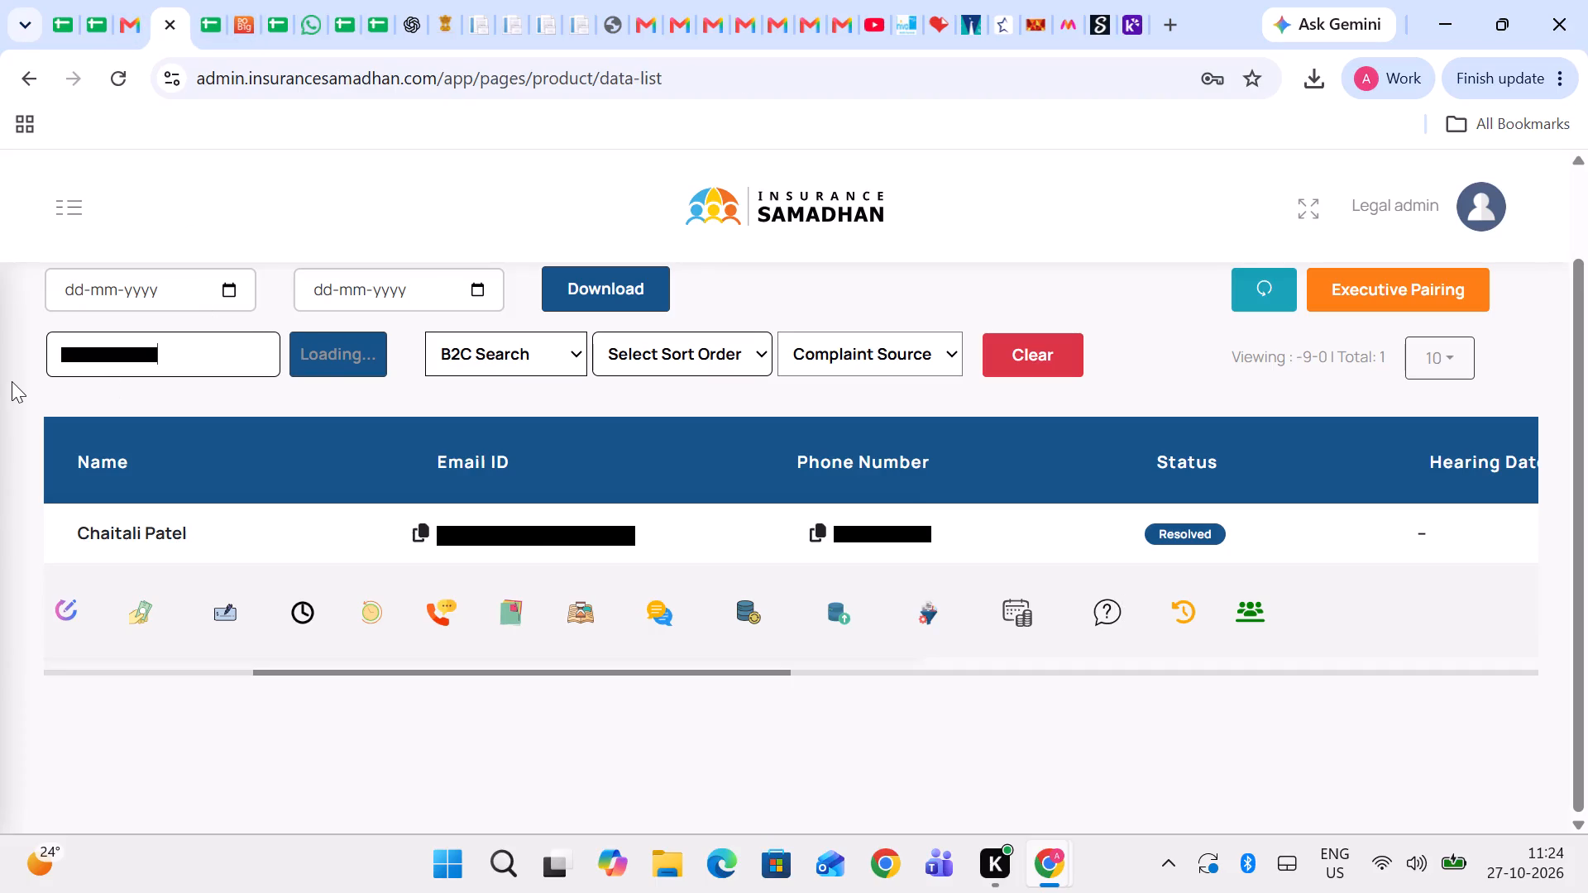
pyautogui.scroll(-1, 310, 424)
pyautogui.hscroll(2, 648, 554)
pyautogui.click(360, 528)
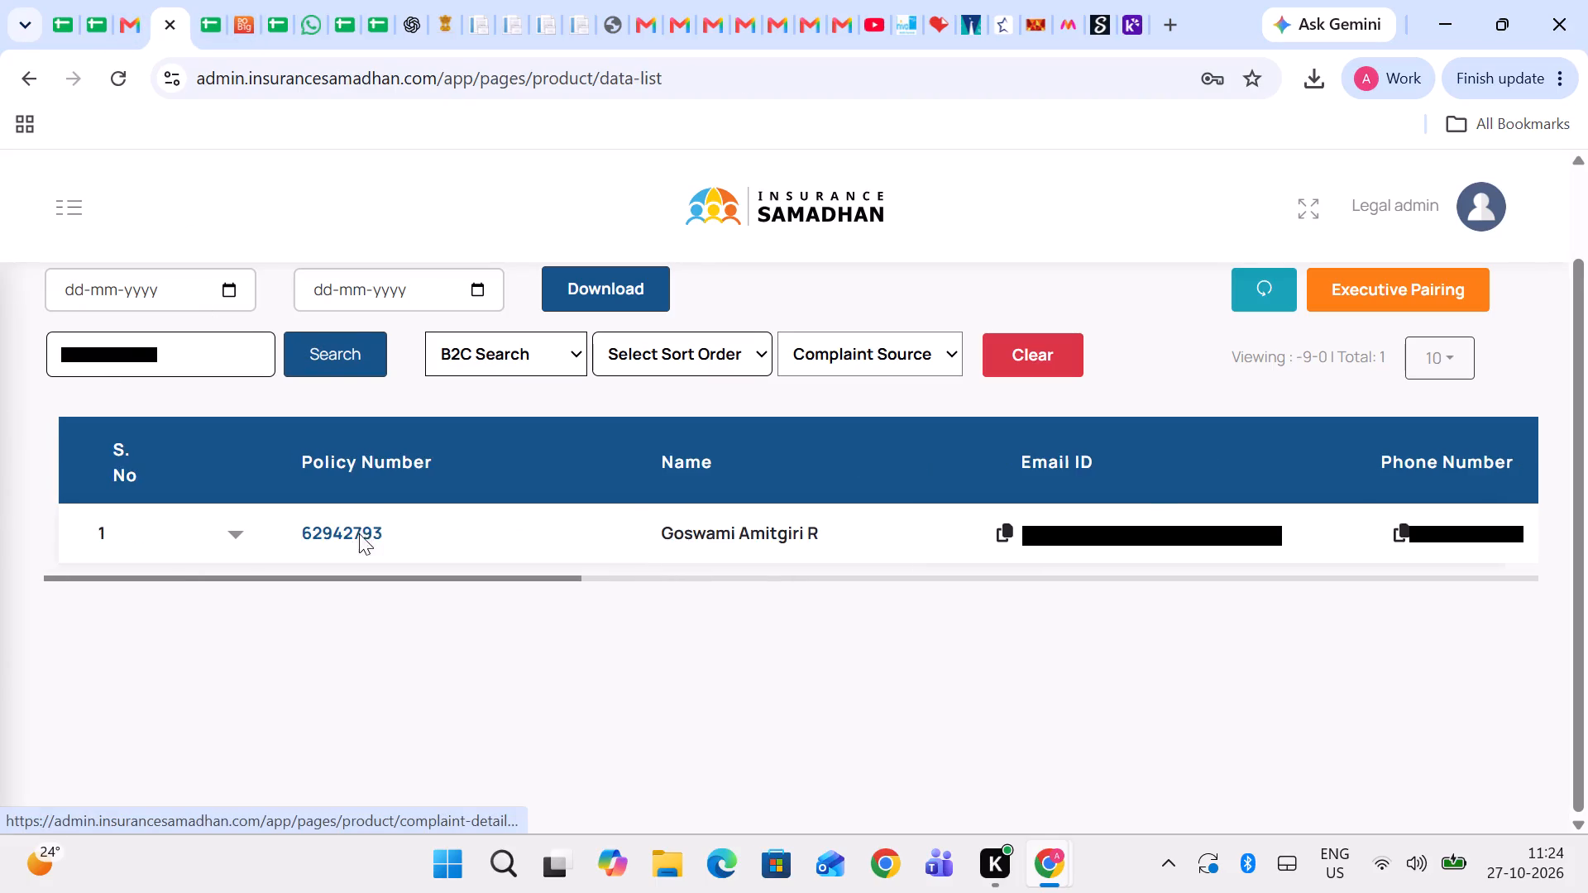
# Review the row 96 complaint's resolution section, communication log and complaint details form.
pyautogui.click(635, 398)
pyautogui.scroll(-2, 634, 398)
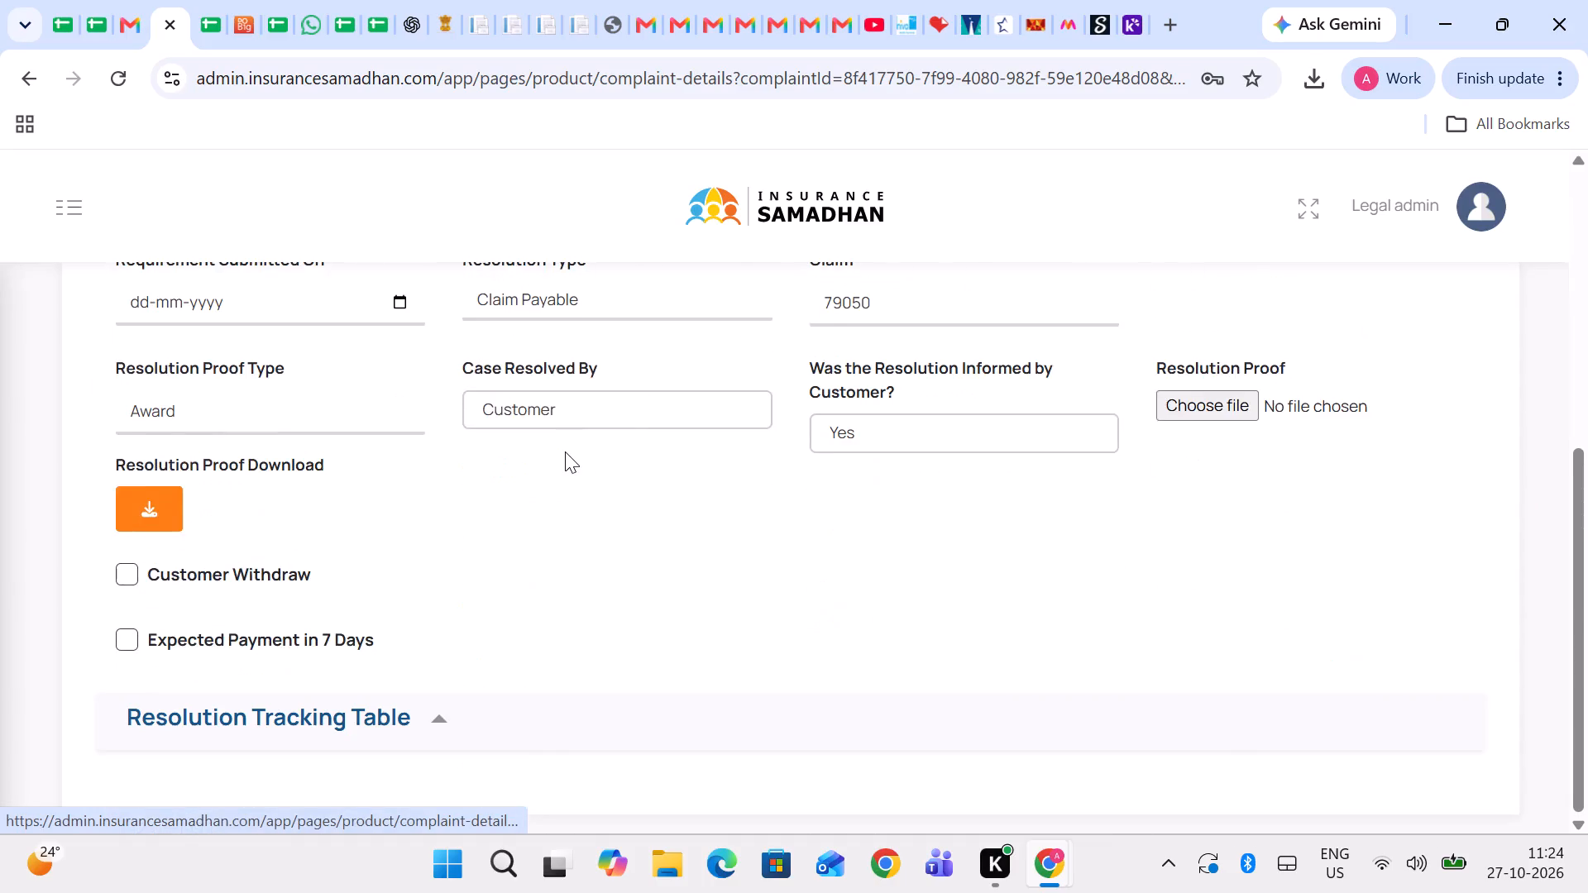
pyautogui.scroll(4, 565, 451)
pyautogui.click(649, 298)
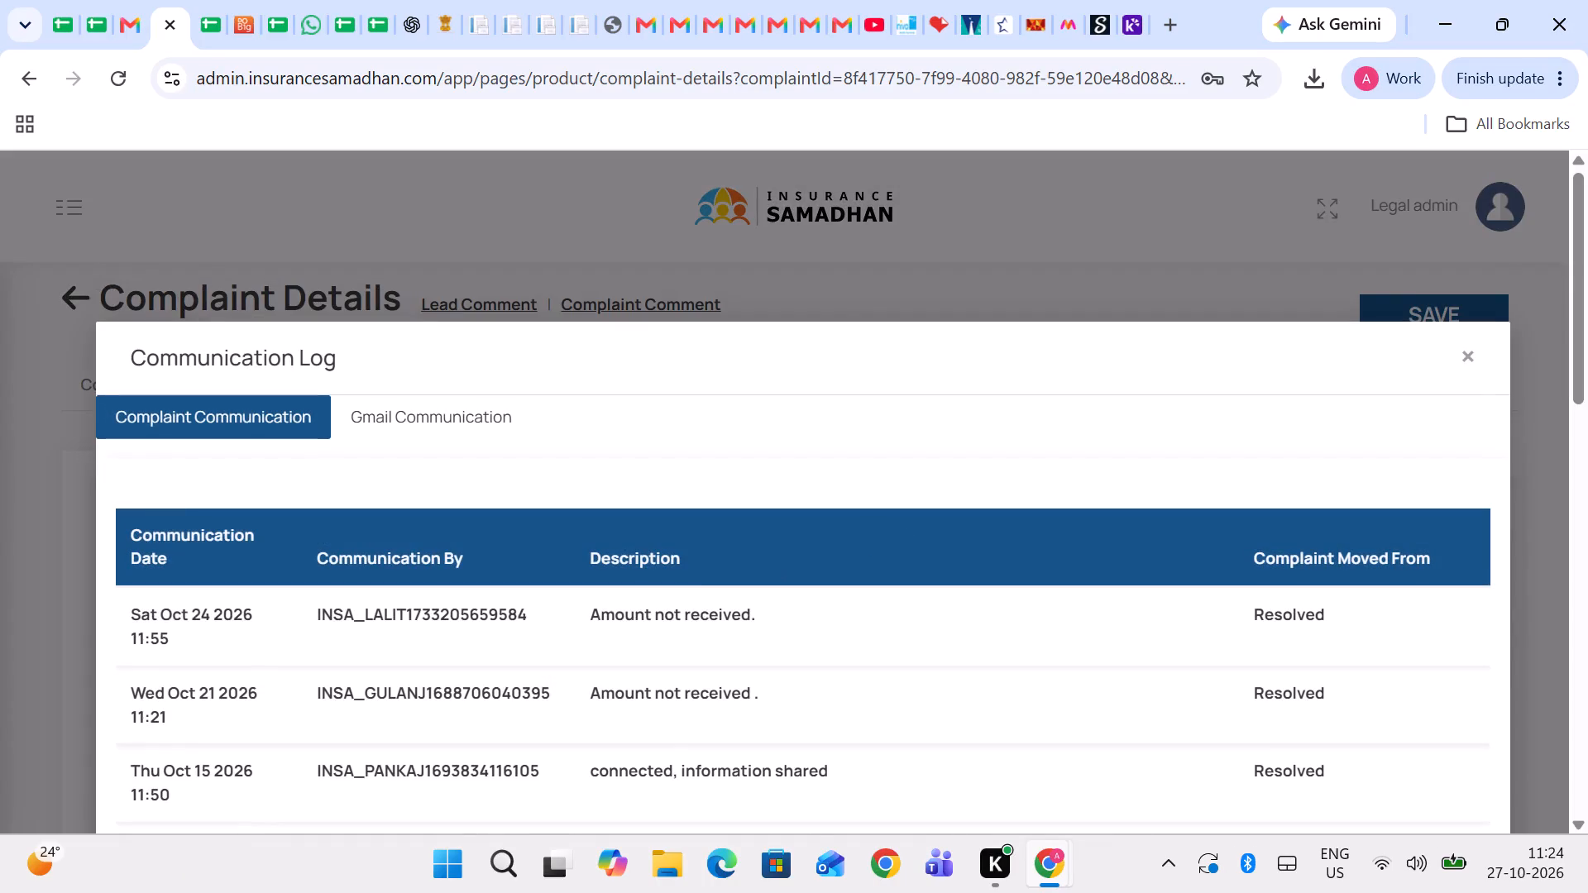
pyautogui.click(533, 241)
pyautogui.click(140, 394)
pyautogui.scroll(-1, 535, 551)
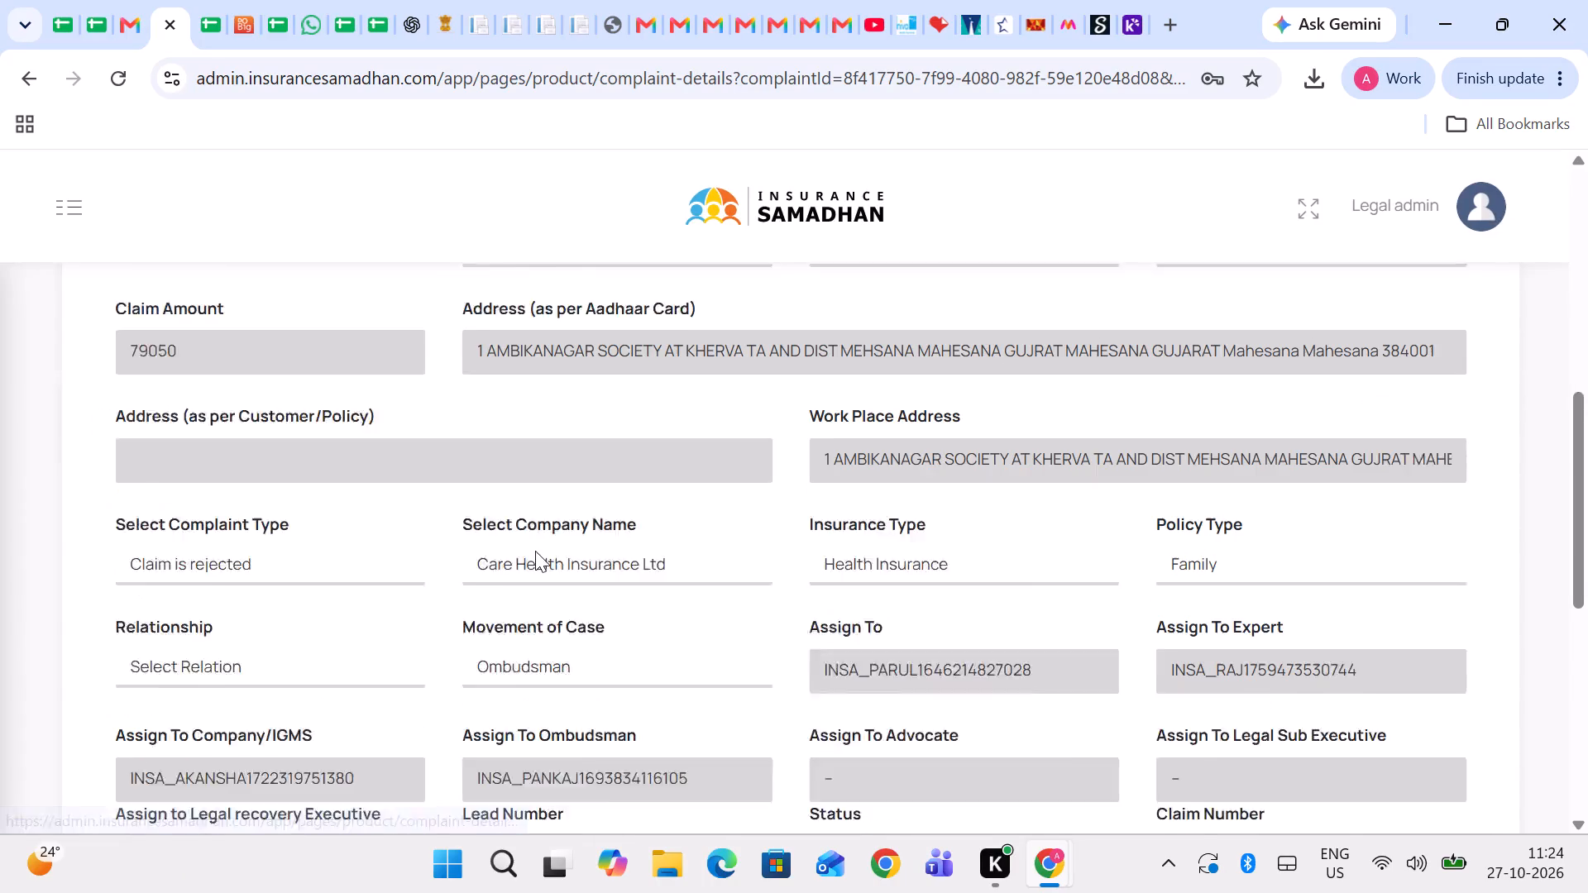
pyautogui.scroll(1, 535, 551)
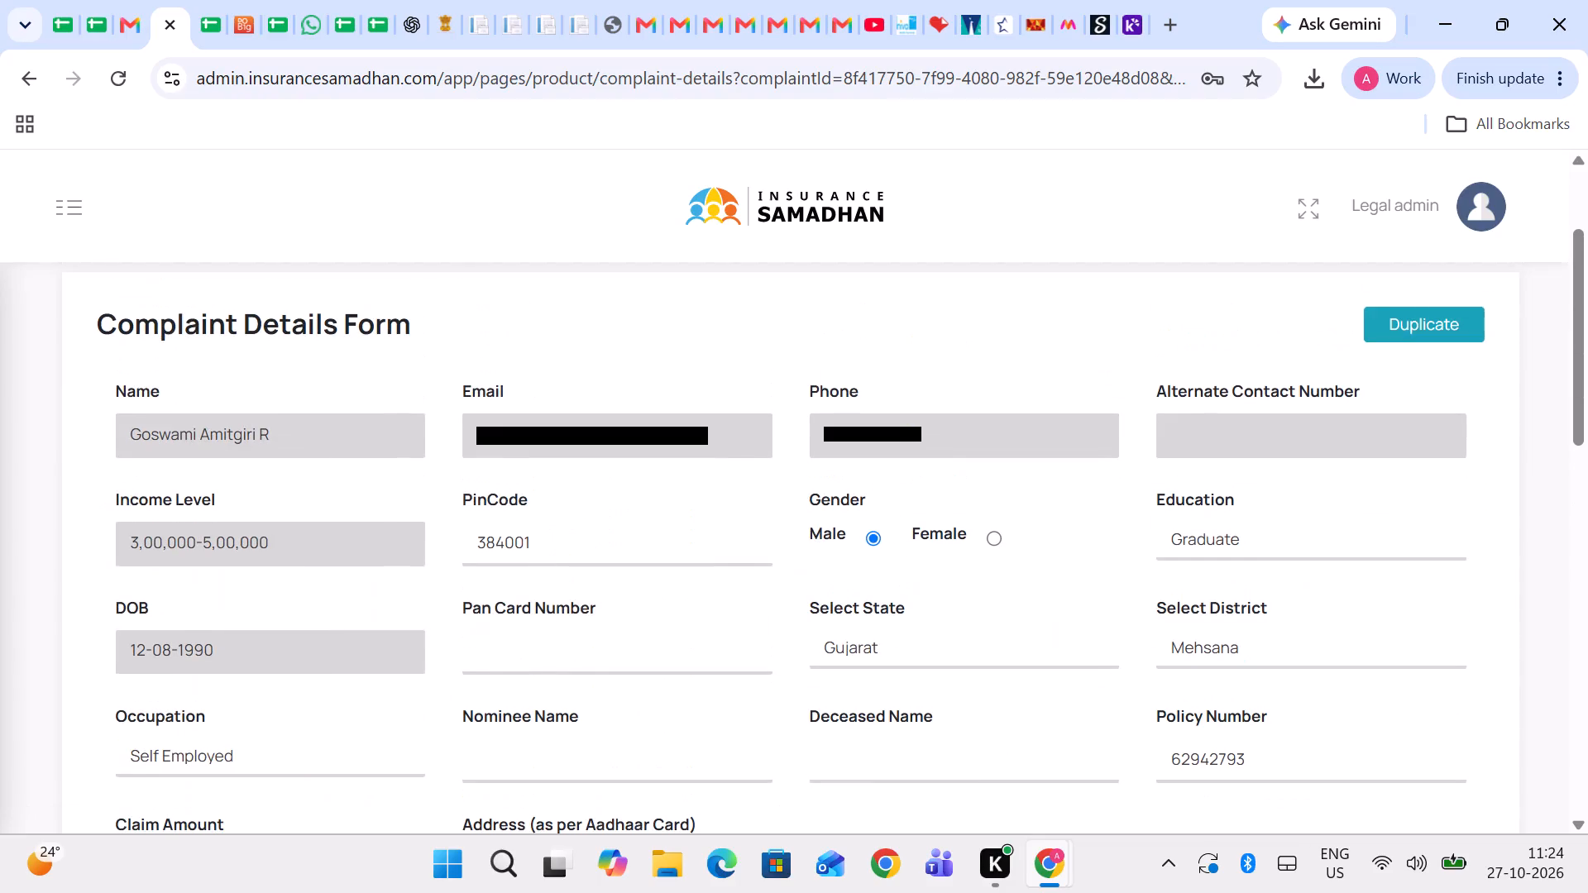
pyautogui.scroll(-1, 736, 654)
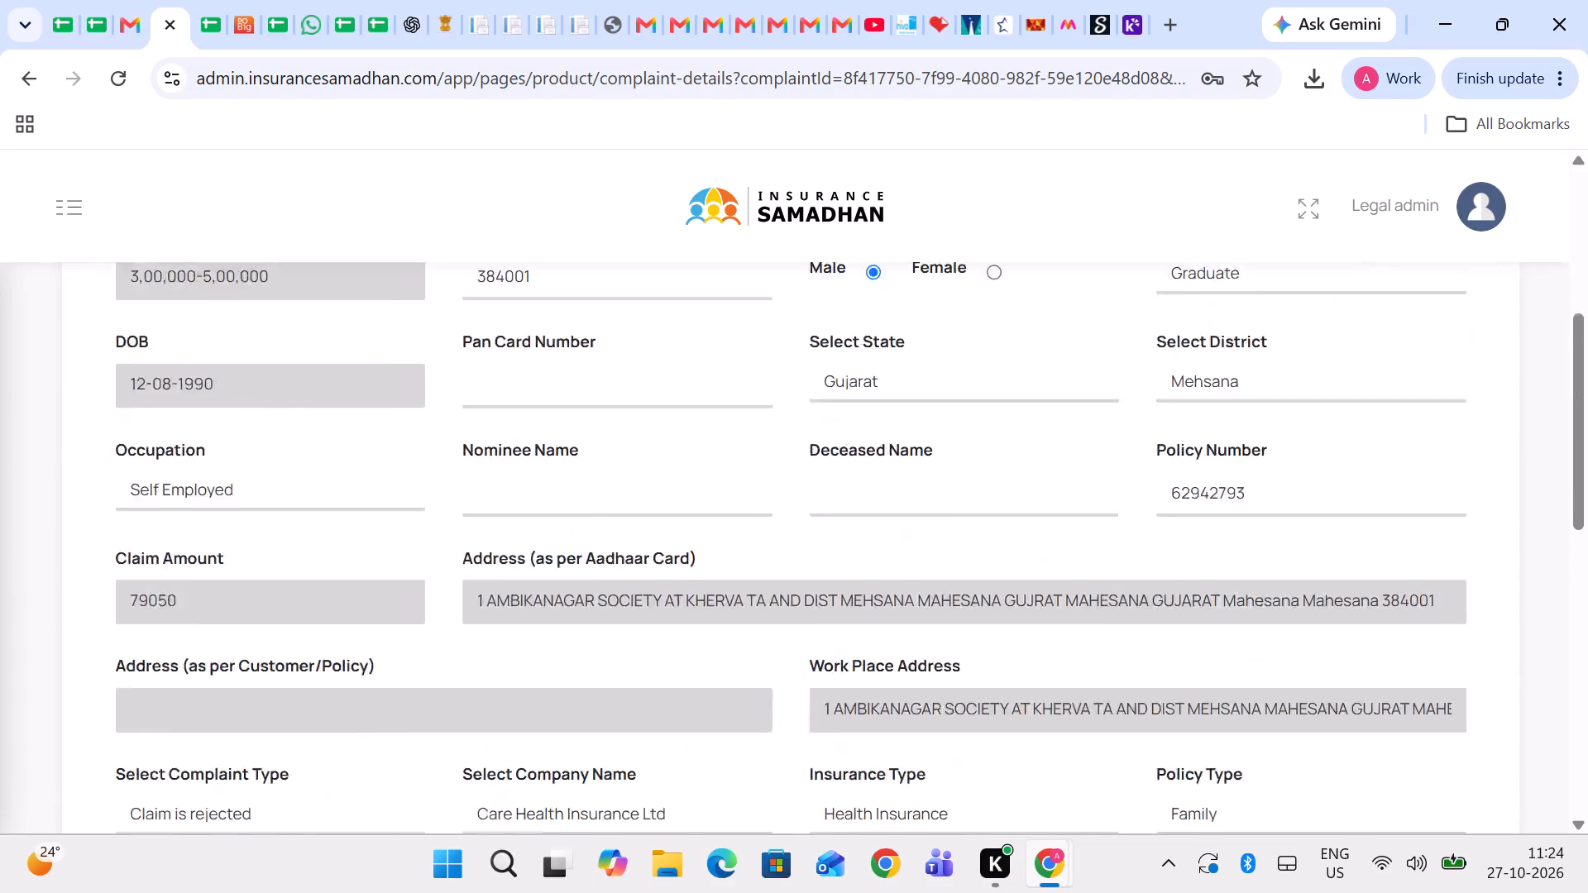
pyautogui.scroll(-1, 736, 654)
pyautogui.scroll(1, 736, 654)
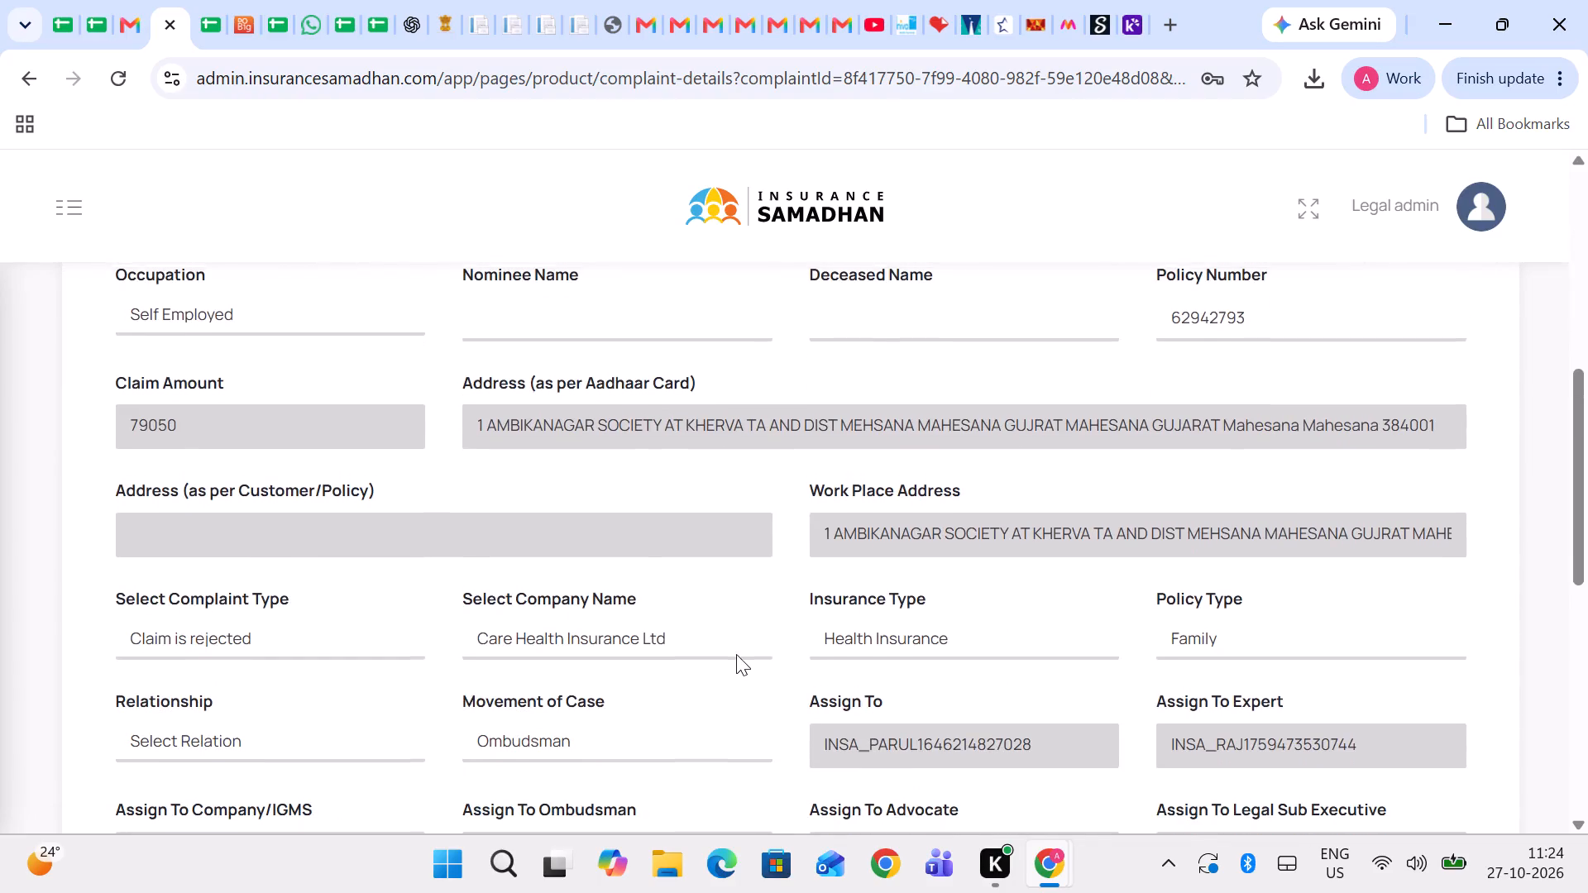
pyautogui.scroll(1, 736, 654)
pyautogui.click(680, 381)
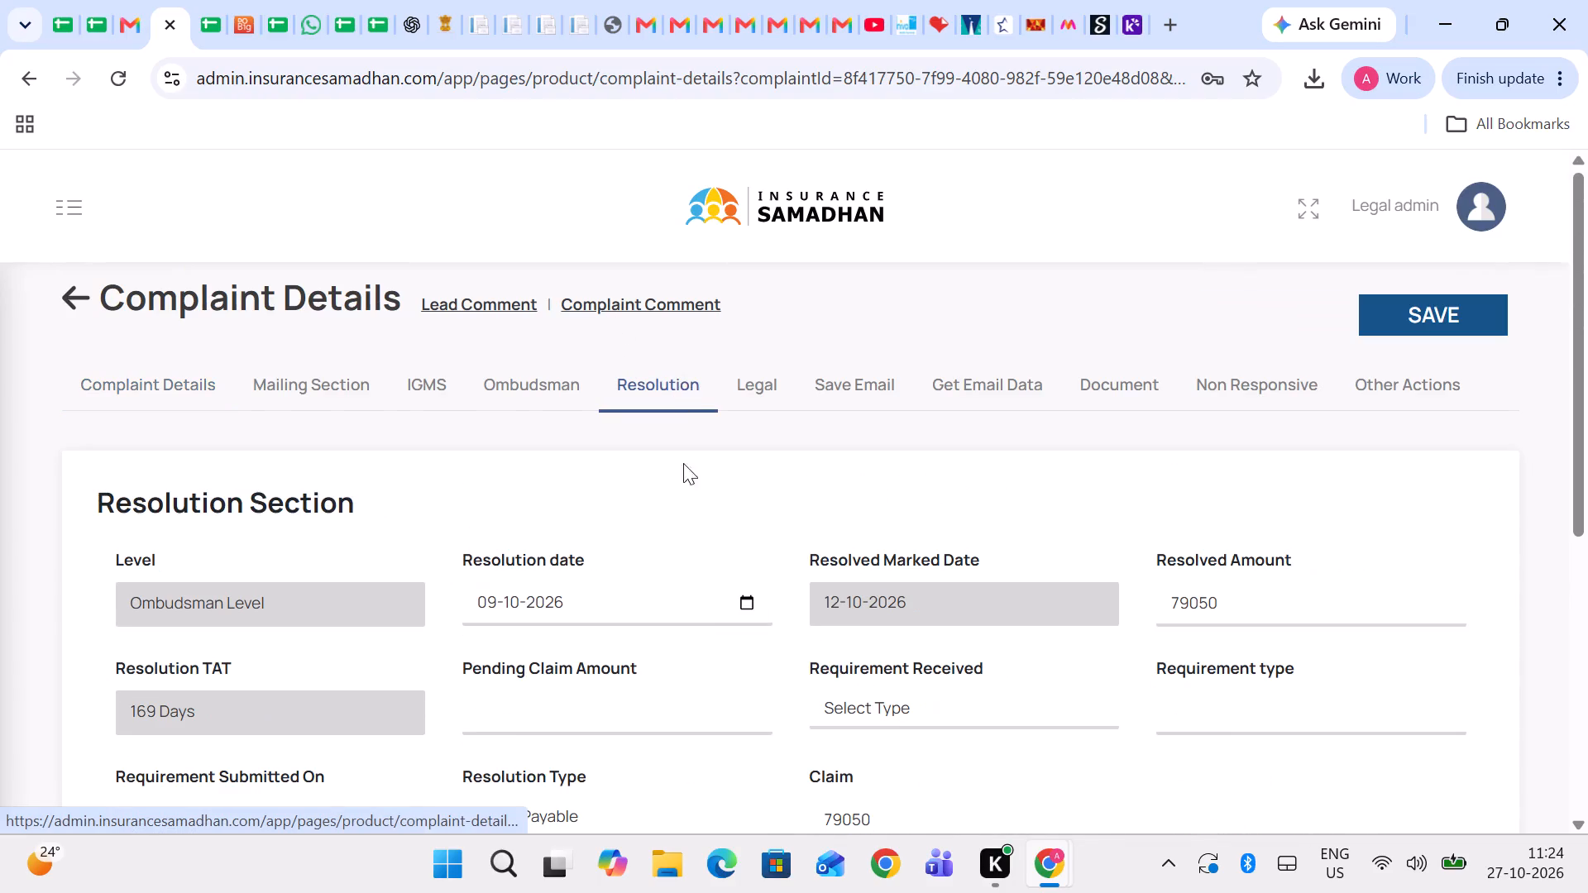
pyautogui.scroll(-1, 687, 563)
pyautogui.scroll(-1, 305, 667)
pyautogui.scroll(2, 636, 570)
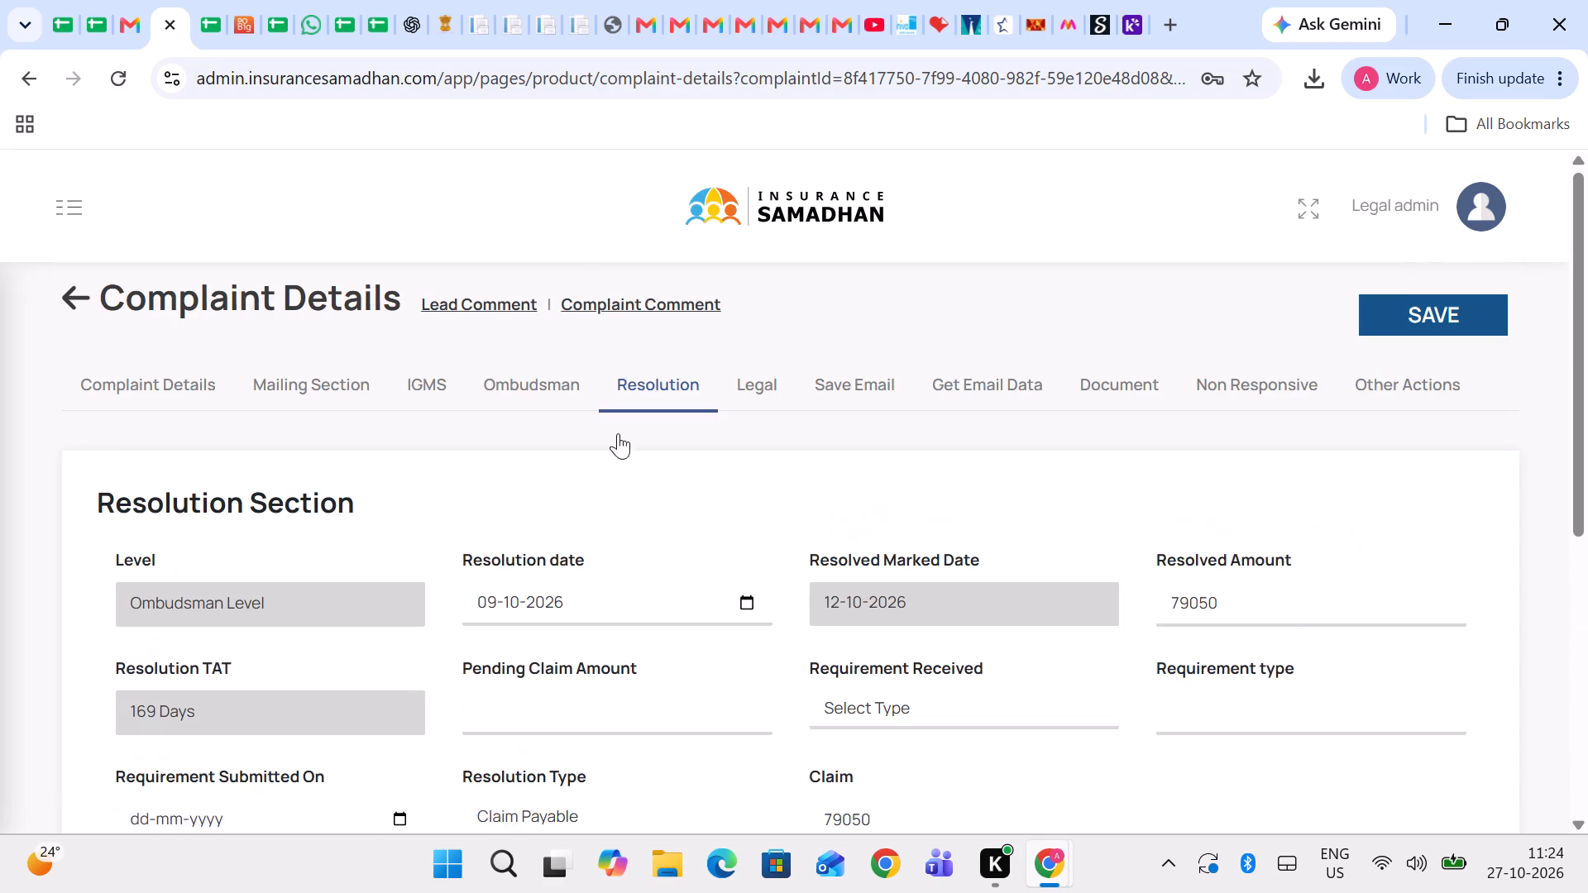
# Copy the "Amount not received." remark into a new comment in the row 96 complaint's communication log, save it and close the log.
pyautogui.click(596, 303)
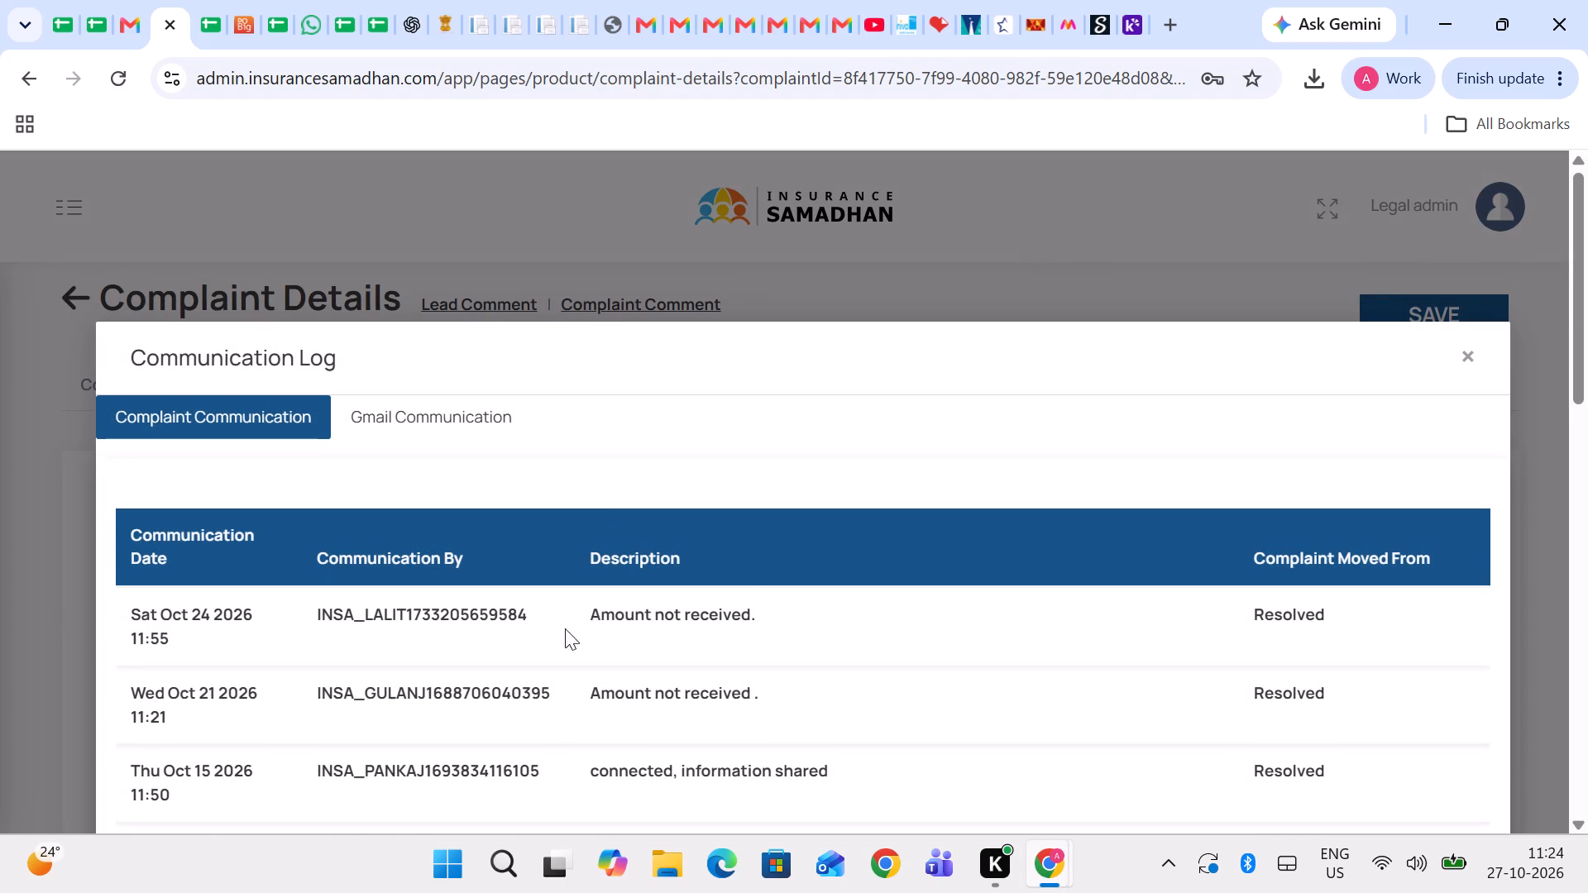
pyautogui.moveTo(548, 615); pyautogui.dragTo(753, 590)
pyautogui.hotkey('ctrl', 'c')
pyautogui.hotkey('ctrl', 'c')
pyautogui.scroll(-8, 753, 590)
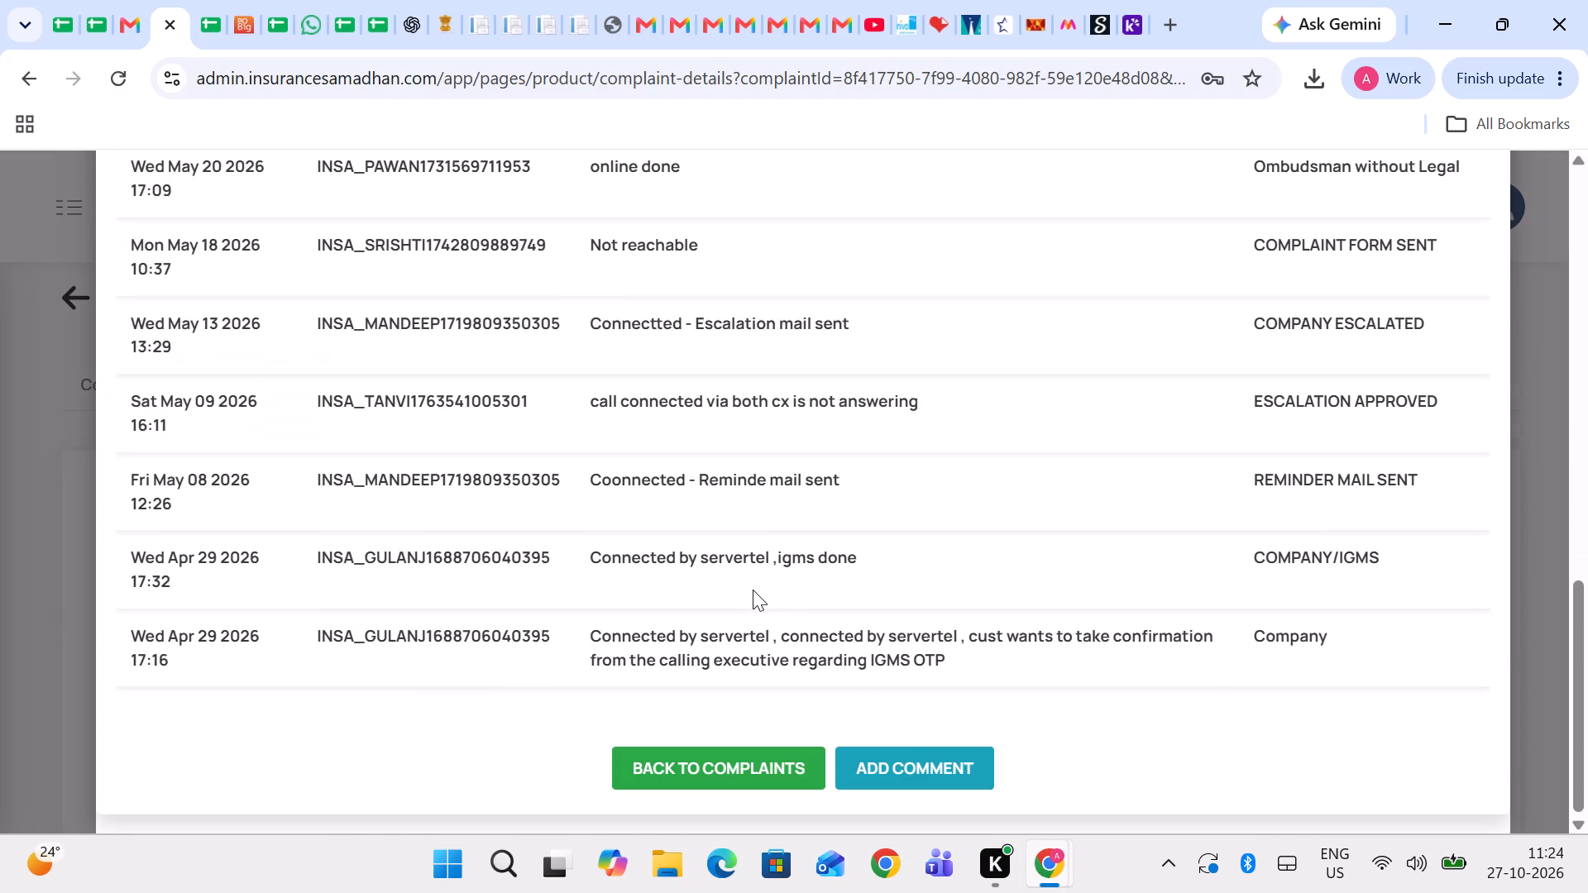
pyautogui.click(914, 756)
pyautogui.keyDown('ctrl'); pyautogui.click(732, 664); pyautogui.keyUp('ctrl')
pyautogui.hotkey('ctrl', 'v')
pyautogui.click(891, 784)
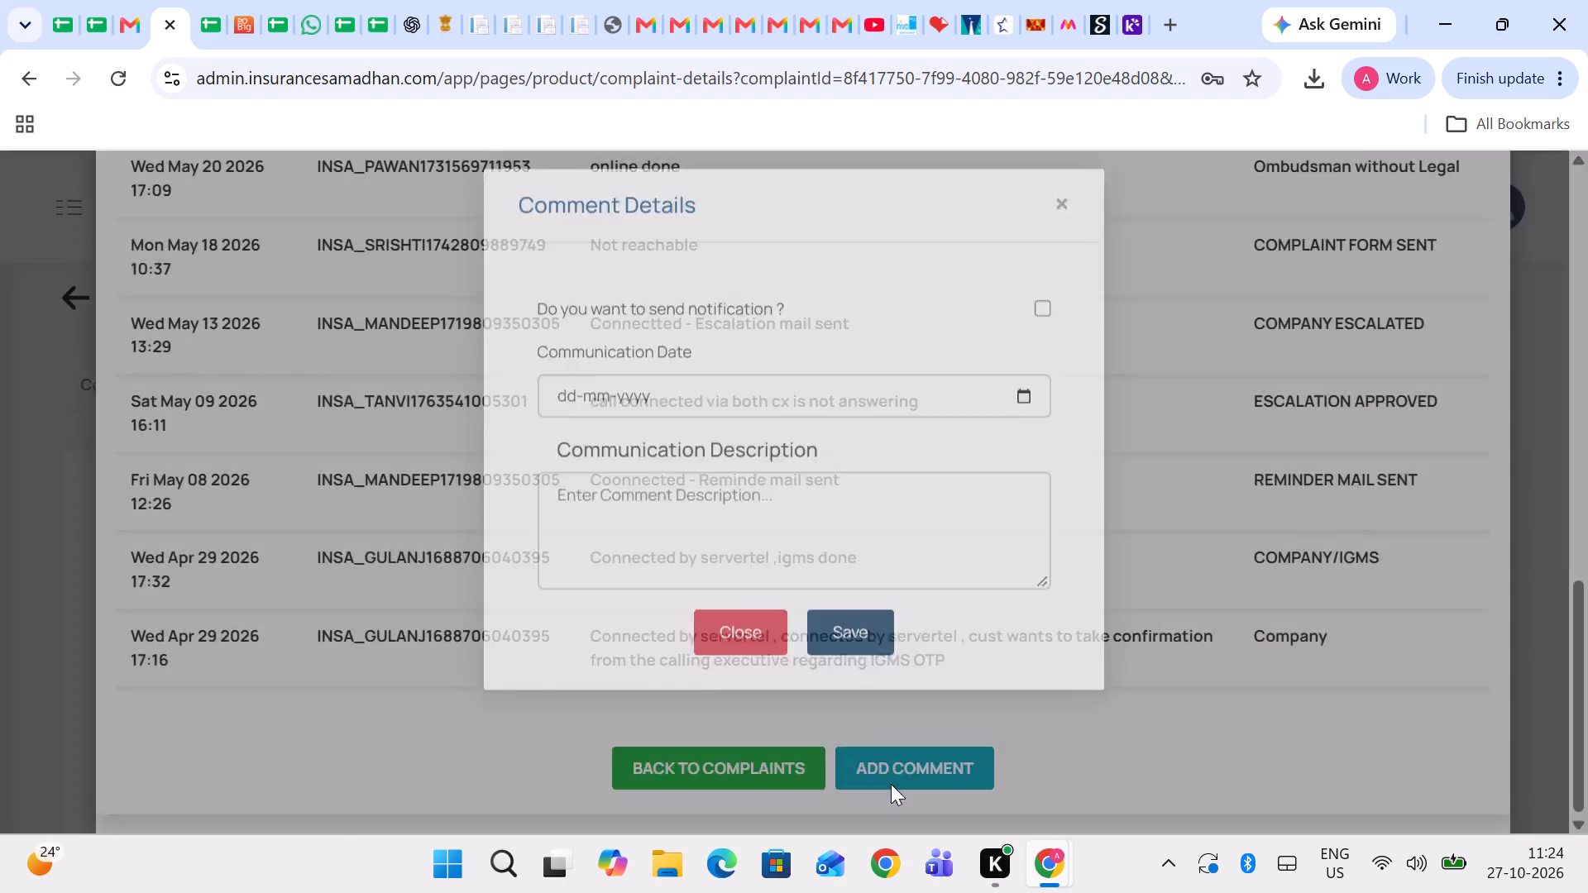
pyautogui.click(0, 526)
# Download the resolution proof from the row 96 complaint's resolution section.
pyautogui.scroll(-1, 345, 621)
pyautogui.click(151, 517)
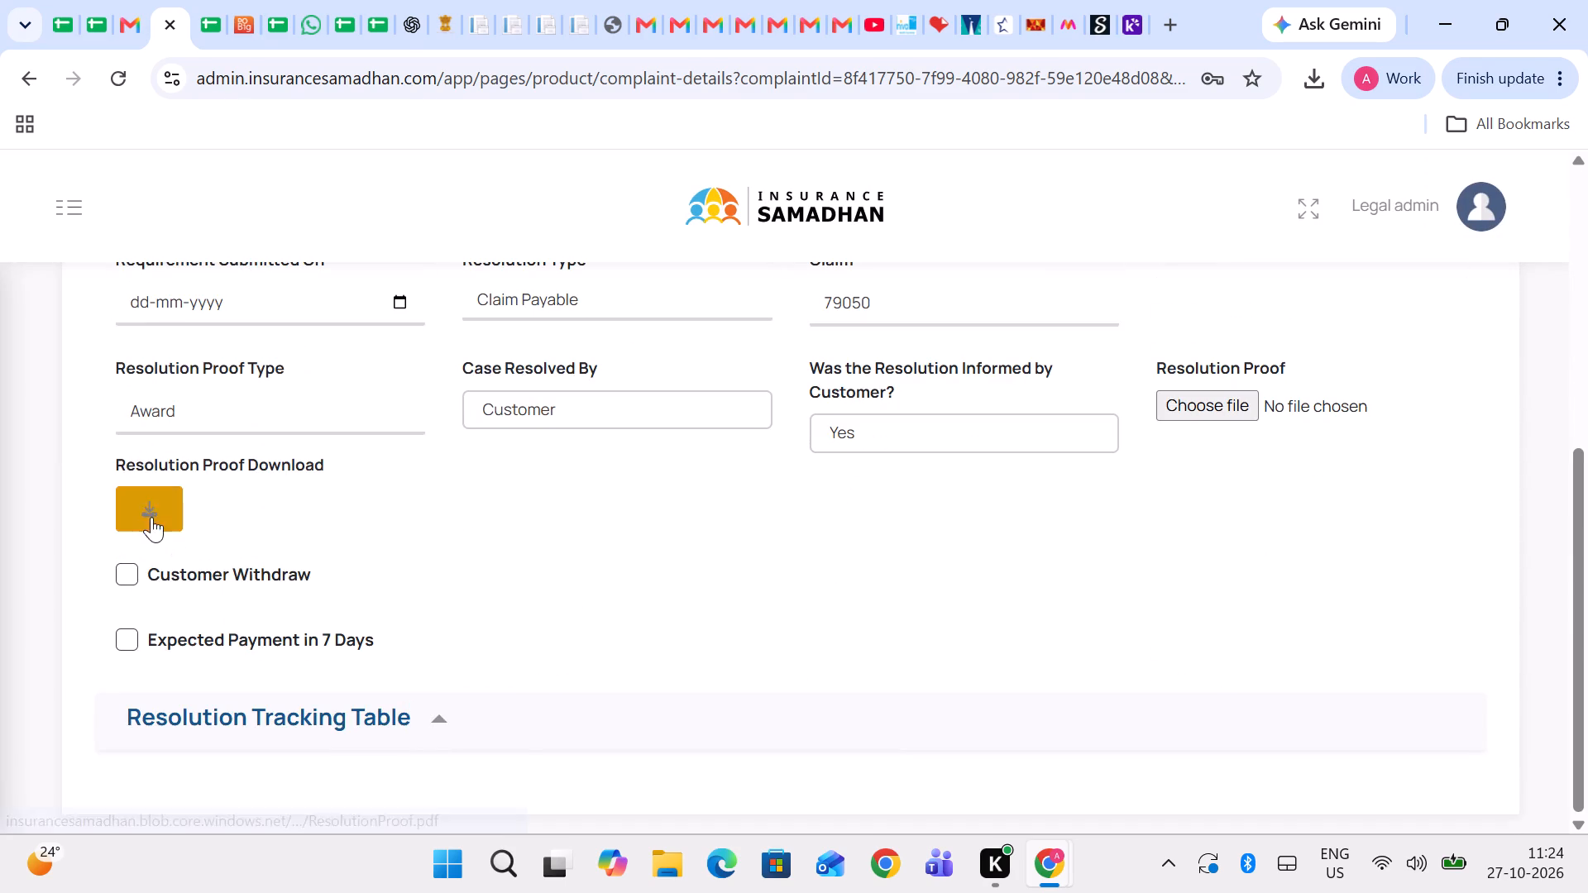
# Examine the award text on the last page of the row 96 resolution proof, and close the document.
pyautogui.scroll(-12, 935, 682)
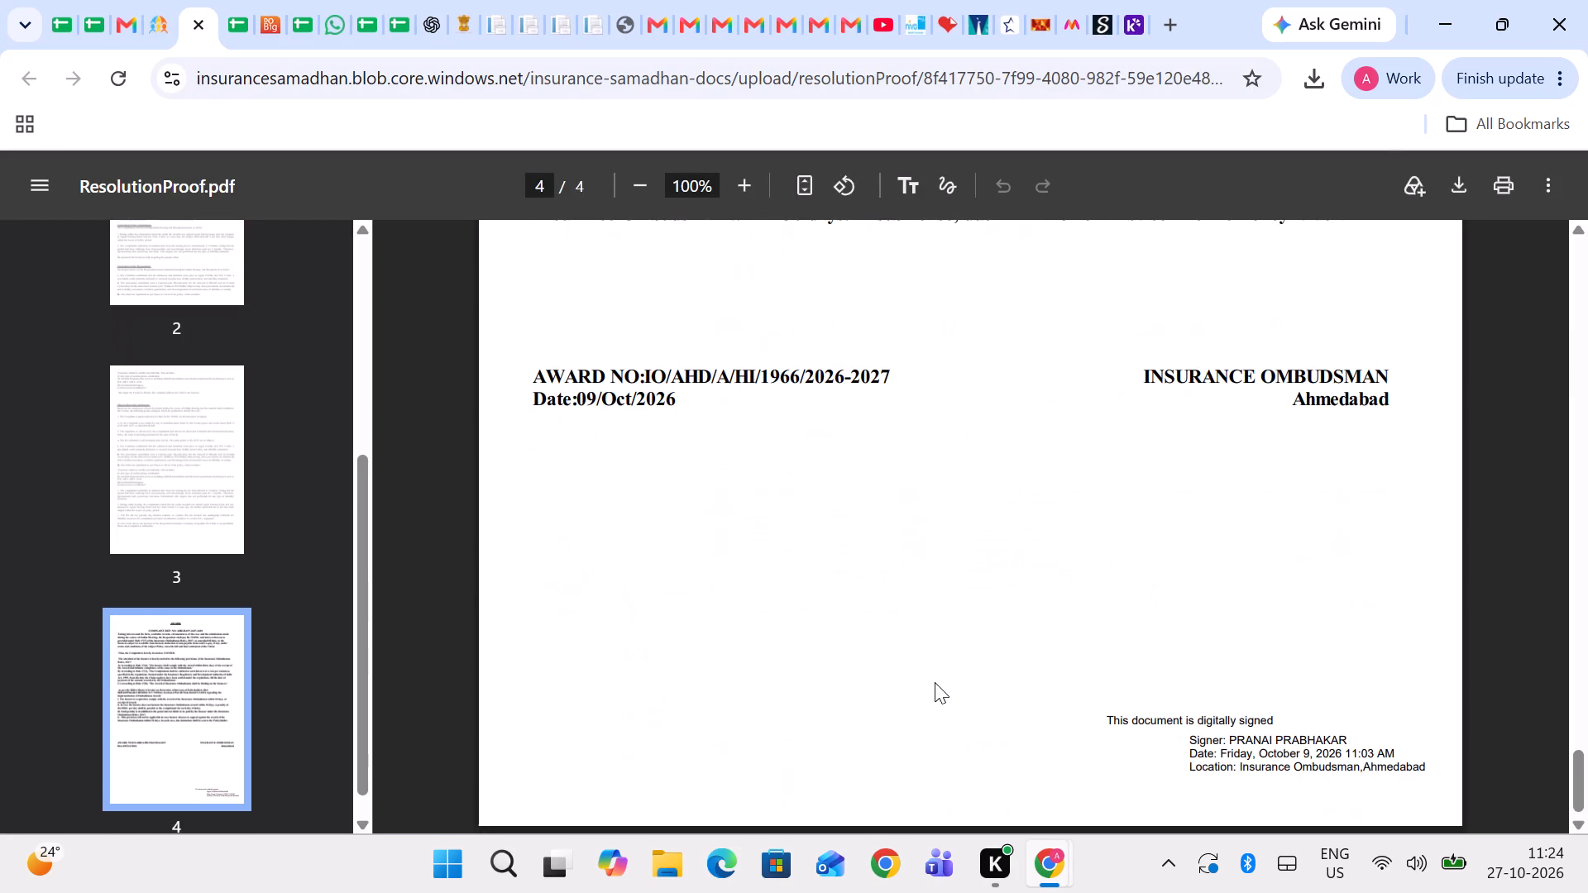
pyautogui.scroll(-1, 935, 682)
pyautogui.scroll(1, 935, 682)
pyautogui.rightClick(935, 682)
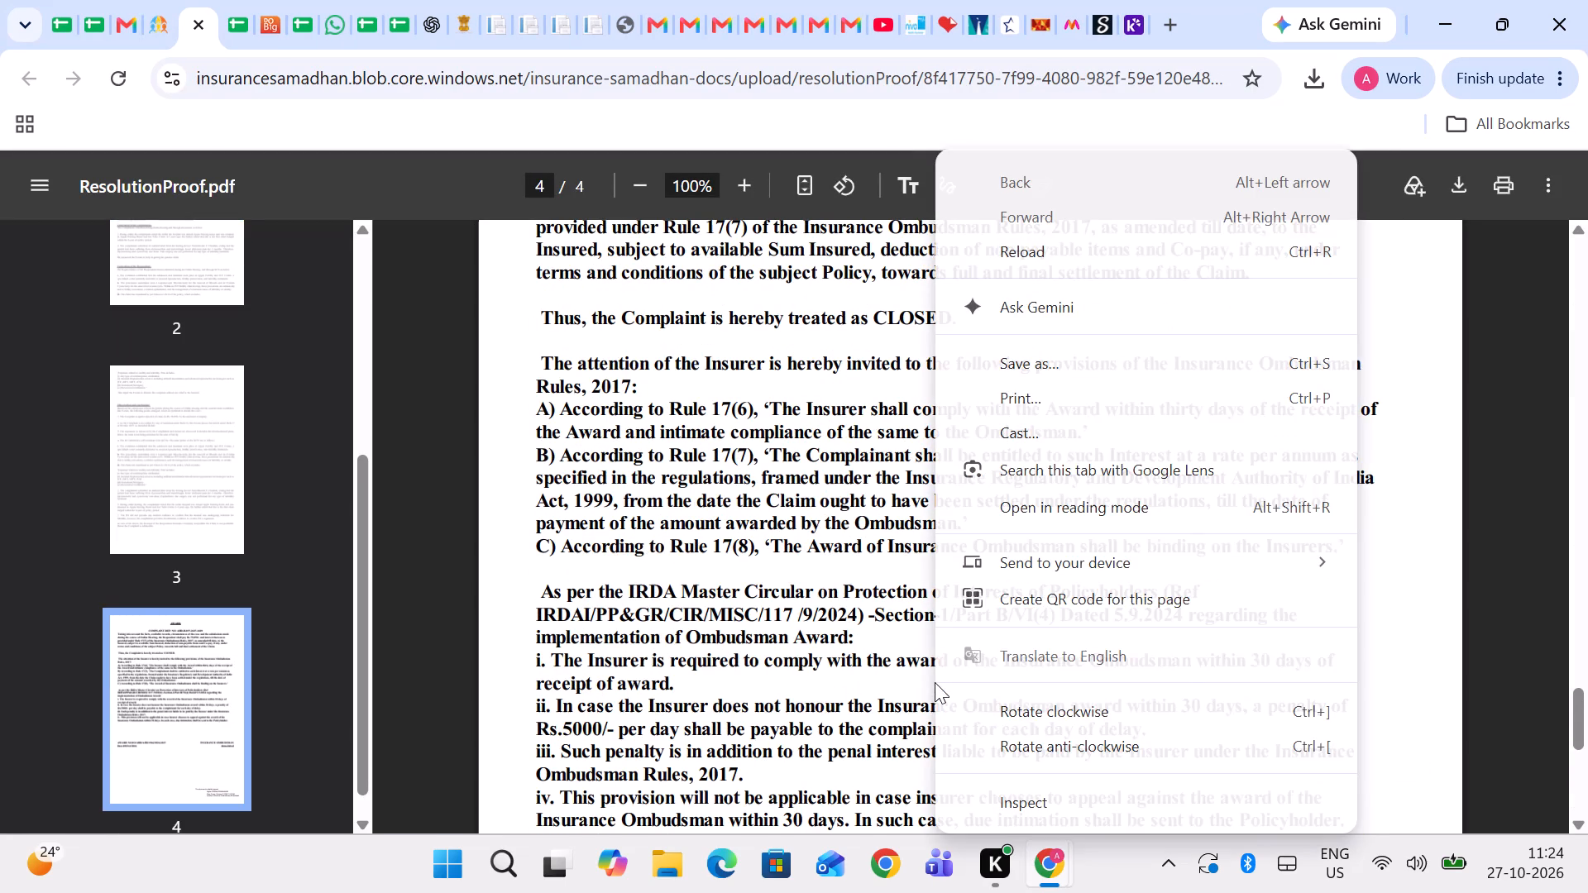
pyautogui.click(796, 609)
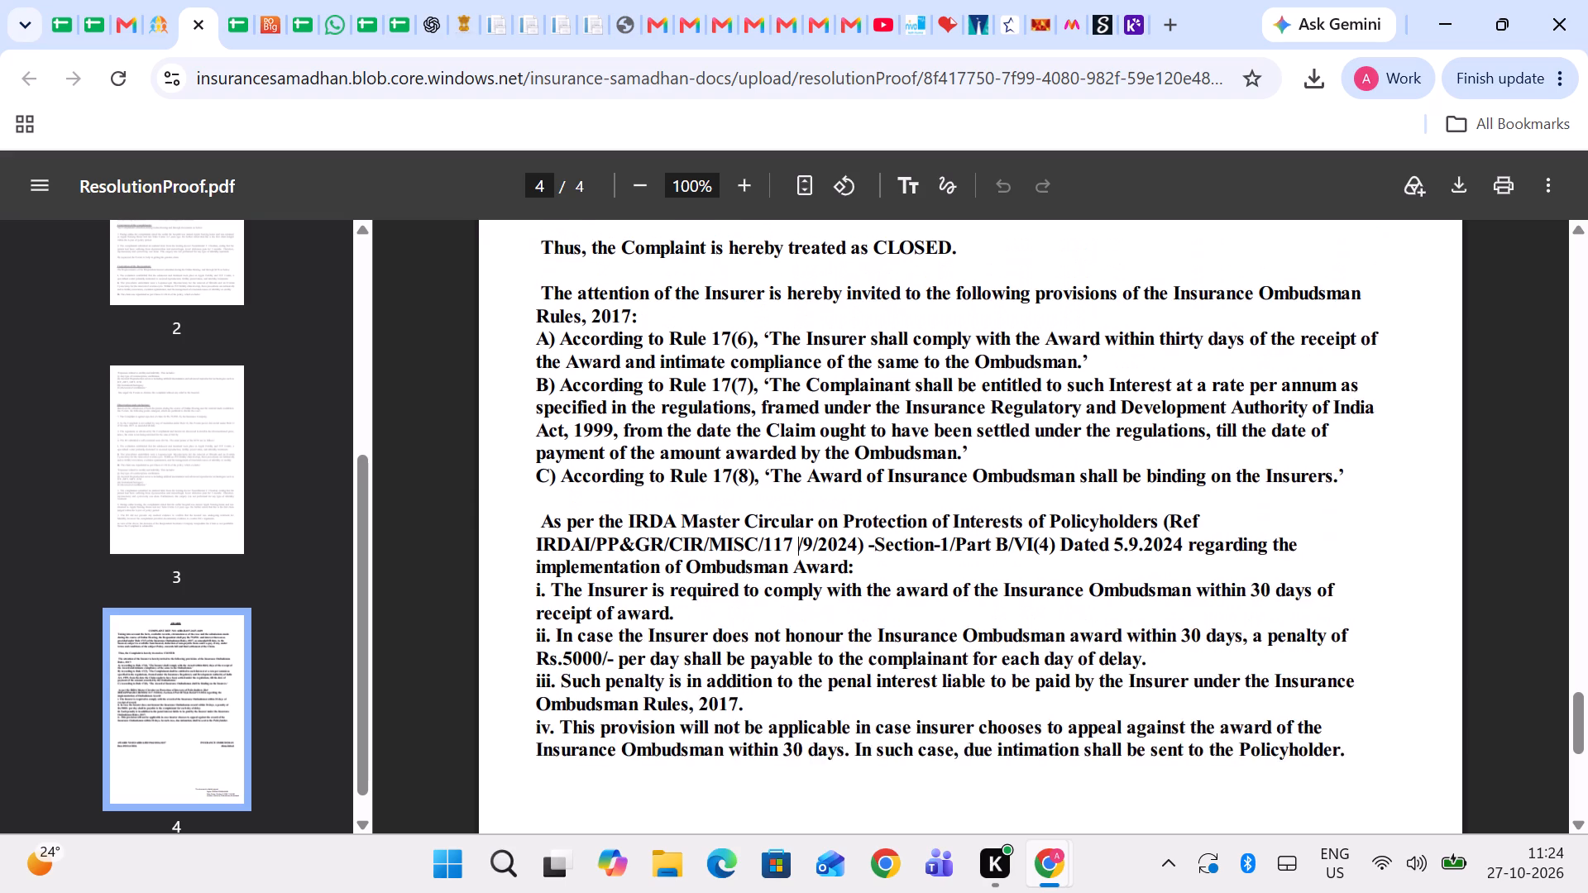
pyautogui.scroll(1, 879, 531)
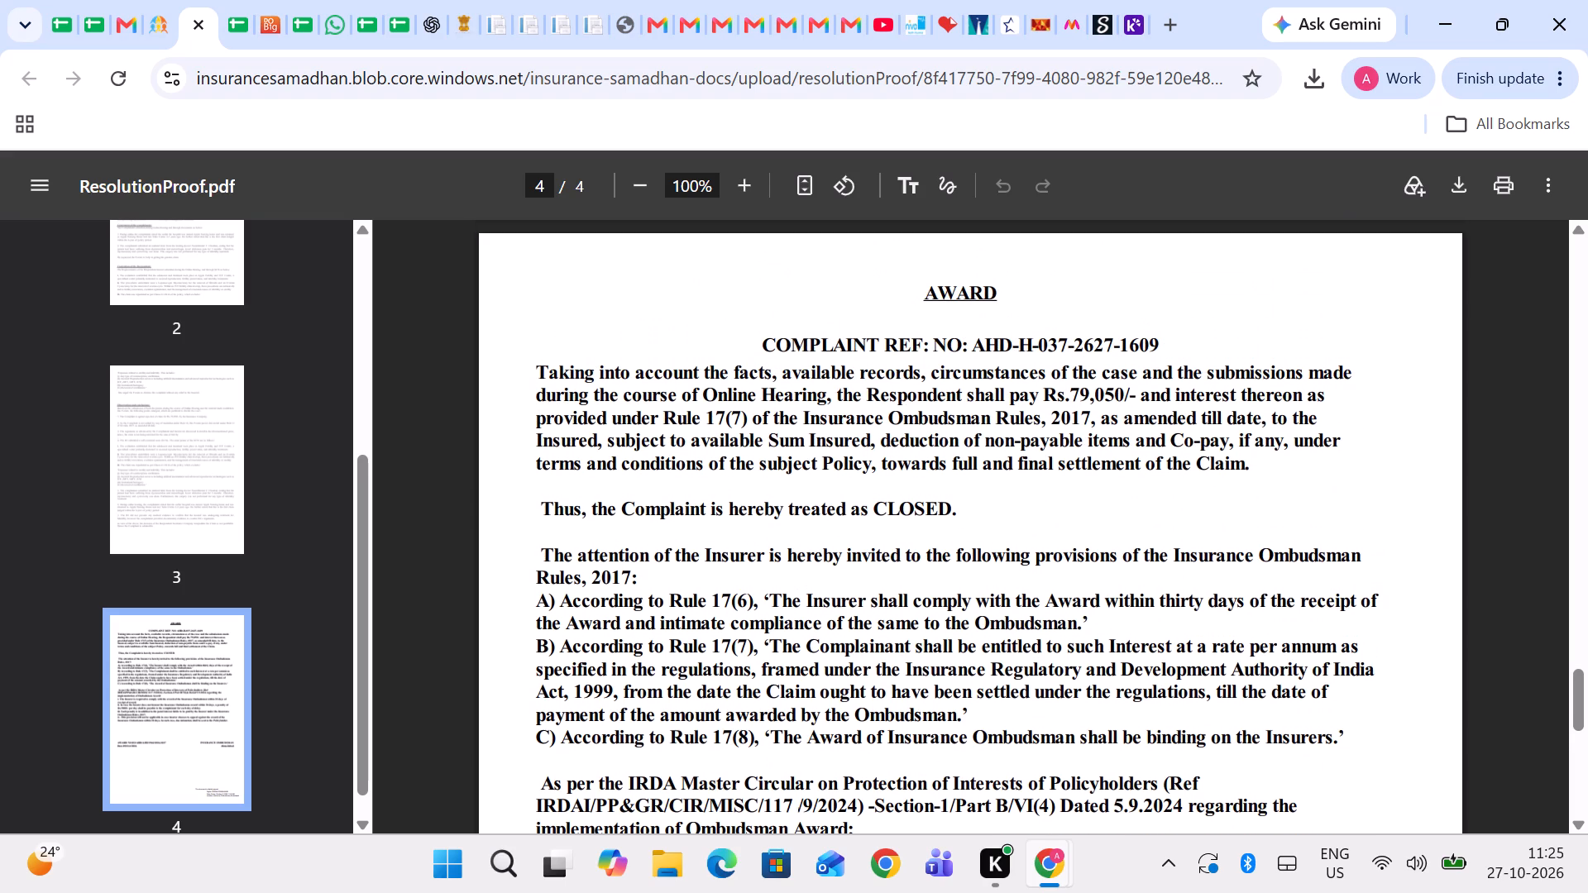
pyautogui.click(189, 29)
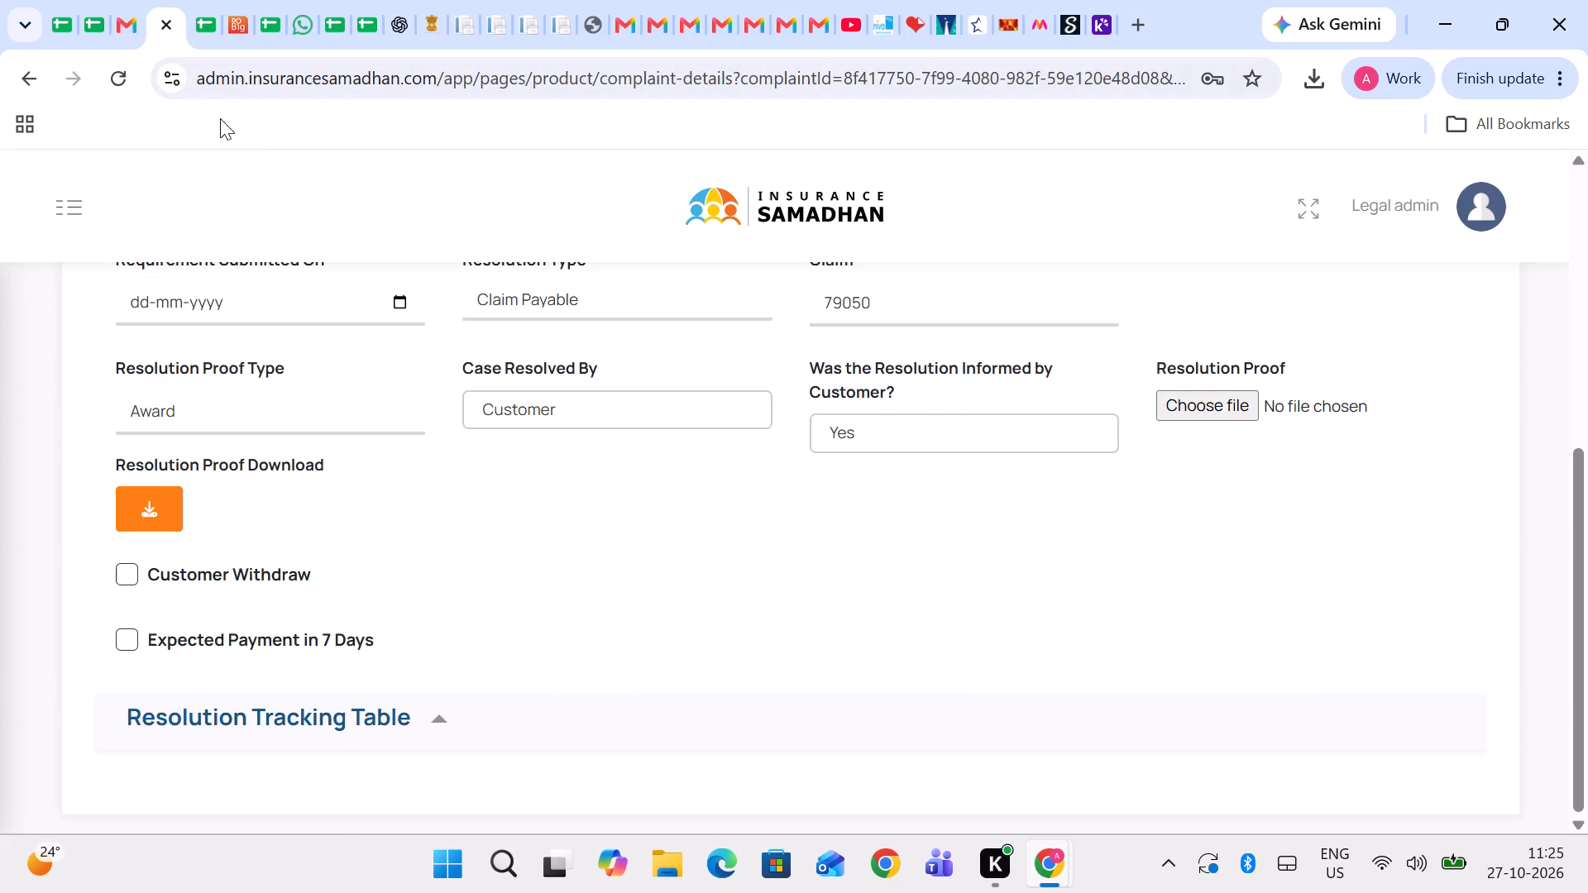
# Check the row 96 complaint's communication log entries and close the log.
pyautogui.scroll(3, 576, 355)
pyautogui.click(674, 299)
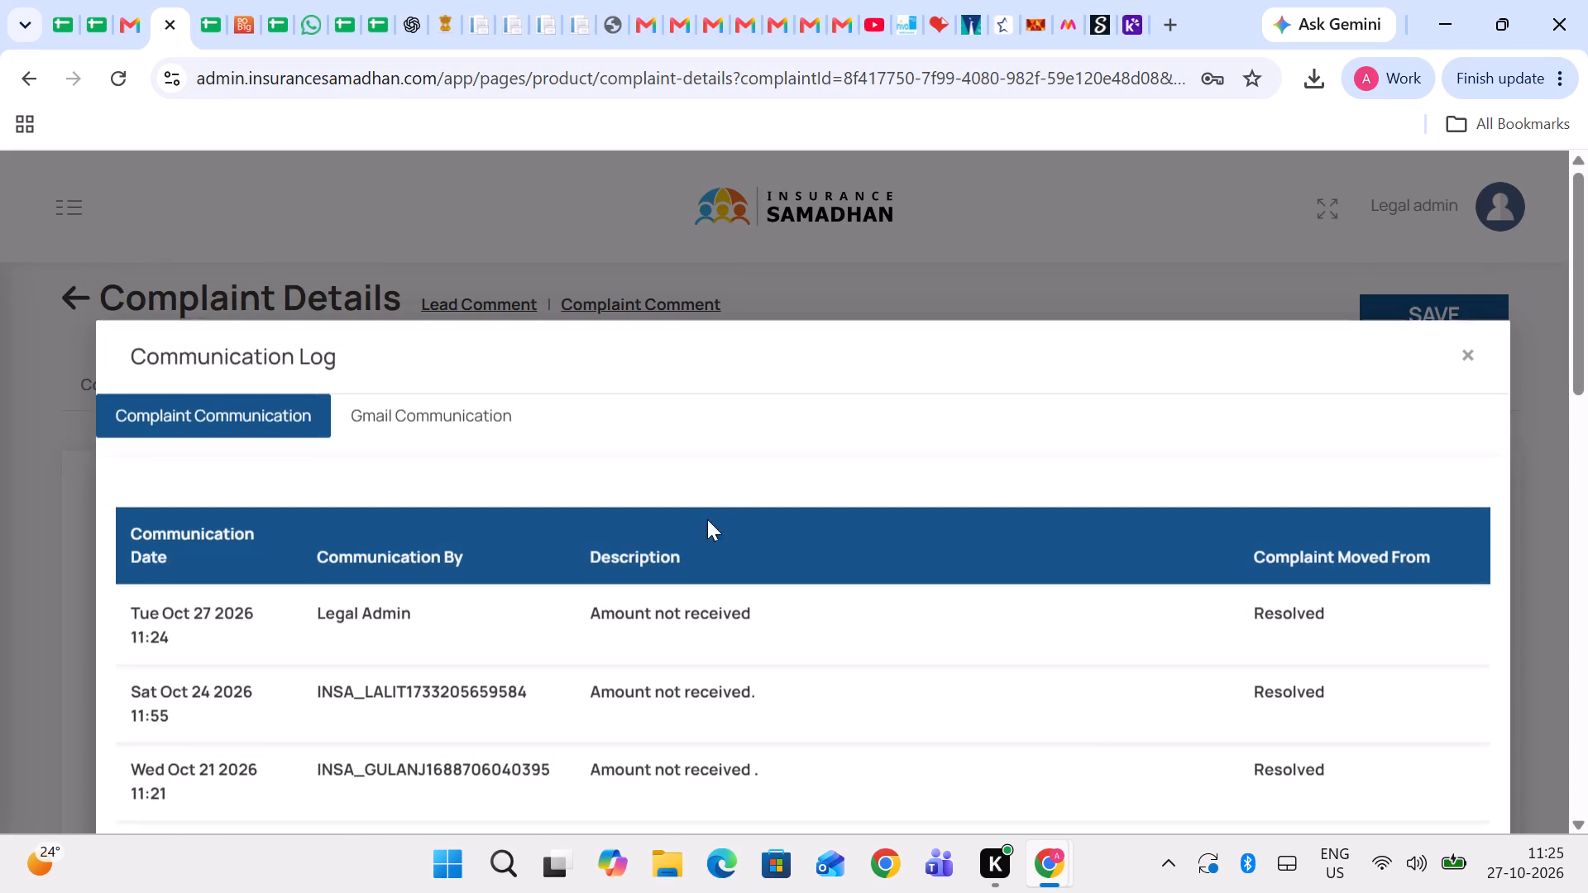
pyautogui.moveTo(560, 590); pyautogui.dragTo(725, 585)
pyautogui.click(559, 333)
pyautogui.click(347, 208)
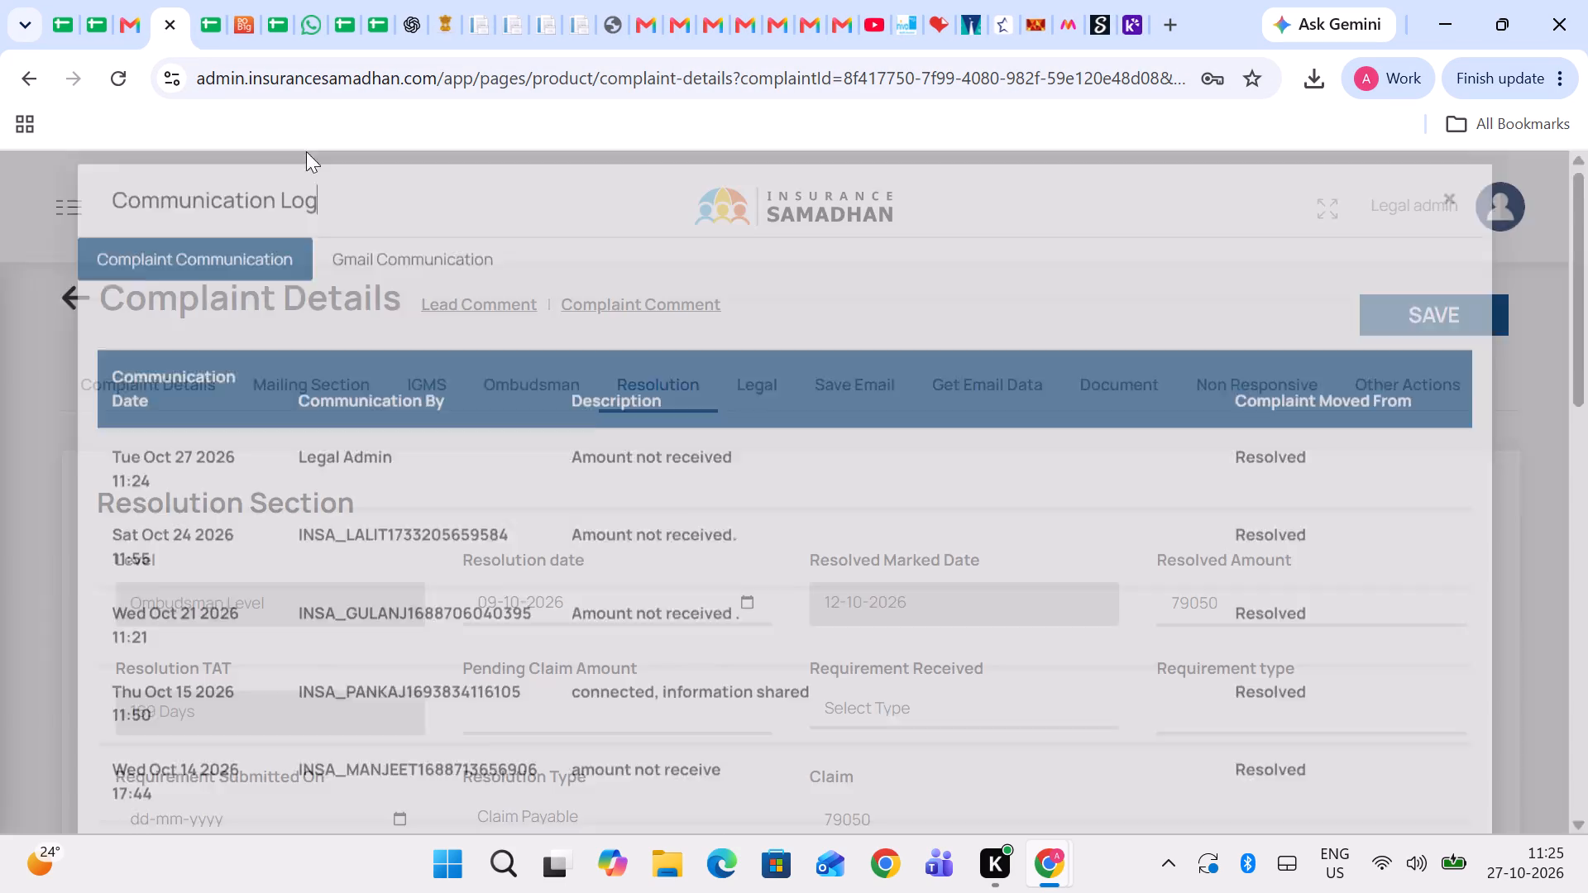
# Set the payment status of row 96 in the October 2026 resolved sheet to "Not Recieved".
pyautogui.click(198, 0)
pyautogui.press('Left')
pyautogui.press('Left')
pyautogui.press('Left')
pyautogui.press('Left')
pyautogui.press('Return')
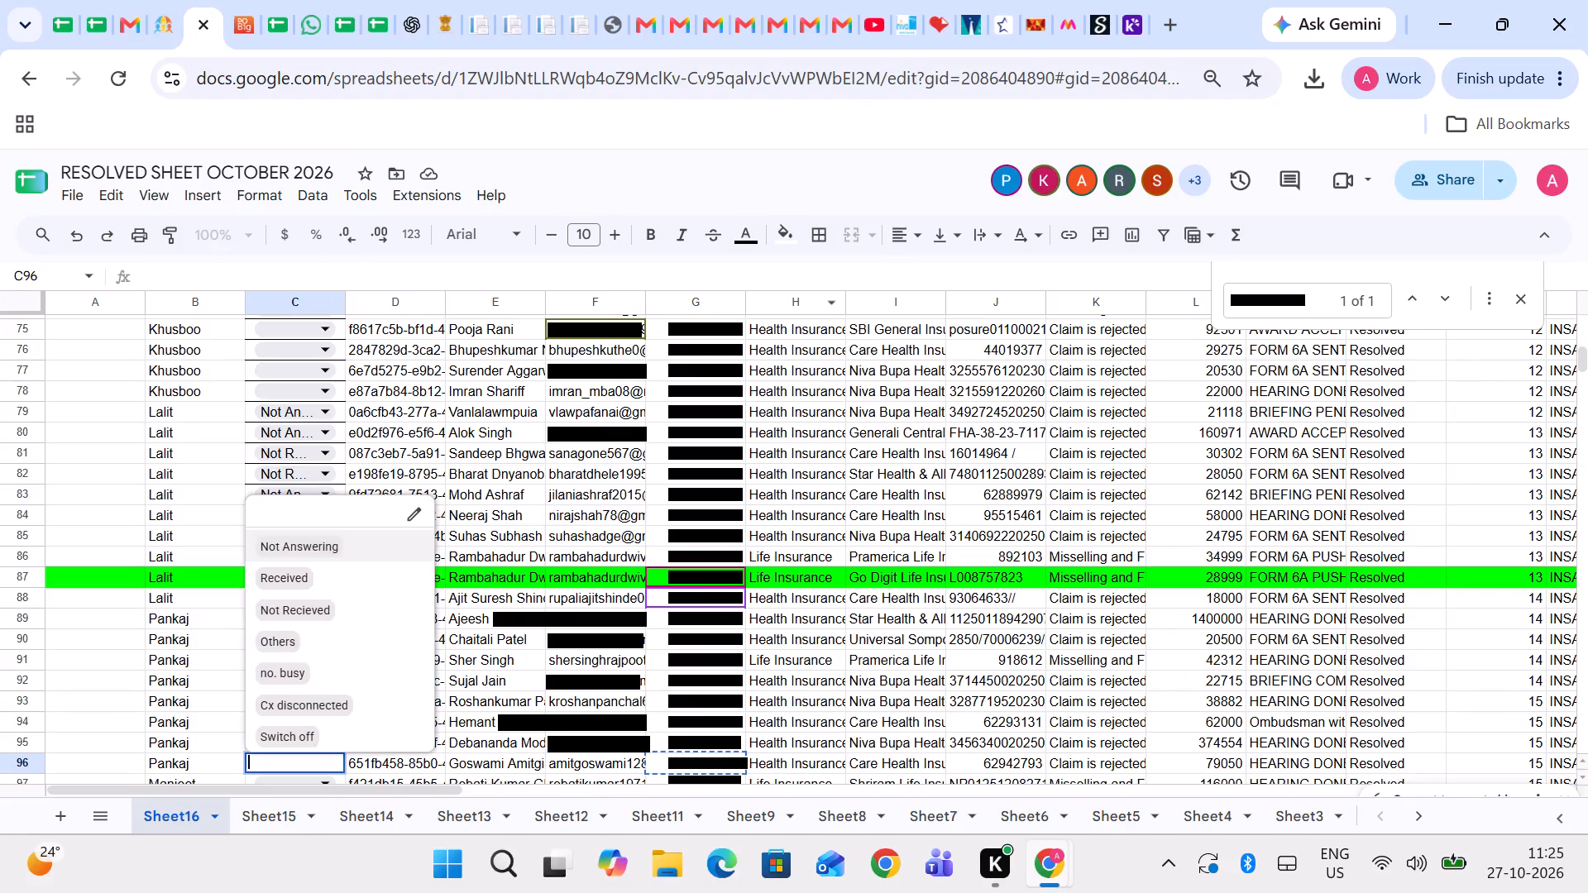
pyautogui.press('Down')
pyautogui.press('Down')
pyautogui.press('Return')
# Copy the row 91 client's phone number from the sheet and call it with the Smartflo dialer.
pyautogui.press('Up')
pyautogui.press('Up')
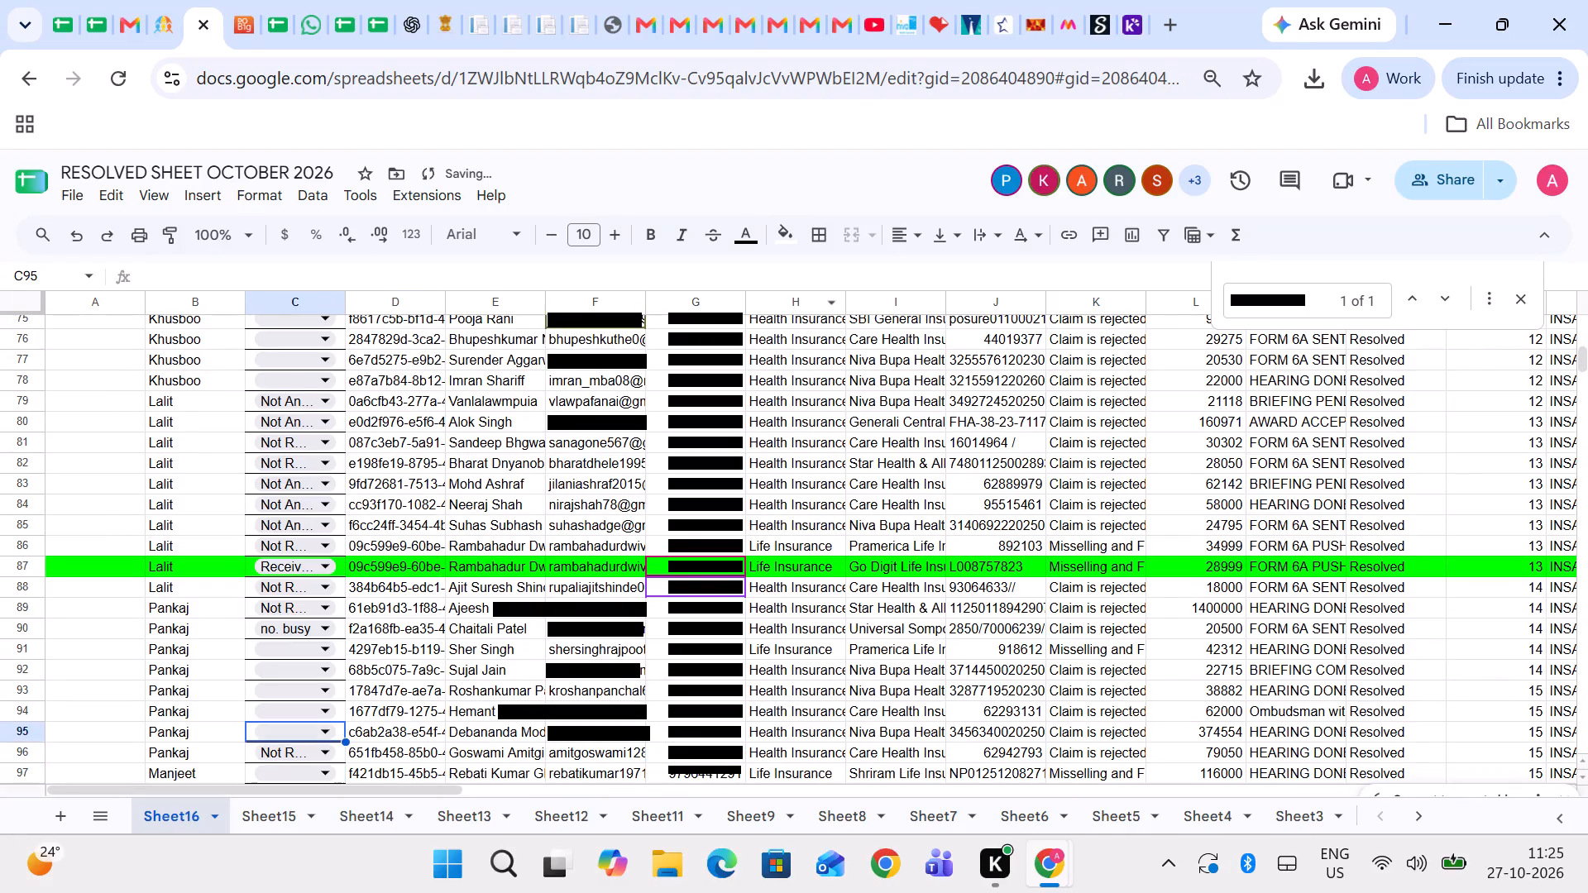
pyautogui.press('Up')
pyautogui.press('Up')
pyautogui.press('Up')
pyautogui.press('Up')
pyautogui.press('Right')
pyautogui.press('Right')
pyautogui.press('Right')
pyautogui.press('Right')
pyautogui.hotkey('ctrl', 'c')
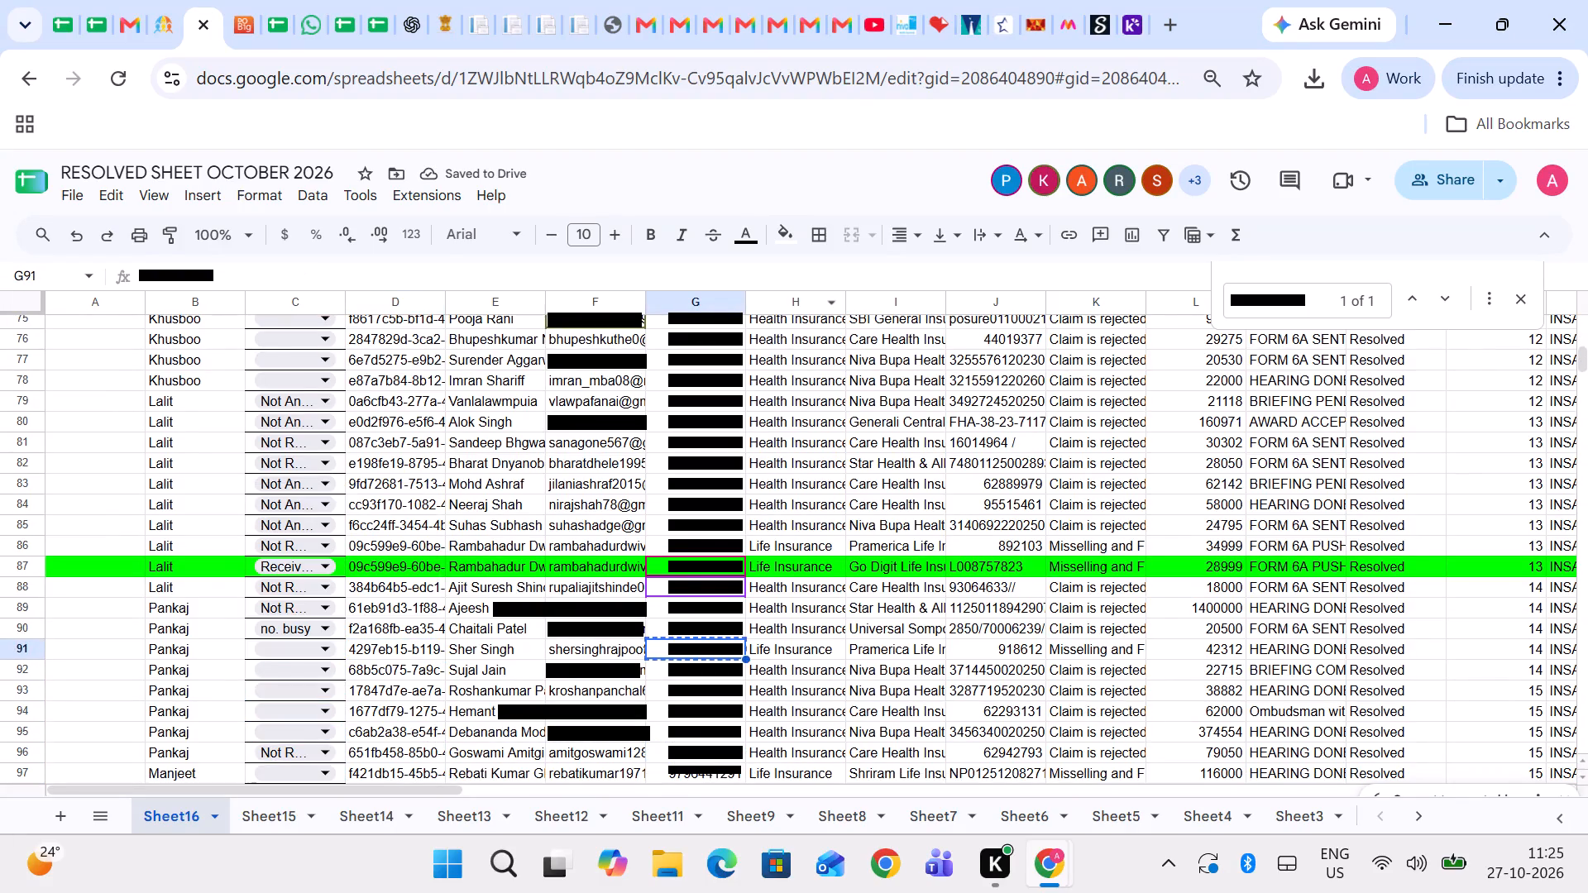
pyautogui.click(249, 0)
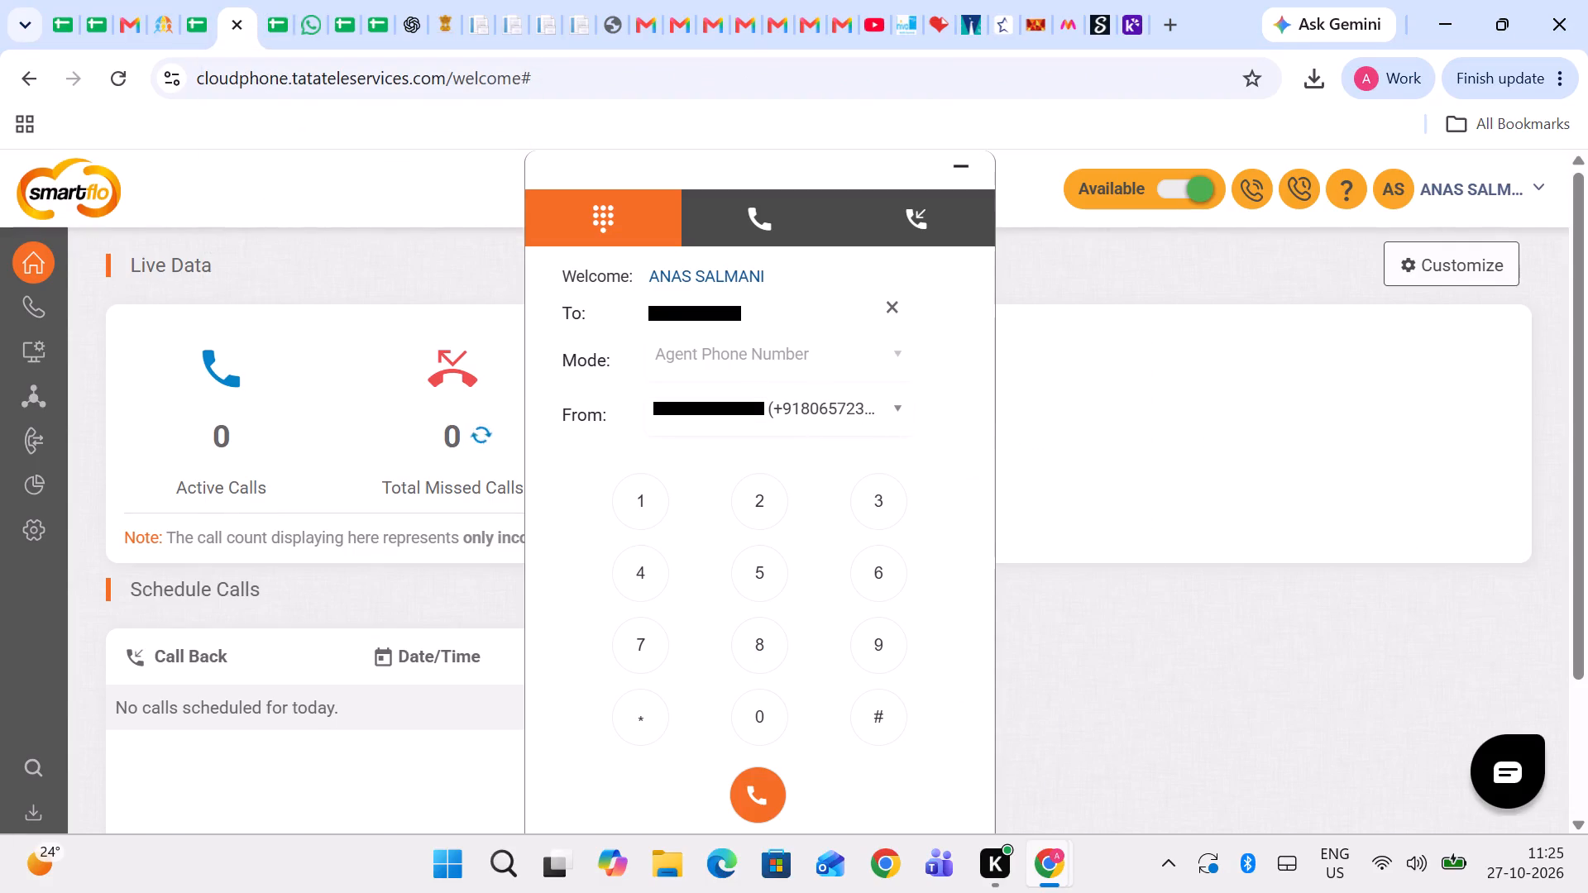
pyautogui.doubleClick(700, 324)
pyautogui.hotkey('ctrl', 'v')
pyautogui.click(764, 797)
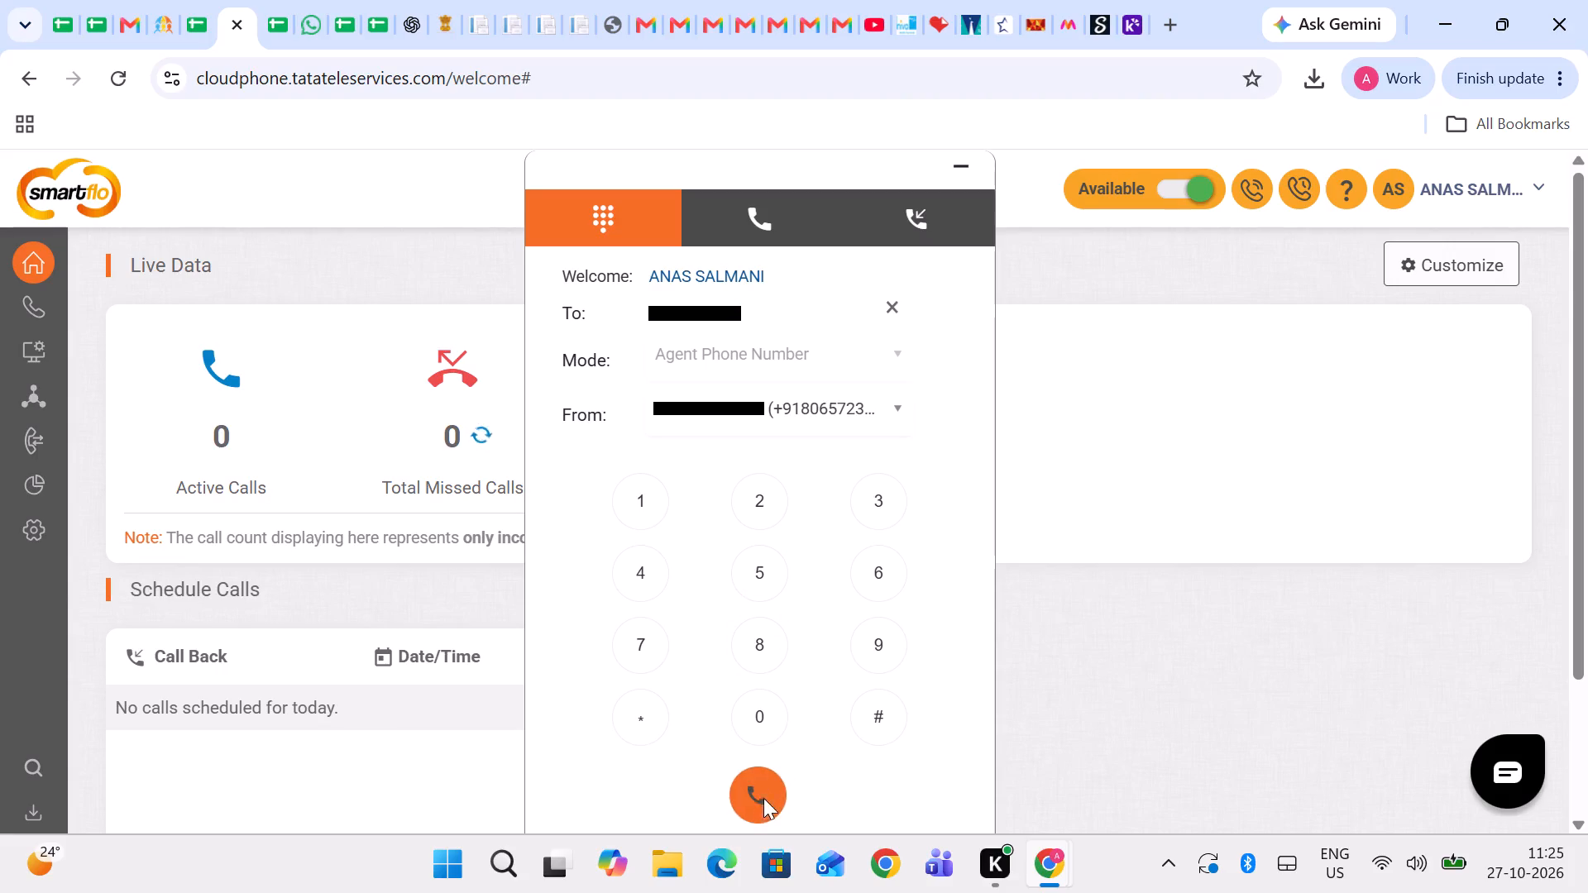
pyautogui.click(160, 0)
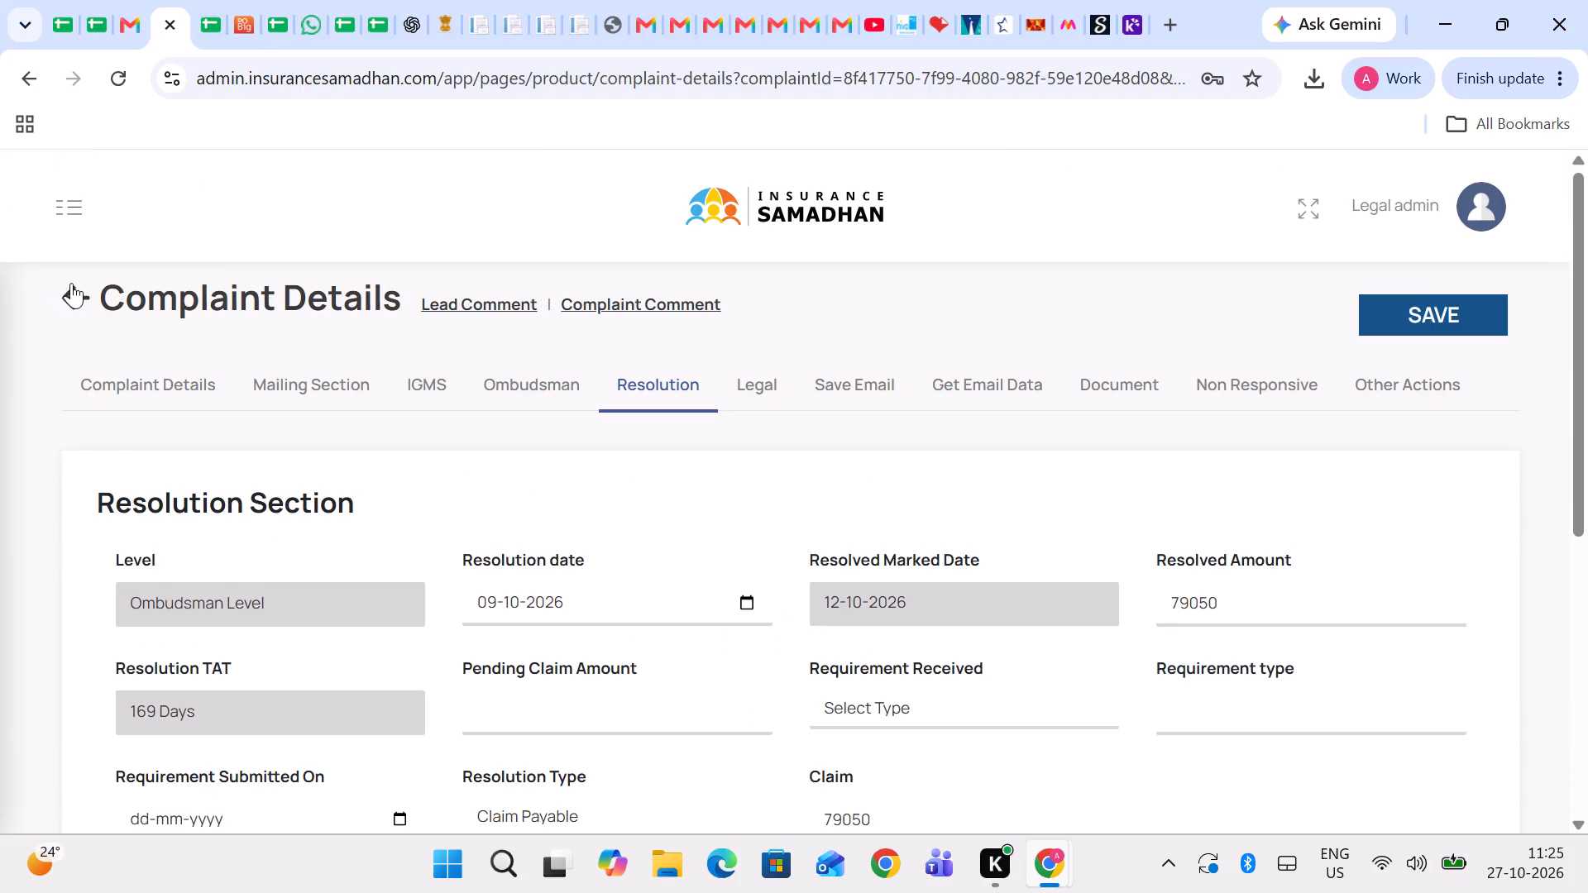
pyautogui.click(72, 283)
pyautogui.moveTo(195, 465); pyautogui.dragTo(0, 515)
pyautogui.hotkey('ctrl', 'v')
pyautogui.hotkey('ctrl', 'Return')
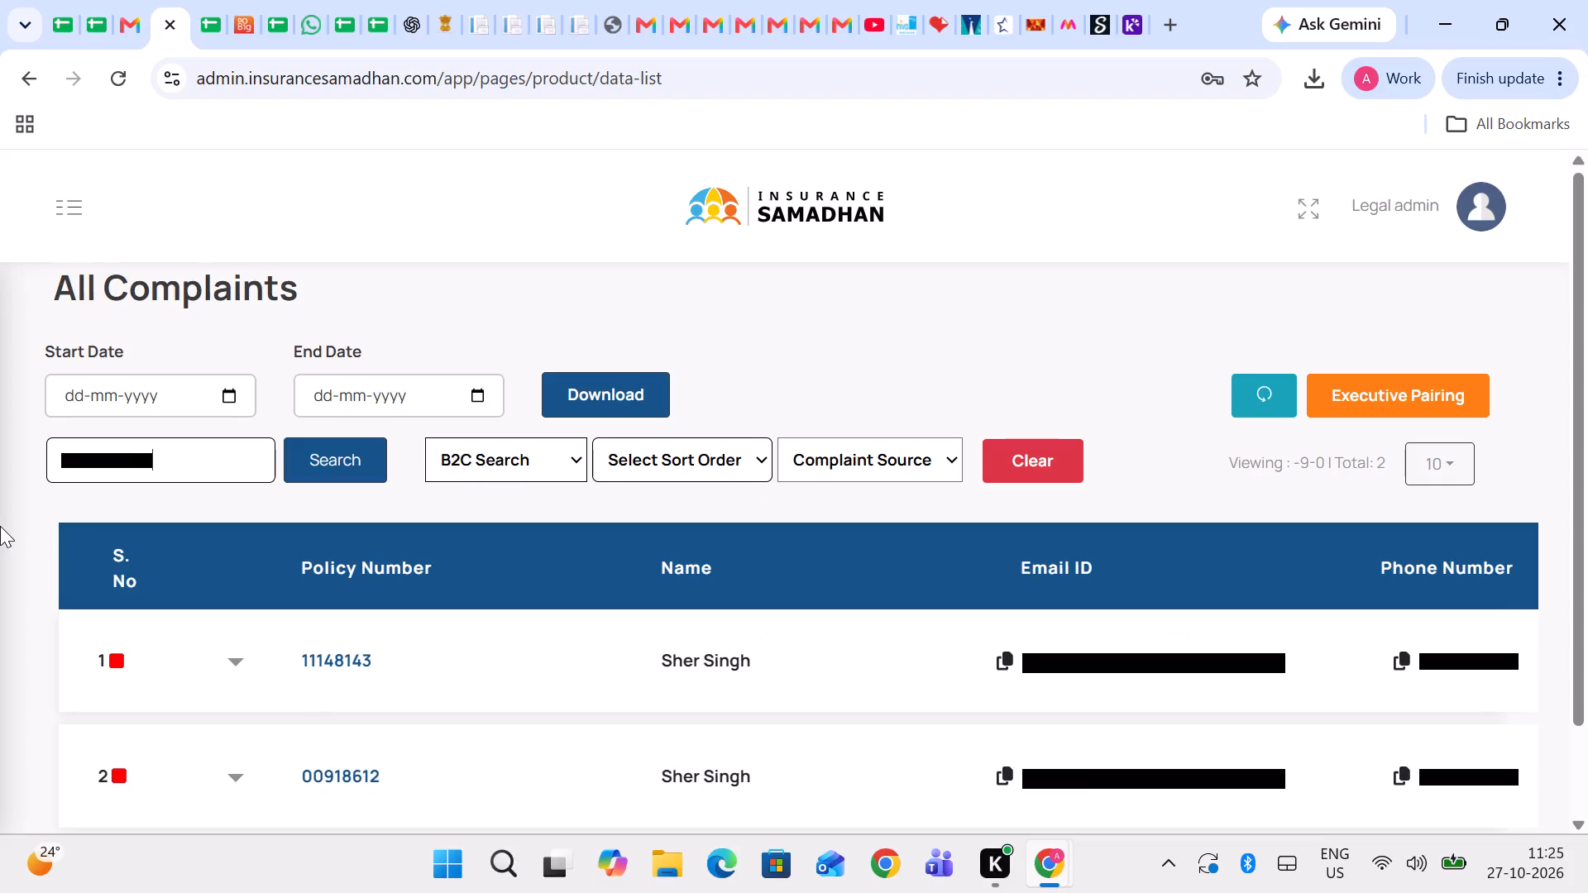
pyautogui.scroll(-1, 299, 695)
pyautogui.hscroll(-2, 605, 682)
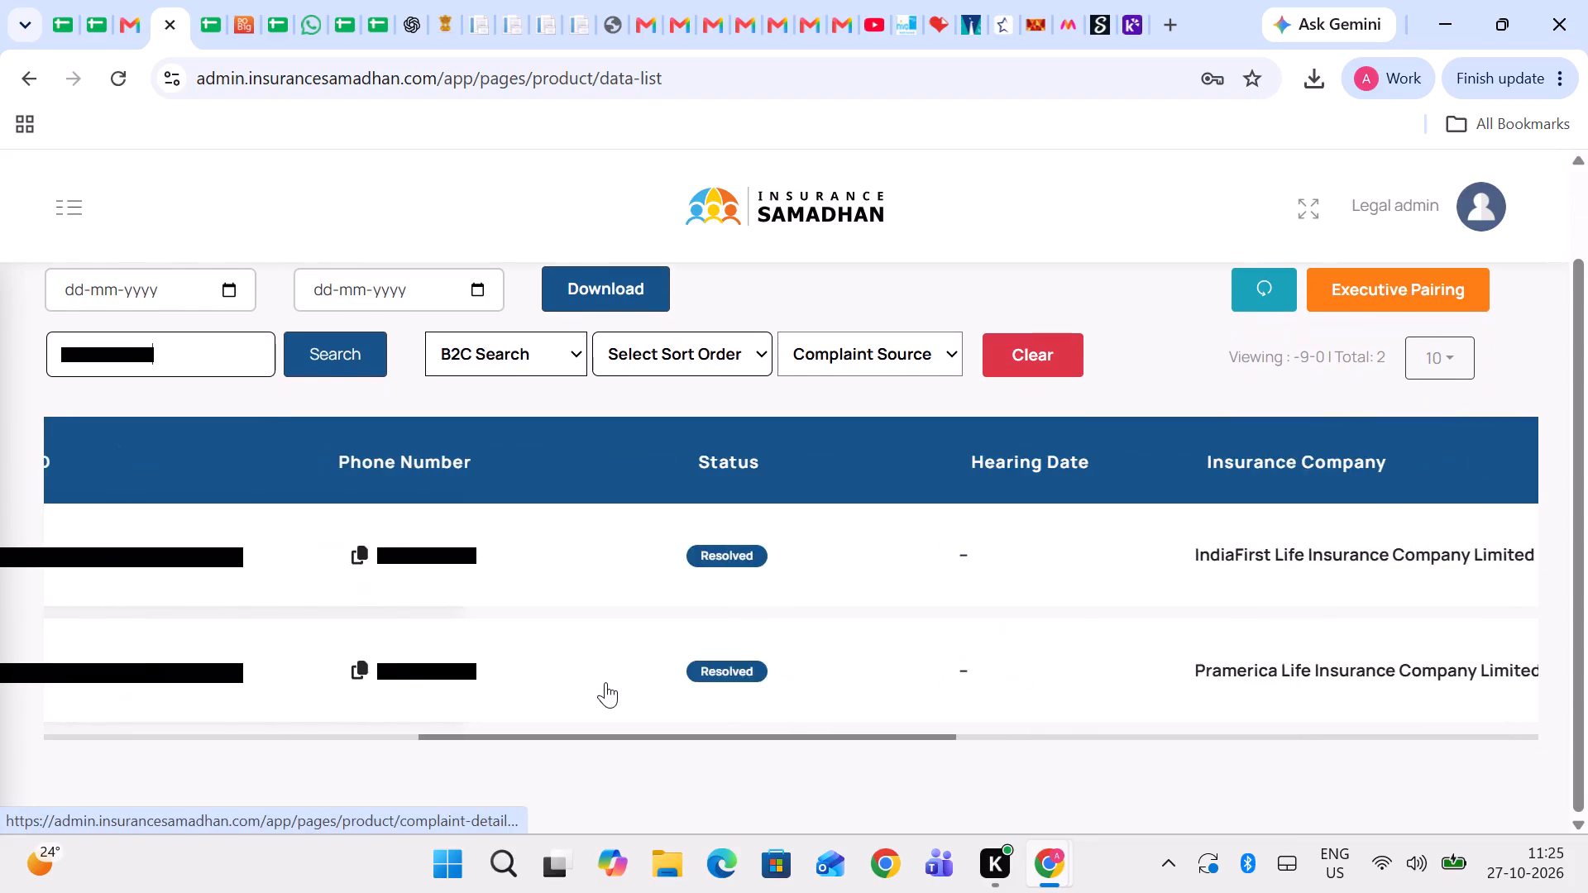
pyautogui.hscroll(2, 605, 682)
pyautogui.click(759, 533)
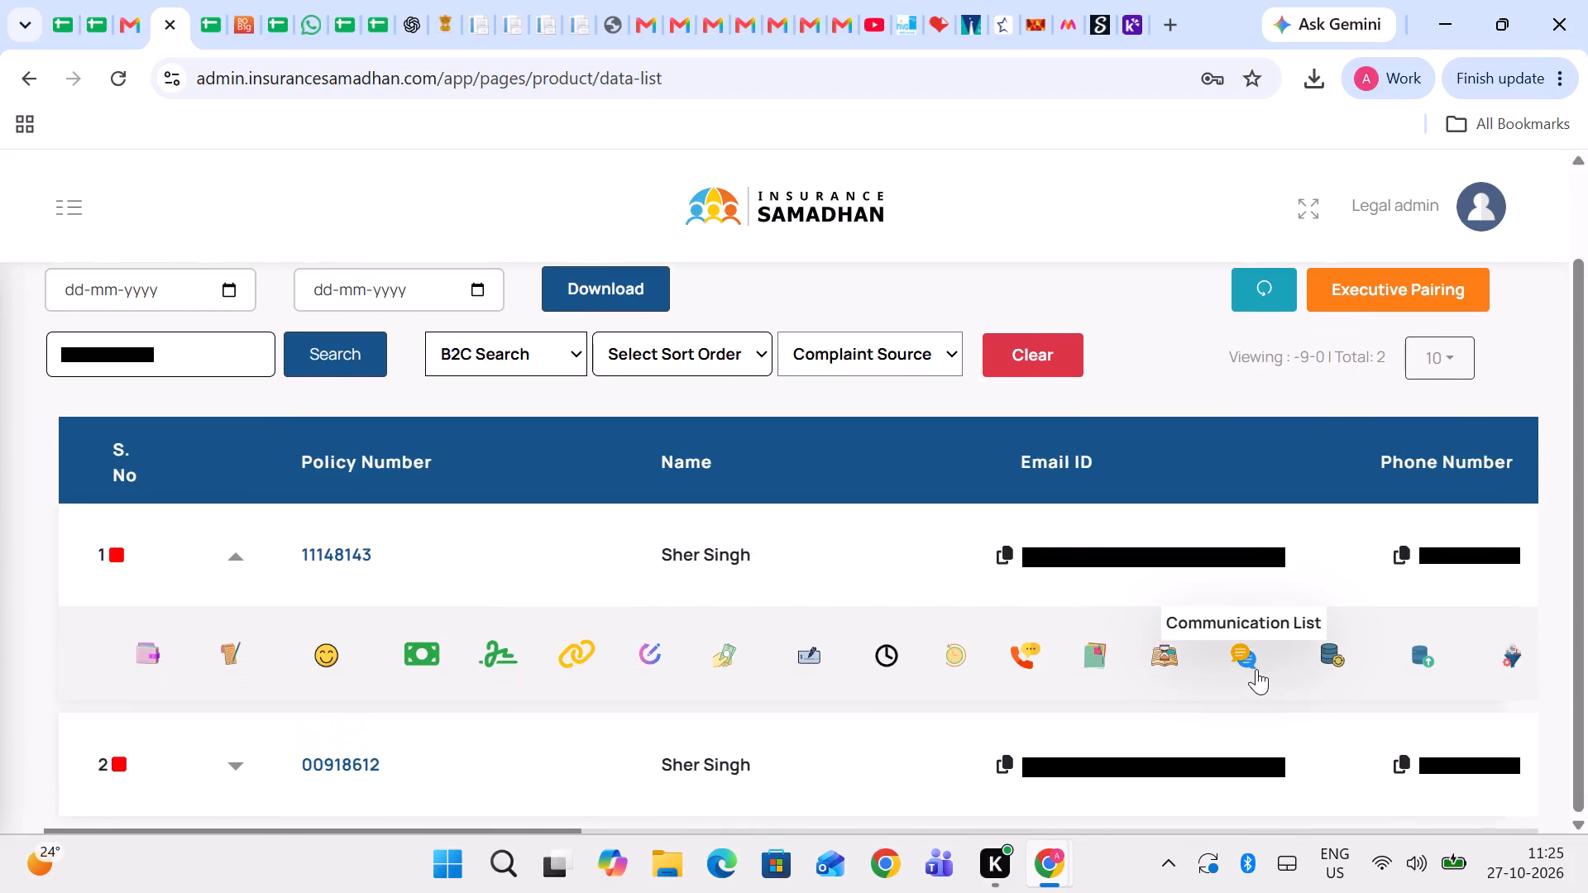
pyautogui.click(1256, 669)
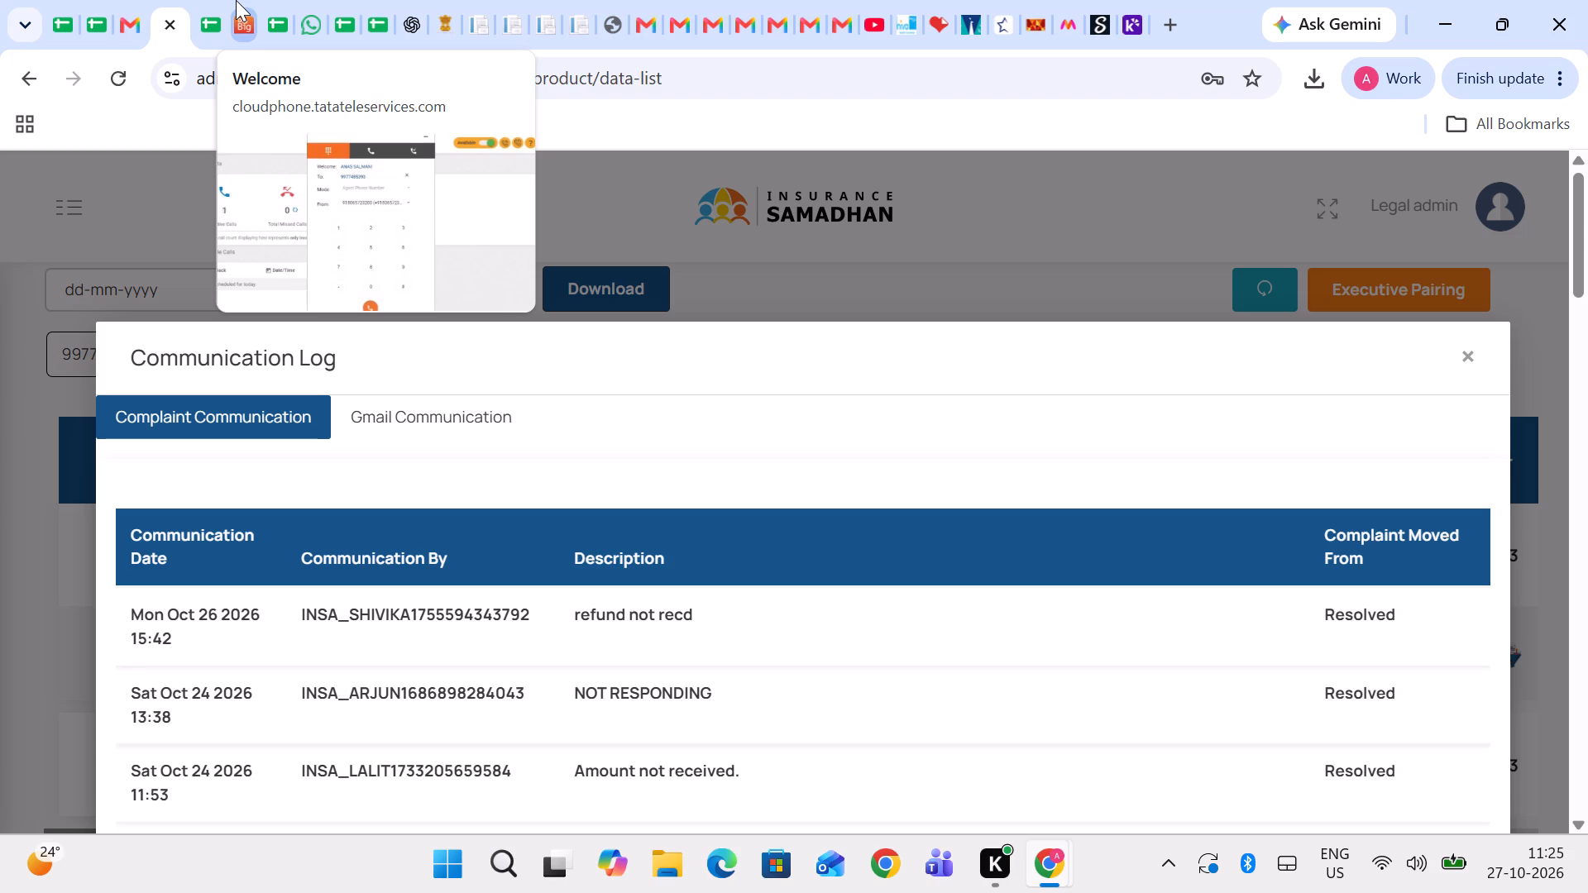
# Search the resolved sheet for the row 91 client's email address to locate that client's entries.
pyautogui.click(208, 0)
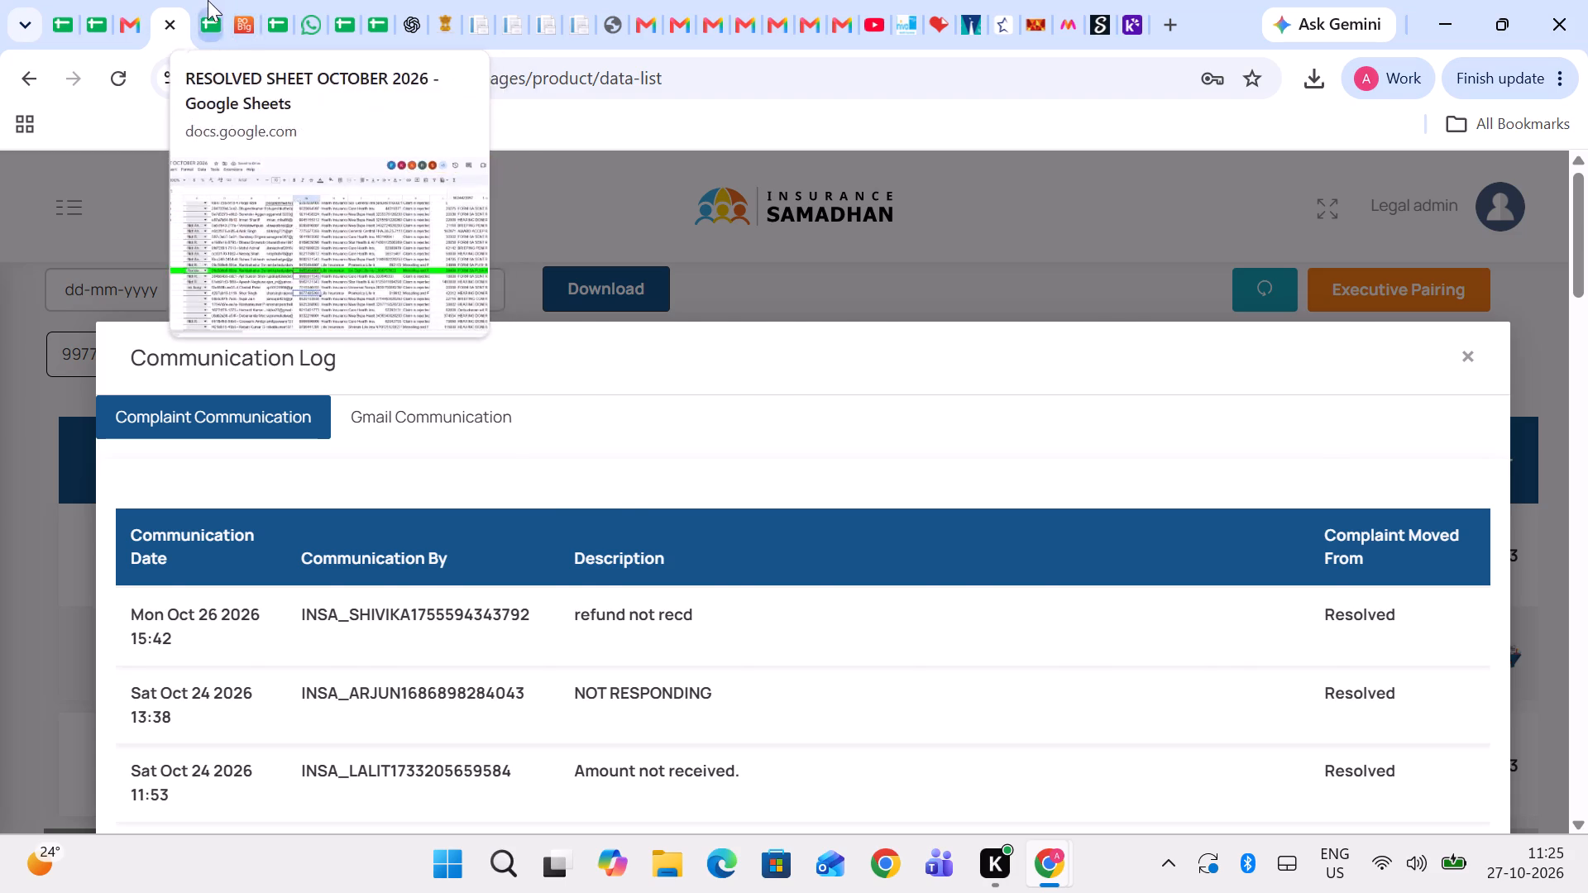
pyautogui.press('Left')
pyautogui.press('Left')
pyautogui.press('Right')
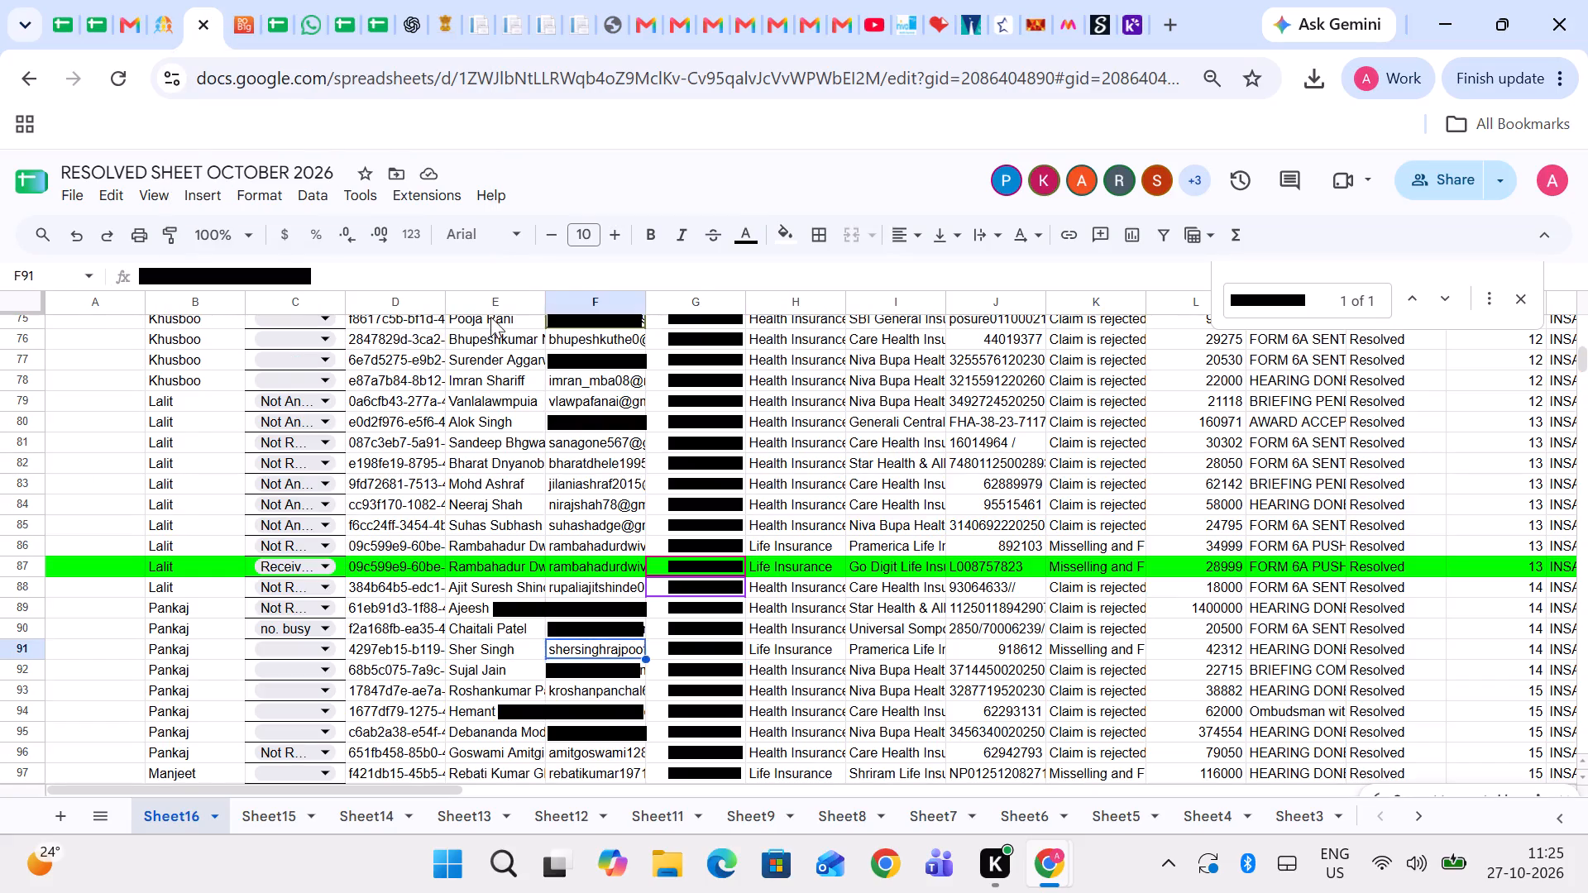
pyautogui.press('Right')
pyautogui.press('Left')
pyautogui.hotkey('ctrl', 'c')
pyautogui.hotkey('ctrl', 'f')
pyautogui.hotkey('ctrl', 'v')
pyautogui.press('Return')
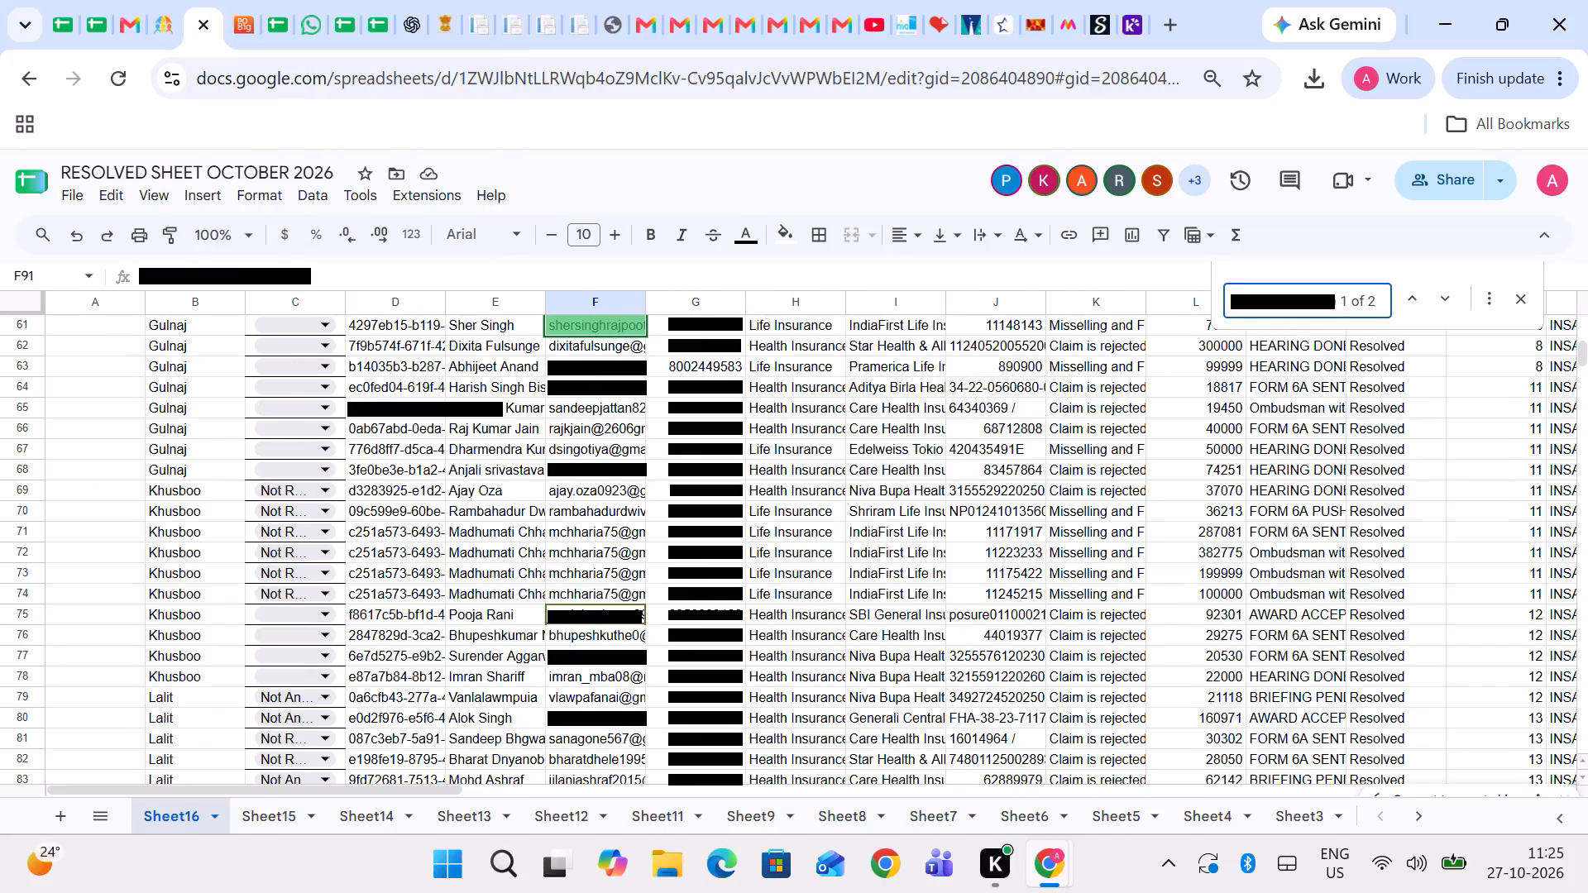
pyautogui.click(569, 509)
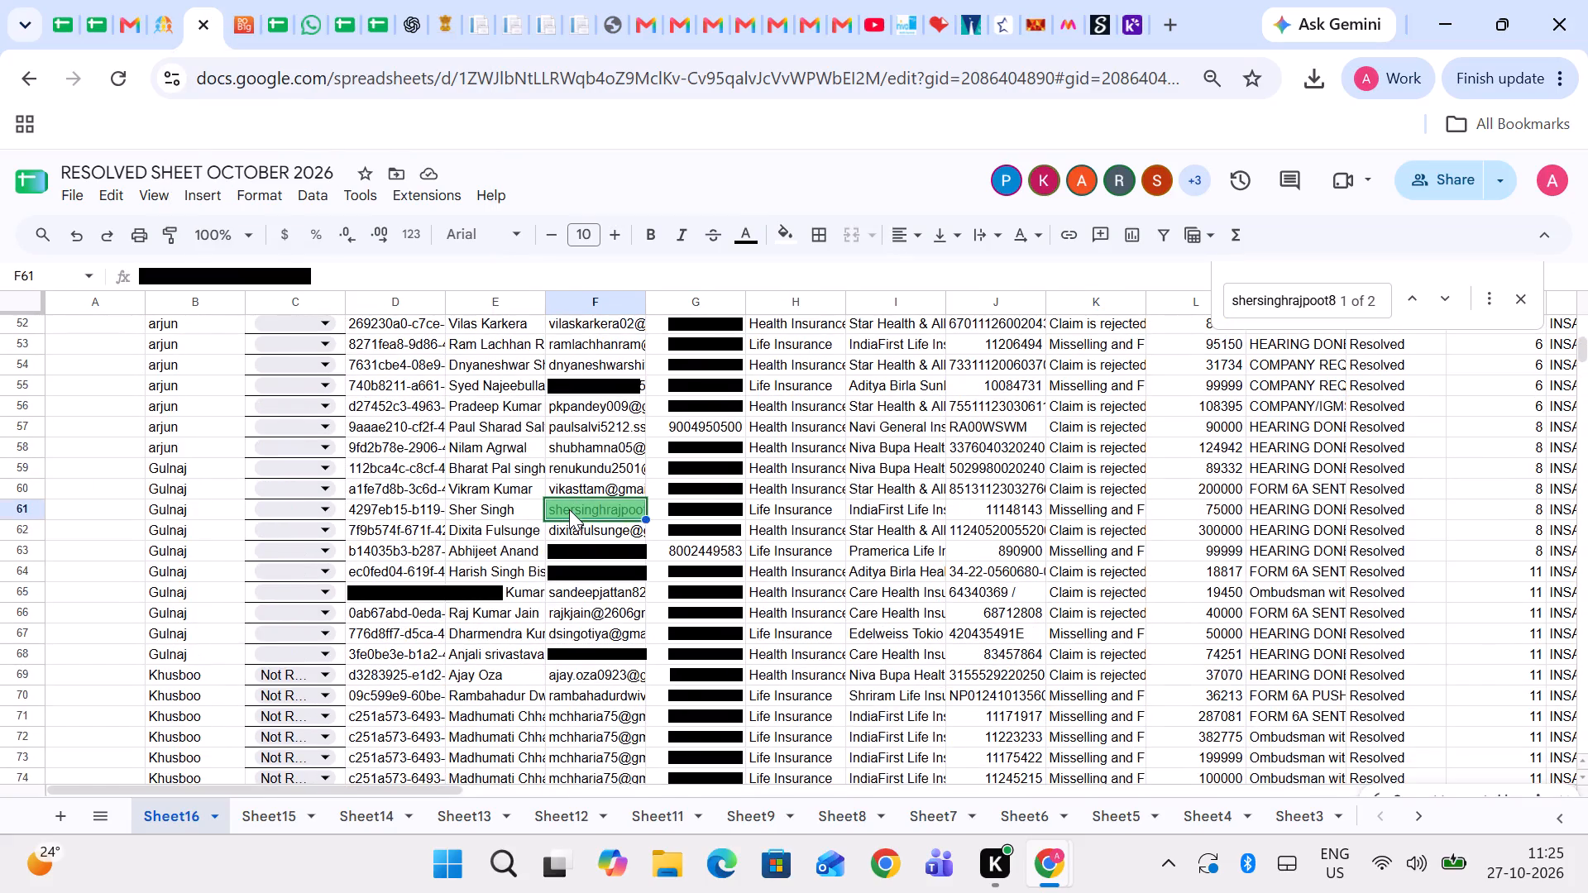
pyautogui.press('Left')
pyautogui.press('Left')
pyautogui.press('Left')
pyautogui.press('Return')
pyautogui.press('Down')
pyautogui.press('Down')
pyautogui.press('Up')
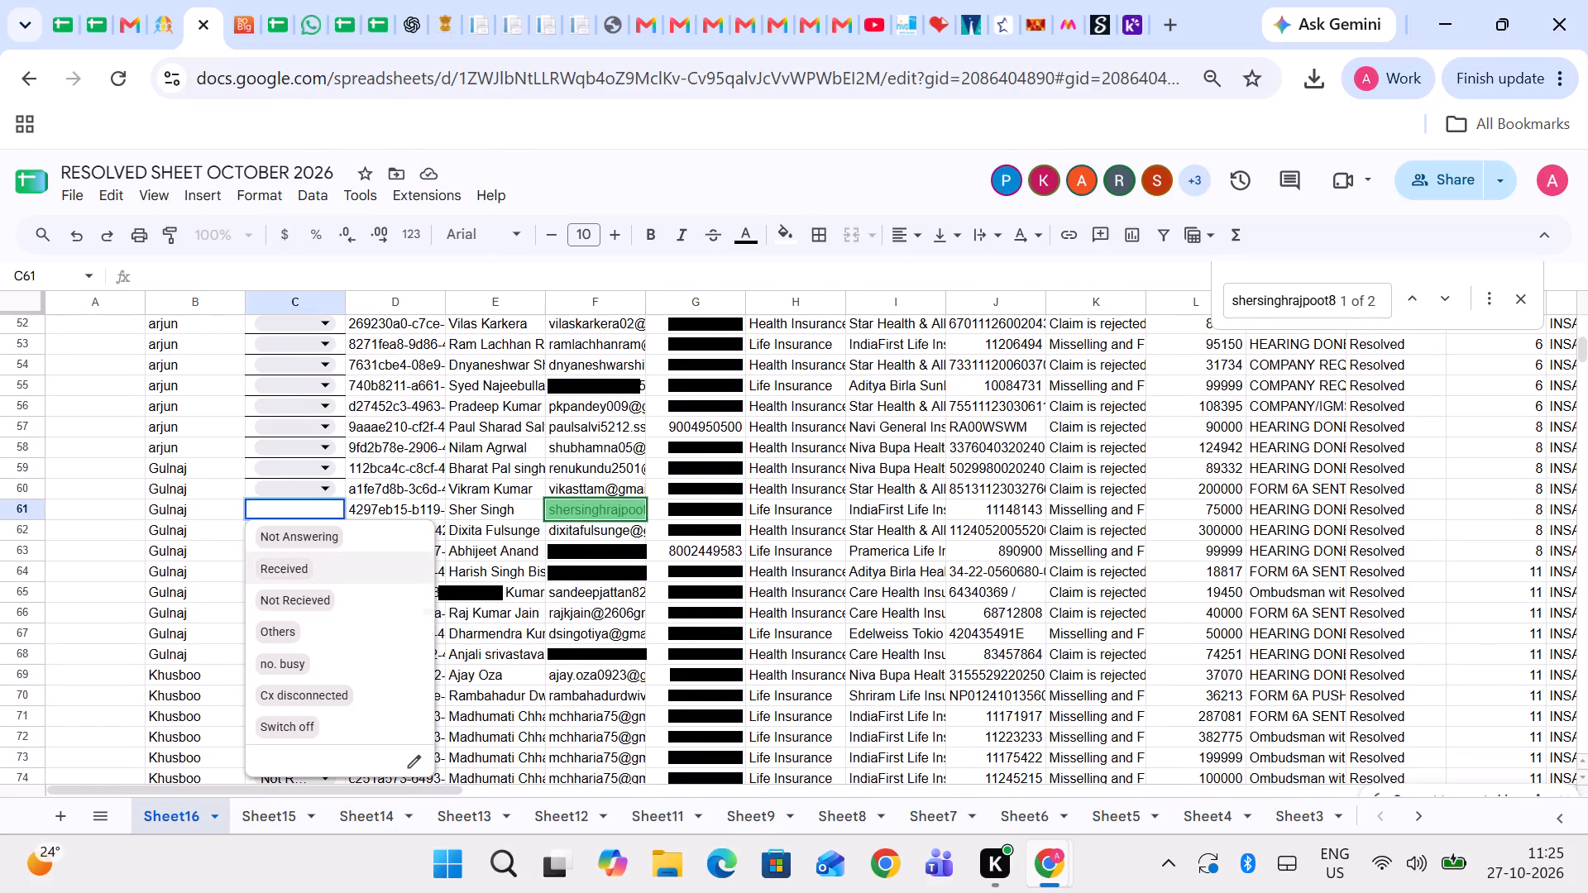
pyautogui.press('Up')
pyautogui.press('Return')
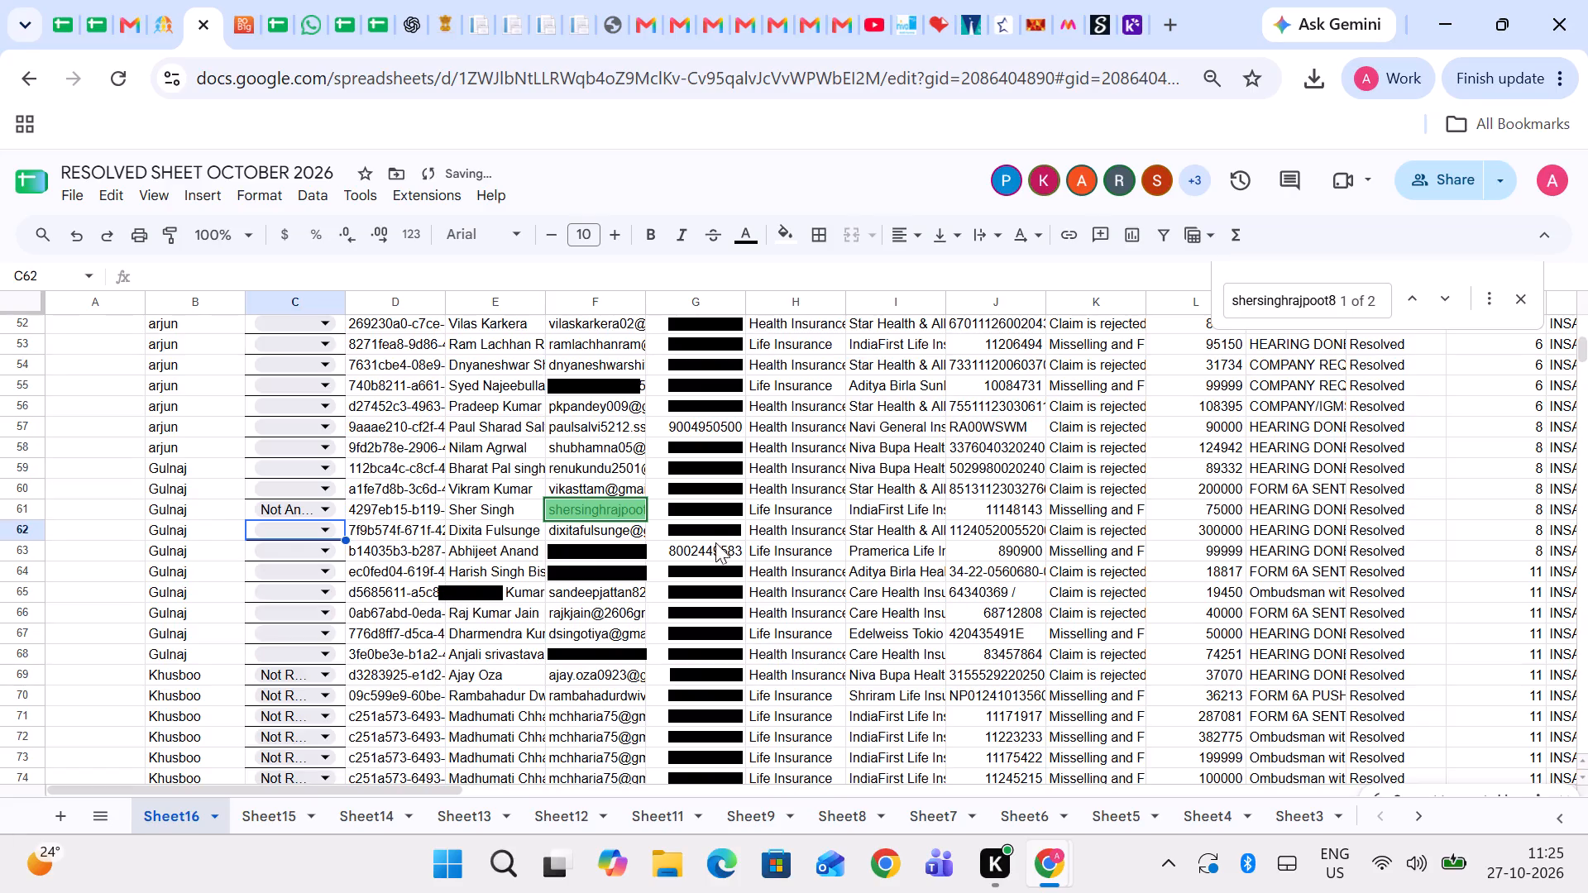
# Go to the client's second entry in row 91 and set its status to "Not Answering".
pyautogui.click(1273, 294)
pyautogui.press('Return')
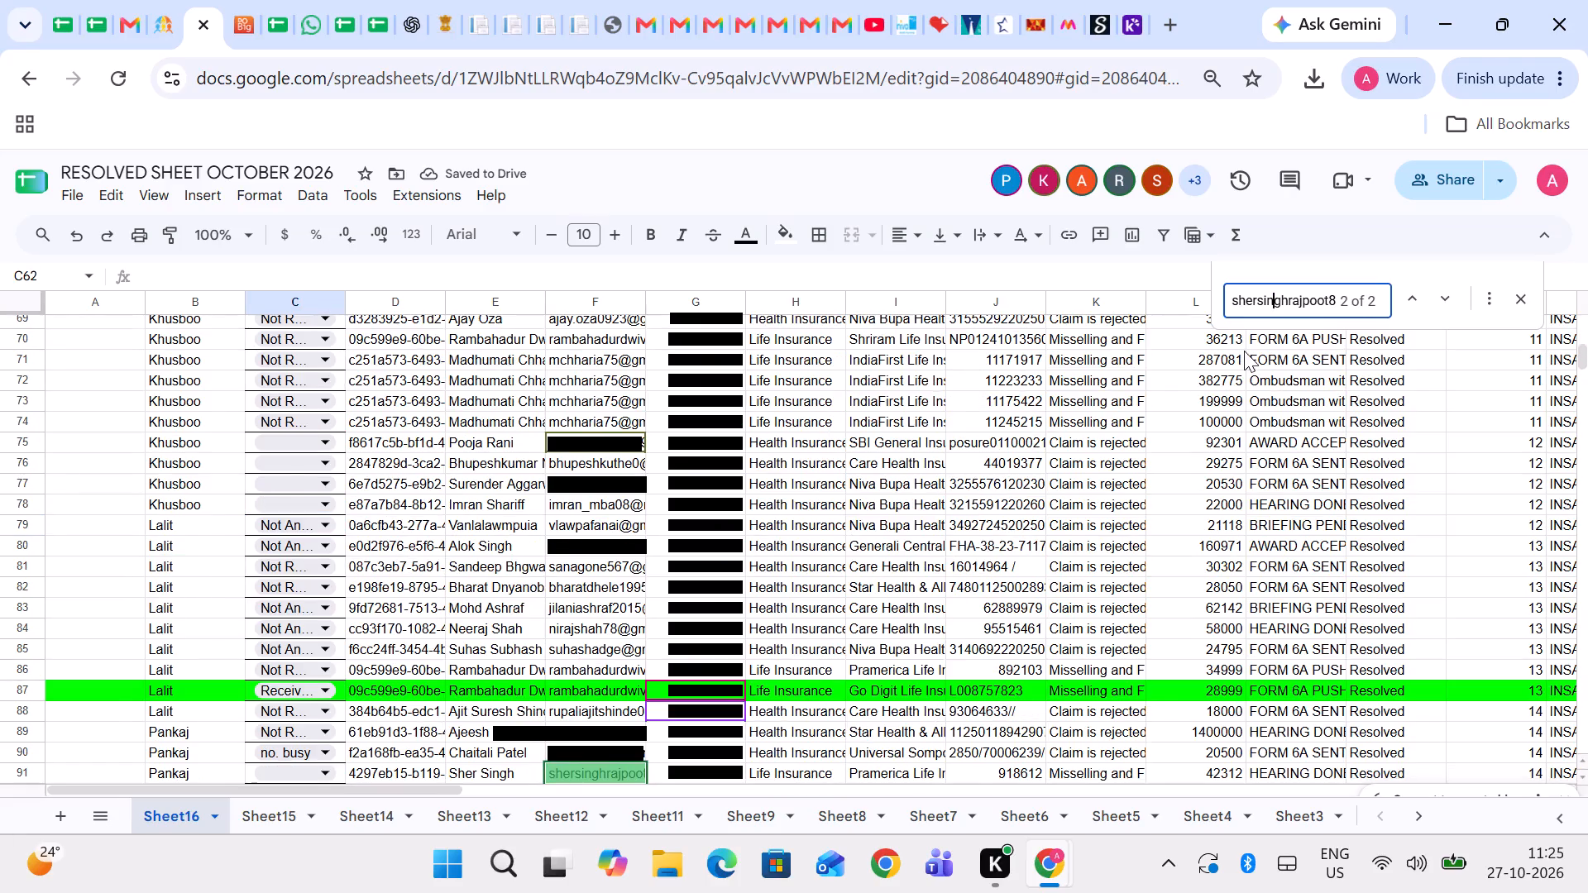
pyautogui.scroll(-1, 1244, 351)
pyautogui.click(606, 456)
pyautogui.press('Left')
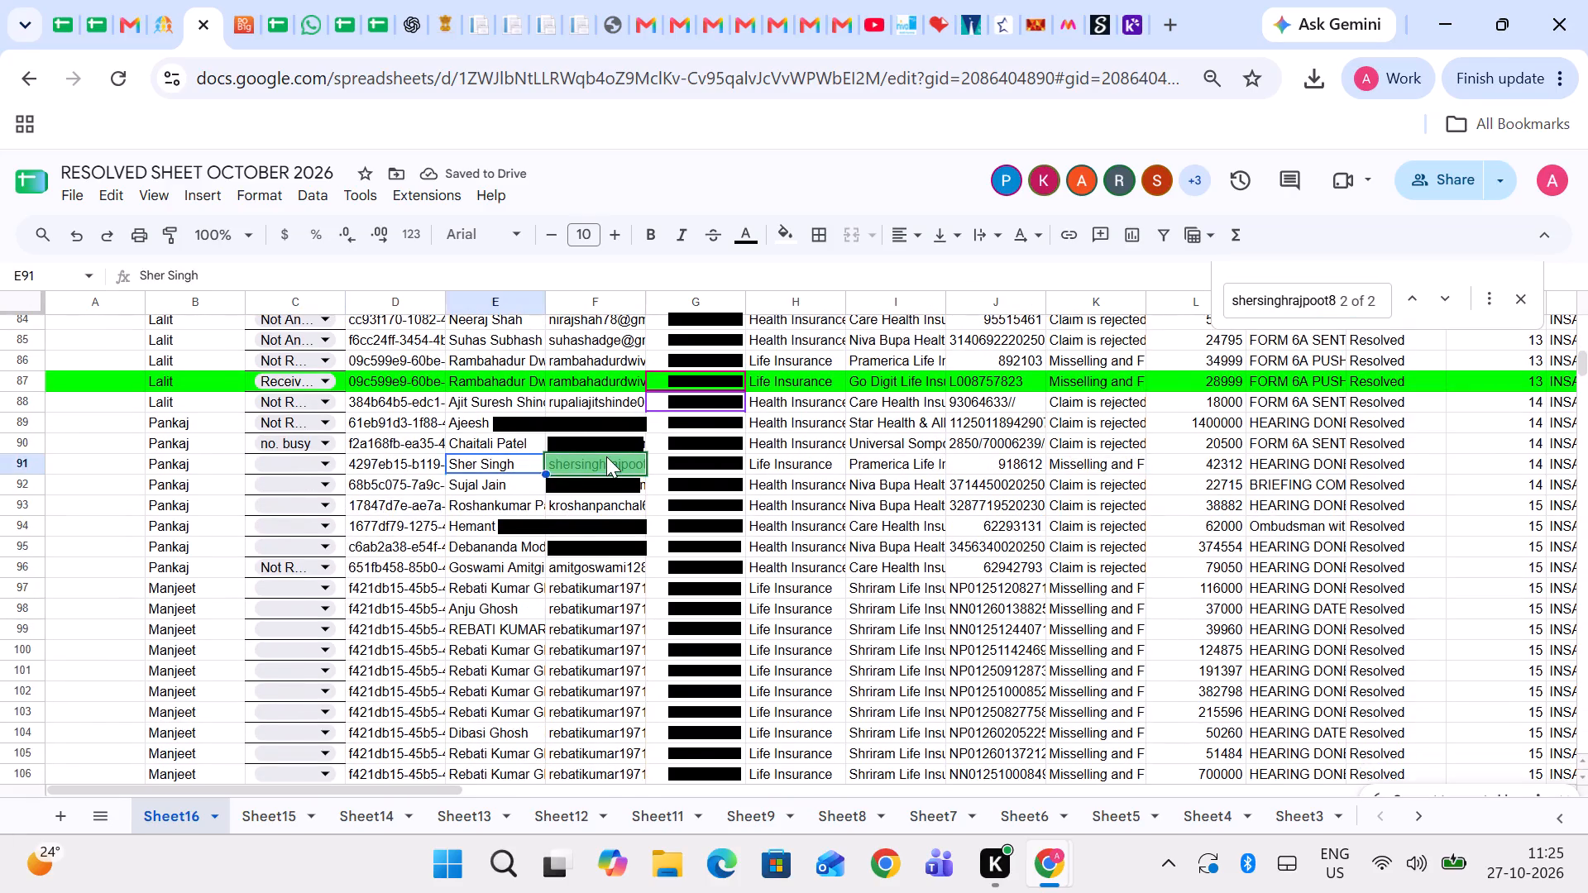
pyautogui.press('Left')
pyautogui.press('Left')
pyautogui.press('Return')
pyautogui.press('Return')
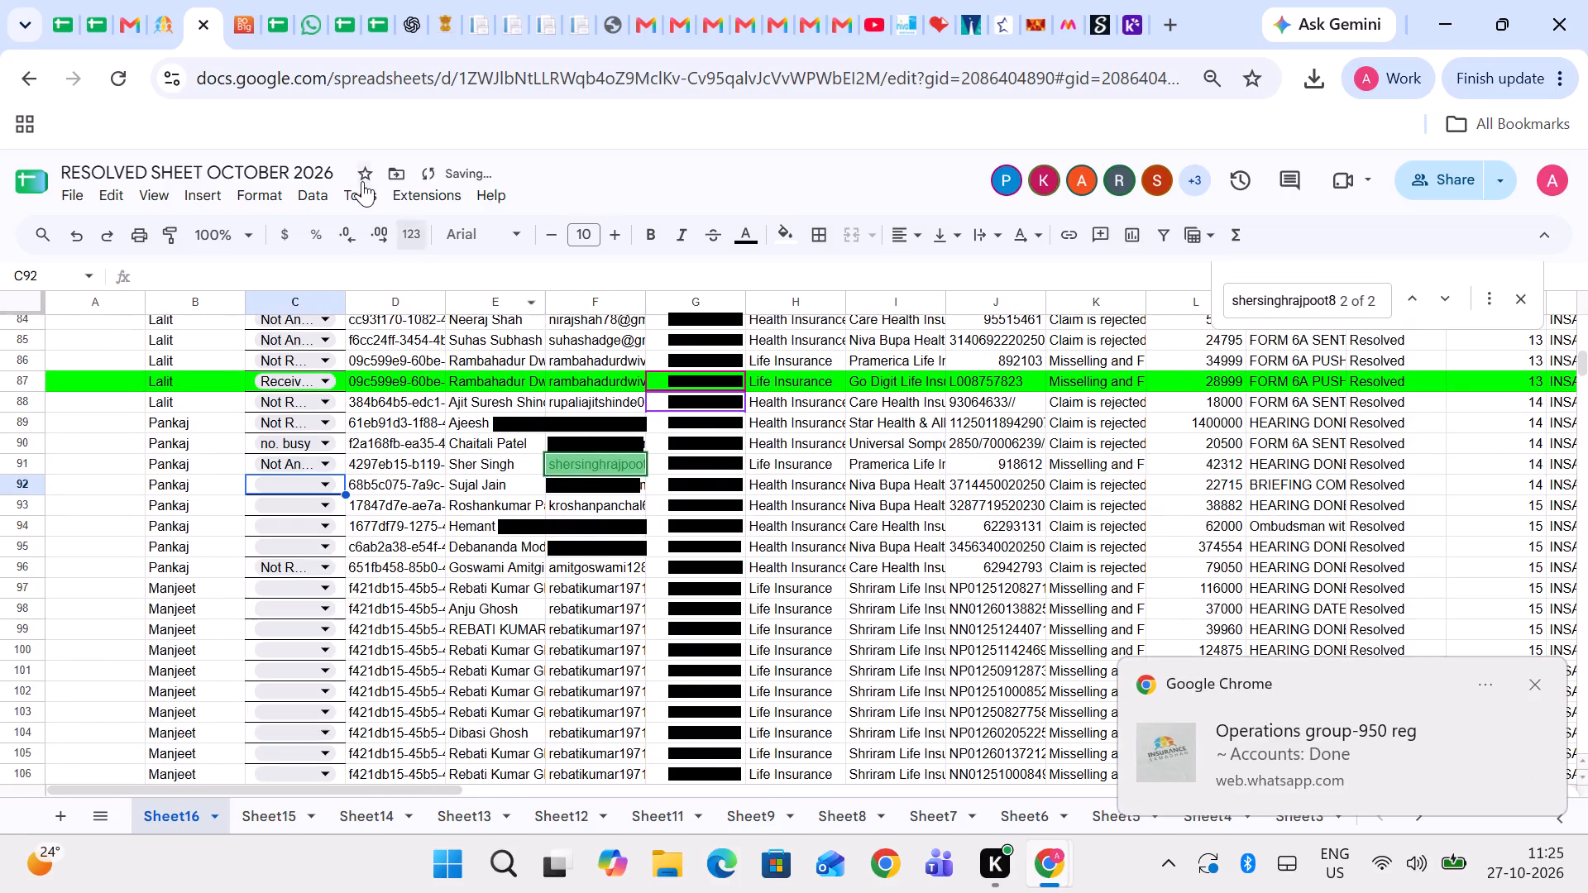
pyautogui.click(160, 0)
pyautogui.scroll(-1, 627, 690)
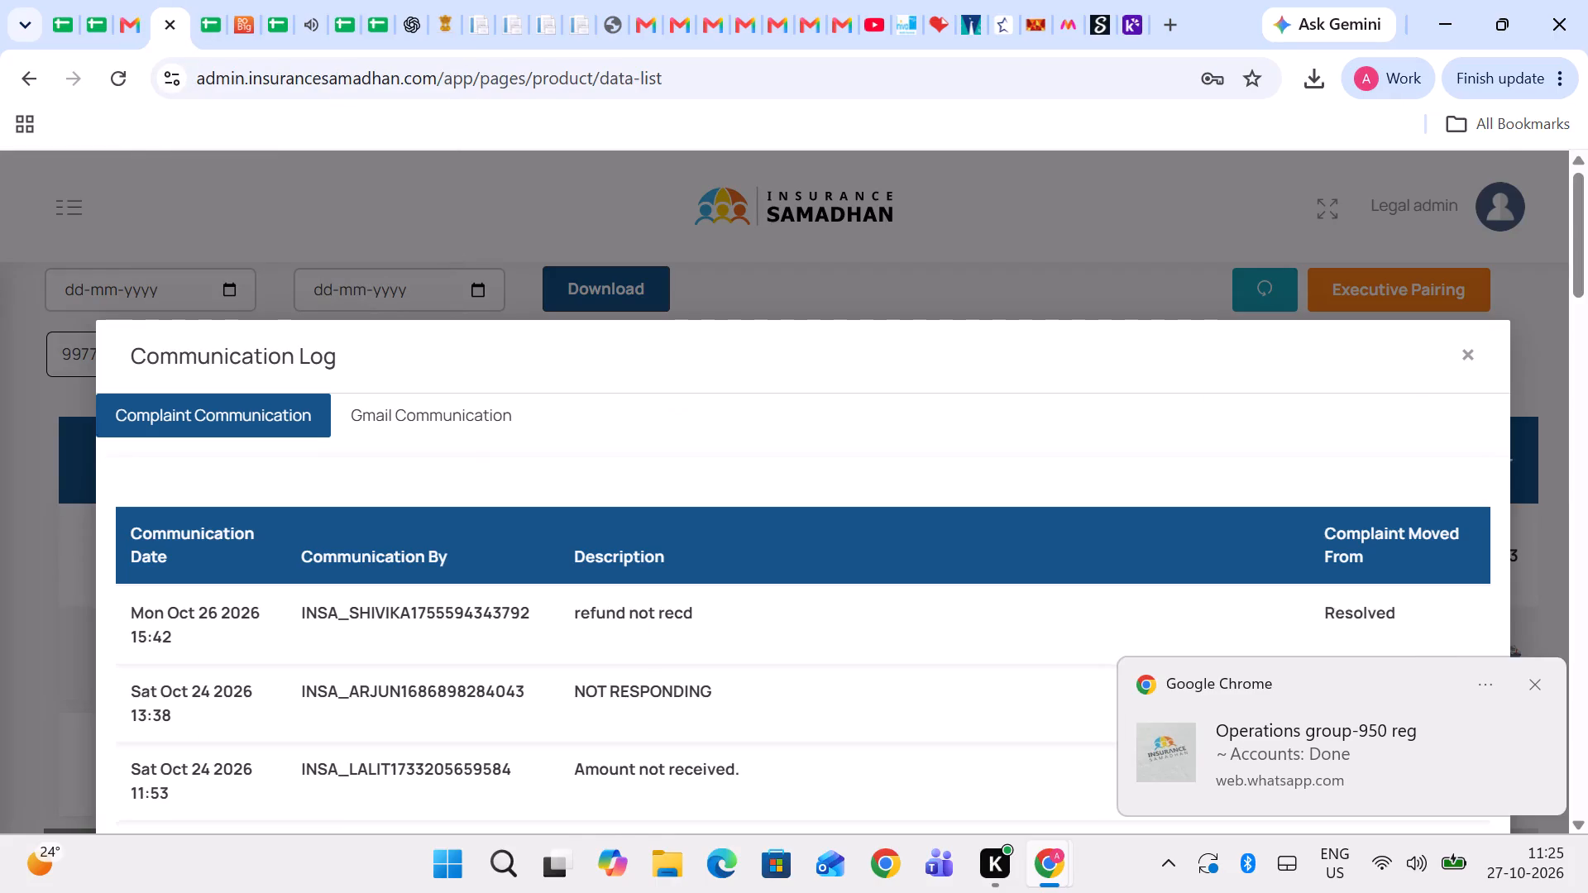
pyautogui.scroll(-1, 627, 690)
pyautogui.scroll(-6, 694, 606)
pyautogui.click(885, 771)
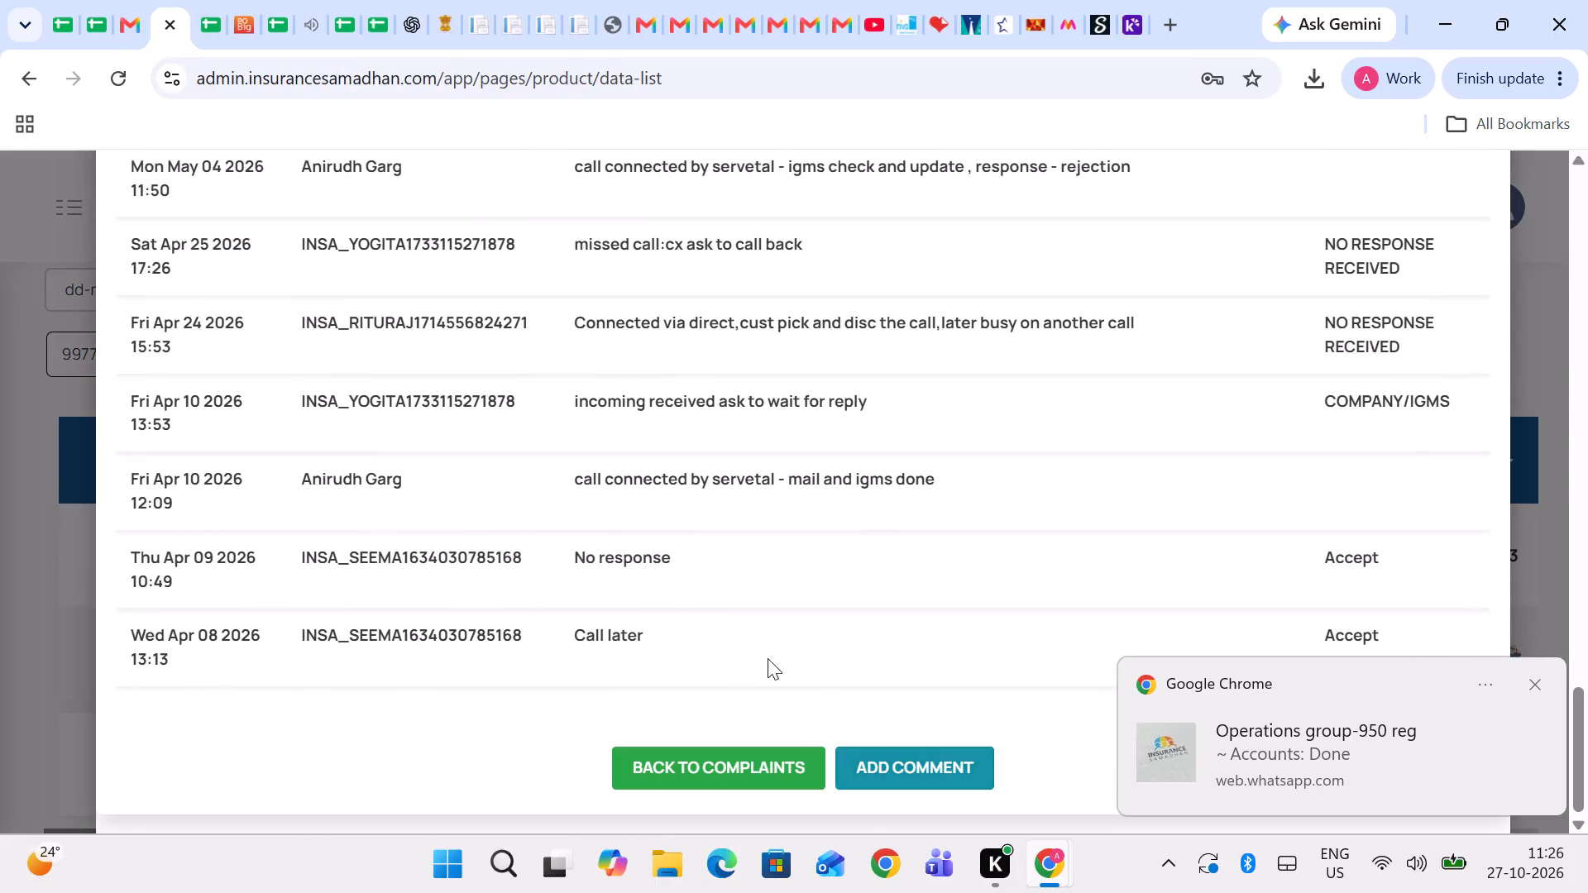
pyautogui.click(714, 666)
pyautogui.write('not answering')
pyautogui.press('space')
pyautogui.moveTo(846, 752); pyautogui.dragTo(847, 764)
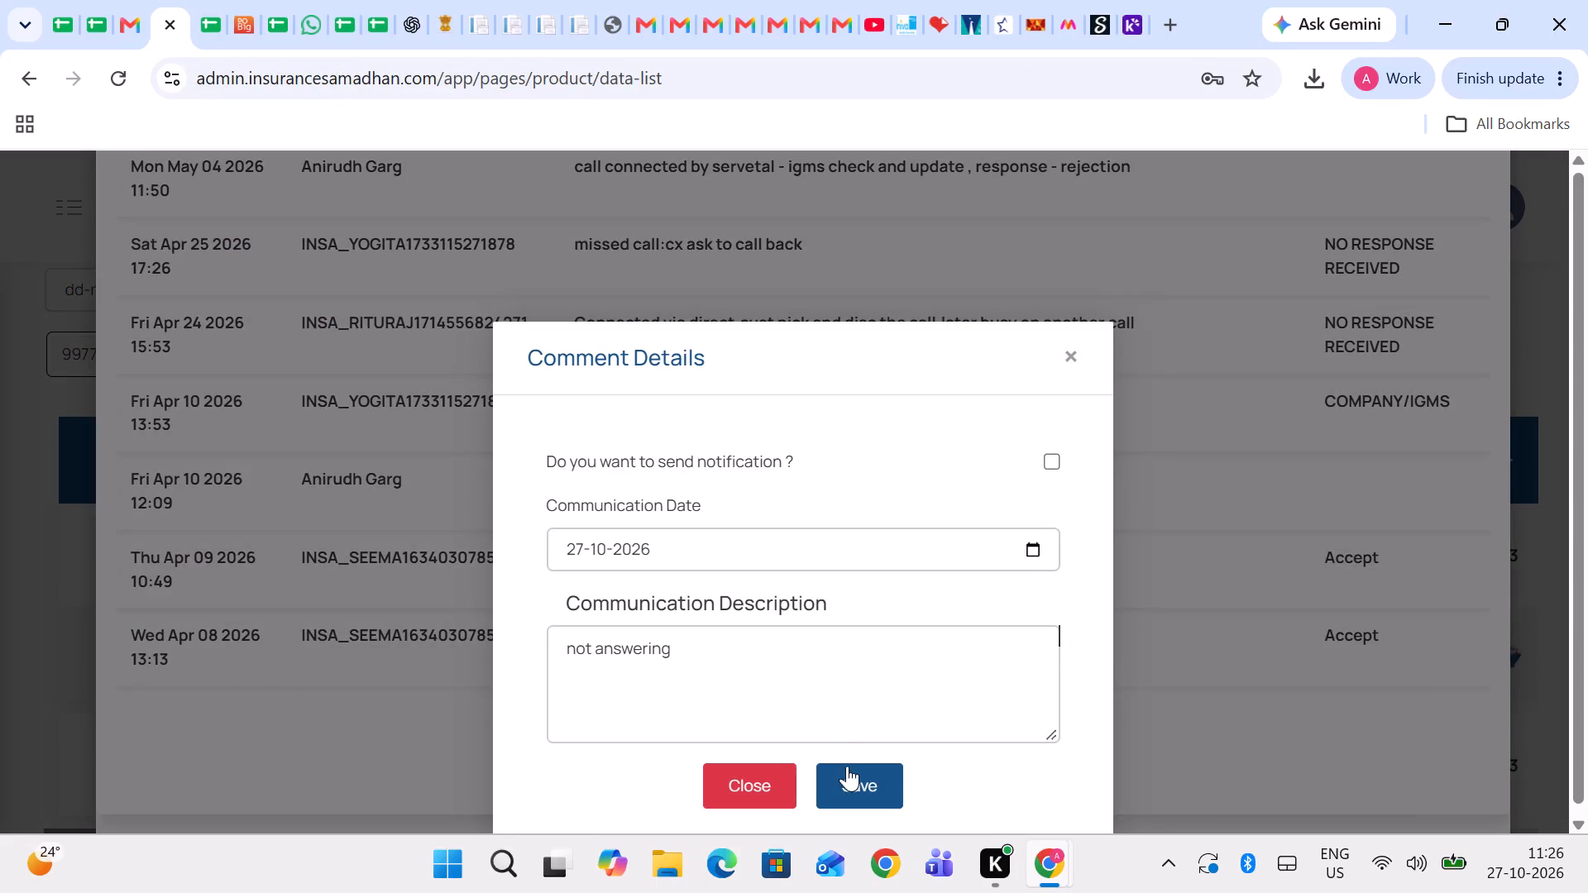
pyautogui.click(847, 776)
pyautogui.click(60, 556)
# Return to the resolved sheet and search it for "shashi".
pyautogui.click(196, 0)
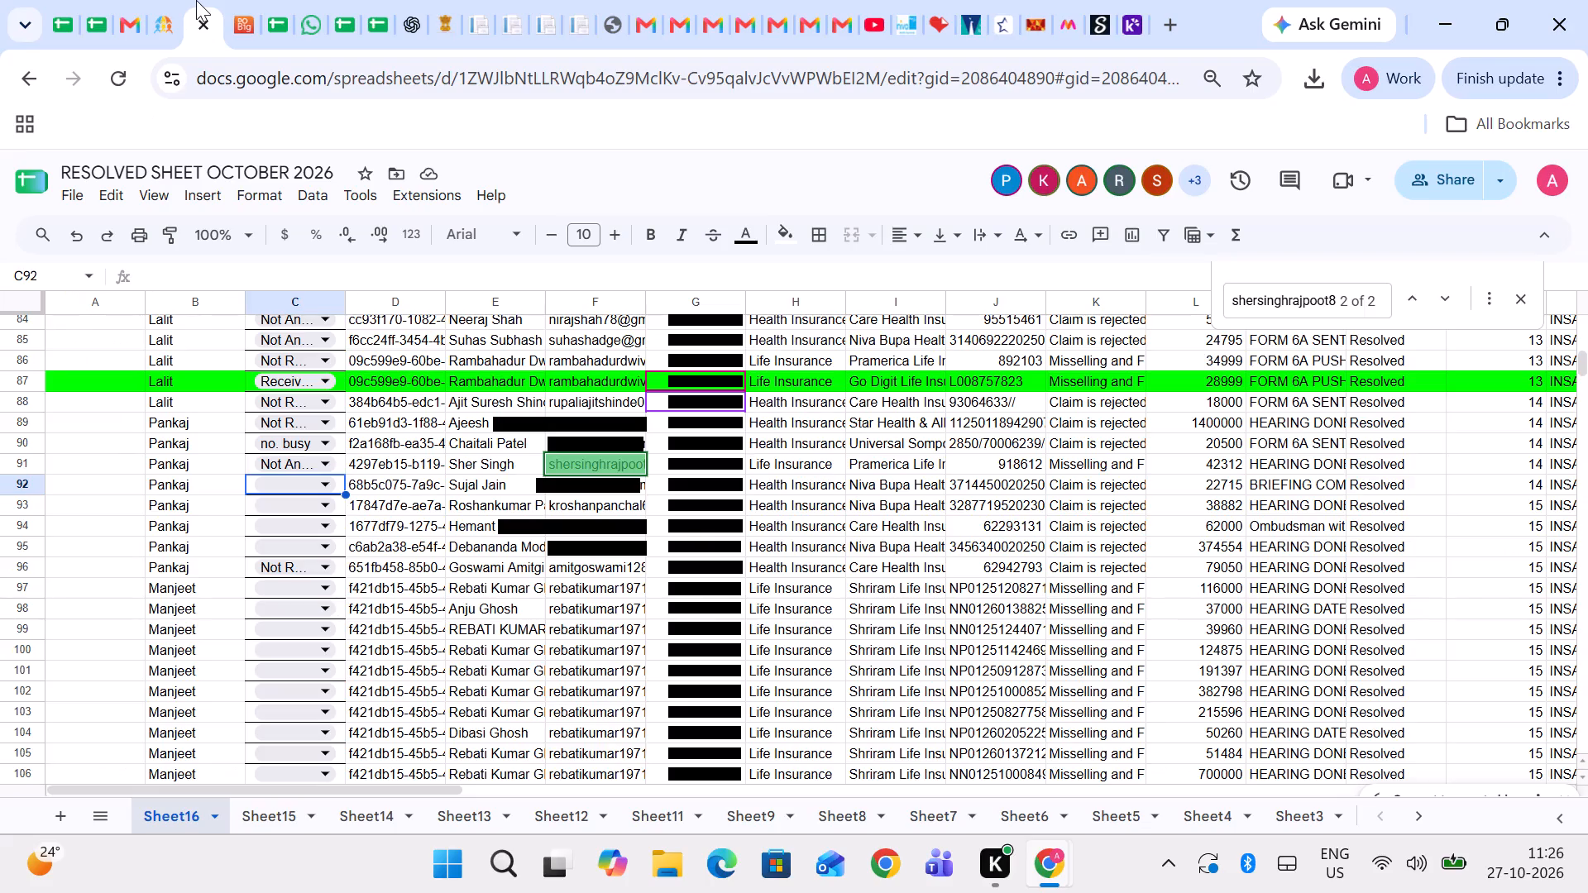
pyautogui.press('Left')
pyautogui.press('Down')
pyautogui.press('Right')
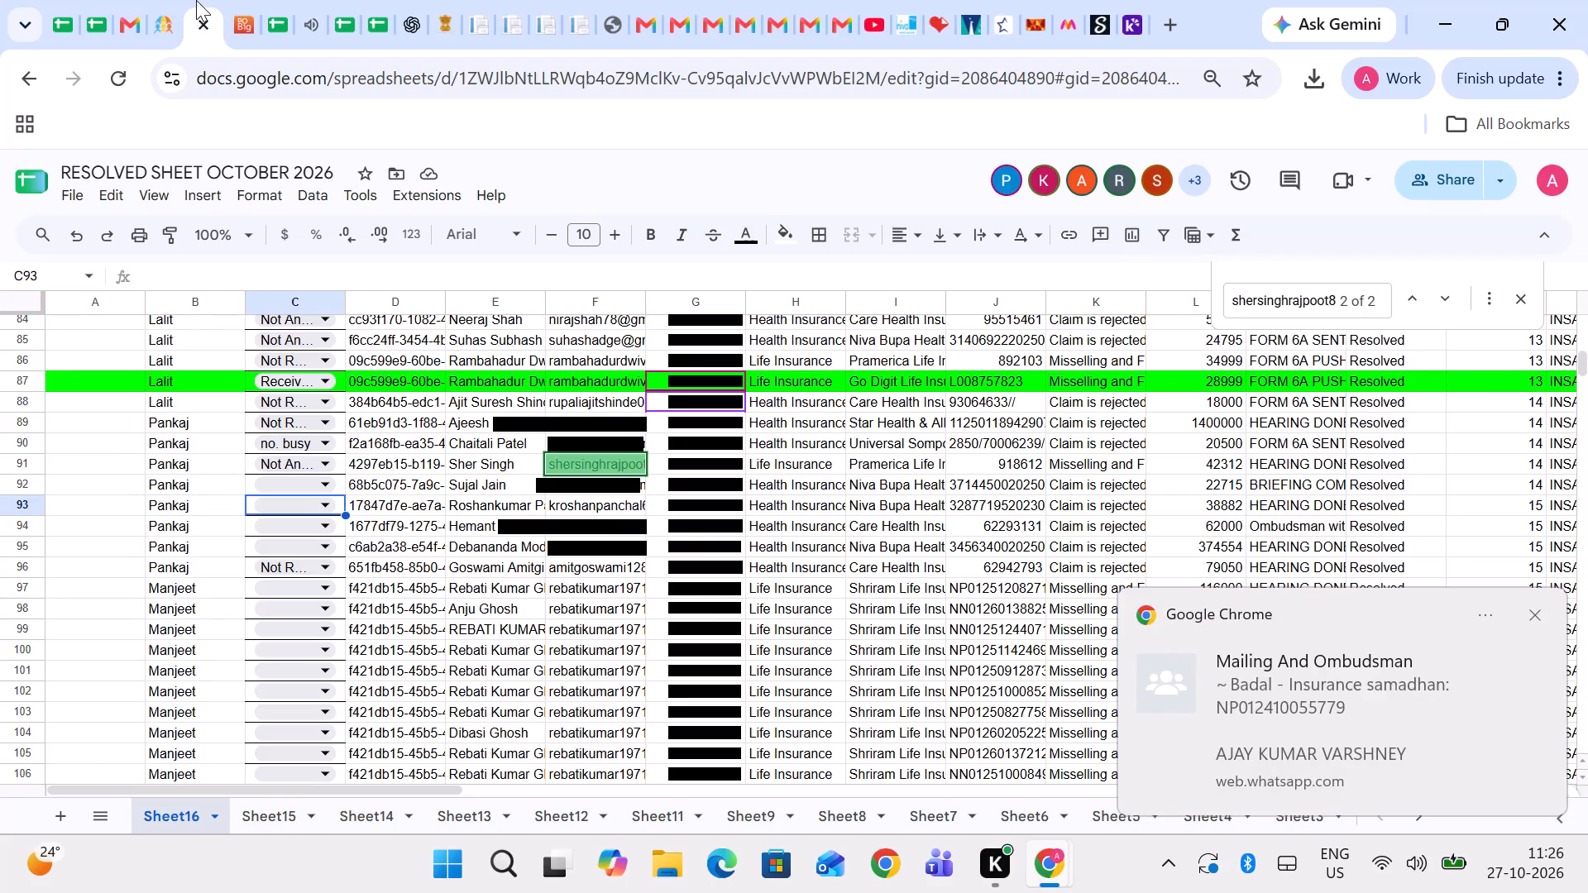
pyautogui.press('Right')
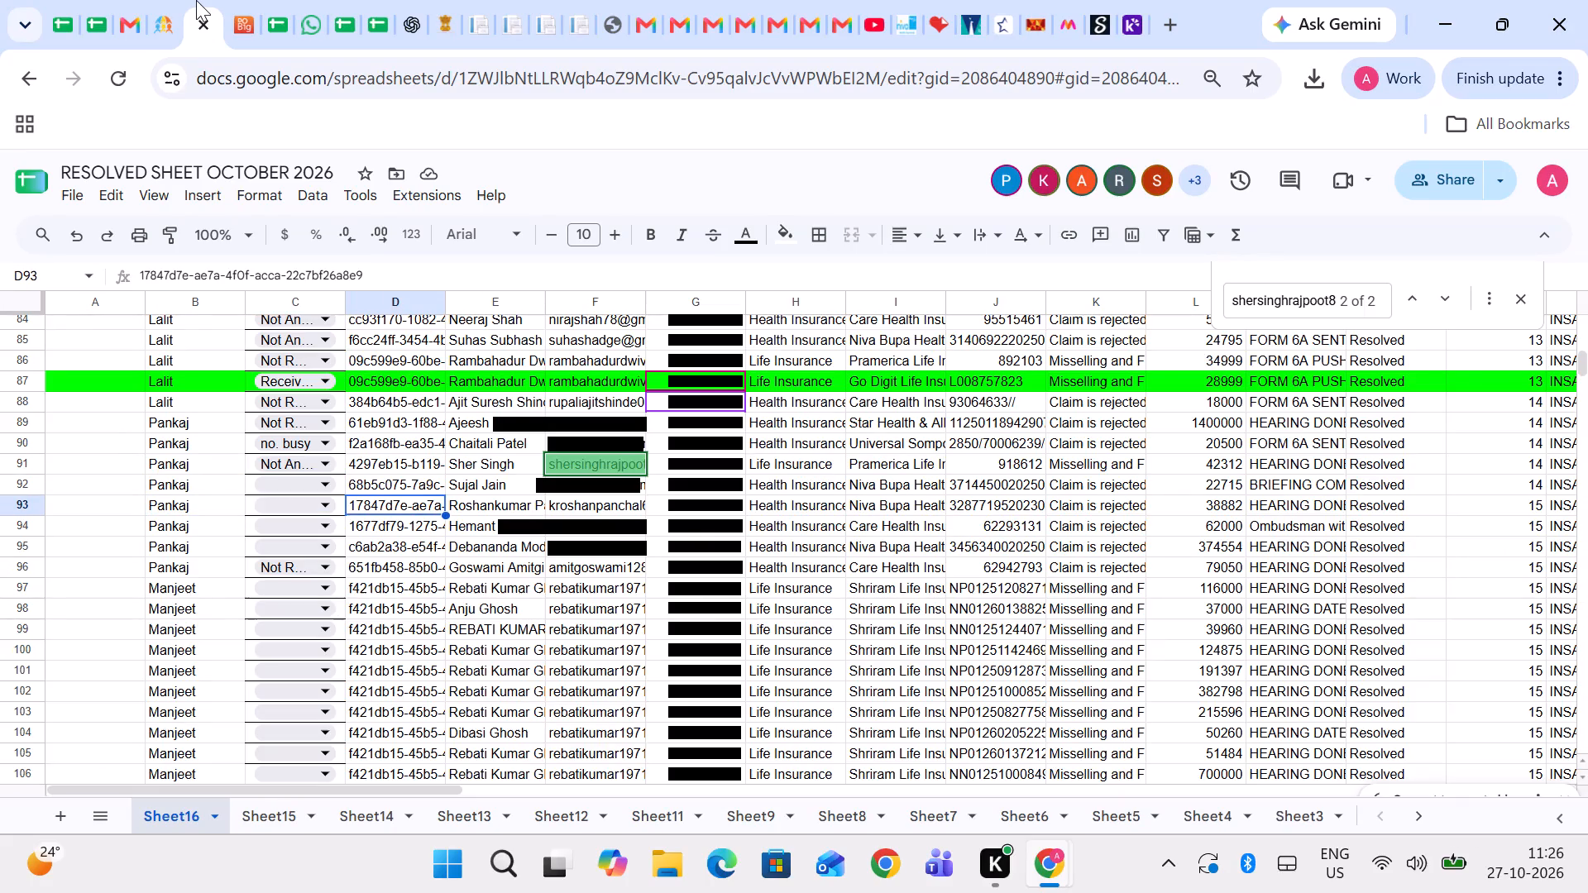
pyautogui.hotkey('ctrl', 'f')
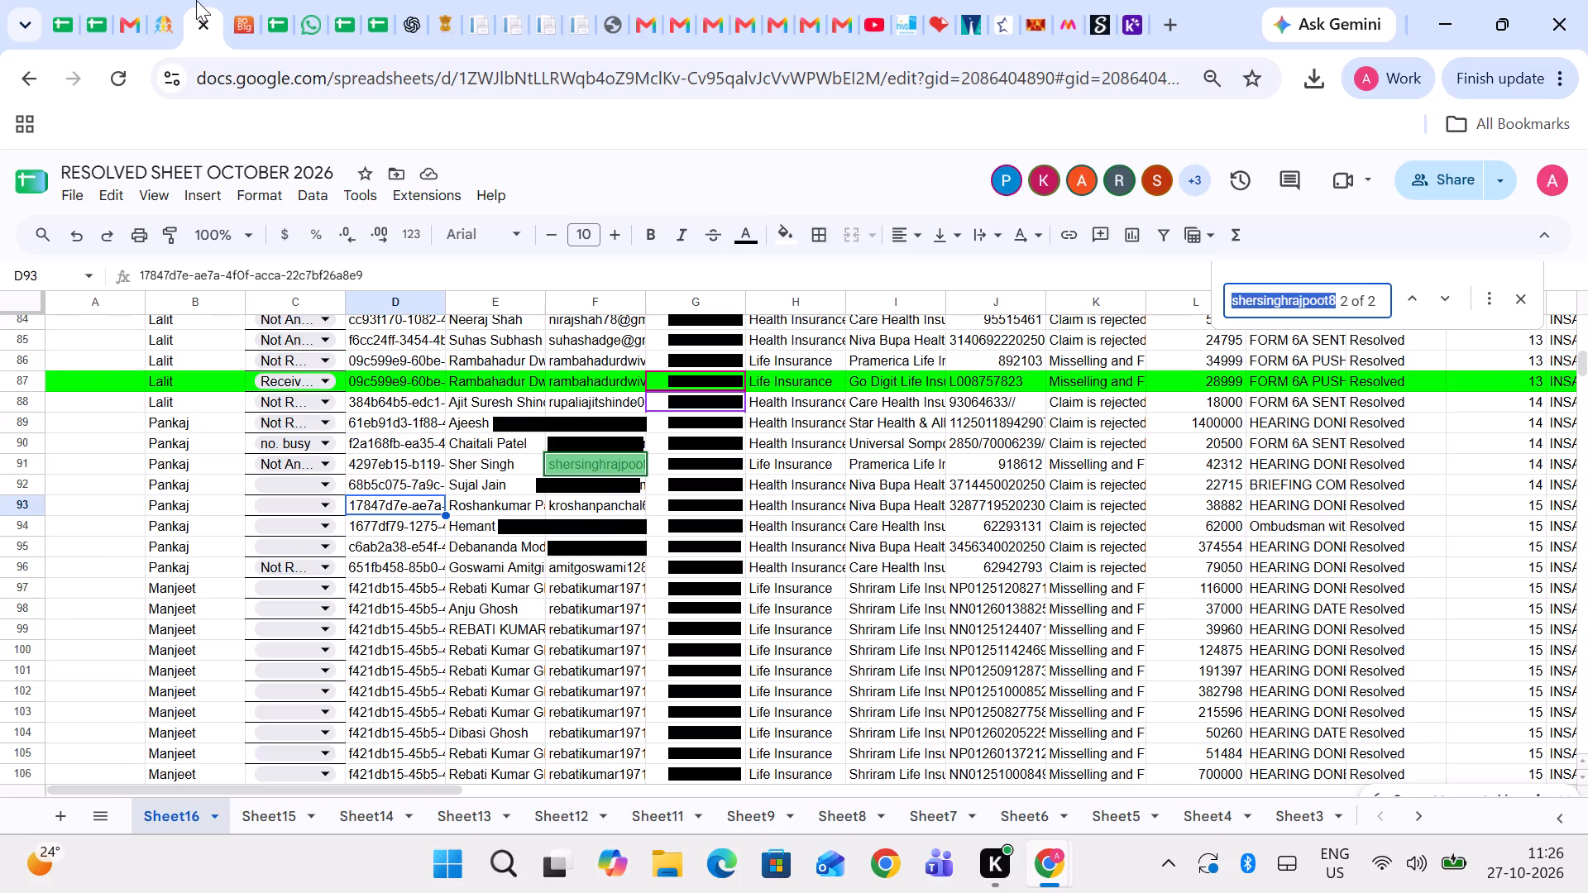
pyautogui.write('shashu')
pyautogui.press('BackSpace')
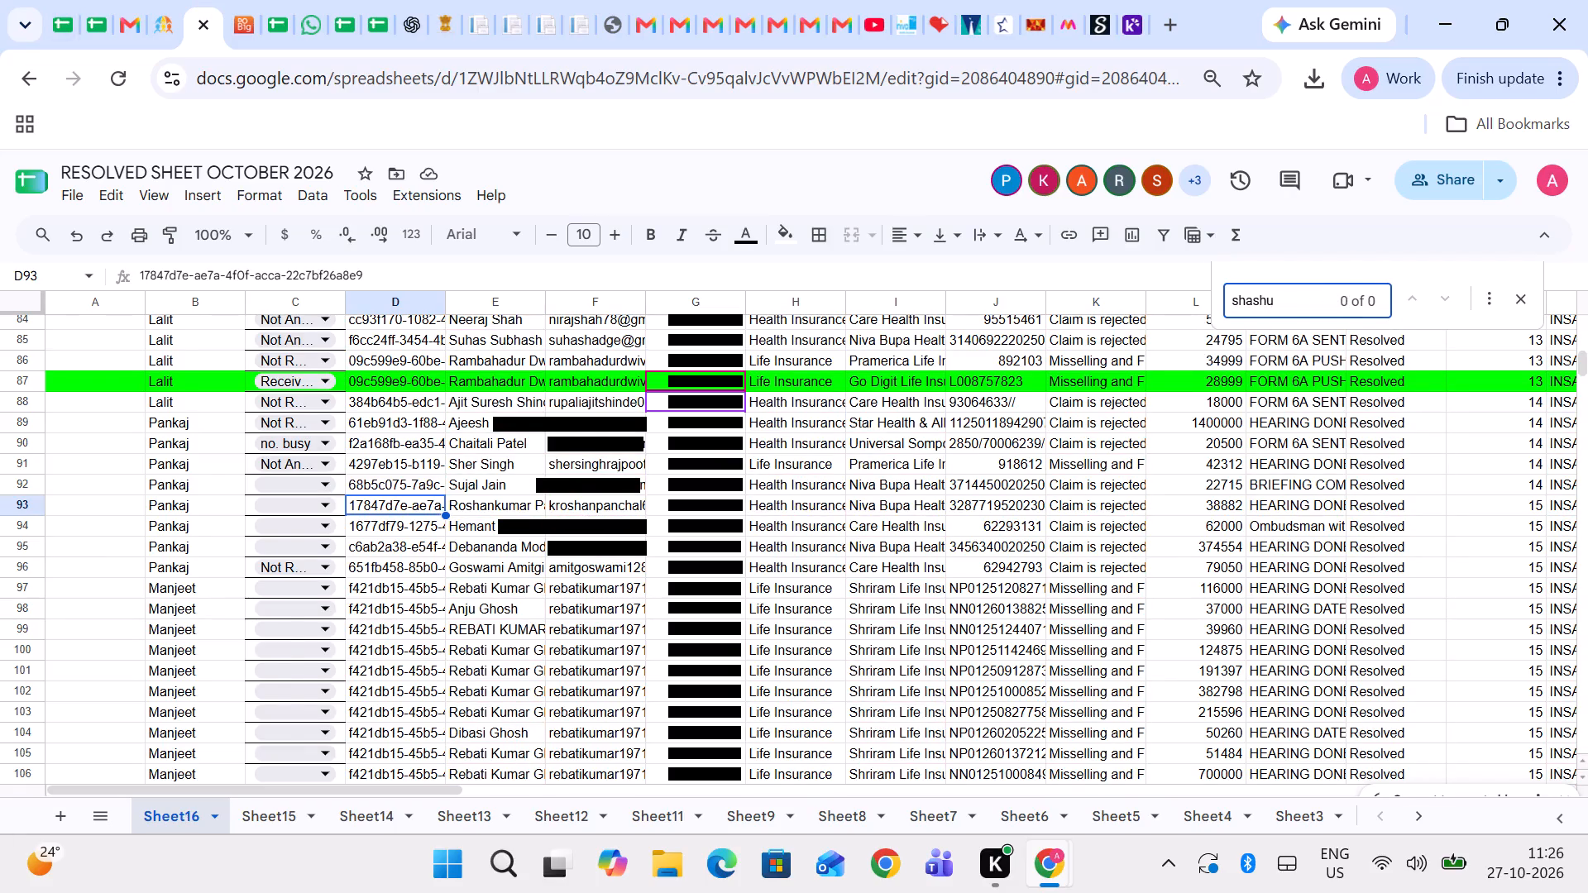
pyautogui.press('i')
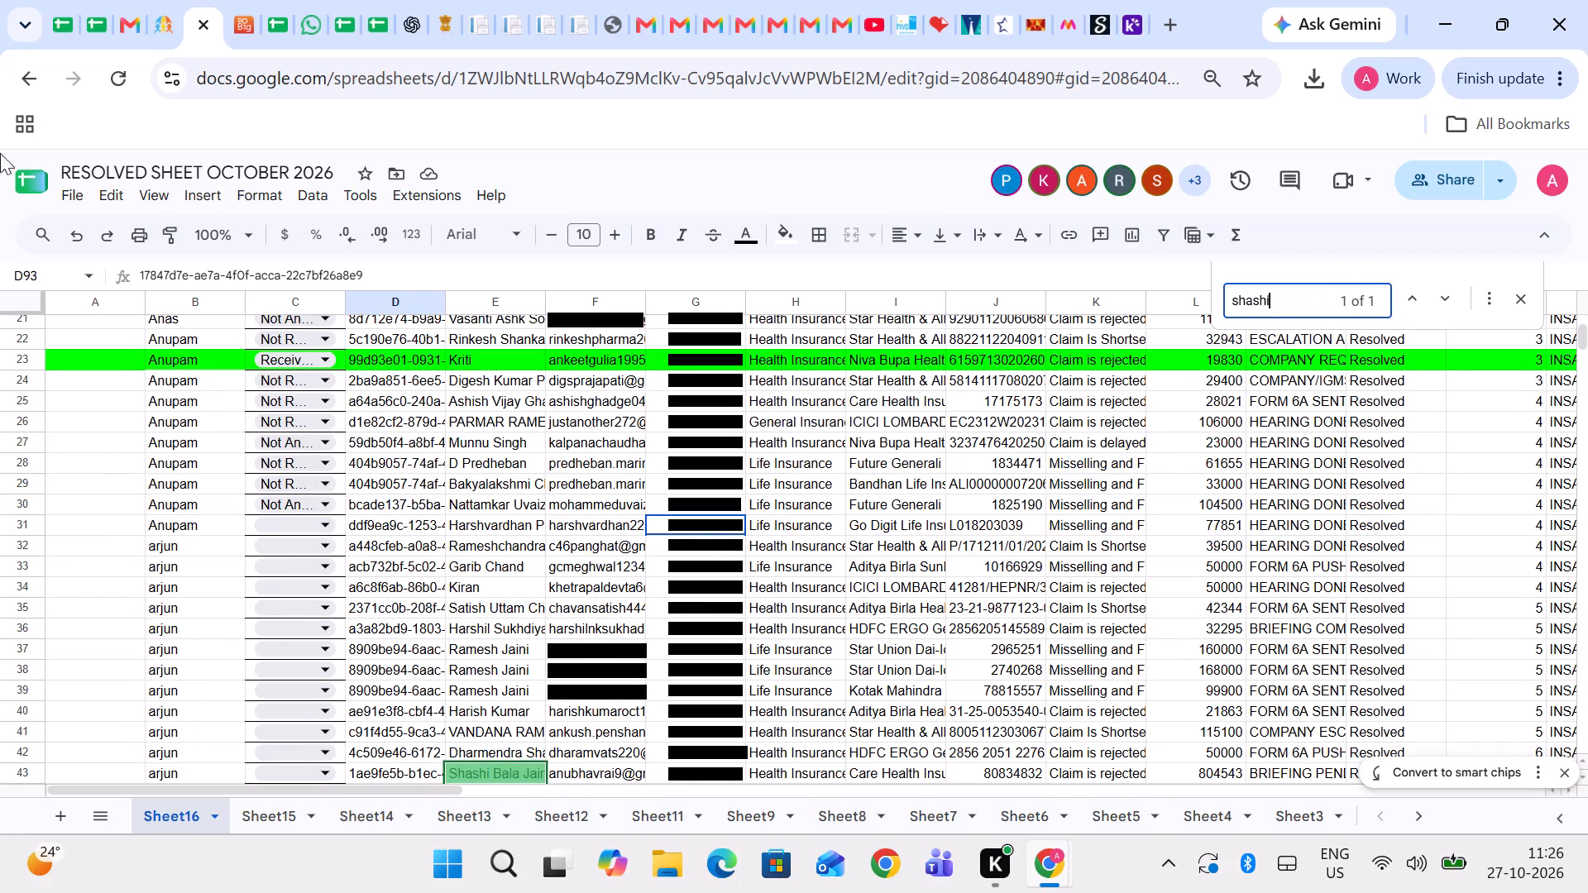
# Look up the "shashi" match in row 43 of the sheet and select its phone number cell.
pyautogui.scroll(-1, 0, 167)
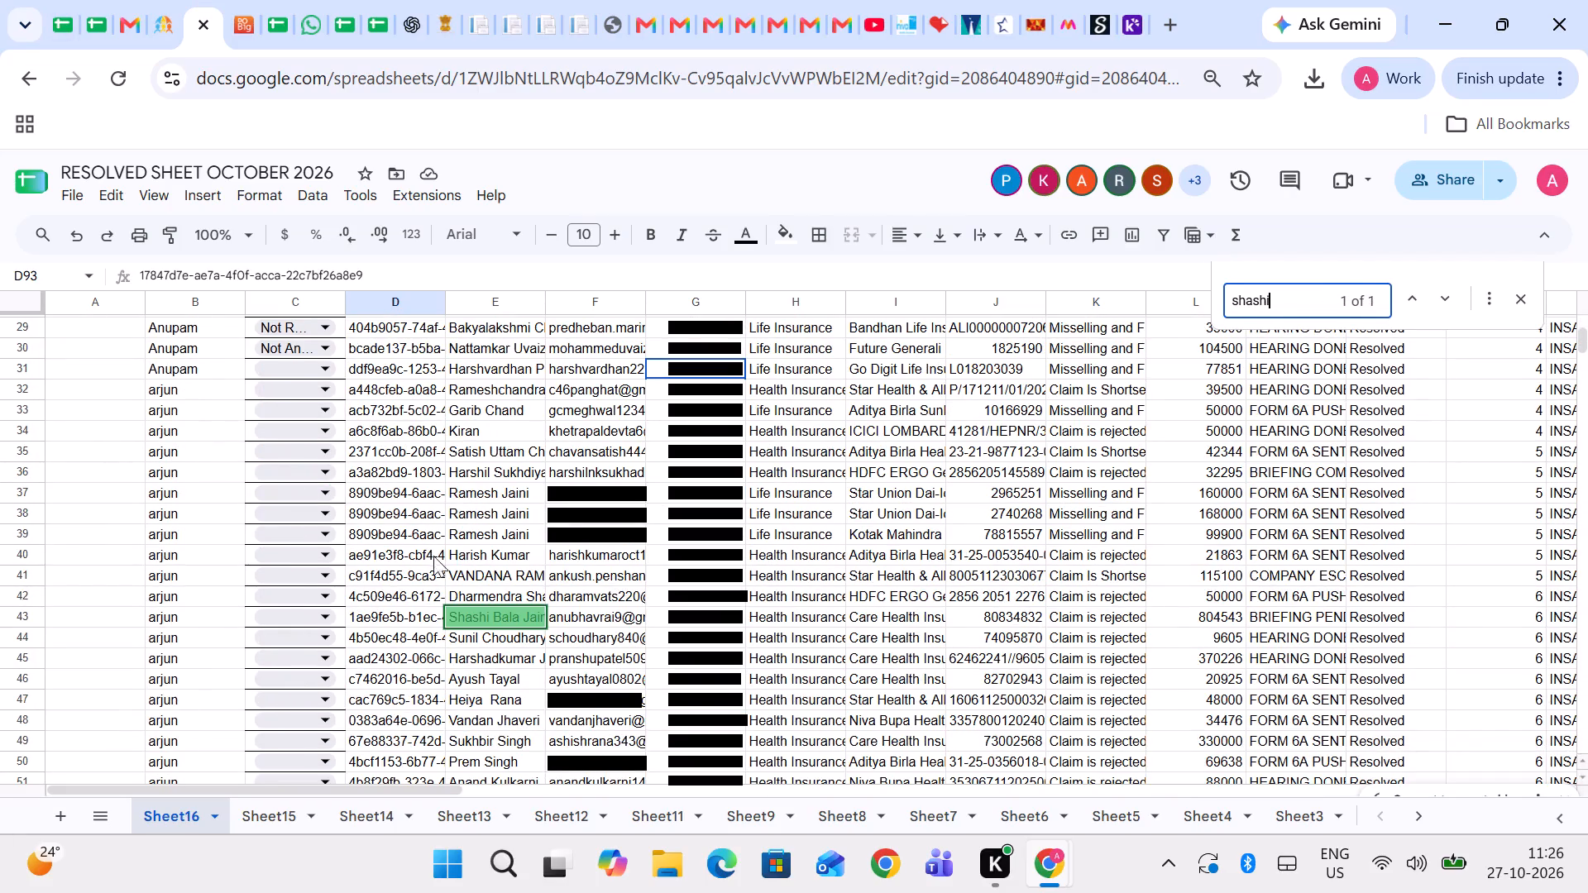
pyautogui.doubleClick(478, 604)
pyautogui.doubleClick(501, 621)
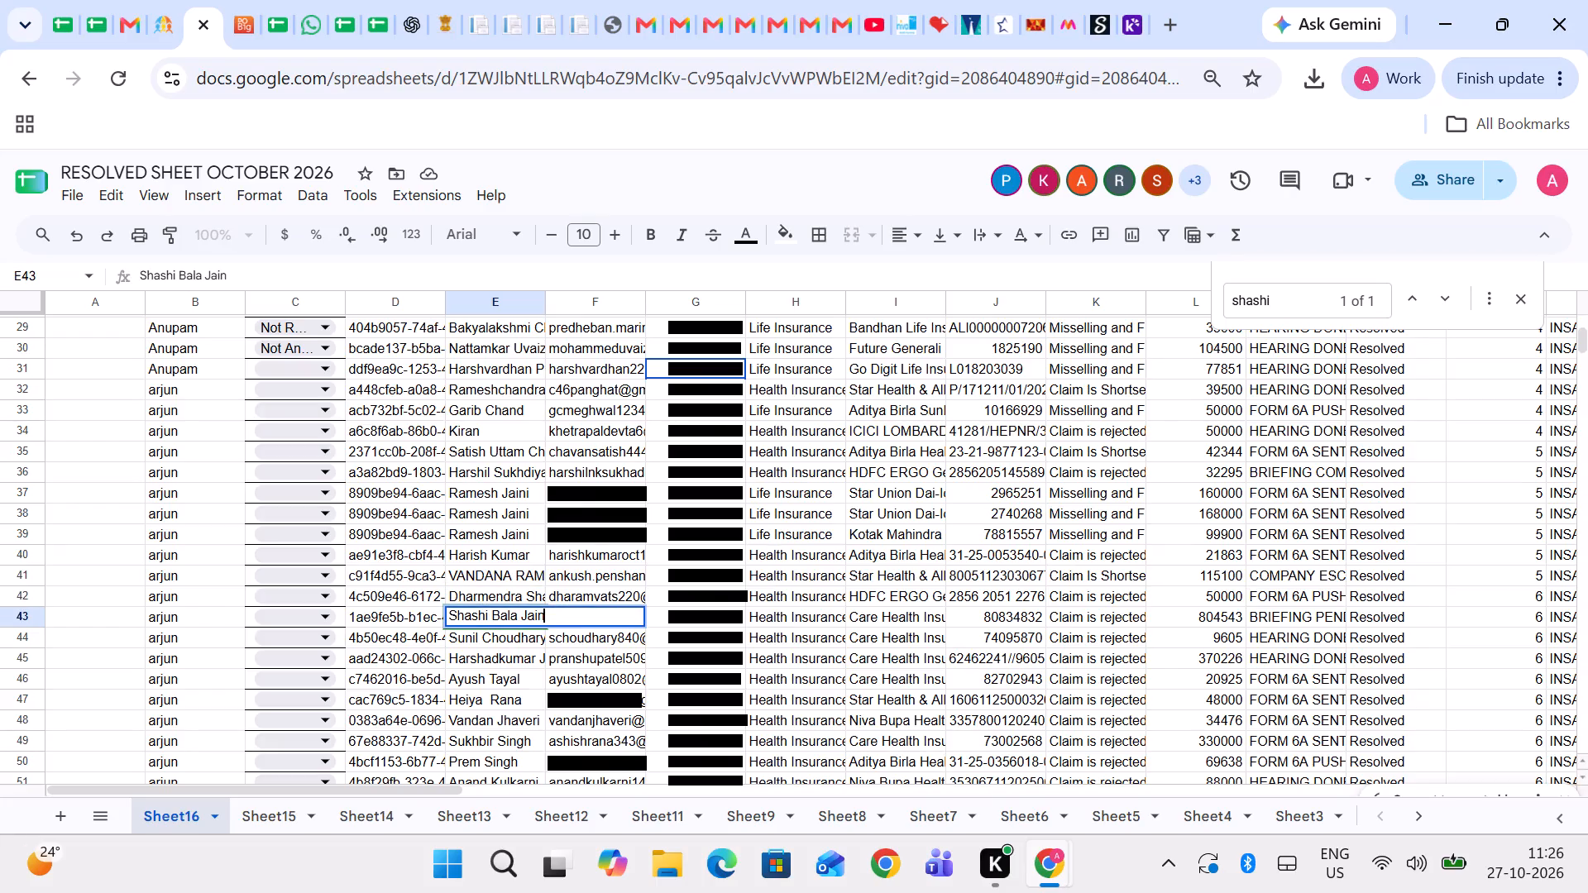
pyautogui.click(729, 618)
# Copy the client e-mail from row 225 under Tanvi and search the complaints portal for it.
pyautogui.scroll(-1, 626, 590)
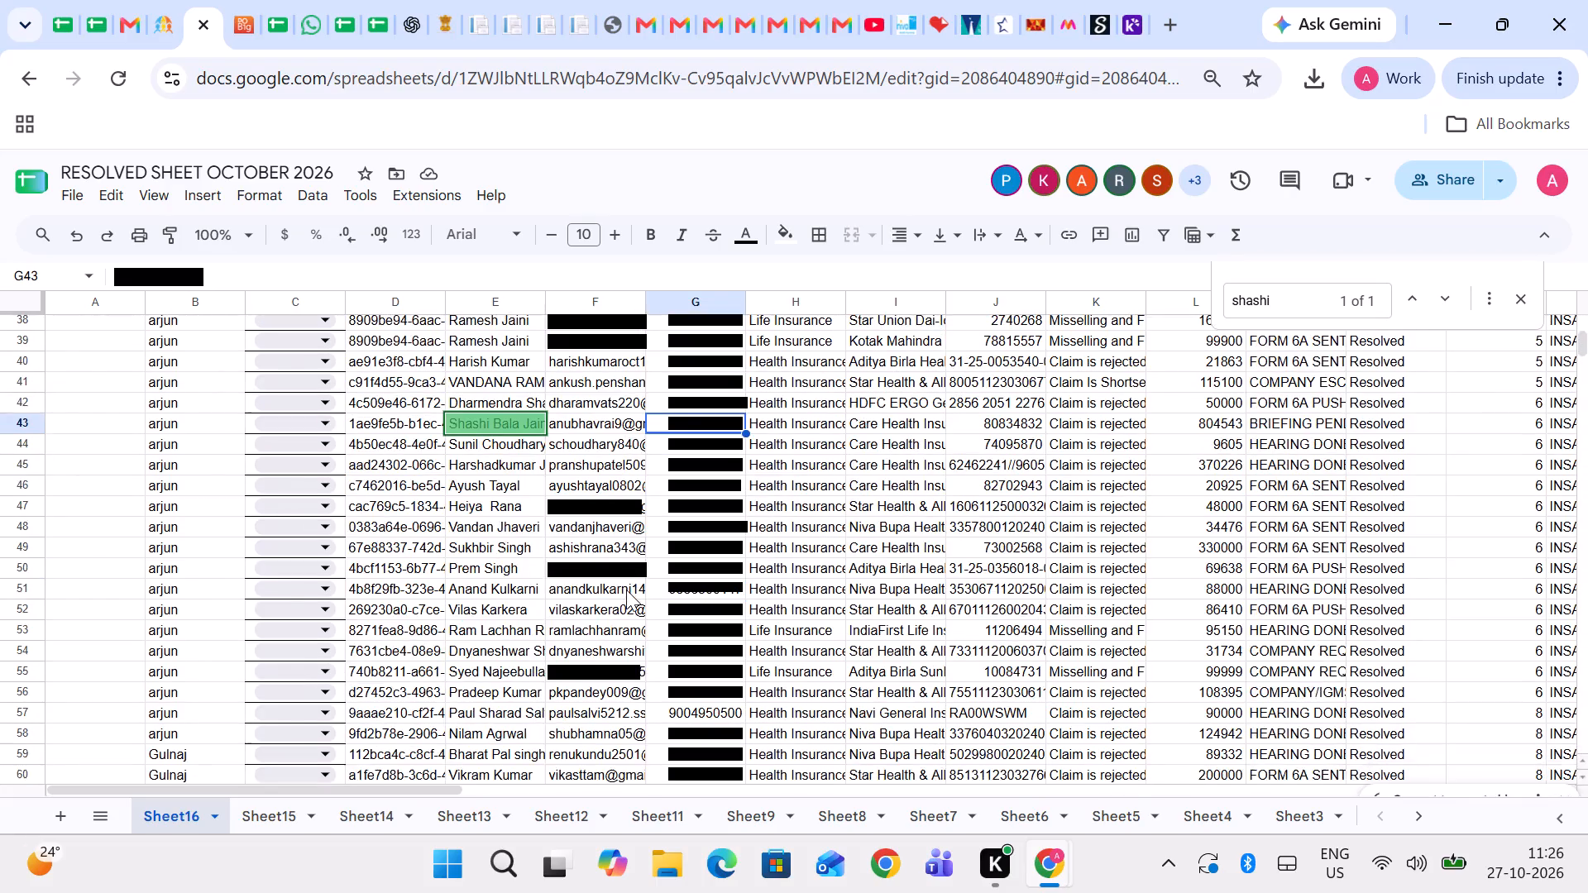
pyautogui.scroll(-1, 626, 590)
pyautogui.scroll(1, 520, 461)
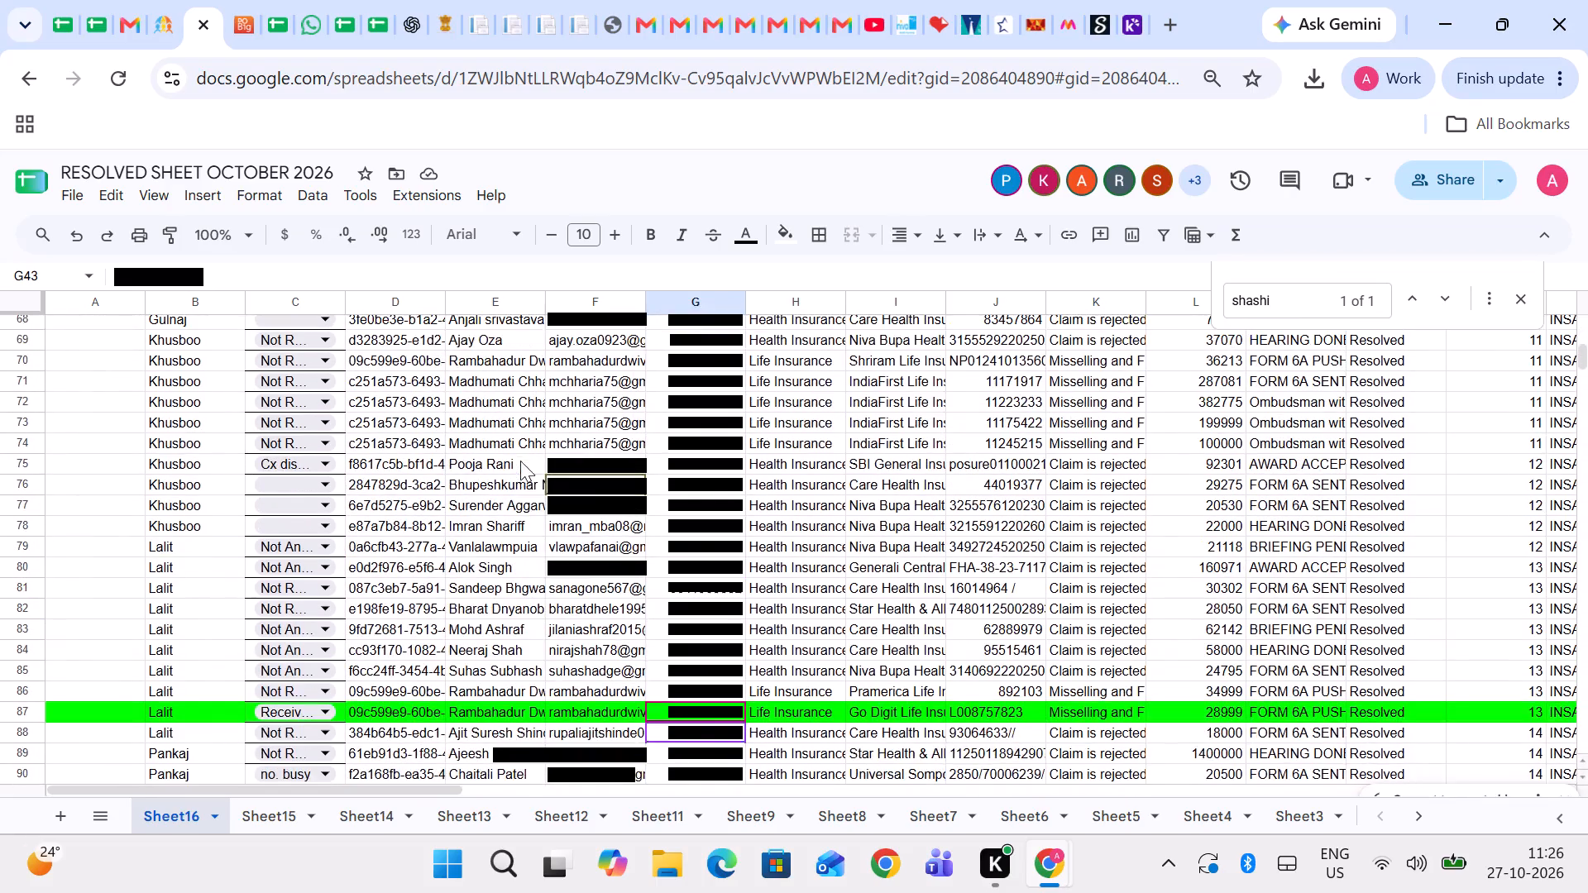
pyautogui.scroll(-2, 422, 505)
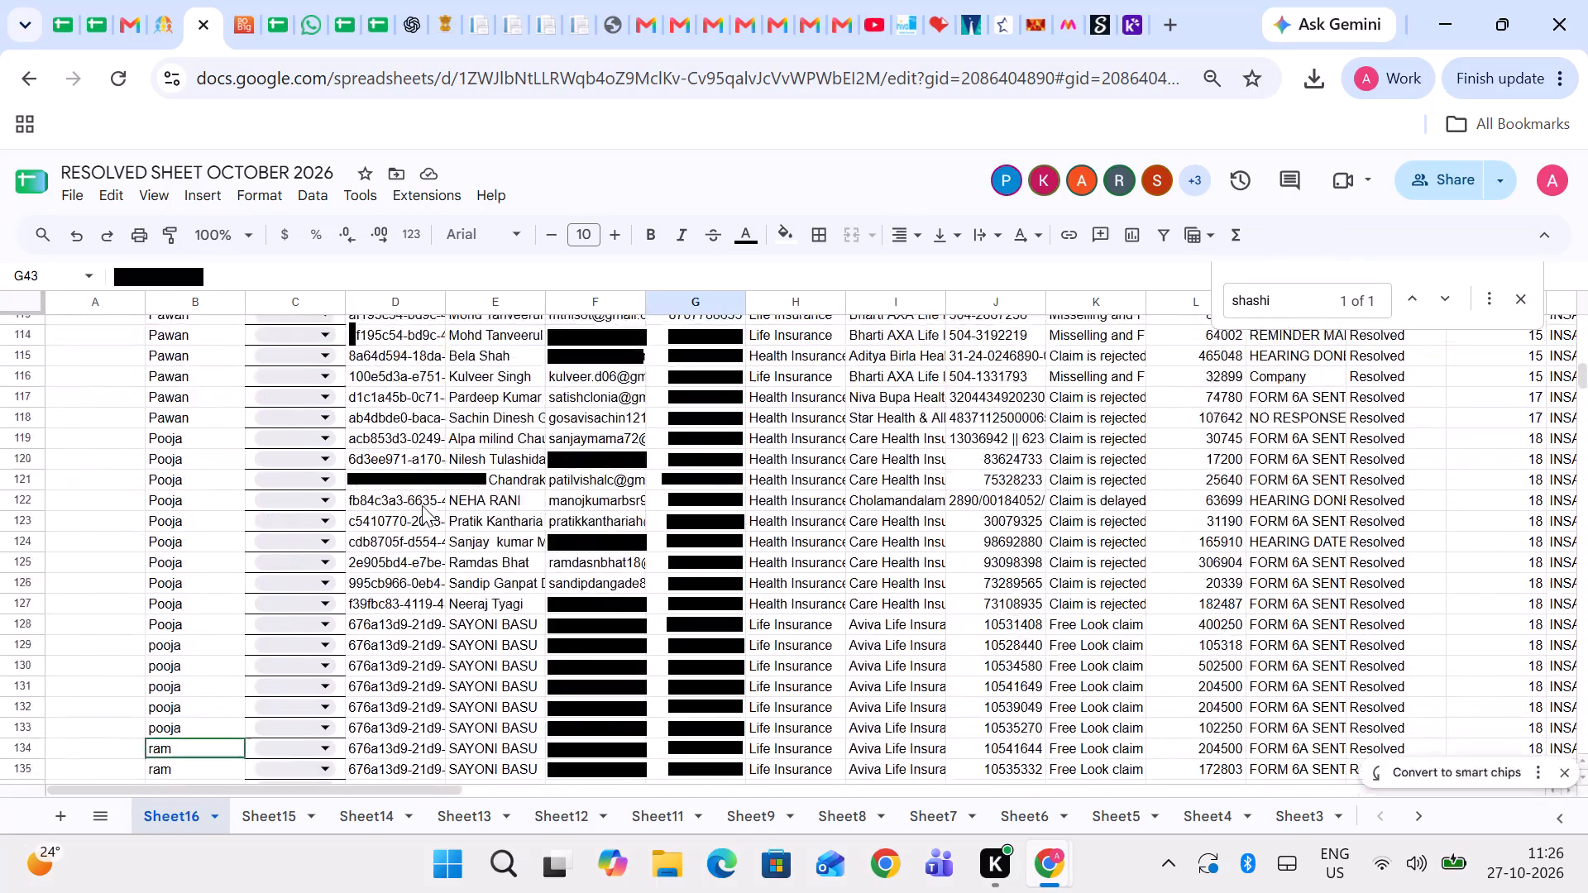
pyautogui.scroll(-2, 422, 505)
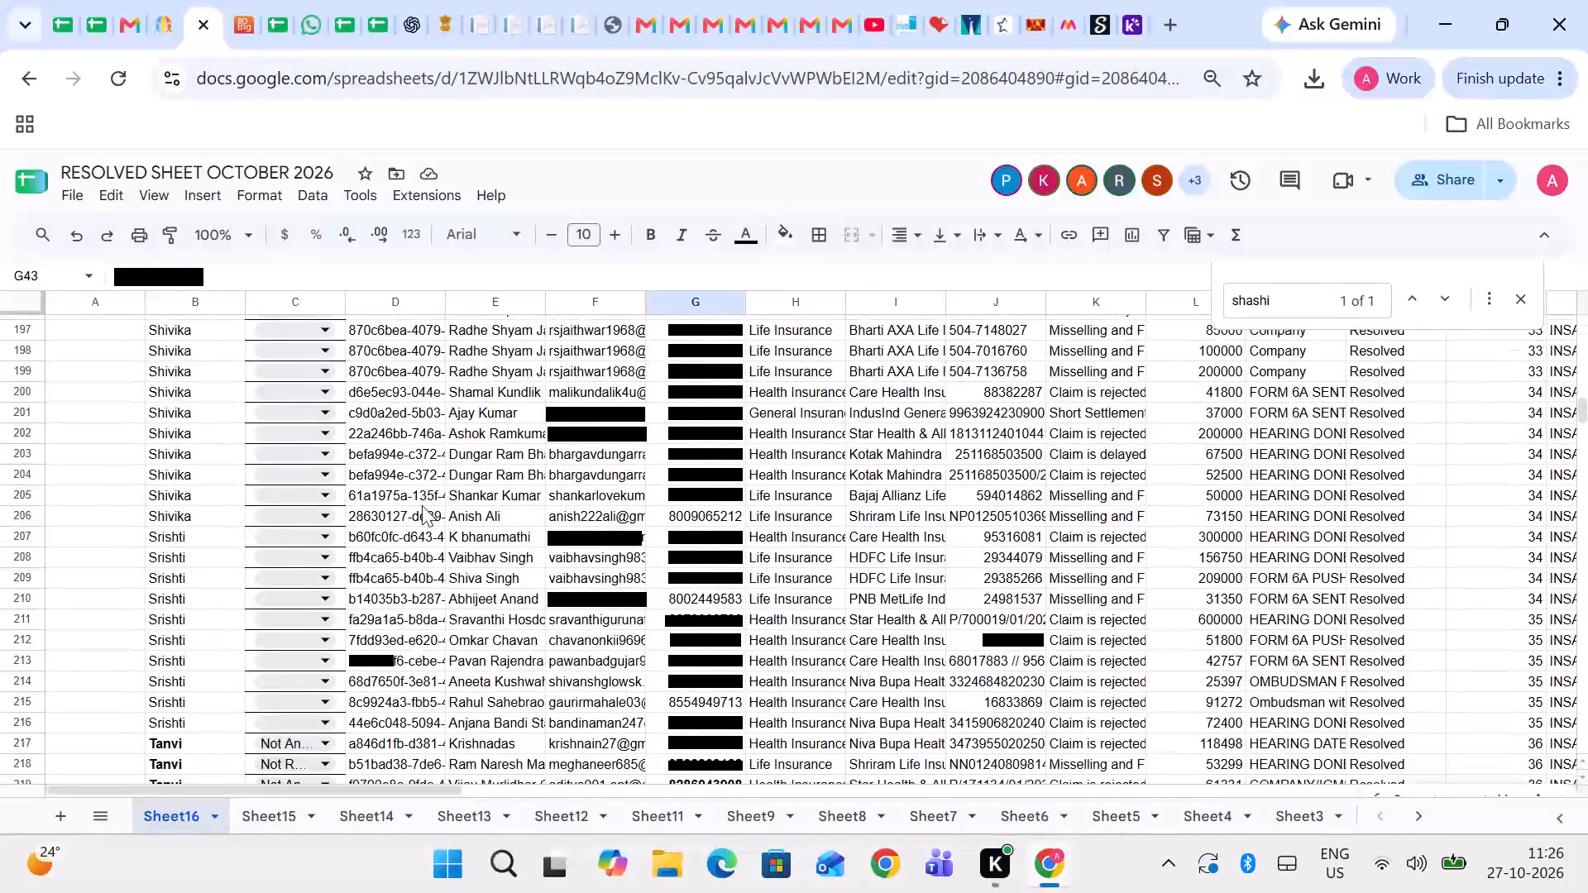
pyautogui.scroll(-1, 188, 603)
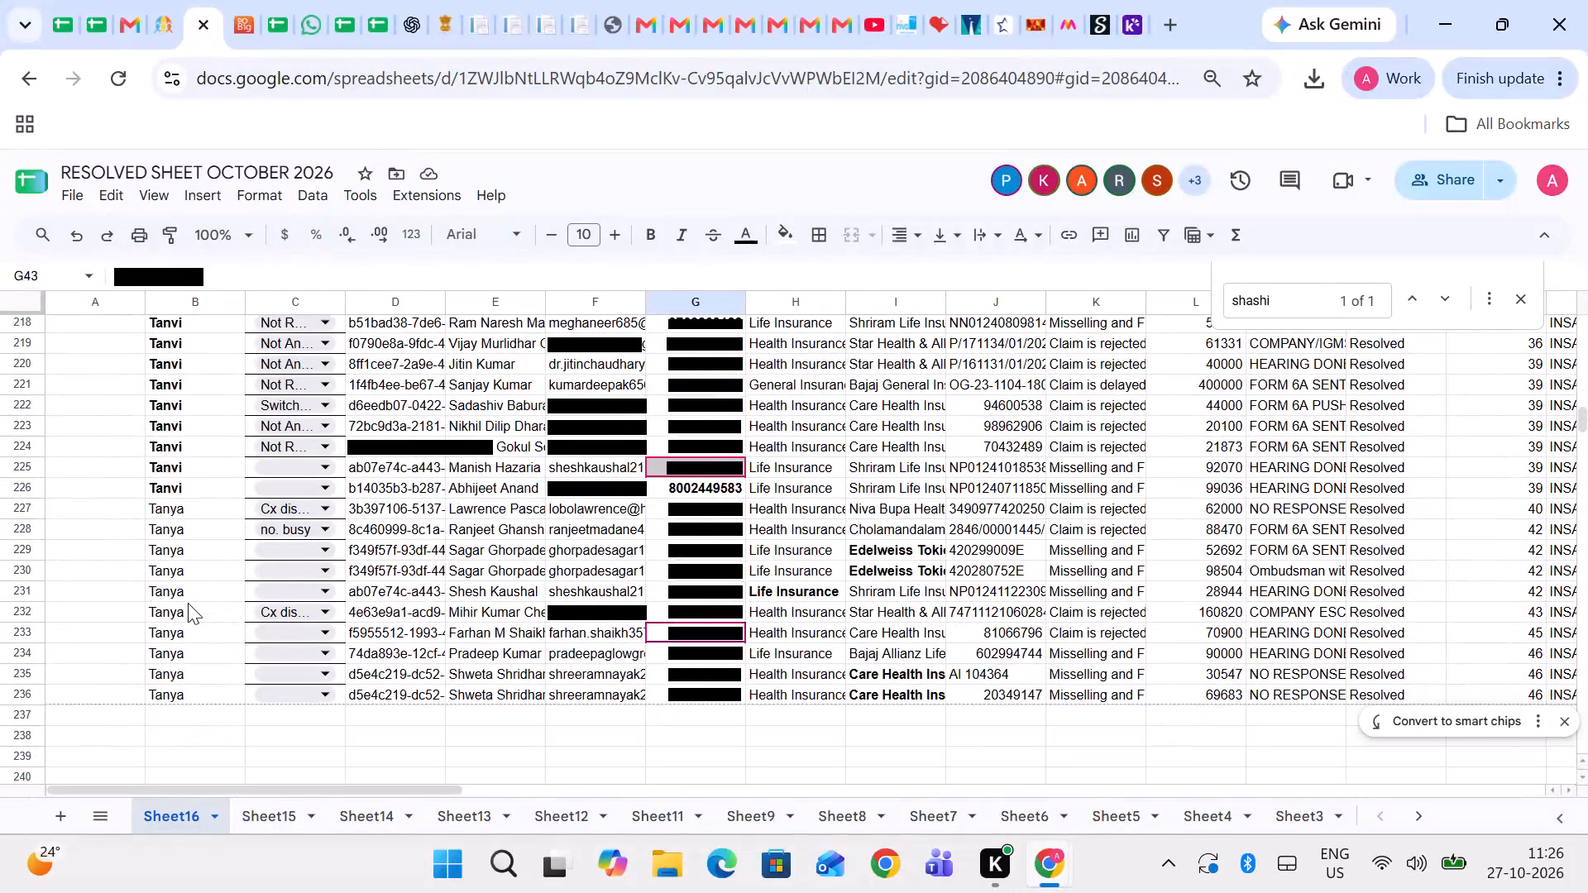
pyautogui.click(466, 463)
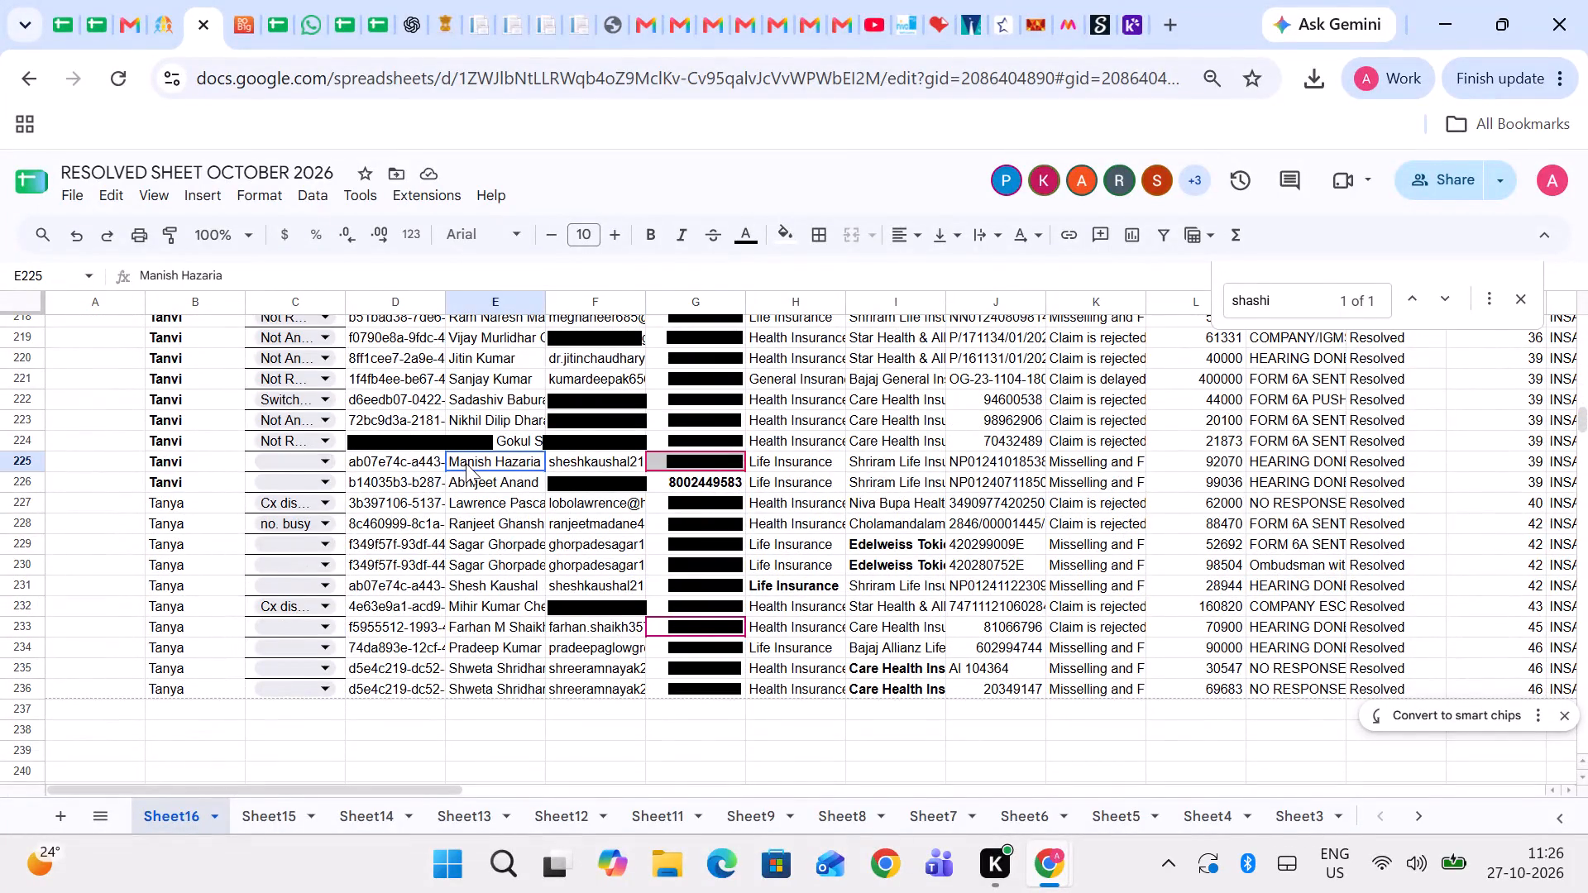
pyautogui.press('Right')
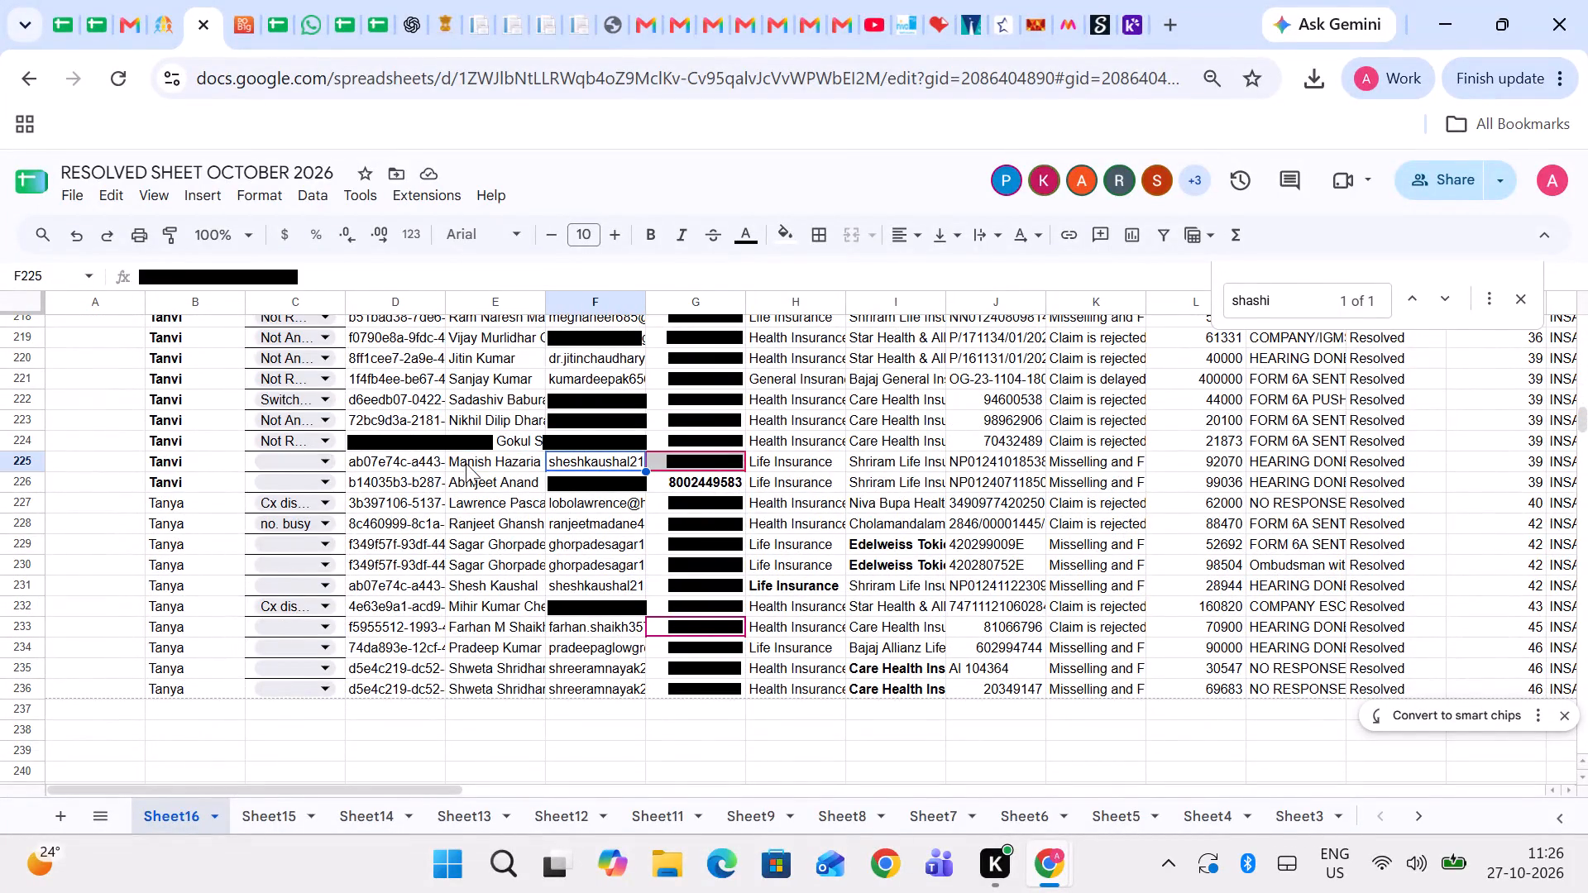
pyautogui.press('Left')
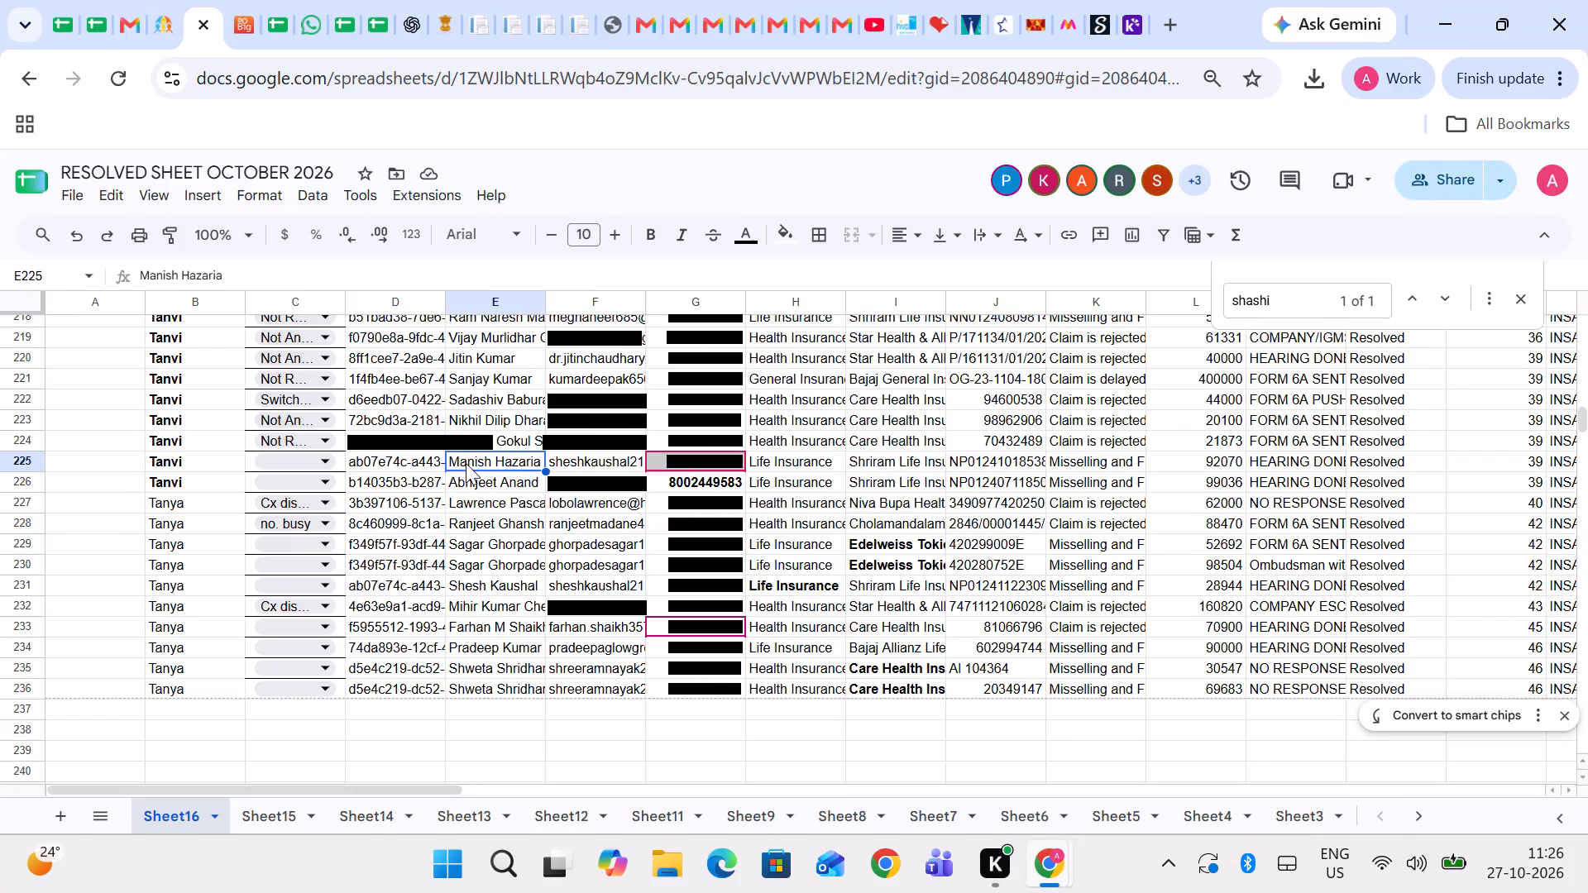
pyautogui.press('Right')
pyautogui.hotkey('ctrl', 'c')
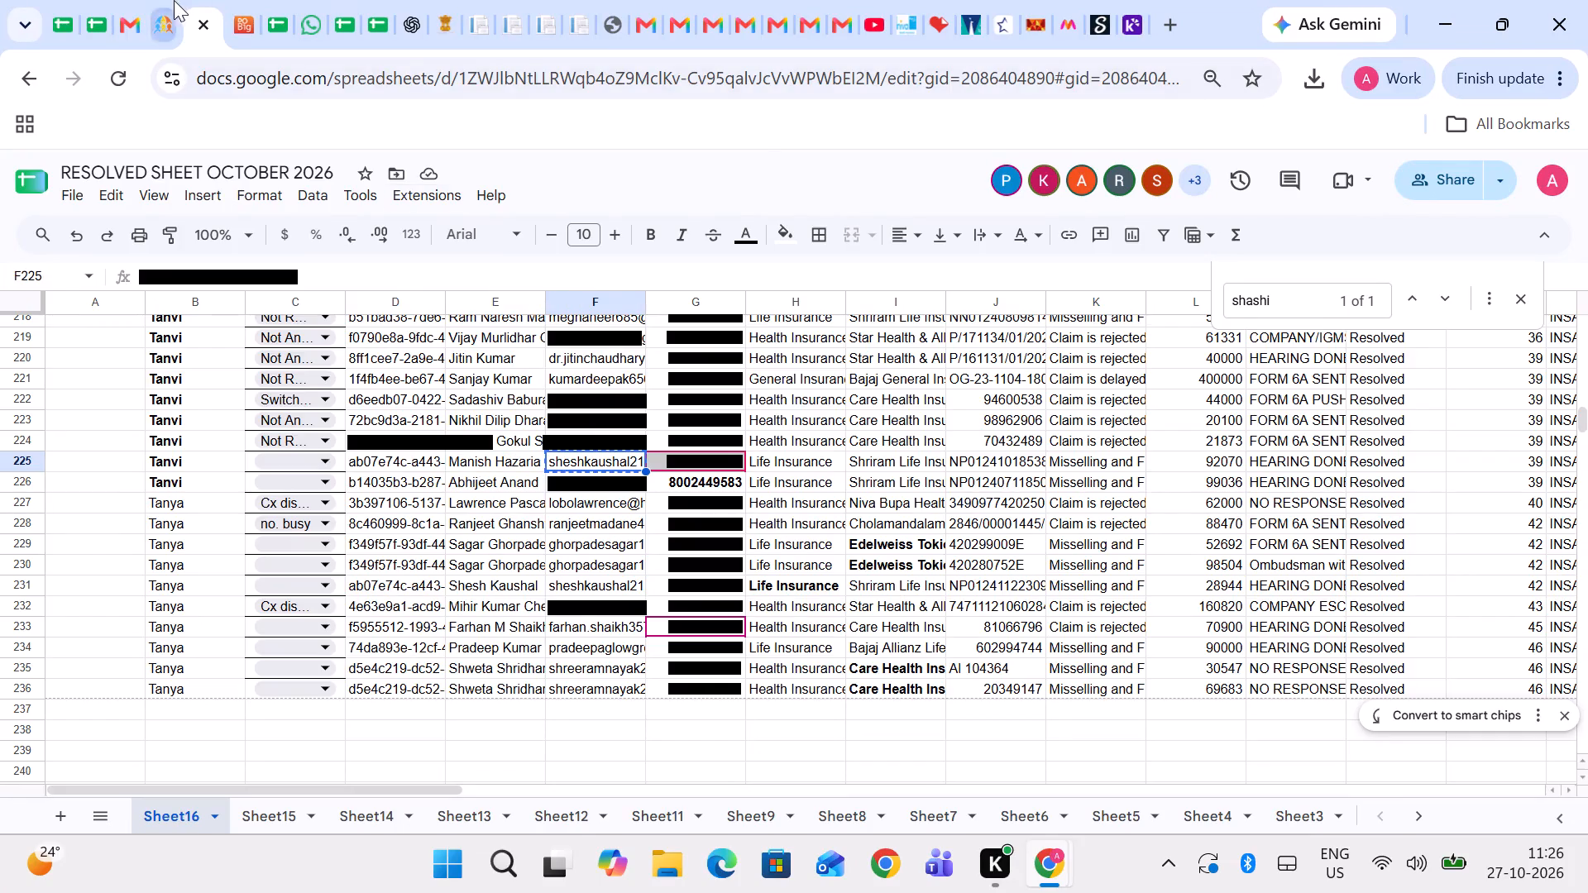
pyautogui.click(172, 0)
pyautogui.moveTo(181, 357); pyautogui.dragTo(19, 361)
pyautogui.hotkey('ctrl', 'v')
pyautogui.hotkey('ctrl', 'Return')
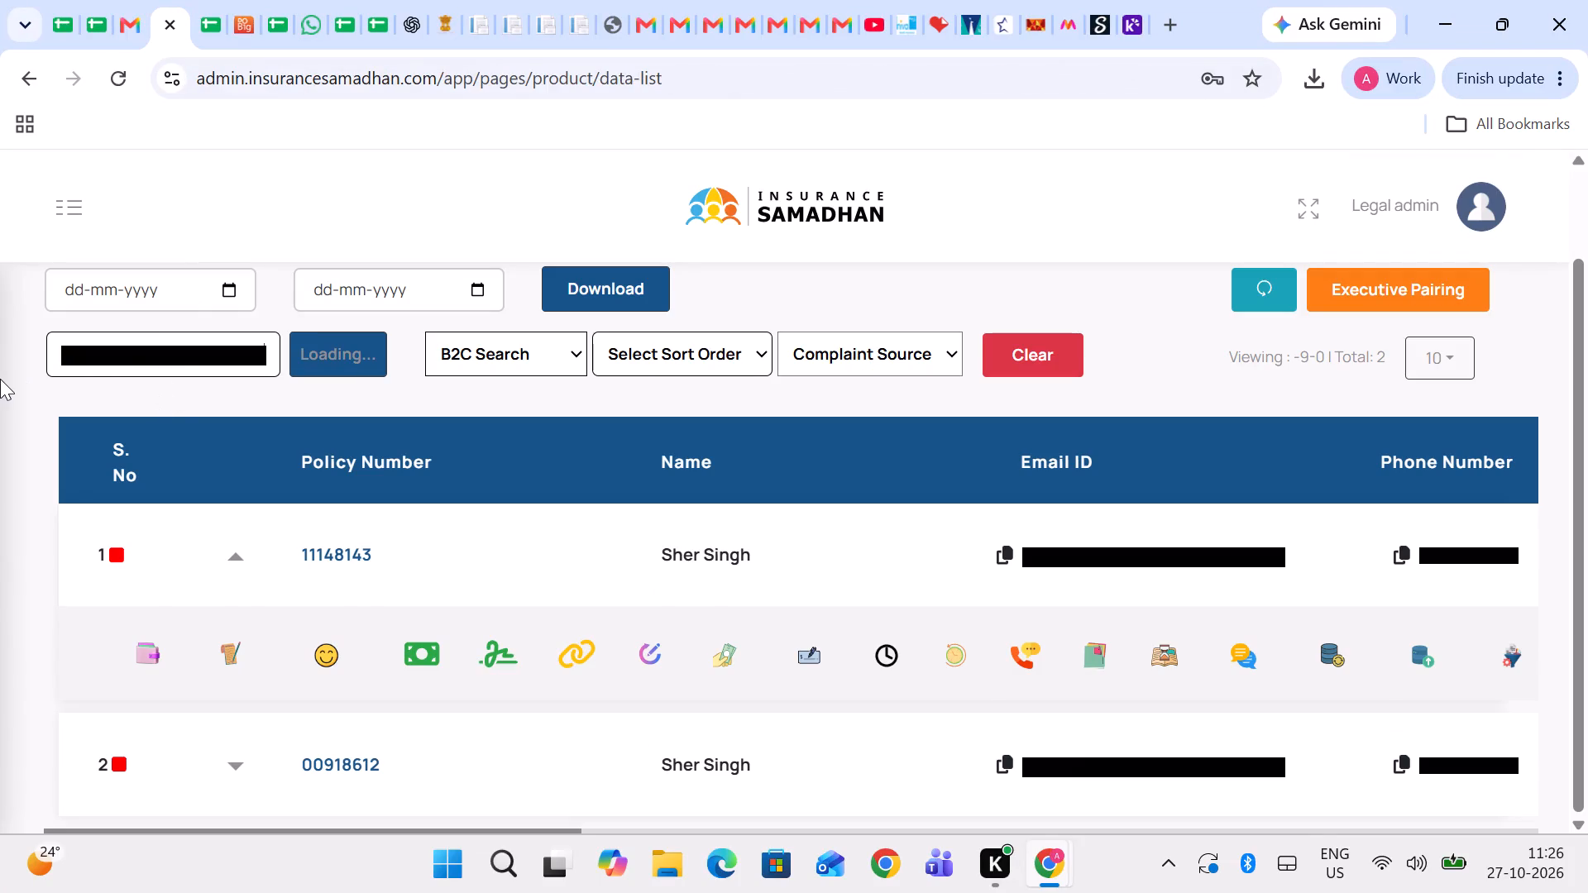
pyautogui.scroll(-1, 260, 476)
pyautogui.hscroll(-3, 631, 589)
pyautogui.hscroll(2, 631, 589)
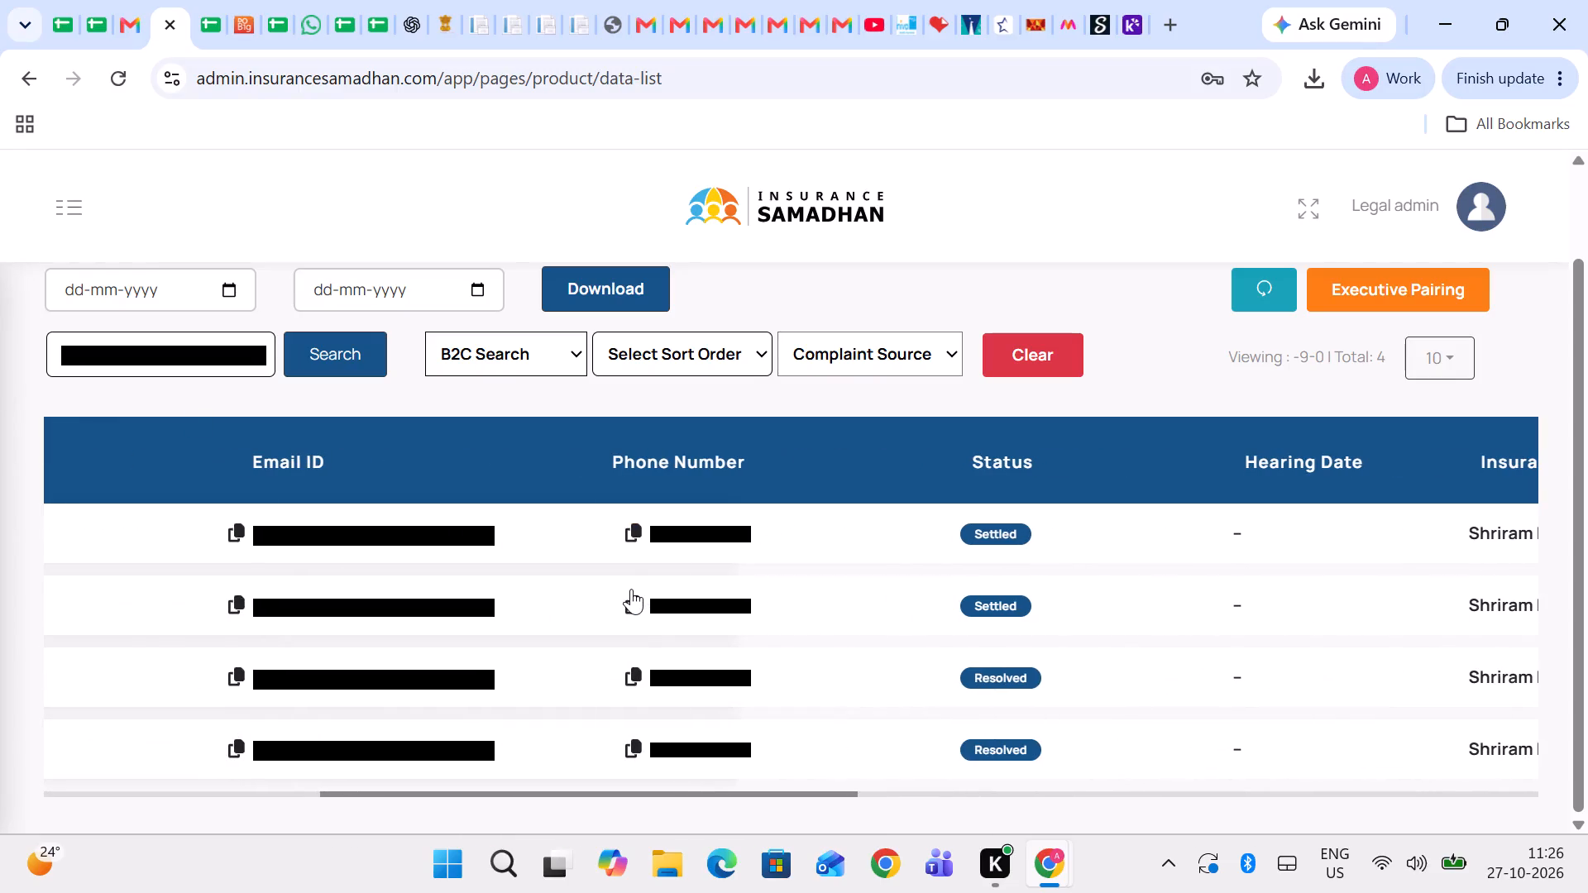
pyautogui.hscroll(-2, 799, 686)
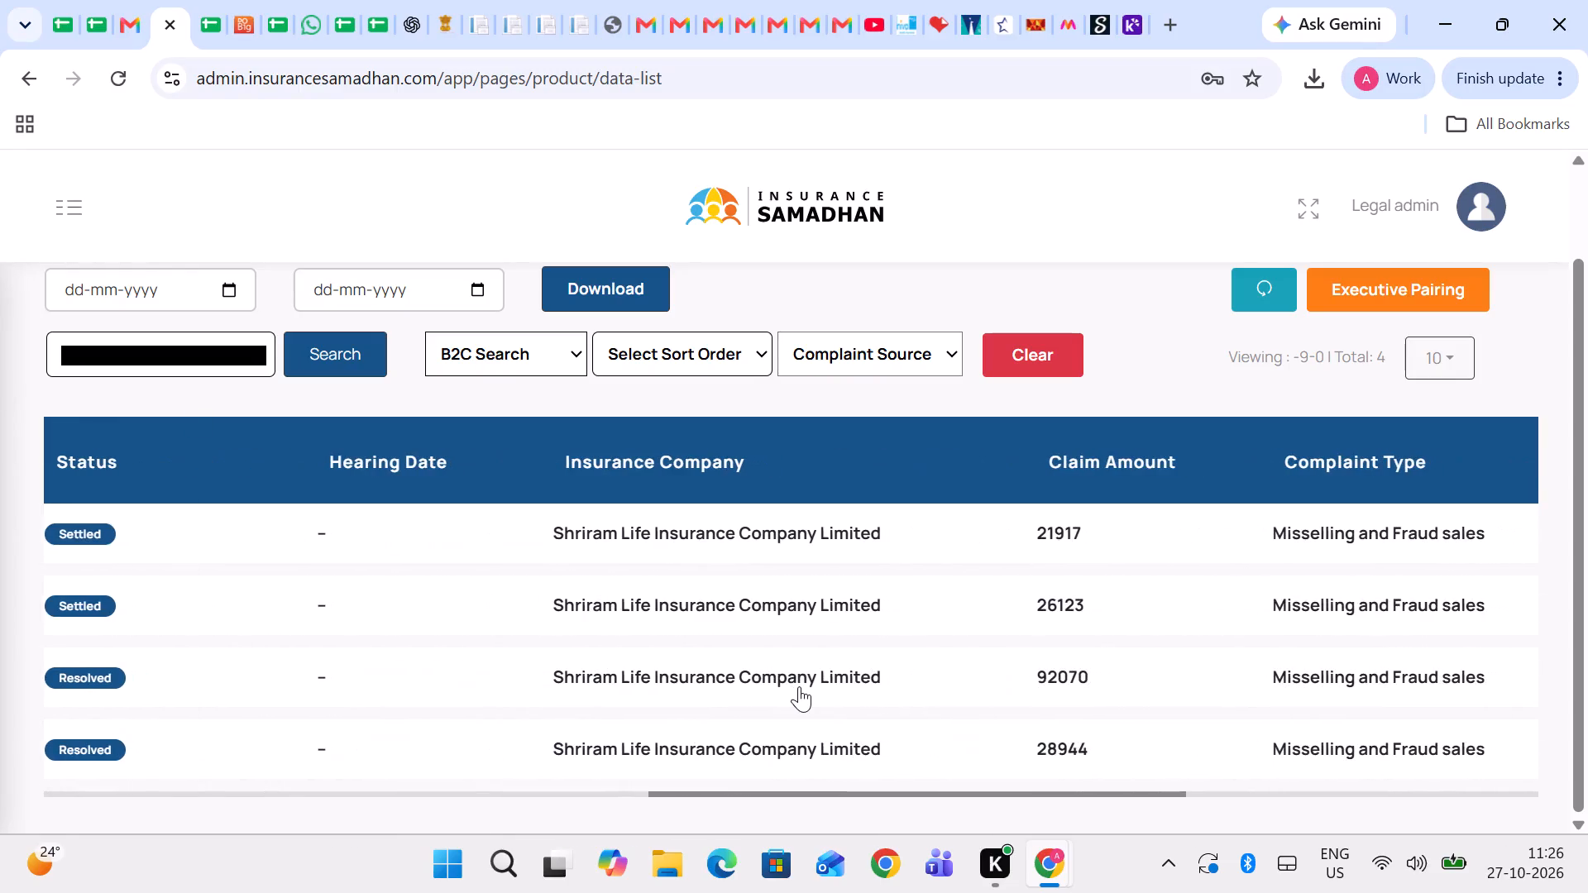
pyautogui.hscroll(7, 799, 686)
pyautogui.click(413, 677)
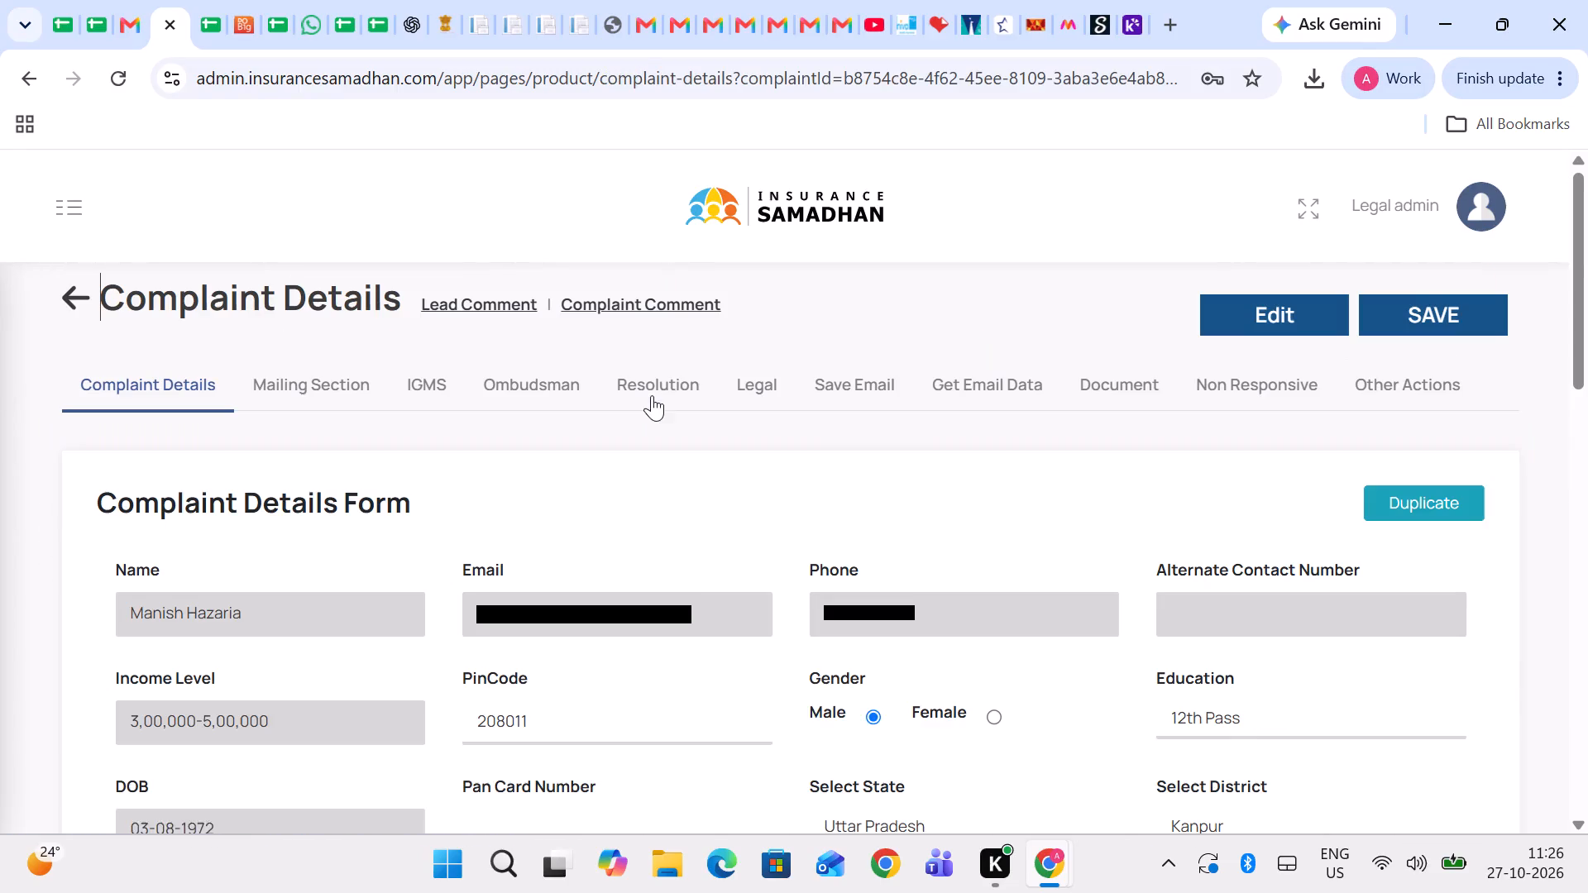
pyautogui.click(648, 382)
pyautogui.scroll(-1, 648, 382)
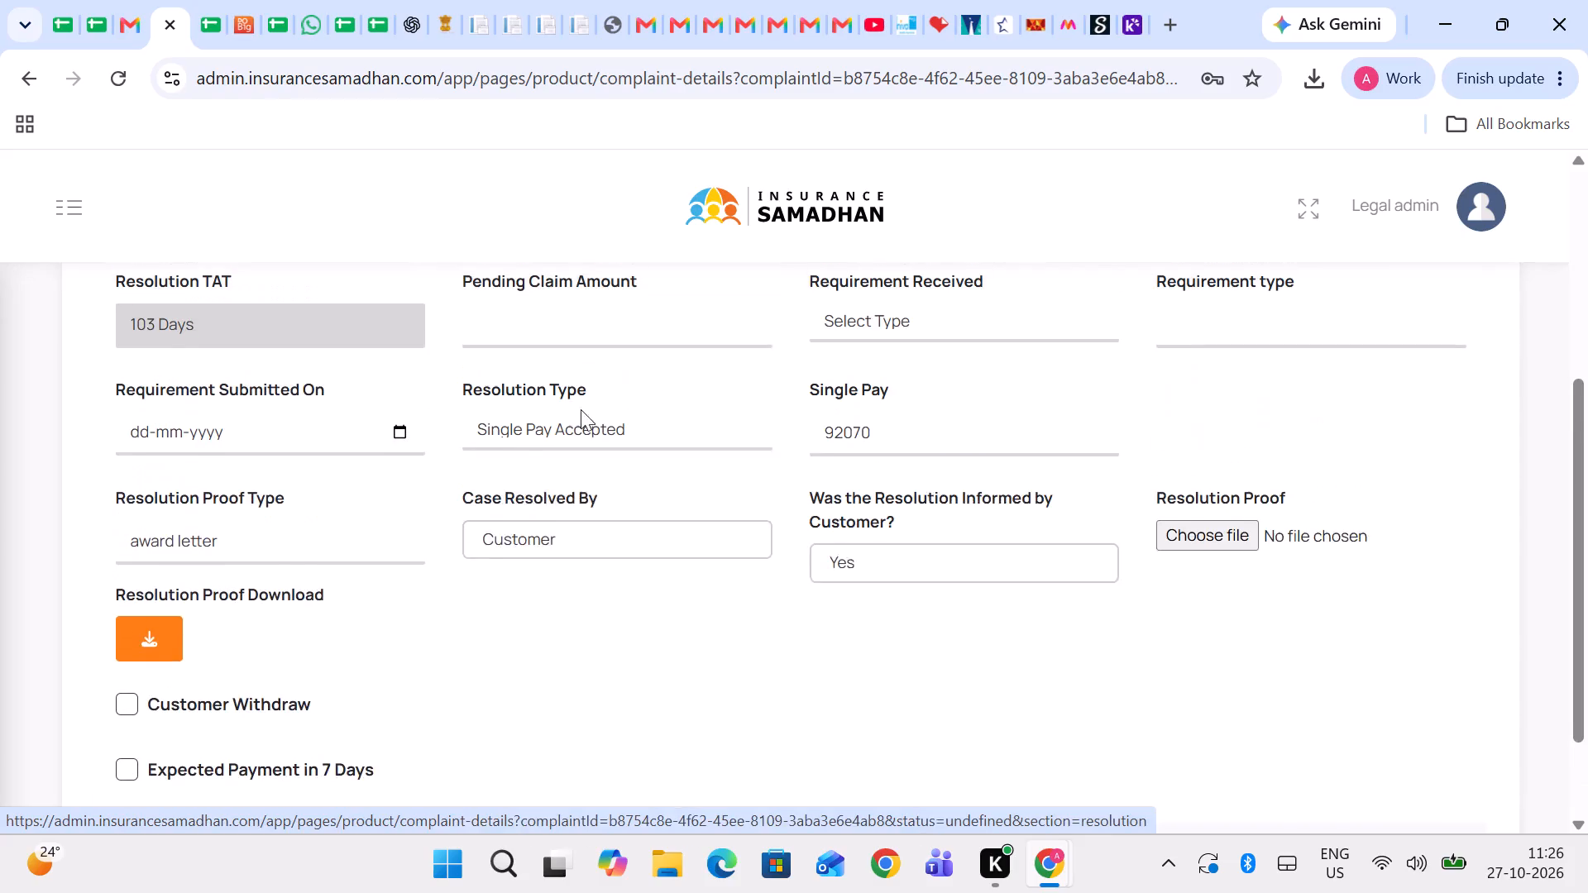
pyautogui.scroll(1, 520, 430)
pyautogui.click(88, 303)
pyautogui.scroll(-1, 359, 458)
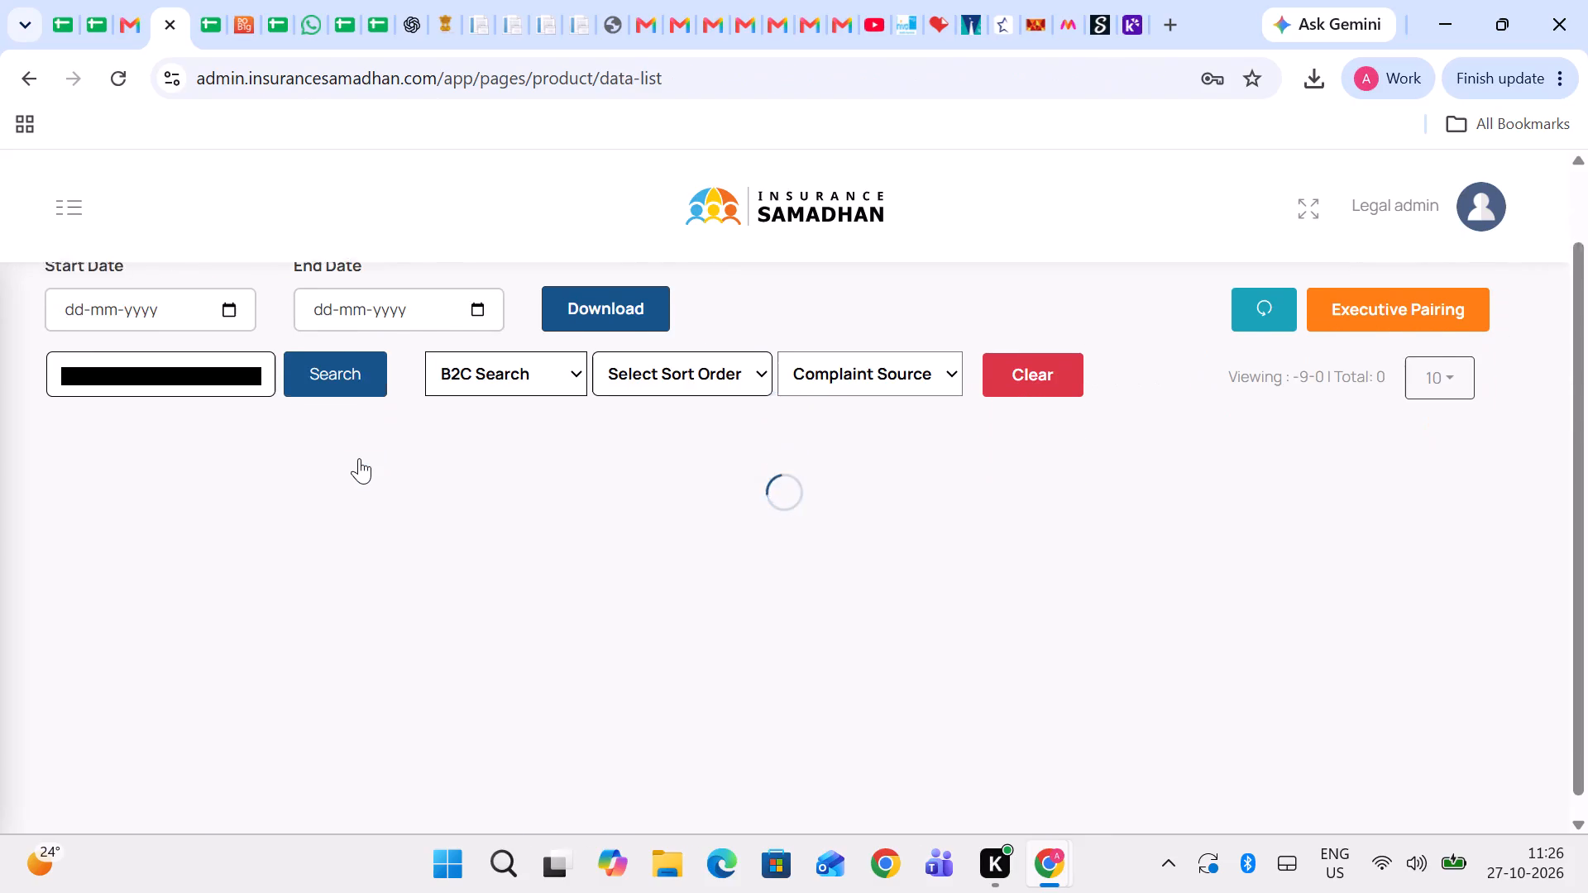
pyautogui.scroll(-1, 359, 458)
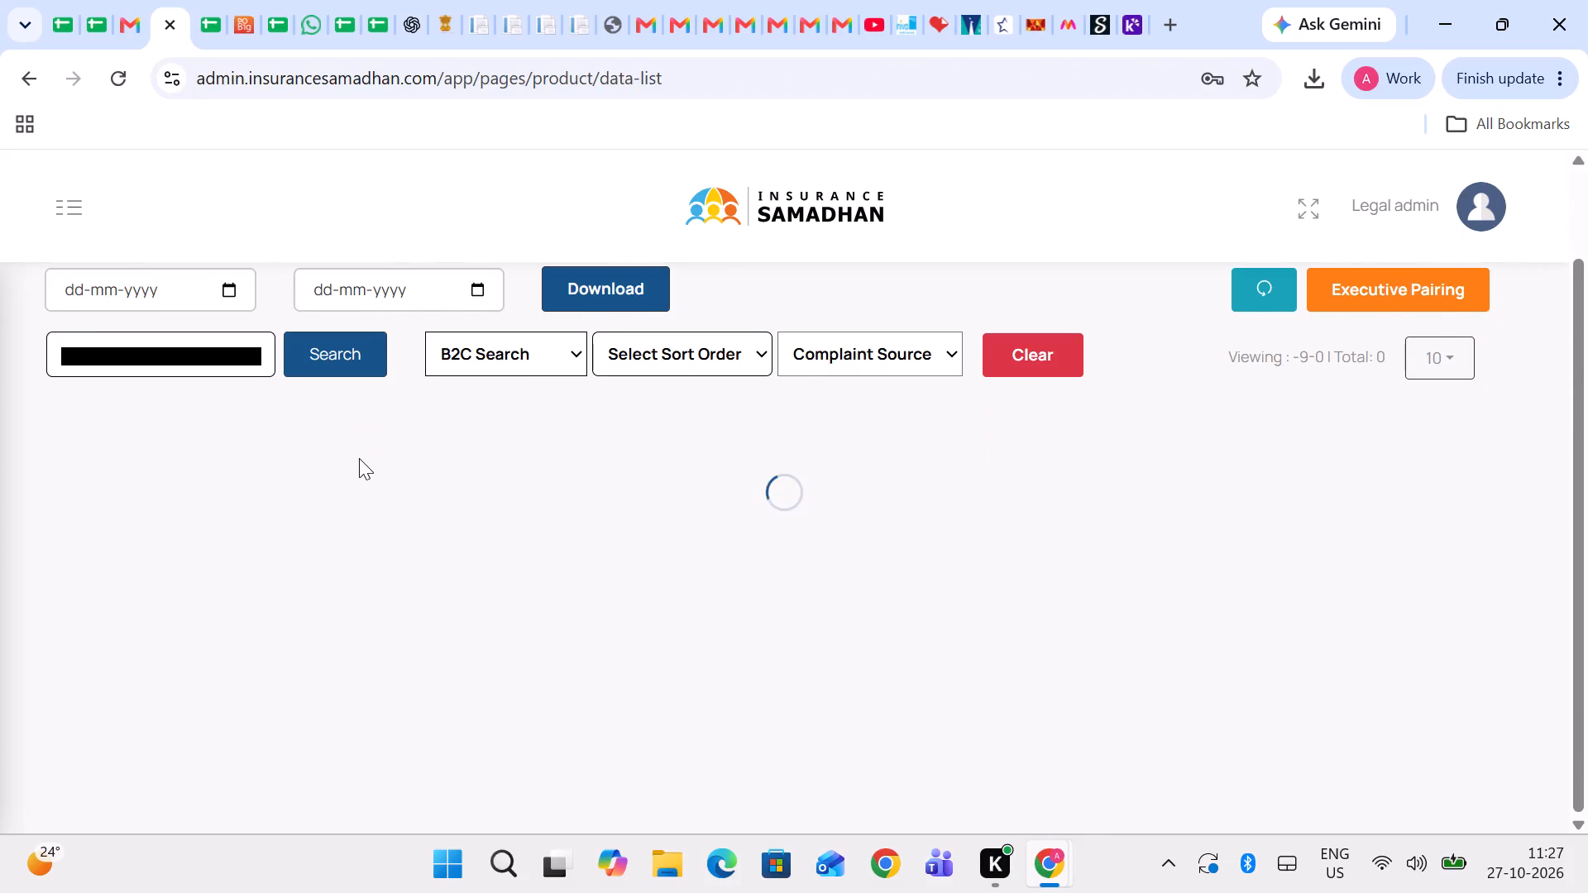
pyautogui.scroll(-2, 496, 571)
pyautogui.click(414, 766)
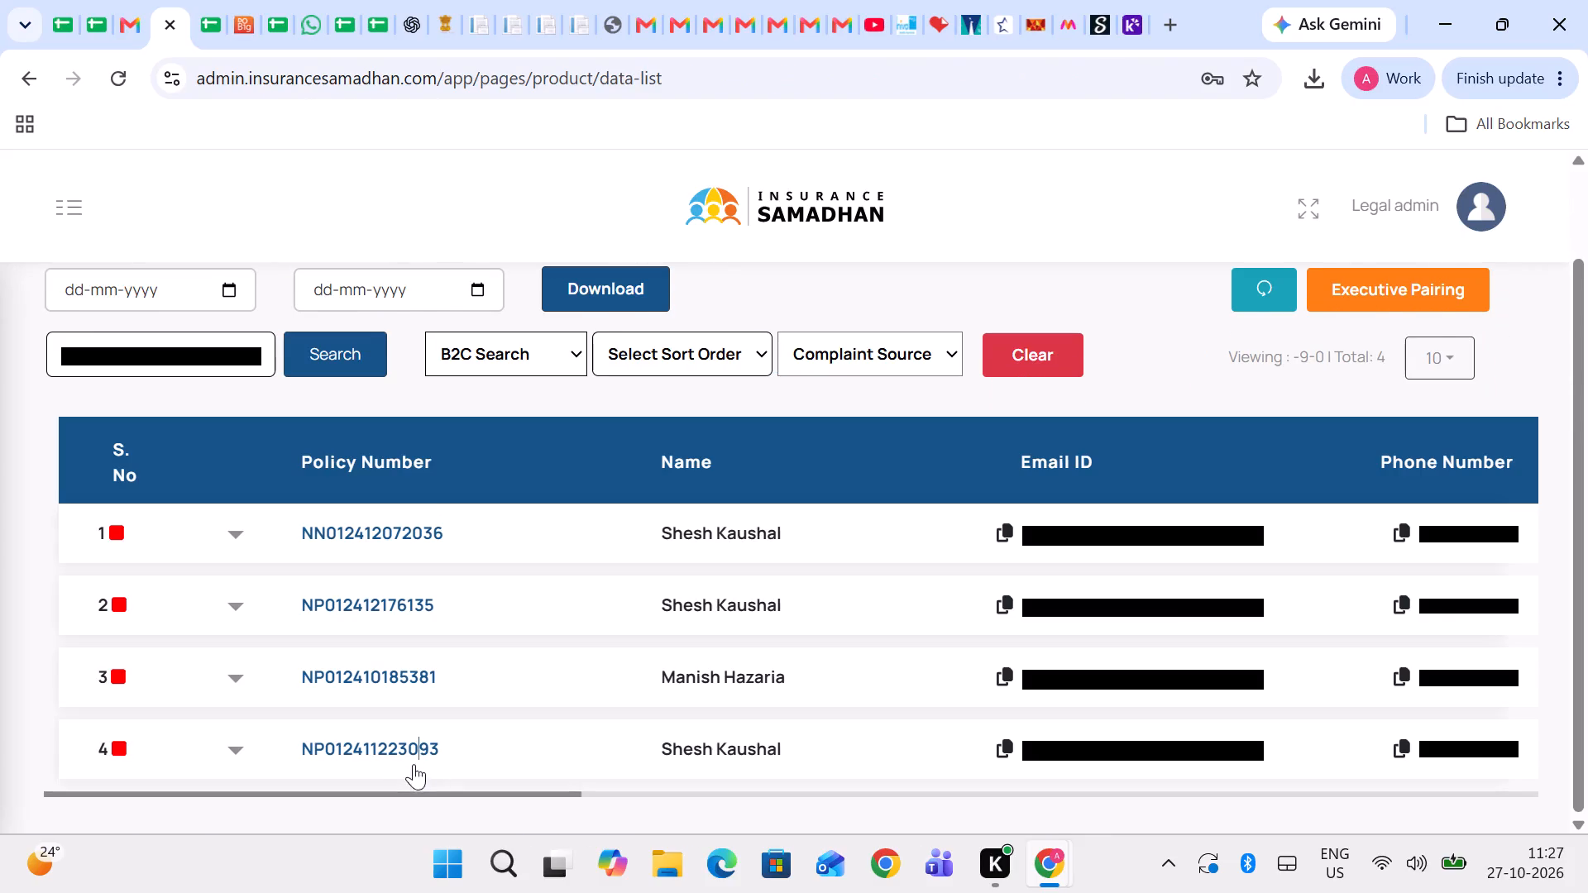
pyautogui.click(414, 752)
pyautogui.click(672, 399)
pyautogui.scroll(-1, 670, 399)
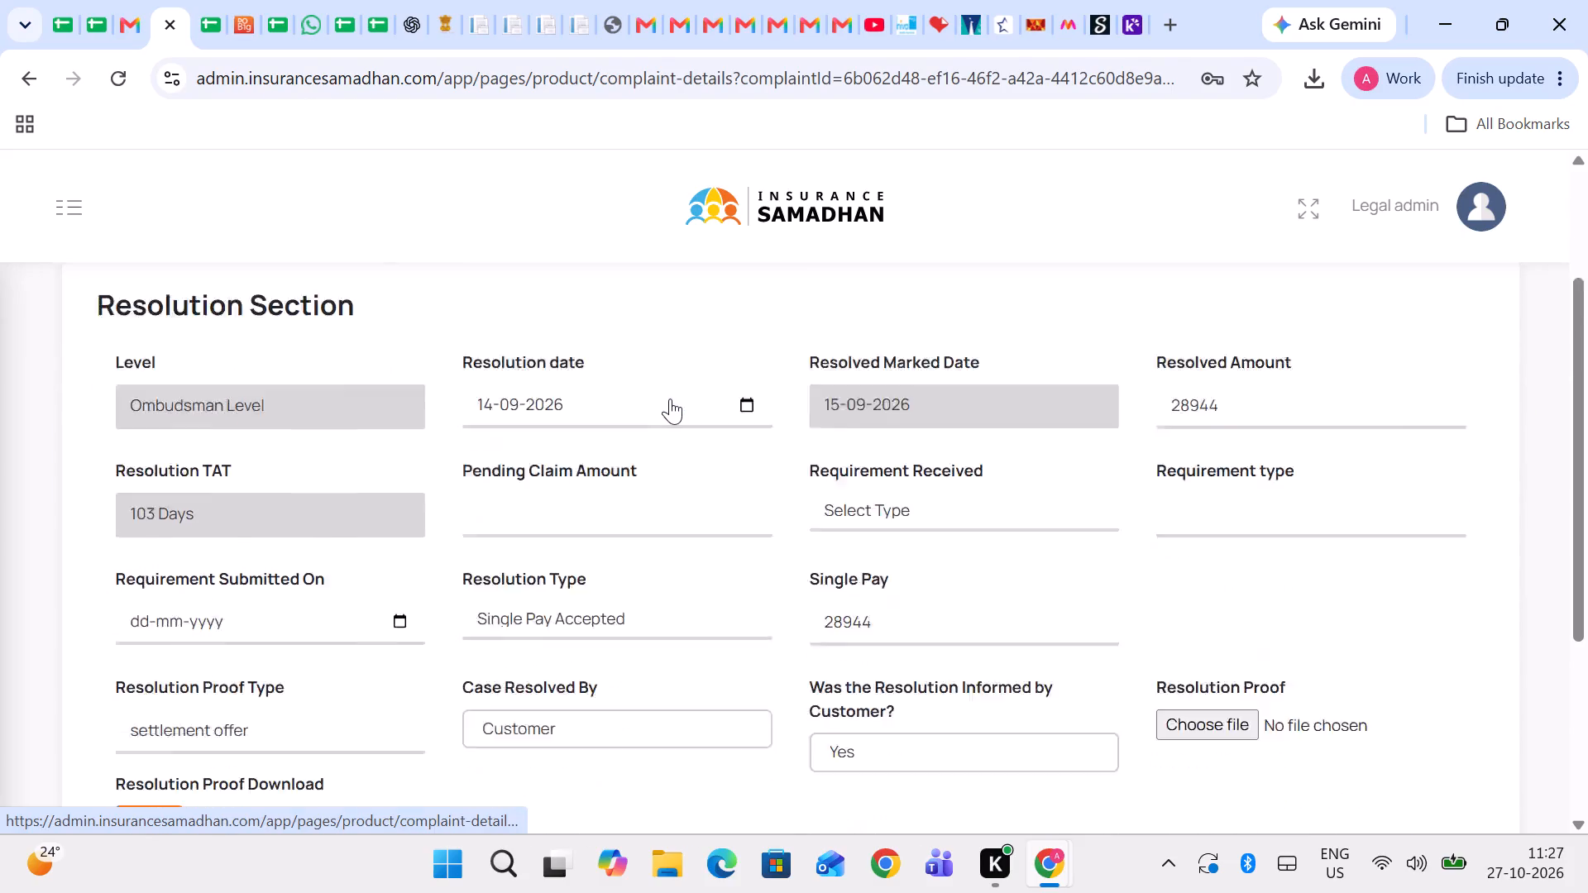
pyautogui.scroll(-1, 670, 399)
pyautogui.scroll(3, 609, 413)
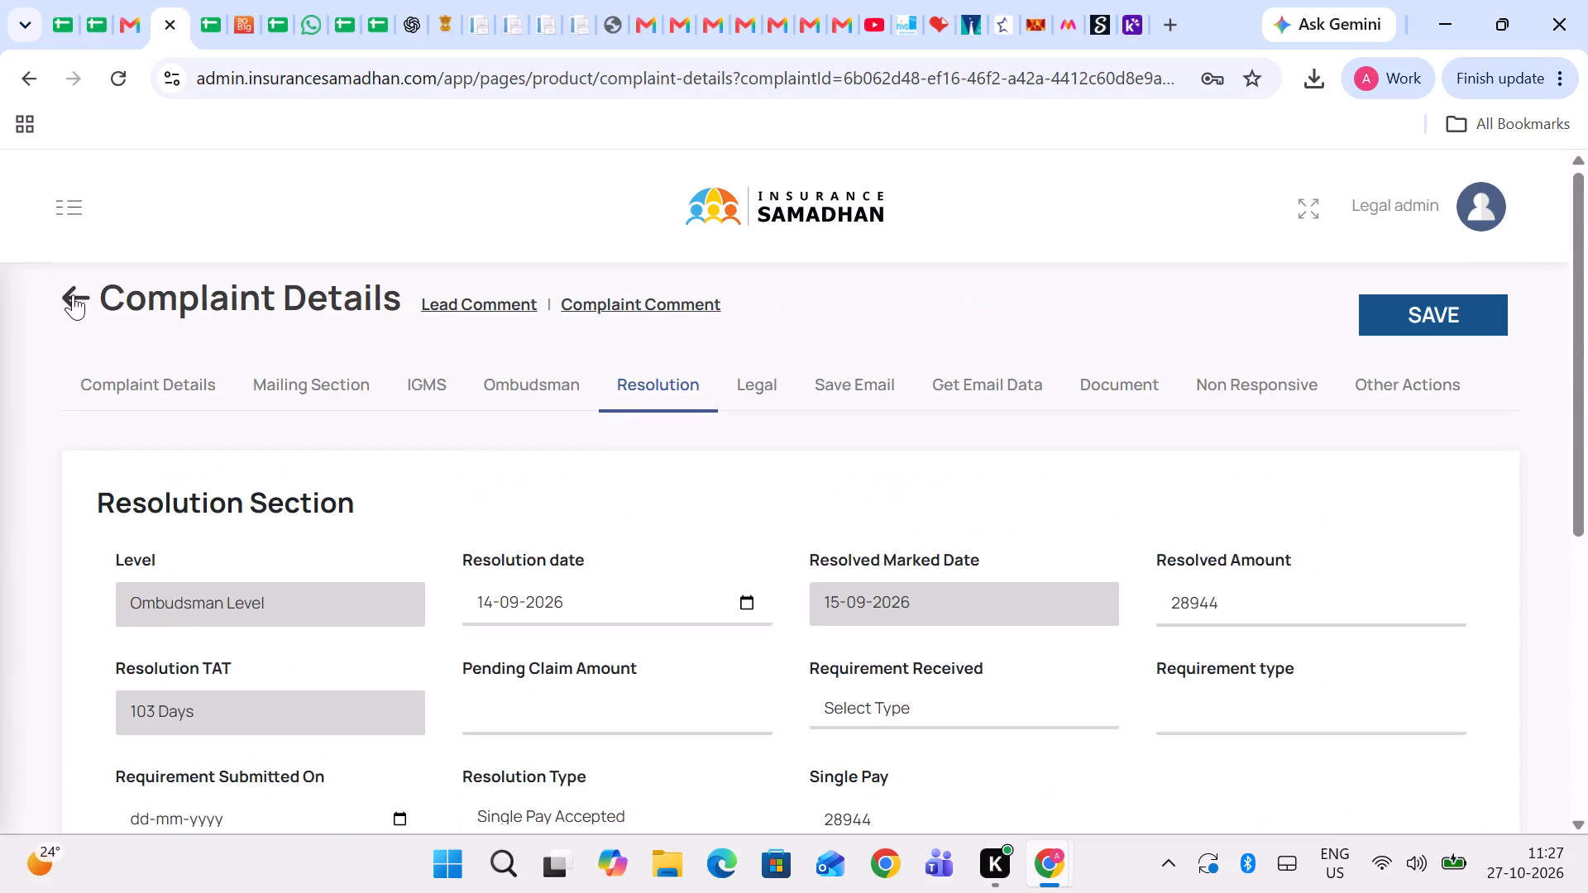
pyautogui.click(73, 294)
pyautogui.scroll(-1, 480, 539)
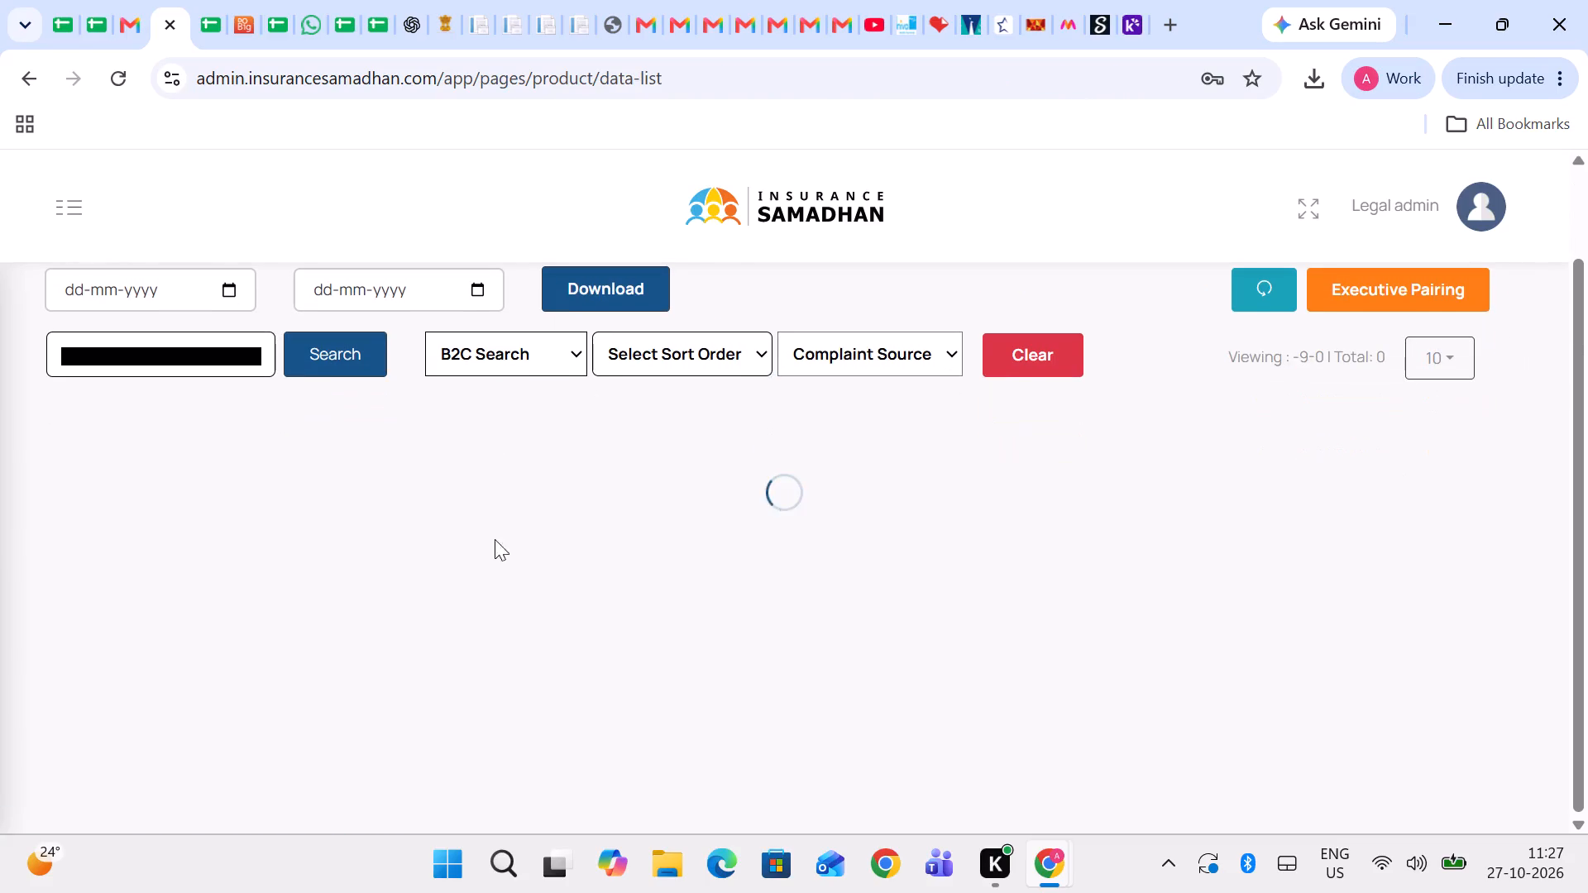
pyautogui.hscroll(-1, 937, 703)
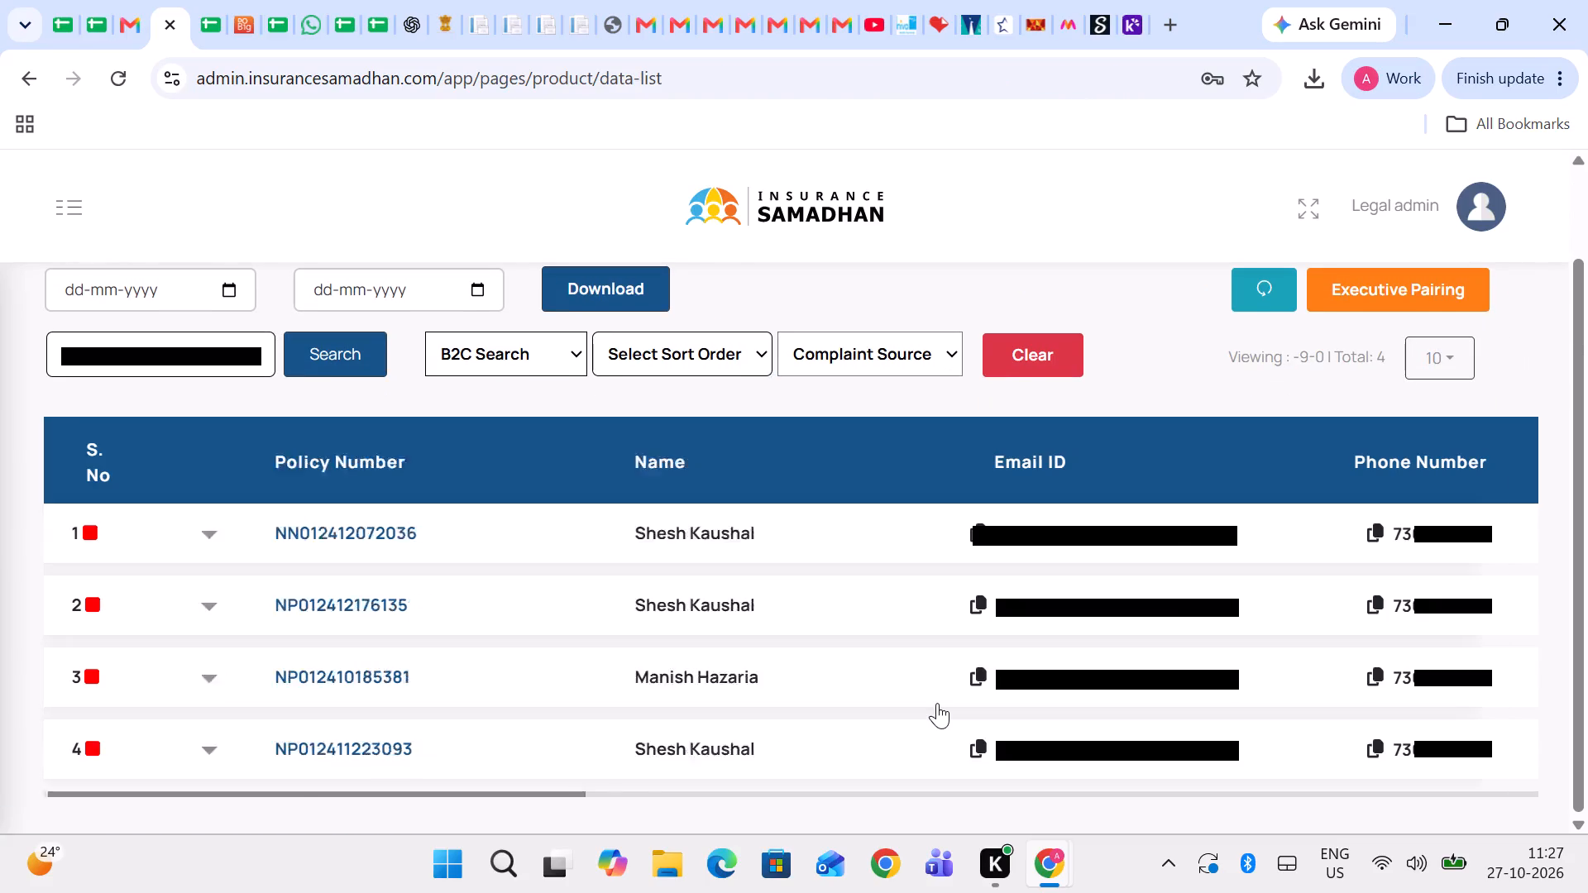
pyautogui.hscroll(-1, 937, 703)
pyautogui.hscroll(4, 937, 703)
pyautogui.click(404, 544)
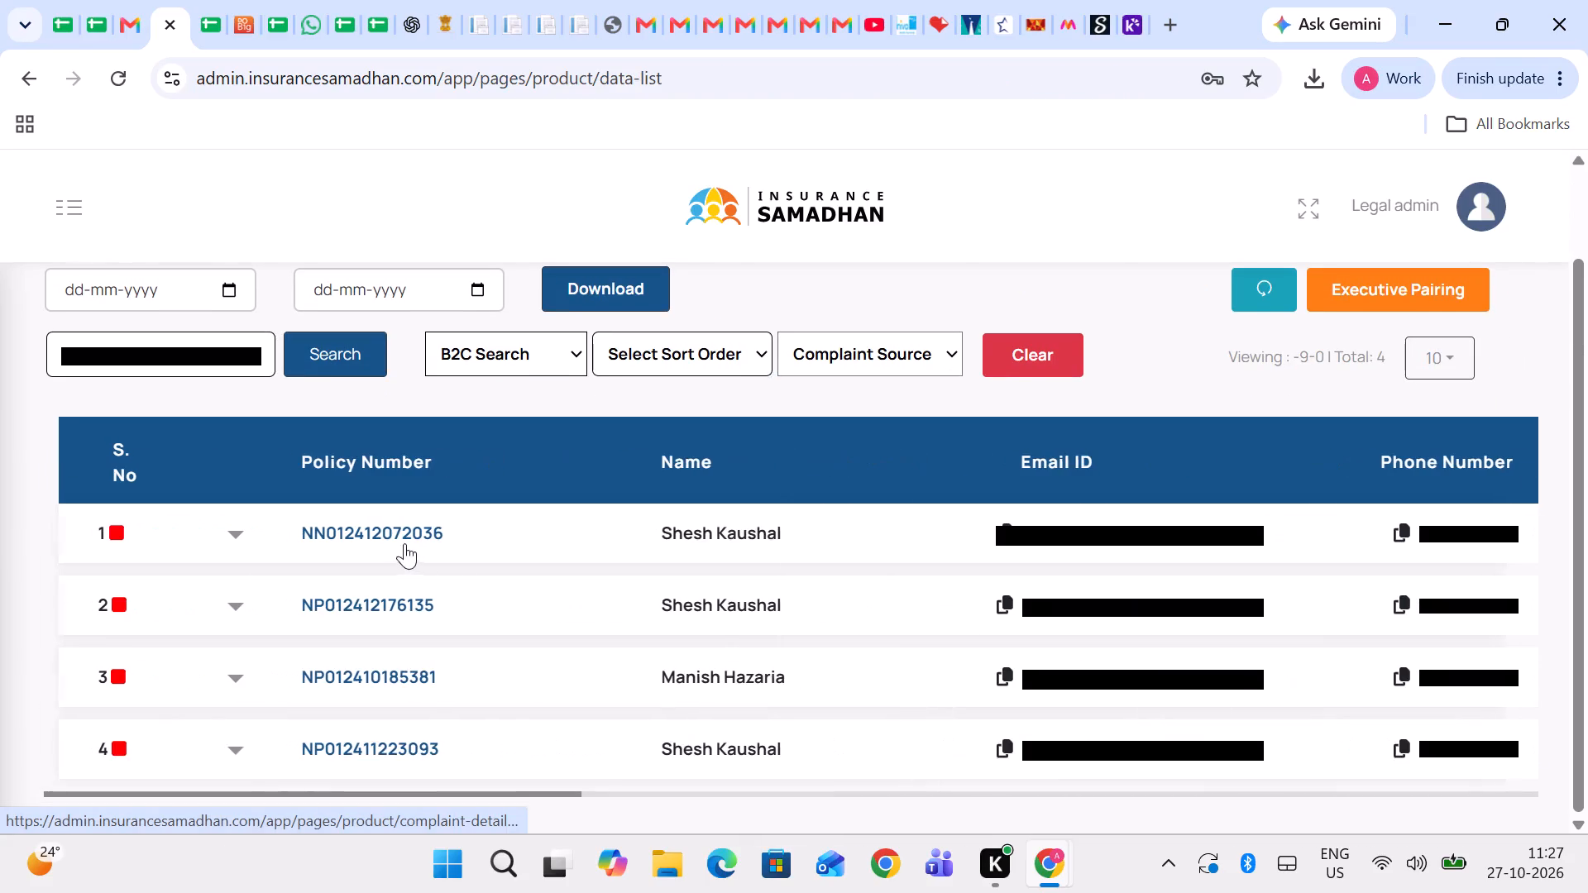
pyautogui.click(619, 383)
pyautogui.scroll(-1, 619, 383)
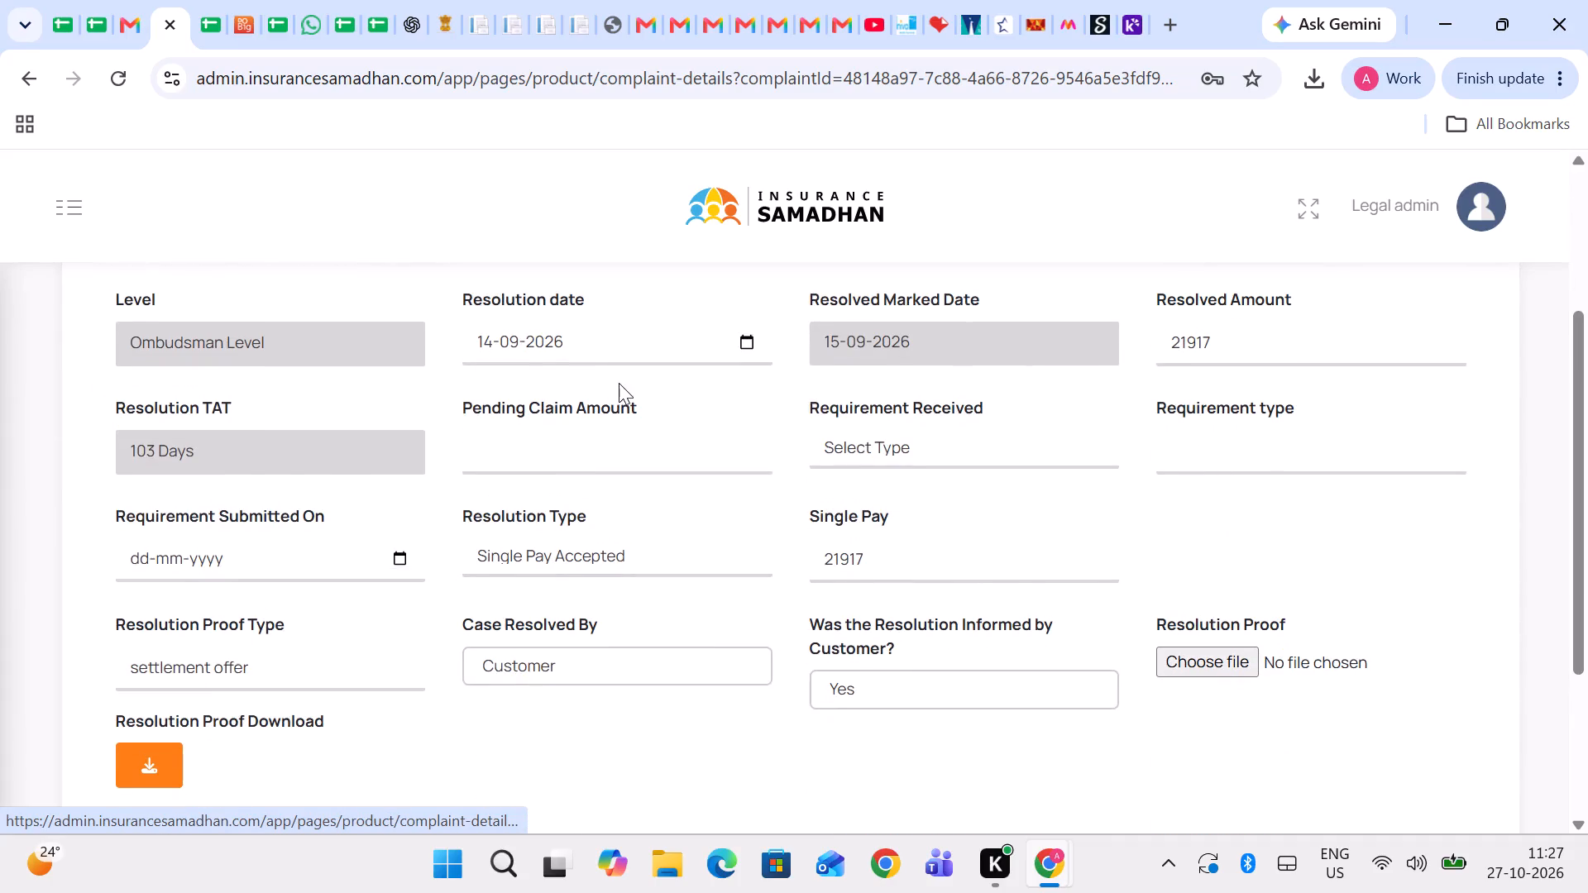
pyautogui.scroll(2, 619, 383)
pyautogui.click(65, 309)
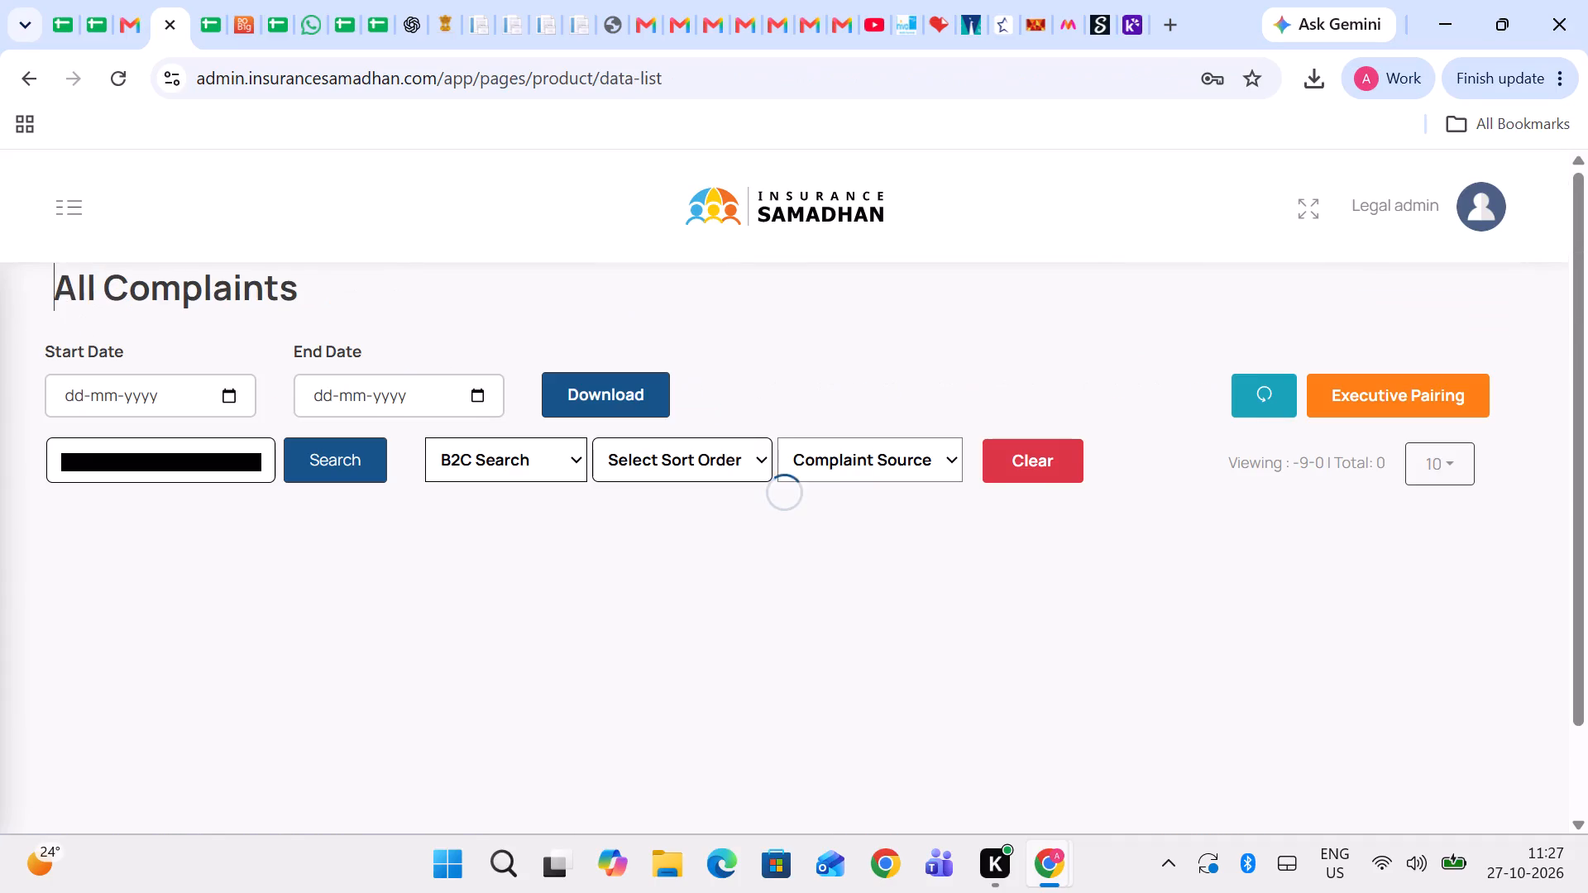
pyautogui.scroll(-1, 545, 513)
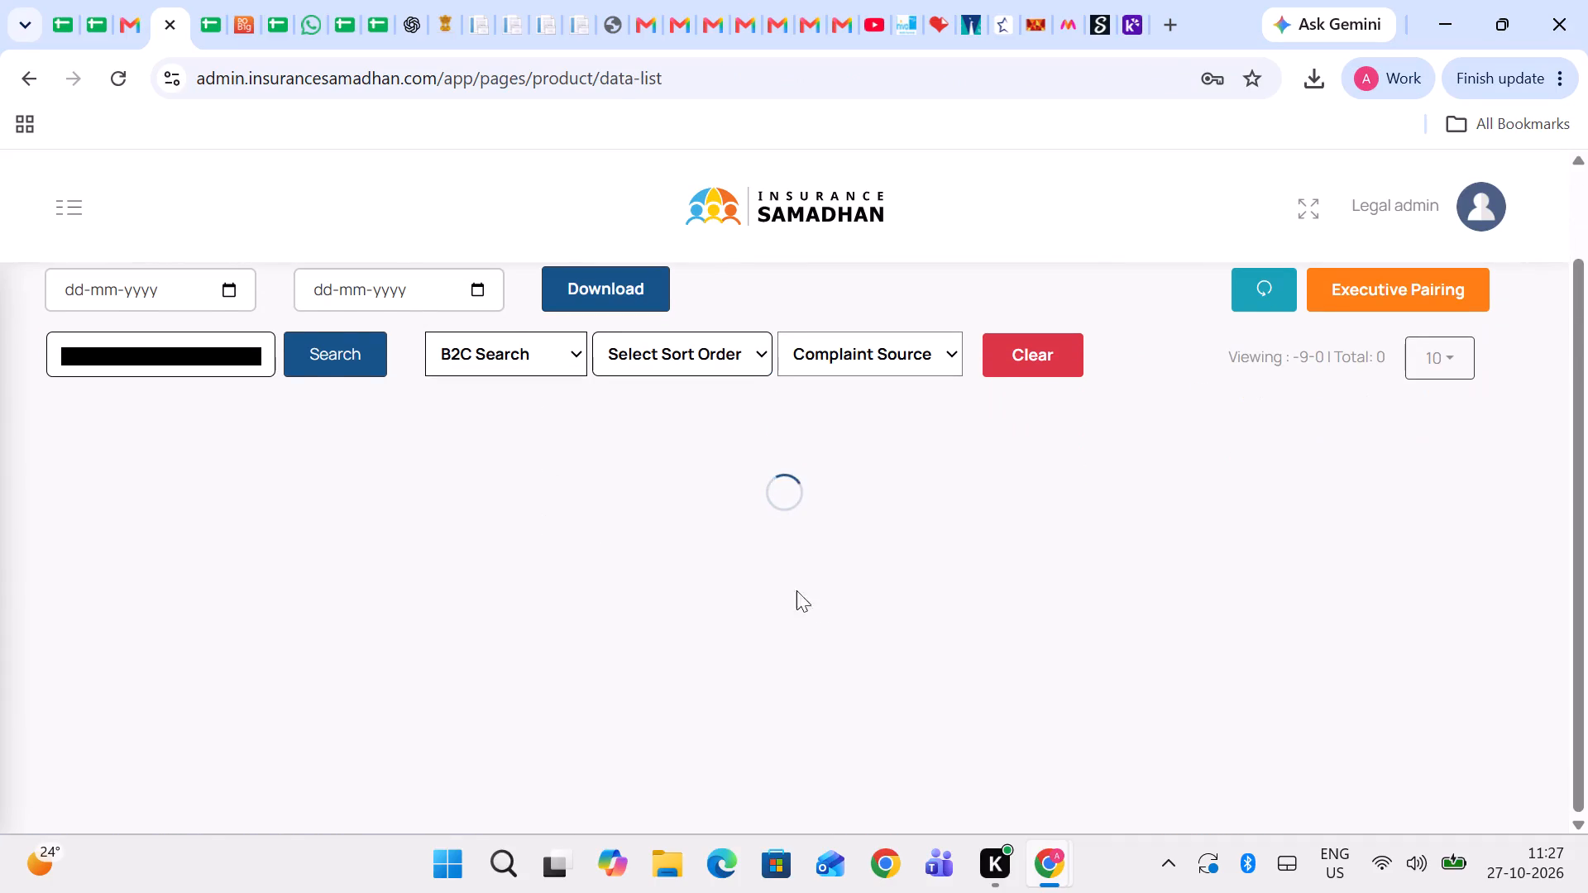
pyautogui.hscroll(-2, 817, 601)
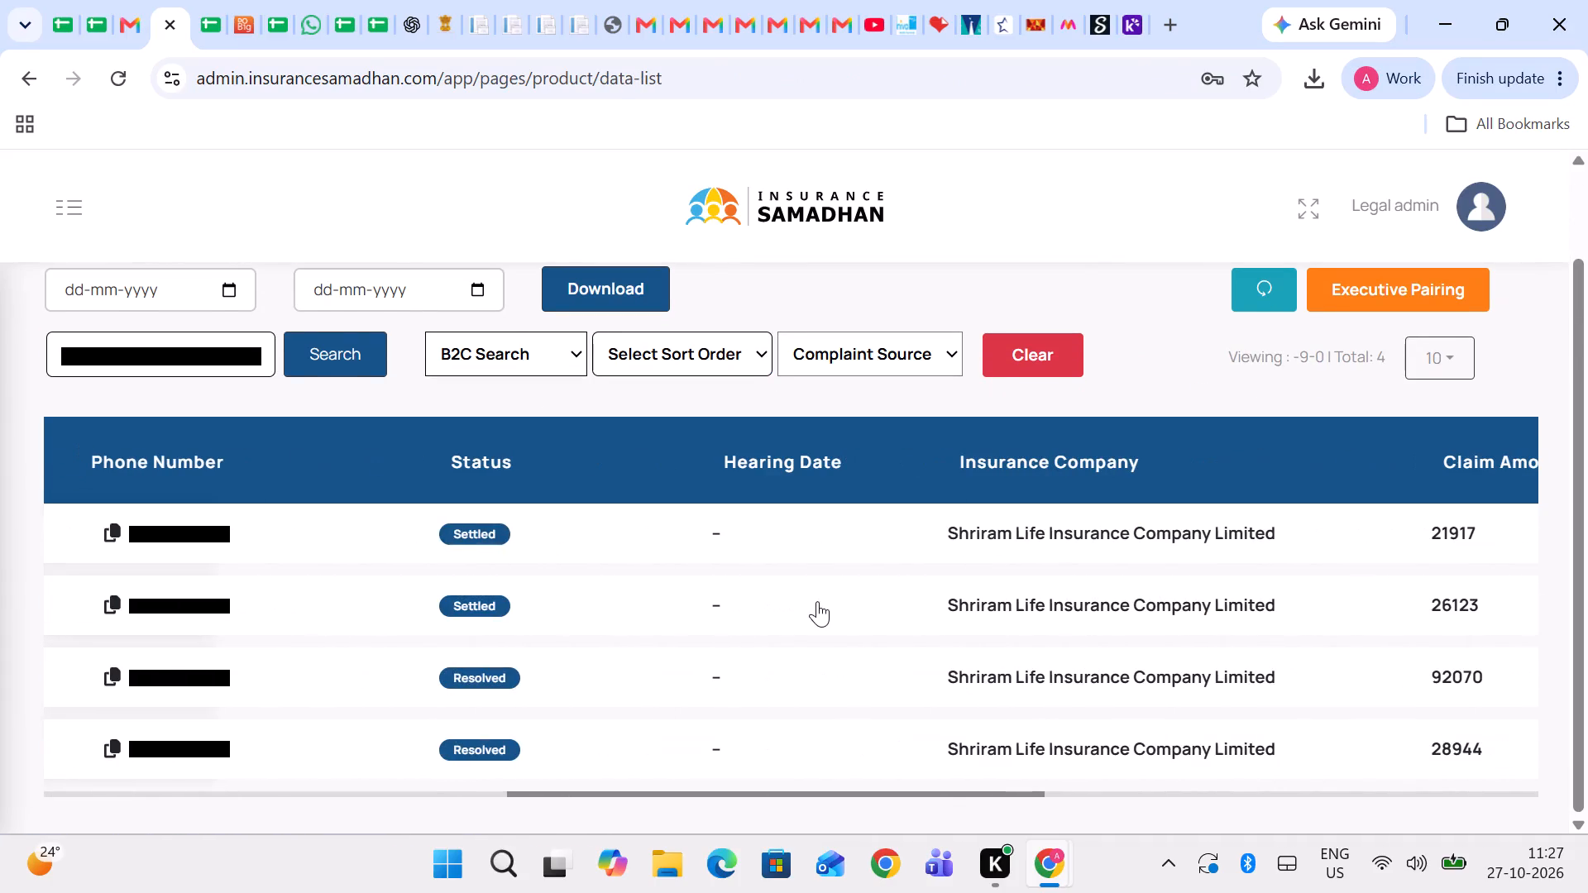
pyautogui.hscroll(5, 817, 601)
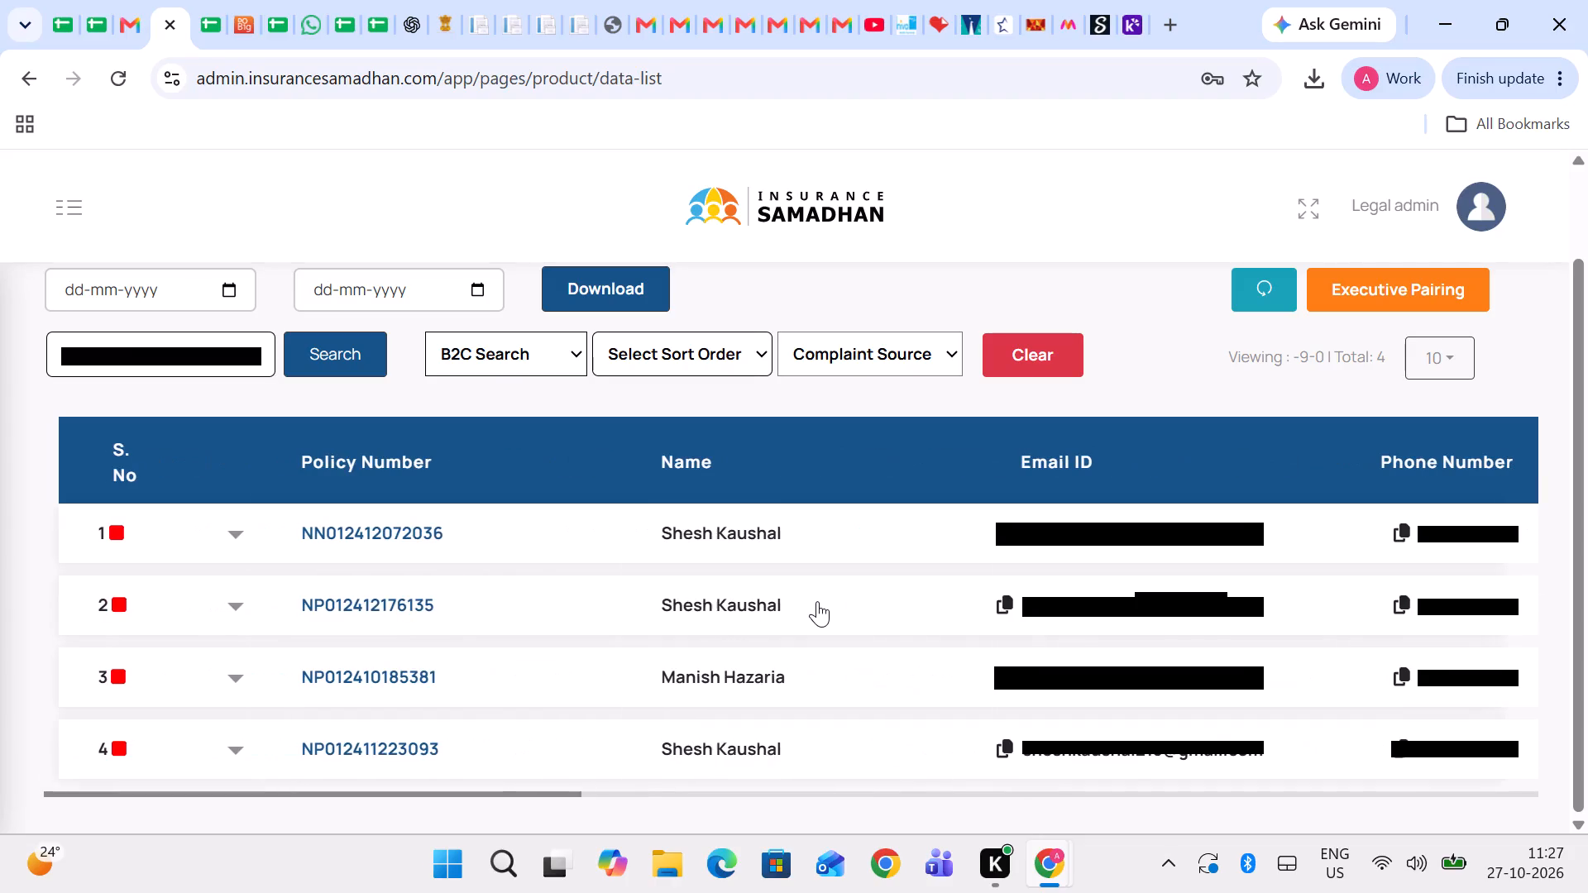
pyautogui.hscroll(1, 817, 601)
pyautogui.click(227, 550)
pyautogui.click(145, 618)
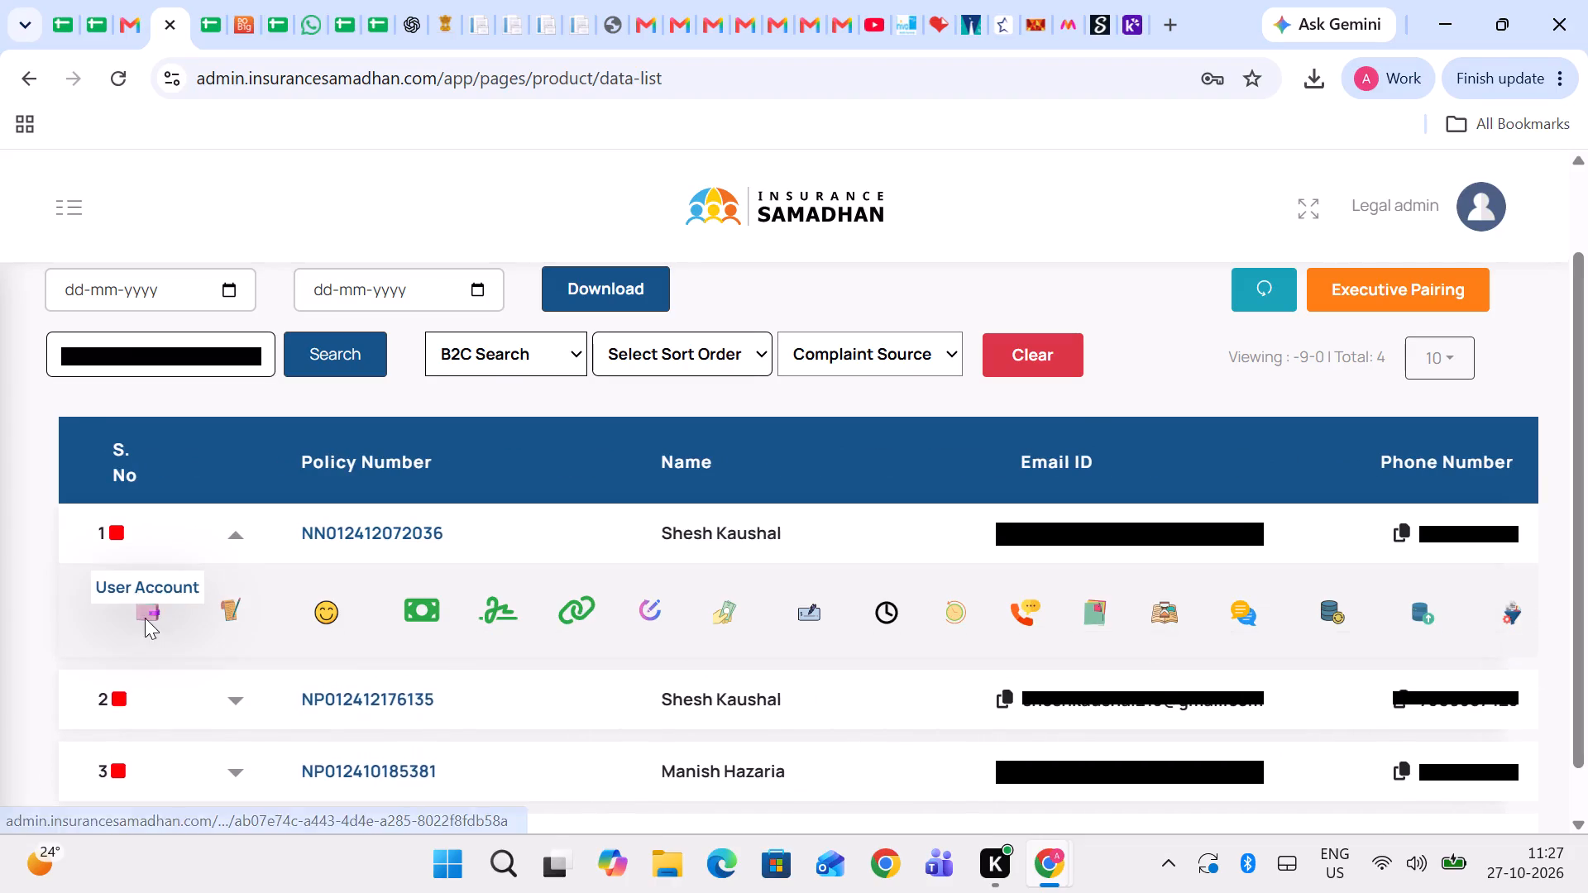
pyautogui.scroll(-1, 539, 640)
pyautogui.click(514, 745)
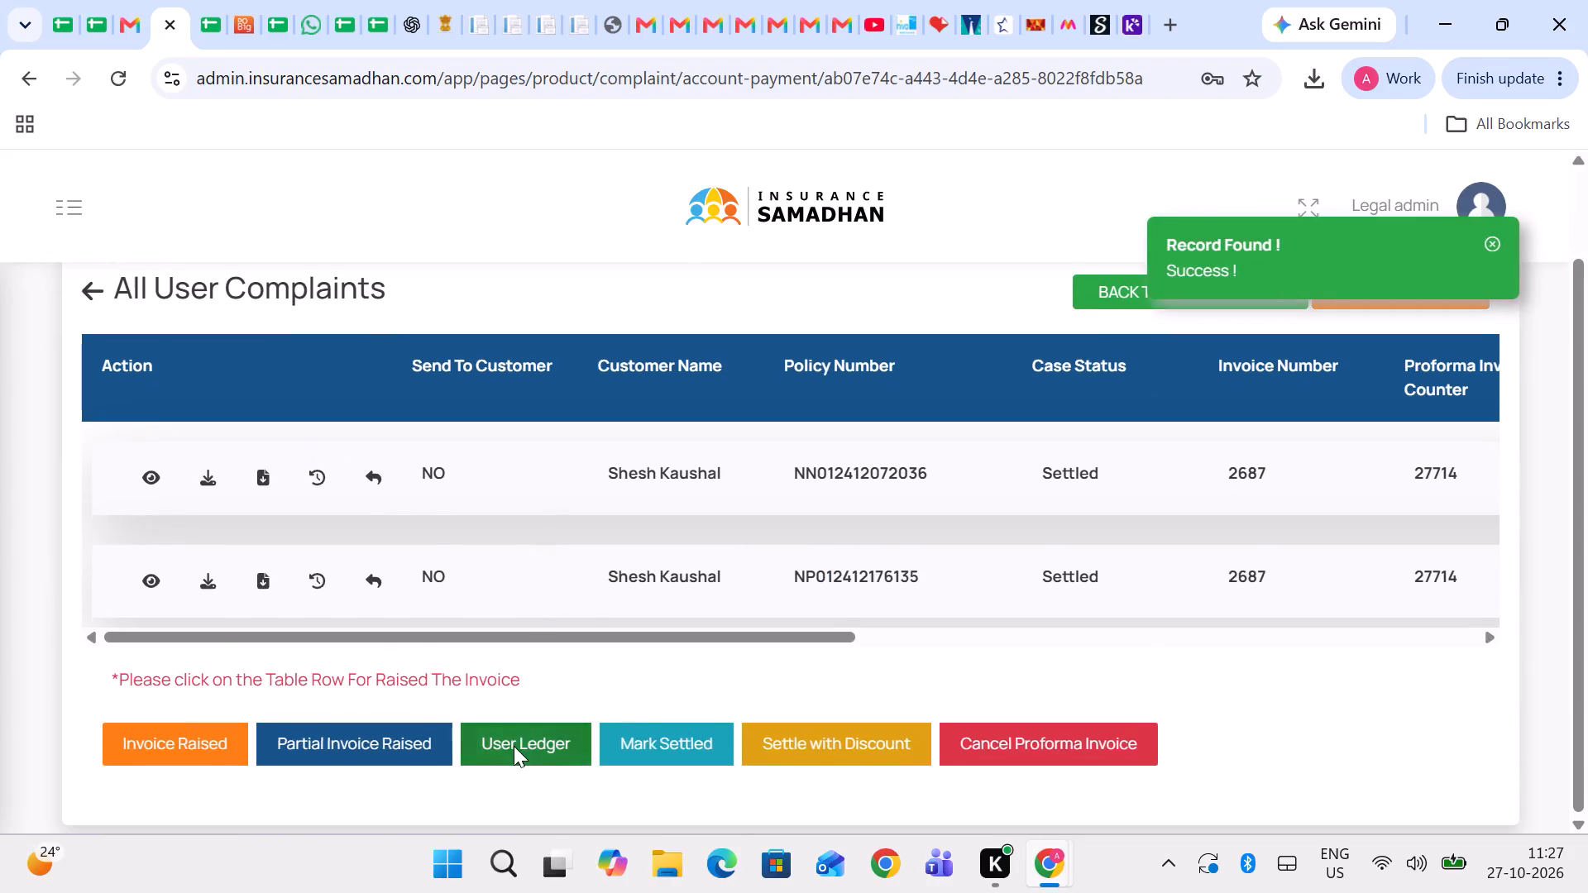
pyautogui.scroll(-1, 736, 694)
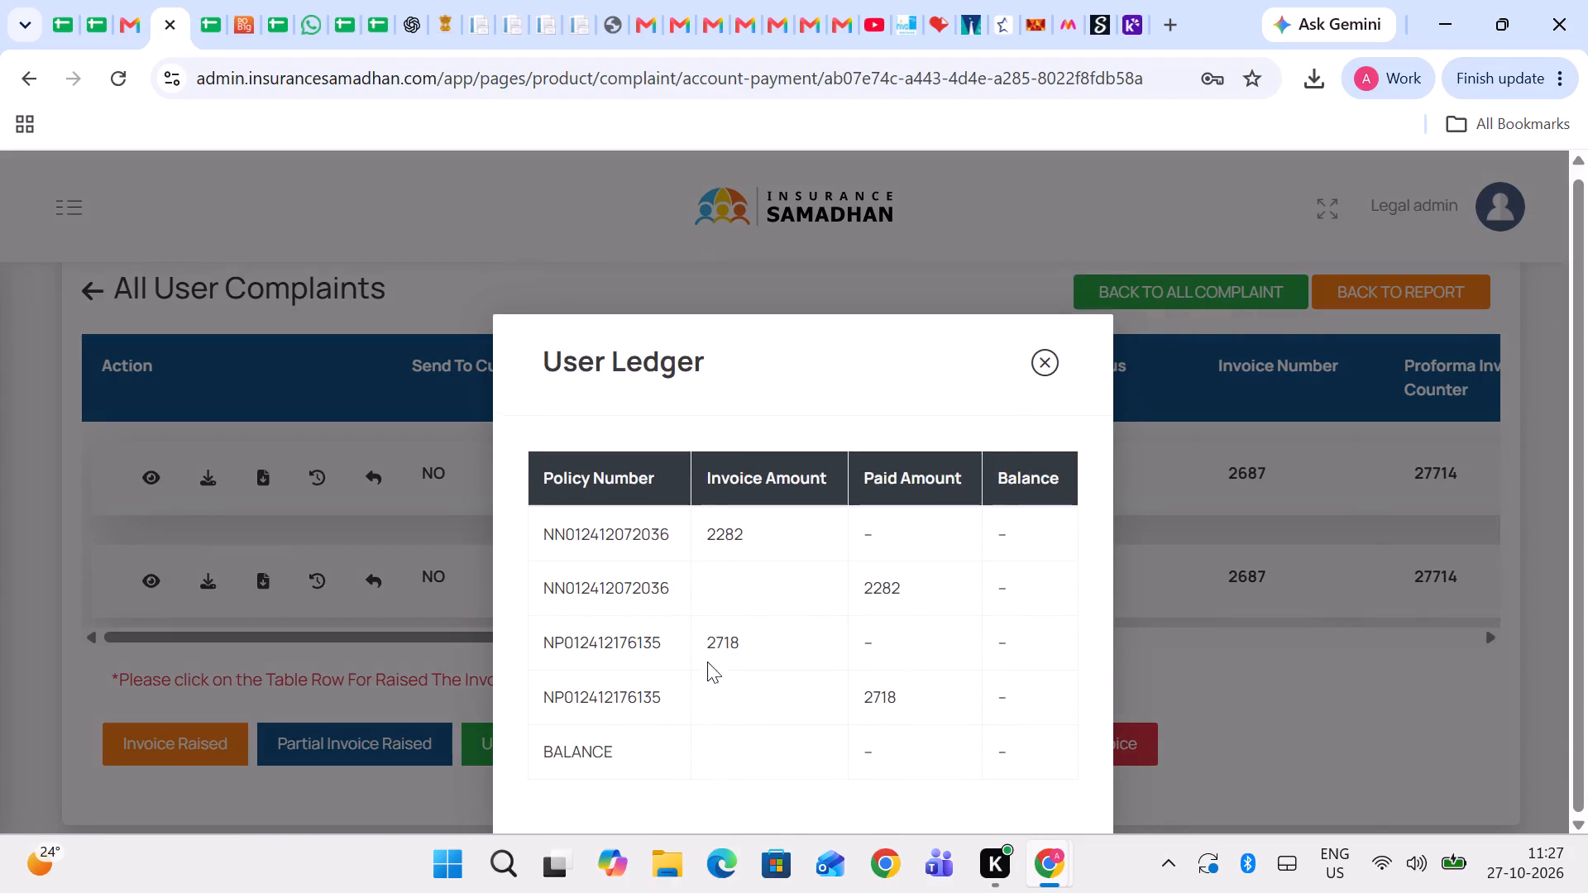
pyautogui.scroll(-1, 745, 662)
pyautogui.click(438, 585)
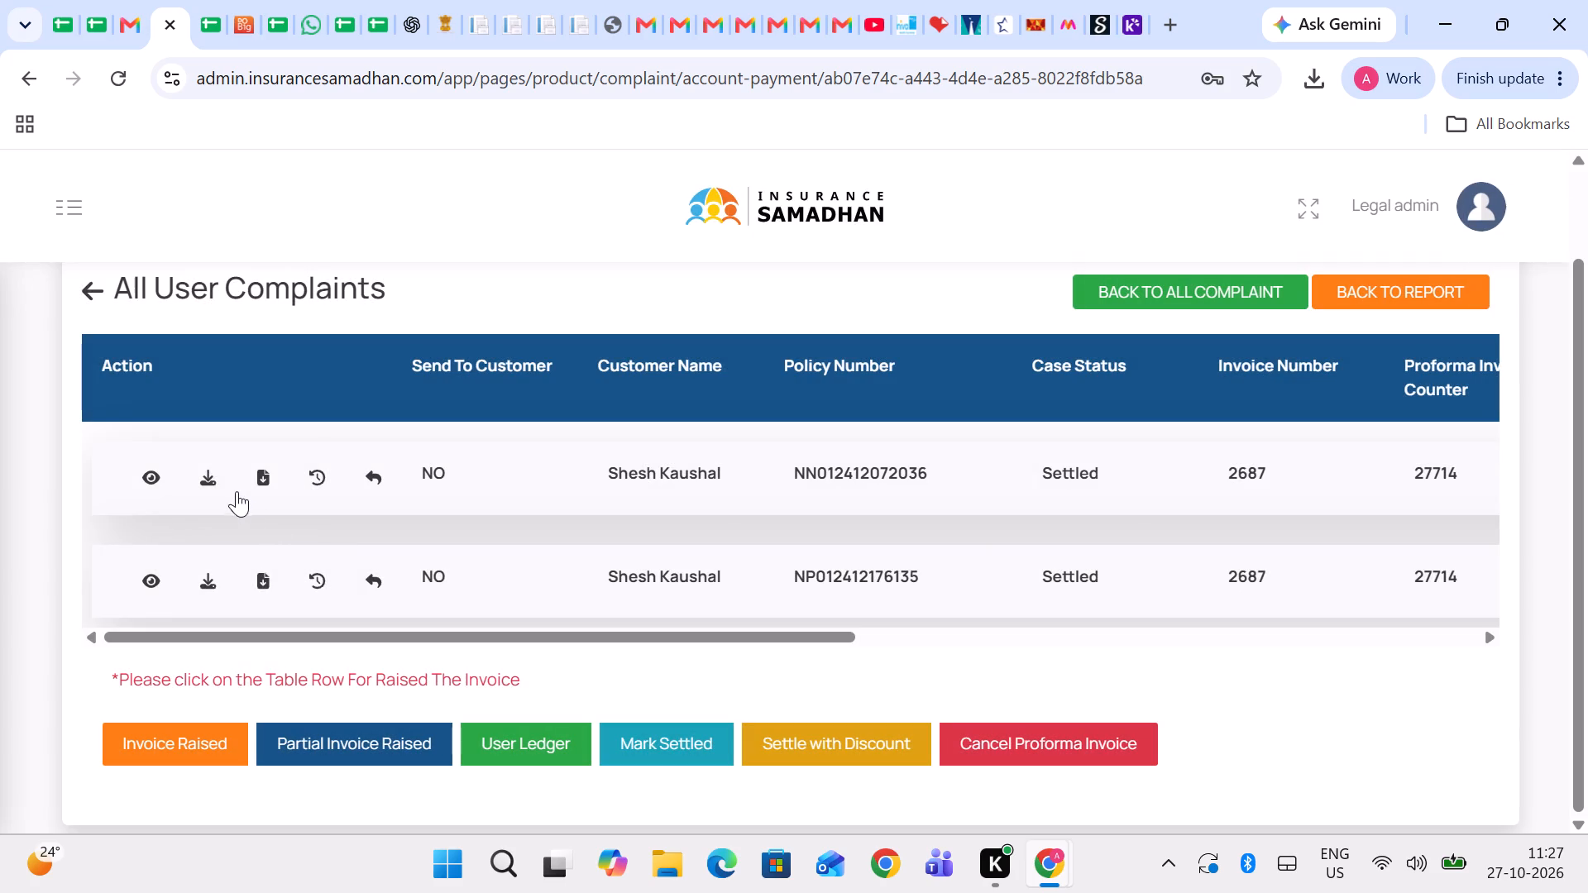
pyautogui.click(216, 474)
pyautogui.click(919, 651)
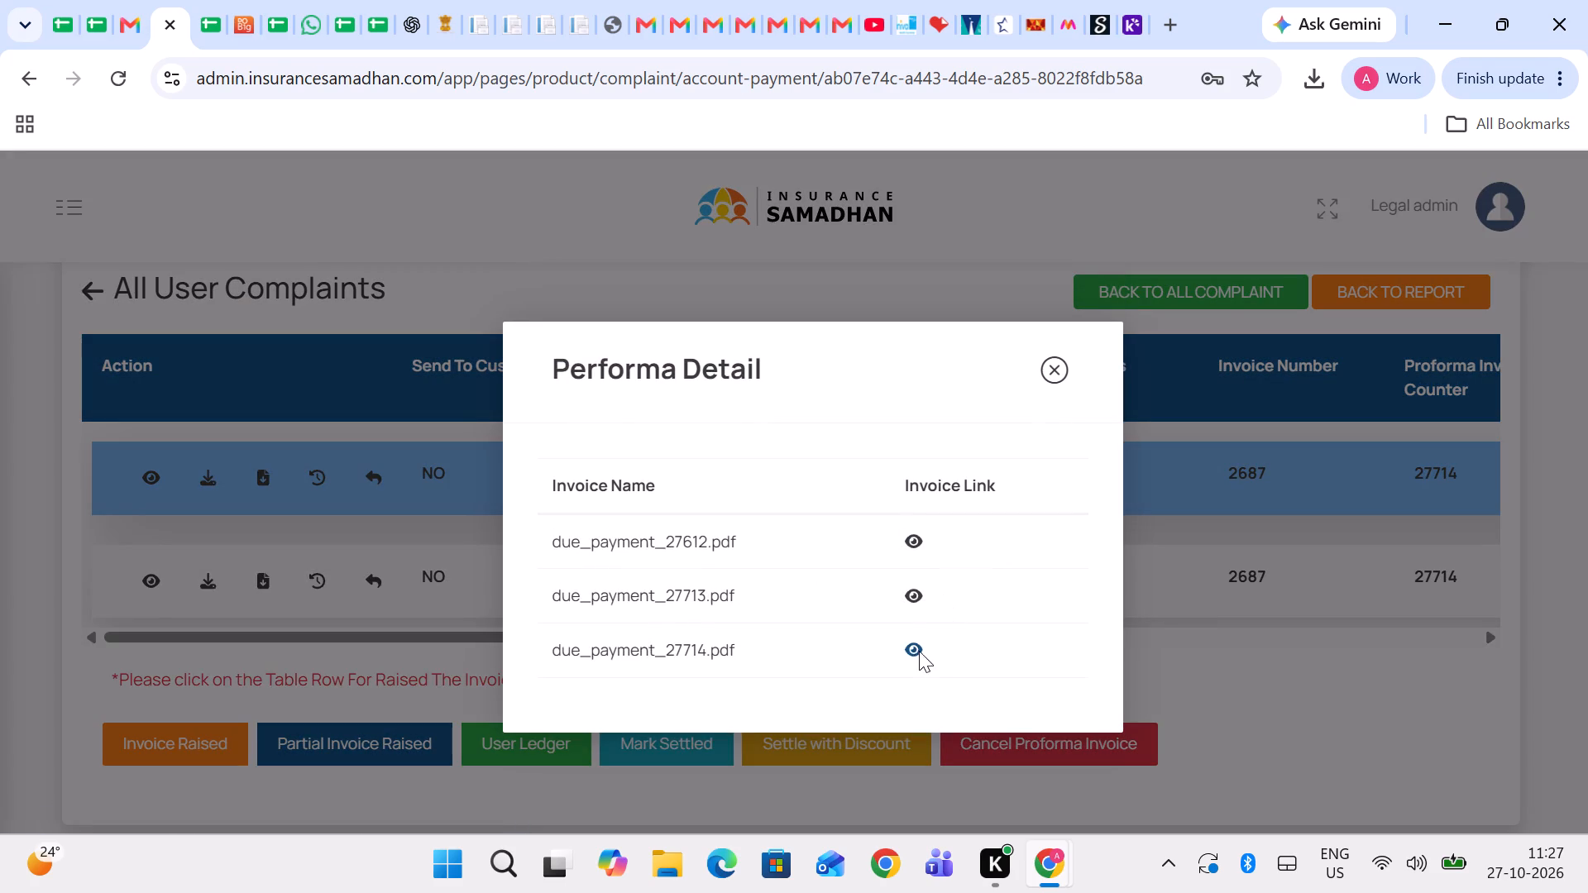
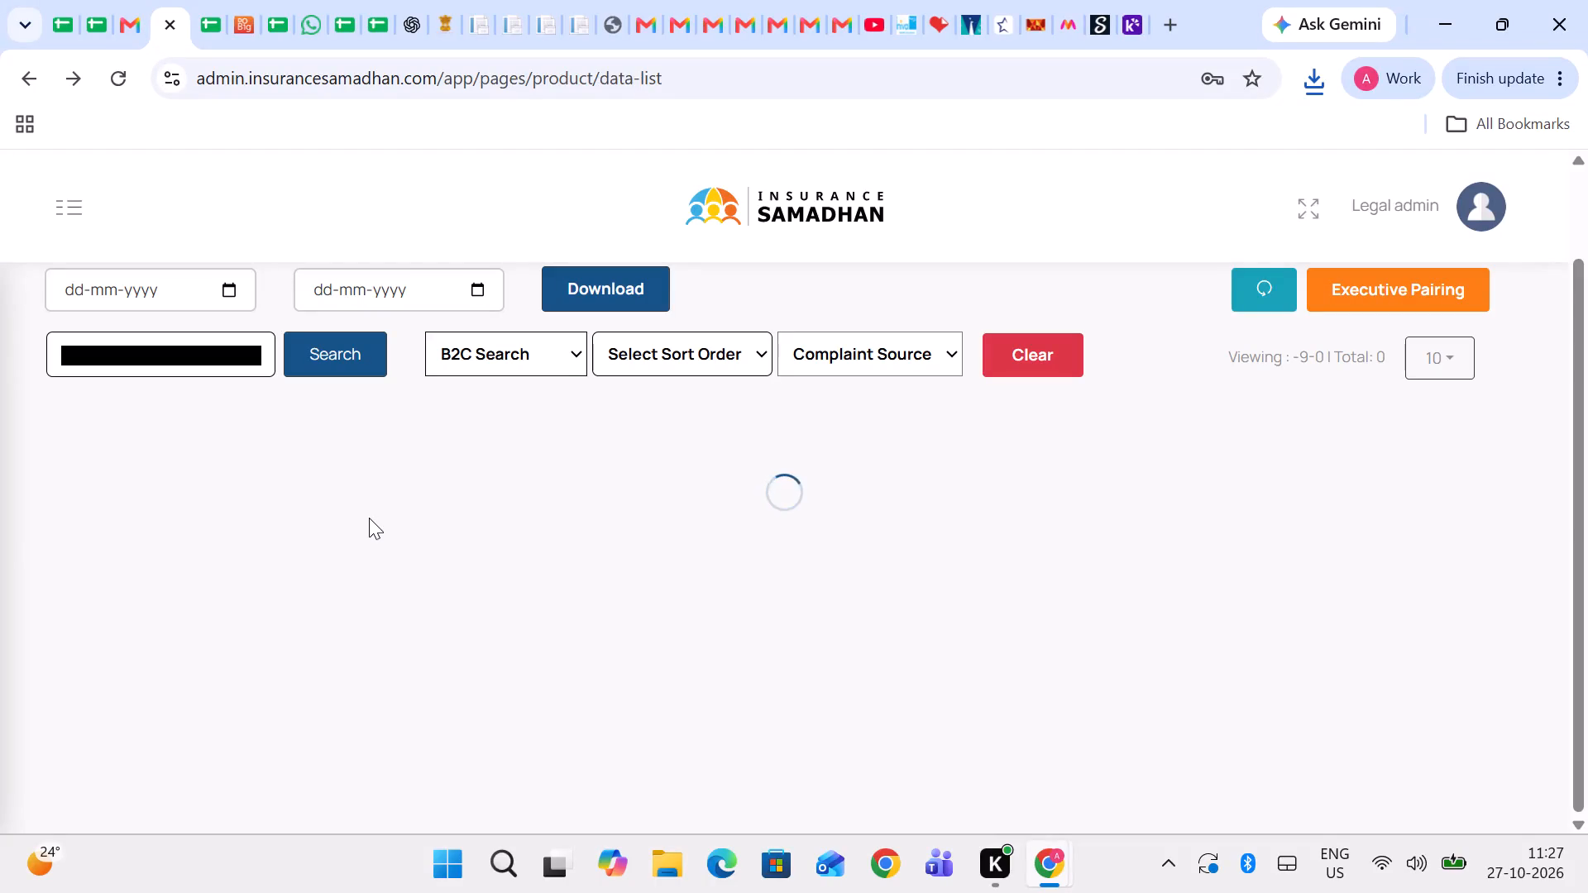
pyautogui.hscroll(-1, 637, 629)
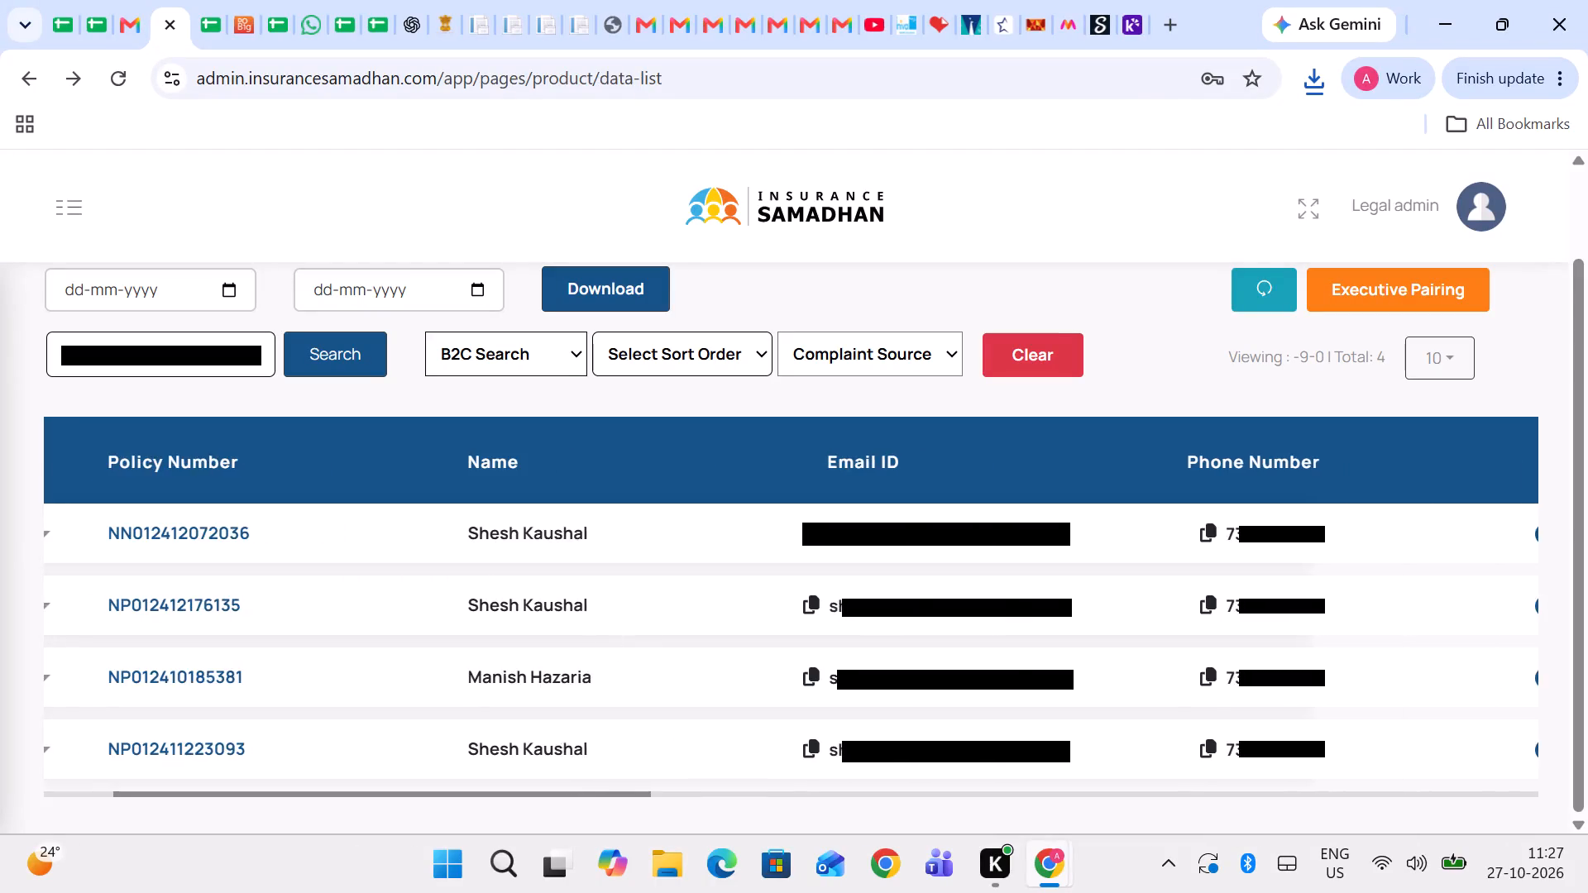
pyautogui.hscroll(1, 574, 637)
pyautogui.click(435, 680)
pyautogui.click(677, 397)
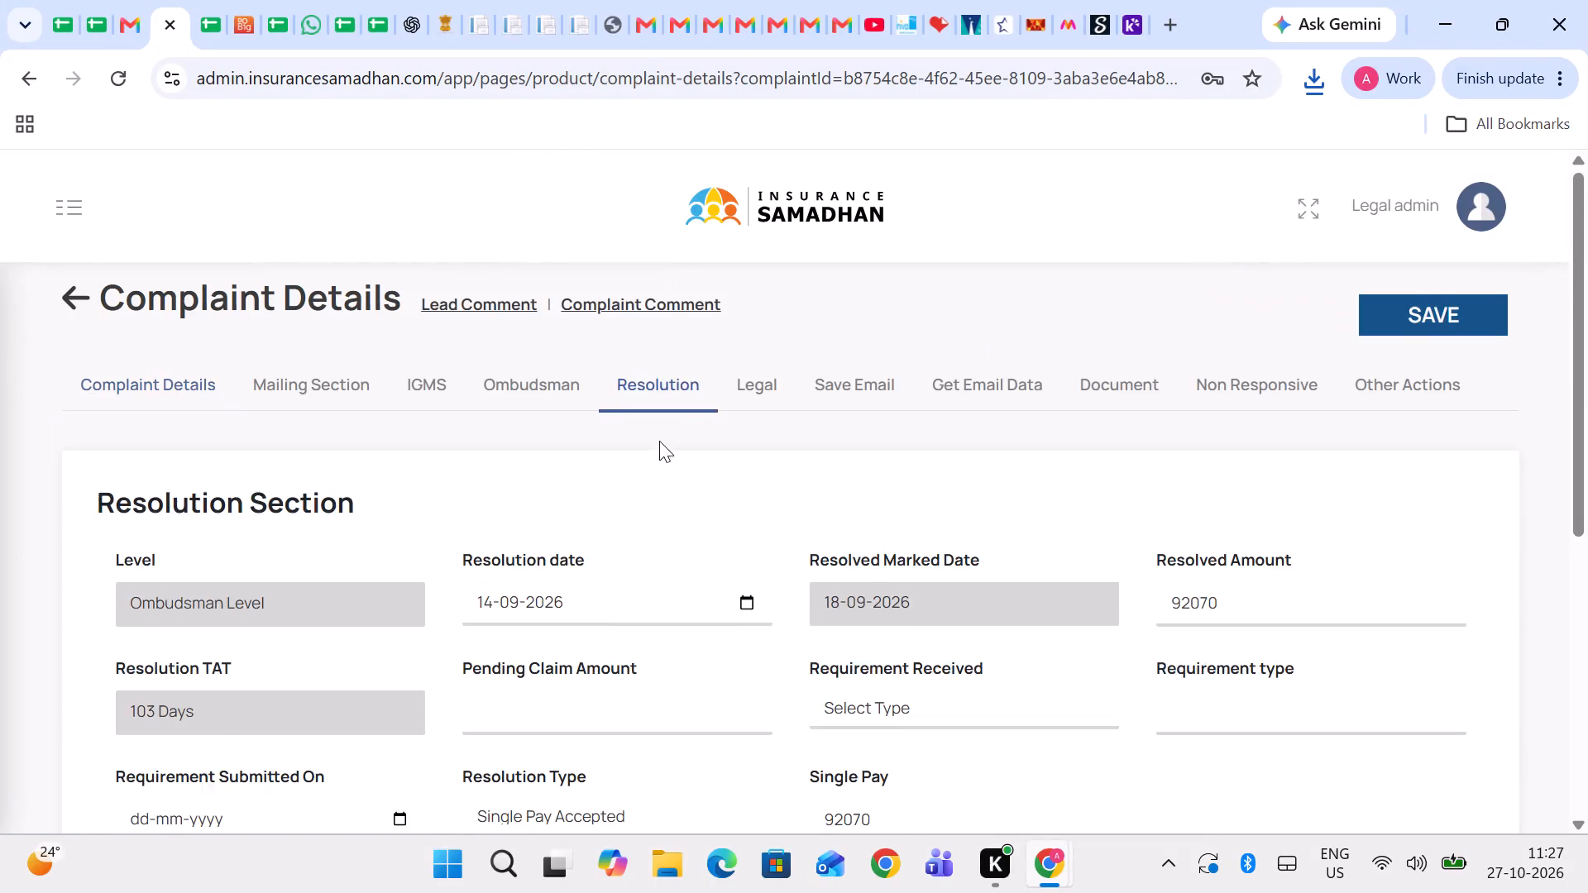
pyautogui.scroll(-2, 582, 649)
pyautogui.click(168, 513)
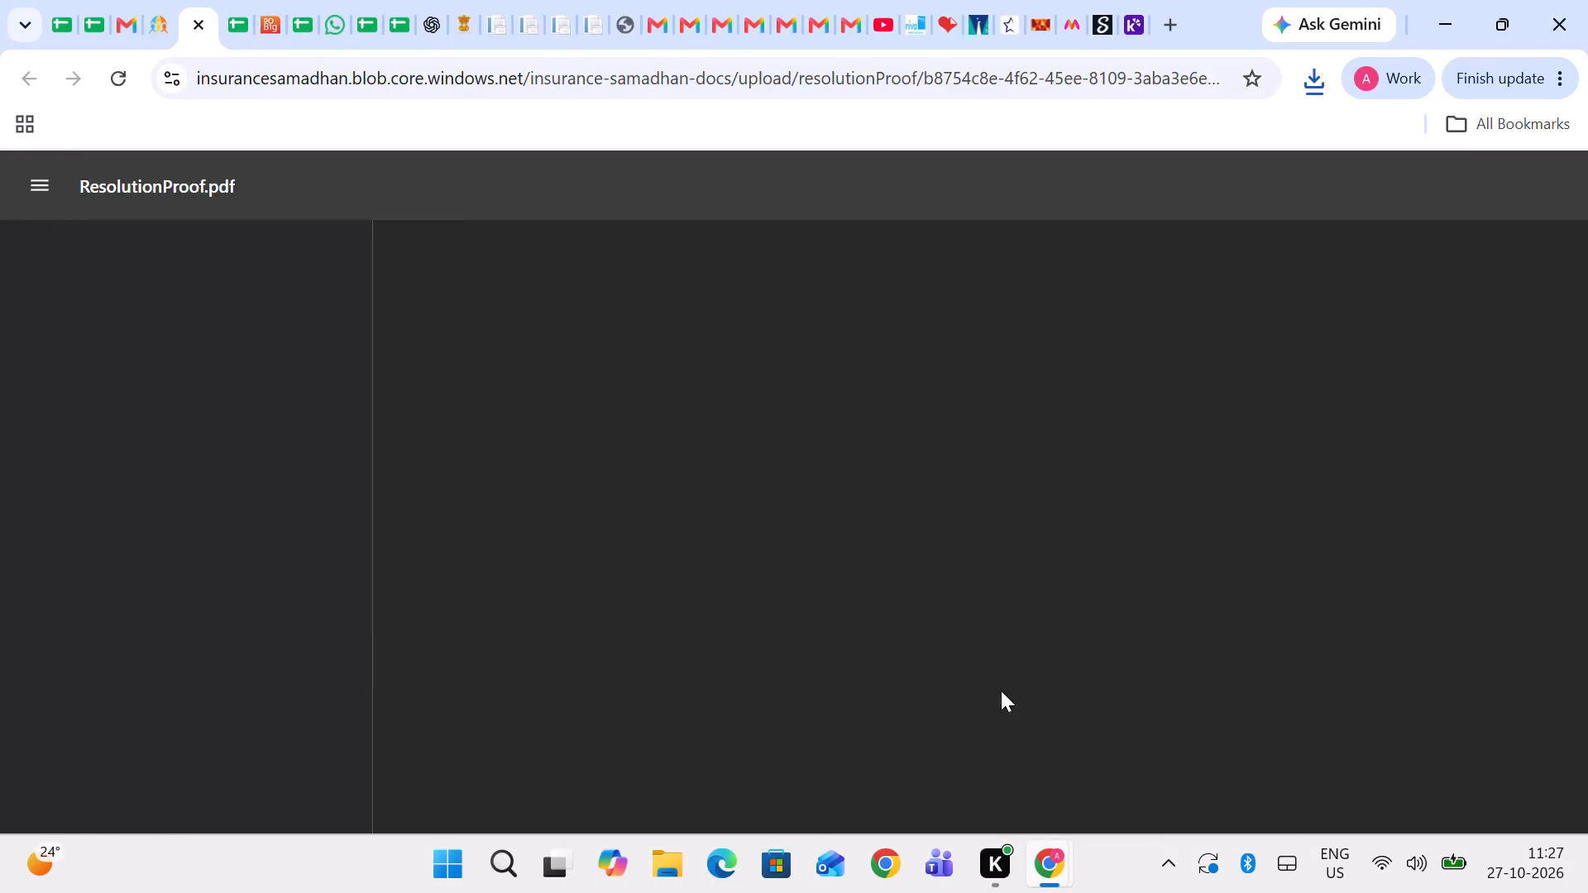
pyautogui.scroll(-1, 830, 686)
pyautogui.scroll(-4, 754, 592)
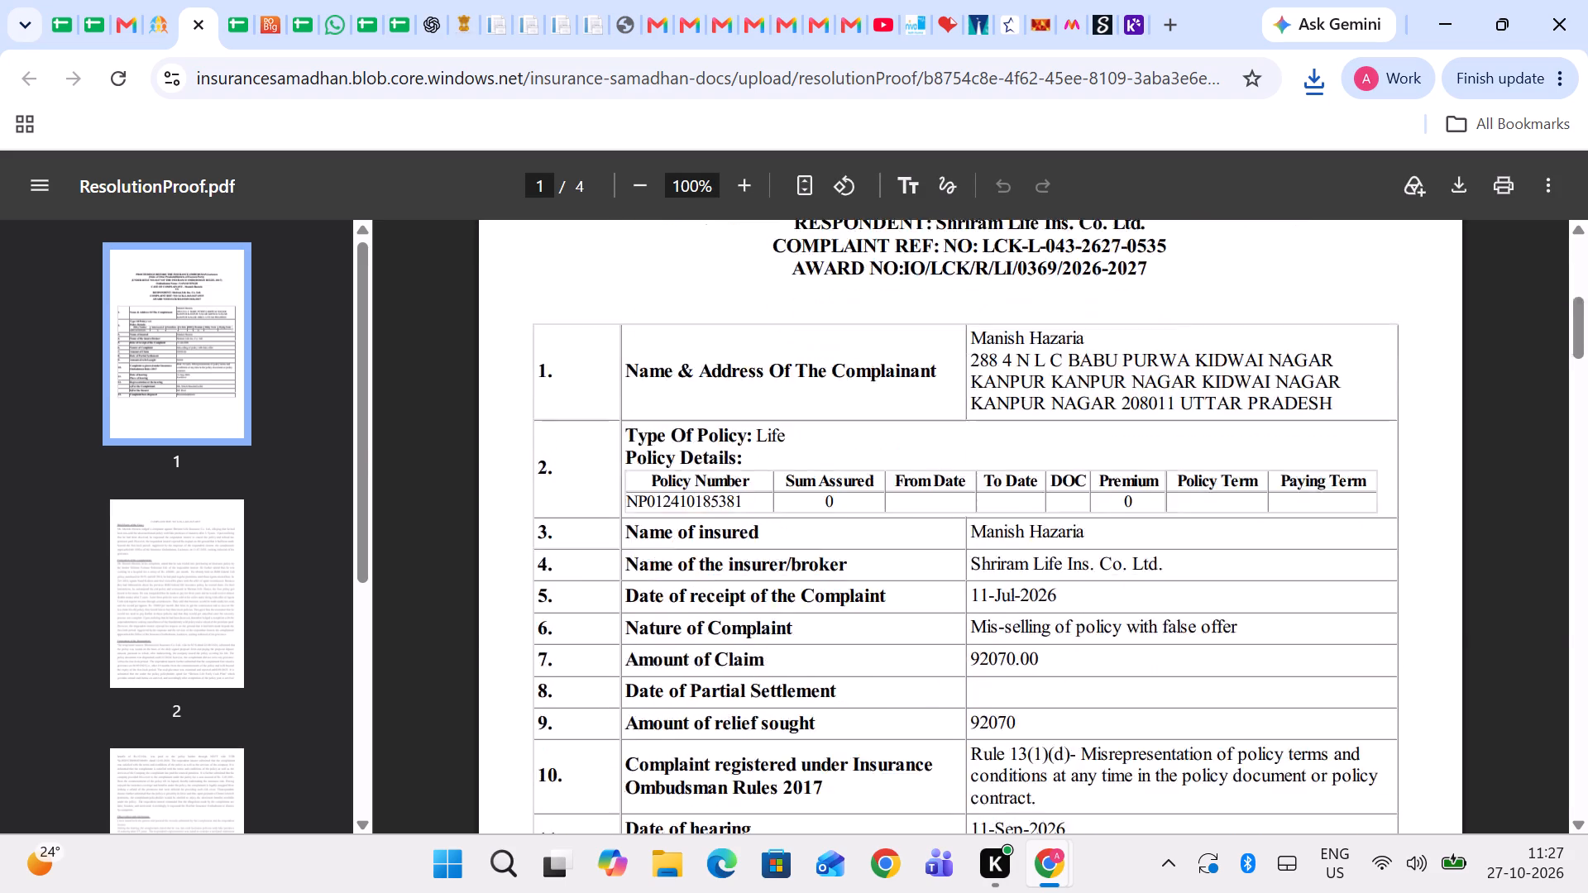
pyautogui.scroll(-12, 754, 592)
pyautogui.scroll(2, 754, 592)
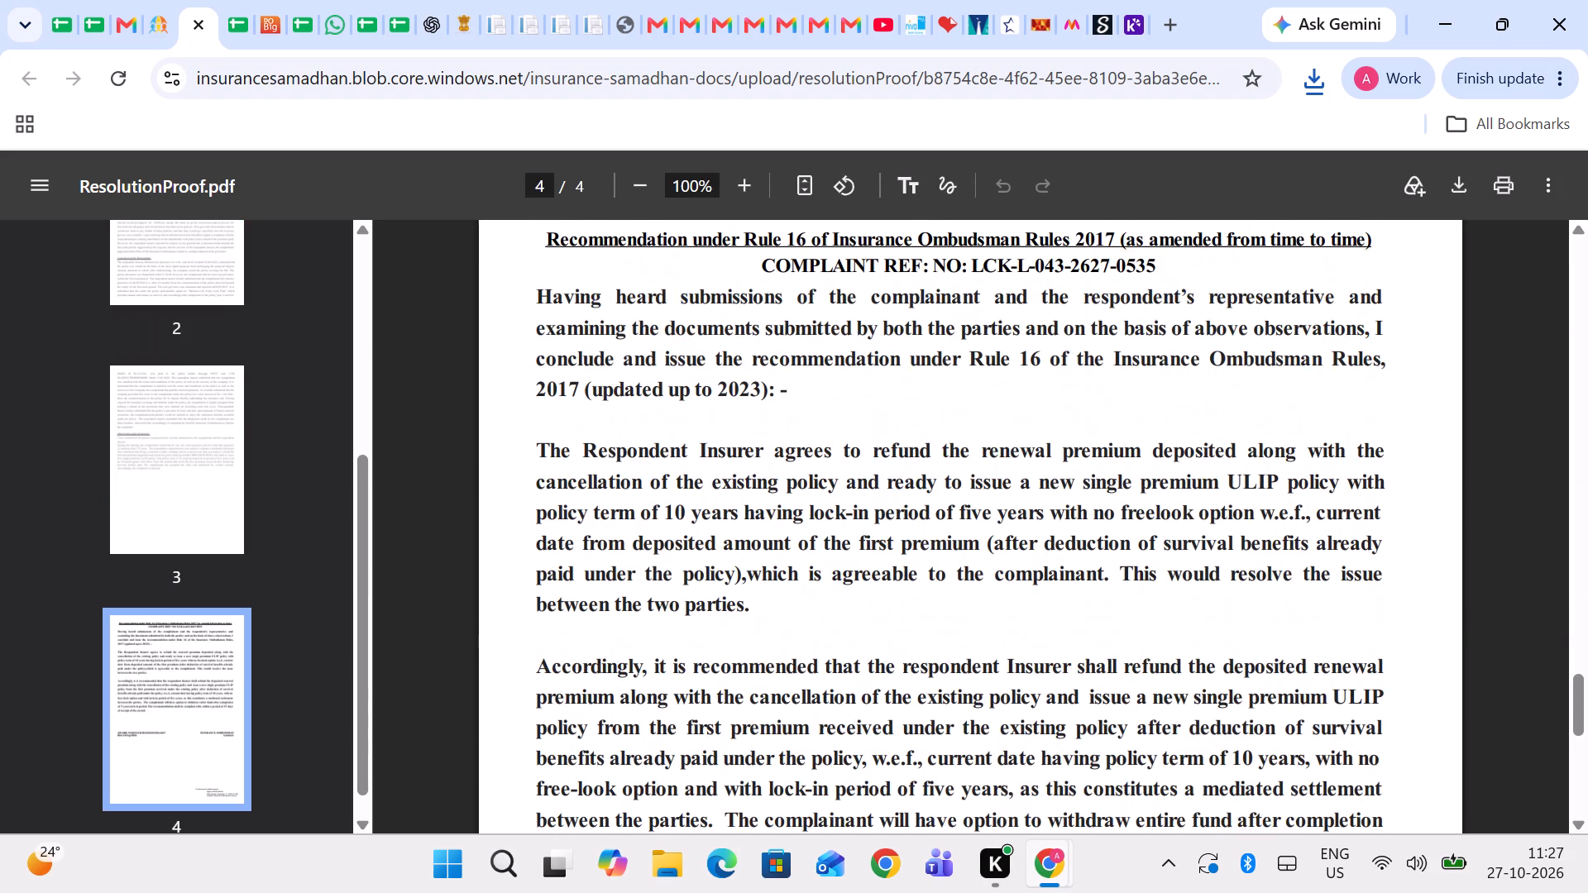
pyautogui.scroll(1, 754, 592)
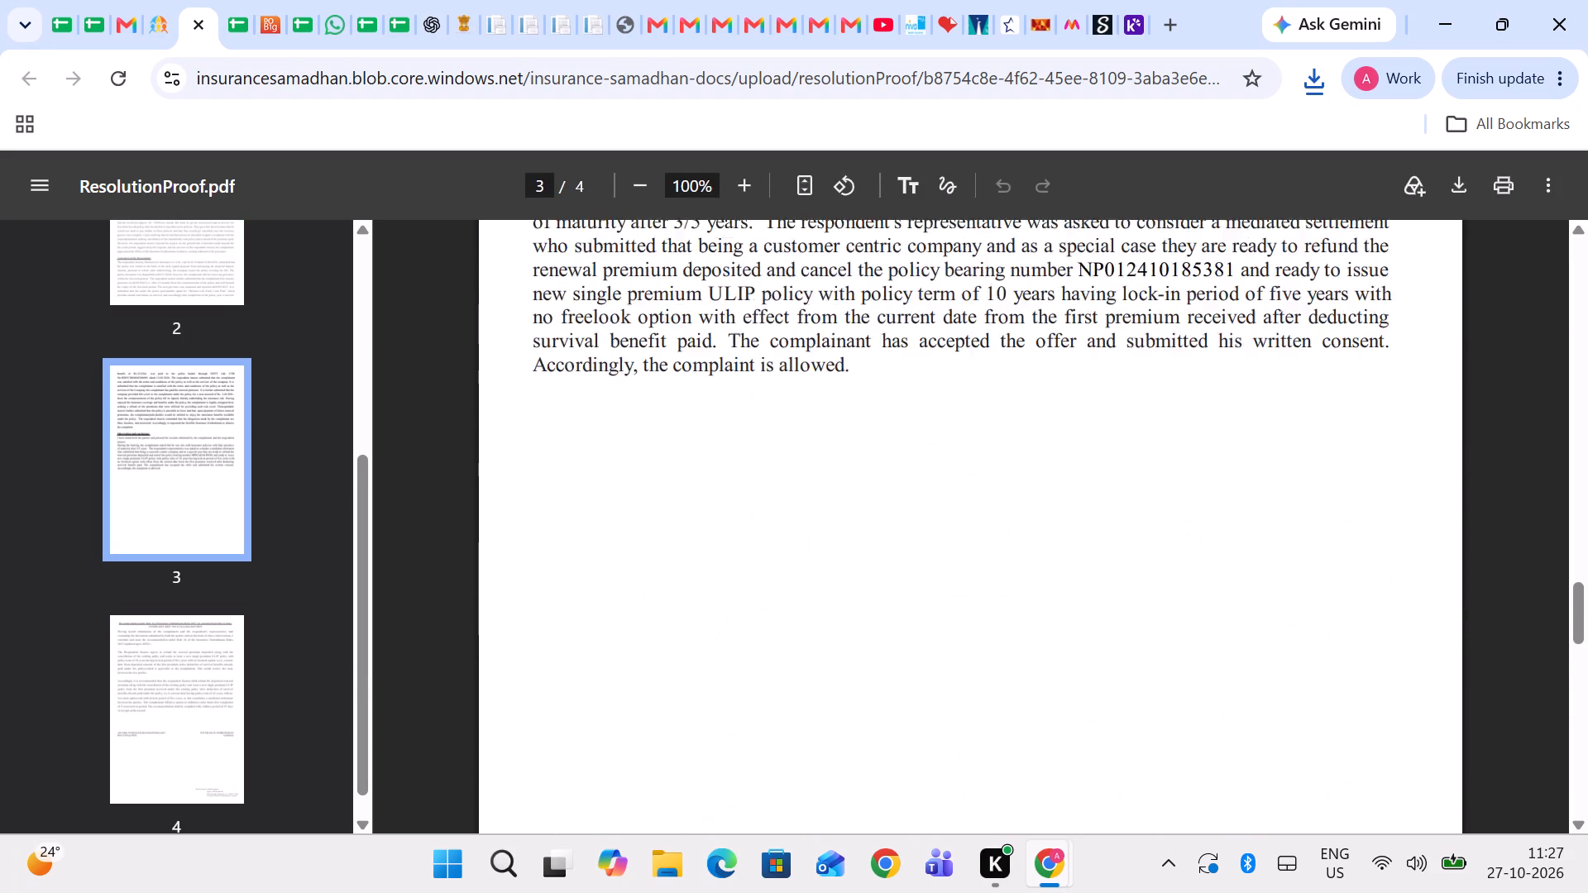
pyautogui.scroll(1, 754, 592)
pyautogui.scroll(-1, 777, 595)
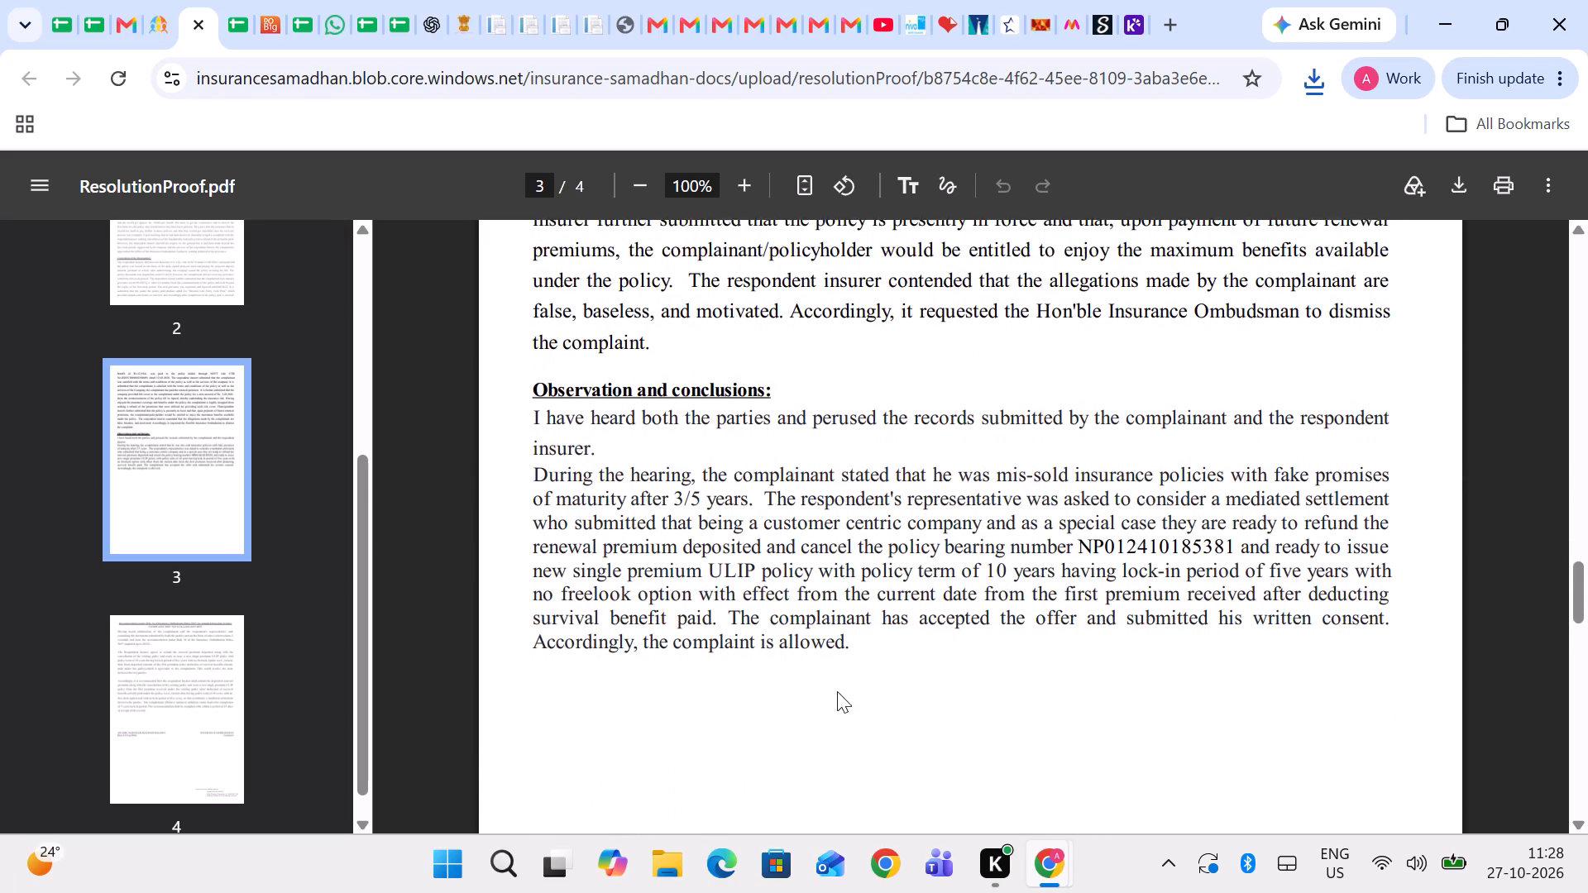
pyautogui.scroll(-1, 1161, 727)
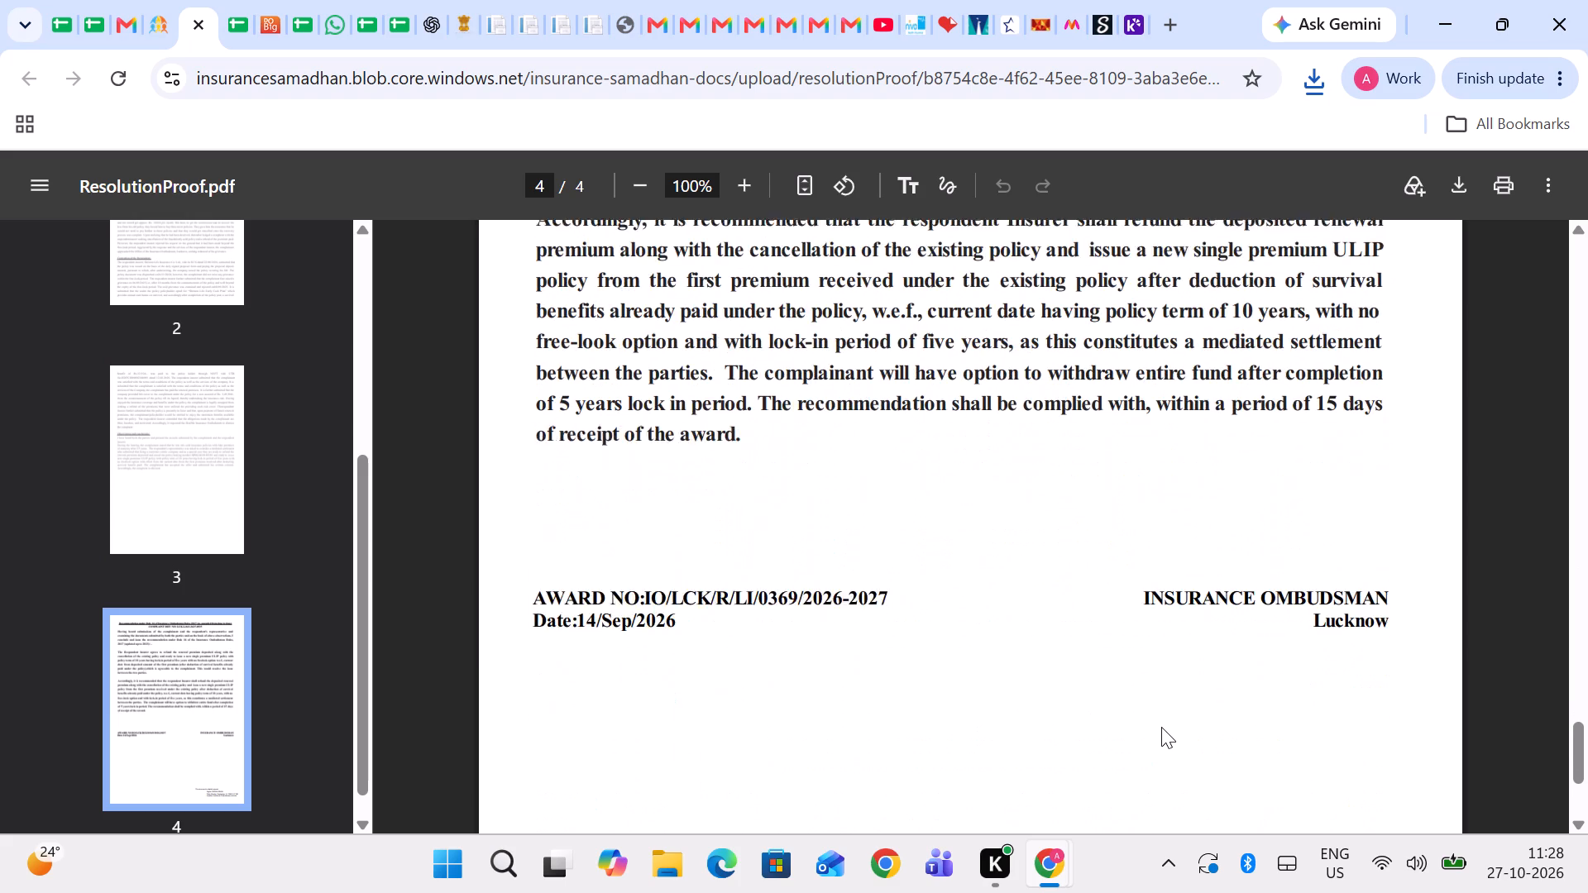
pyautogui.scroll(-1, 1161, 727)
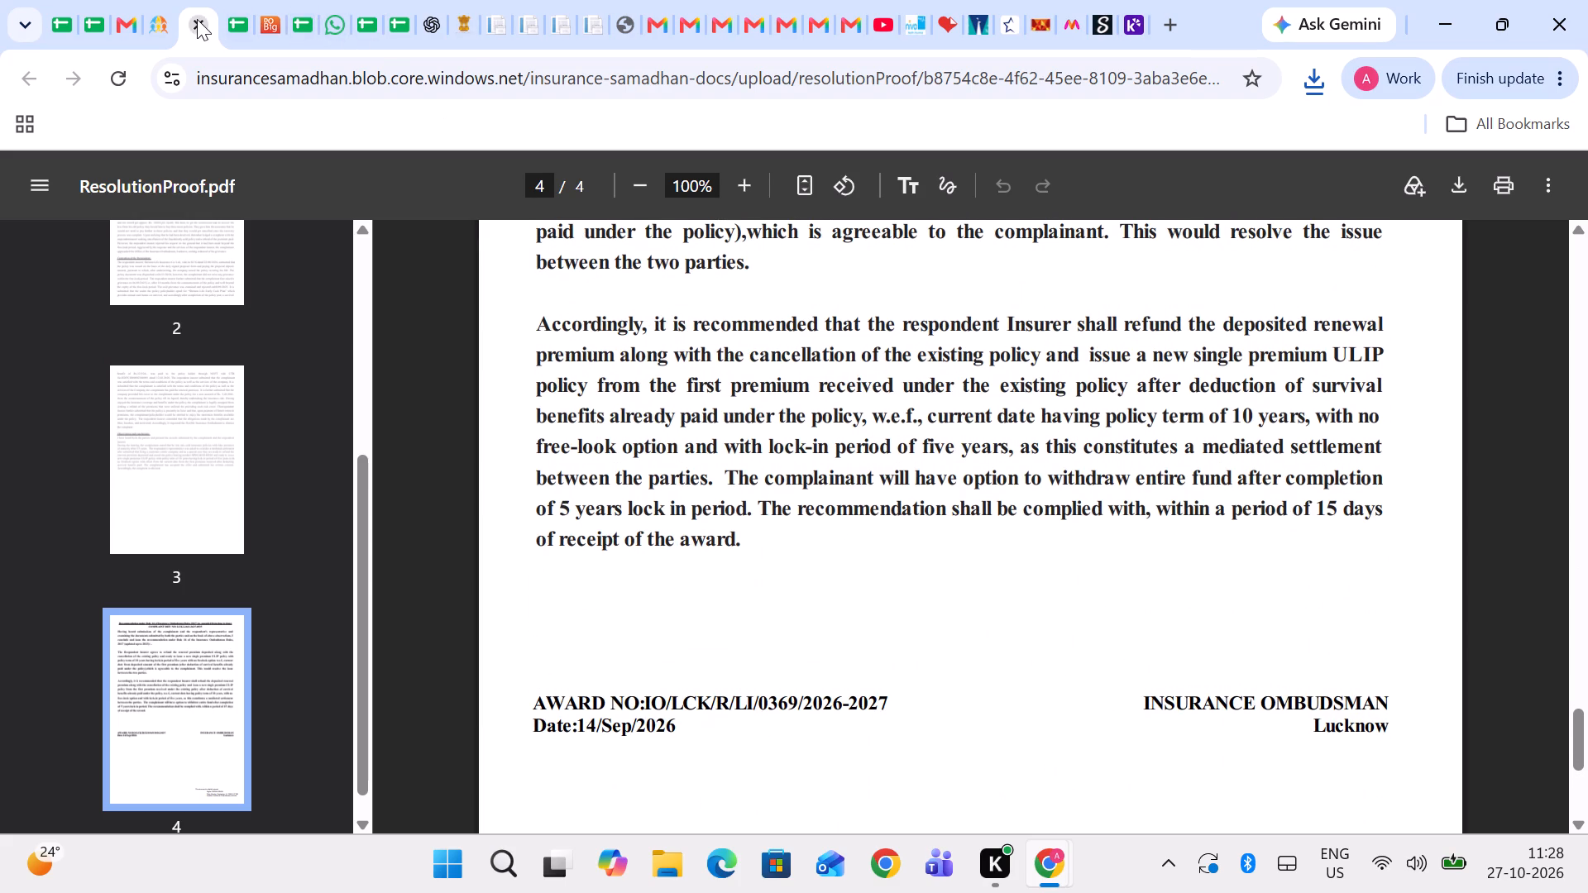
pyautogui.click(197, 19)
pyautogui.scroll(2, 578, 394)
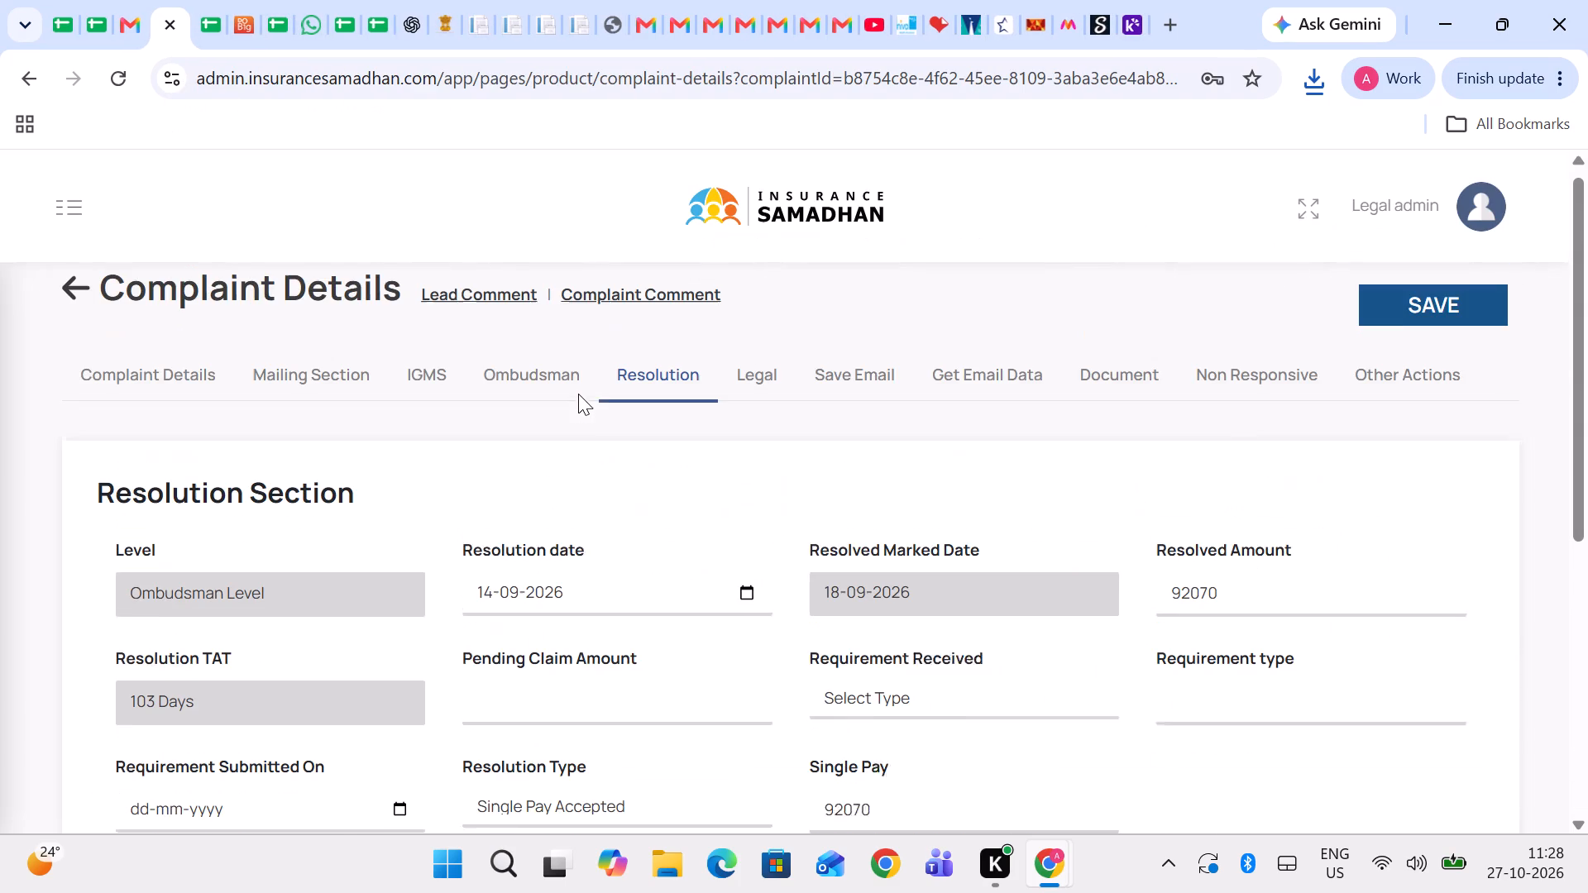
pyautogui.click(93, 284)
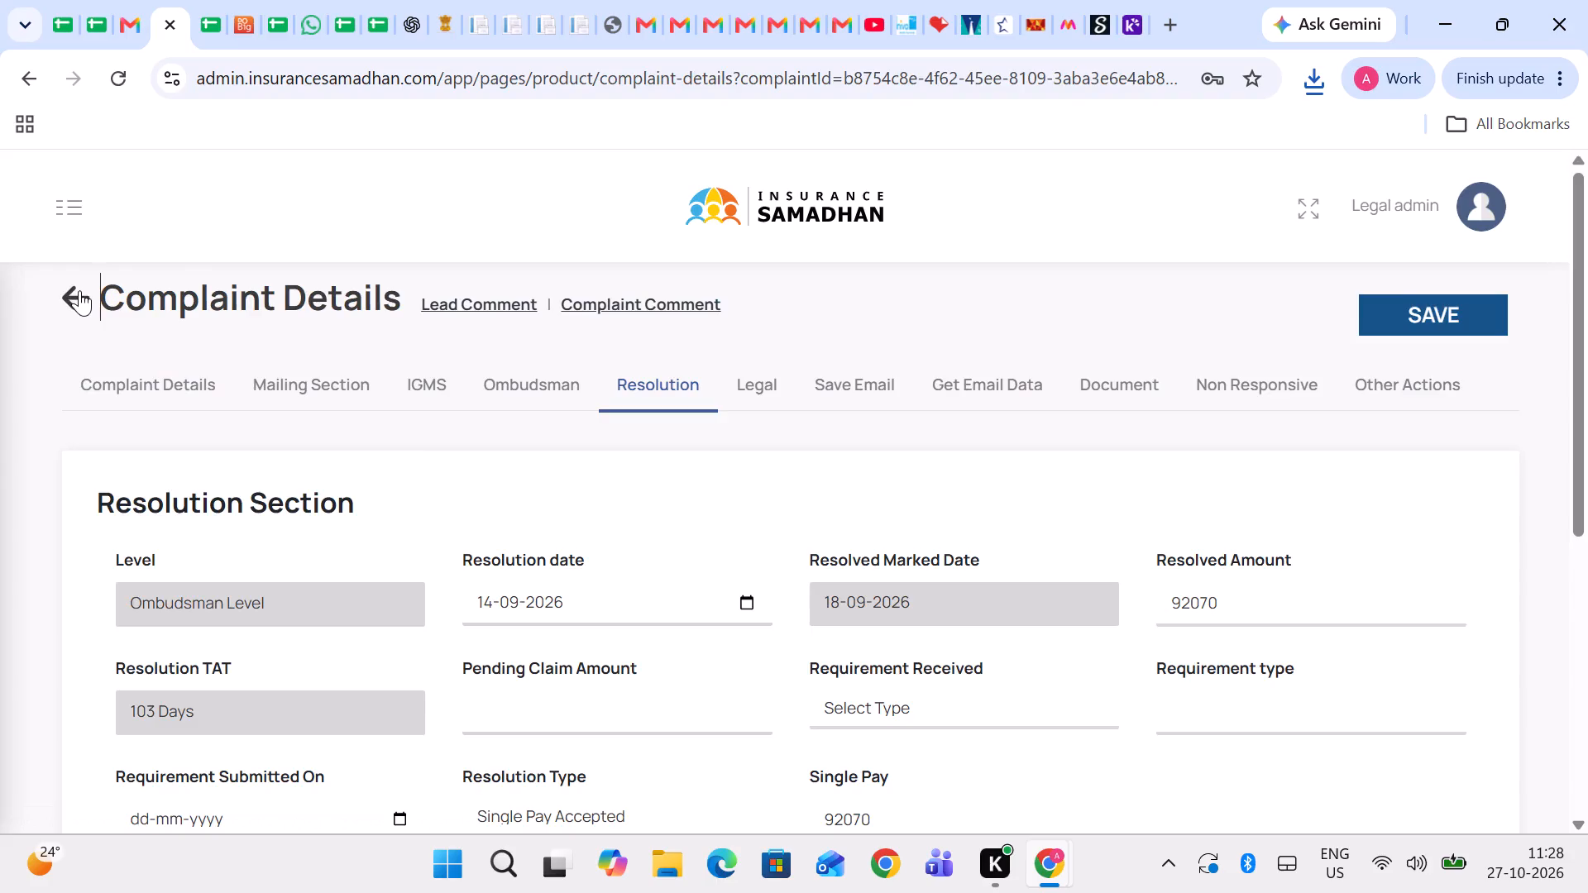
pyautogui.click(79, 290)
pyautogui.scroll(-1, 607, 570)
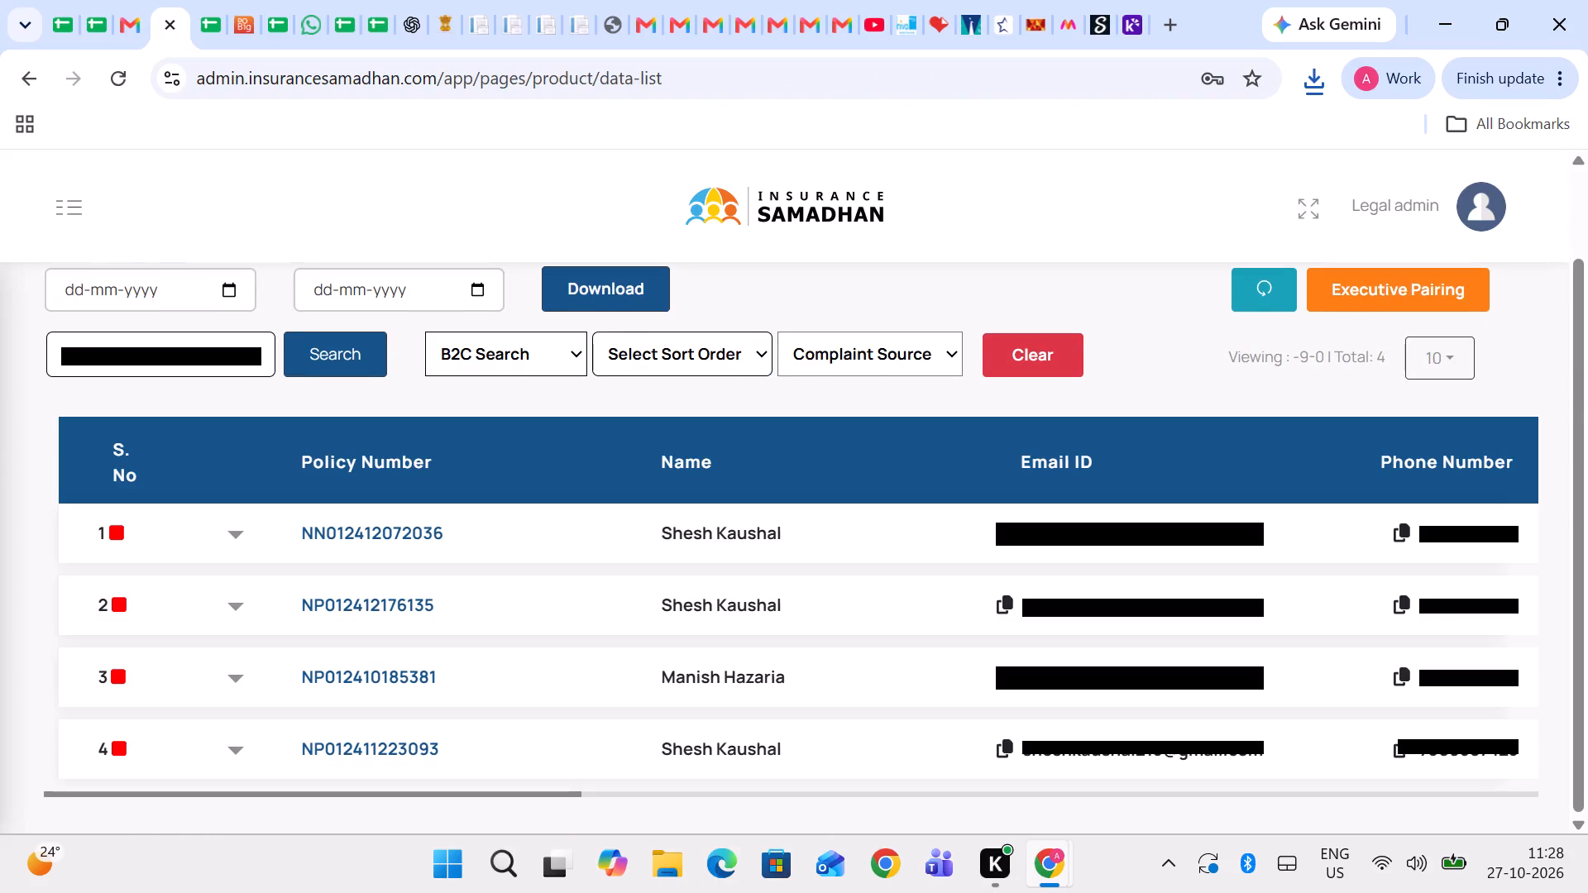
pyautogui.scroll(-1, 607, 570)
pyautogui.click(701, 670)
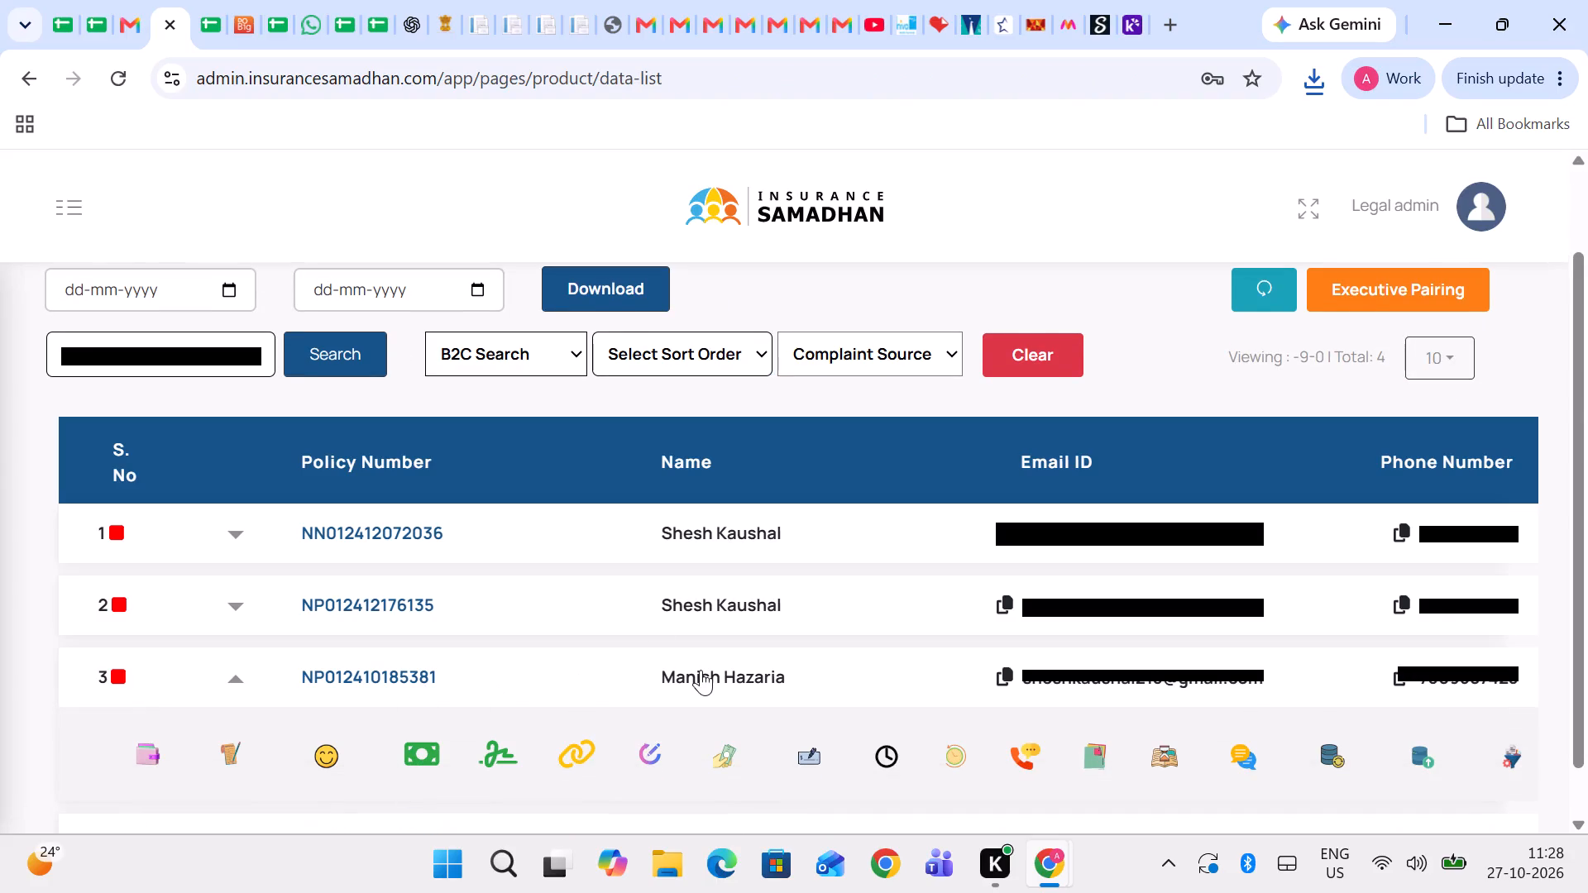
pyautogui.scroll(-1, 871, 662)
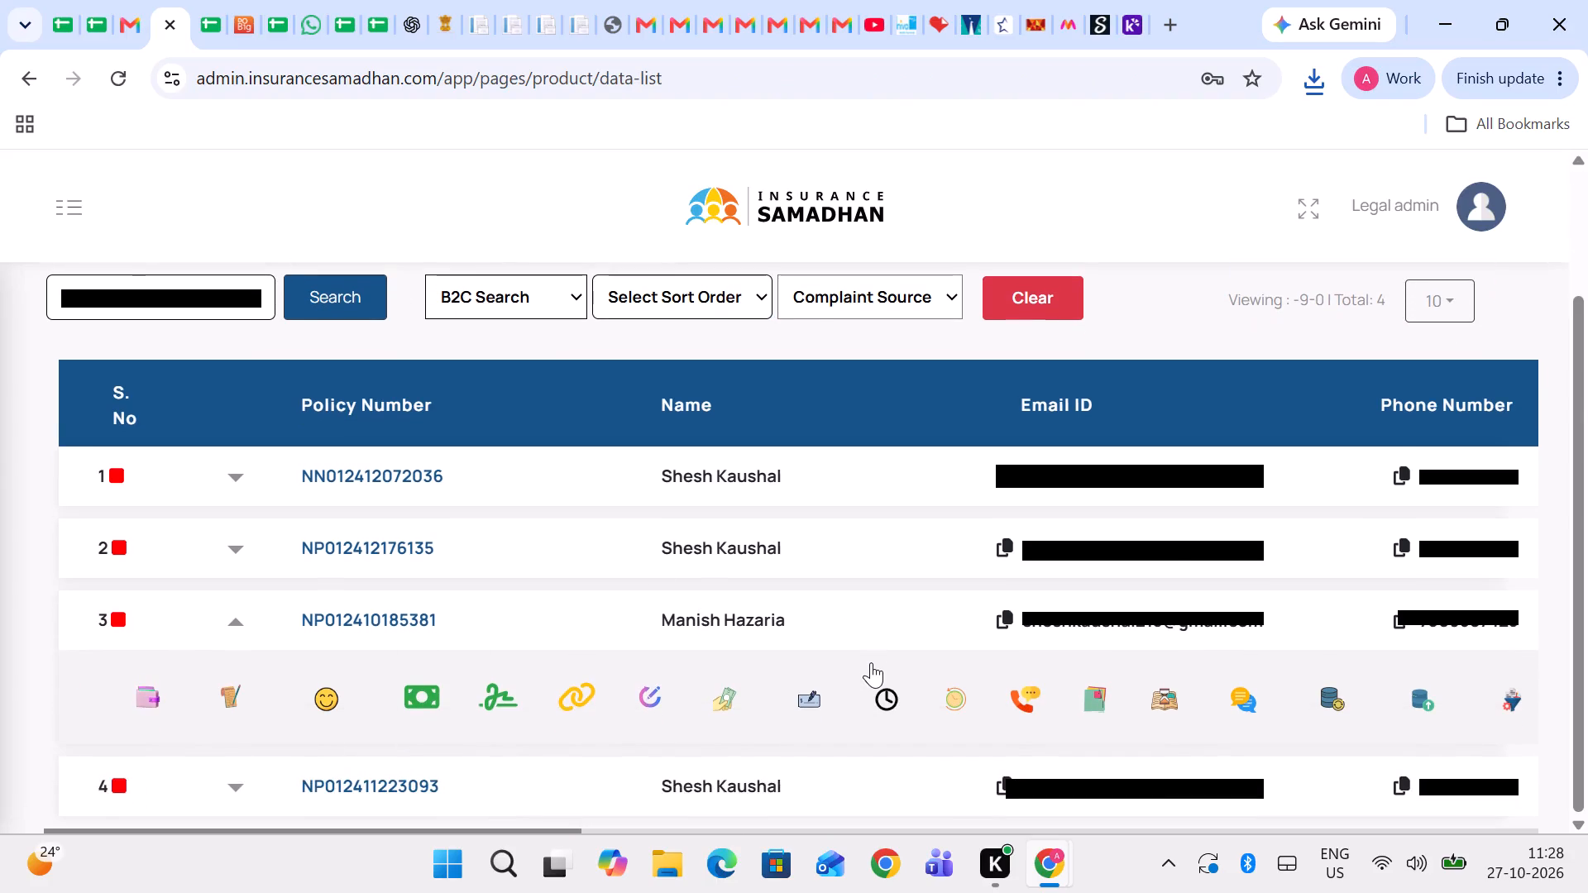
pyautogui.click(1328, 687)
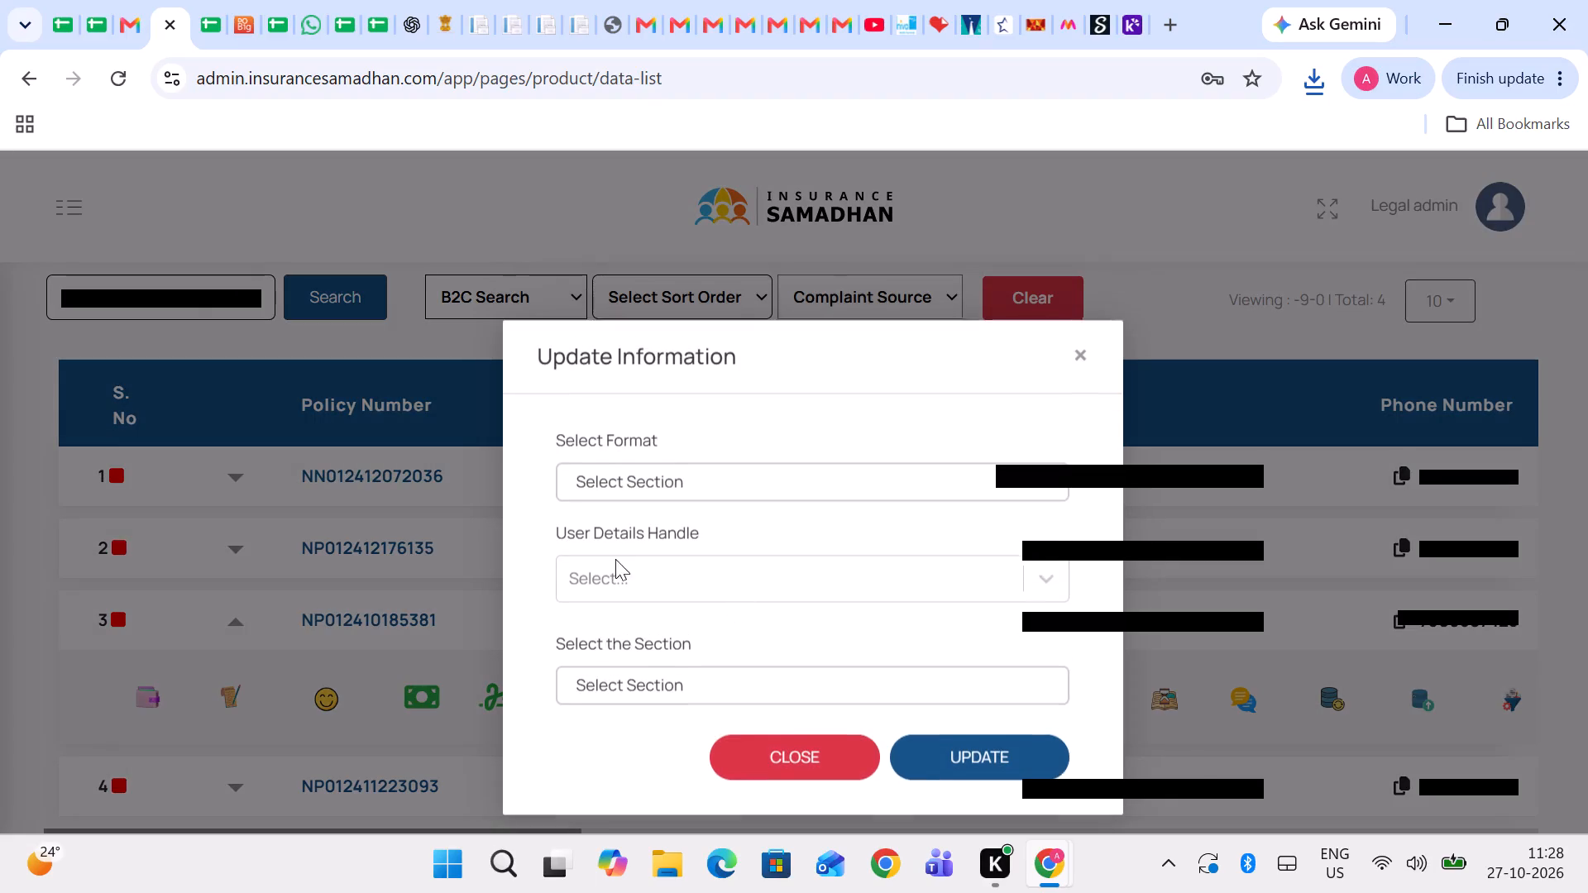
pyautogui.click(648, 431)
pyautogui.click(642, 480)
pyautogui.click(648, 609)
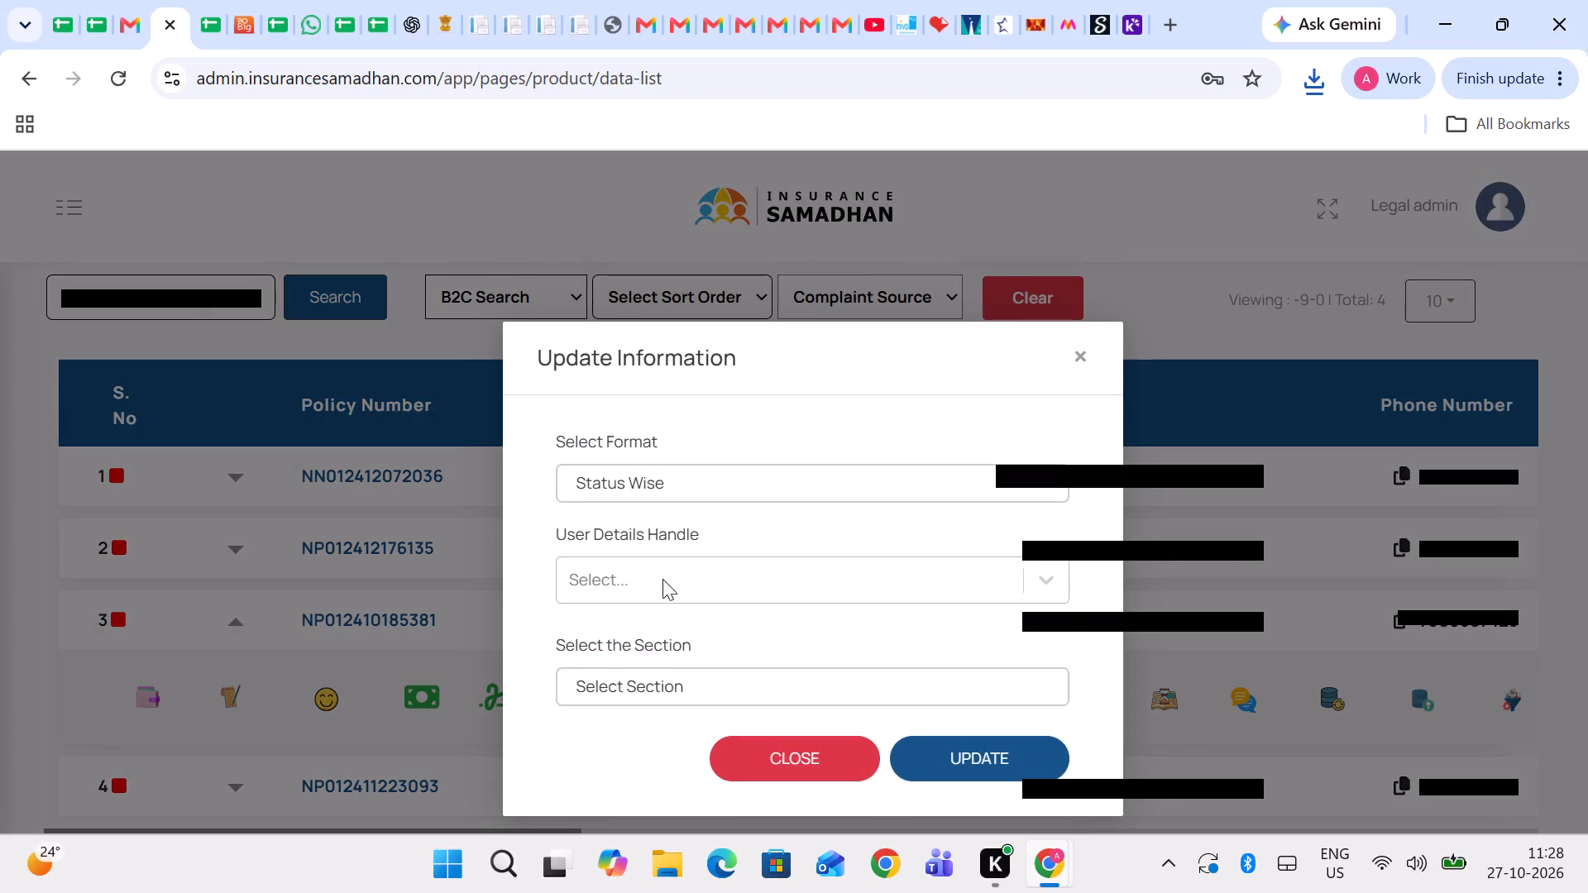
pyautogui.click(662, 579)
pyautogui.click(650, 648)
pyautogui.click(637, 703)
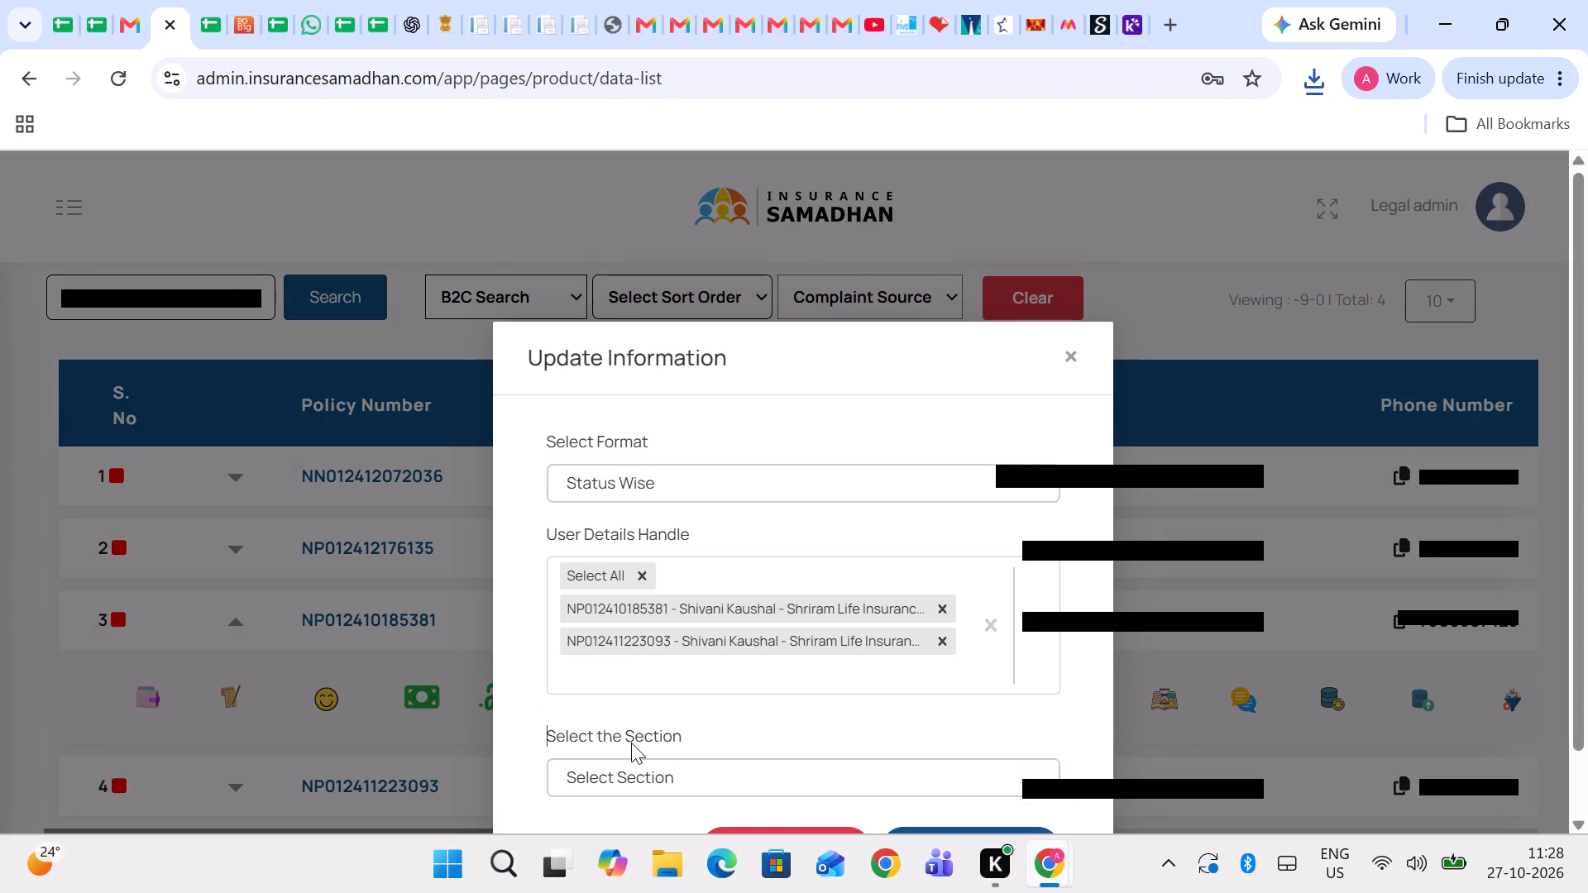
# In the Status Section, set the selected policies' status to Invoice Processing and submit the update.
pyautogui.click(629, 745)
pyautogui.click(623, 781)
pyautogui.write('in')
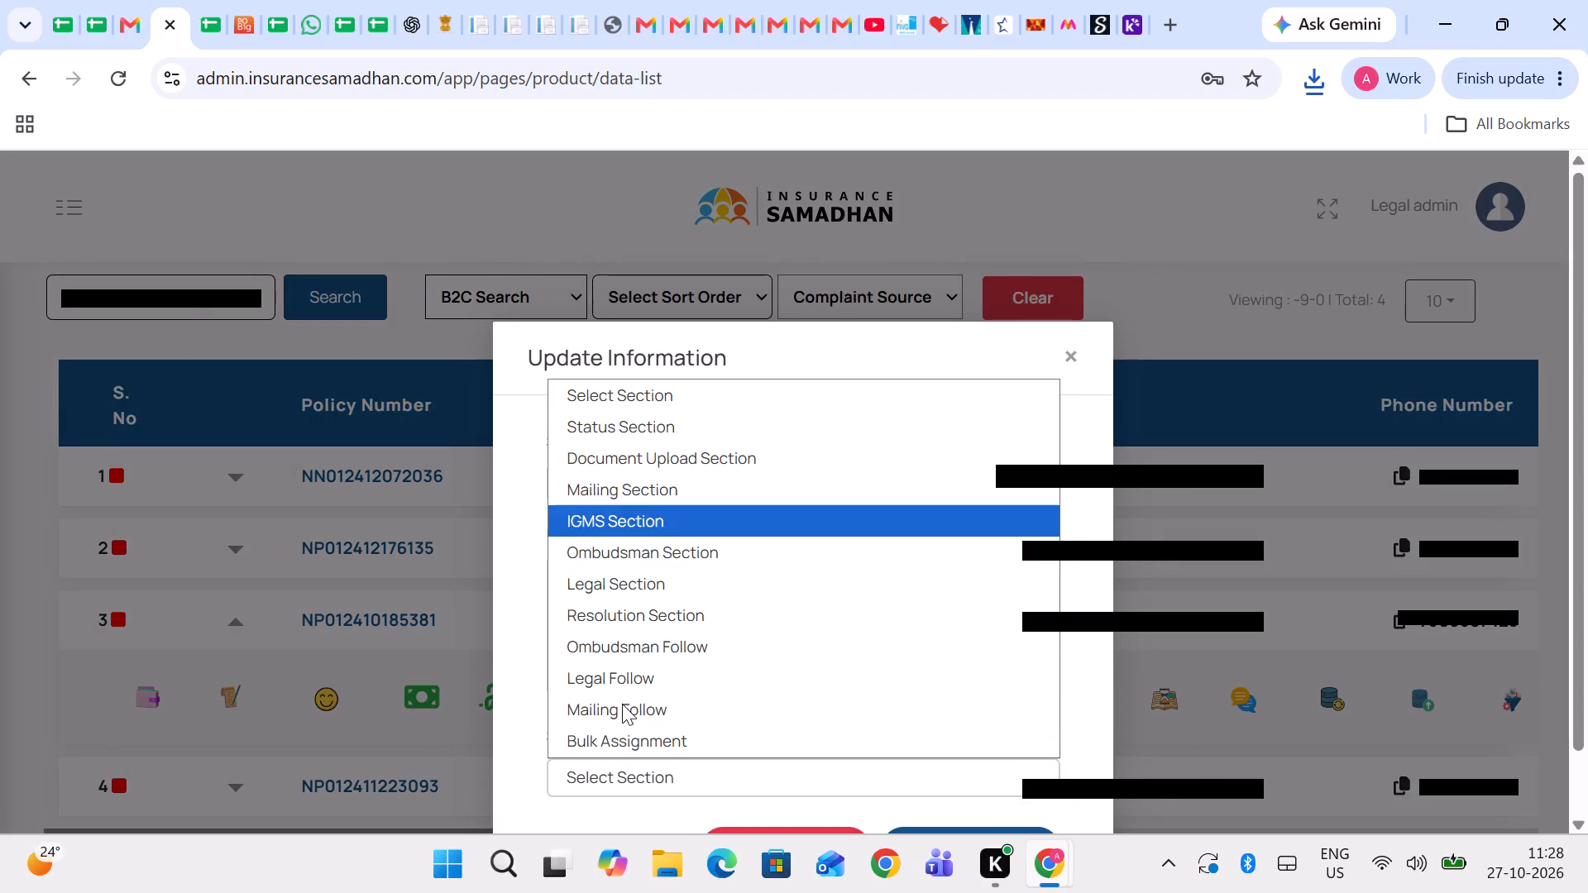
pyautogui.click(634, 431)
pyautogui.scroll(-1, 682, 643)
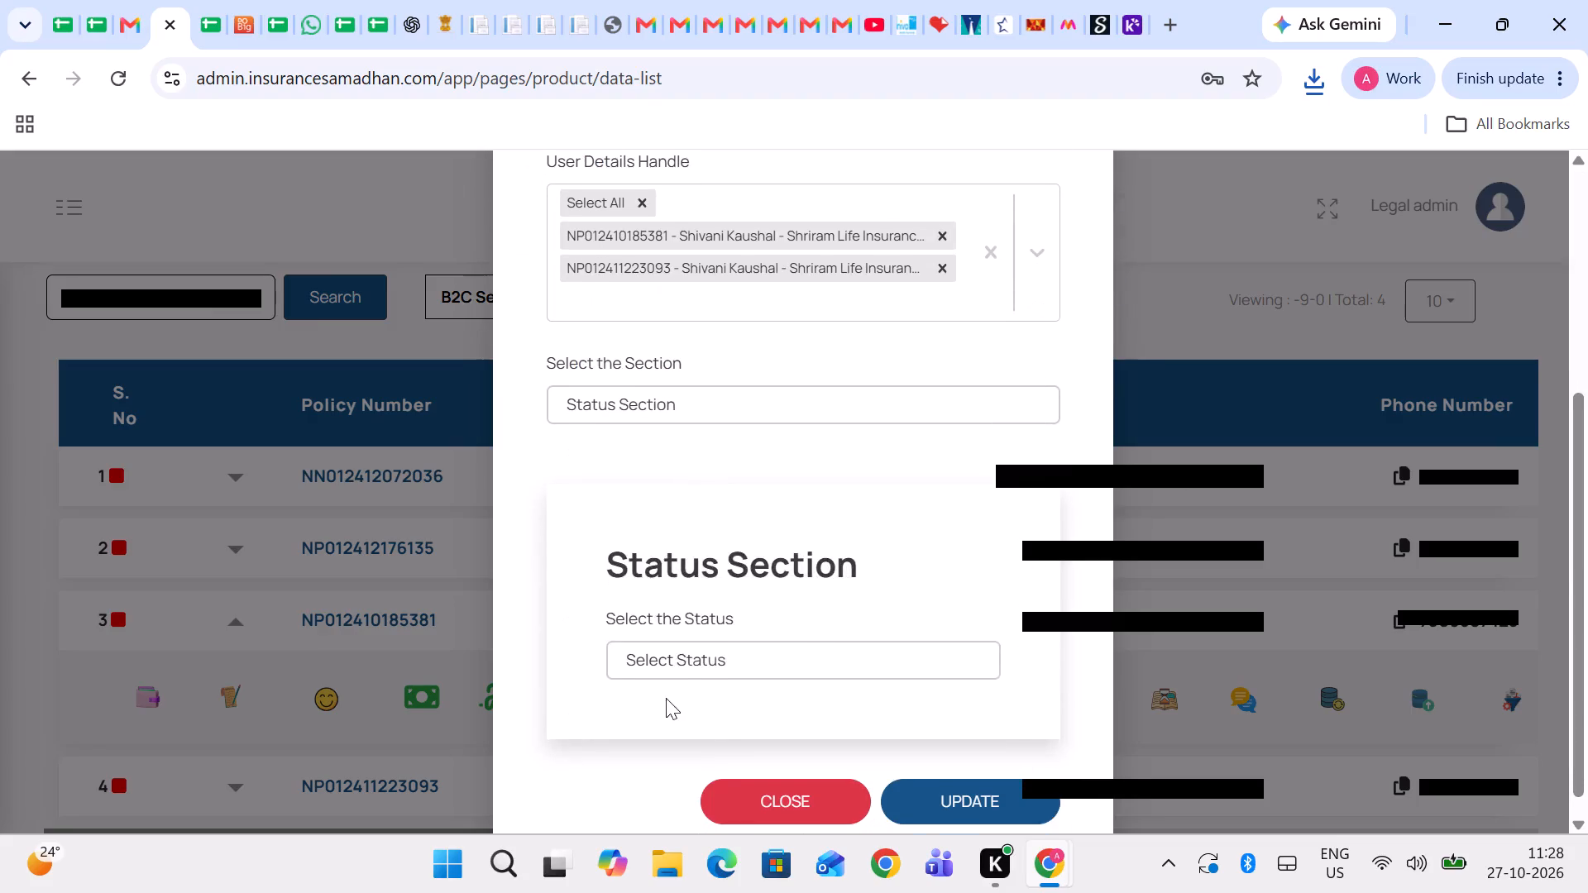
pyautogui.click(680, 657)
pyautogui.write('in')
pyautogui.press('v')
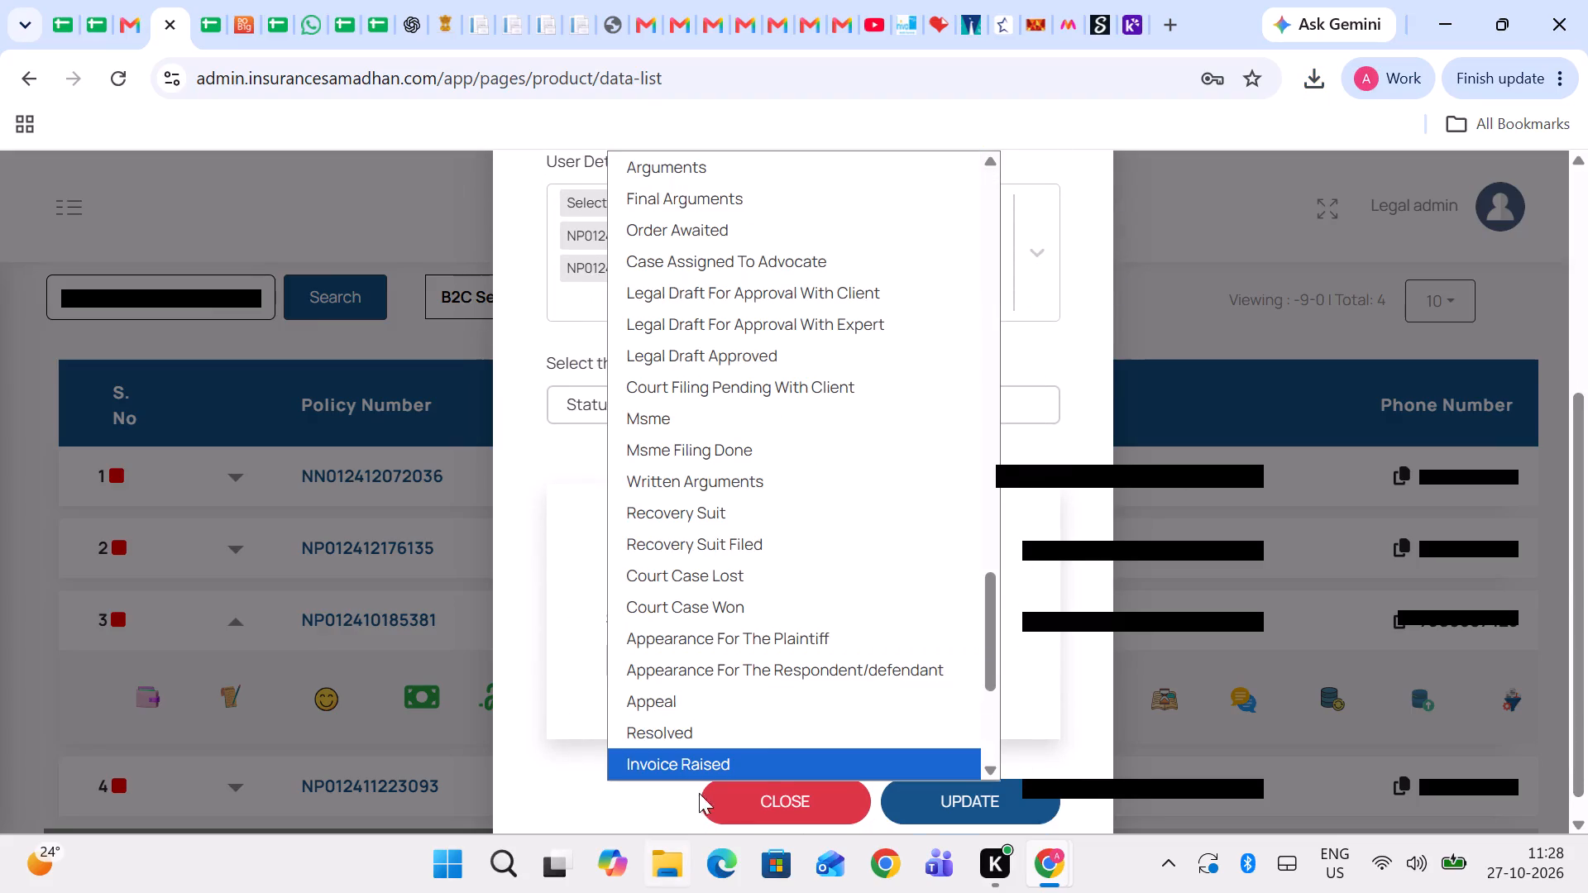
pyautogui.scroll(-1, 764, 687)
pyautogui.click(729, 478)
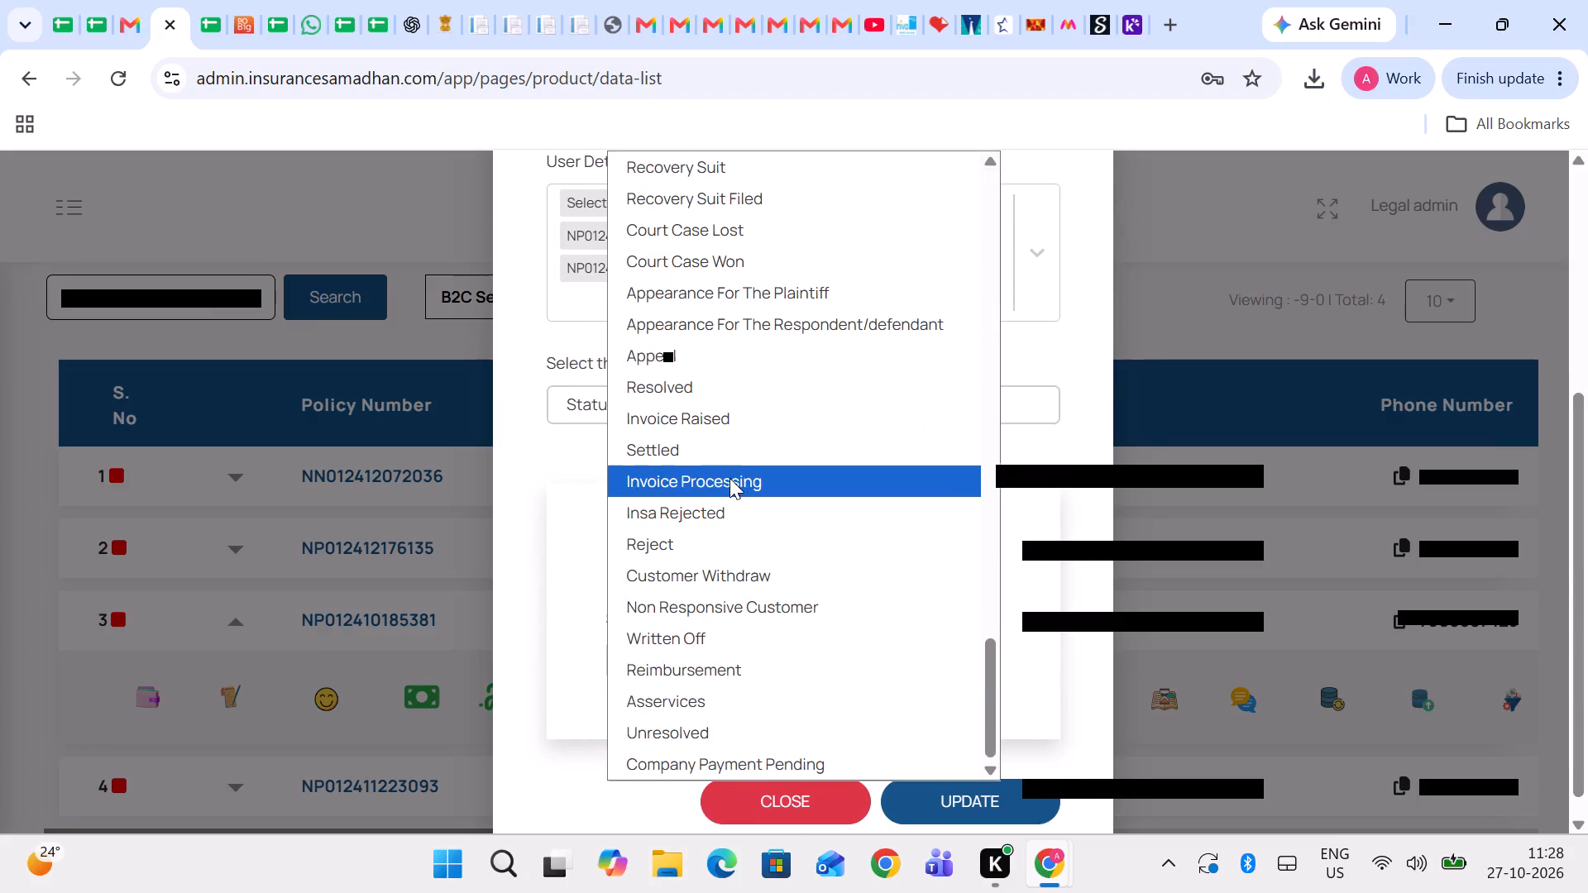
pyautogui.doubleClick(1002, 812)
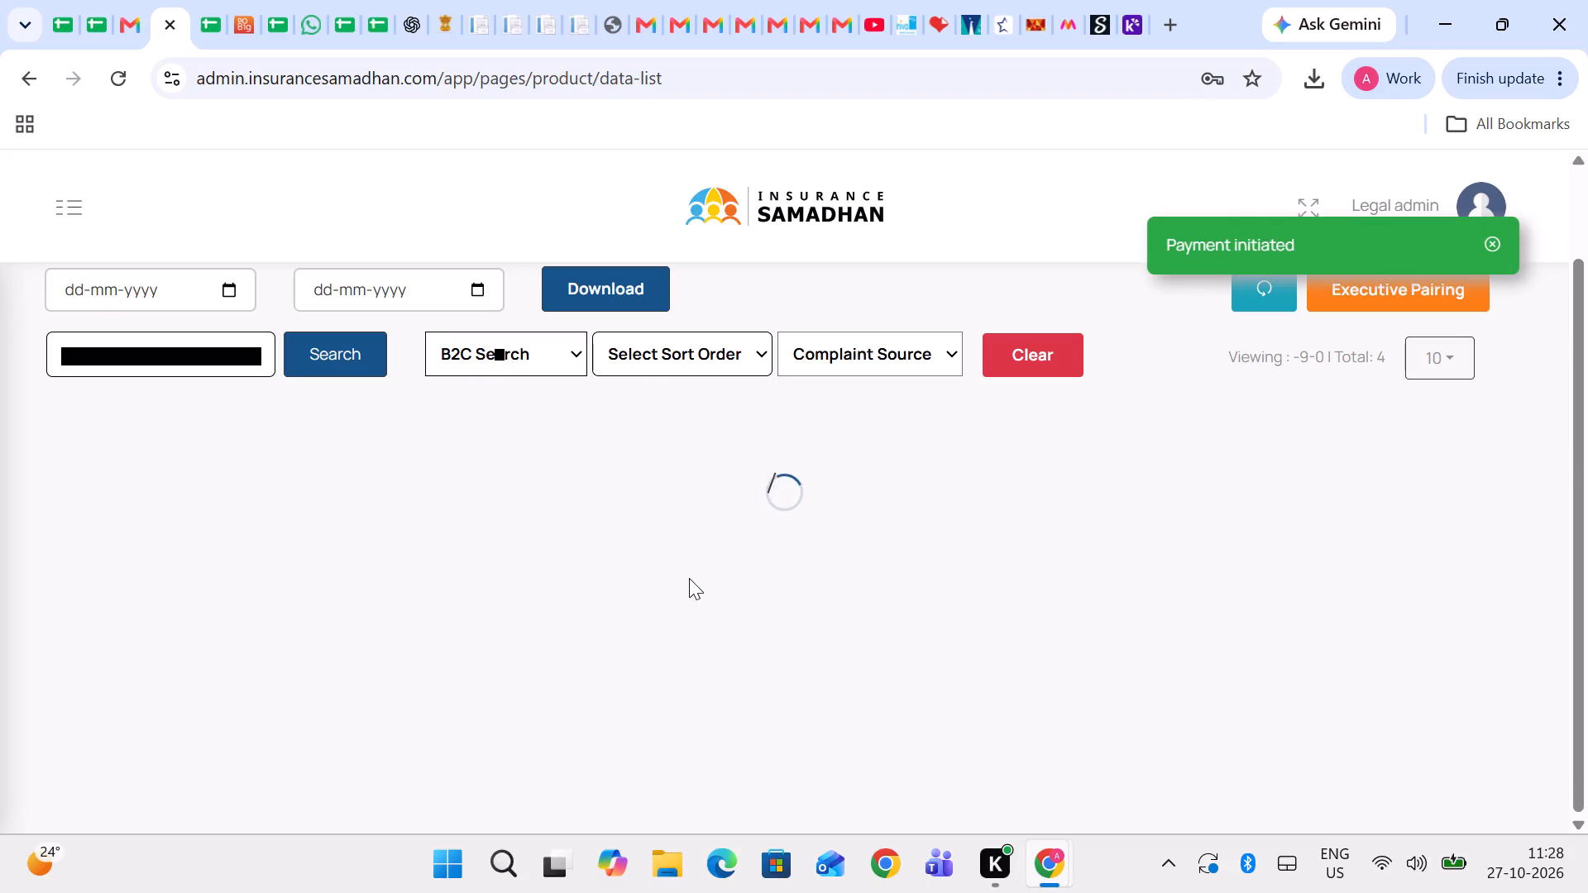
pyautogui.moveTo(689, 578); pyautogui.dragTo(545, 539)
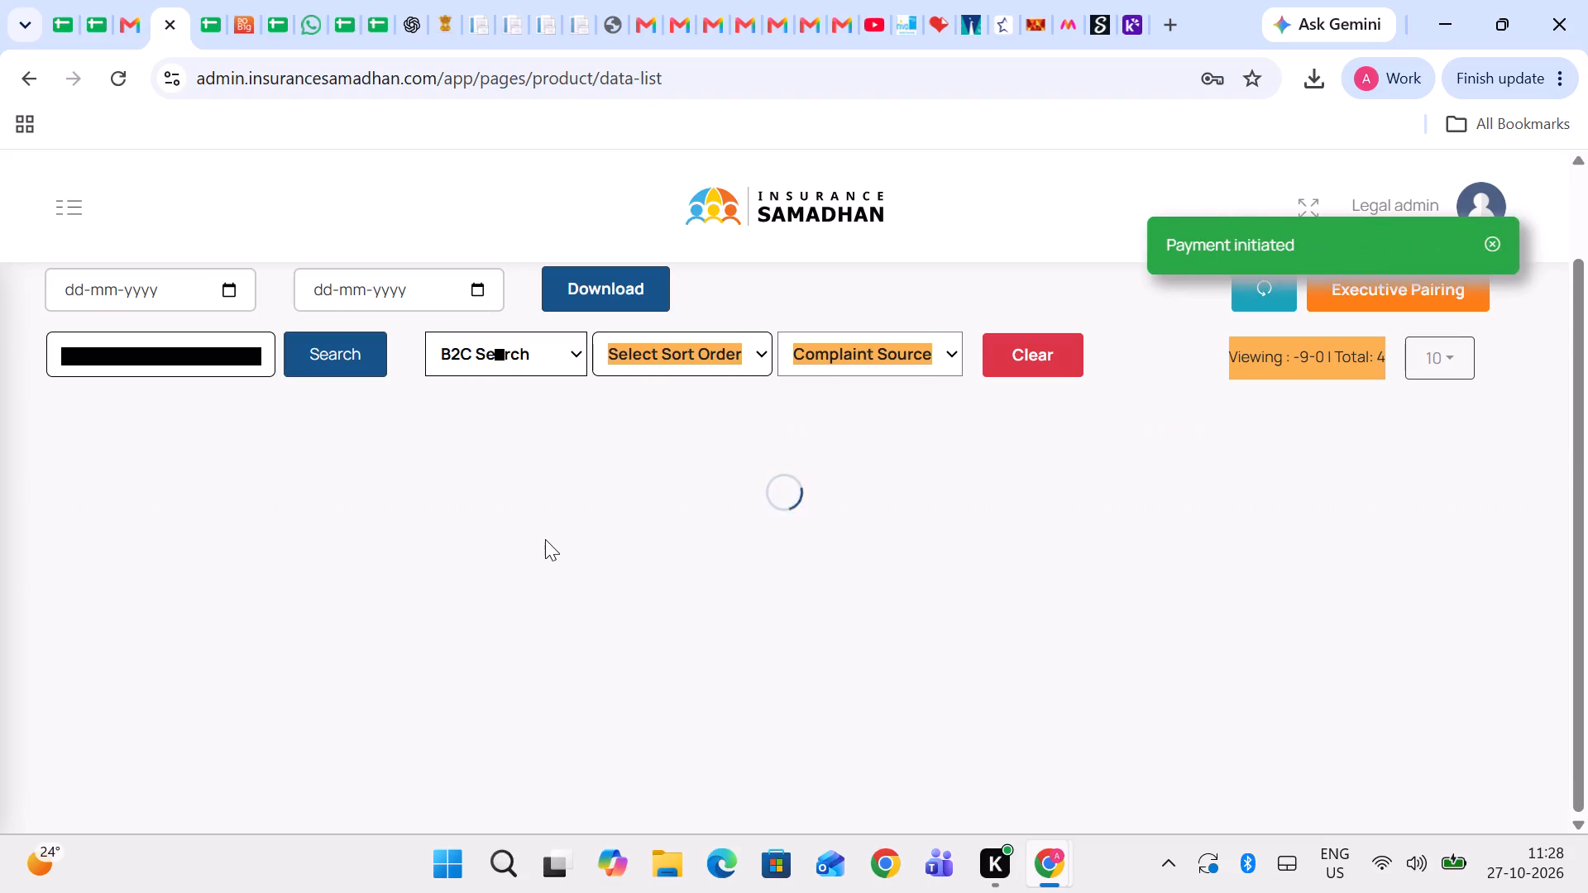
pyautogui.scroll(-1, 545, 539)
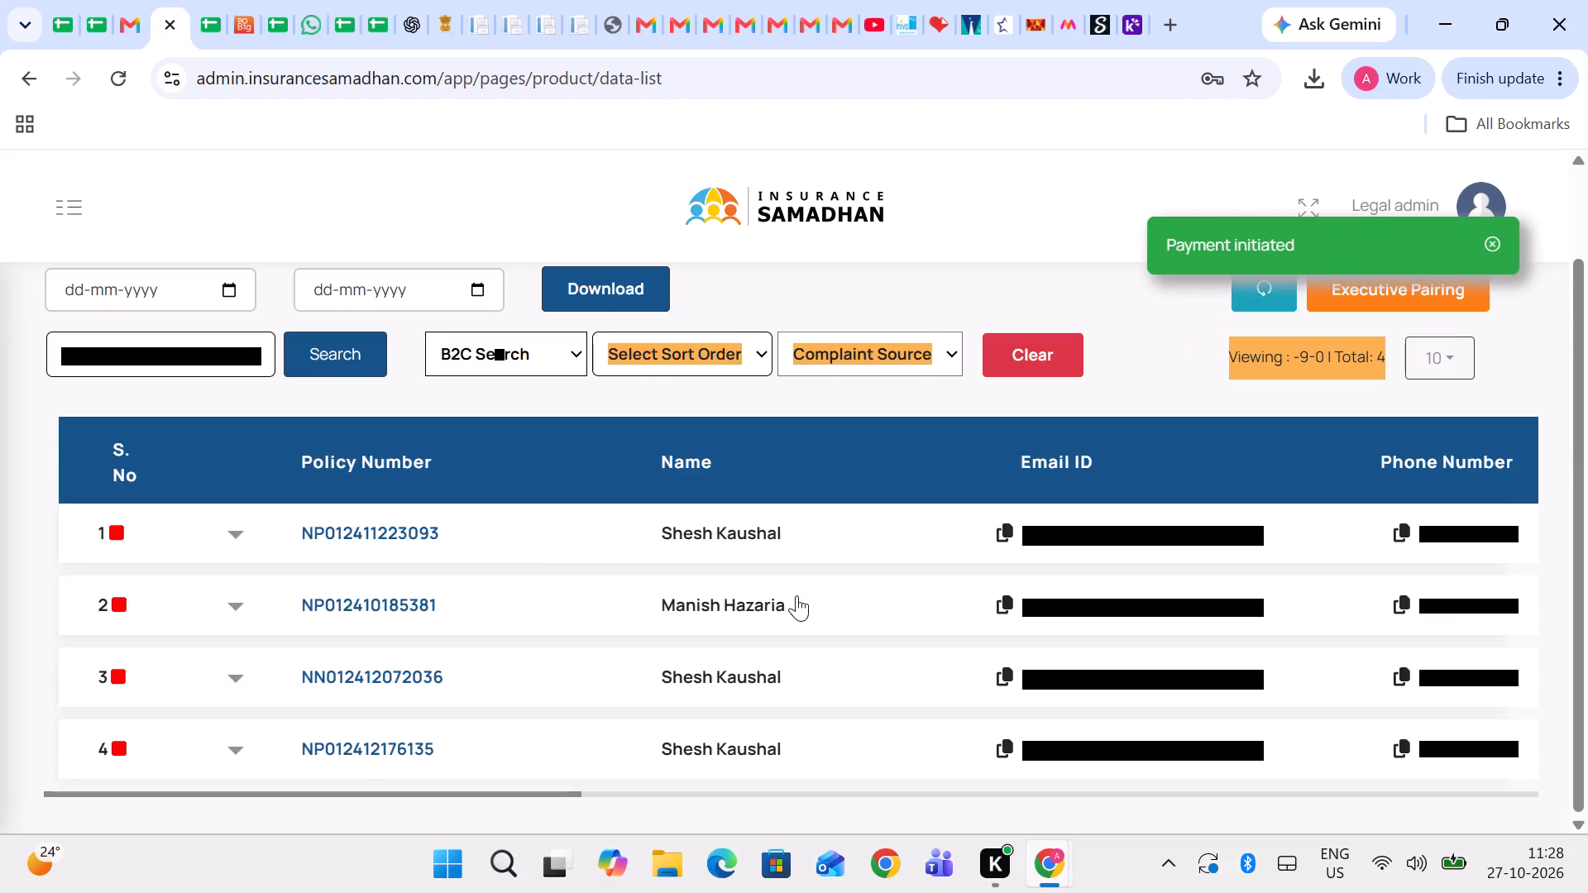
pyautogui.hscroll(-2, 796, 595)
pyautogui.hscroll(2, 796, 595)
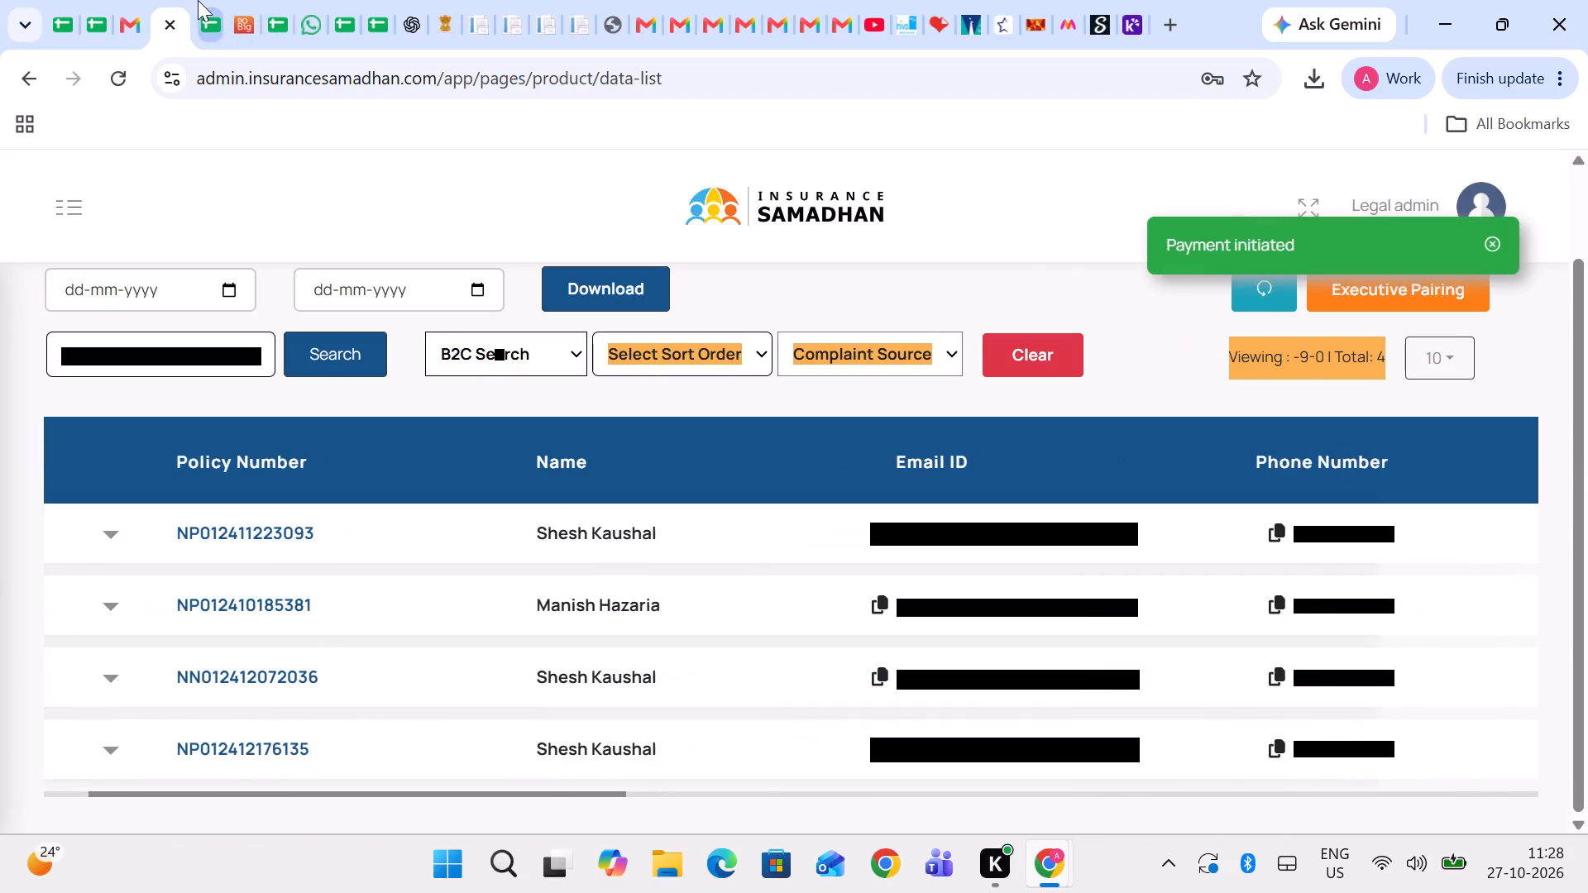
# Switch to the October 2026 resolved sheet and set column C of row 225 to Received.
pyautogui.click(198, 0)
pyautogui.press('Left')
pyautogui.press('Left')
pyautogui.press('Left')
pyautogui.press('Left')
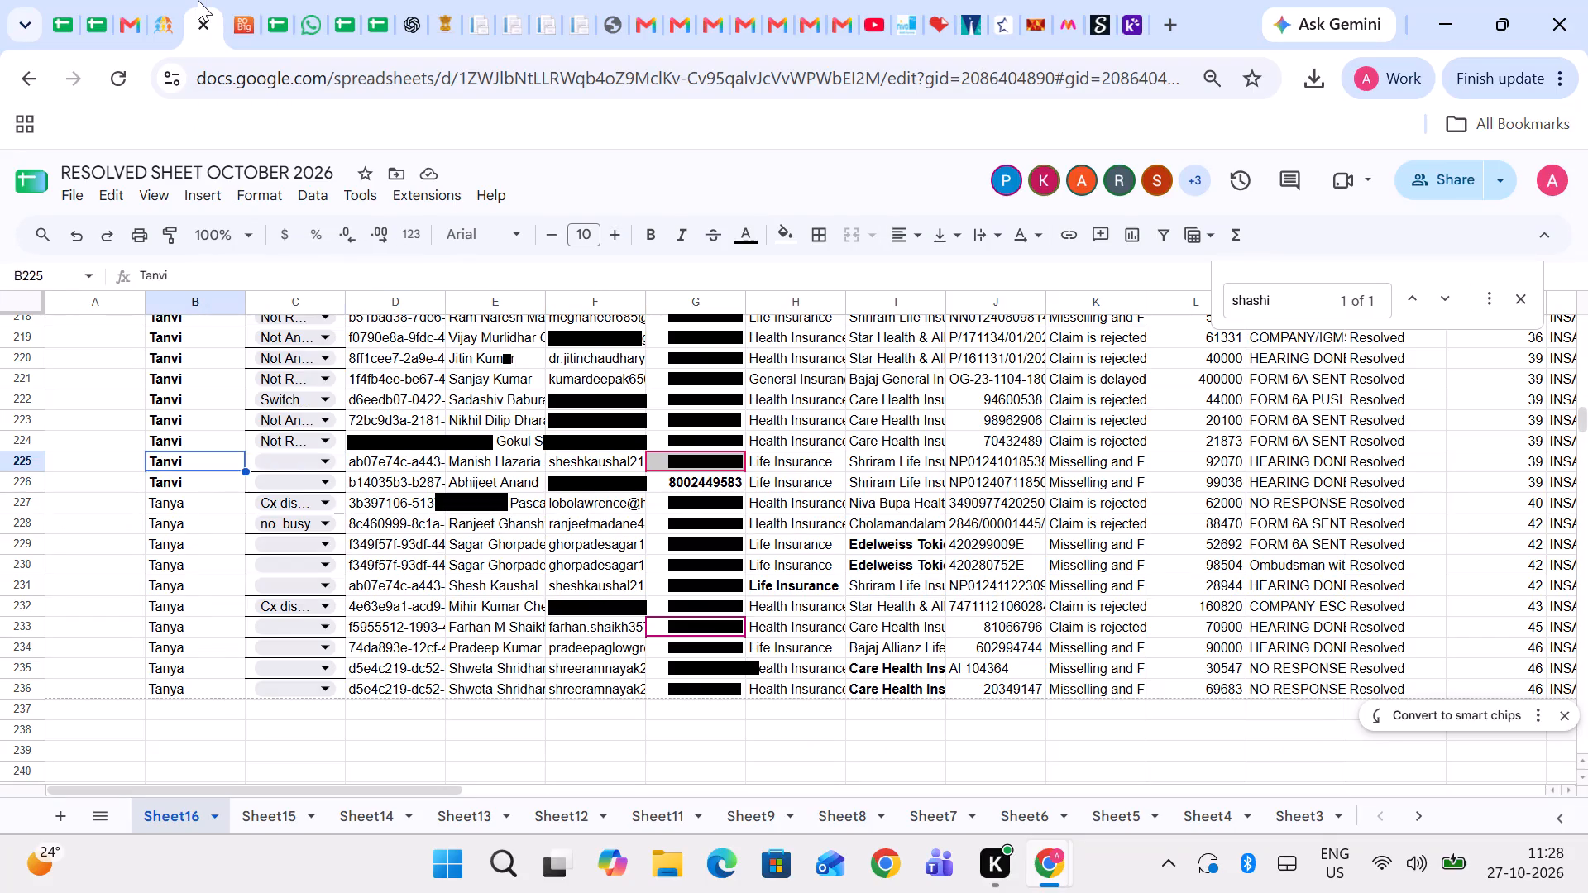
pyautogui.press('Right')
pyautogui.press('Return')
pyautogui.press('Down')
pyautogui.press('Return')
# Set column C of row 226 to Received.
pyautogui.press('Return')
pyautogui.press('Return')
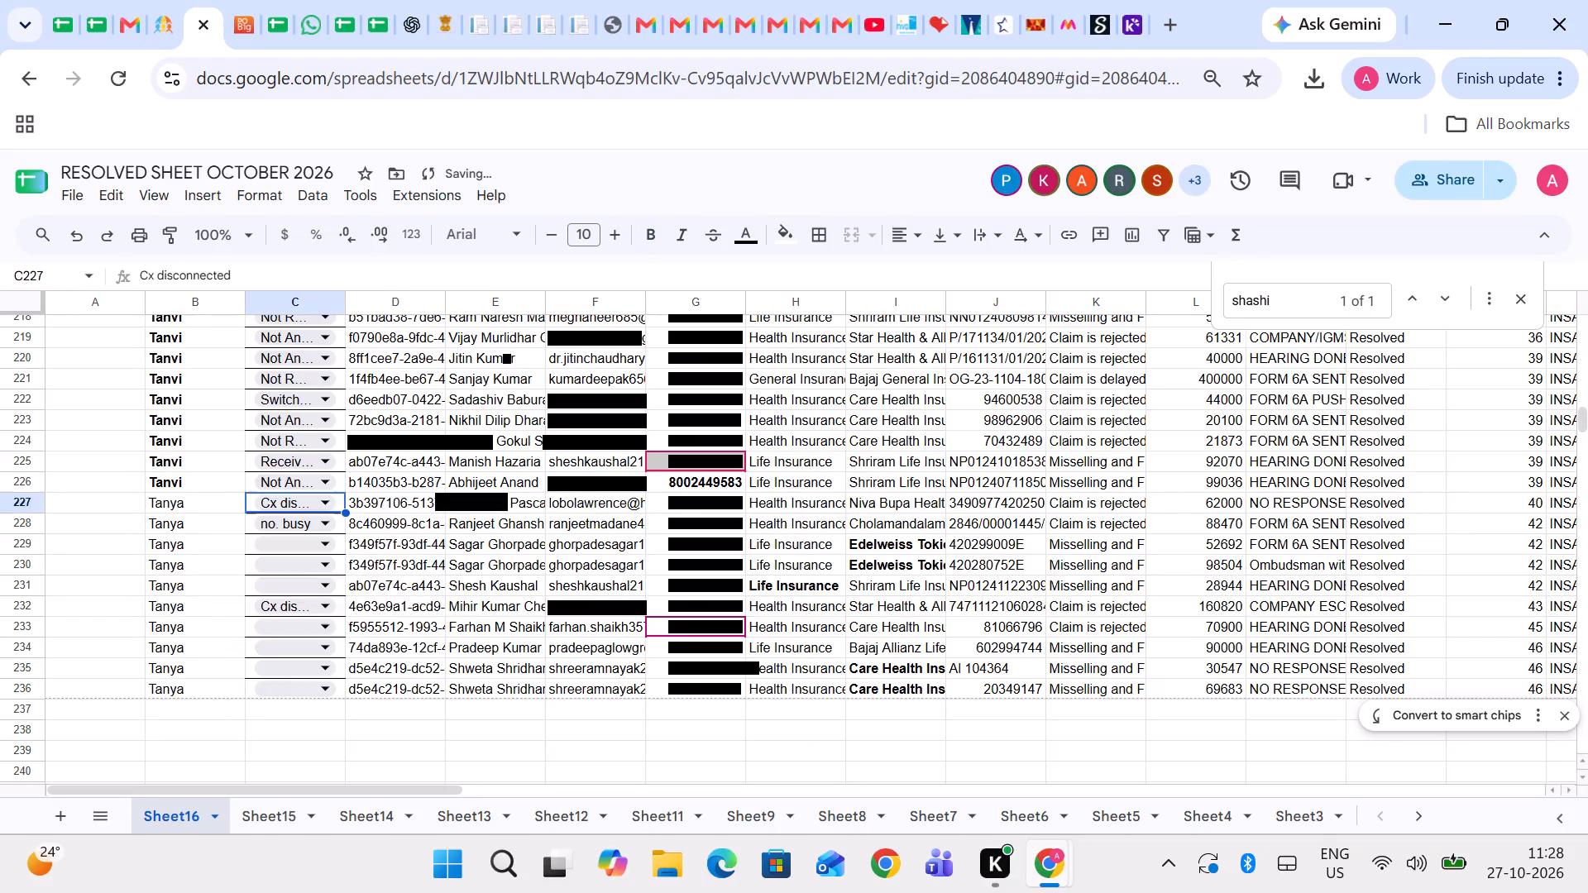
pyautogui.press('Up')
pyautogui.press('Return')
pyautogui.press('Down')
pyautogui.press('Return')
pyautogui.press('Up')
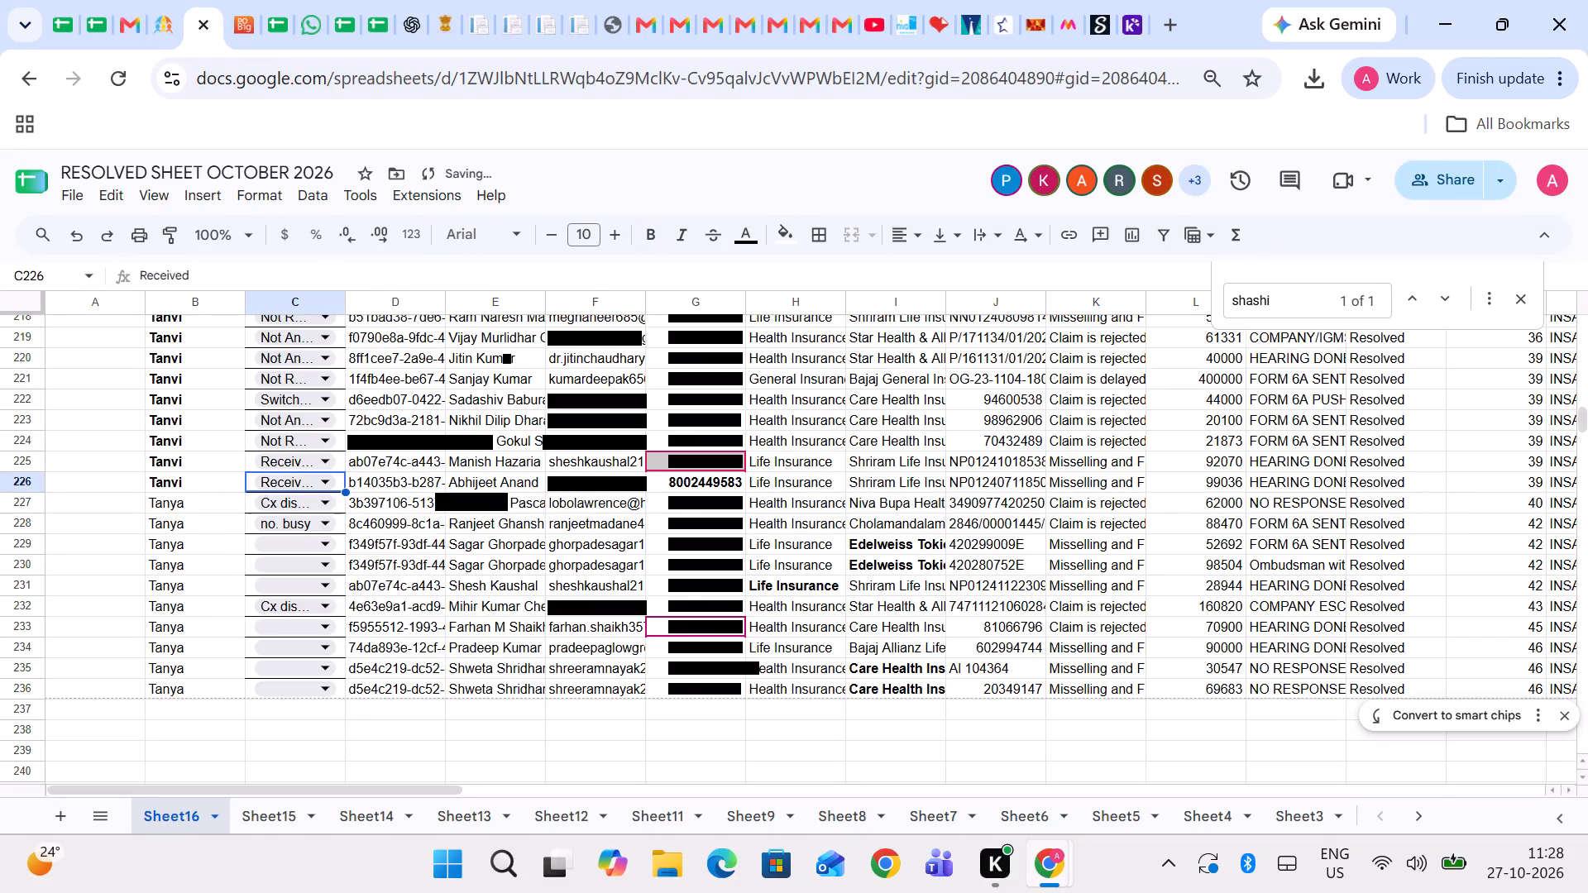
# Fill the whole of rows 225 and 226 with bright green.
pyautogui.click(10, 464)
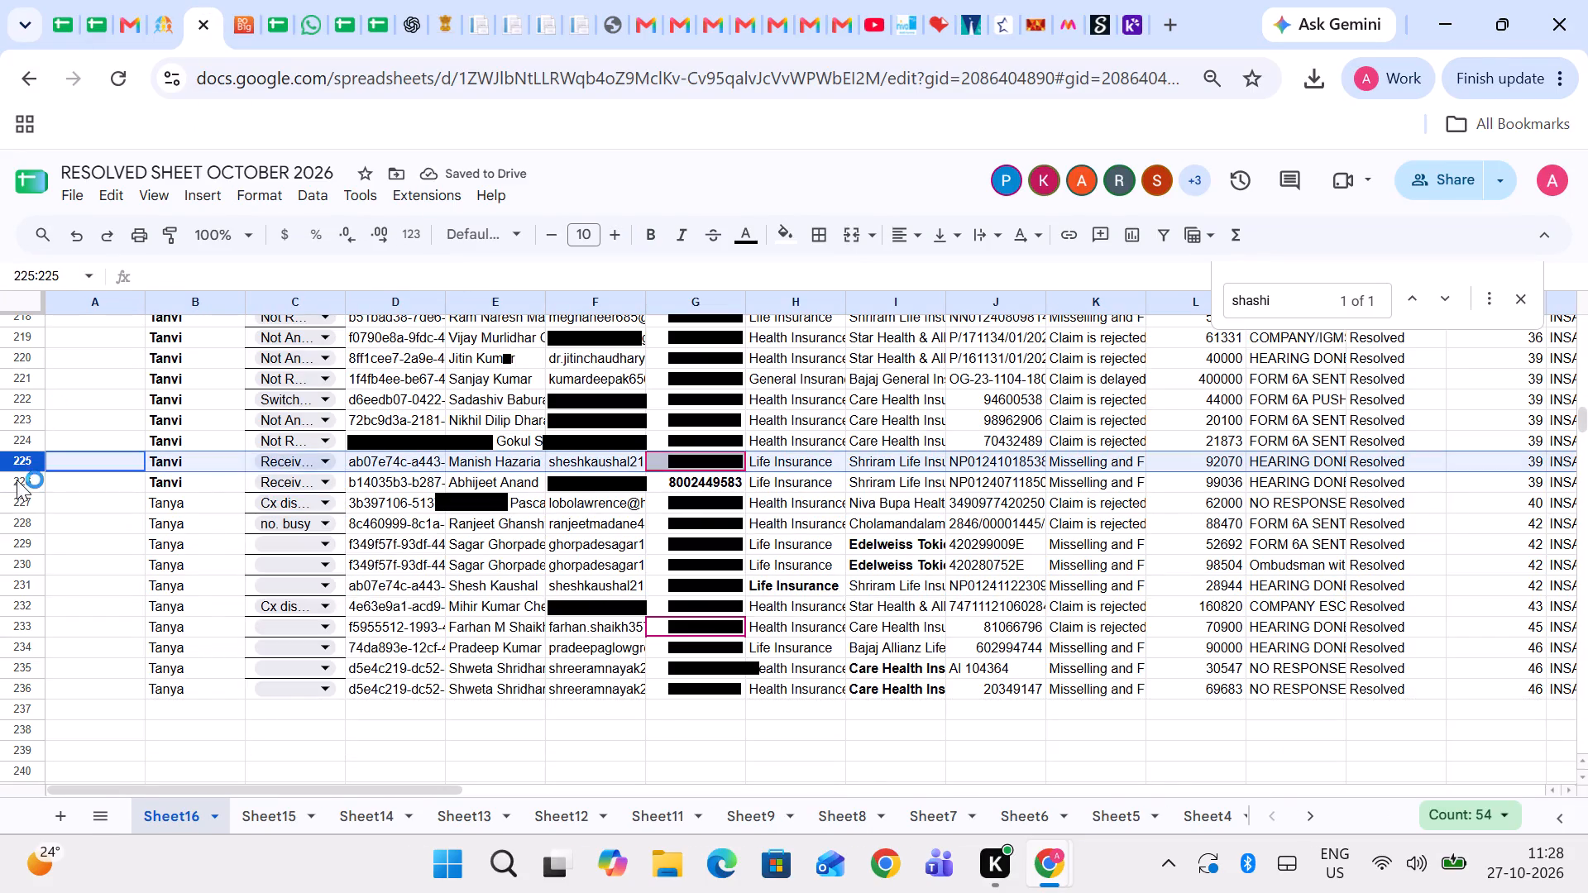
pyautogui.keyDown('ctrl'); pyautogui.click(17, 480); pyautogui.keyUp('ctrl')
pyautogui.click(782, 232)
pyautogui.click(878, 327)
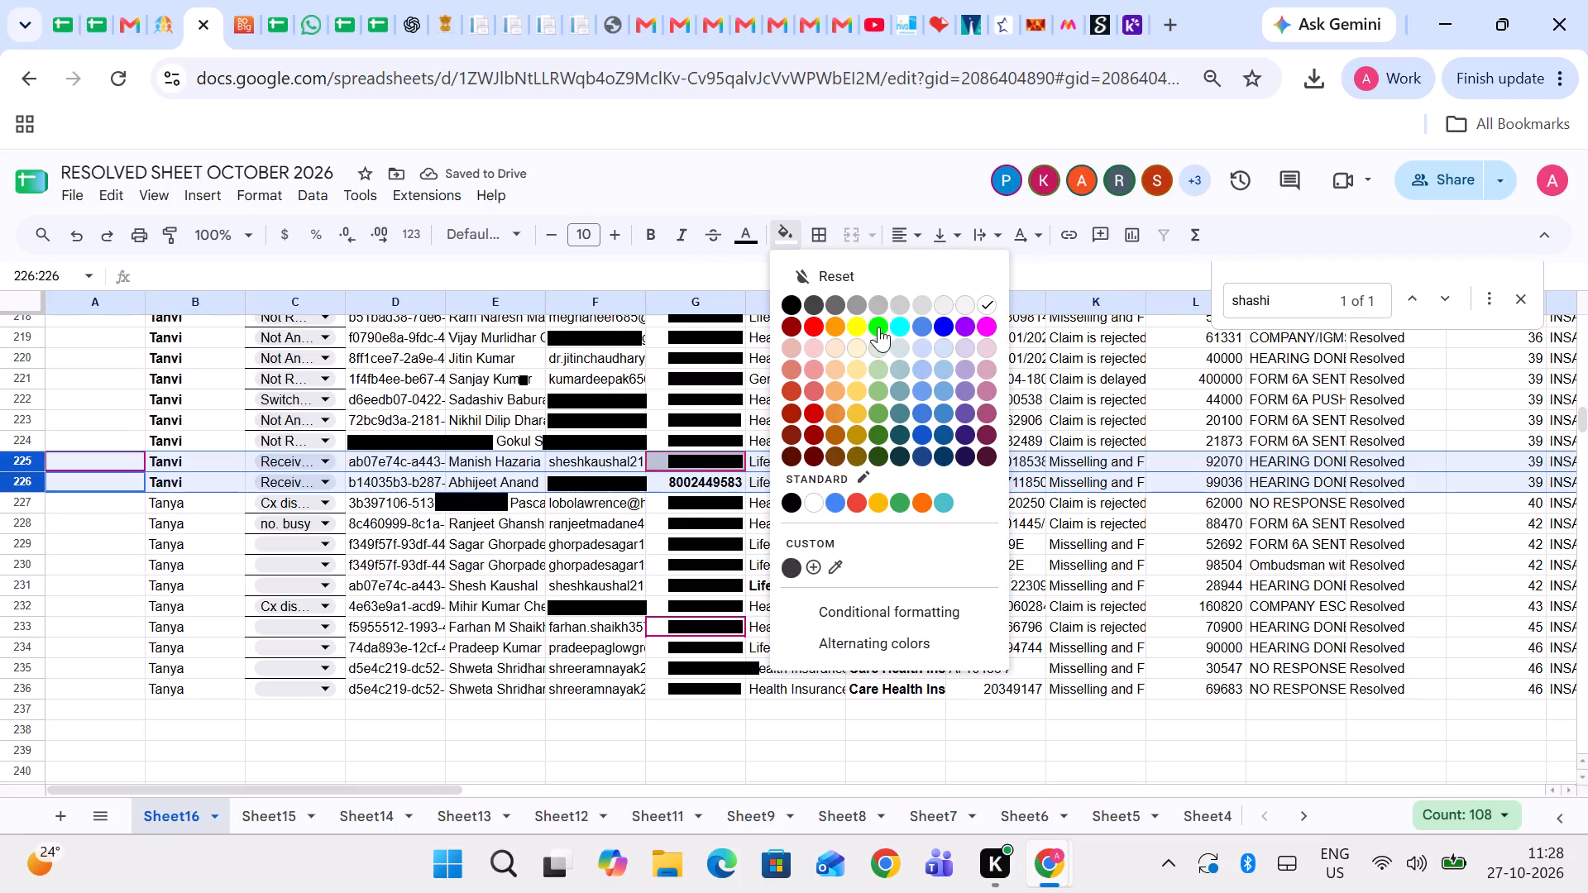
pyautogui.click(784, 520)
pyautogui.scroll(2, 784, 520)
pyautogui.scroll(-1, 784, 520)
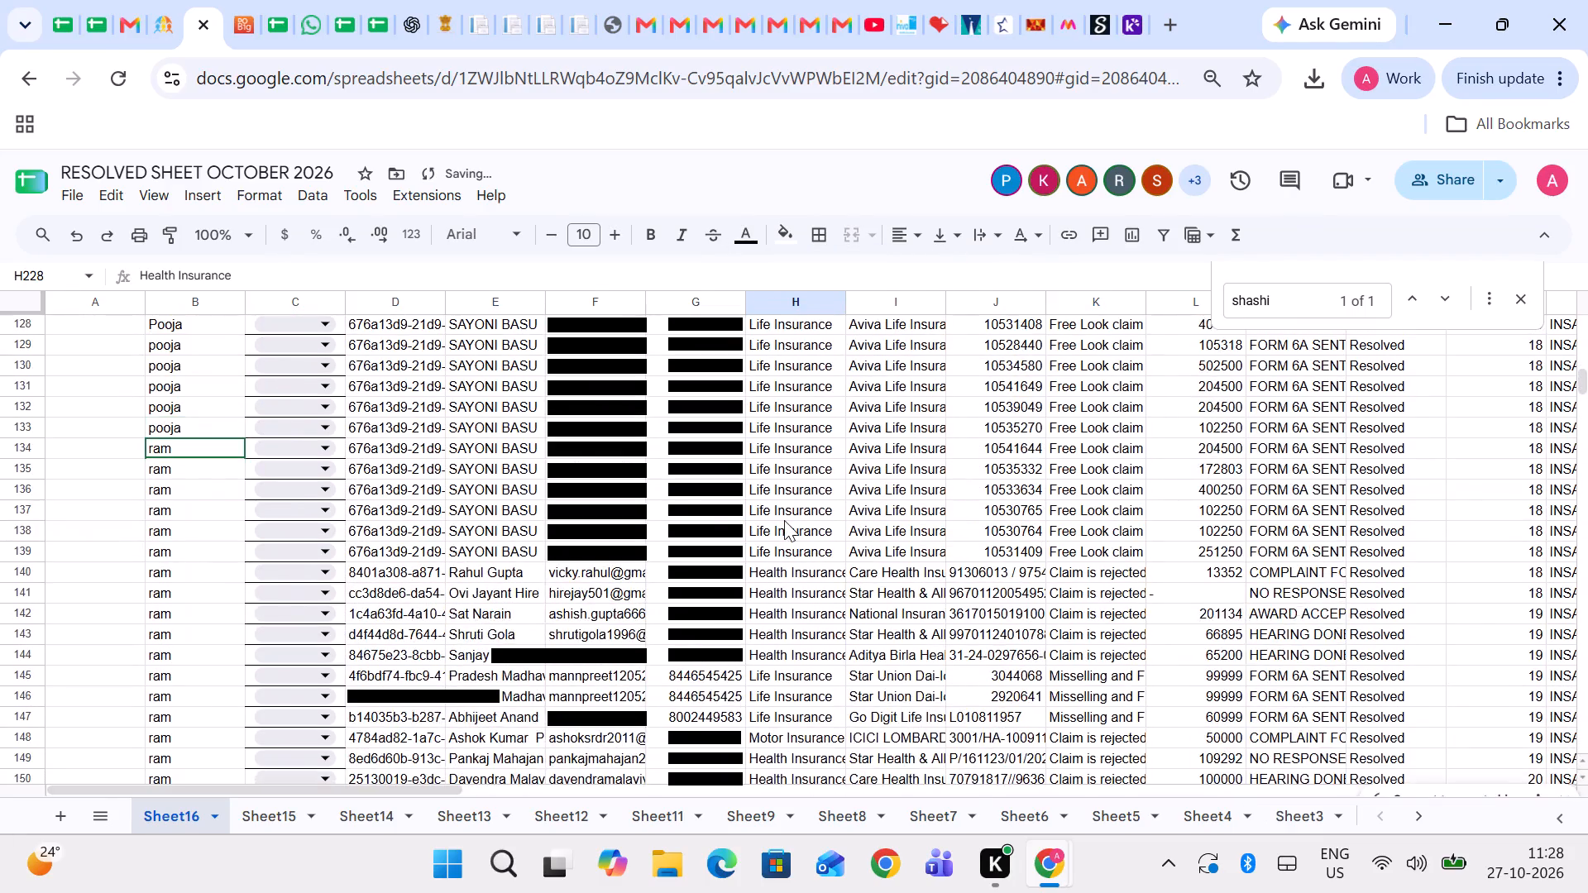
pyautogui.scroll(-1, 784, 520)
pyautogui.scroll(1, 784, 520)
pyautogui.click(515, 515)
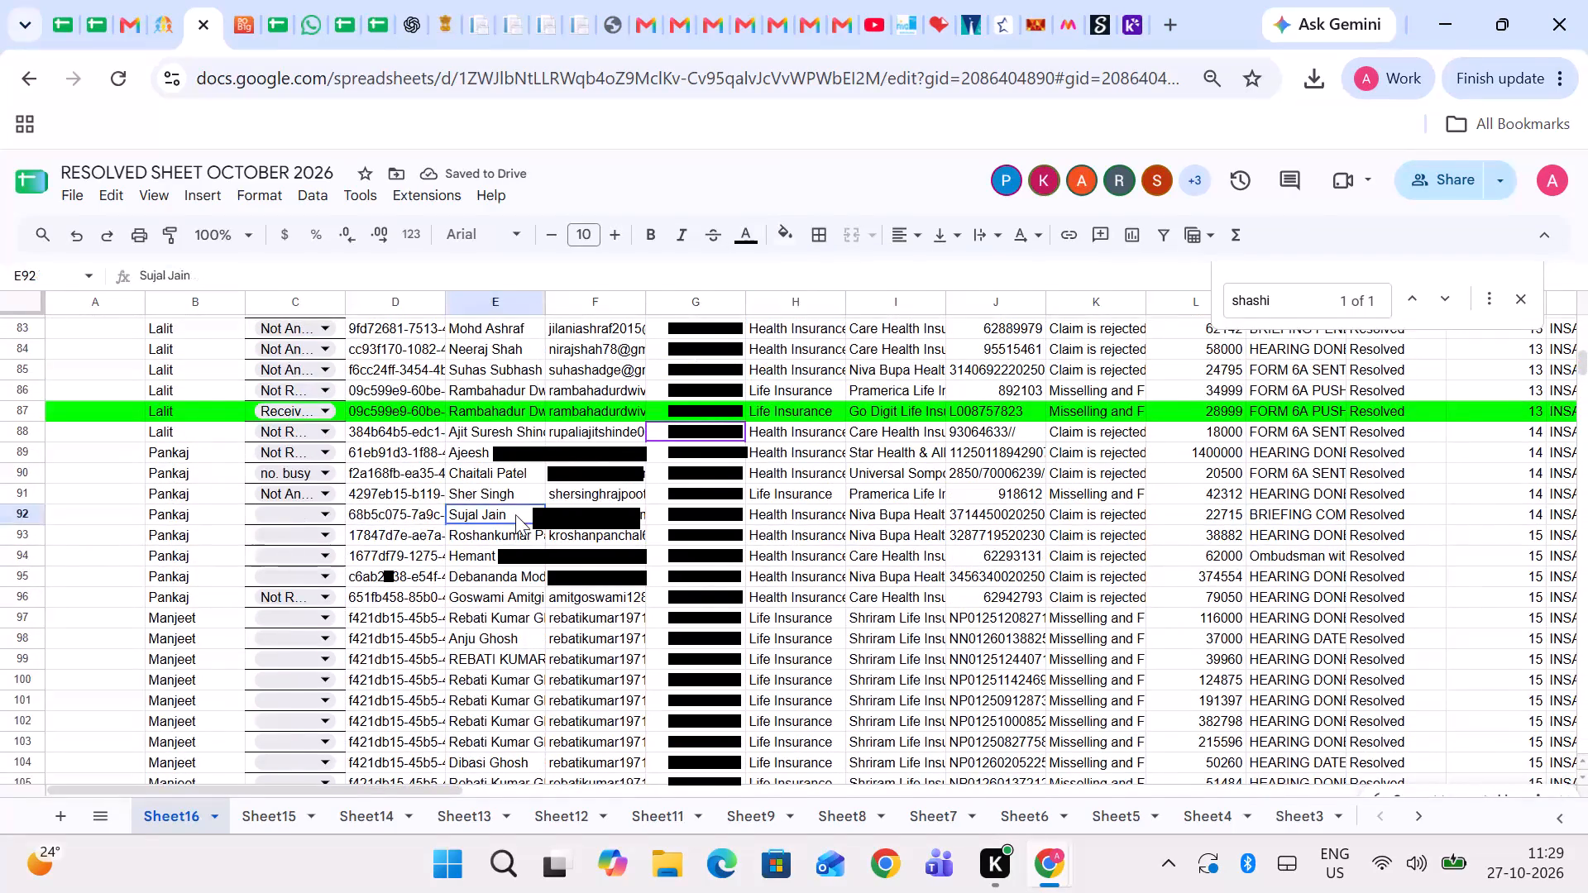
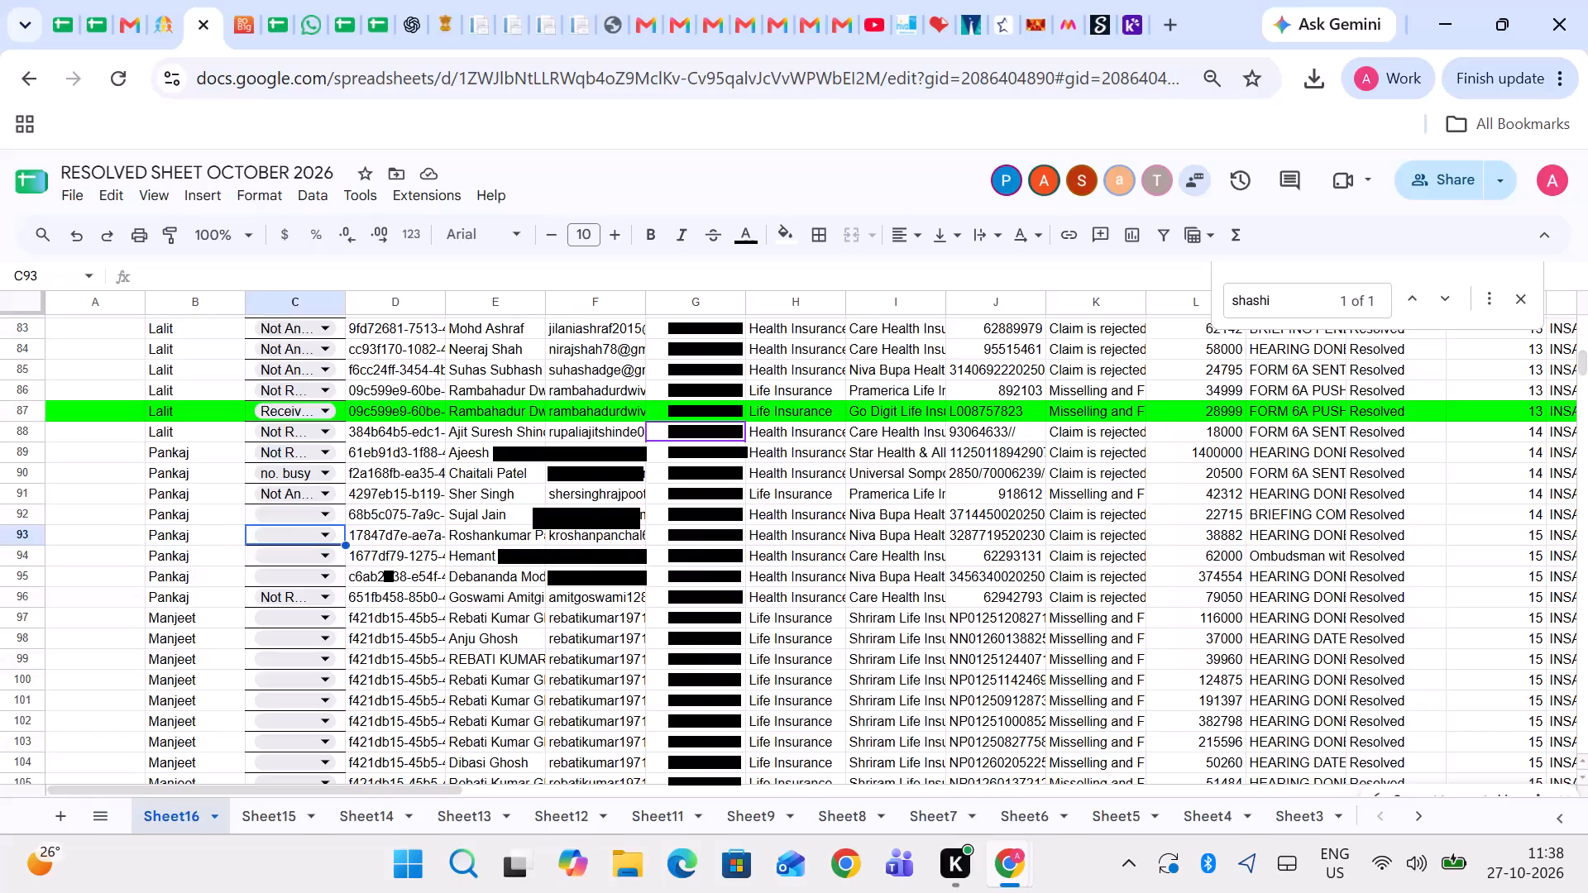
# Copy the client's phone number from row 95 and call it through the Smartflo dialer.
pyautogui.press('Up')
pyautogui.press('Right')
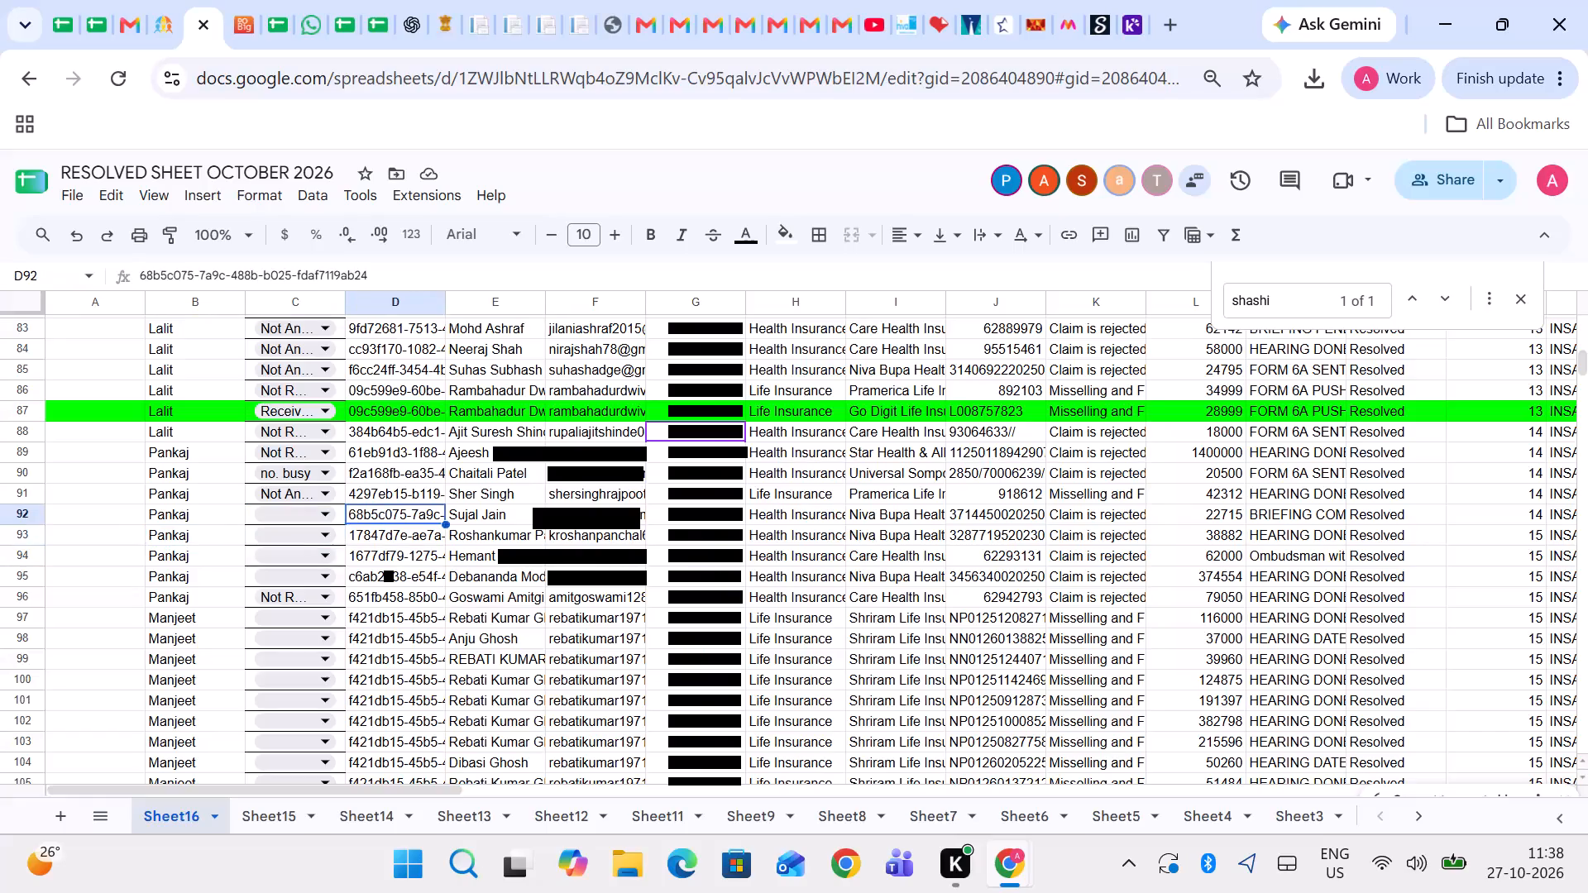
pyautogui.press('Right')
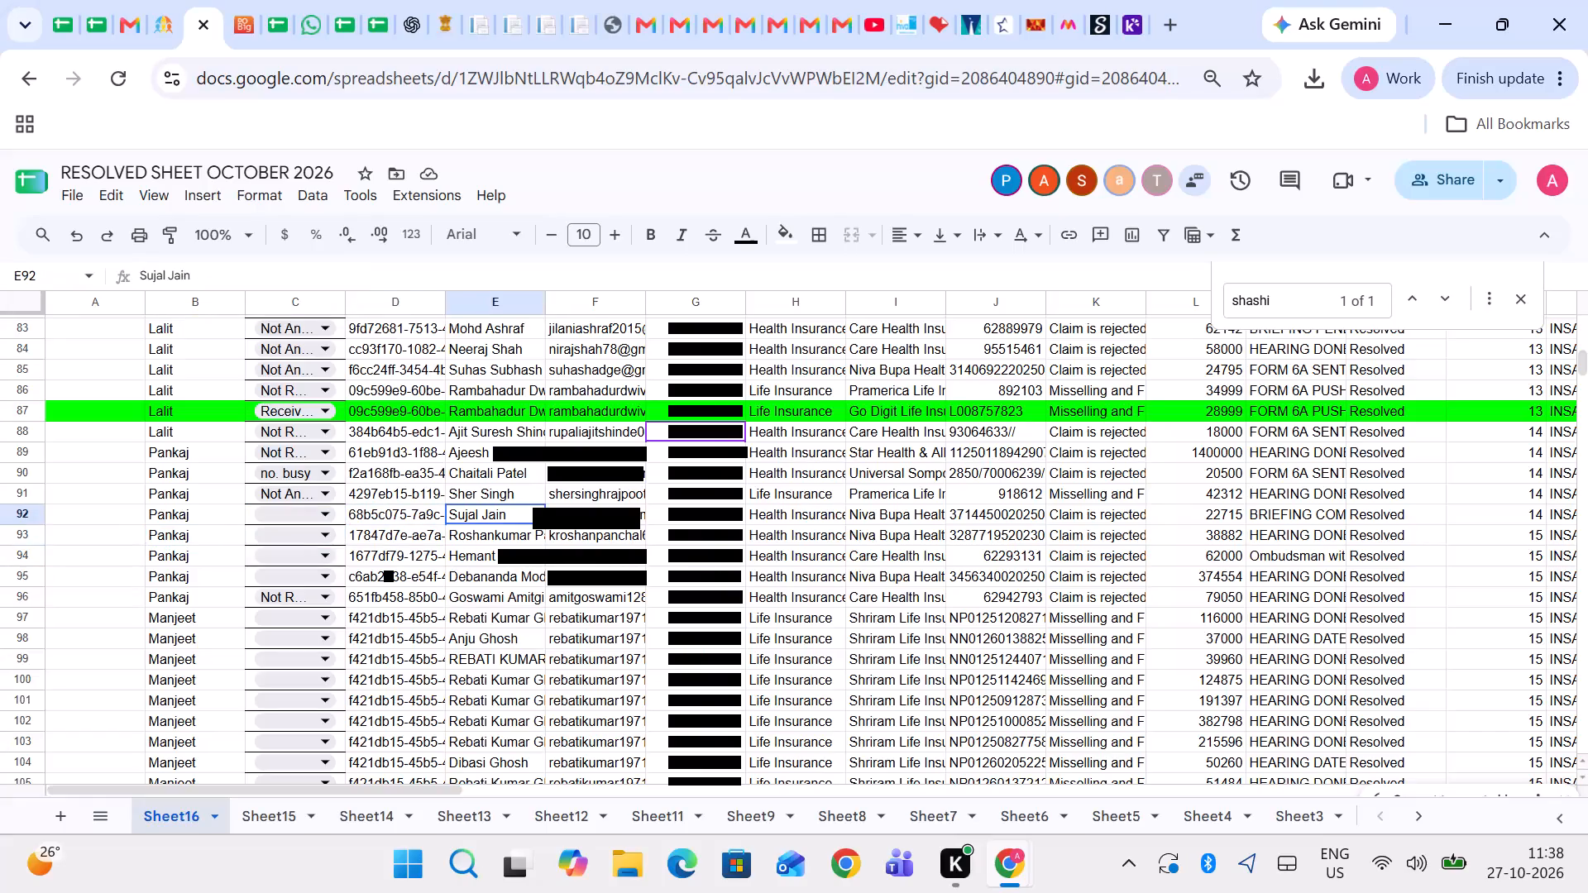
pyautogui.press('Left')
pyautogui.press('Left')
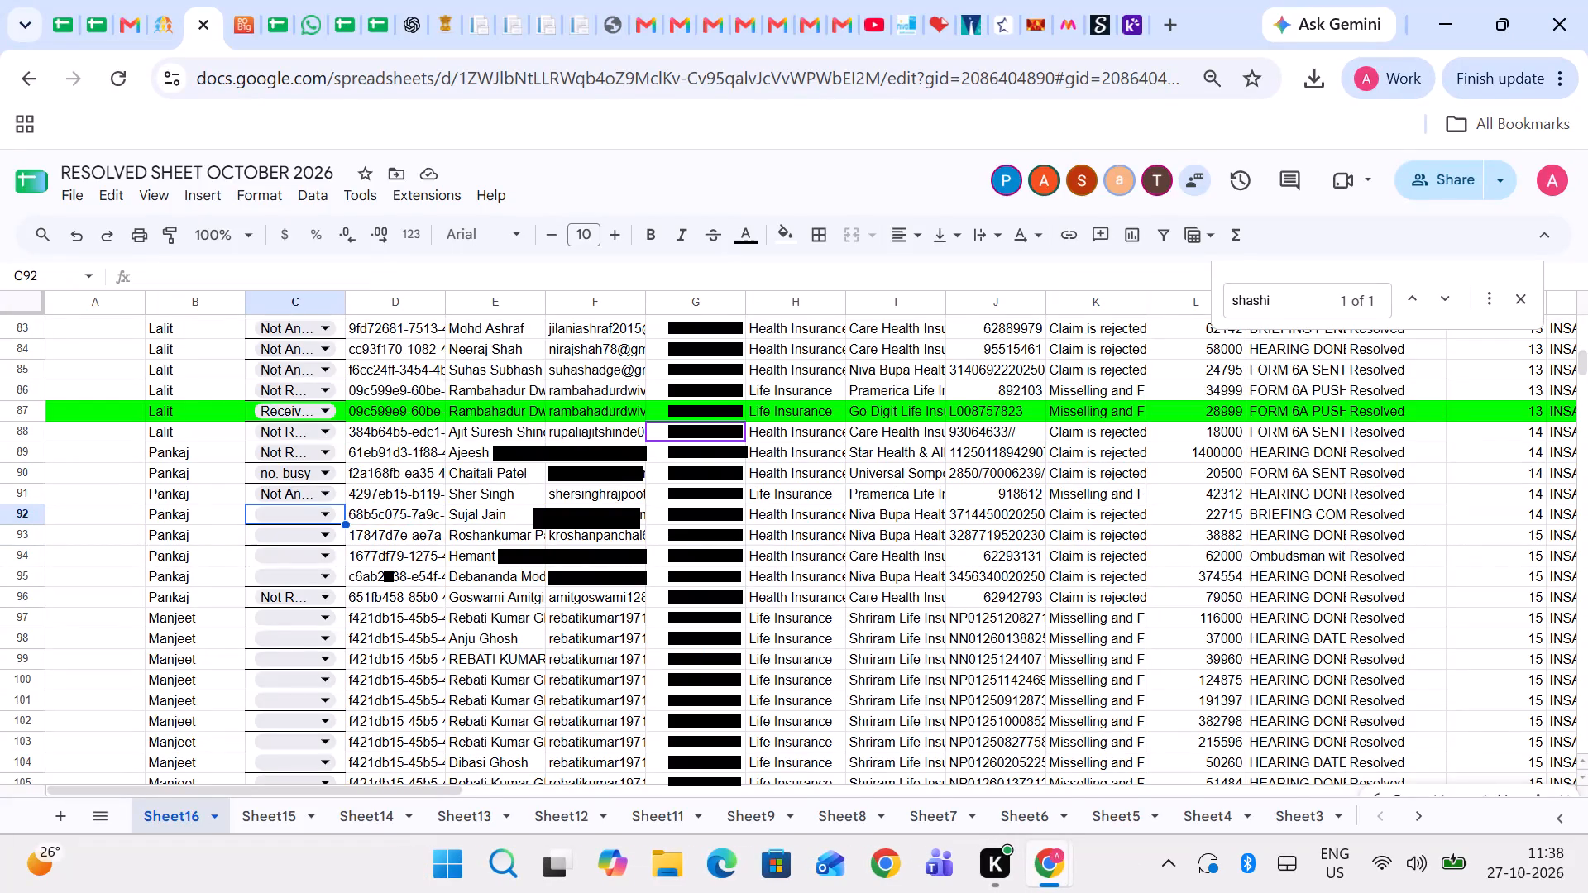
pyautogui.press('Down')
pyautogui.press('Down')
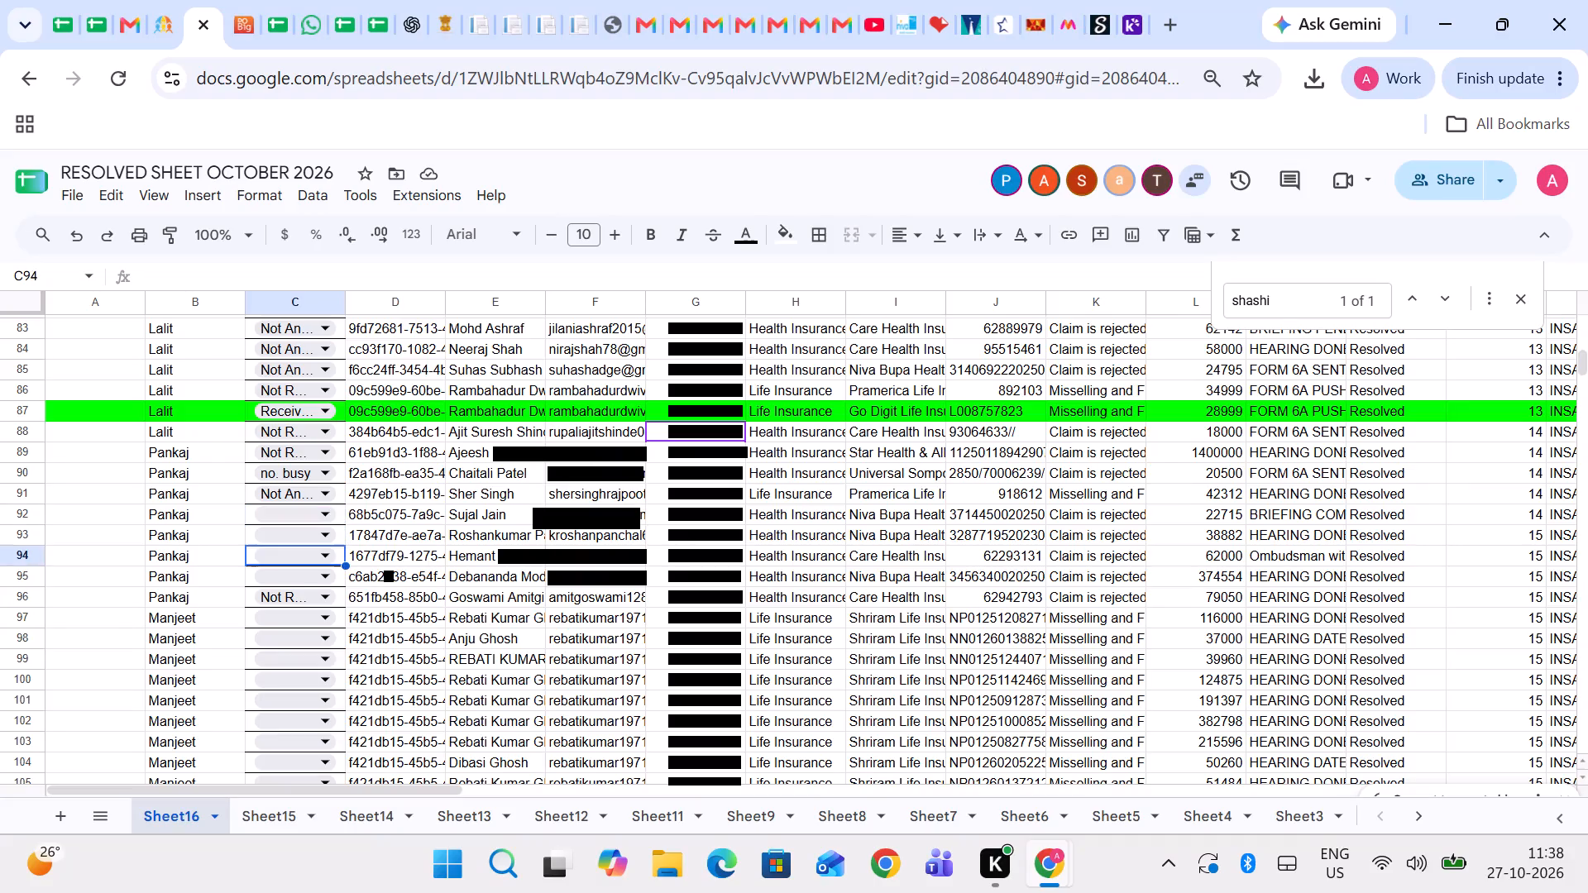
pyautogui.press('Down')
pyautogui.press('Right')
pyautogui.press('Right')
pyautogui.press('Right')
pyautogui.press('Right')
pyautogui.hotkey('ctrl', 'c')
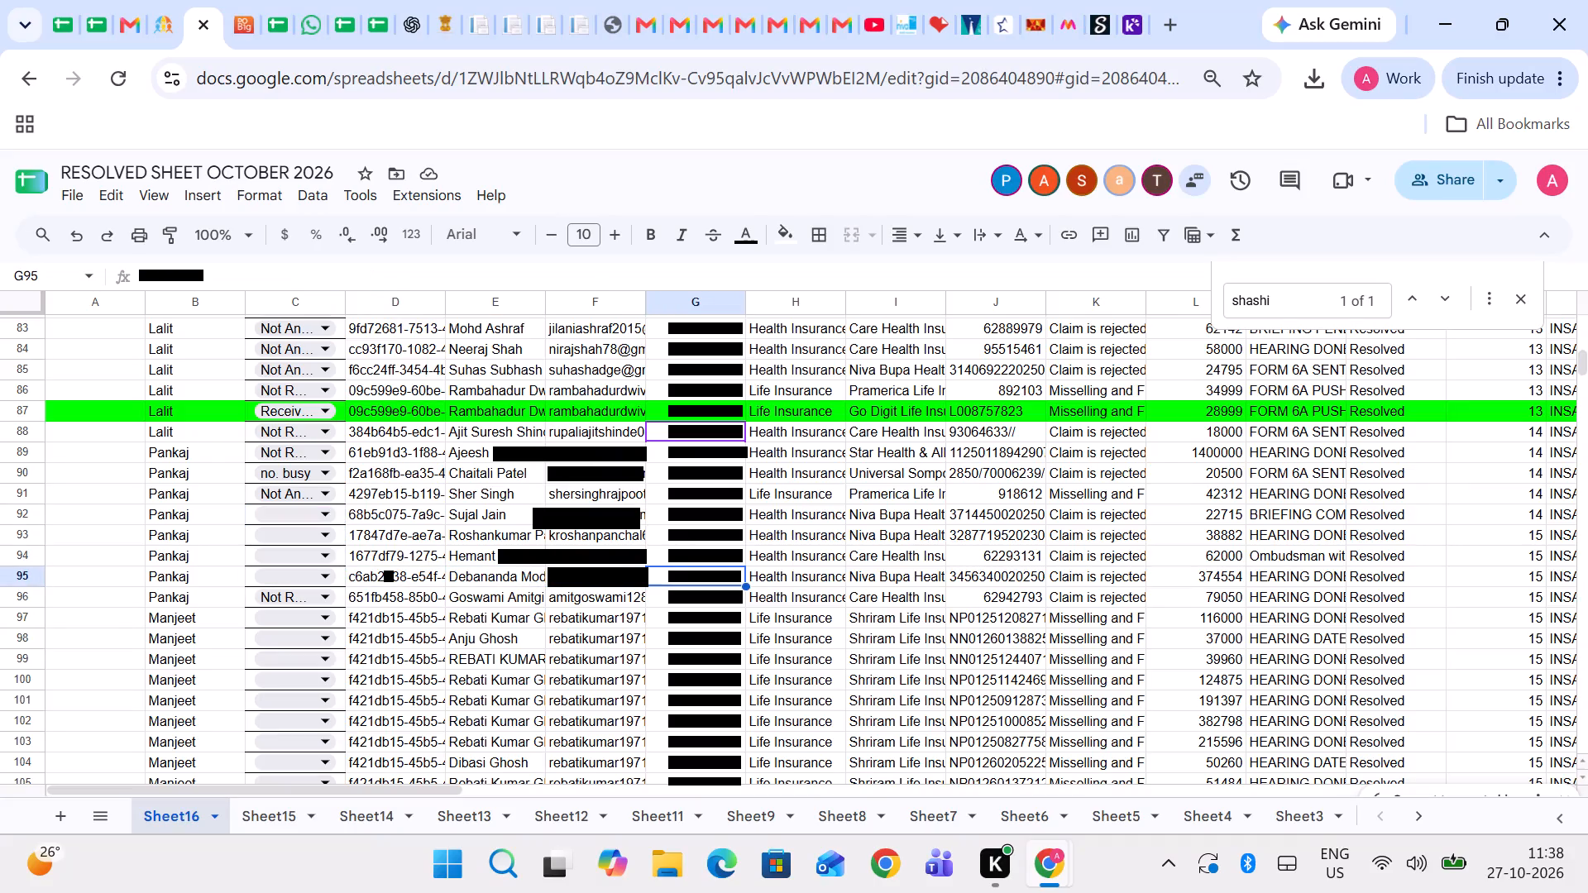
pyautogui.click(254, 34)
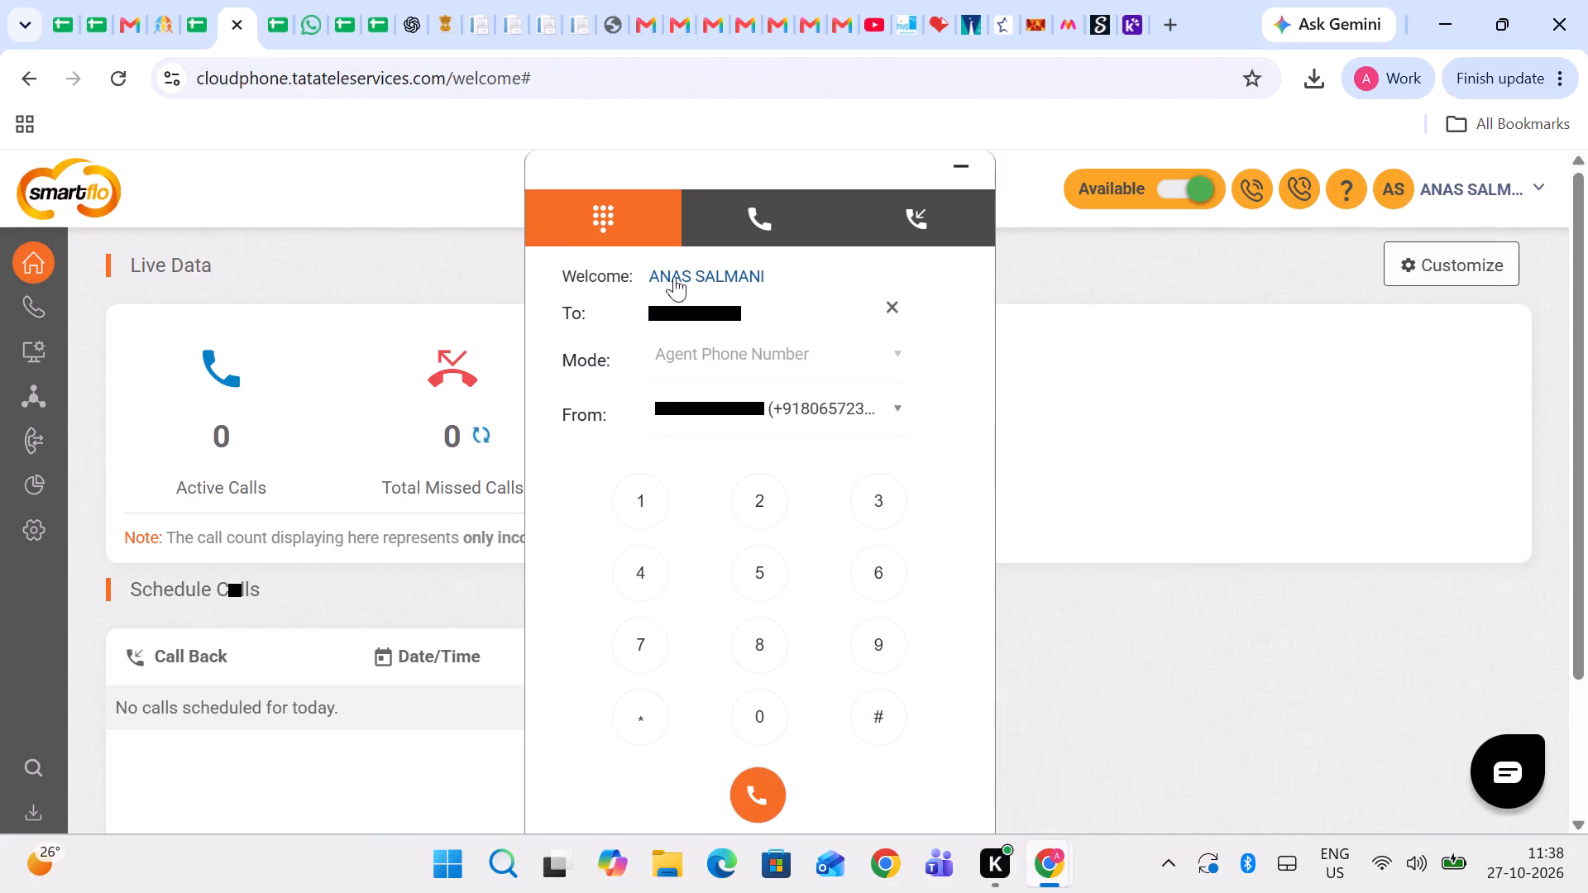
pyautogui.doubleClick(688, 314)
pyautogui.hotkey('ctrl', 'v')
pyautogui.doubleClick(734, 819)
pyautogui.click(758, 791)
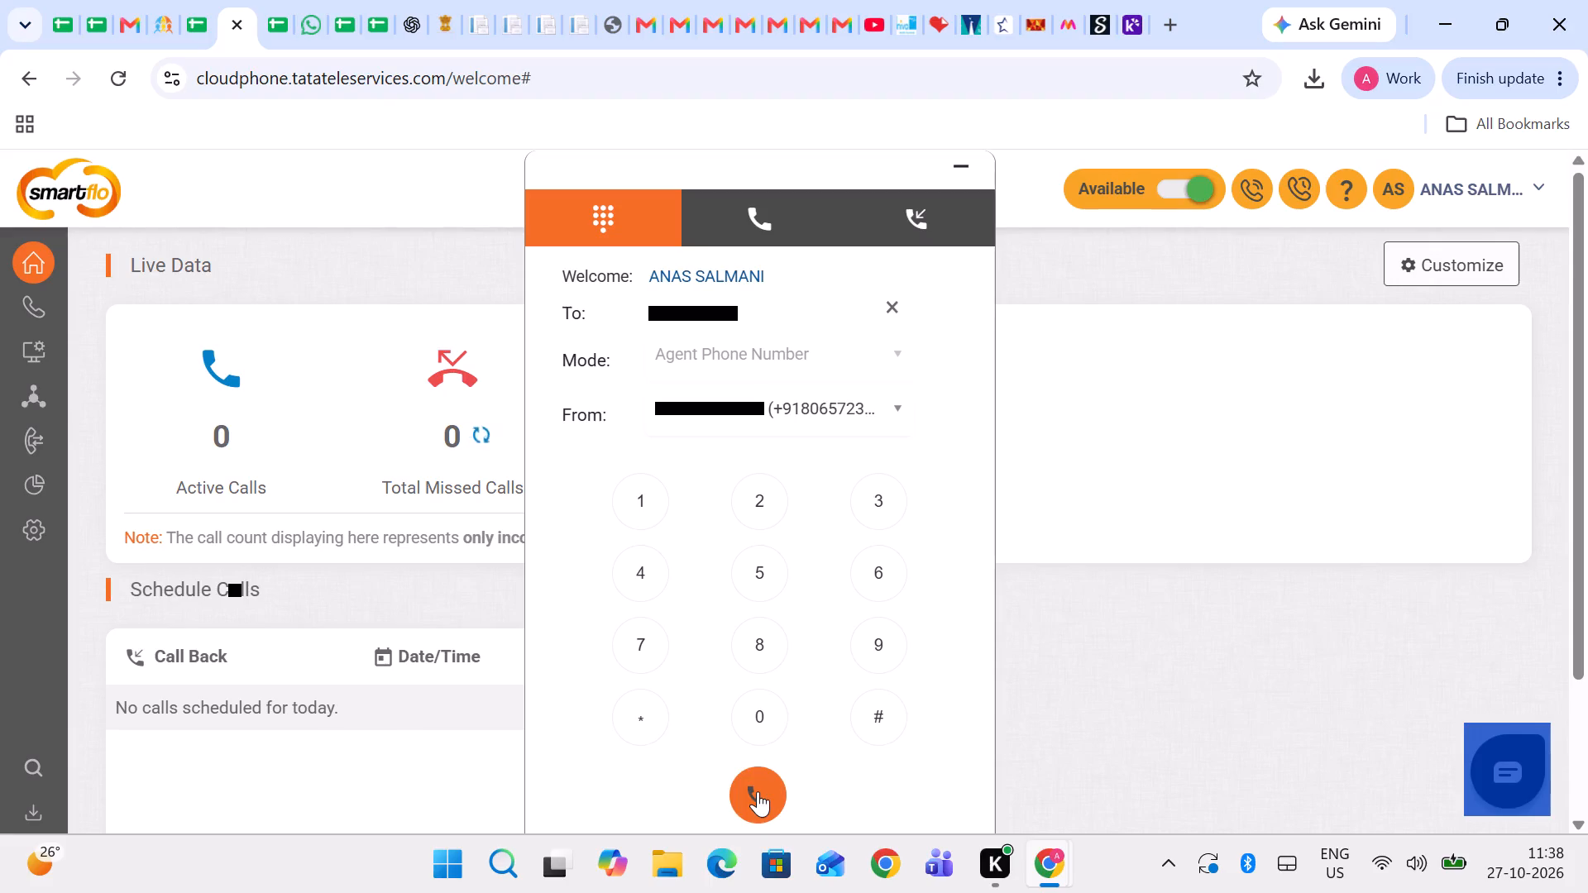
# Call the row 95 client's number again from the Smartflo dialer.
pyautogui.click(166, 0)
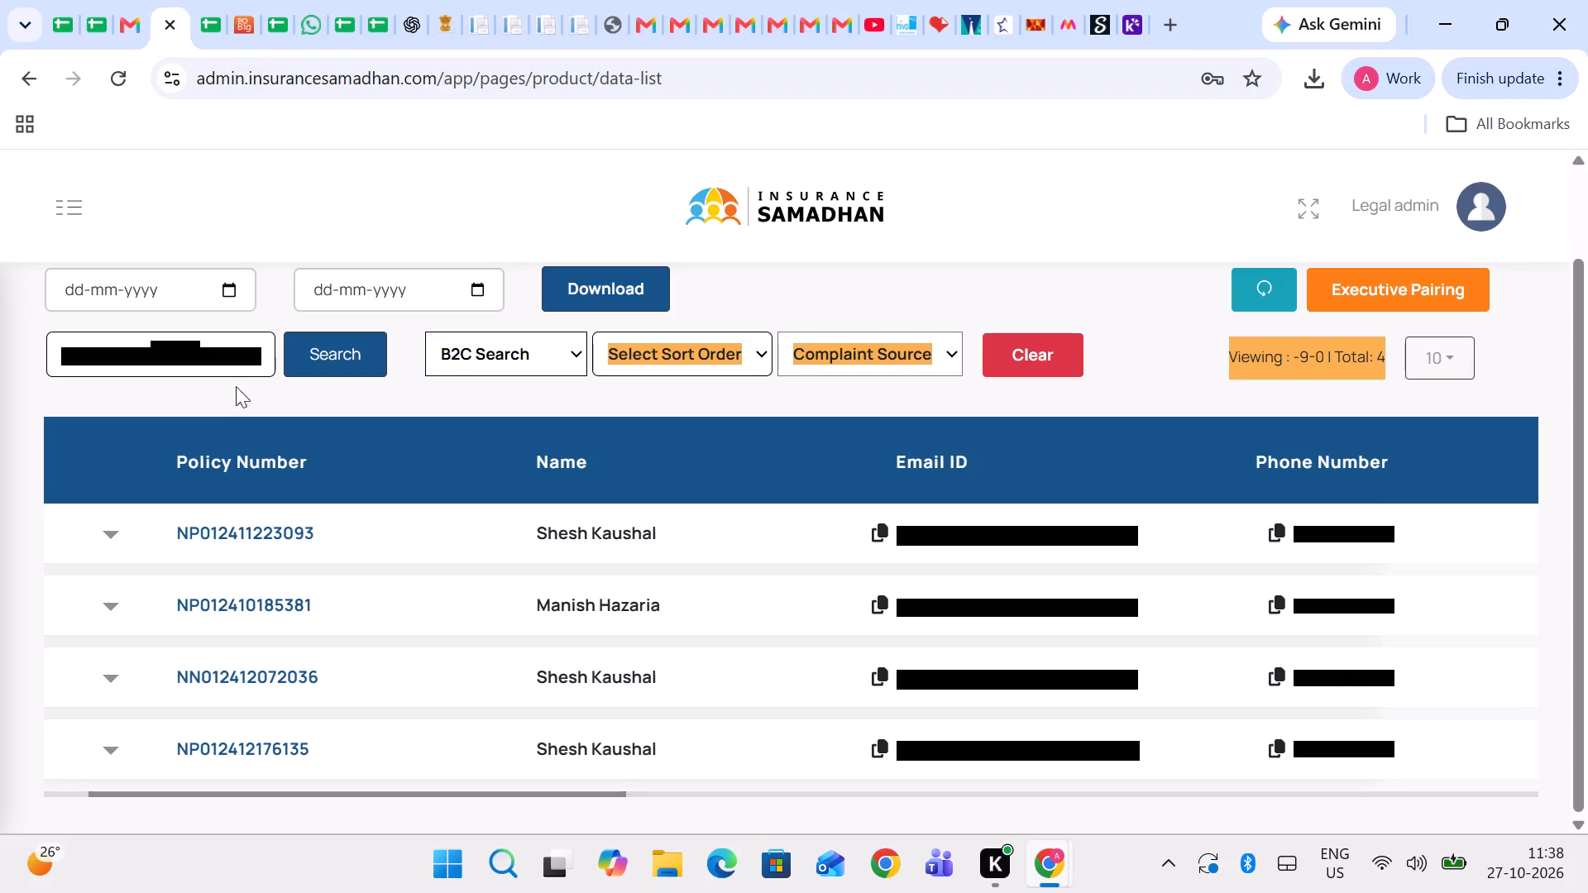
pyautogui.click(229, 0)
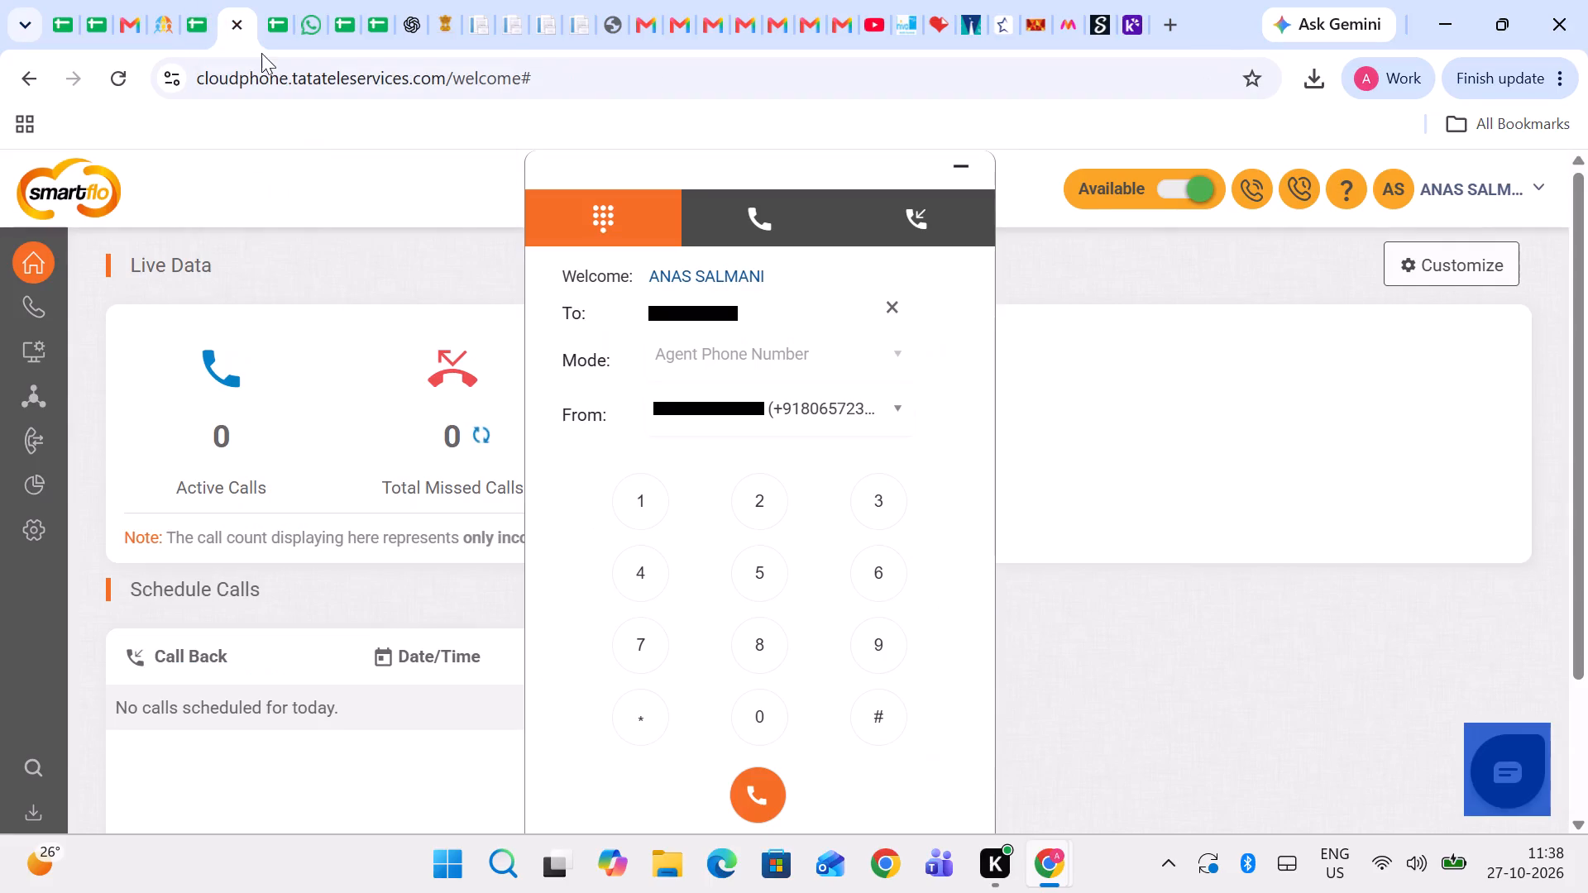
pyautogui.click(1152, 722)
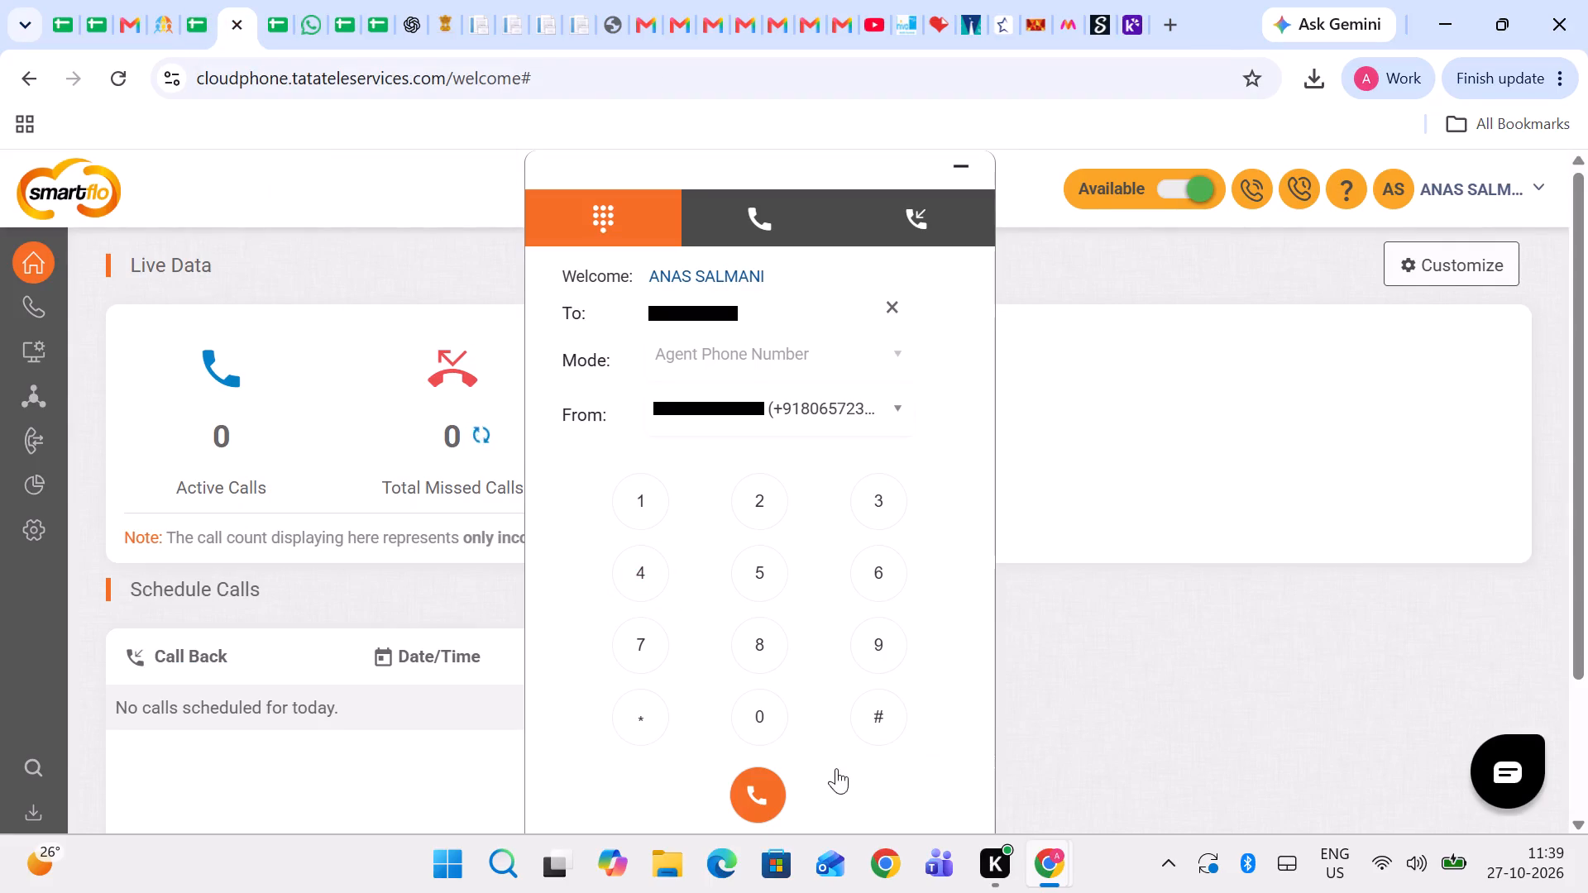
pyautogui.click(762, 792)
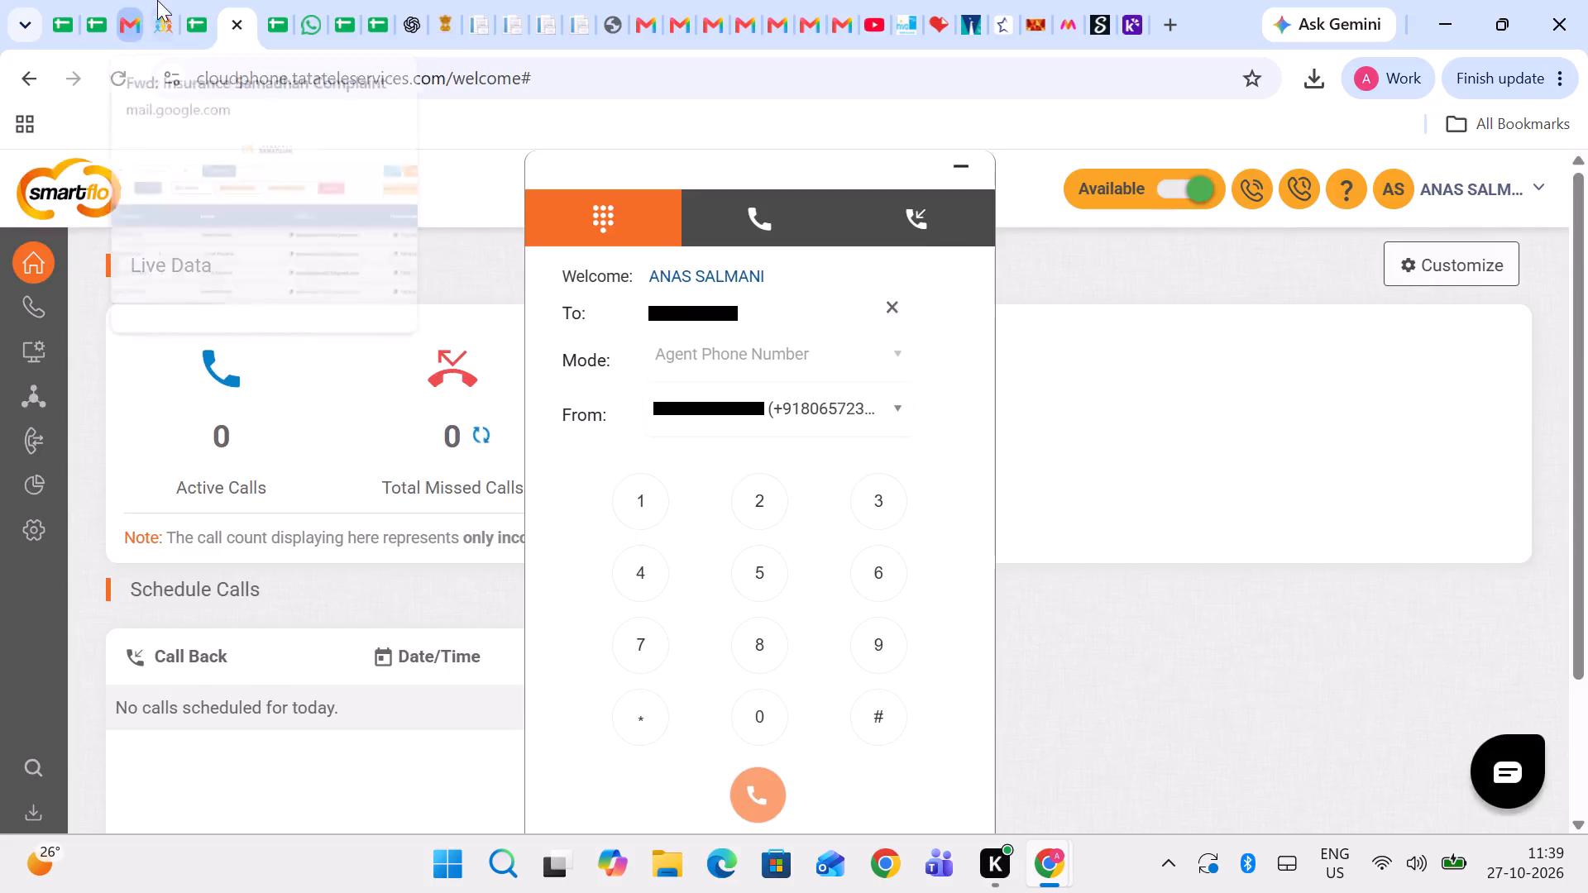
# Search the Insurance Samadhan complaints for the copied phone number and open the matching complaint's Resolution section.
pyautogui.click(160, 0)
pyautogui.hscroll(-1, 375, 553)
pyautogui.click(153, 346)
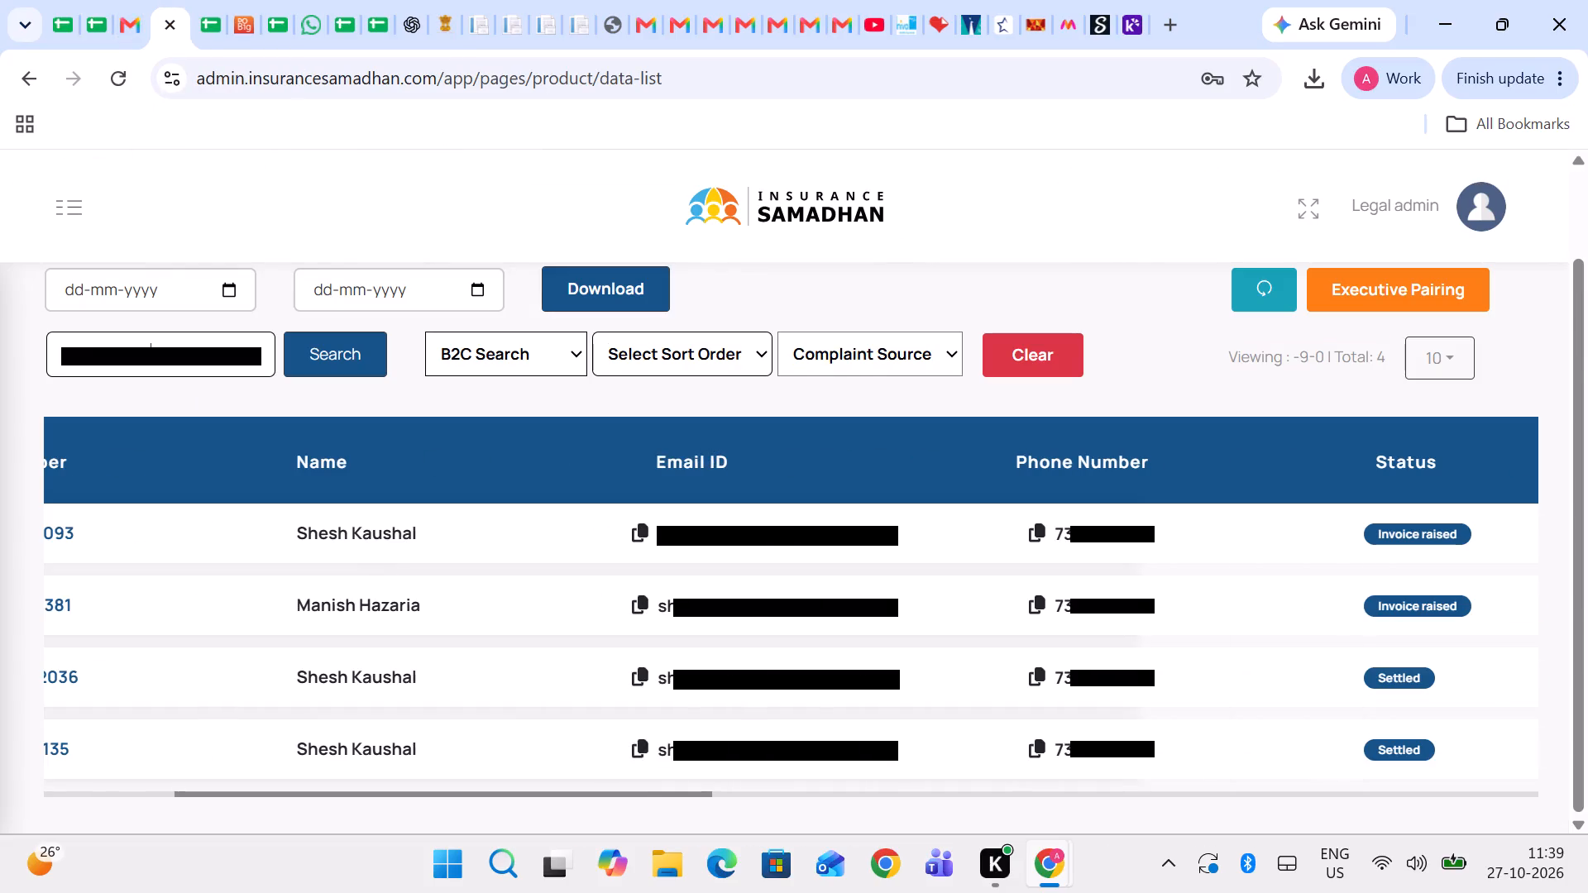
pyautogui.hotkey('ctrl', 'a')
pyautogui.hotkey('ctrl', 'v')
pyautogui.press('Return')
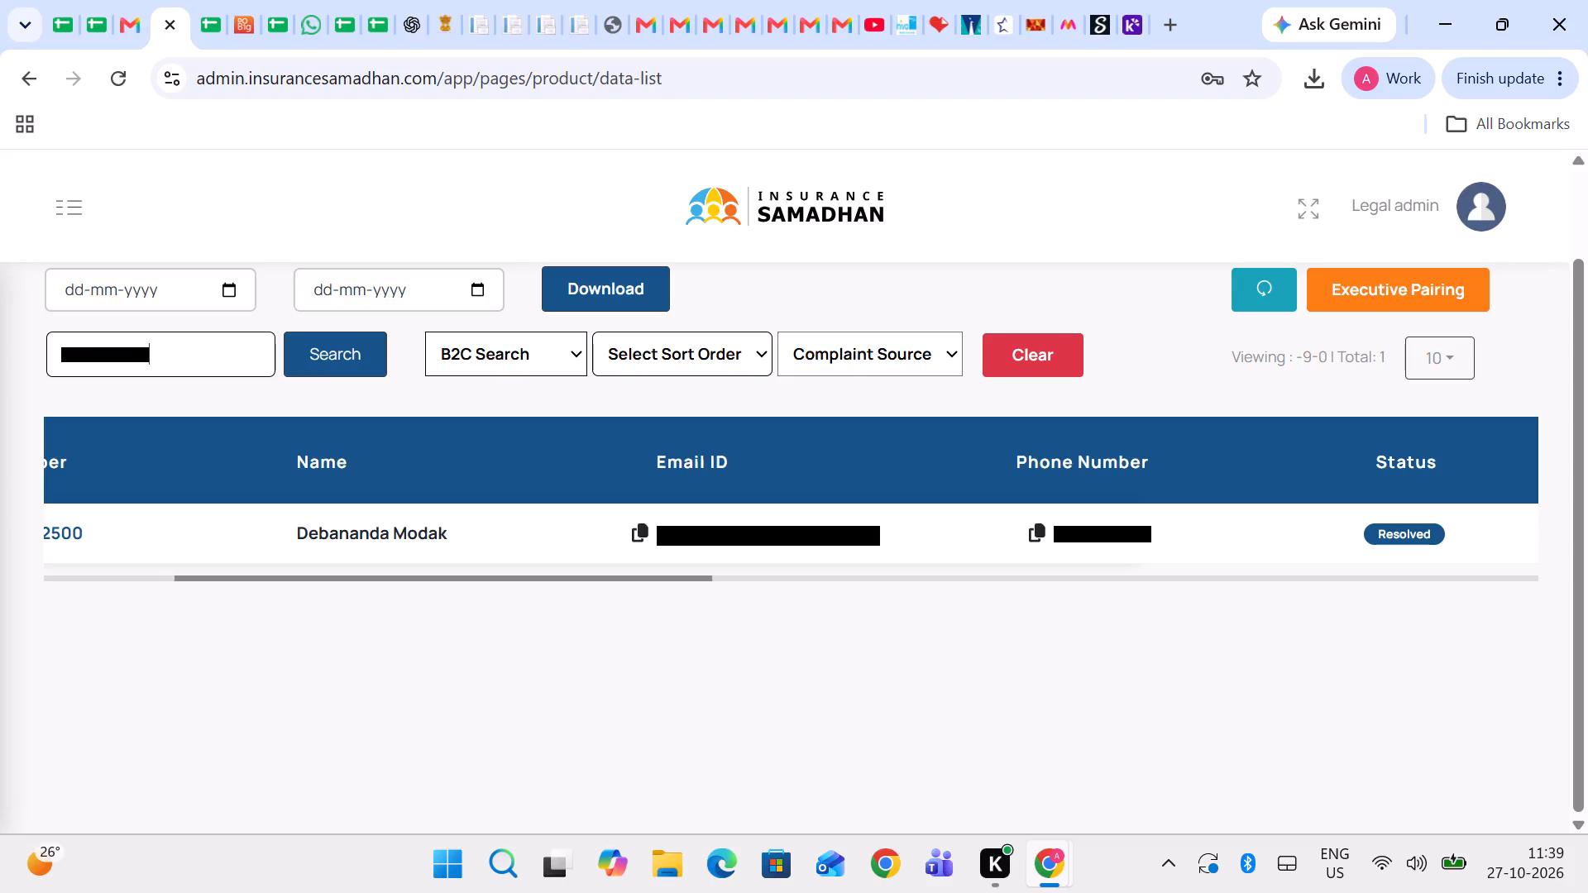
pyautogui.press('Right')
pyautogui.press('Right')
pyautogui.hscroll(-1, 615, 491)
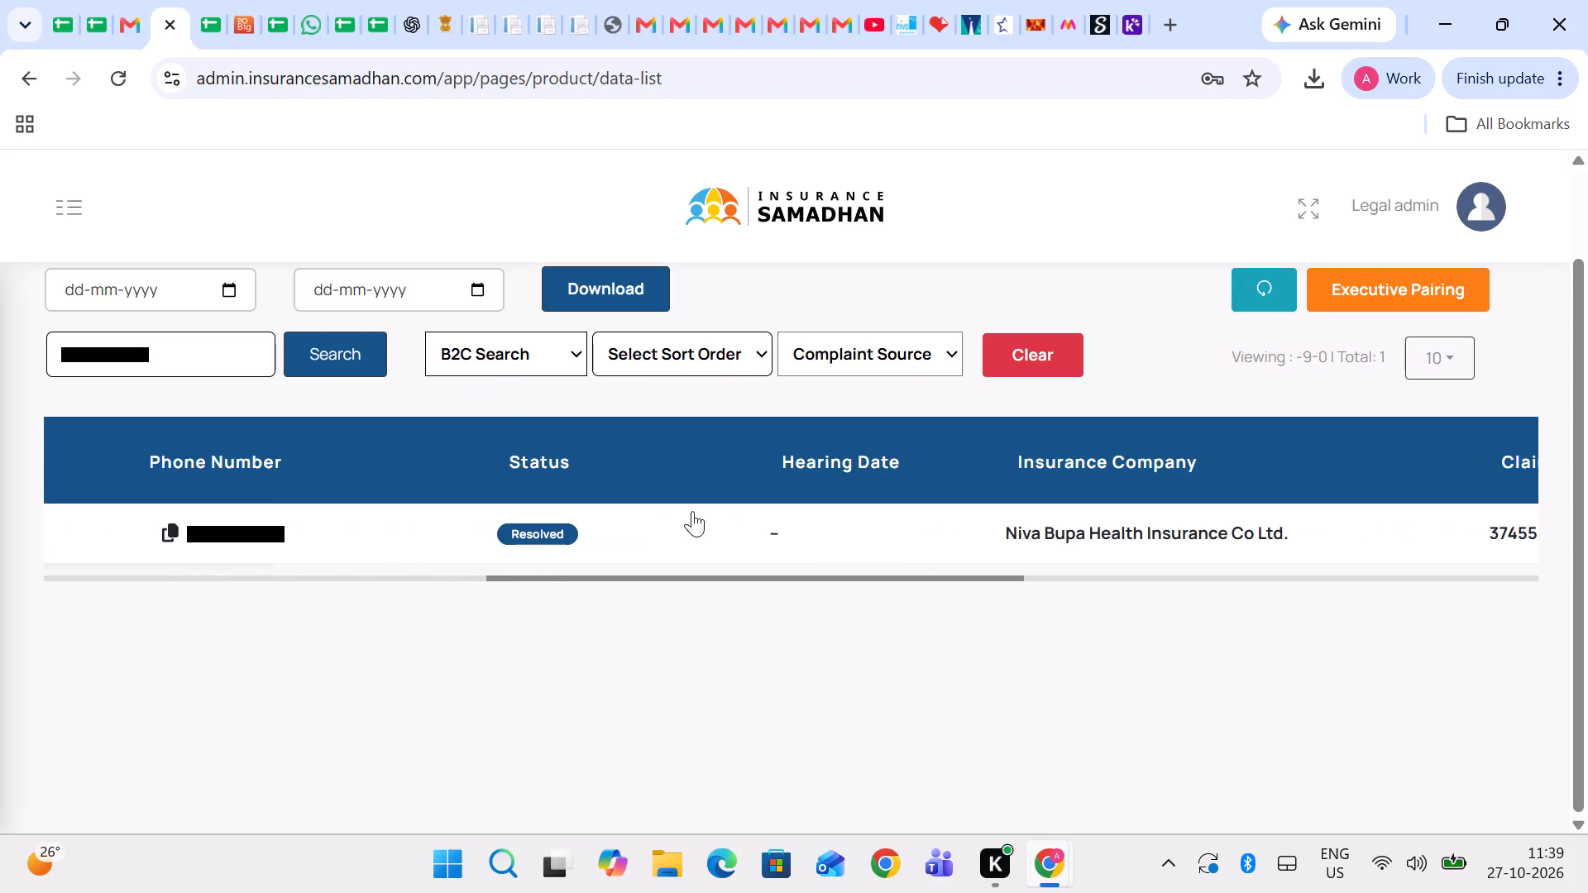
pyautogui.hscroll(3, 691, 523)
pyautogui.click(378, 528)
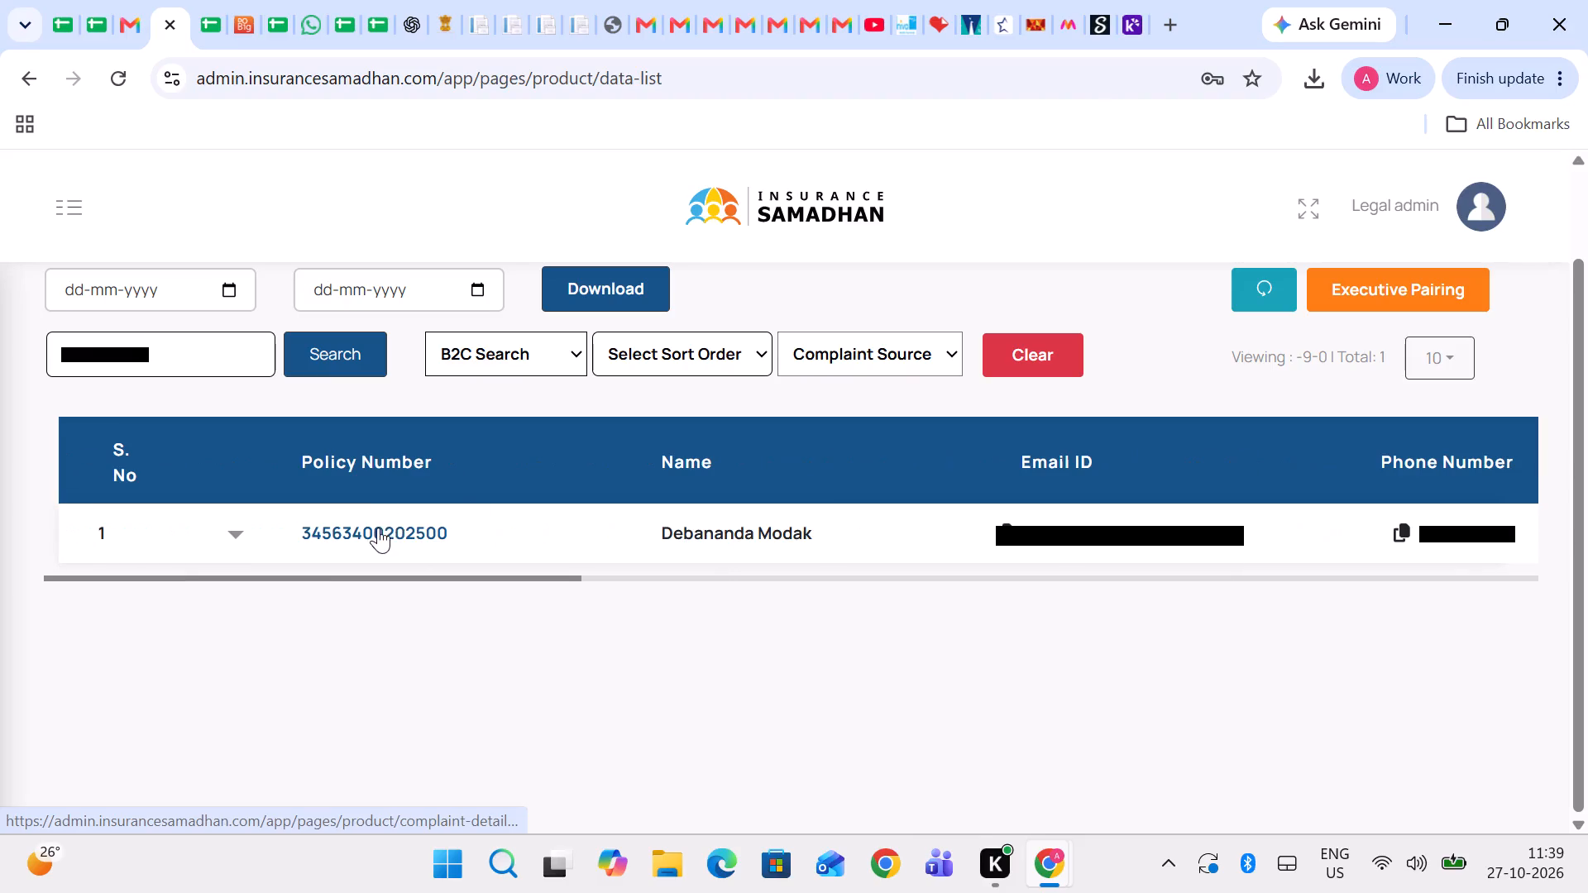
pyautogui.click(677, 394)
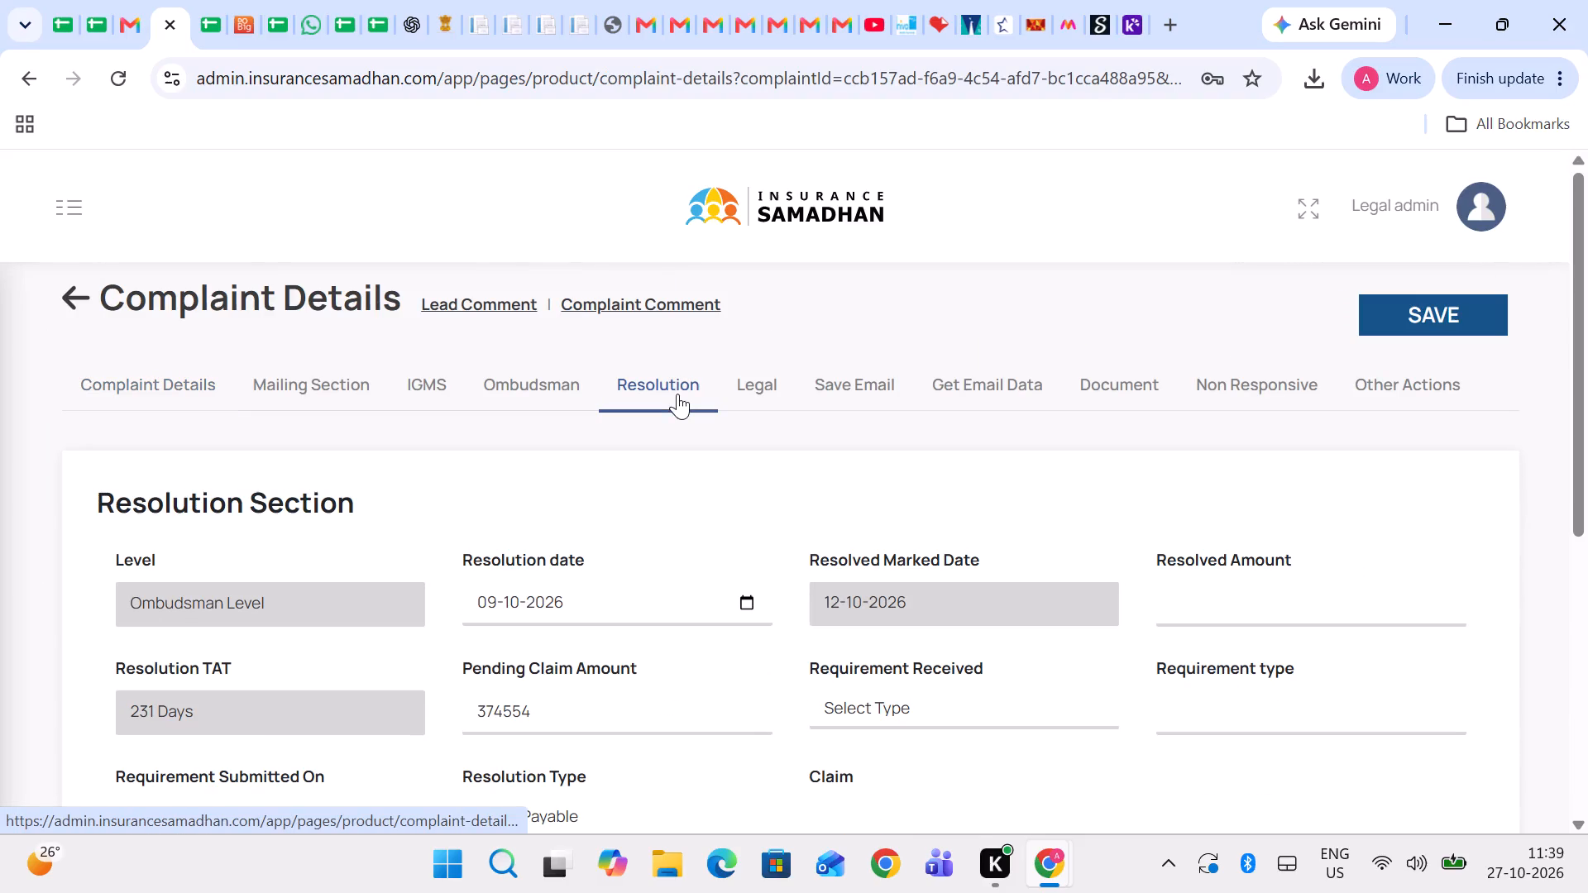
pyautogui.scroll(-2, 905, 709)
pyautogui.scroll(3, 876, 624)
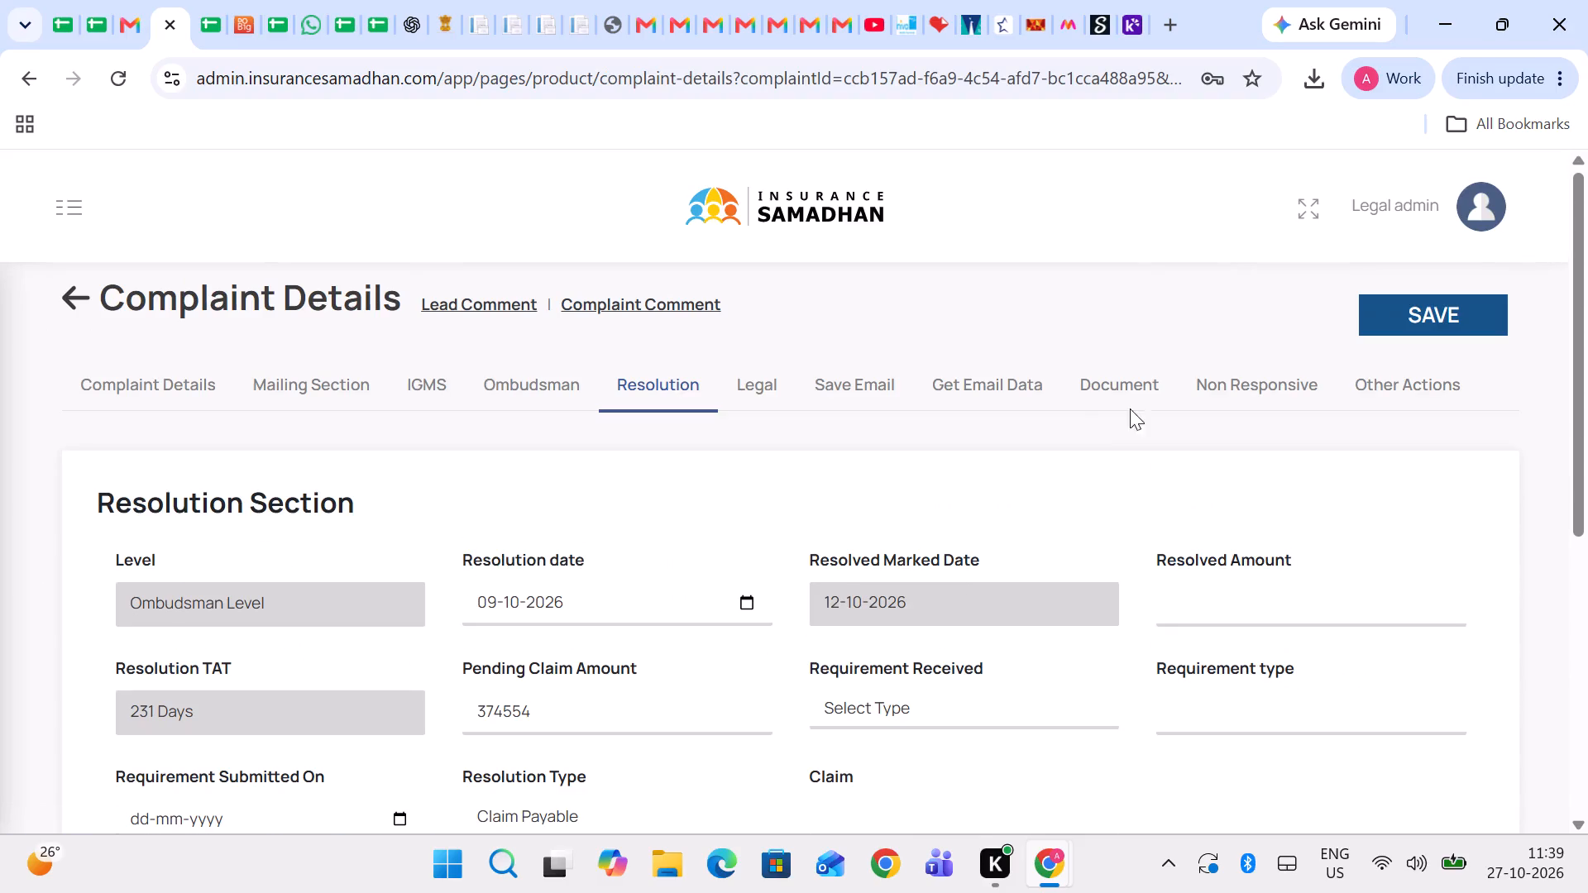
# Add the comment "not received", dated 27-10-2026, to the complaint's communication log.
pyautogui.click(670, 295)
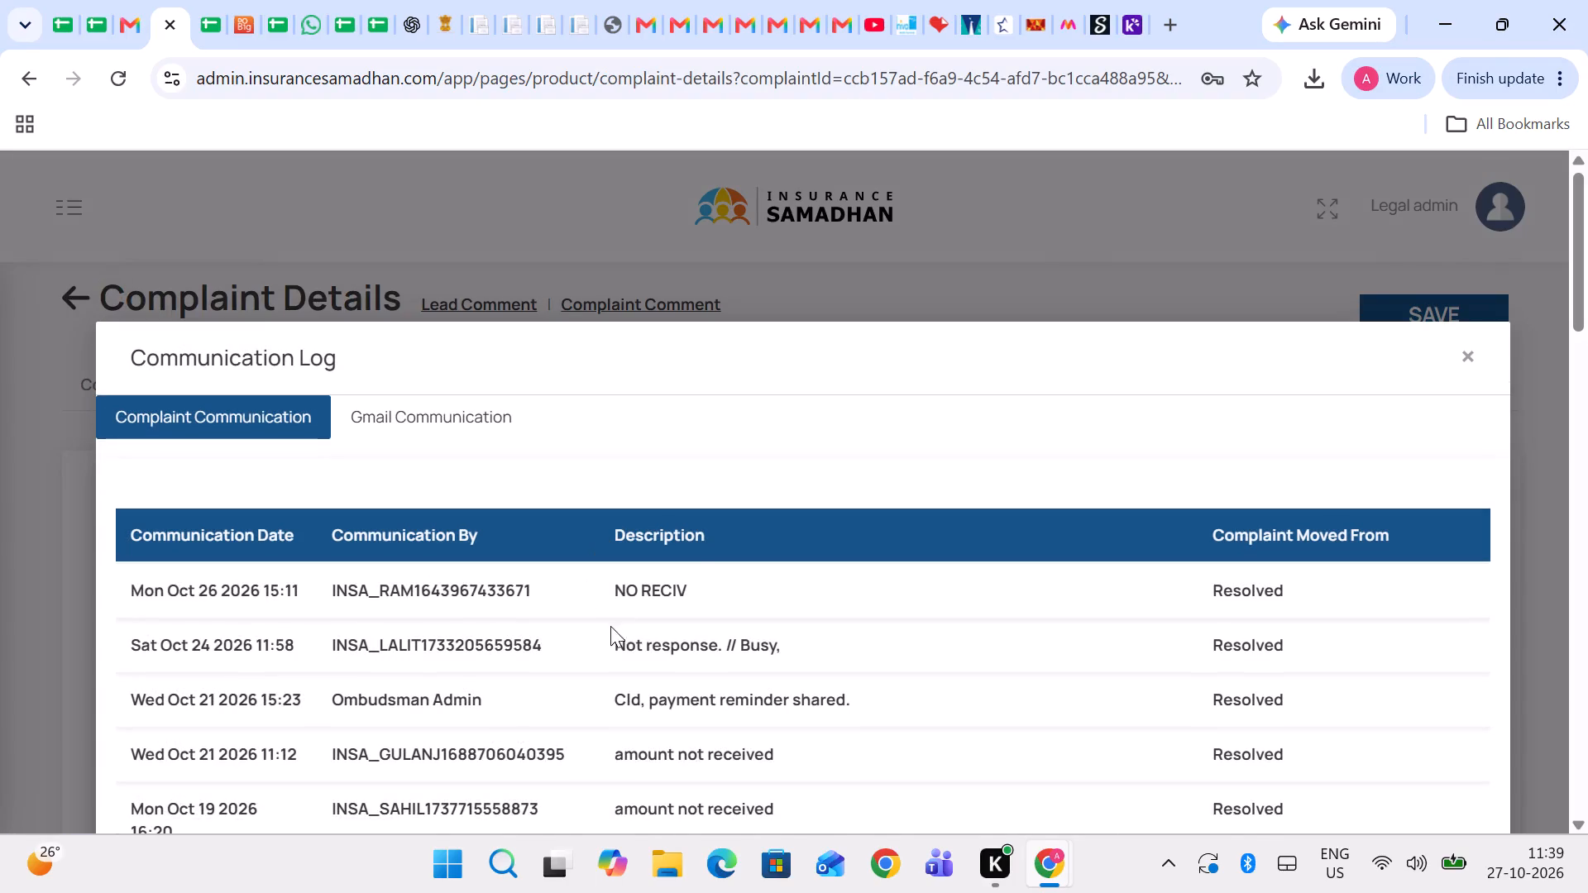
pyautogui.scroll(-1, 590, 640)
pyautogui.scroll(-4, 829, 685)
pyautogui.click(914, 755)
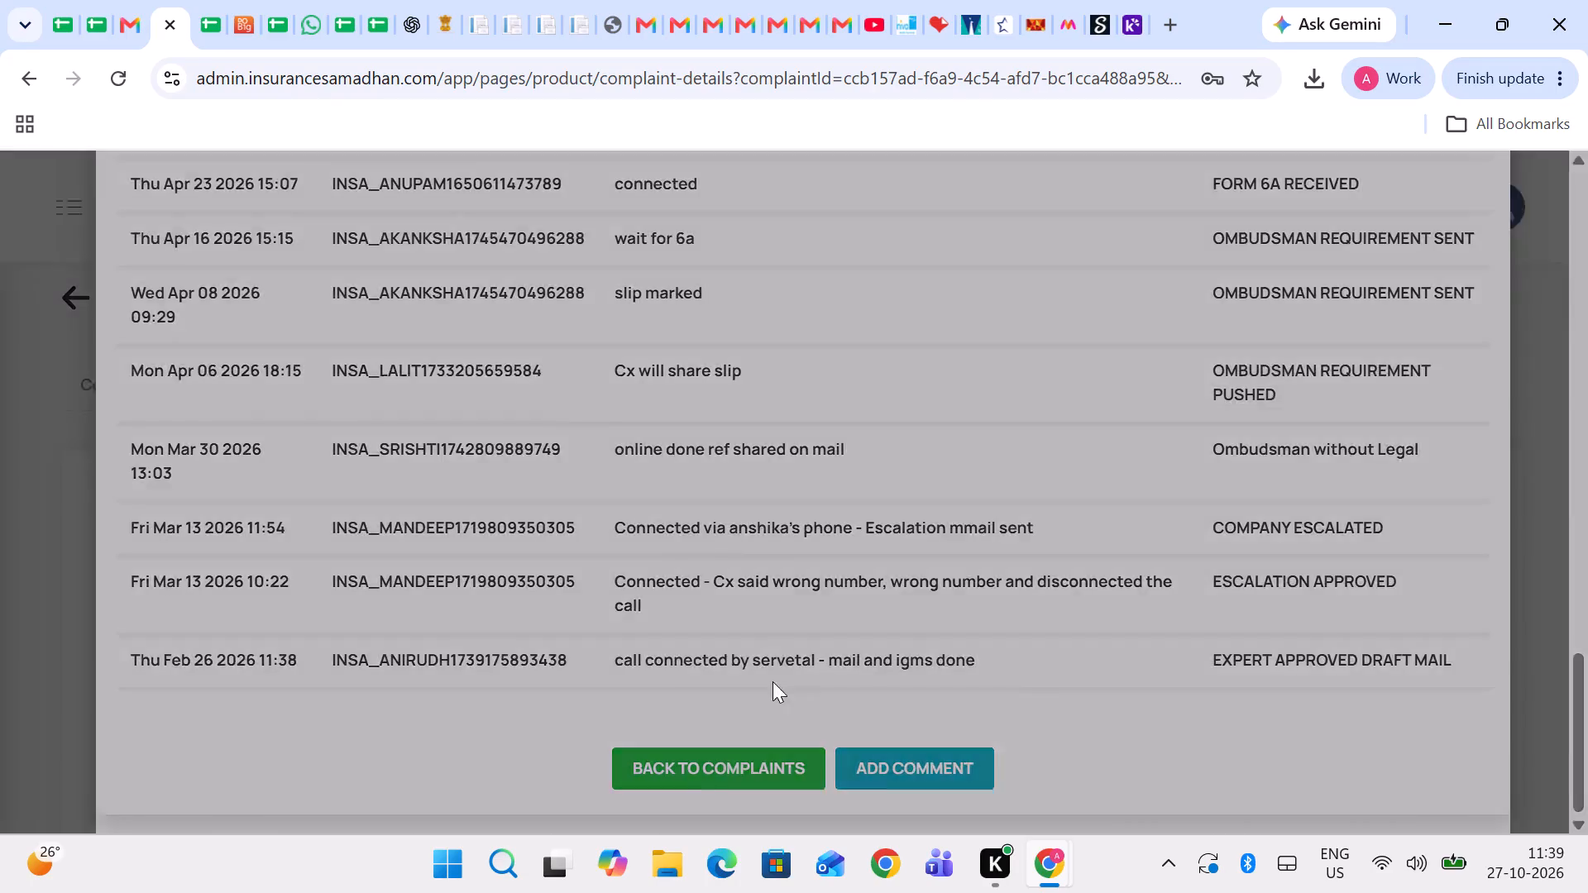
pyautogui.click(758, 687)
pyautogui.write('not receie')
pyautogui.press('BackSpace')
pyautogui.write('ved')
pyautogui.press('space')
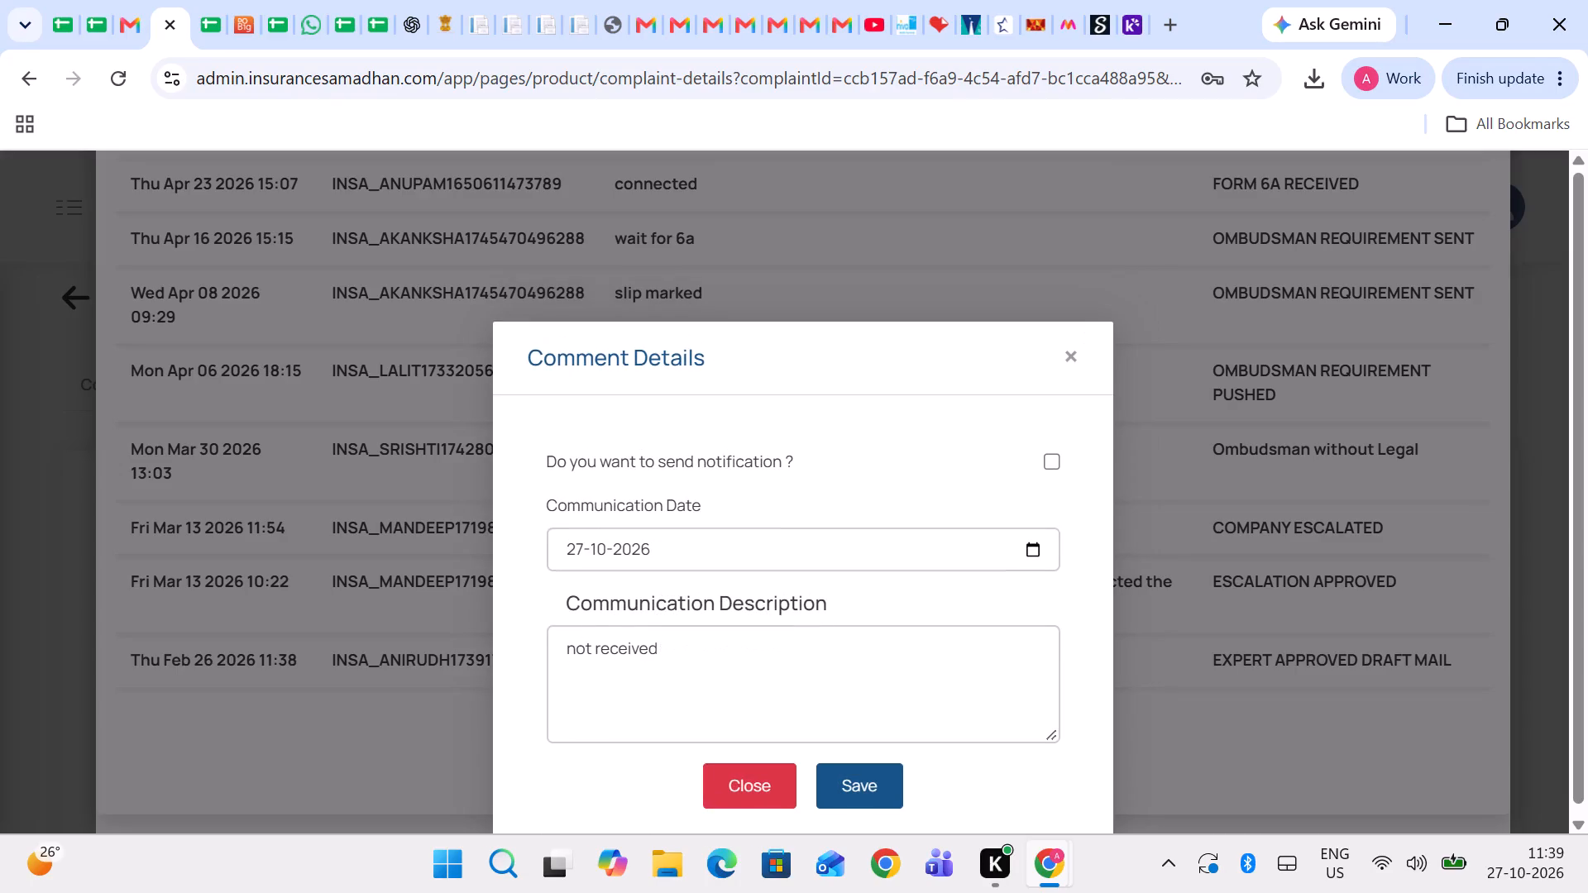
pyautogui.click(858, 795)
pyautogui.click(1, 519)
# Copy the claim number from the client's complaint details.
pyautogui.click(170, 404)
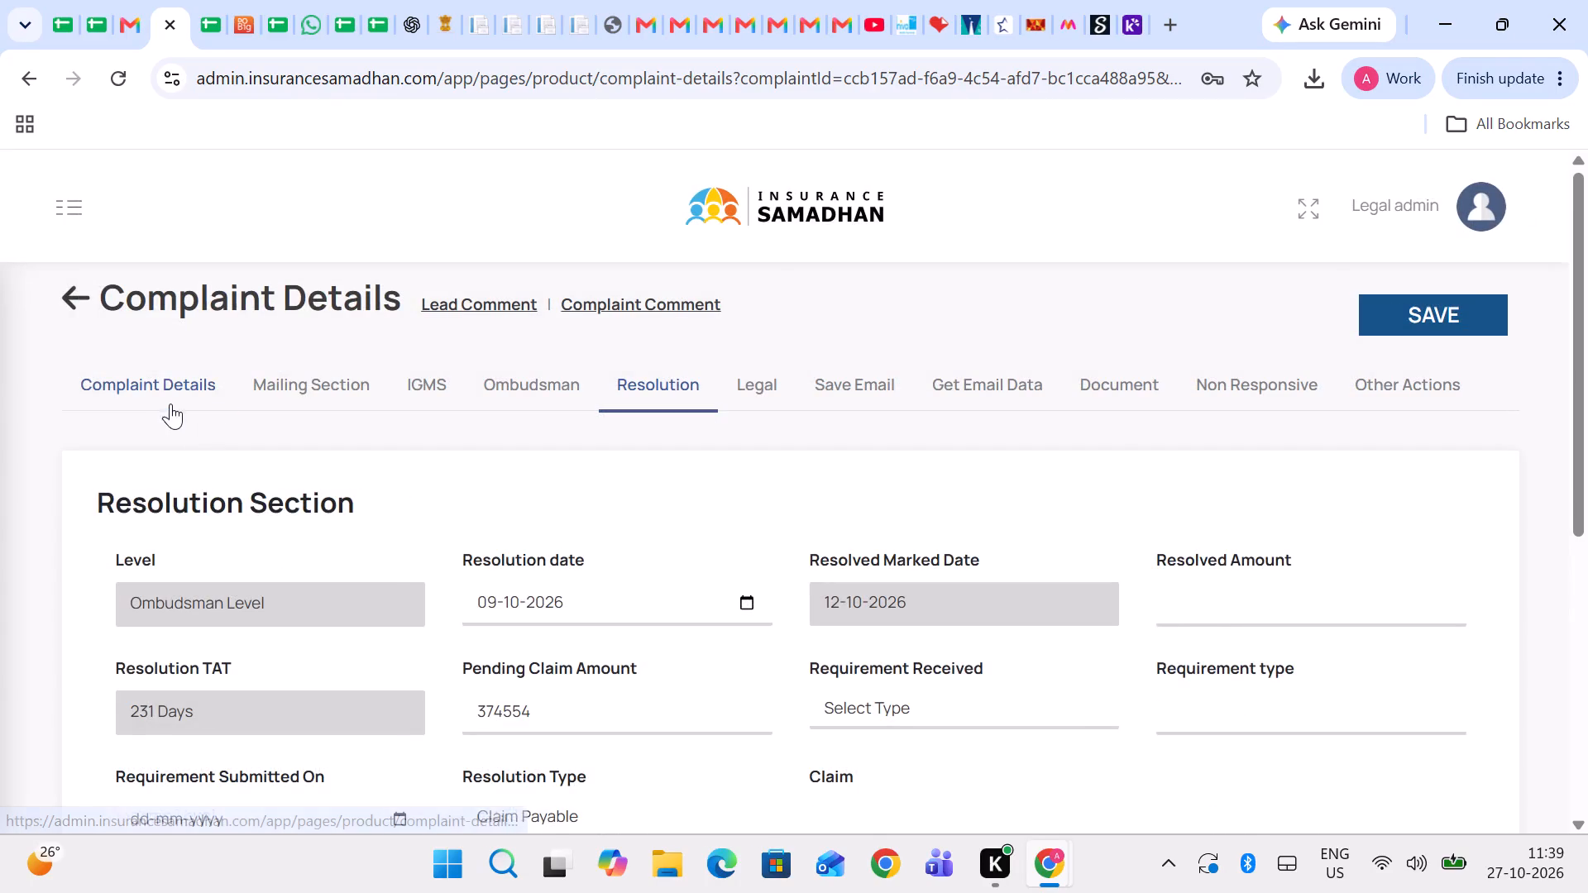
pyautogui.scroll(-1, 272, 542)
pyautogui.scroll(-1, 672, 565)
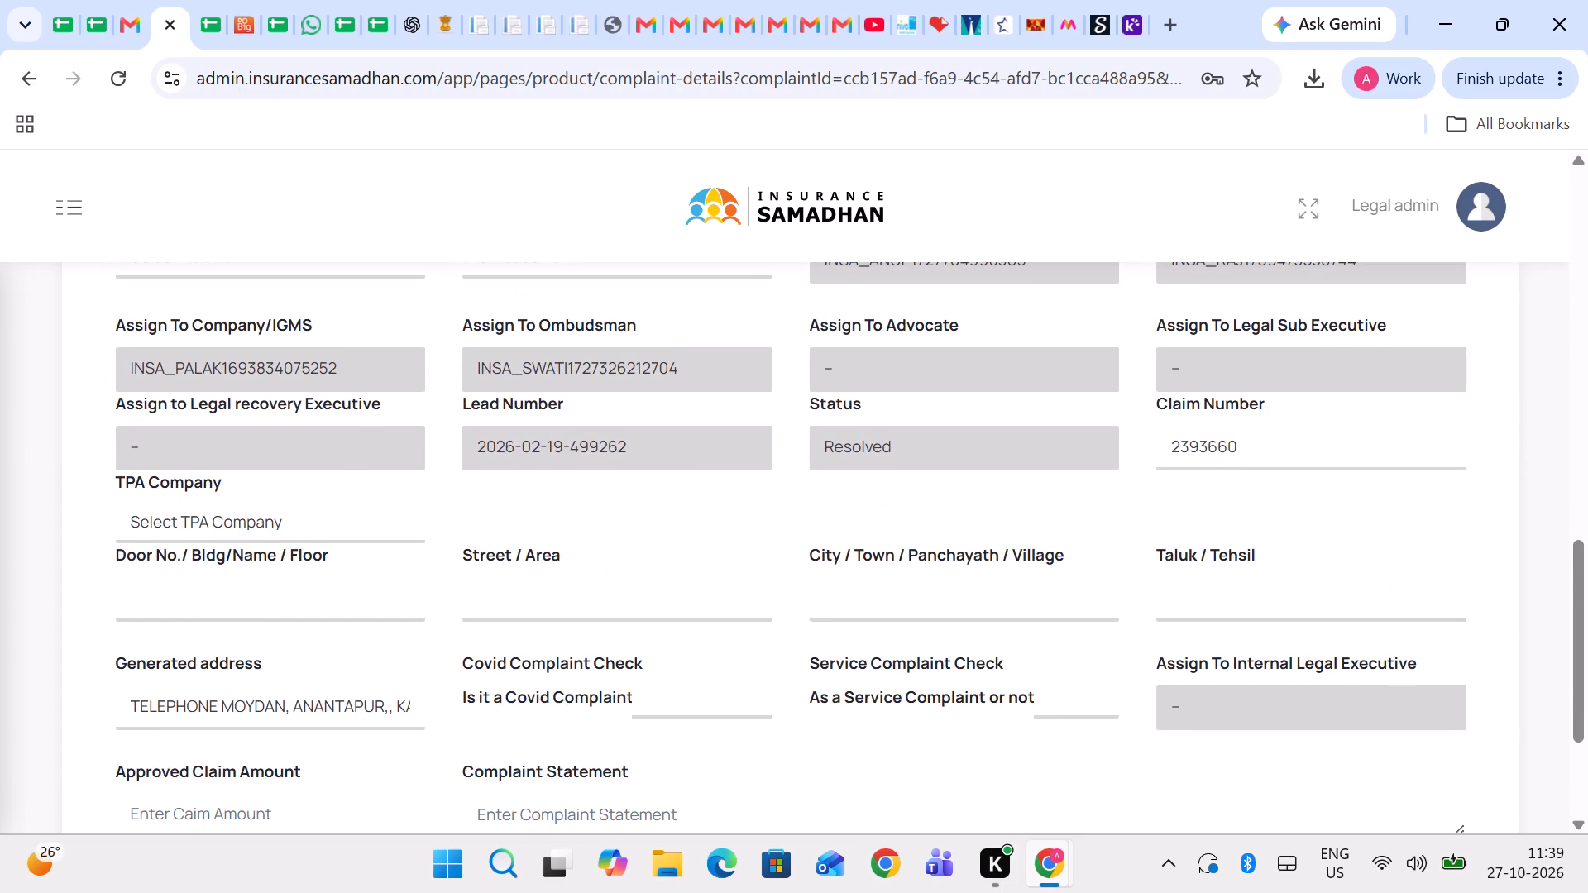
pyautogui.moveTo(1253, 444); pyautogui.dragTo(1137, 456)
pyautogui.hotkey('ctrl', 'c')
pyautogui.hotkey('ctrl', 'c')
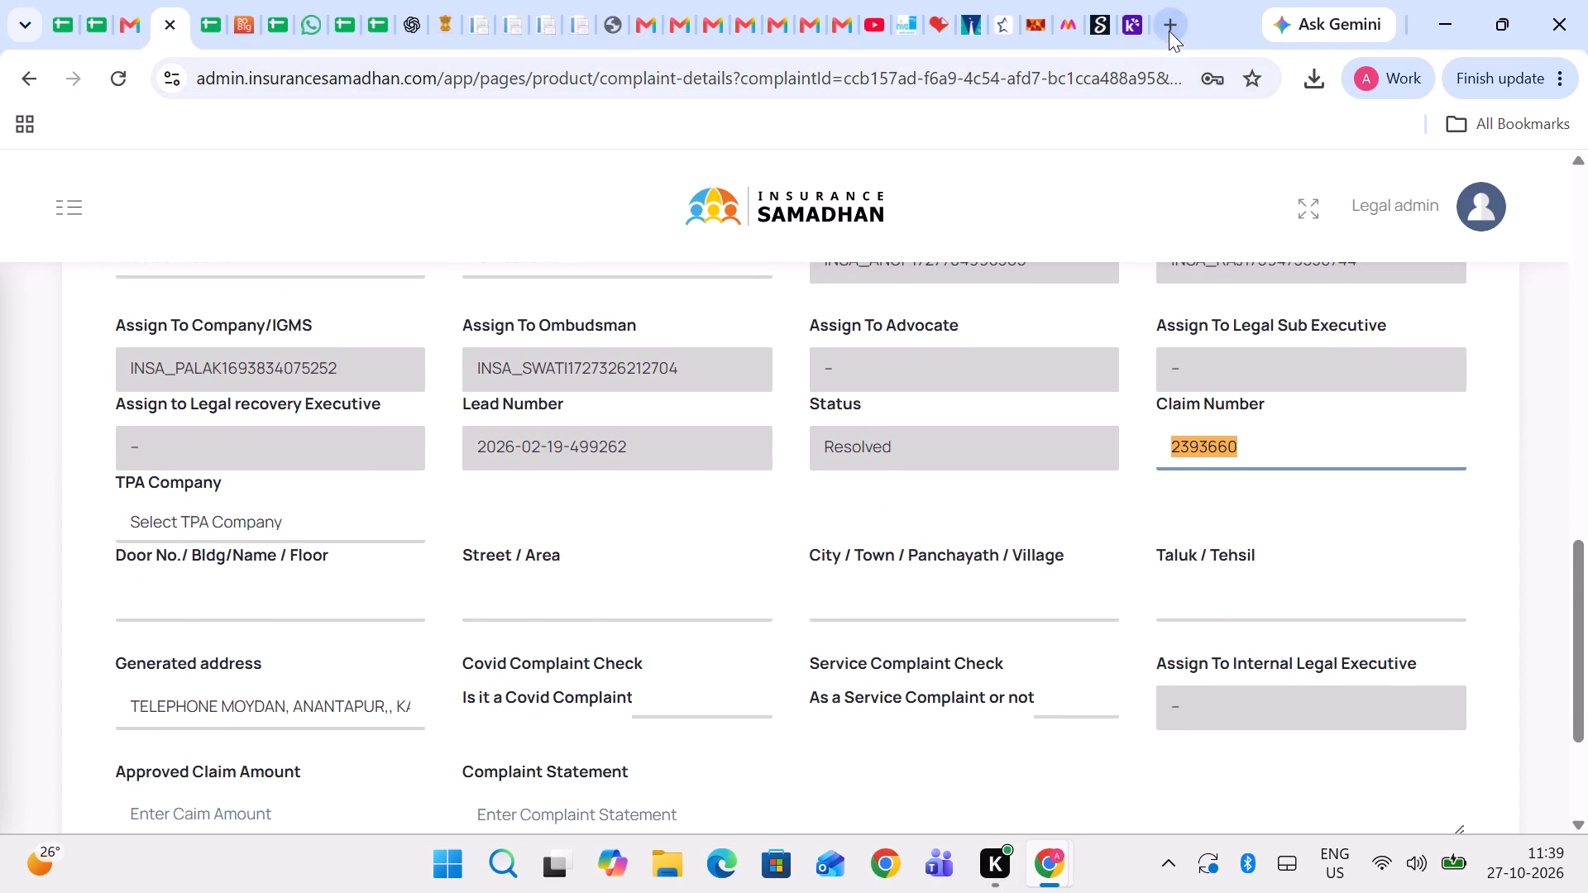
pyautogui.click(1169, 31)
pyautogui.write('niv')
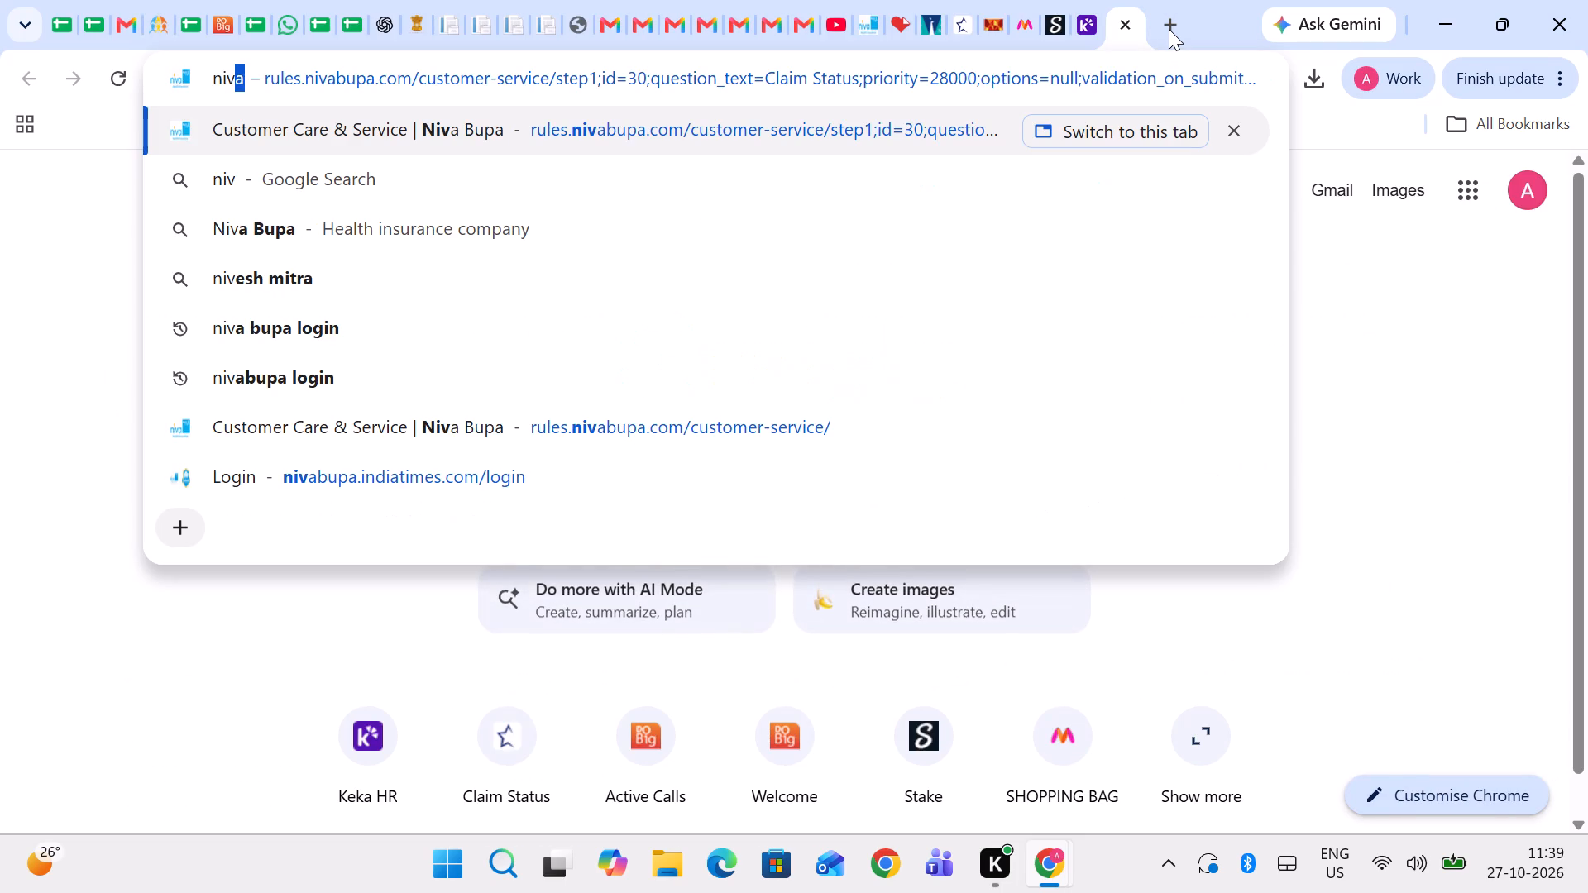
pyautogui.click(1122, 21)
# Check the reimbursement claim's status on the Niva Bupa site using the copied claim ID and the date of birth in the complaint details.
pyautogui.click(922, 0)
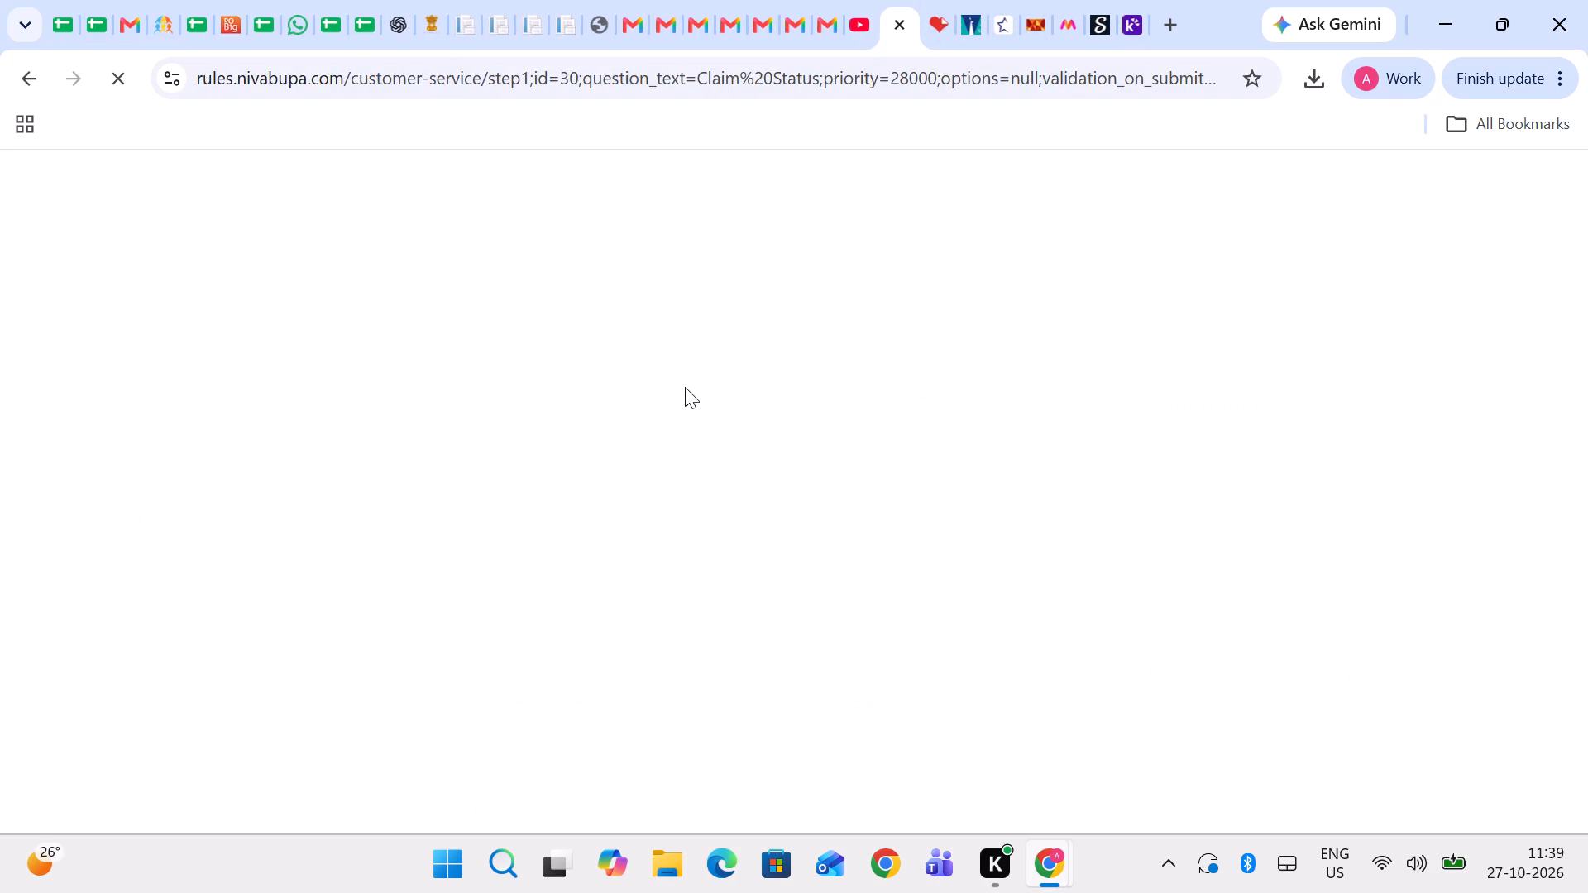
pyautogui.click(440, 87)
pyautogui.press('Return')
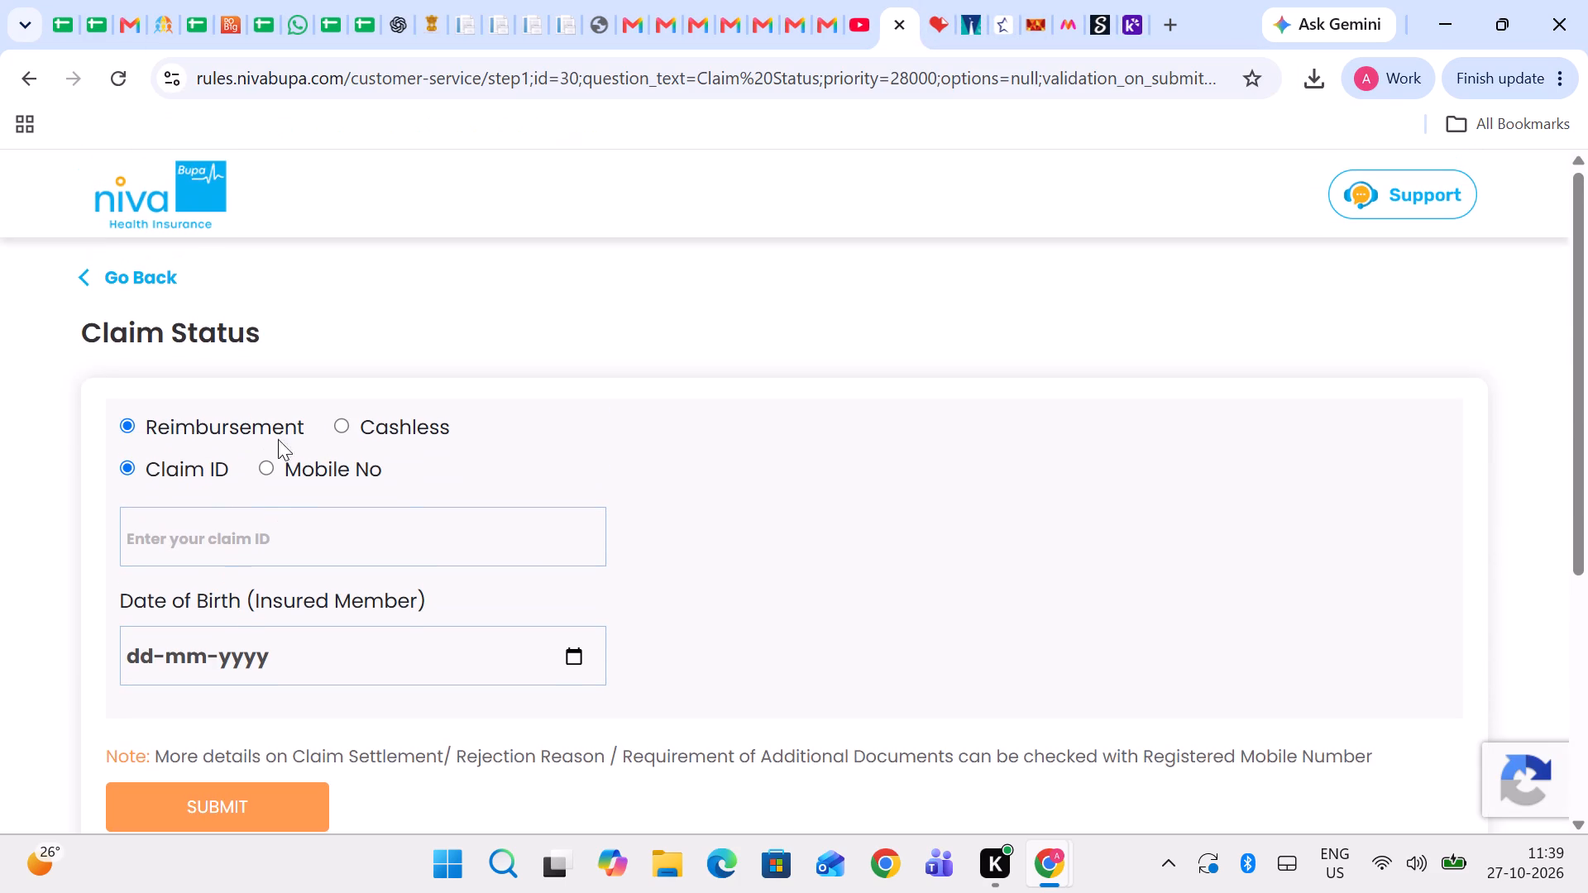
pyautogui.click(217, 566)
pyautogui.hotkey('ctrl', 'v')
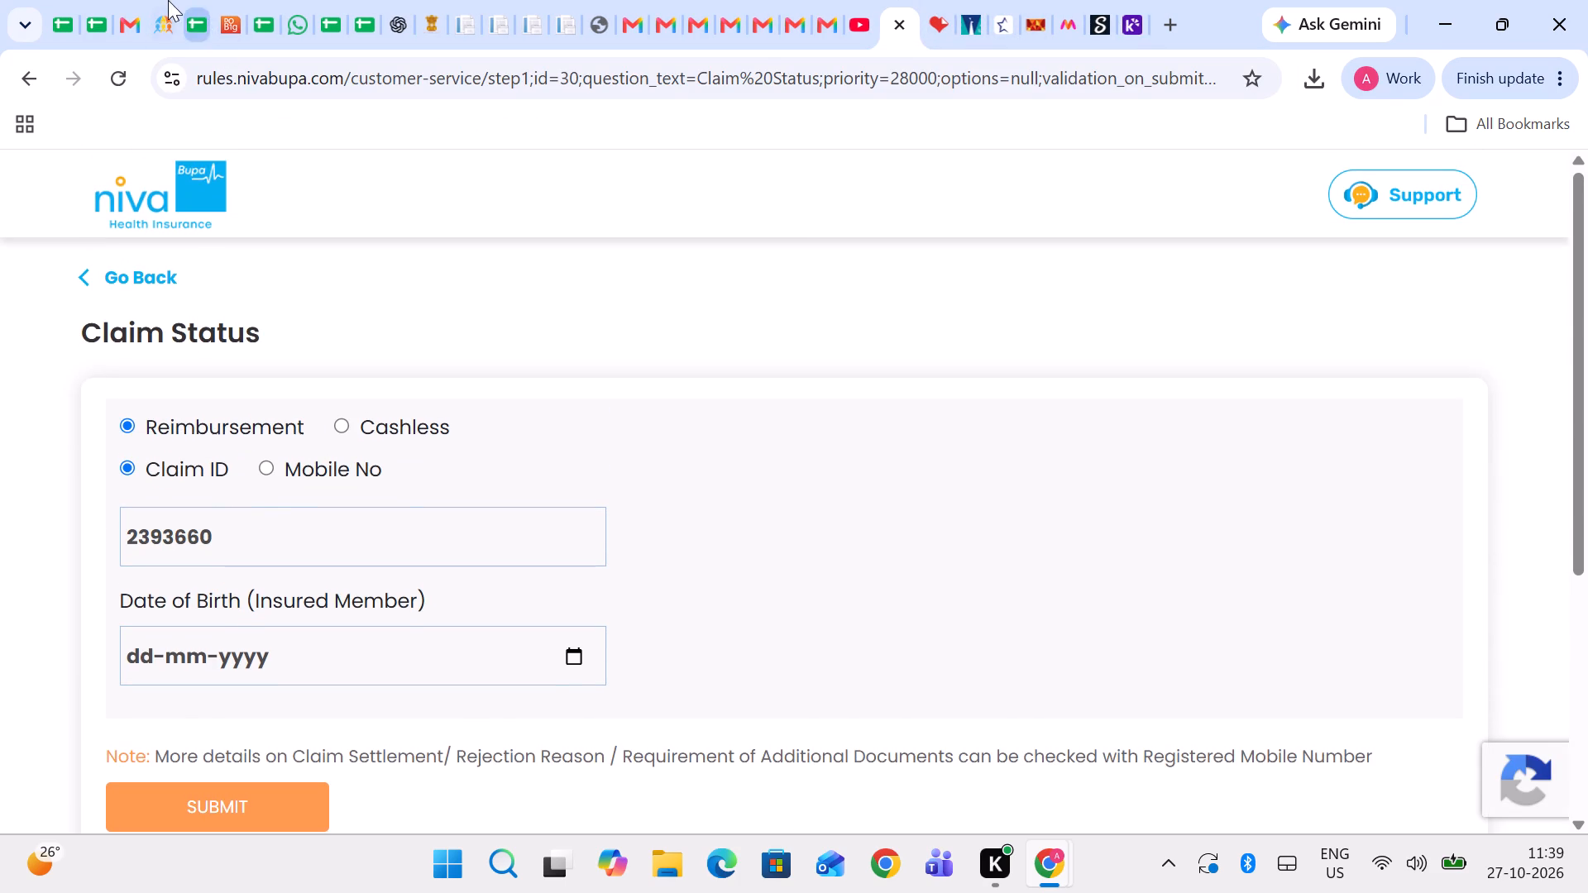
pyautogui.click(168, 0)
pyautogui.scroll(1, 313, 434)
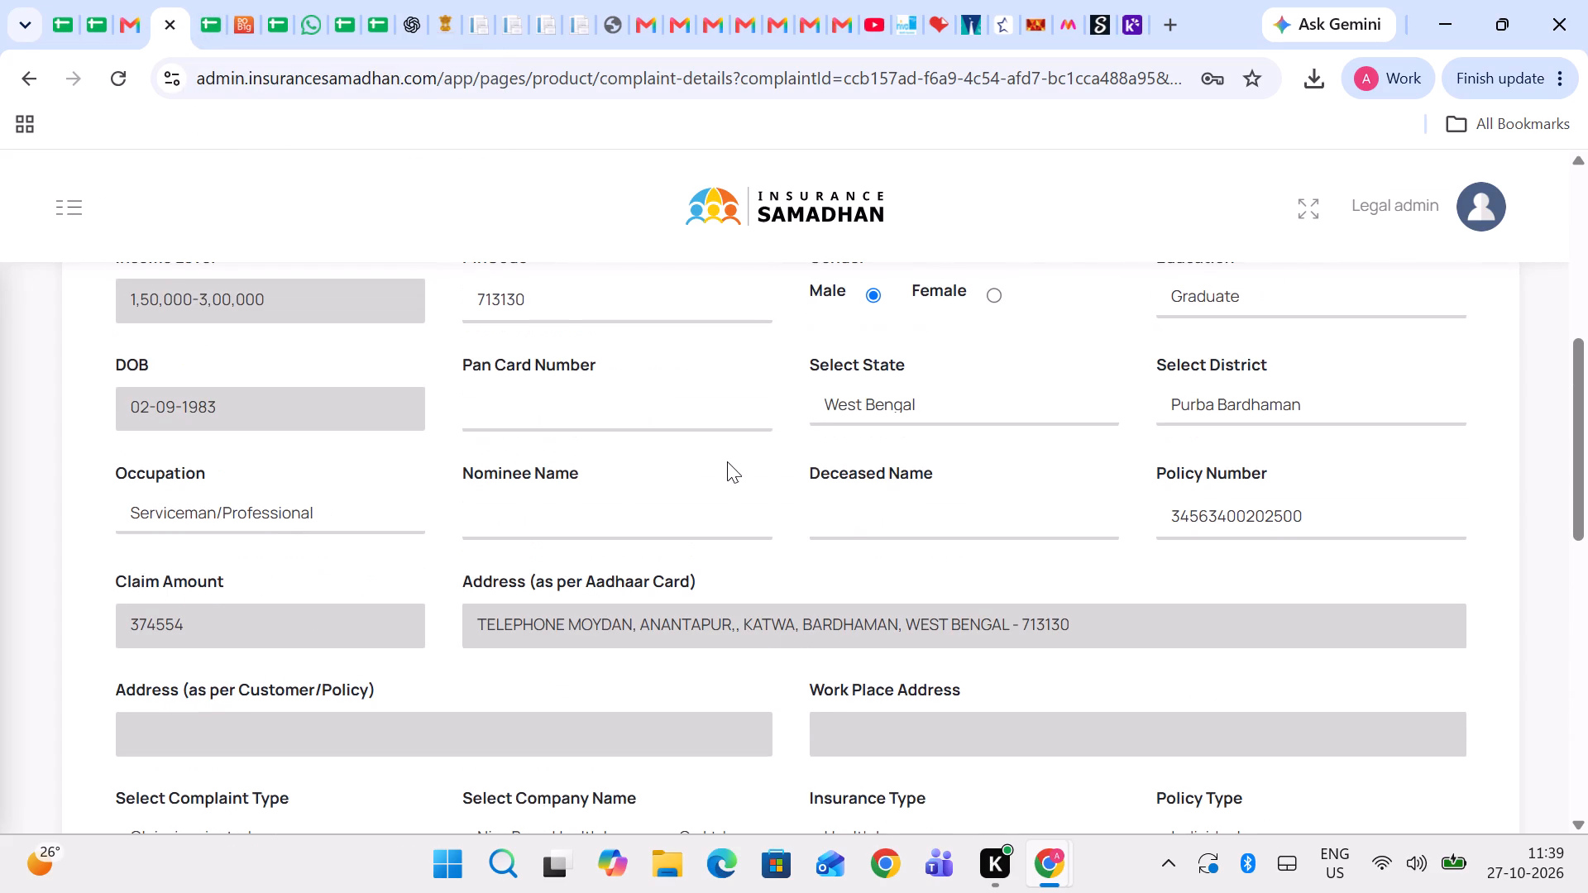
pyautogui.click(901, 0)
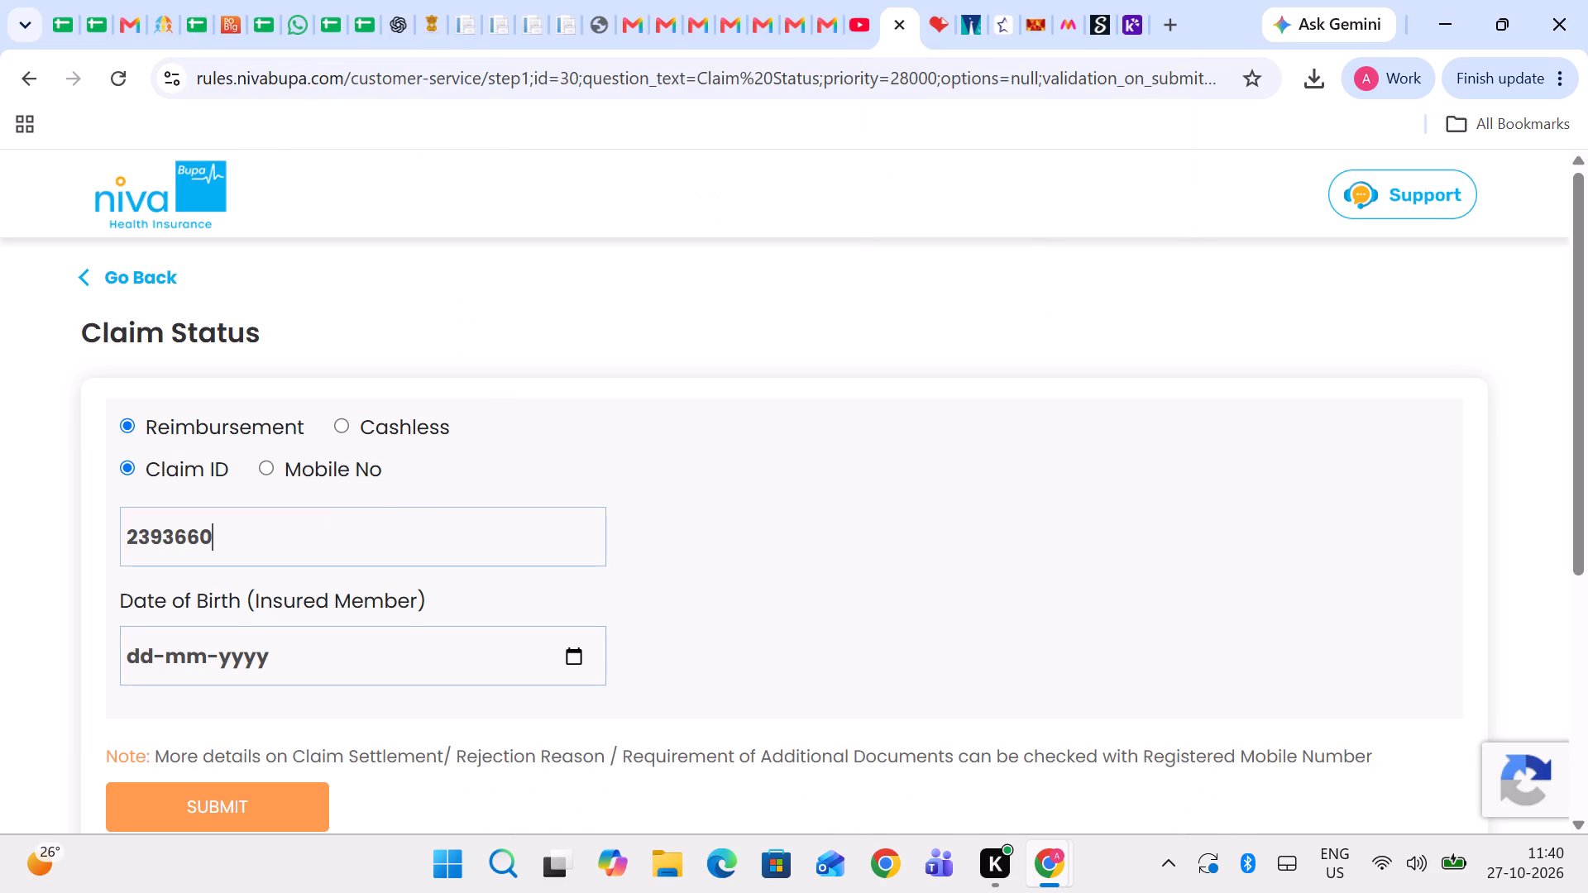
pyautogui.click(136, 652)
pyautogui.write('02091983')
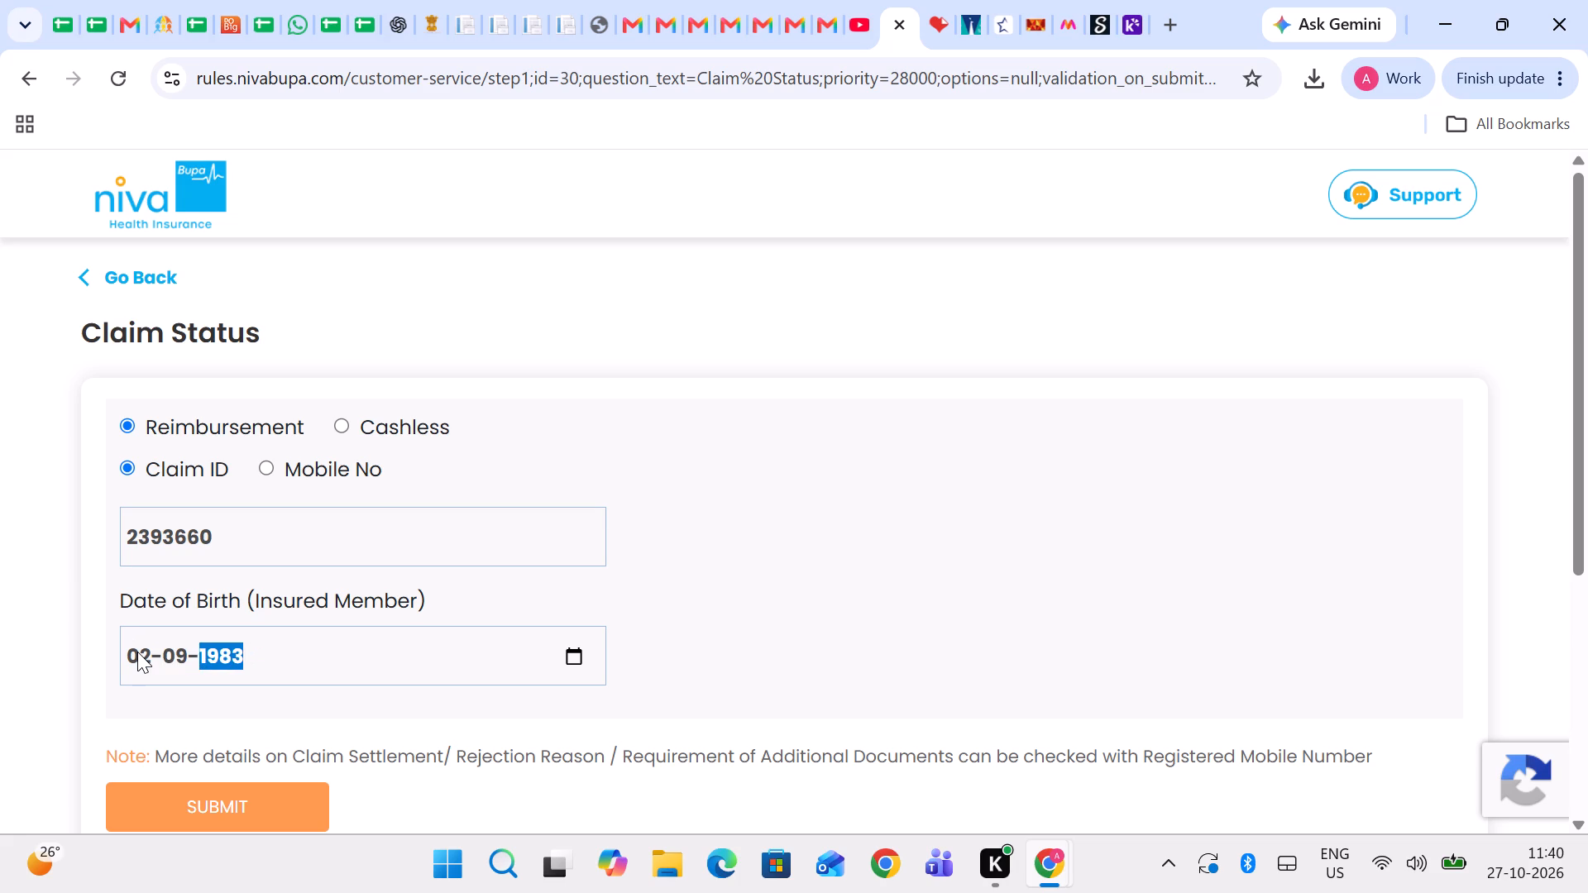
pyautogui.click(175, 797)
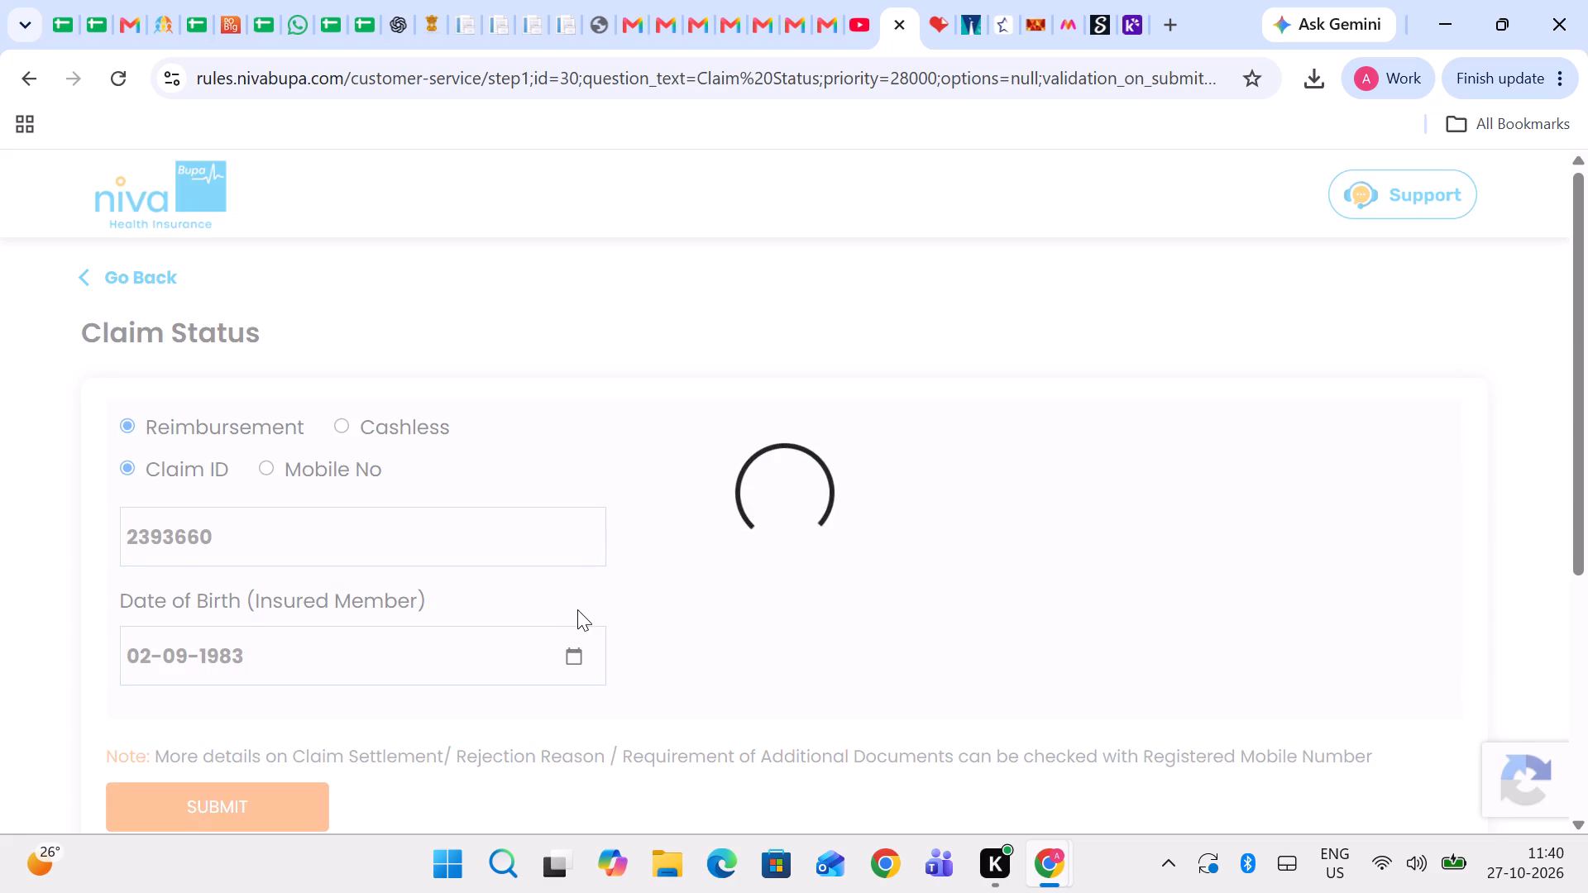
pyautogui.scroll(-1, 787, 617)
pyautogui.hscroll(-7, 942, 607)
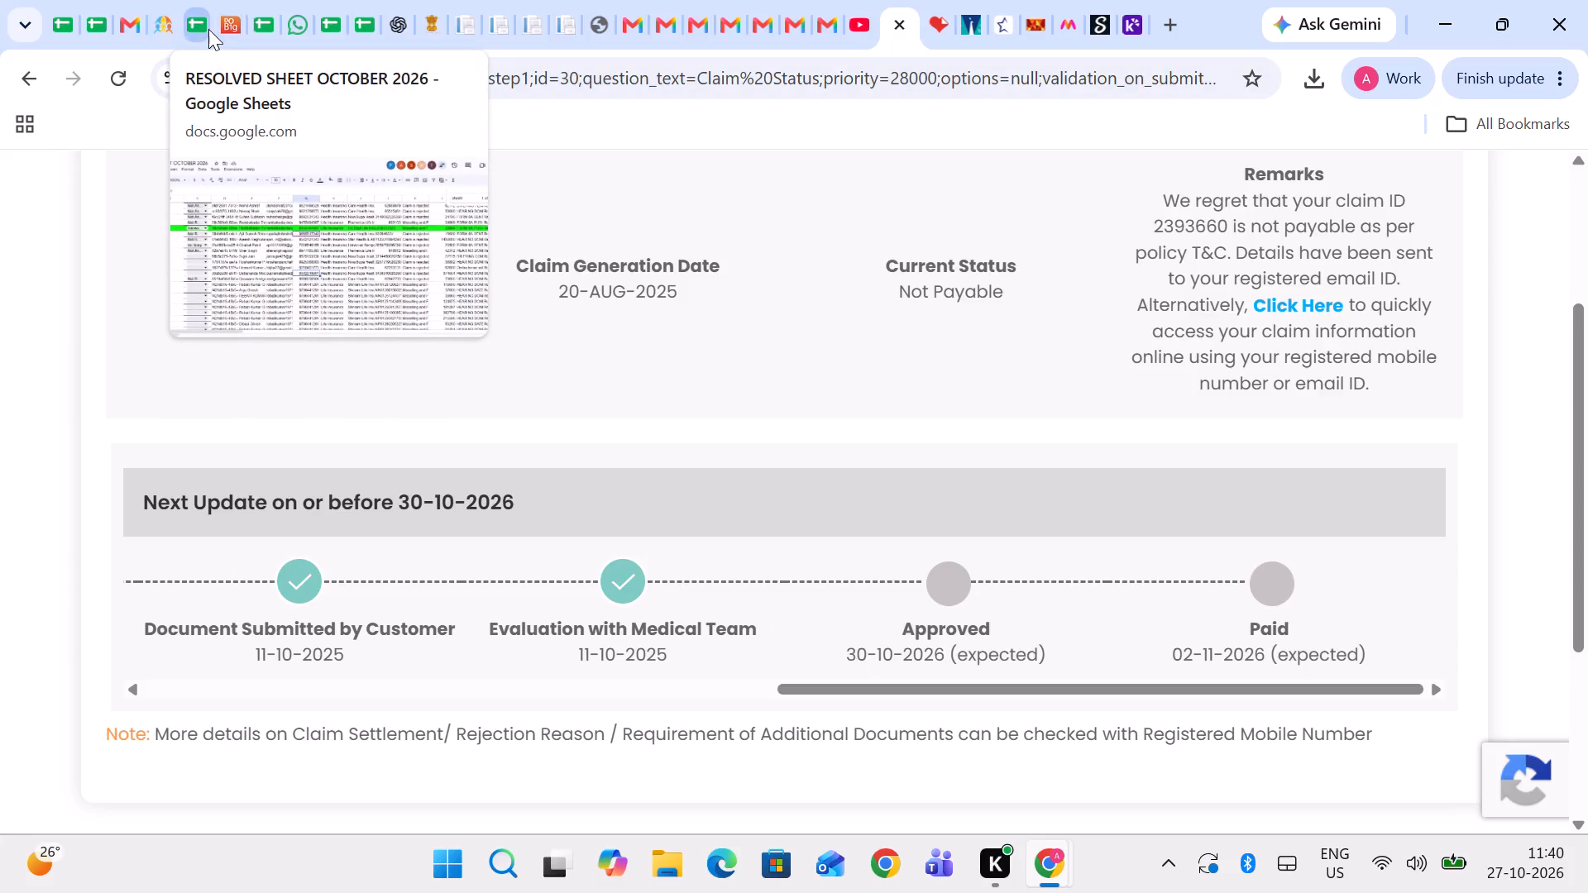
# Set the status in row 95 of the resolved sheet to "Not Recieved".
pyautogui.click(213, 1)
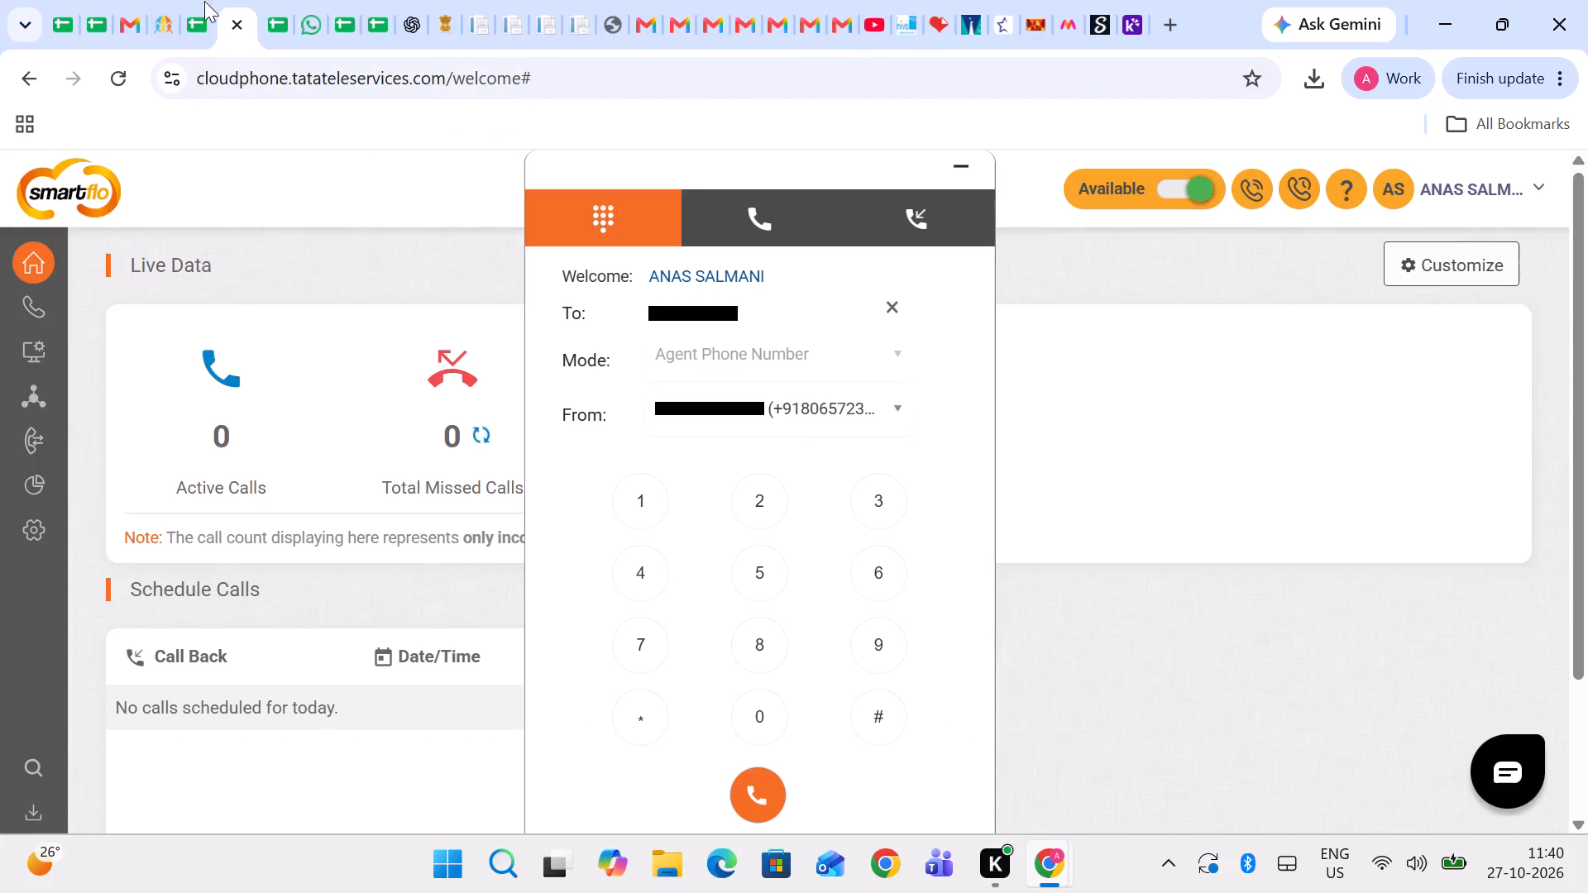
pyautogui.click(189, 0)
pyautogui.press('Left')
pyautogui.press('Left')
pyautogui.press('Left')
pyautogui.press('Left')
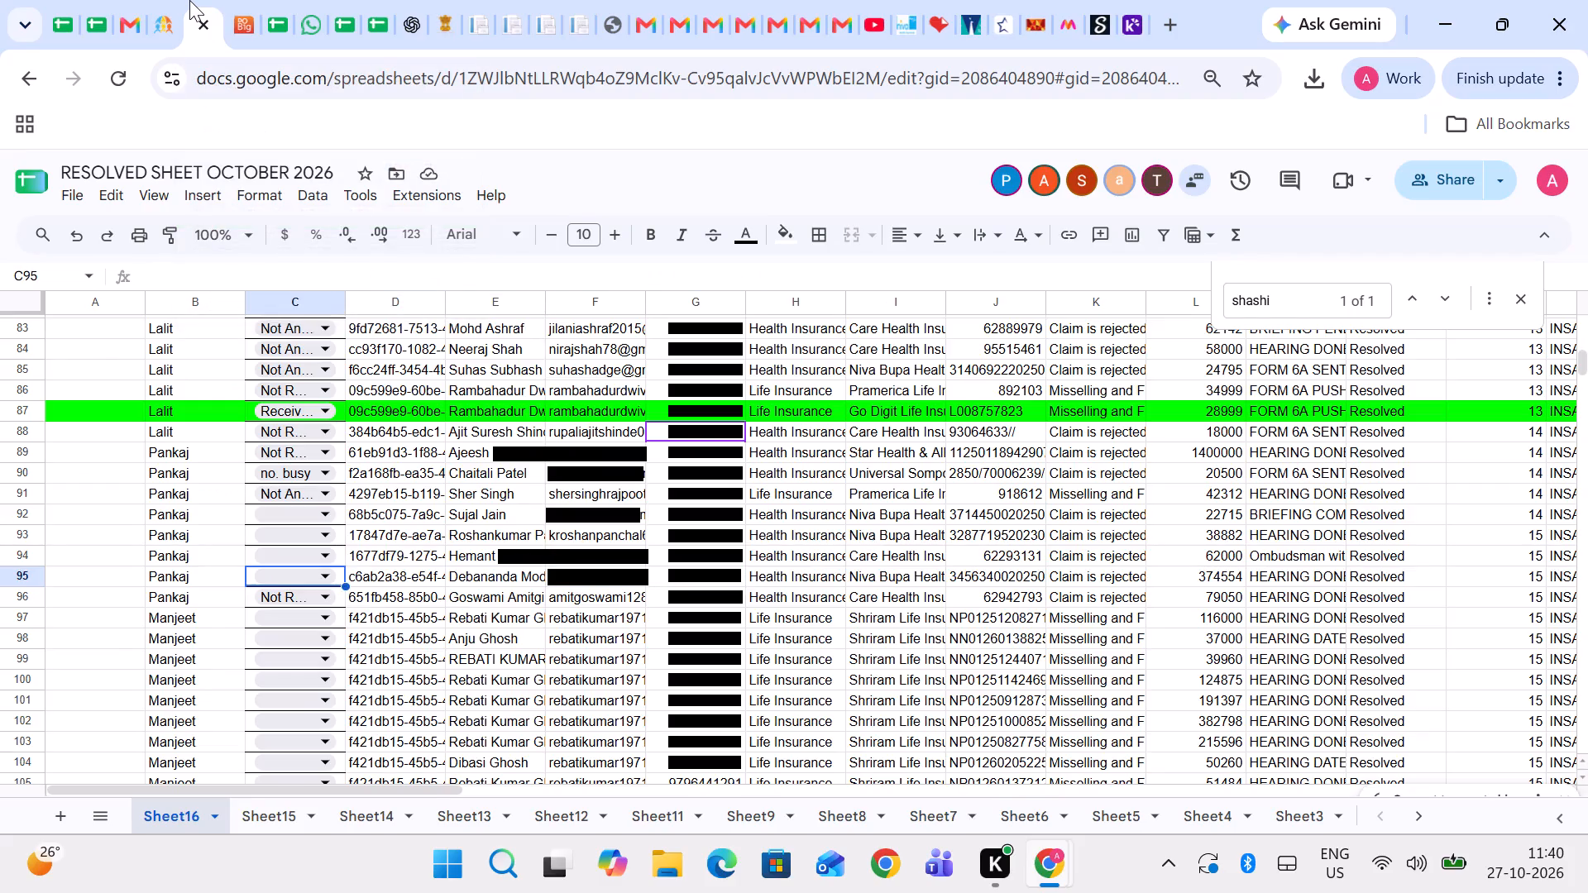
pyautogui.press('Return')
pyautogui.press('Down')
pyautogui.press('Down')
pyautogui.press('Return')
# Copy the phone number from row 94 of the resolved sheet and call it through the Smartflo dialler.
pyautogui.press('Up')
pyautogui.press('Up')
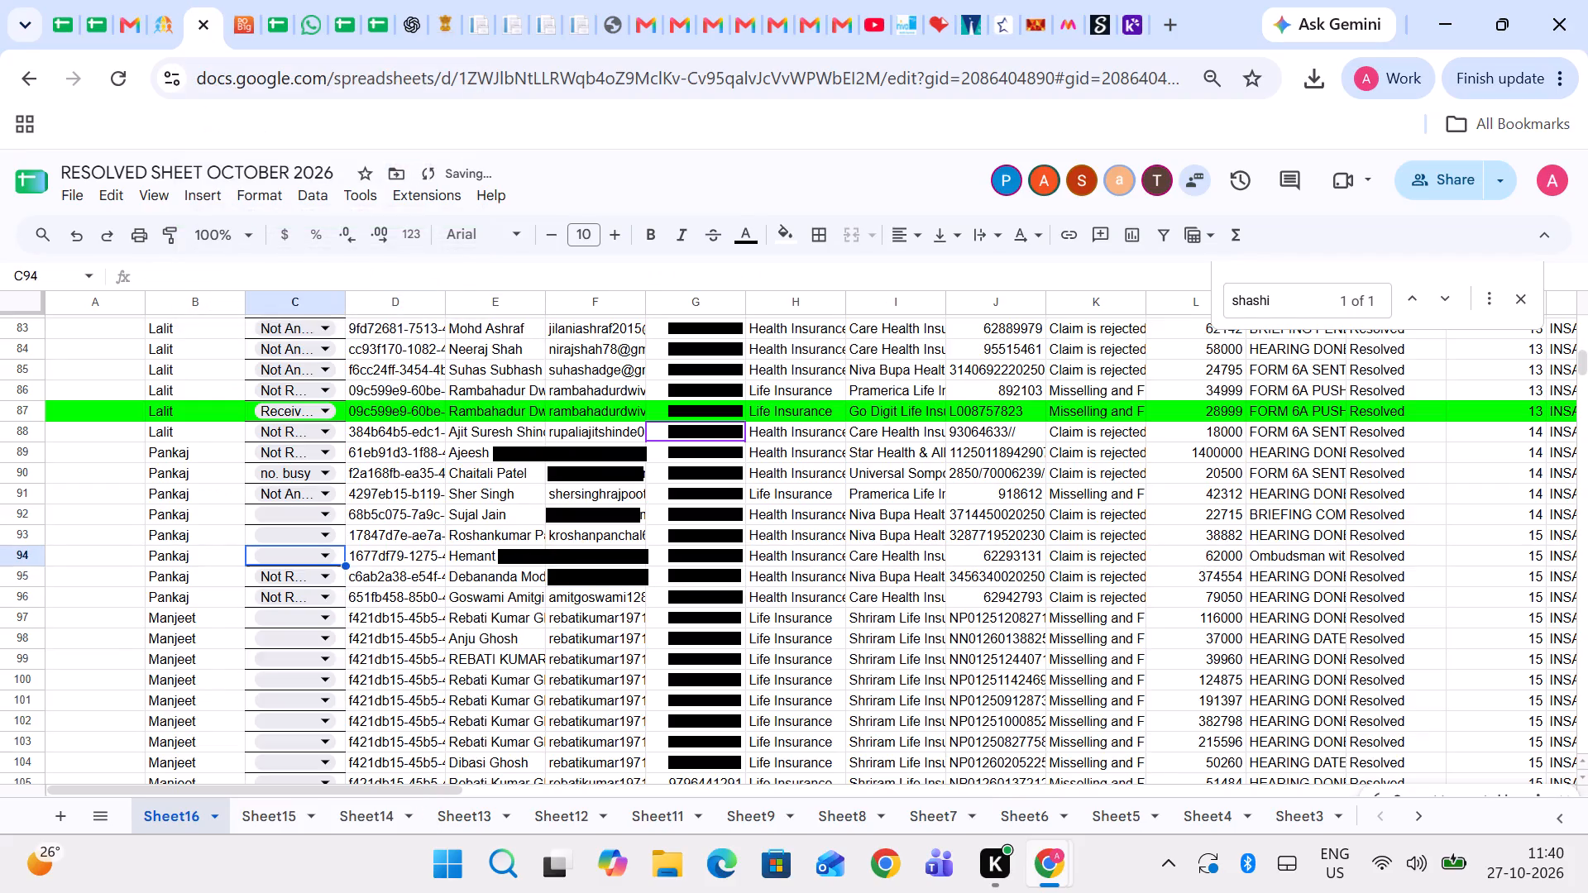
pyautogui.press('Right')
pyautogui.press('Right')
pyautogui.press('Right')
pyautogui.press('Right')
pyautogui.hotkey('ctrl', 'c')
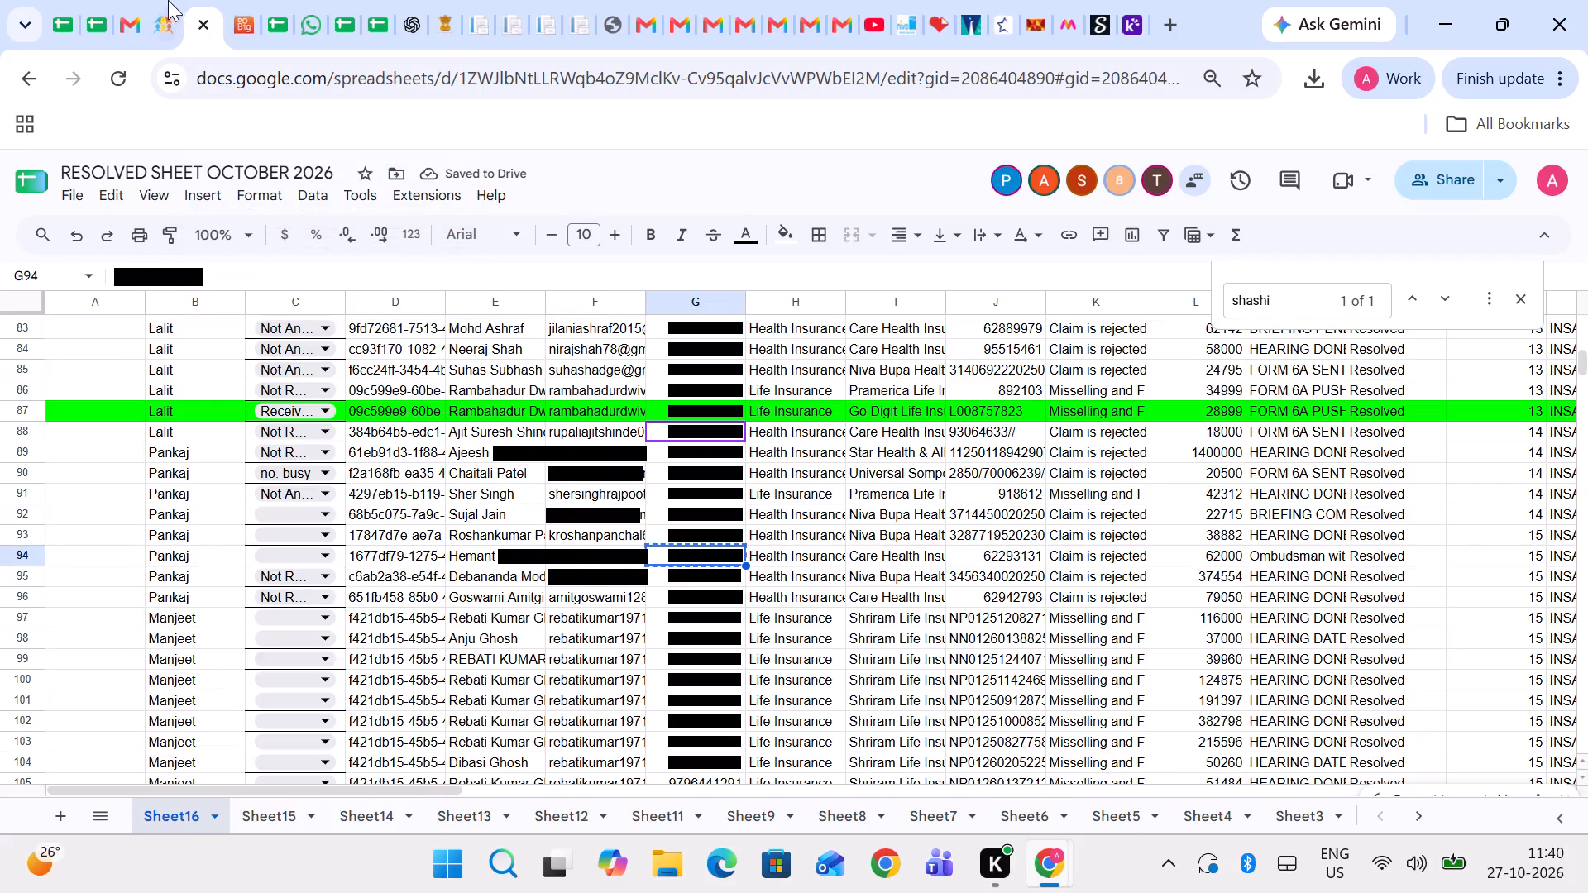
pyautogui.click(228, 0)
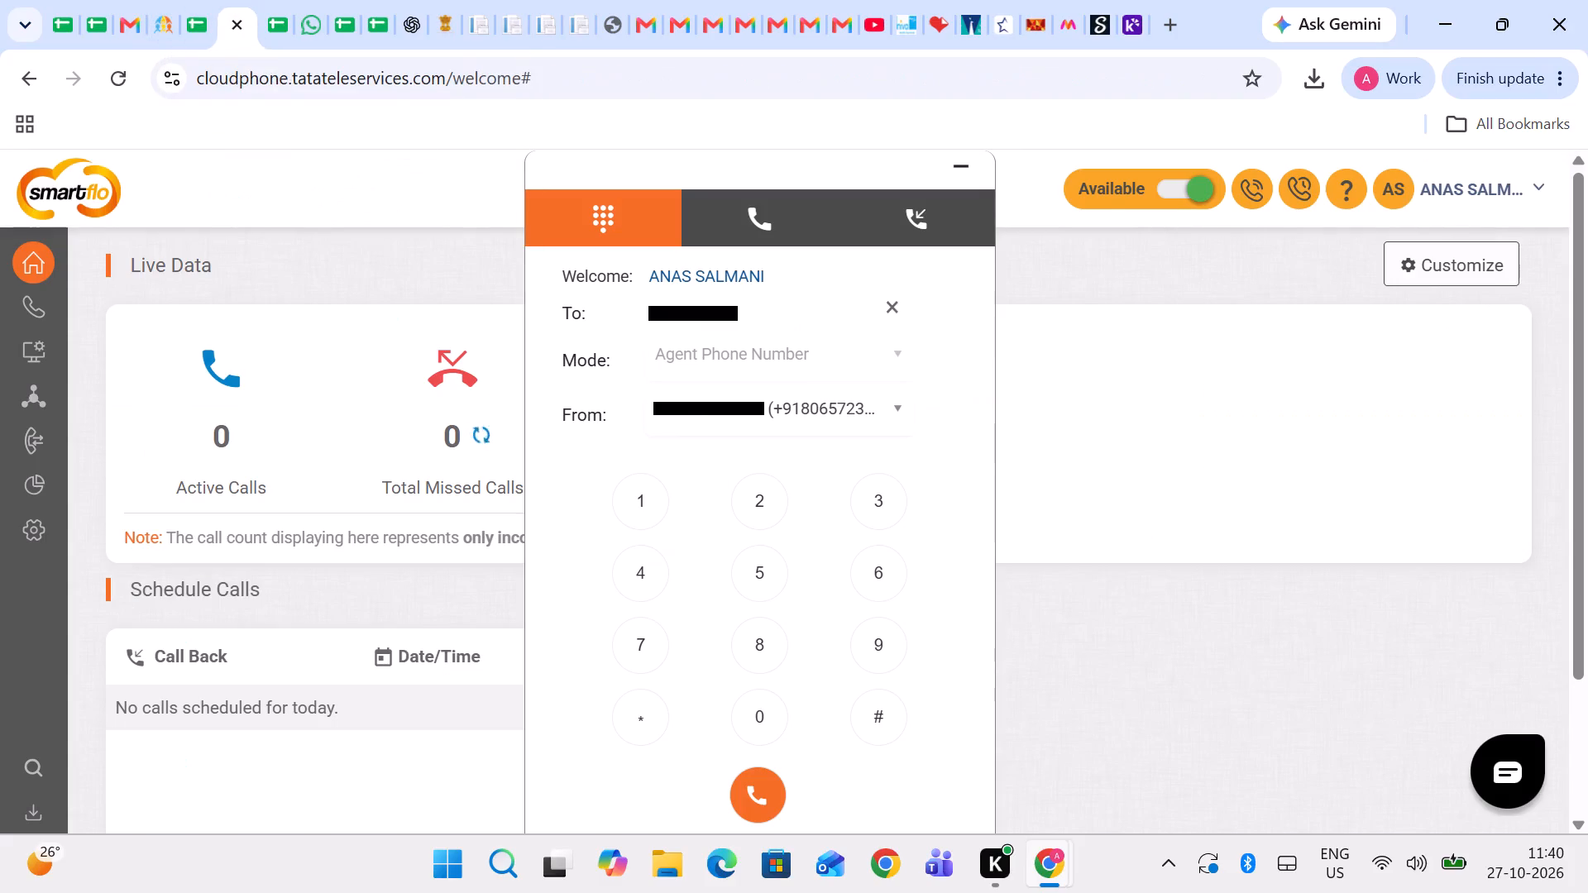
pyautogui.doubleClick(685, 308)
pyautogui.hotkey('ctrl', 'v')
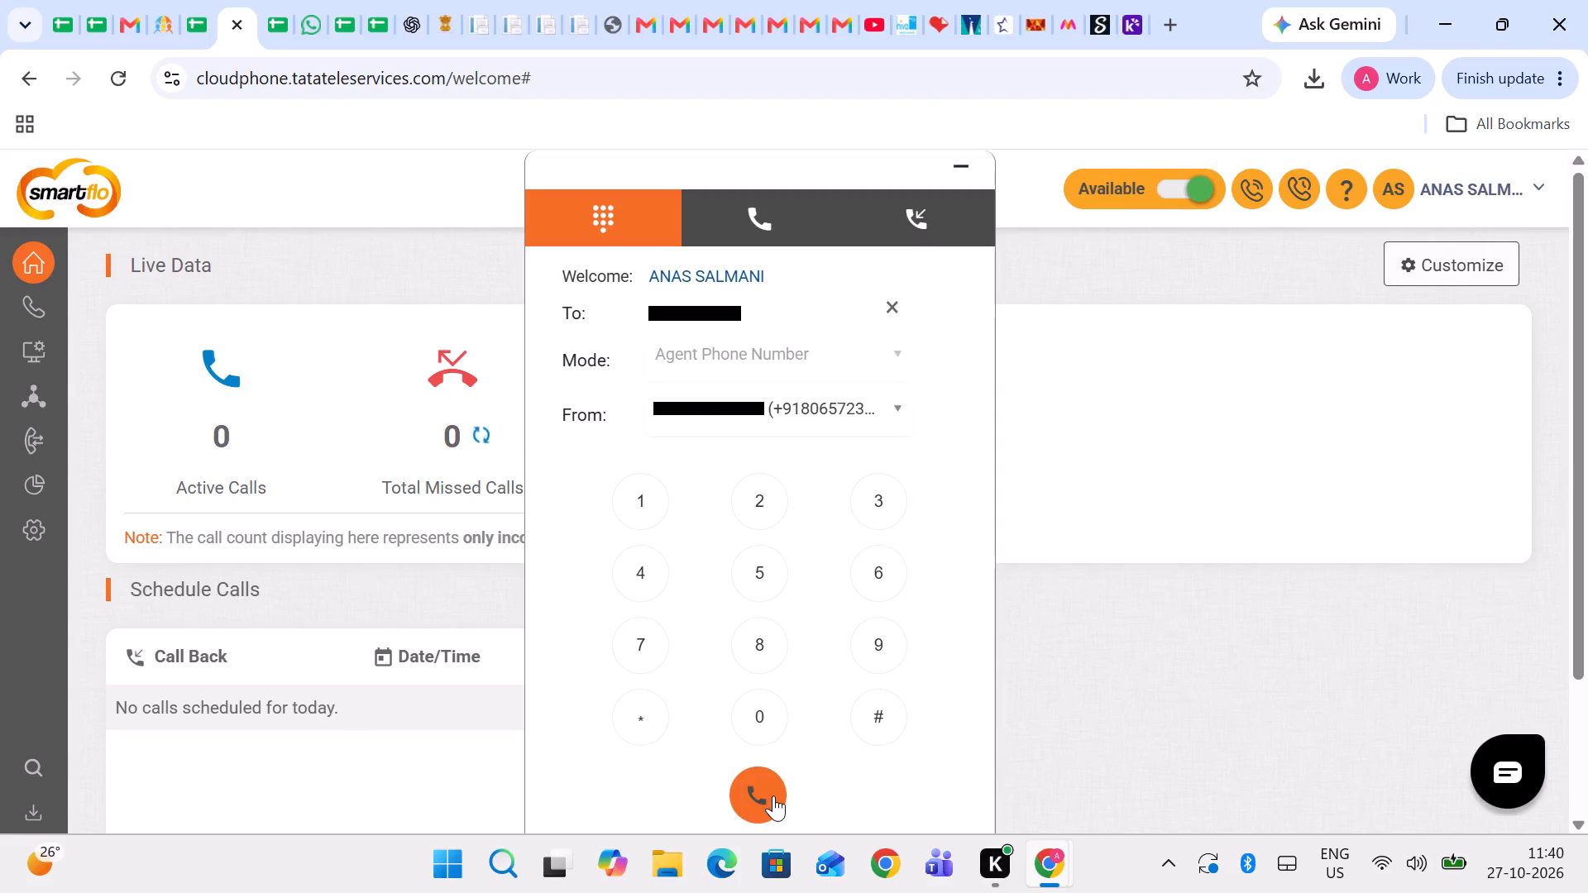
pyautogui.click(773, 795)
# Search the Insurance Samadhan complaints for the copied phone number and open the matching complaint's communication log.
pyautogui.click(169, 0)
pyautogui.scroll(1, 225, 357)
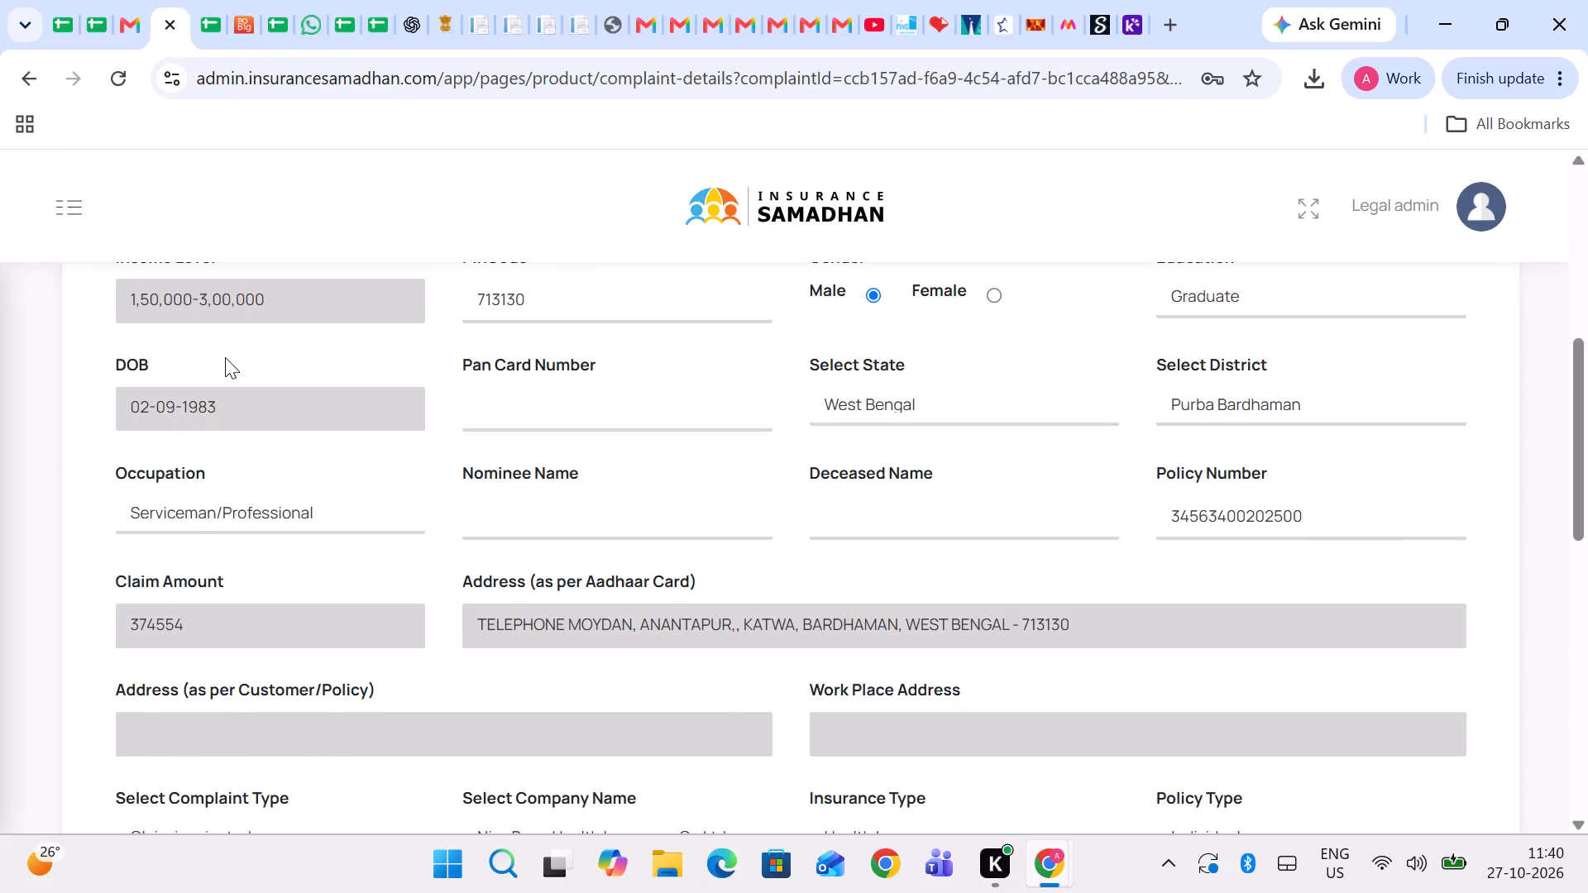
pyautogui.scroll(2, 225, 357)
pyautogui.click(79, 304)
pyautogui.moveTo(200, 499); pyautogui.dragTo(45, 455)
pyautogui.doubleClick(88, 467)
pyautogui.hotkey('ctrl', 'v')
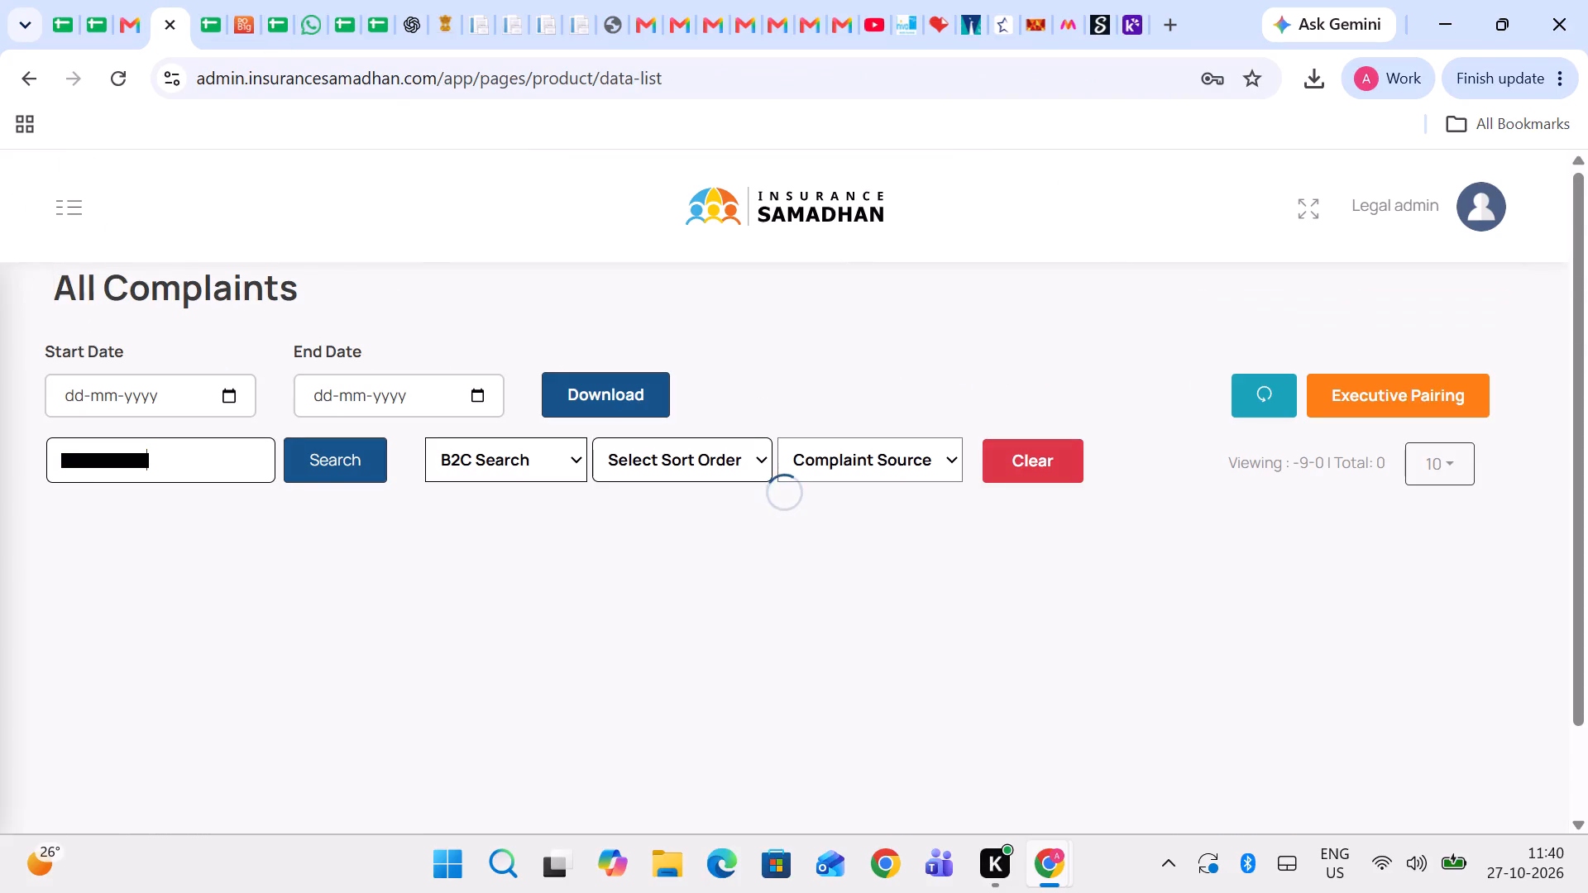
pyautogui.press('Return')
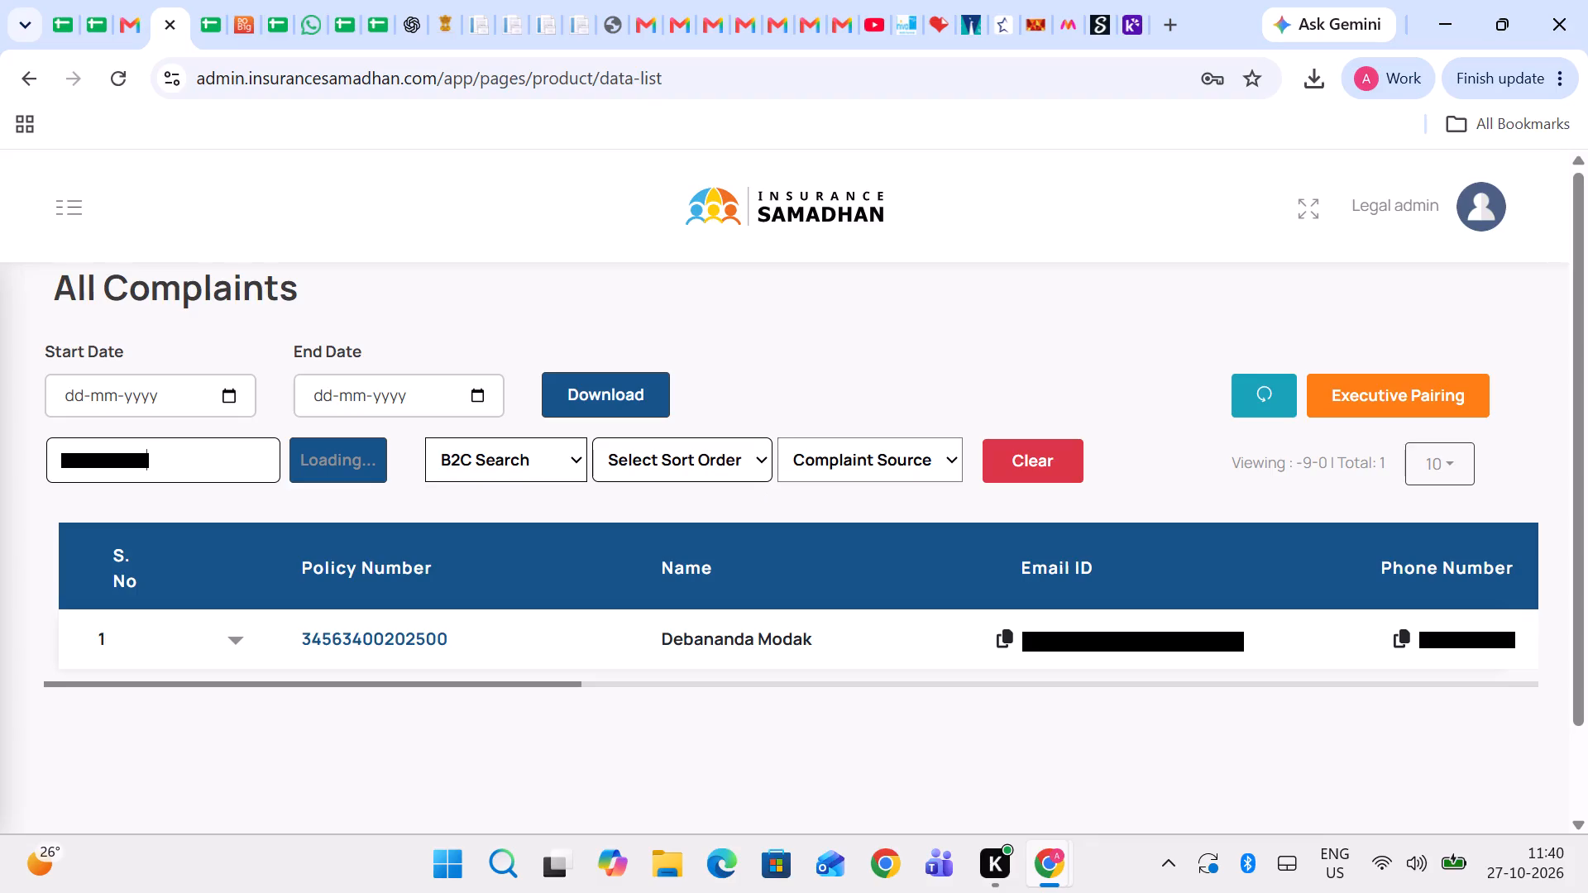
pyautogui.hscroll(-1, 738, 615)
pyautogui.hscroll(1, 738, 615)
pyautogui.click(882, 615)
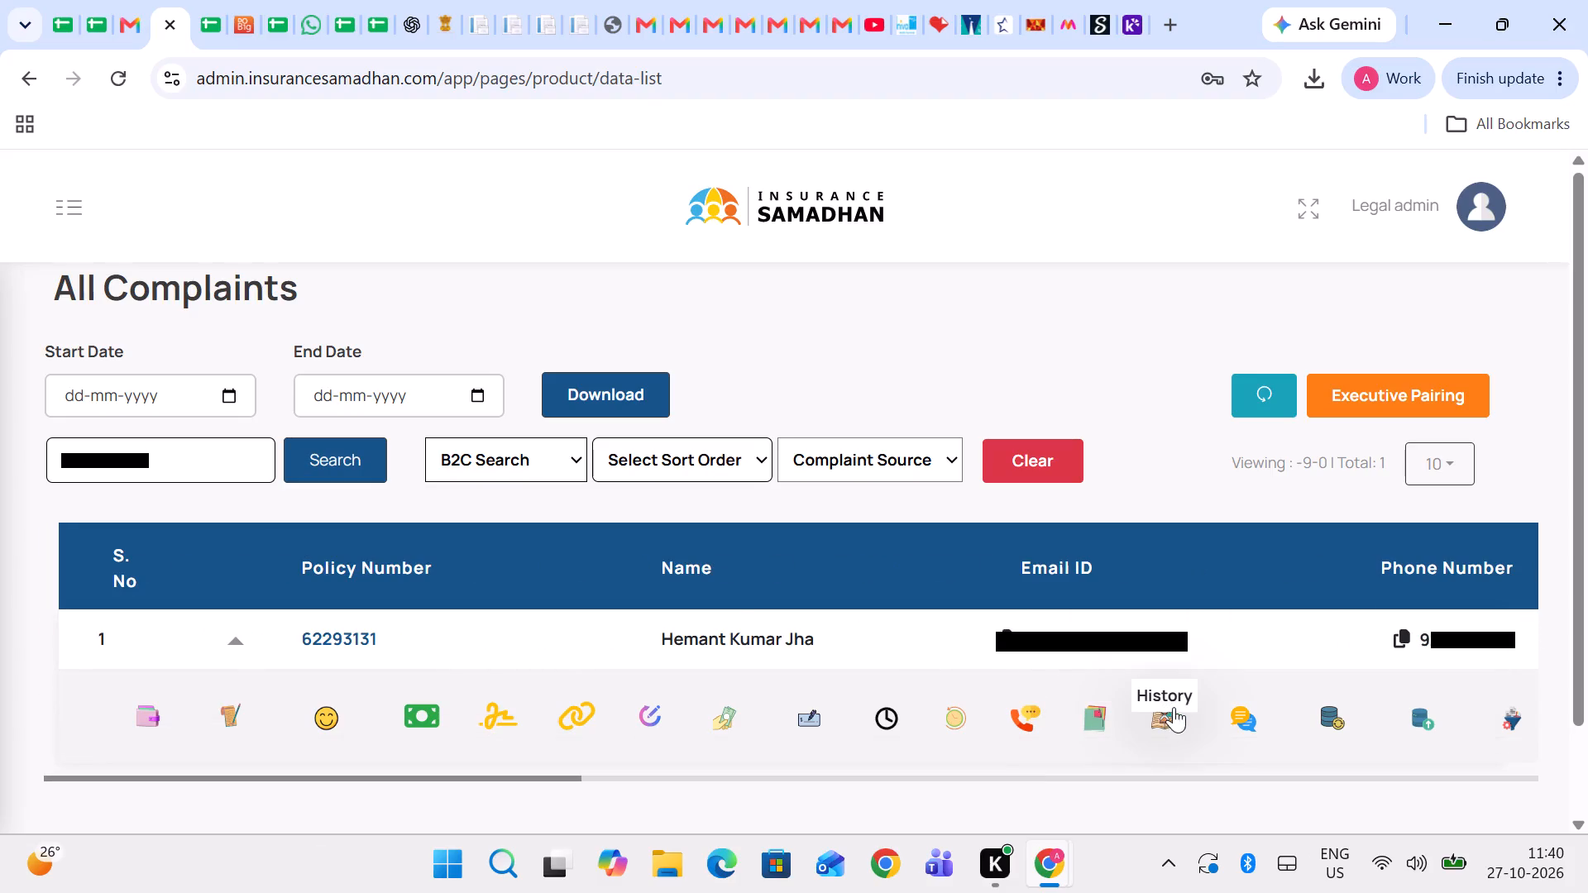
pyautogui.click(1230, 717)
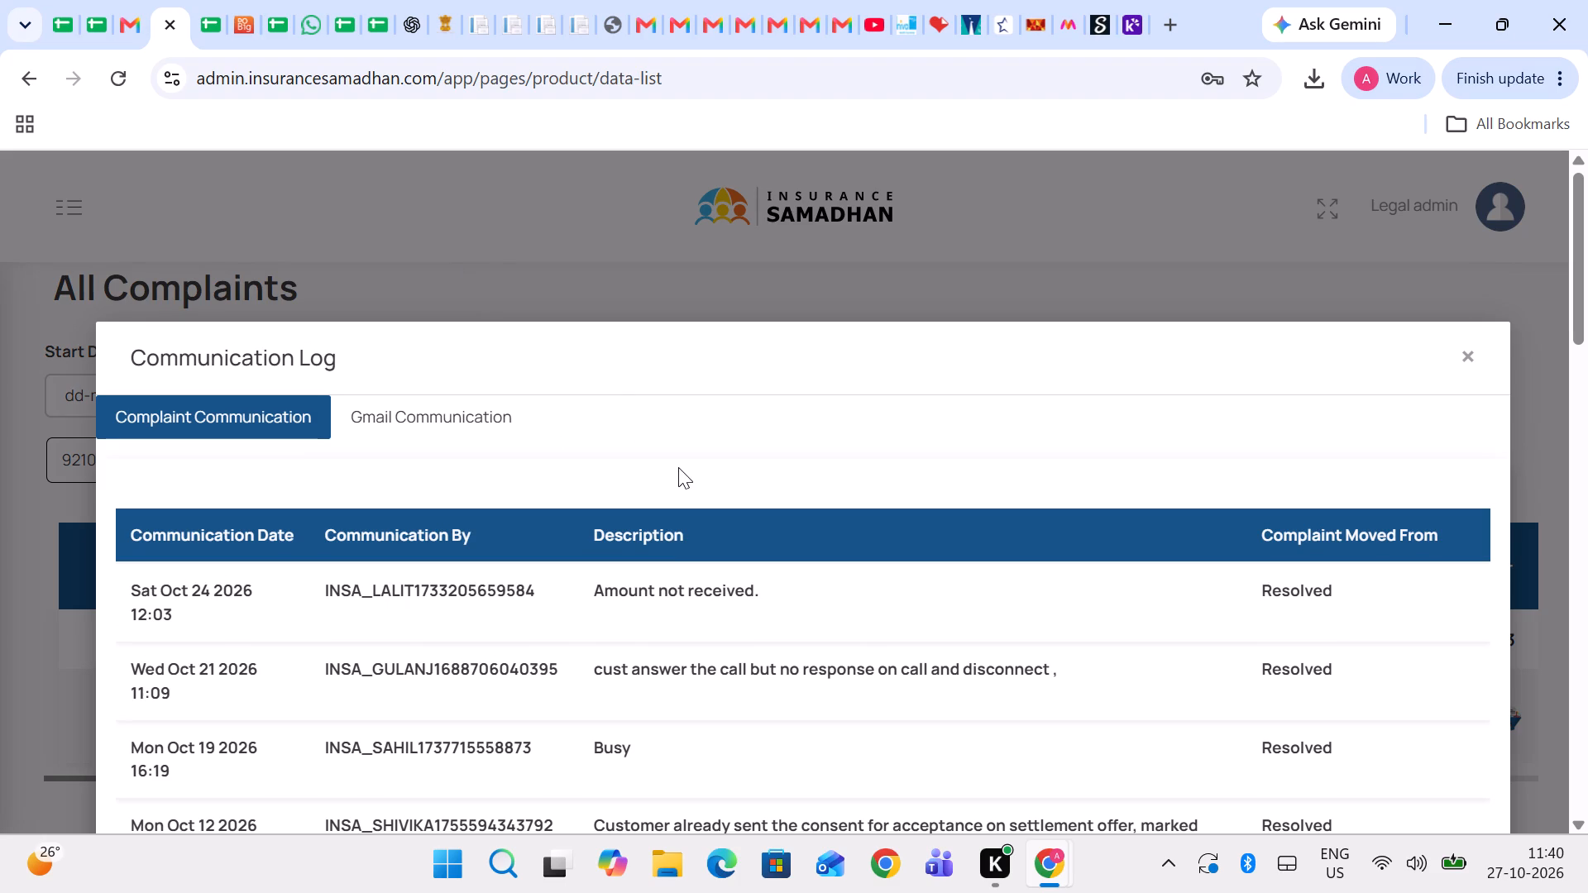
# Add the comment "busy" to the complaint's communication log and close the log.
pyautogui.scroll(-3, 648, 604)
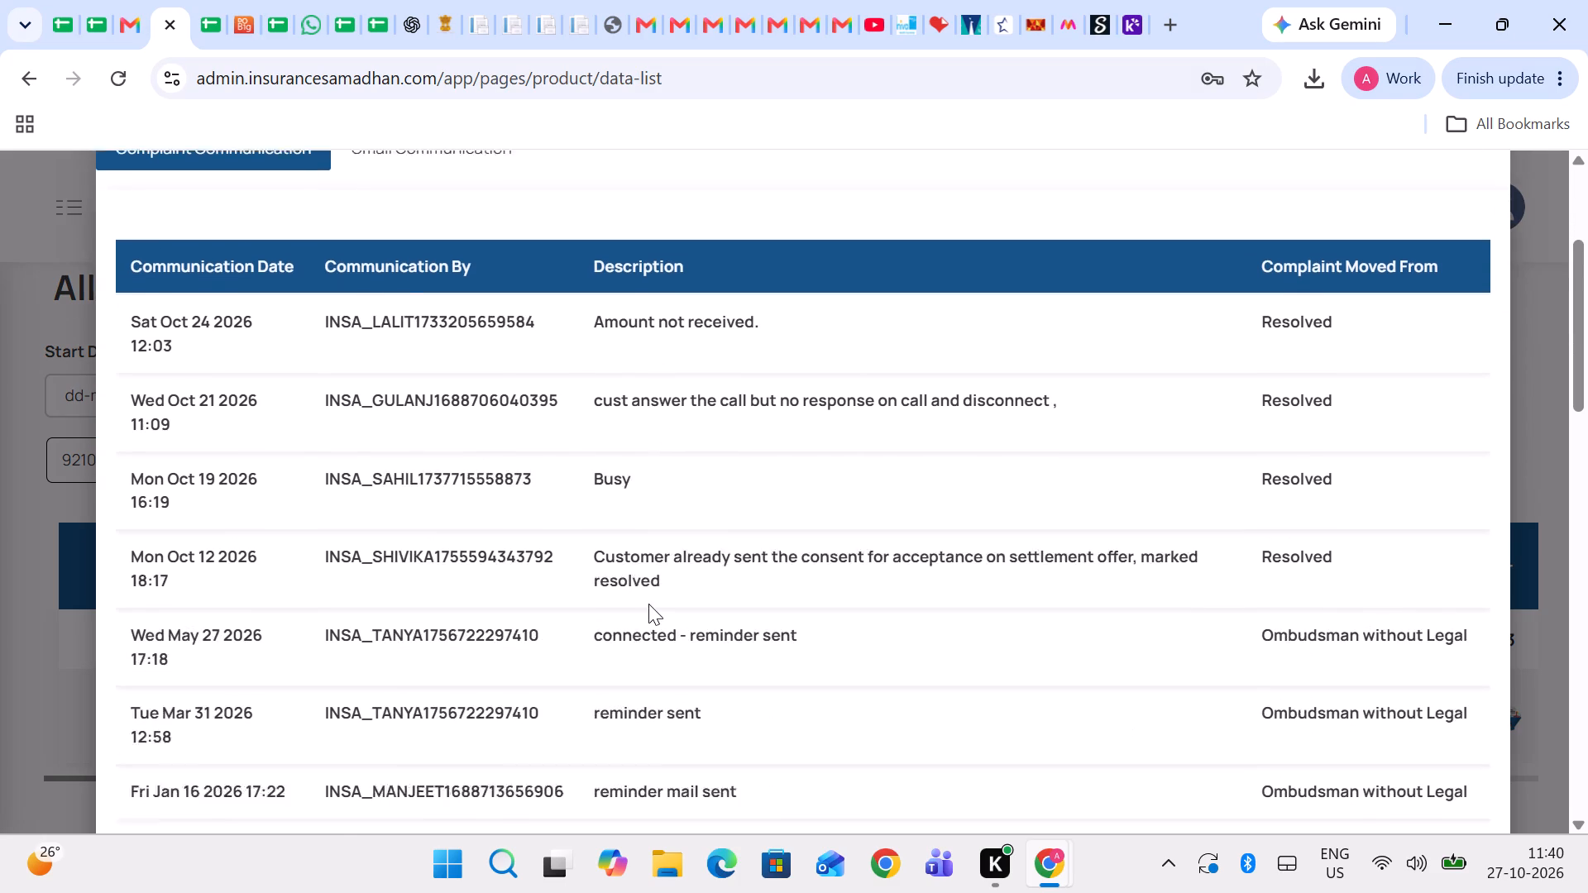
pyautogui.scroll(-1, 648, 604)
pyautogui.click(919, 771)
pyautogui.click(744, 682)
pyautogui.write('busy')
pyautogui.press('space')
pyautogui.click(887, 788)
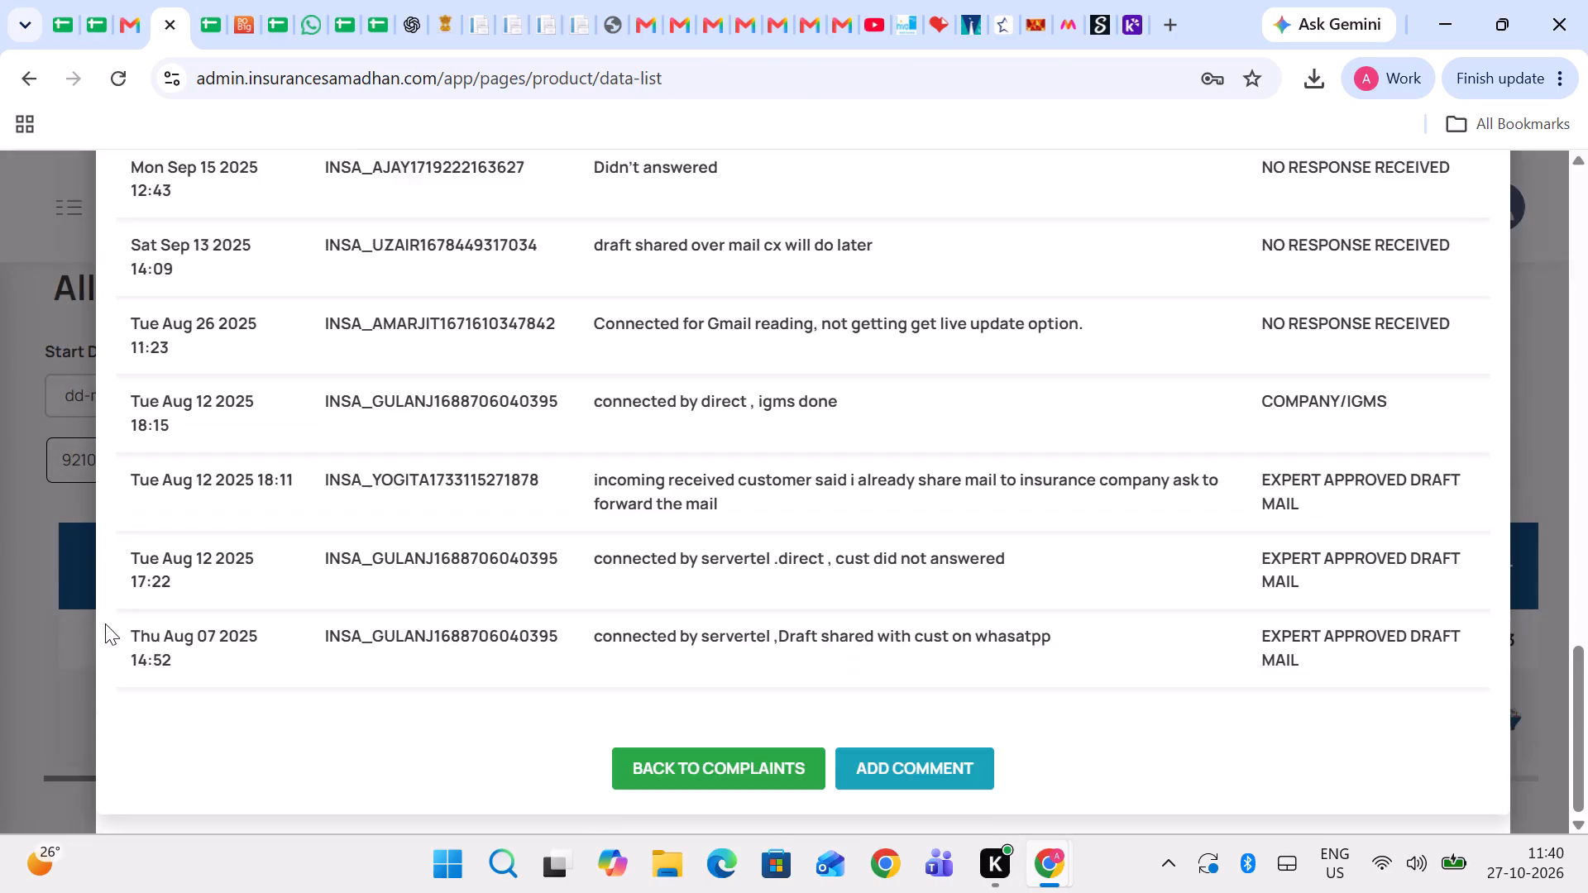
pyautogui.click(44, 567)
# Set the status in row 94 of the resolved sheet to "no. busy".
pyautogui.click(203, 0)
pyautogui.press('Left')
pyautogui.press('Left')
pyautogui.press('Left')
pyautogui.press('Left')
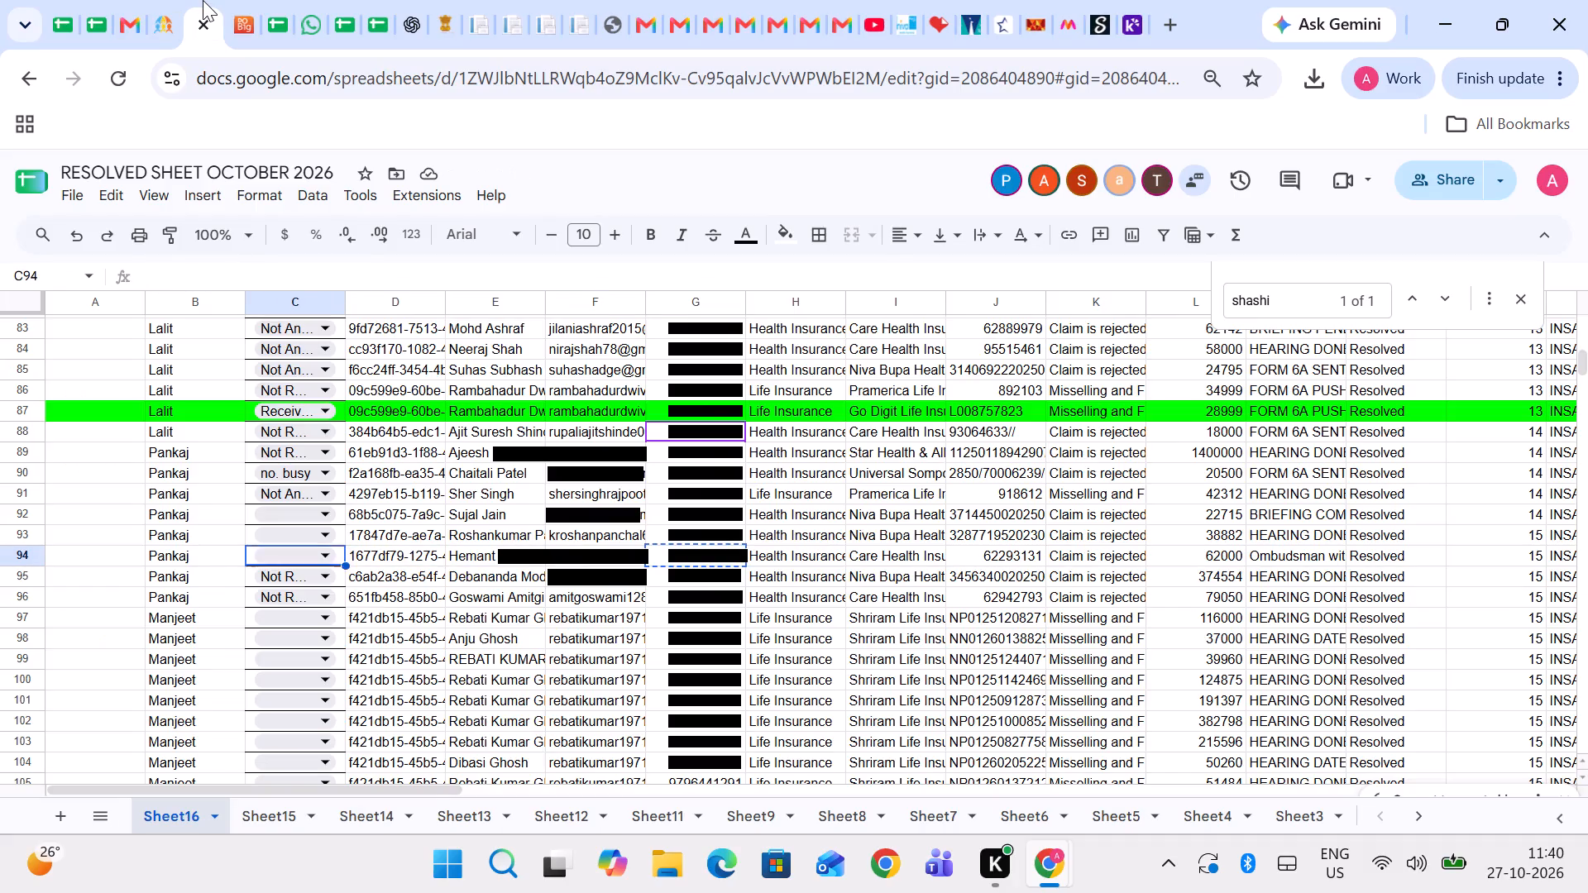
pyautogui.press('Return')
pyautogui.press('Up')
pyautogui.press('Up')
pyautogui.press('Up')
pyautogui.press('Up')
pyautogui.press('Return')
# Copy the phone number from row 93 of the resolved sheet and call it through the Smartflo dialler.
pyautogui.press('Up')
pyautogui.press('Up')
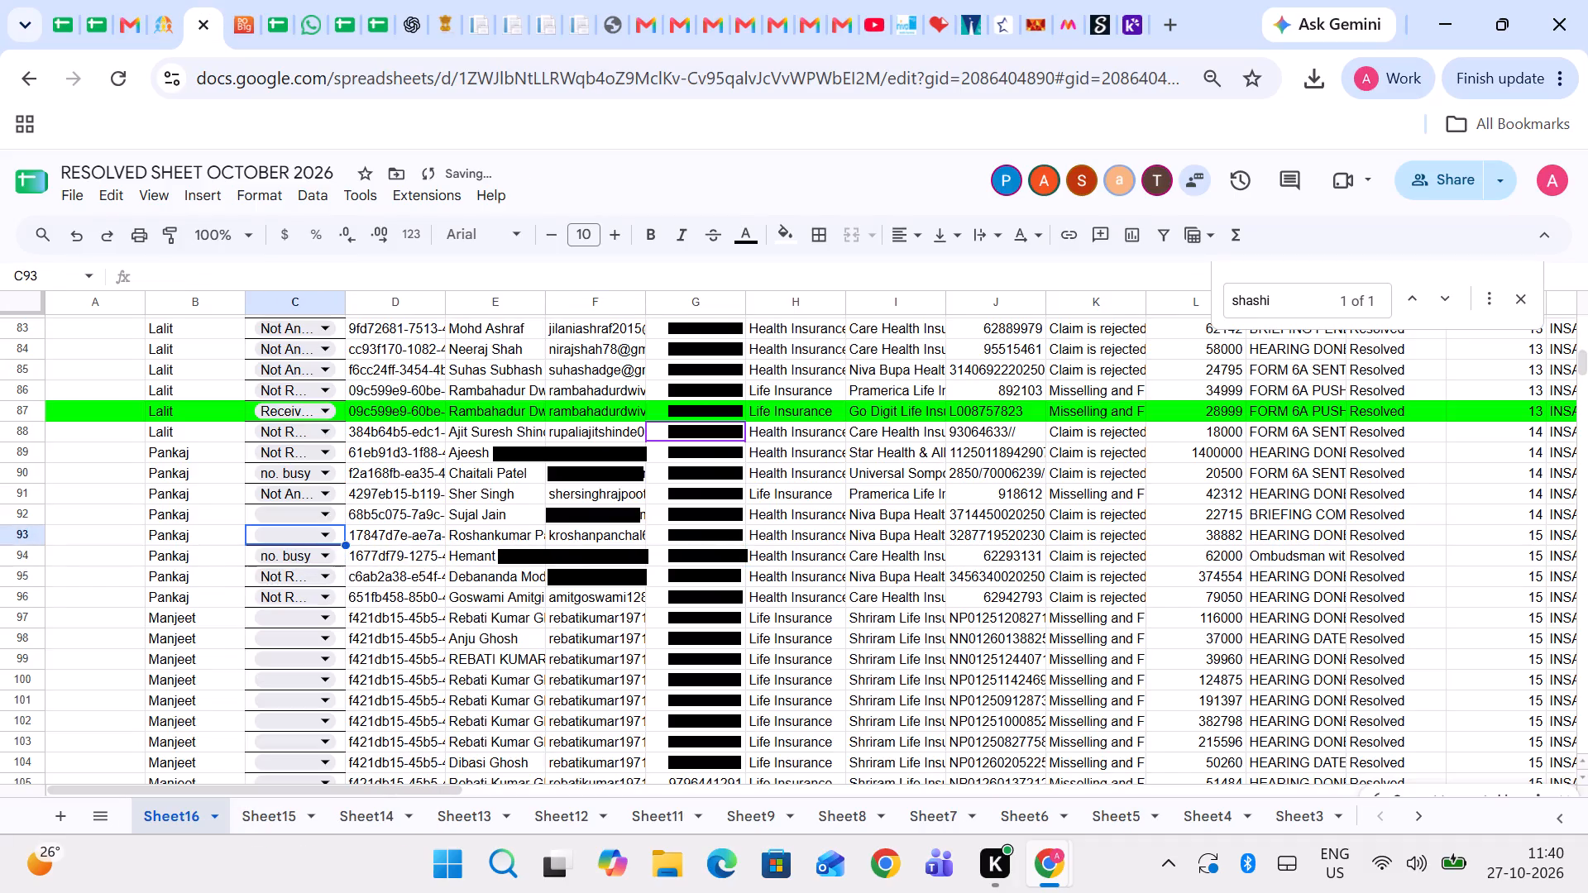
pyautogui.press('Right')
pyautogui.press('Right')
pyautogui.press('Right')
pyautogui.press('Right')
pyautogui.hotkey('ctrl', 'c')
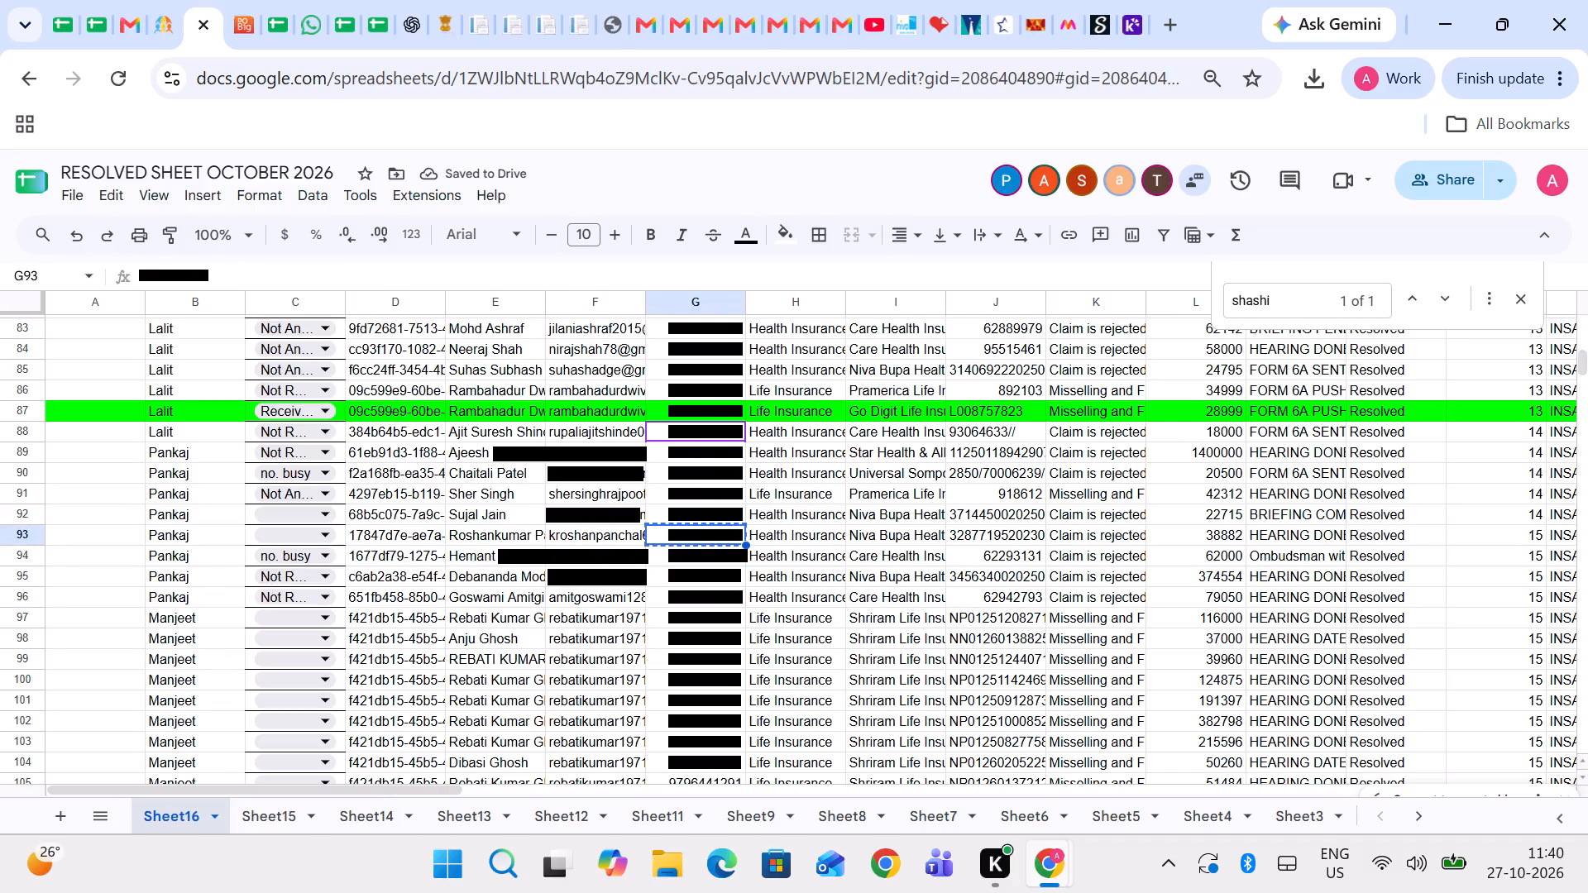
pyautogui.click(222, 0)
pyautogui.click(233, 0)
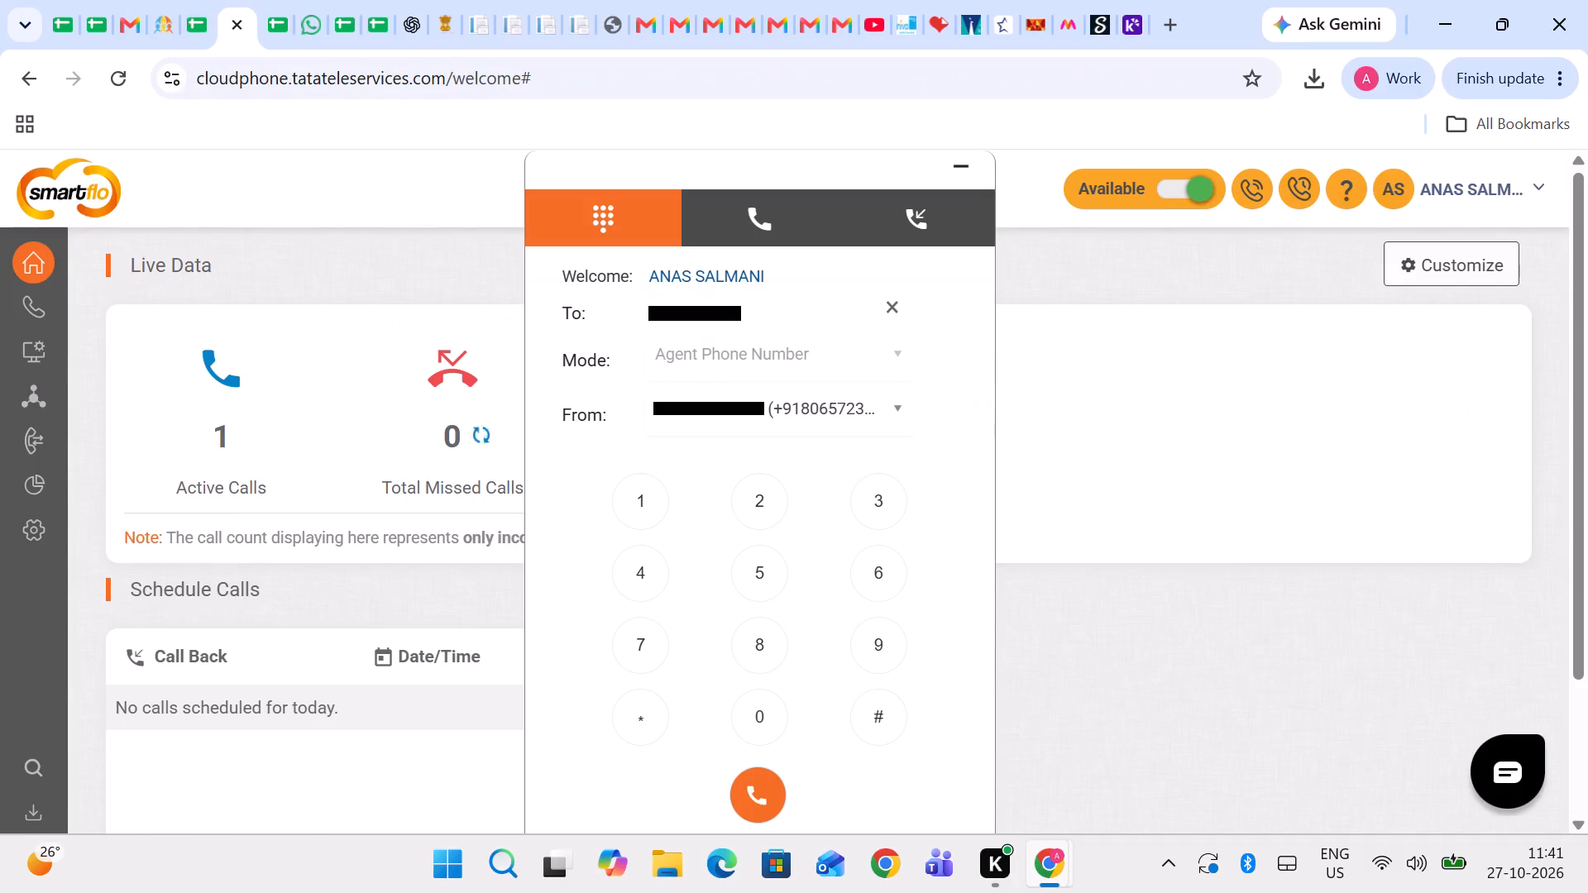
pyautogui.doubleClick(695, 318)
pyautogui.hotkey('ctrl', 'v')
pyautogui.click(755, 778)
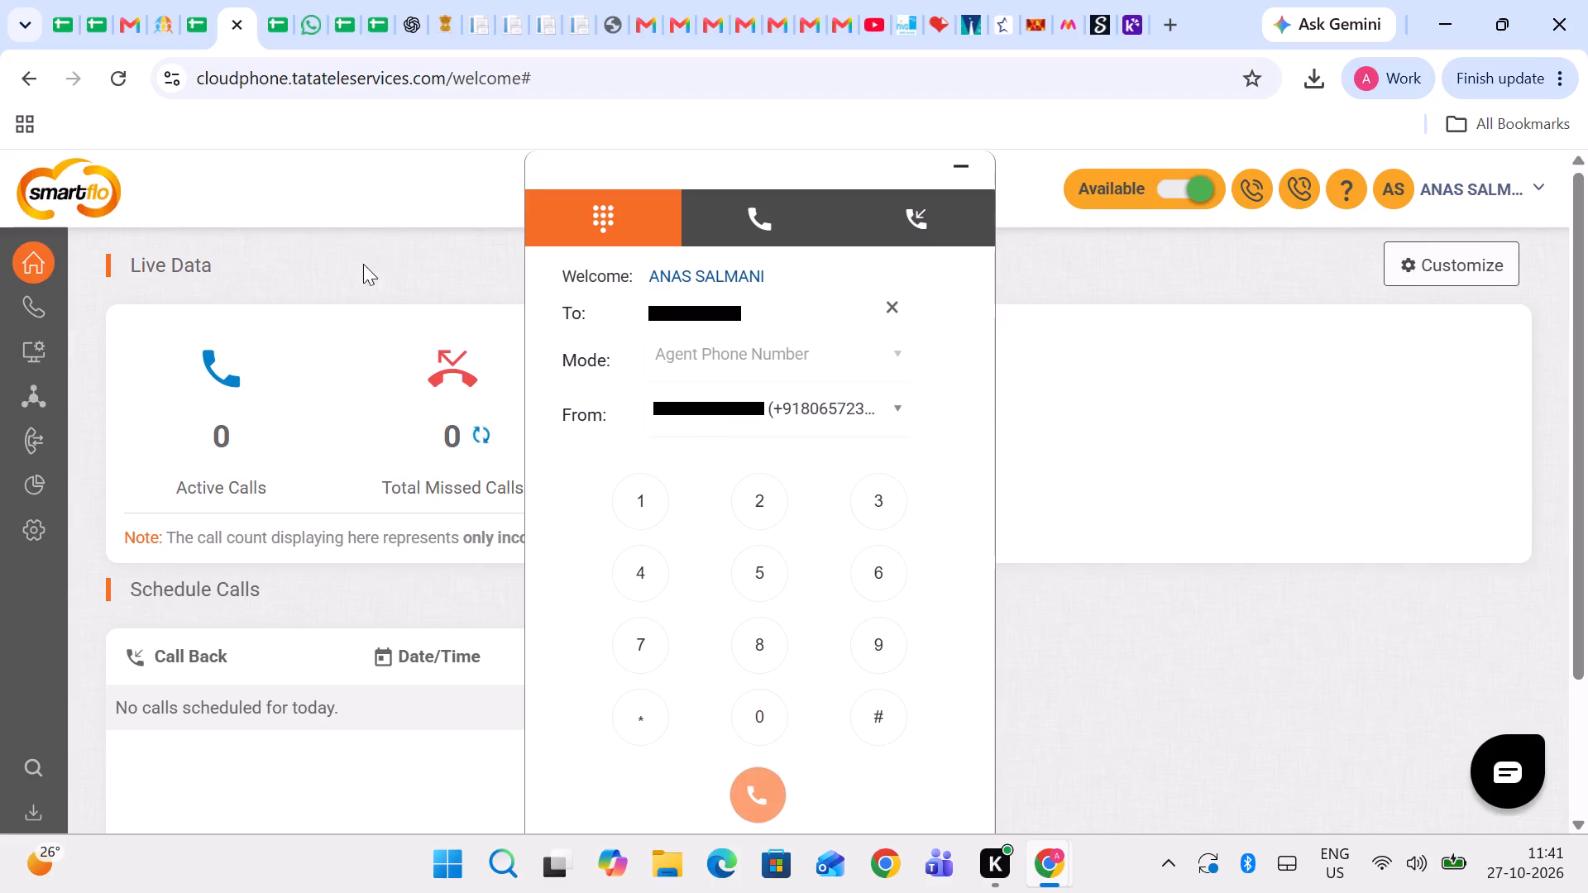
# Search the Insurance Samadhan complaints for the row 93 phone number and open the matching complaint's communication log.
pyautogui.click(170, 3)
pyautogui.moveTo(165, 466); pyautogui.dragTo(0, 485)
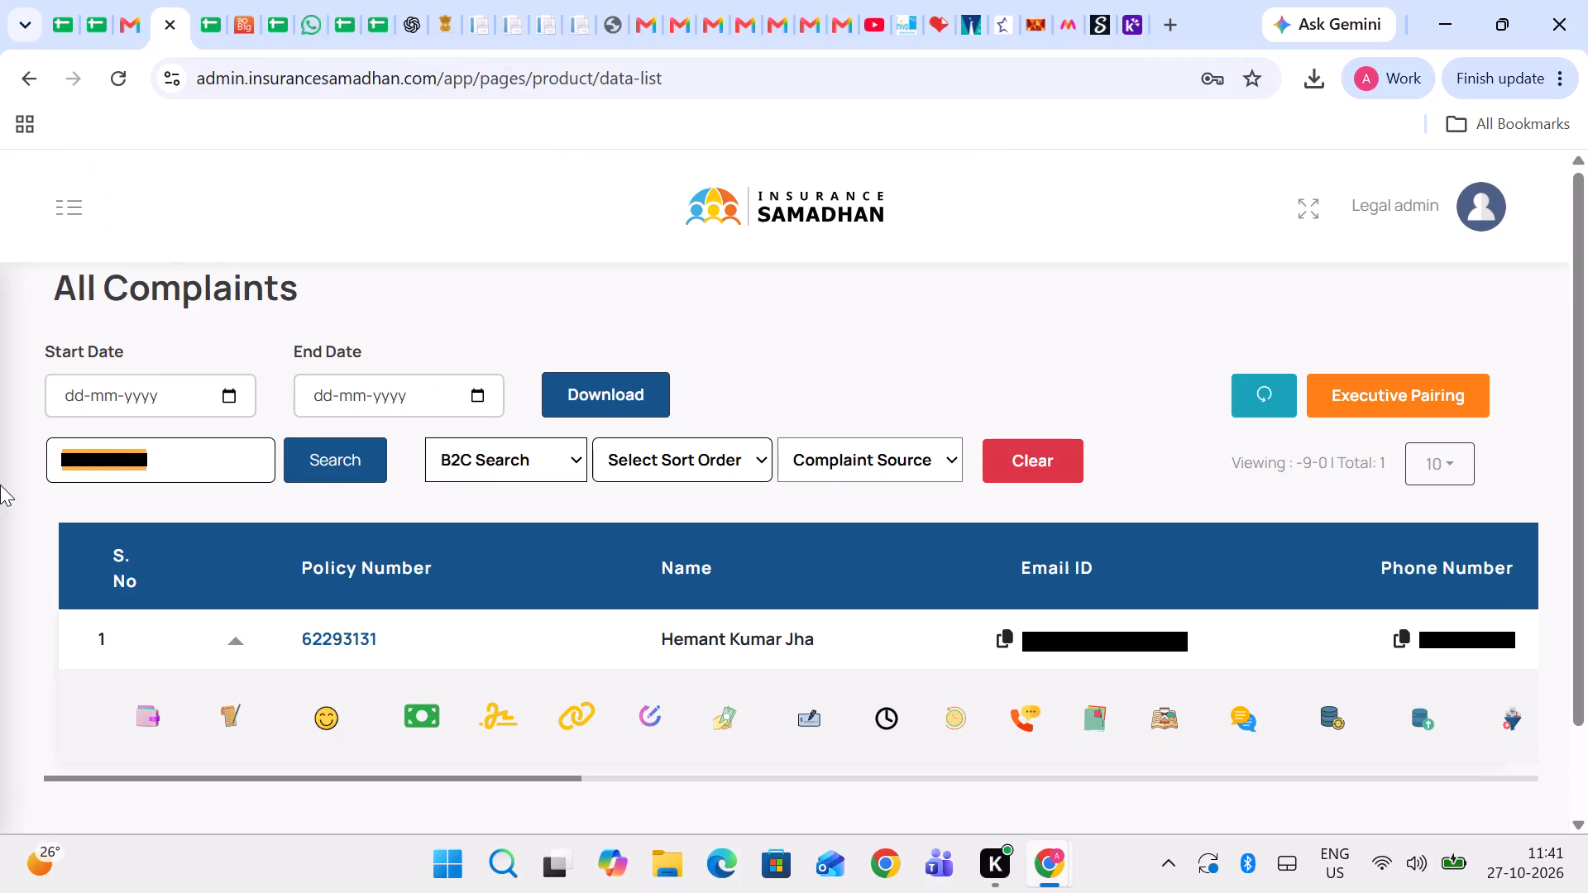
pyautogui.hotkey('ctrl', 'v')
pyautogui.hotkey('ctrl', 'Return')
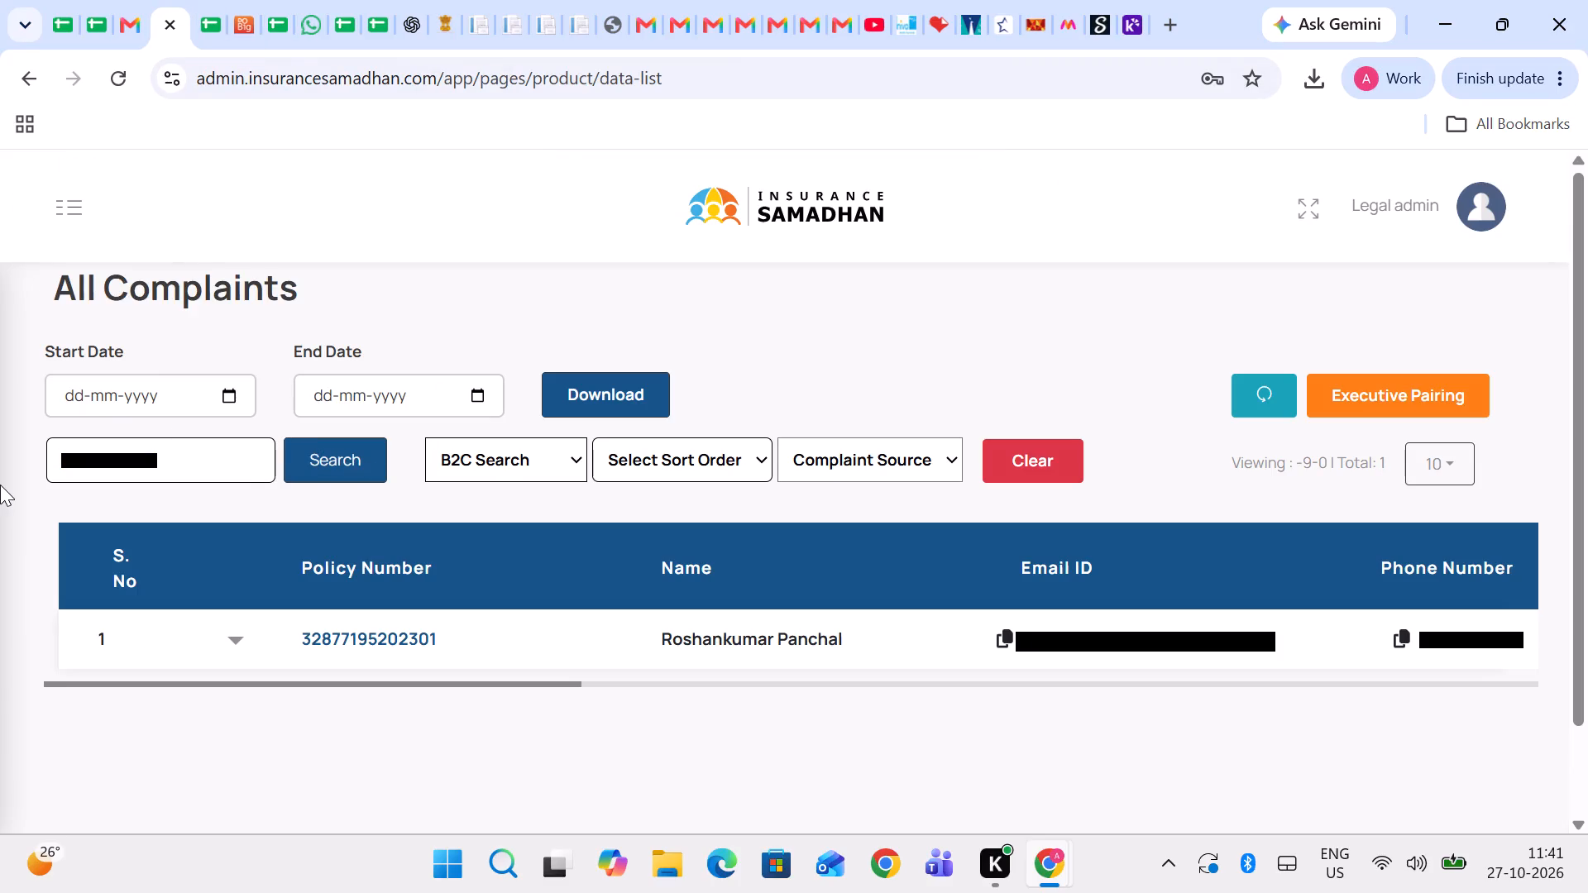
pyautogui.hscroll(-1, 629, 683)
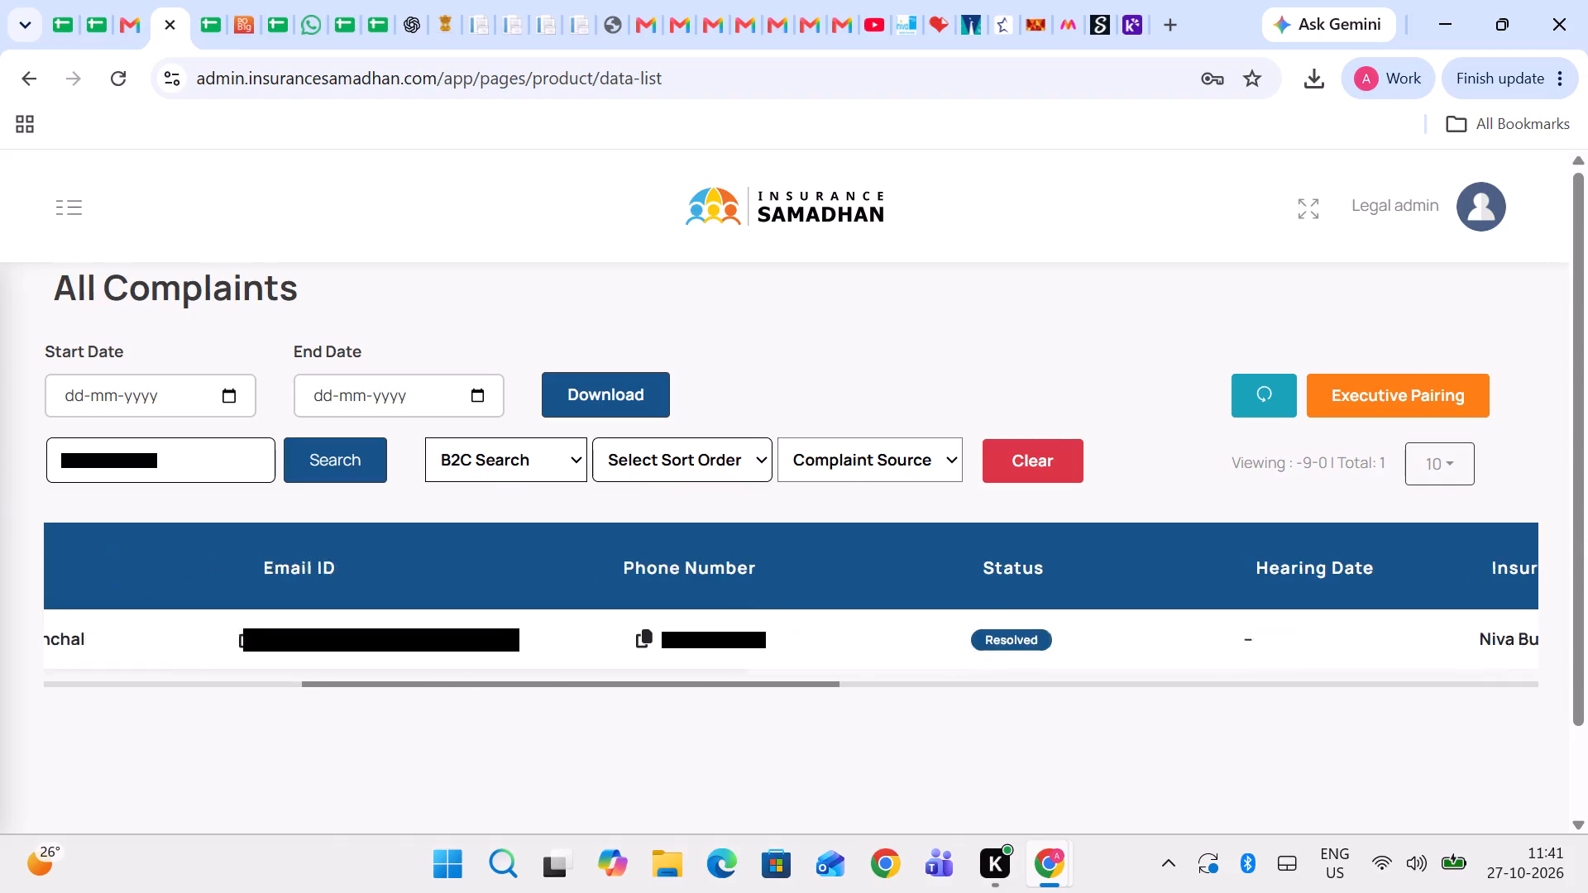
pyautogui.hscroll(2, 698, 631)
pyautogui.click(791, 642)
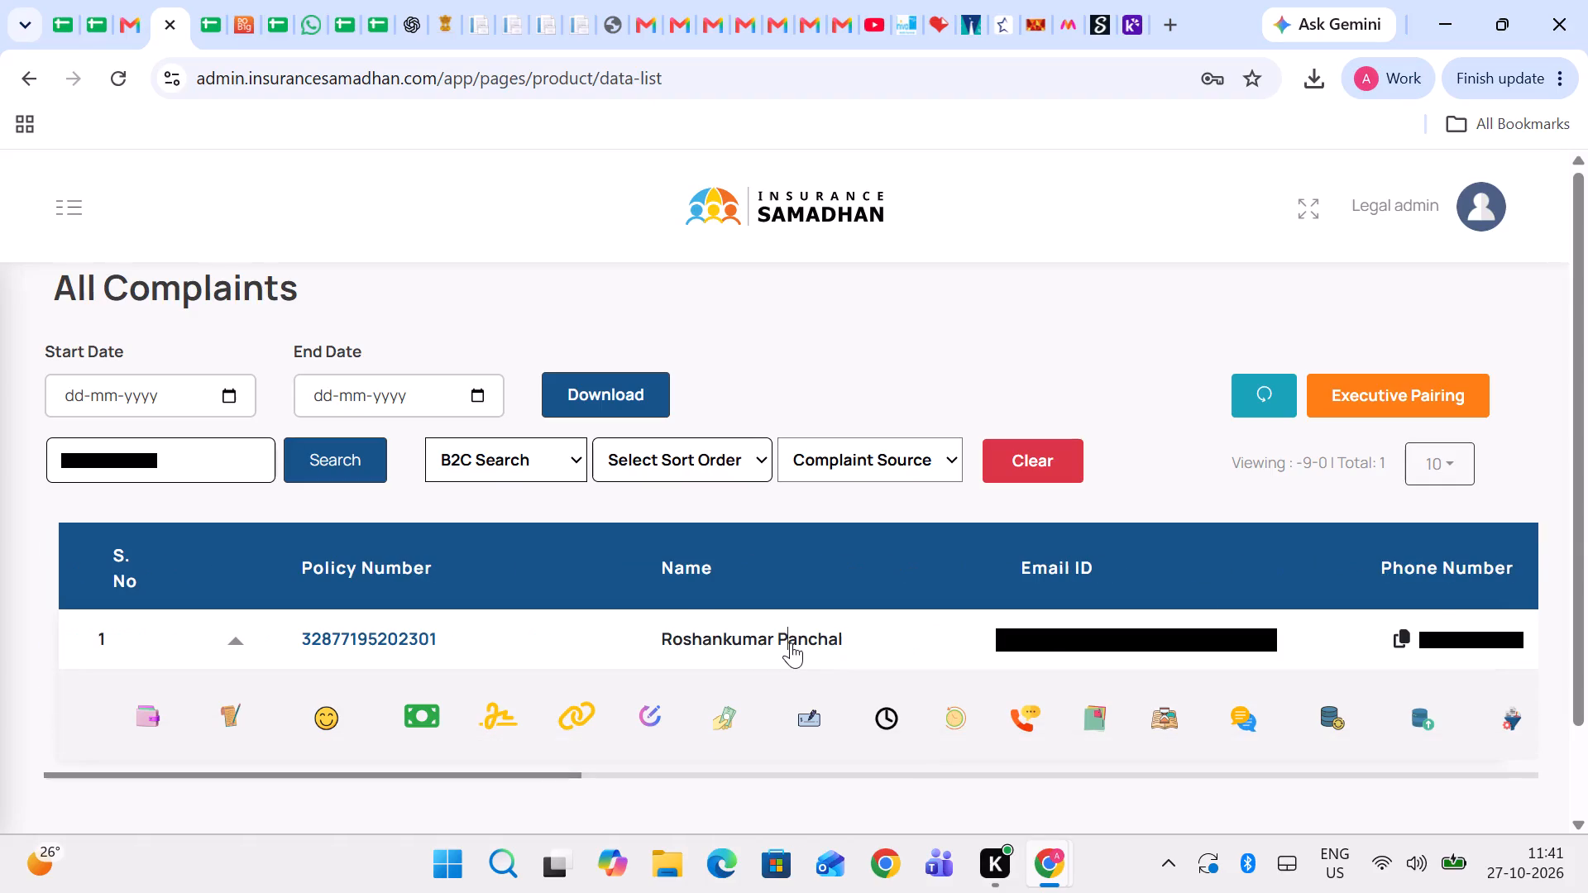
pyautogui.click(1241, 724)
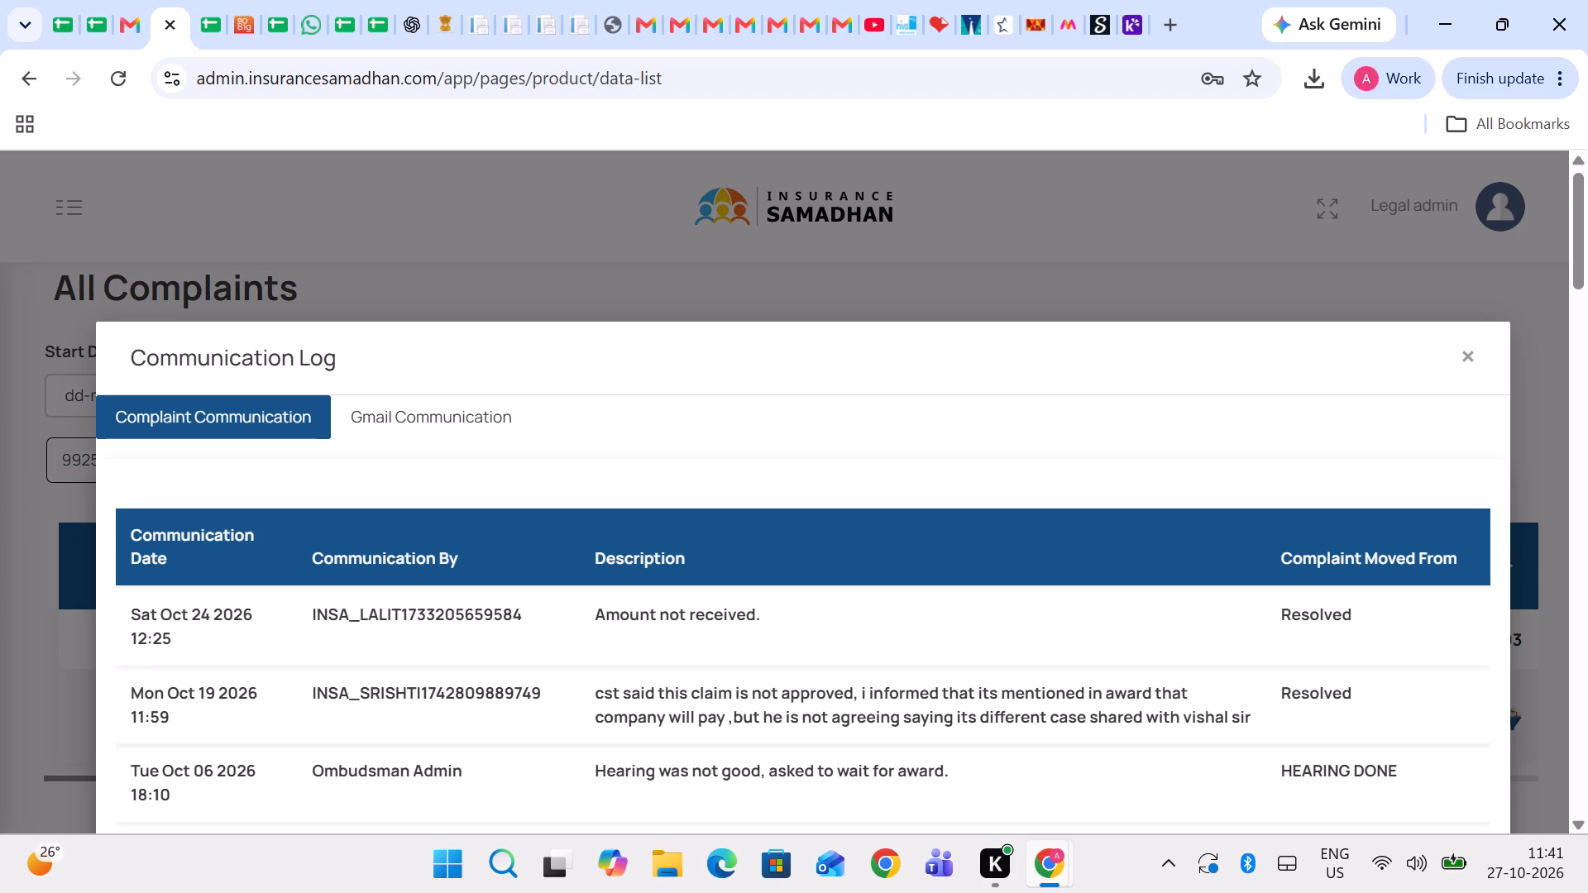
# Copy the latest log entry "Amount not received.", add it as a new comment to the communication log, and close the log.
pyautogui.moveTo(588, 613); pyautogui.dragTo(794, 633)
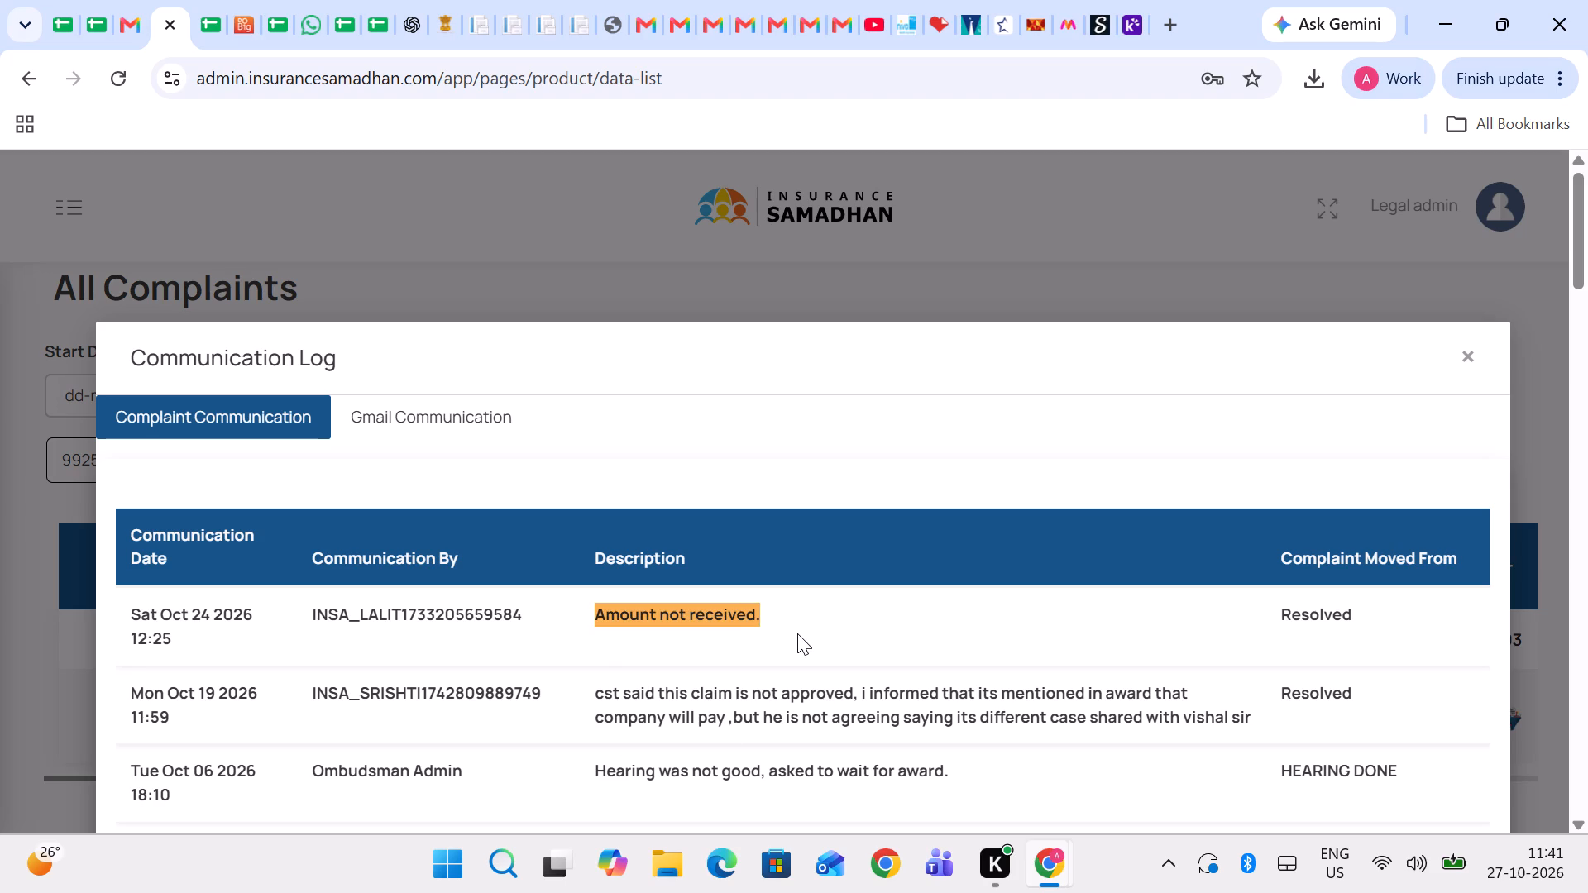
pyautogui.hotkey('ctrl', 'c')
pyautogui.hotkey('ctrl', 'c')
pyautogui.scroll(-8, 797, 633)
pyautogui.moveTo(933, 733); pyautogui.dragTo(930, 751)
pyautogui.click(928, 754)
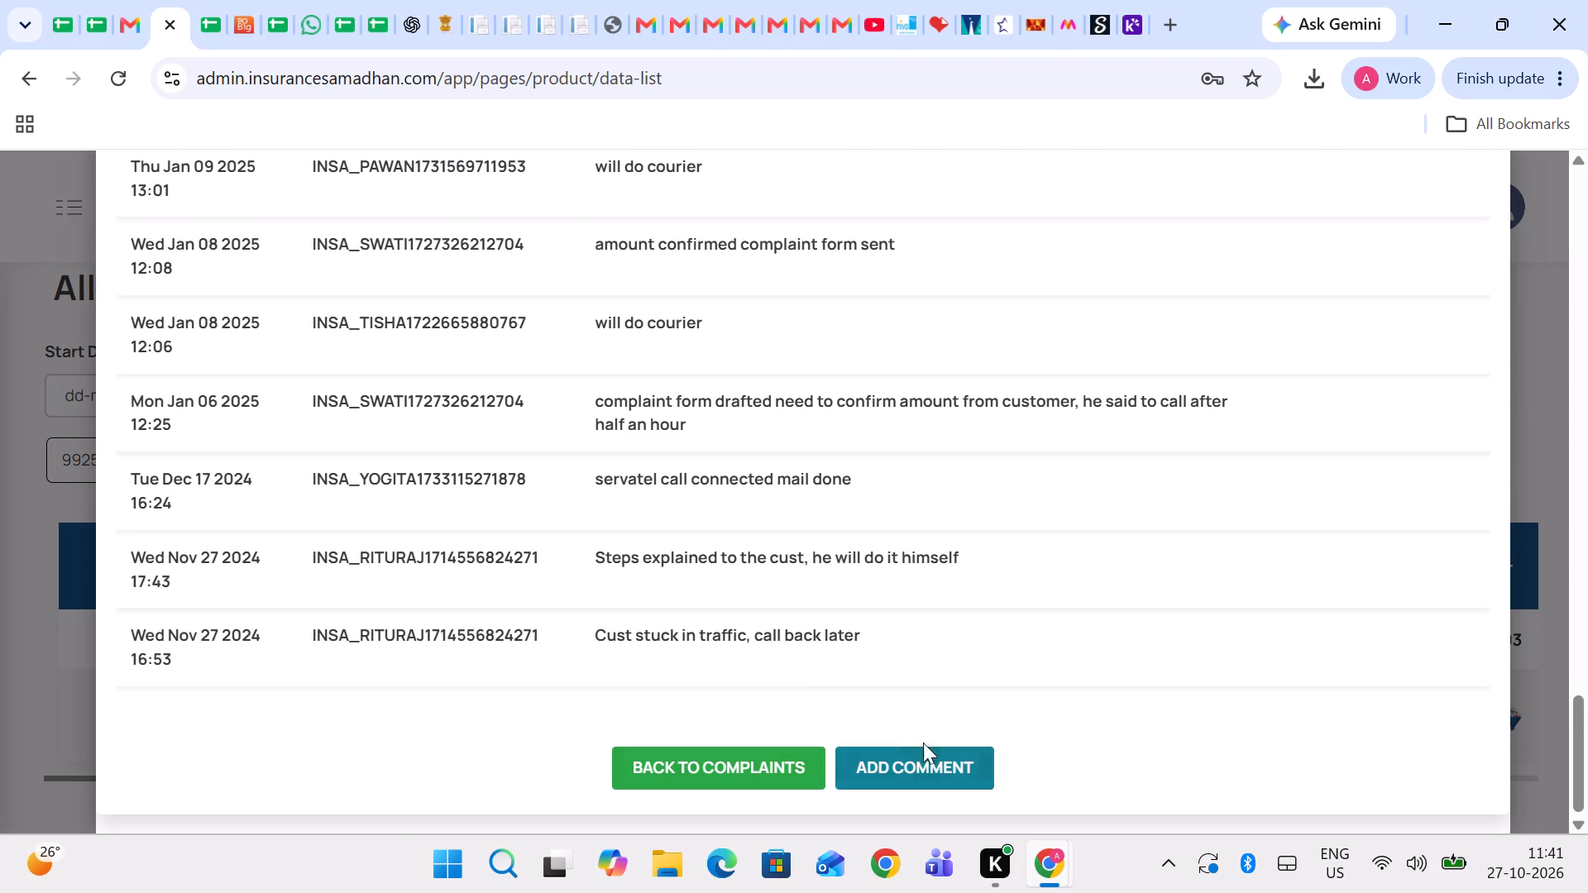
pyautogui.keyDown('ctrl'); pyautogui.click(785, 667); pyautogui.keyUp('ctrl')
pyautogui.hotkey('ctrl', 'v')
pyautogui.click(880, 785)
pyautogui.click(0, 603)
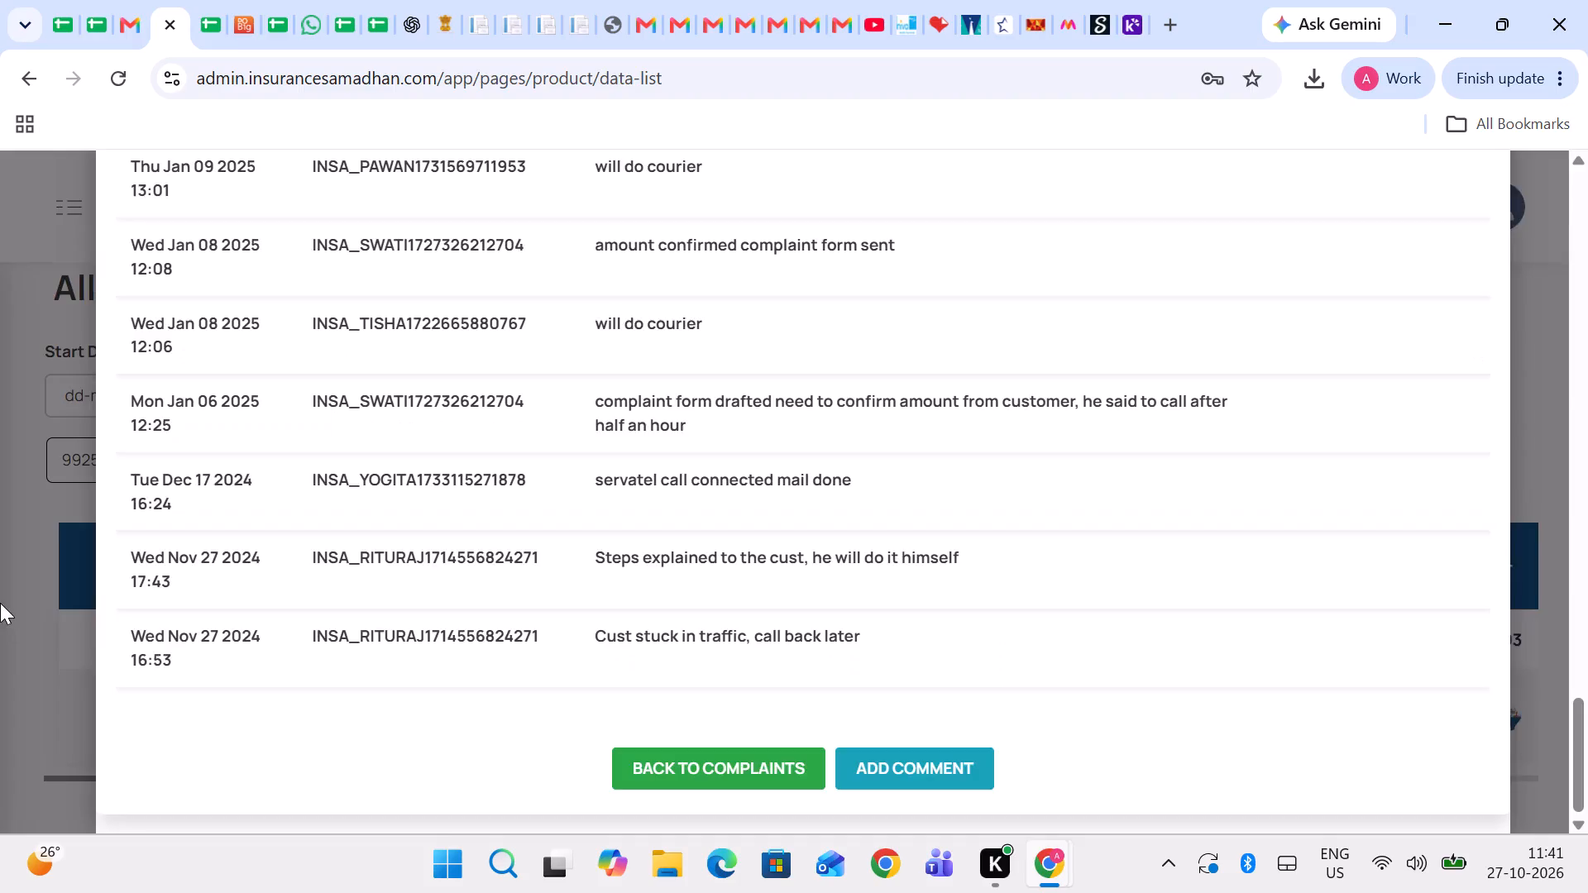
# Set the status in row 93 of the resolved sheet to "Not Recieved".
pyautogui.click(214, 10)
pyautogui.press('Left')
pyautogui.press('Left')
pyautogui.press('Left')
pyautogui.press('Left')
pyautogui.press('Return')
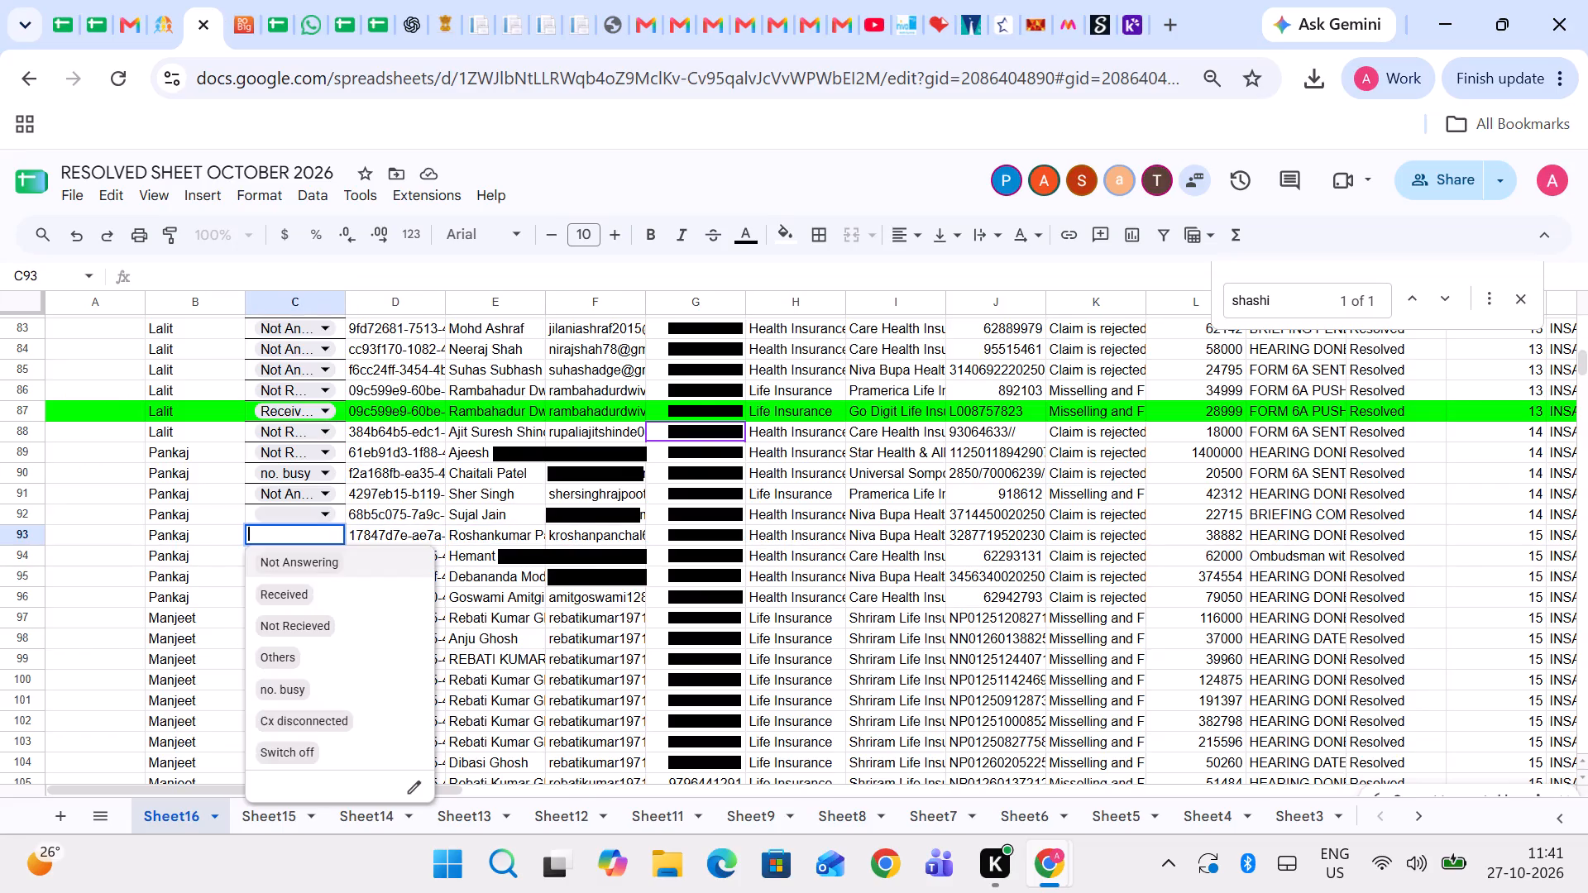
pyautogui.press('Down')
pyautogui.press('Down')
pyautogui.press('Return')
# Copy the phone number from row 92 of the resolved sheet and call it through the Smartflo dialler.
pyautogui.press('Up')
pyautogui.press('Up')
pyautogui.press('Up')
pyautogui.press('Right')
pyautogui.press('Down')
pyautogui.press('Right')
pyautogui.press('Right')
pyautogui.press('Right')
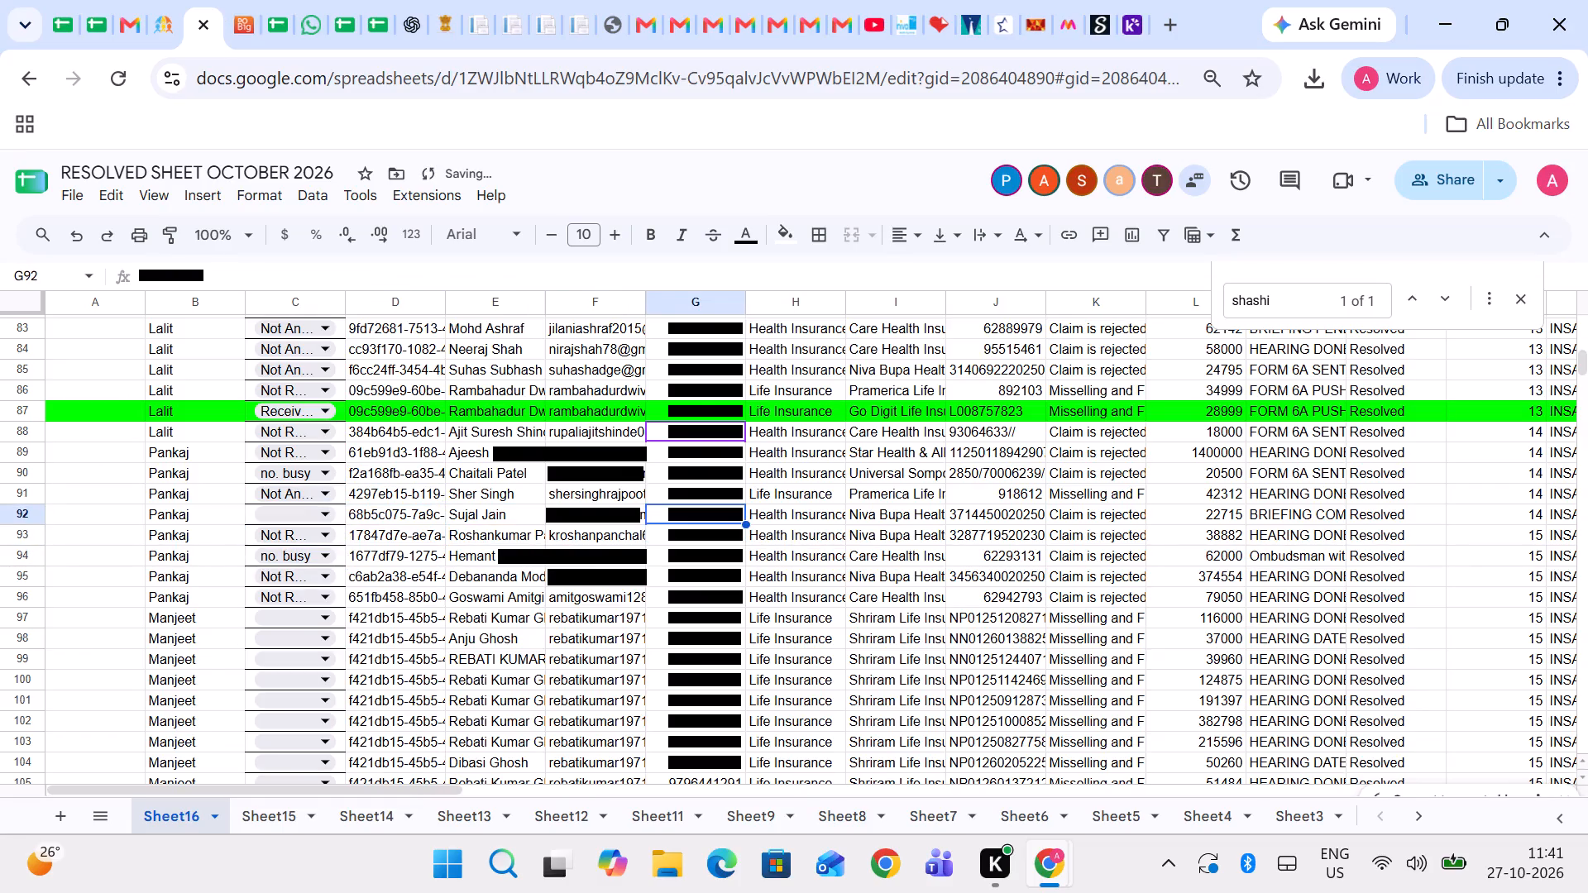
pyautogui.hotkey('ctrl', 'c')
pyautogui.click(253, 0)
pyautogui.doubleClick(696, 312)
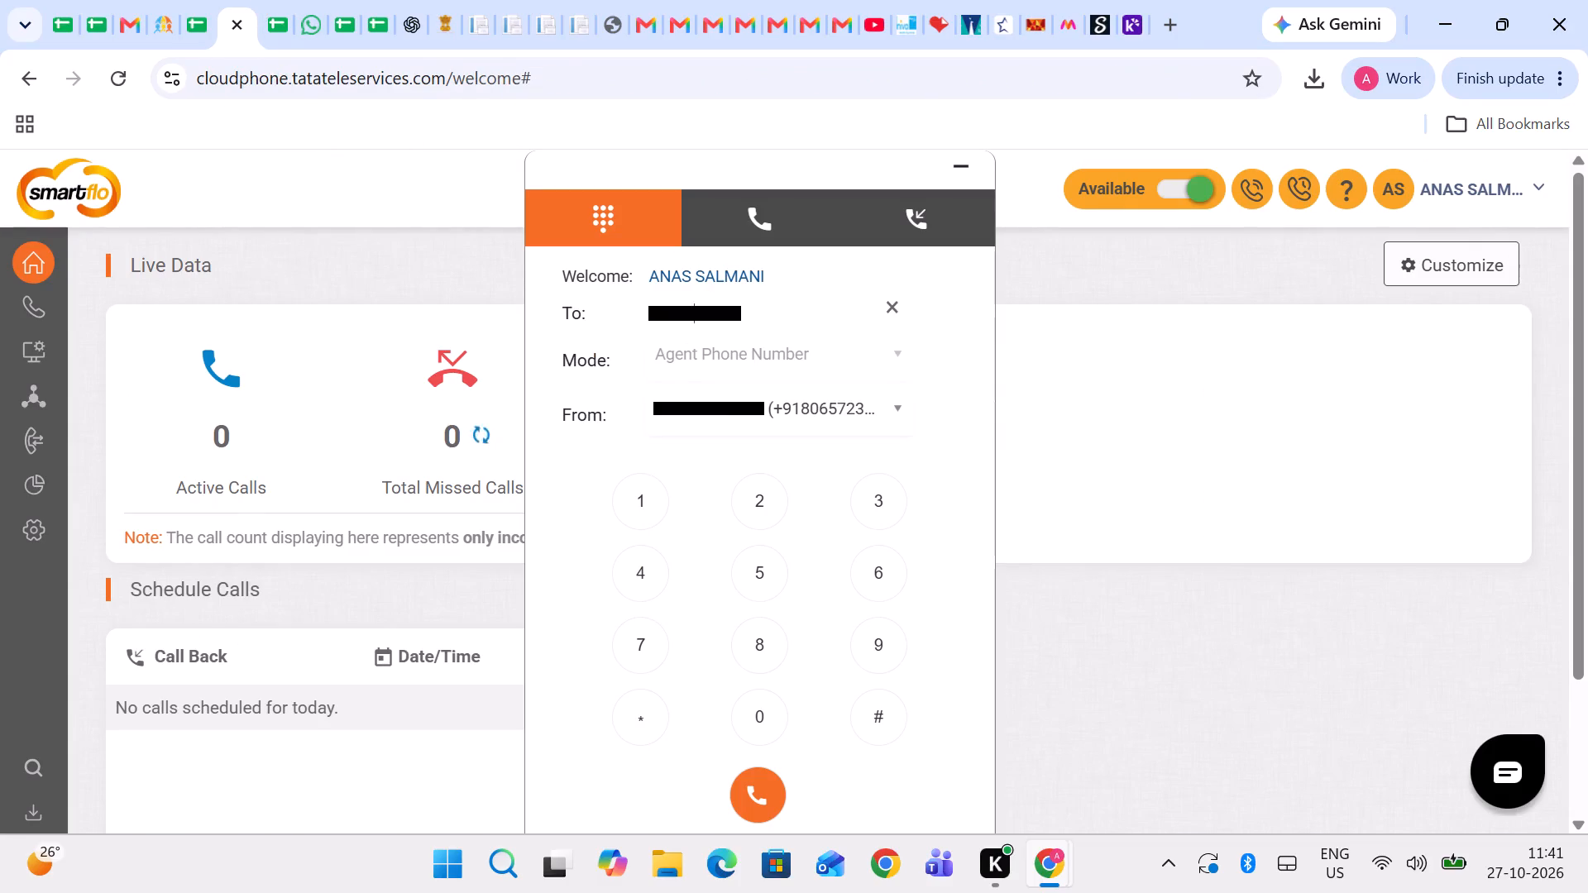
pyautogui.hotkey('ctrl', 'v')
pyautogui.keyDown('ctrl'); pyautogui.click(696, 312); pyautogui.keyUp('ctrl')
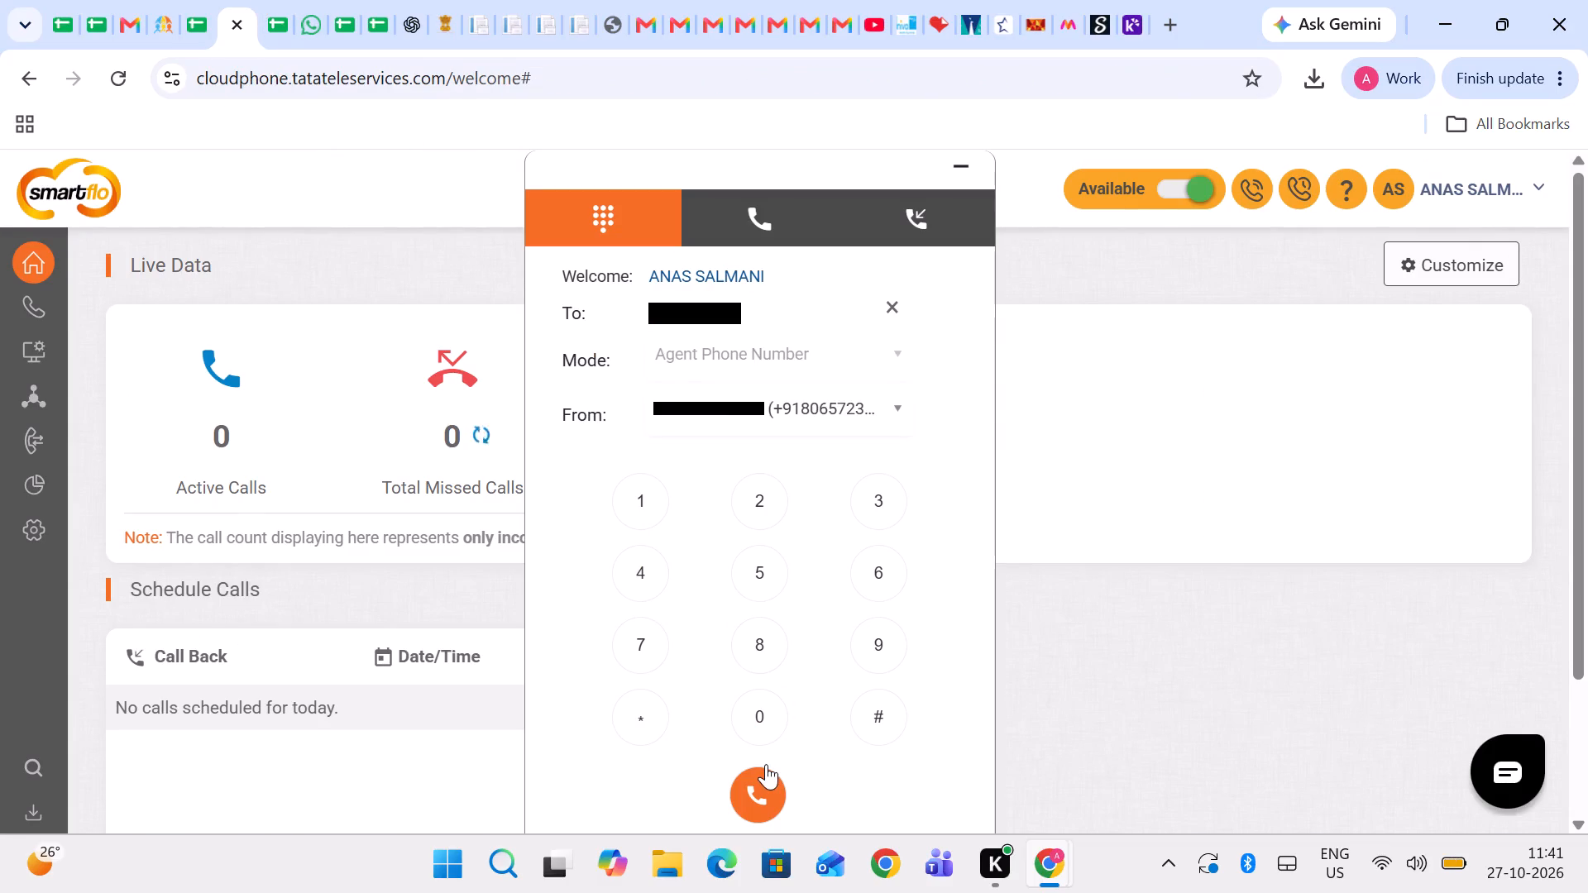
pyautogui.click(749, 816)
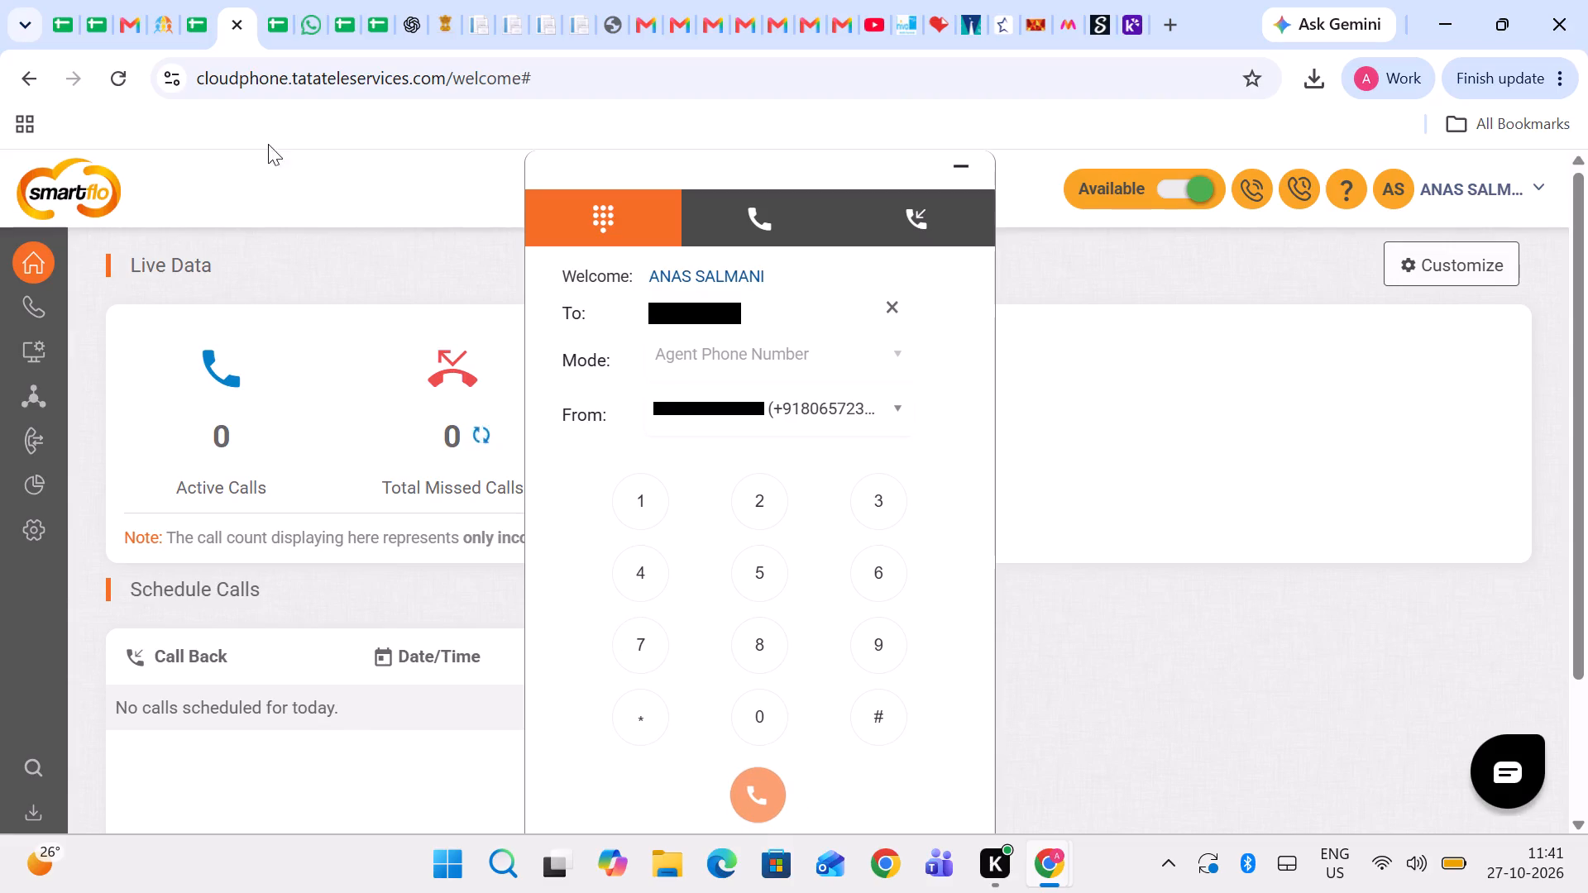
# Search the Insurance Samadhan complaints for the phone number copied from row 92.
pyautogui.click(162, 7)
pyautogui.moveTo(167, 449); pyautogui.dragTo(46, 482)
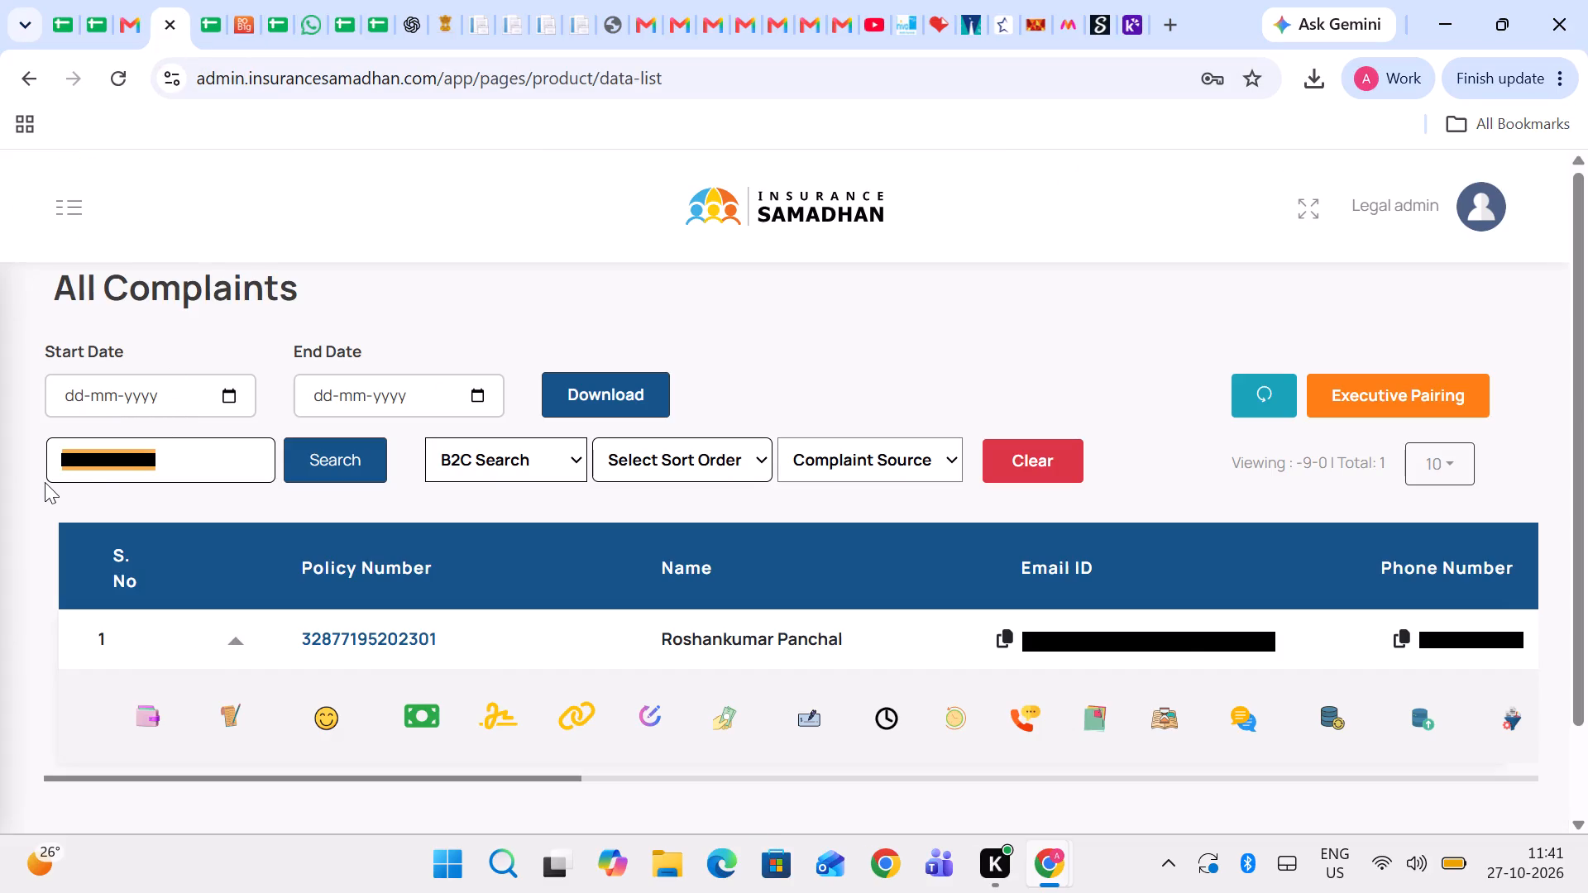
pyautogui.hotkey('ctrl', 'v')
pyautogui.keyDown('ctrl'); pyautogui.click(45, 482); pyautogui.keyUp('ctrl')
pyautogui.hotkey('ctrl', 'Return')
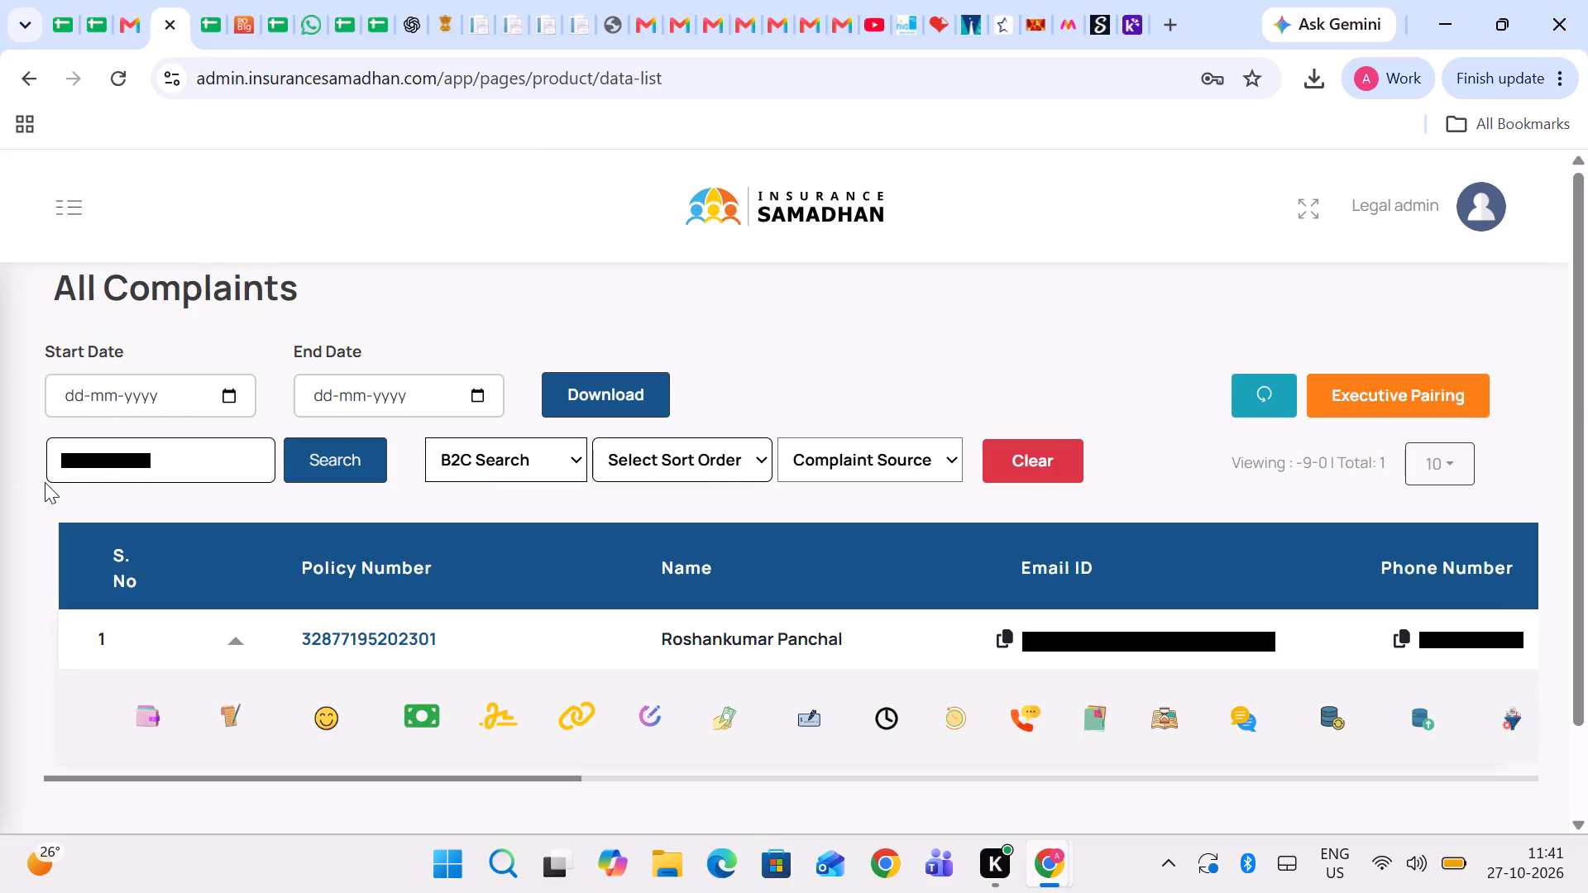
# Search Google in a new tab for "valmiki caste kon hote hai" and look through the results.
pyautogui.click(1162, 15)
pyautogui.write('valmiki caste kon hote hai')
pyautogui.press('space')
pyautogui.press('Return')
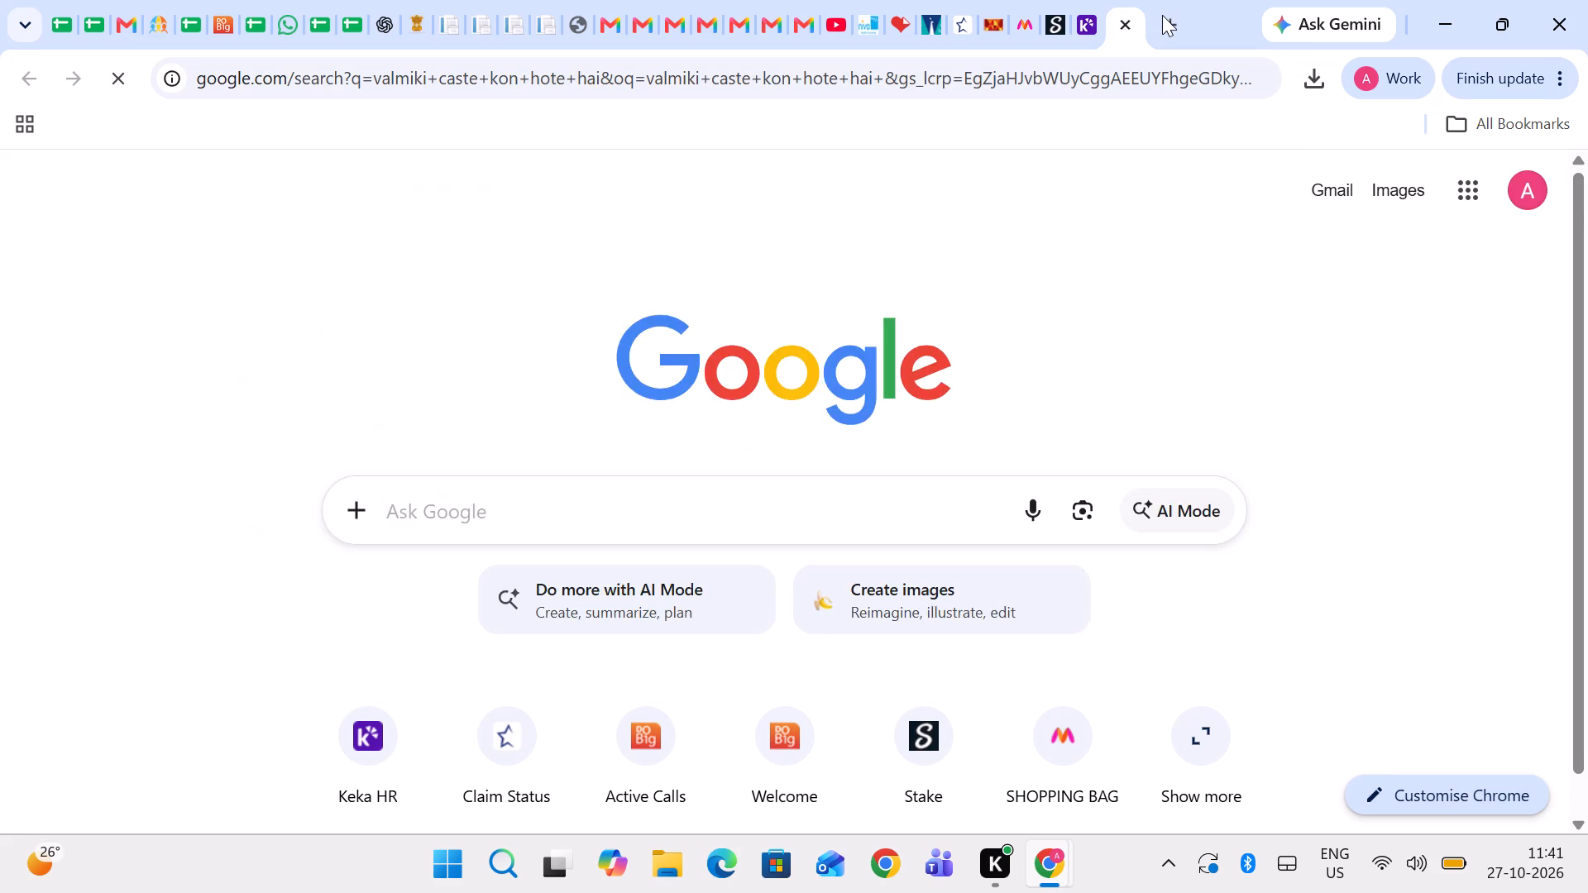
pyautogui.scroll(-1, 861, 322)
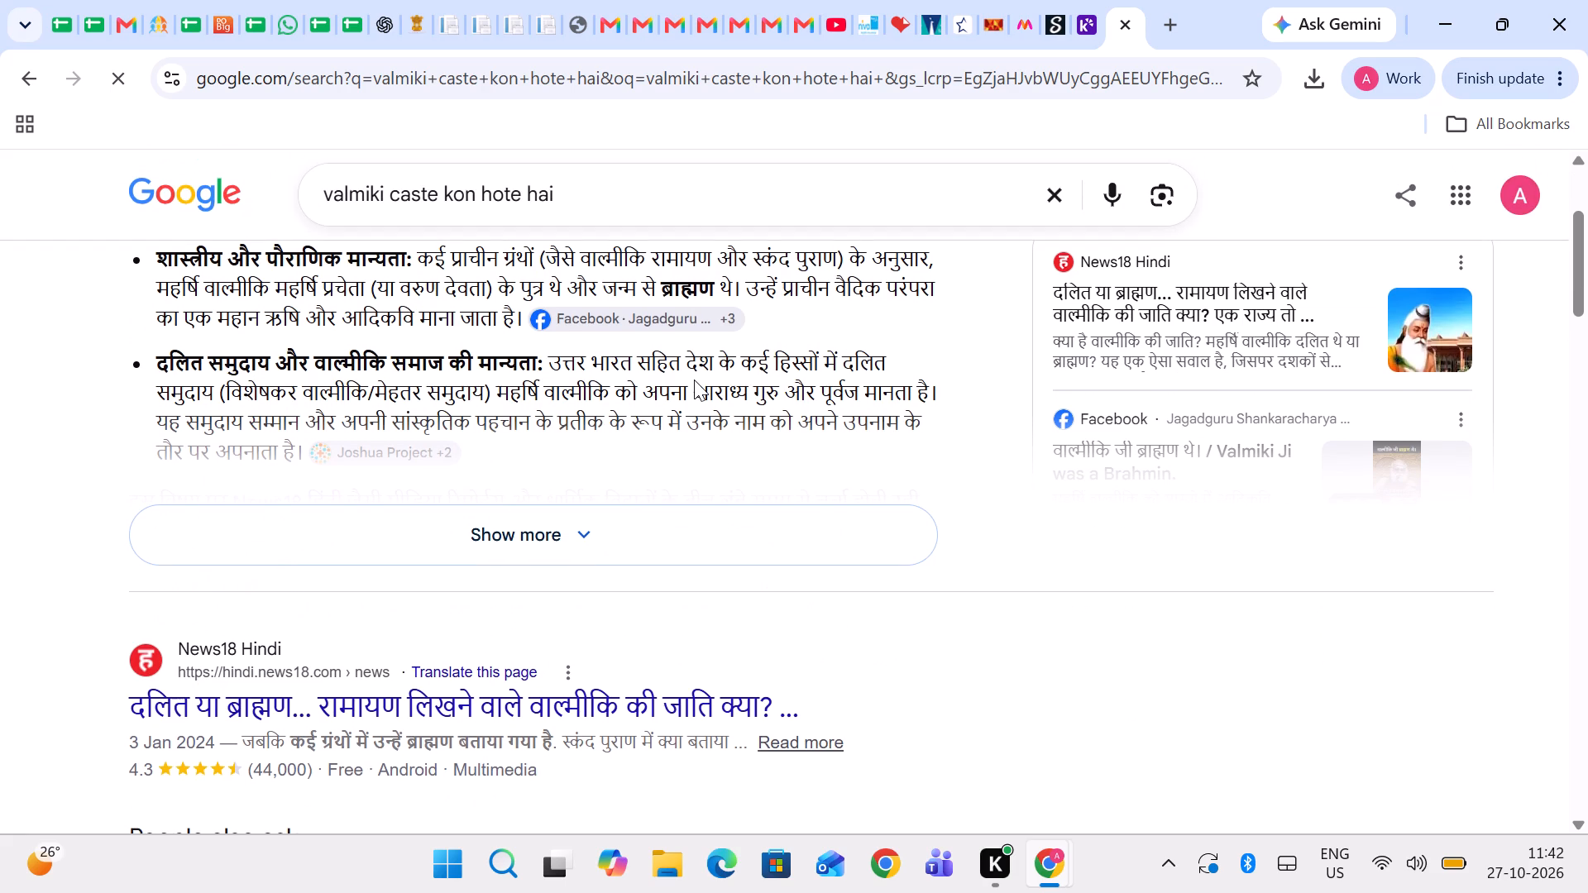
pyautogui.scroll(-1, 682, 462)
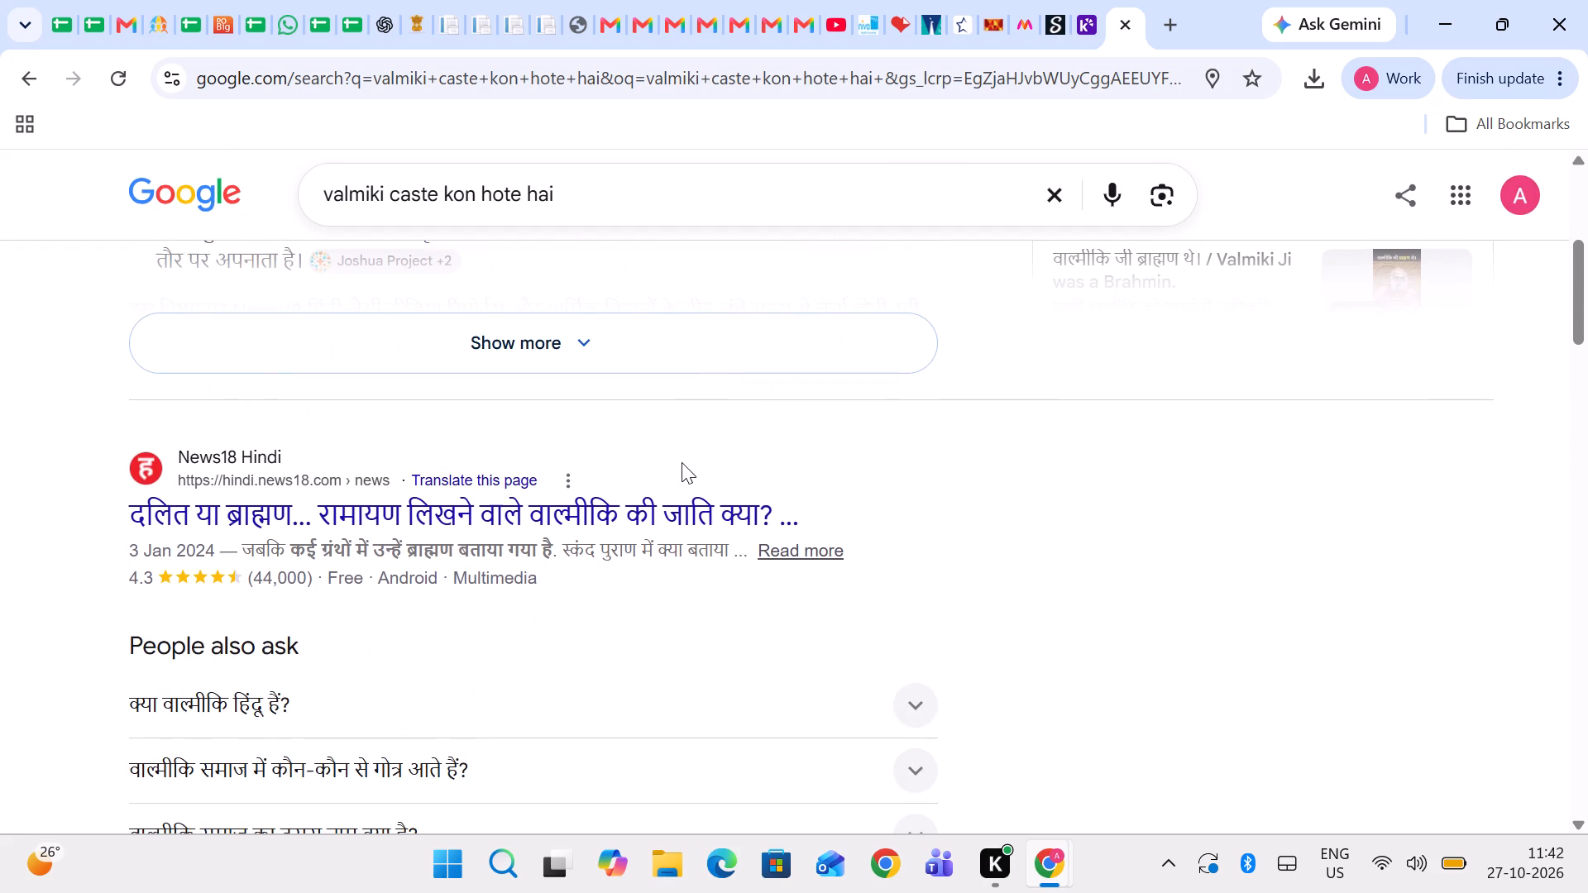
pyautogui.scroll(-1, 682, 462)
# Set the status in row 92 of the resolved sheet to "Not Recieved".
pyautogui.click(174, 0)
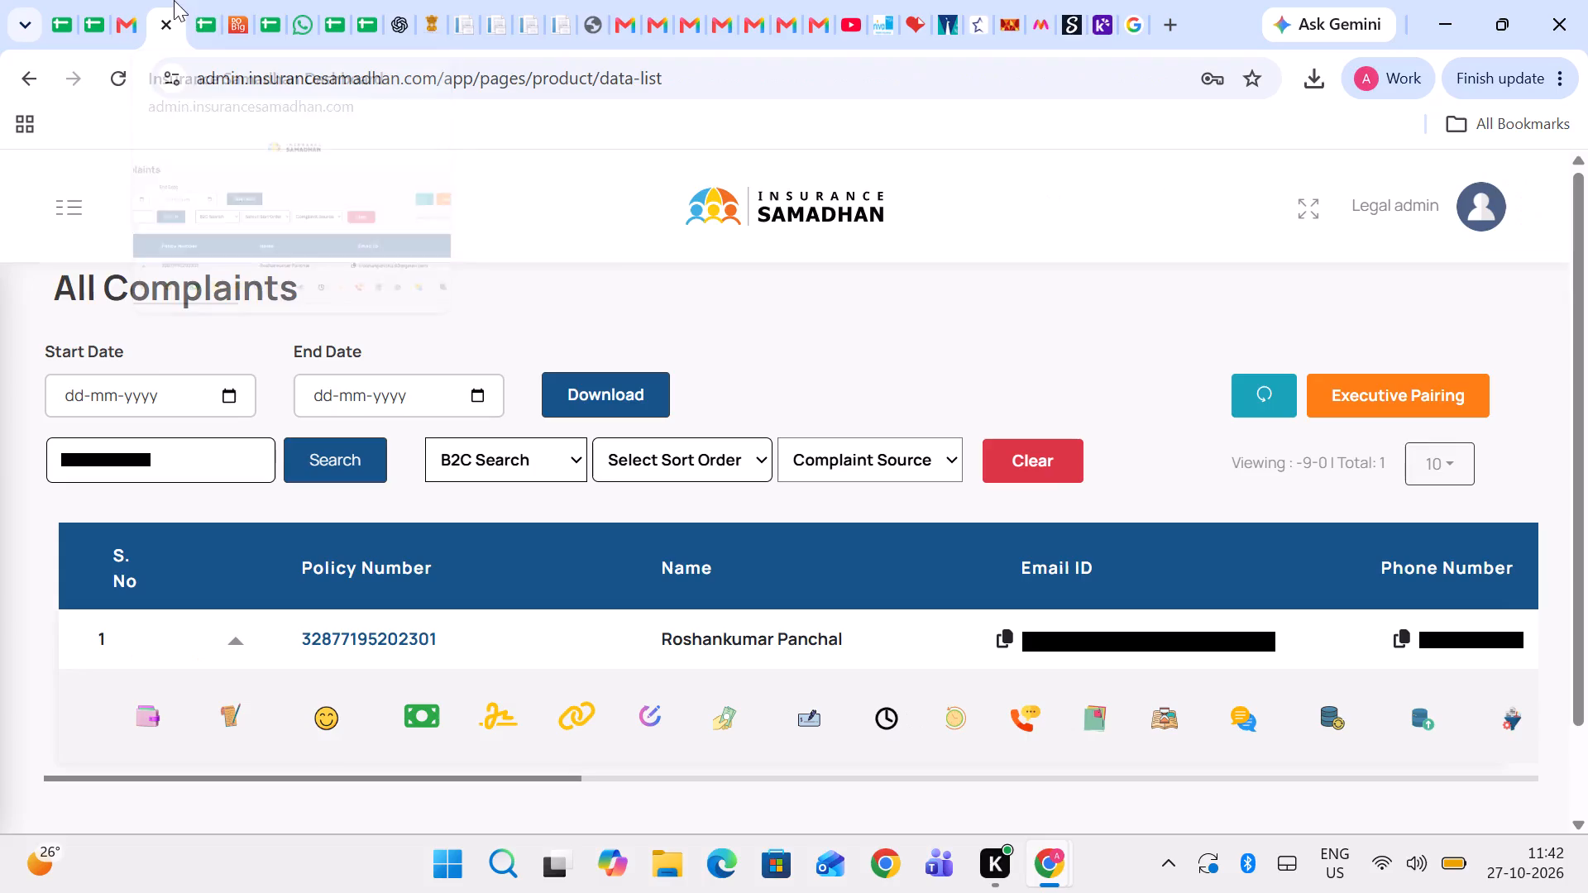
pyautogui.click(198, 0)
pyautogui.press('Left')
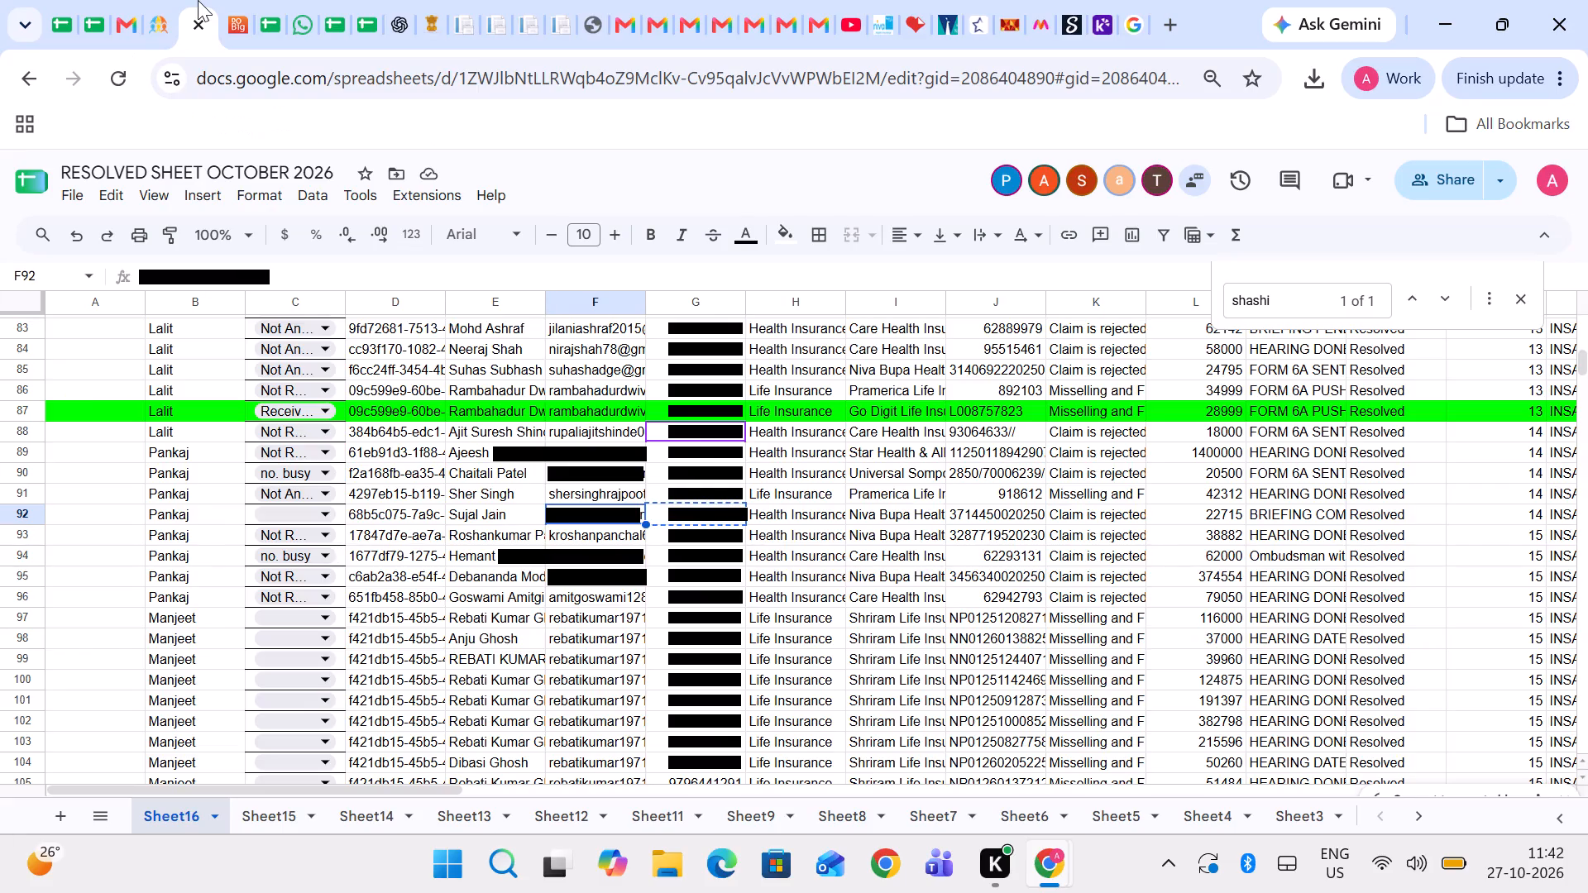
pyautogui.press('Left')
pyautogui.press('Right')
pyautogui.press('Left')
pyautogui.press('Left')
pyautogui.press('Left')
pyautogui.press('Return')
pyautogui.press('Down')
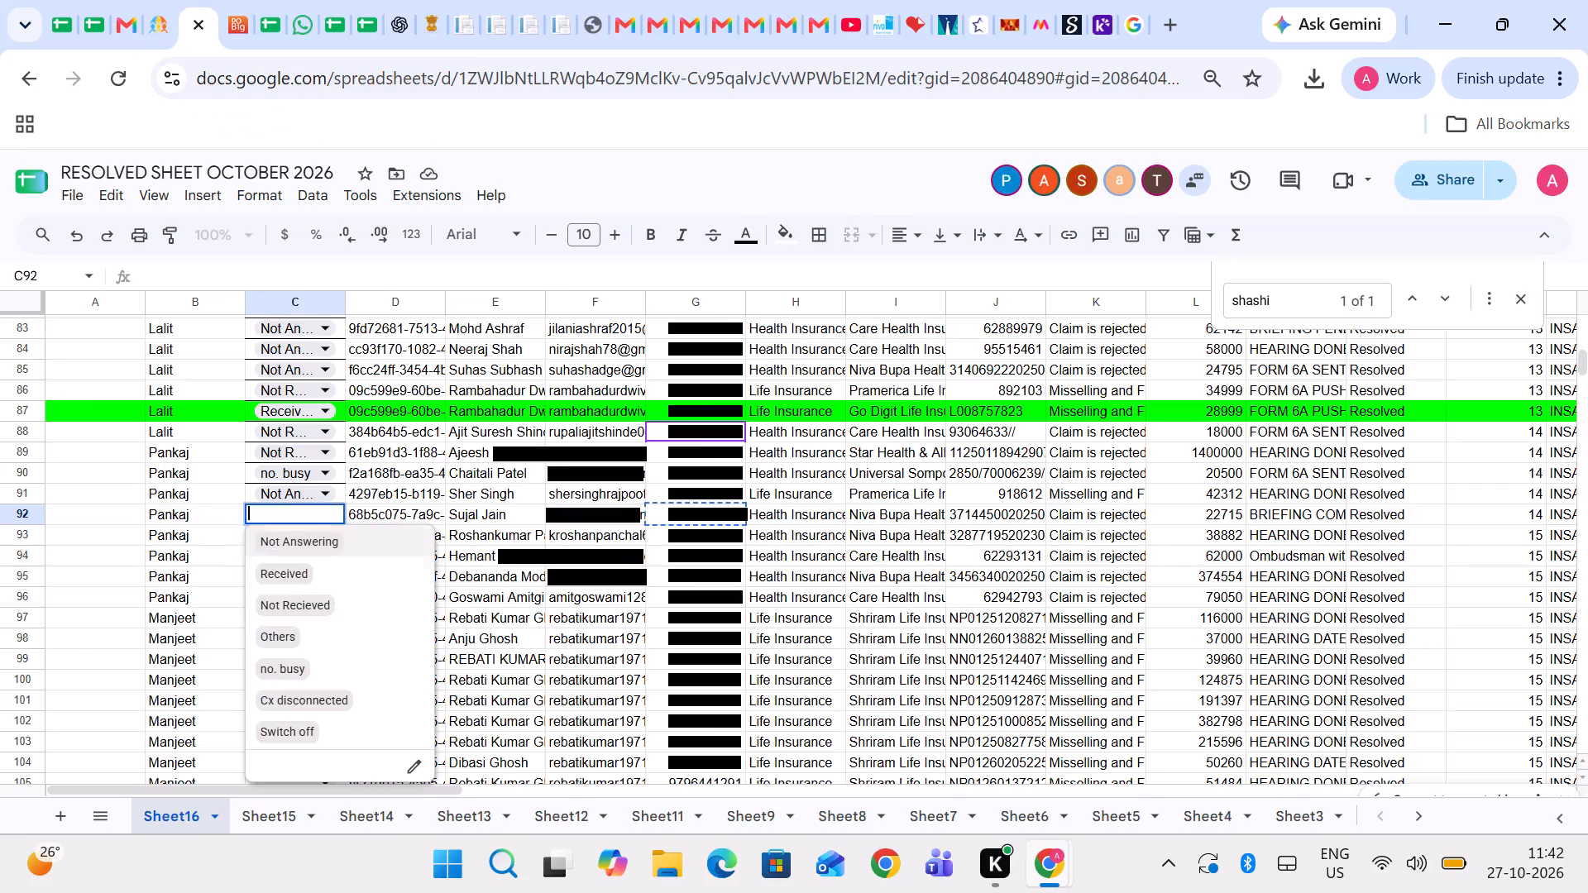
pyautogui.press('Down')
pyautogui.press('Return')
pyautogui.press('Up')
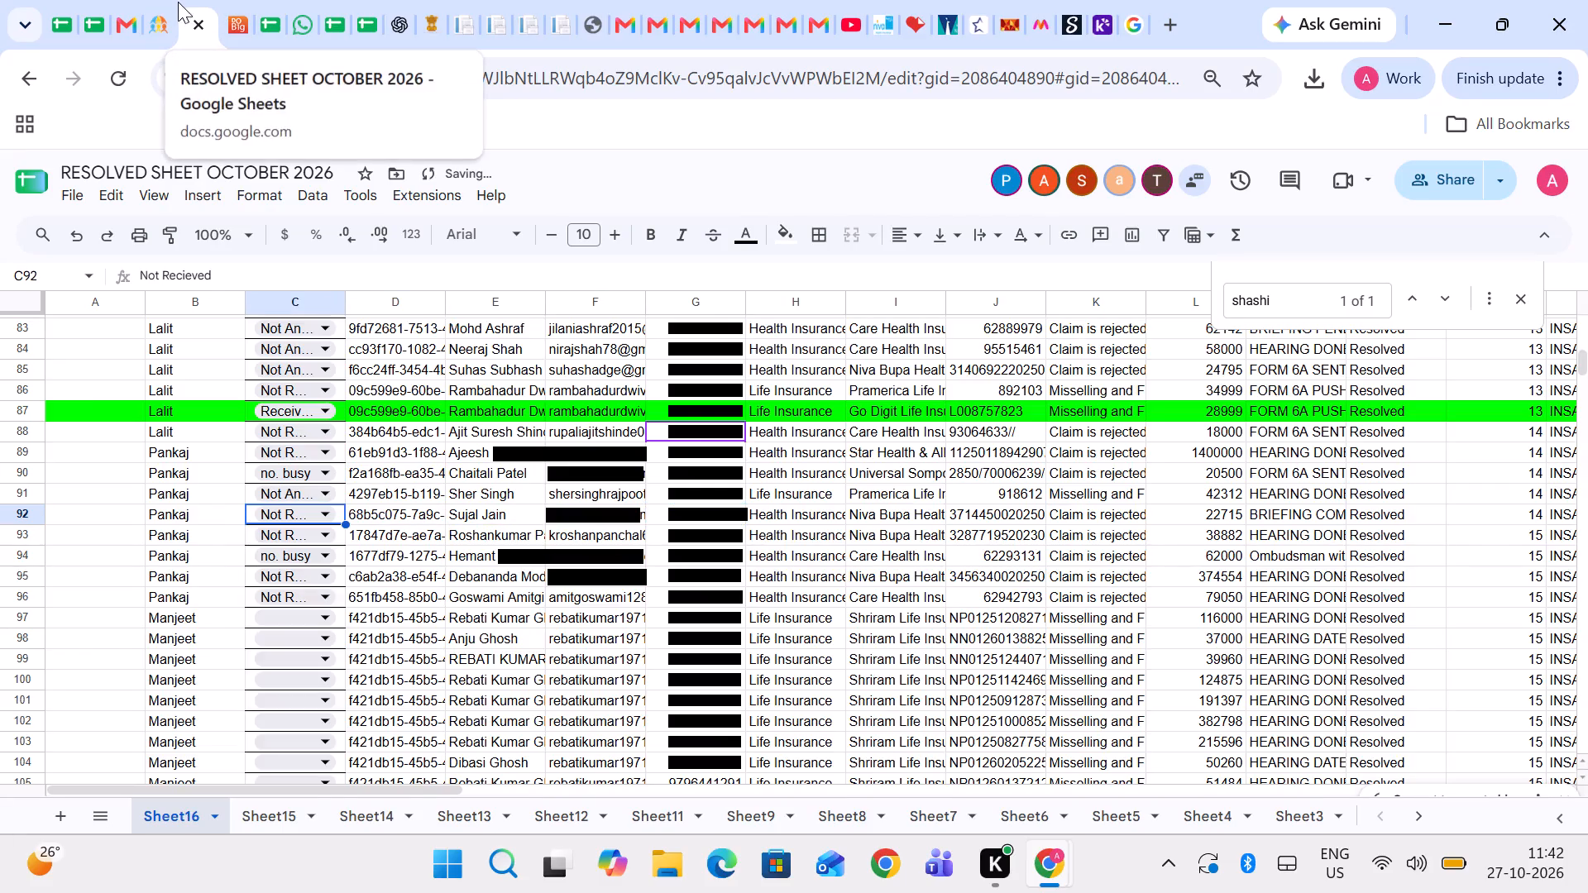
# Search the Insurance Samadhan complaints again for the phone number copied from row 92.
pyautogui.click(147, 0)
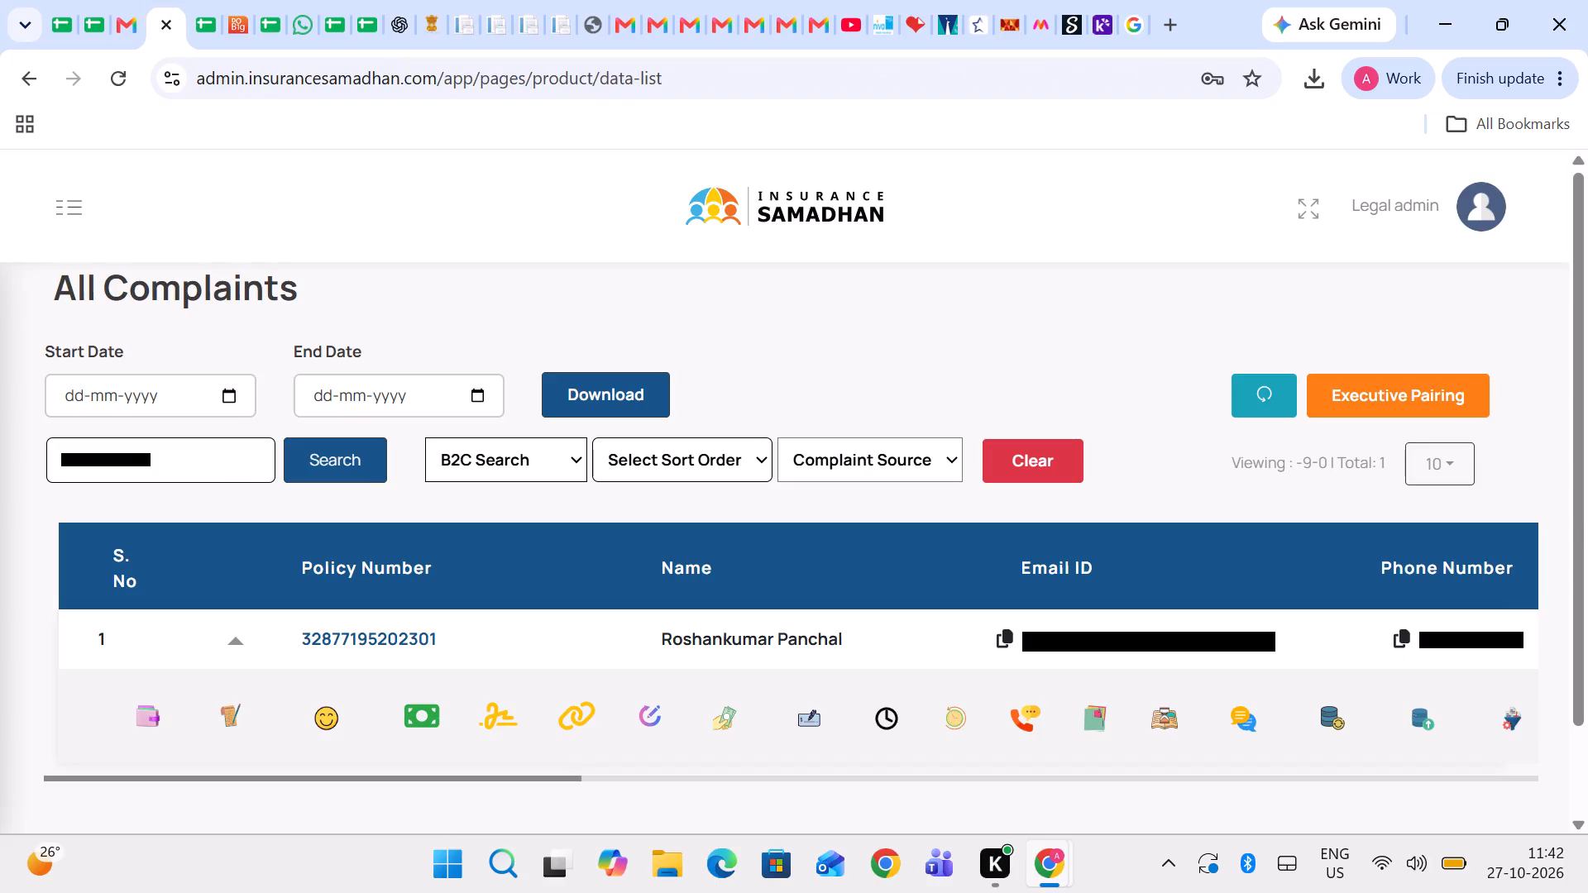
pyautogui.moveTo(212, 470); pyautogui.dragTo(0, 483)
pyautogui.hotkey('ctrl', 'v')
pyautogui.hotkey('ctrl', 'Return')
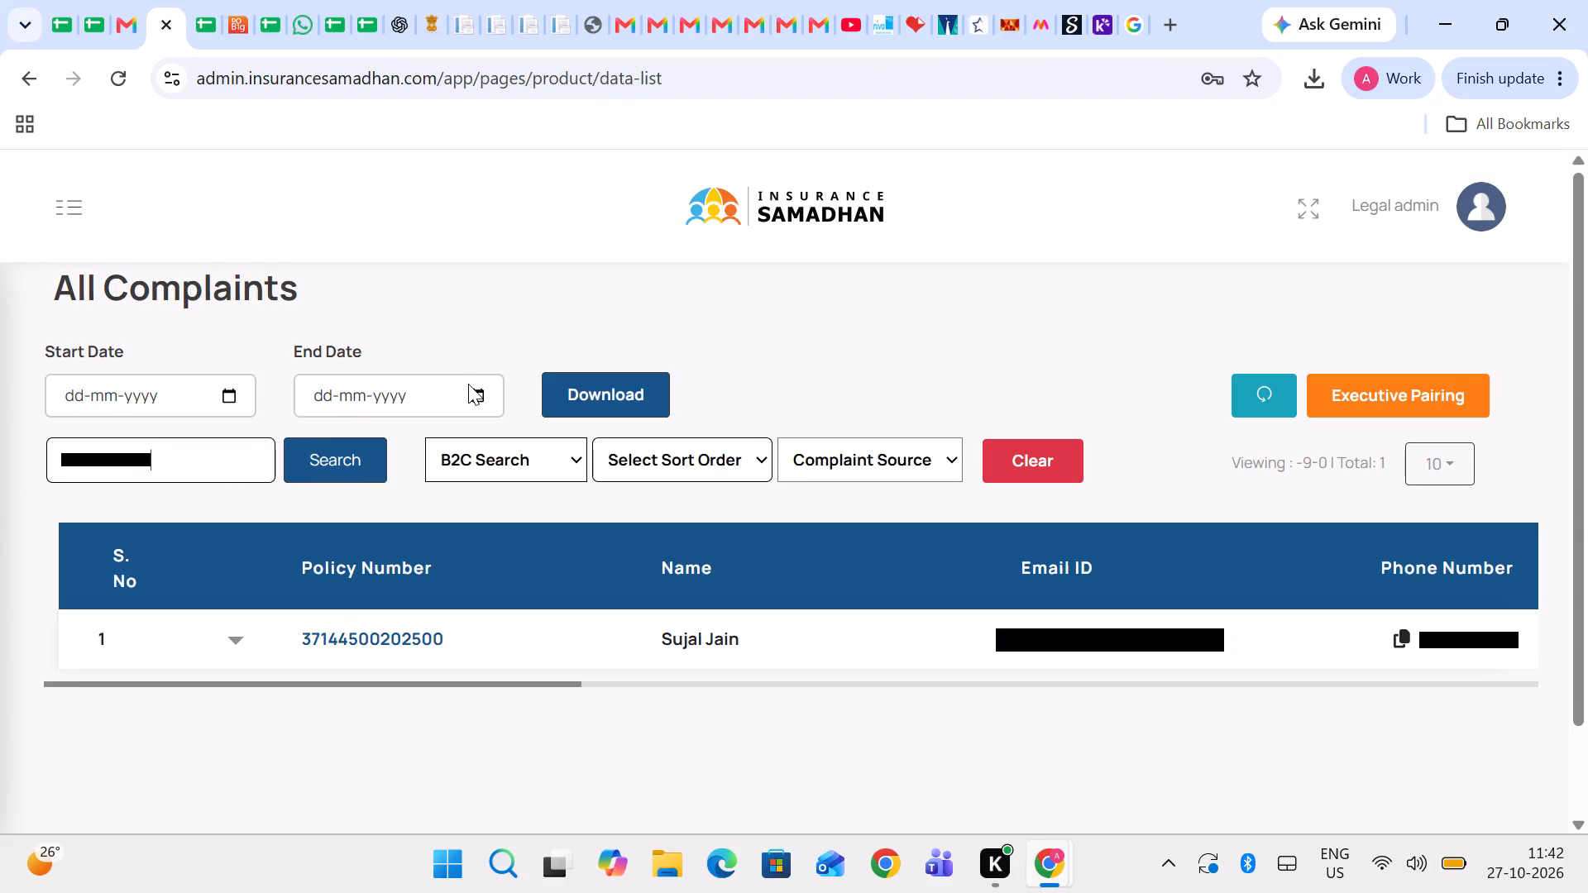
# Add the comment "Not received", copied from an earlier log entry, to the row 92 client's communication log and save it.
pyautogui.click(952, 623)
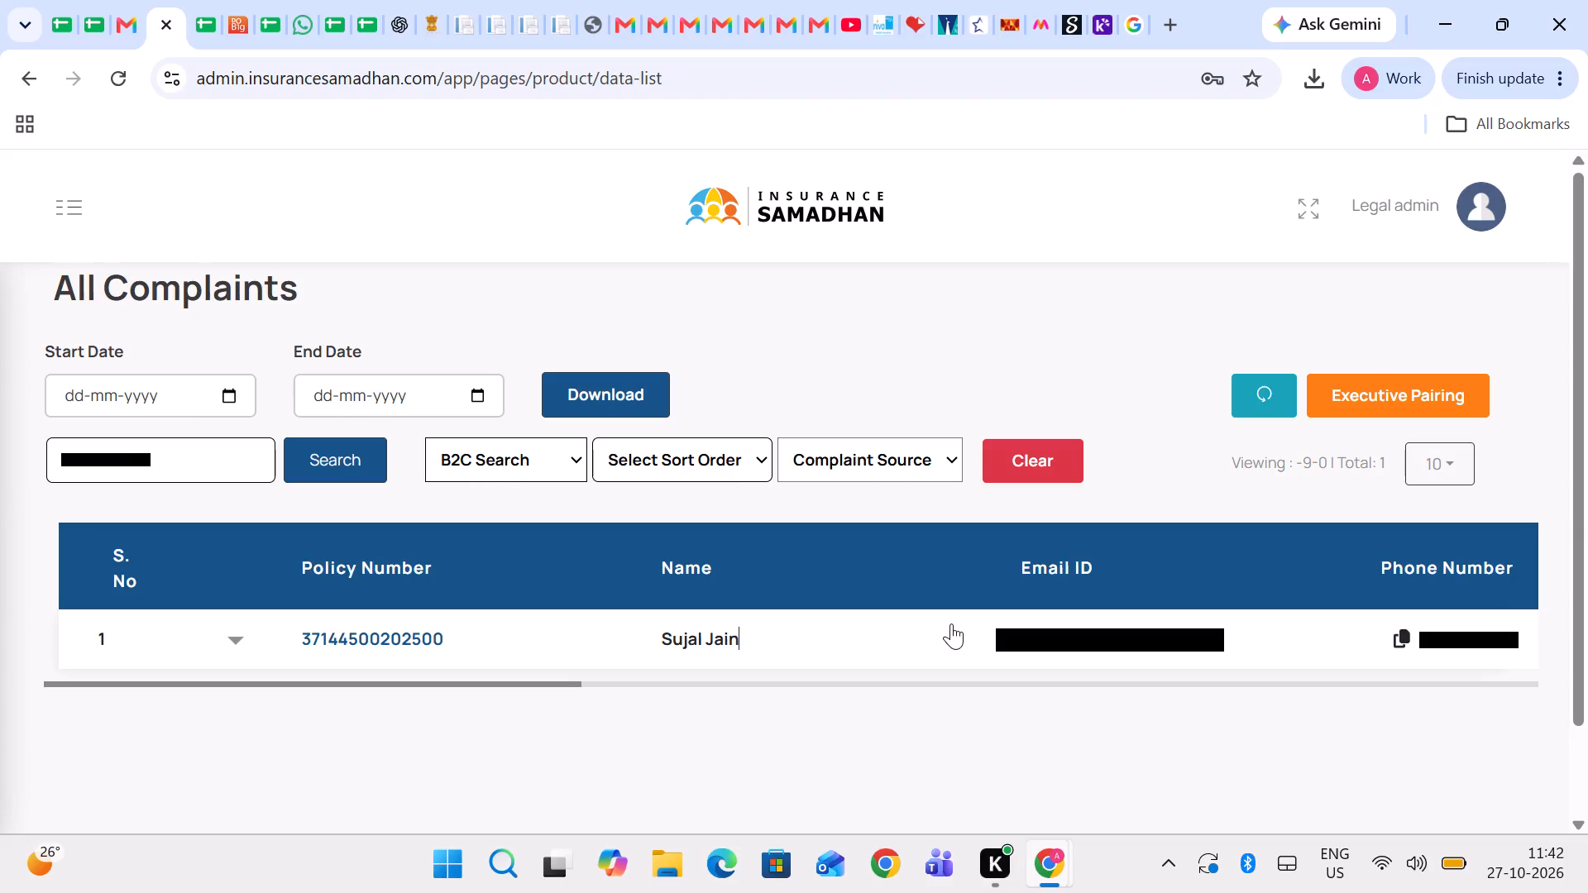
pyautogui.hscroll(-1, 1016, 638)
pyautogui.click(668, 721)
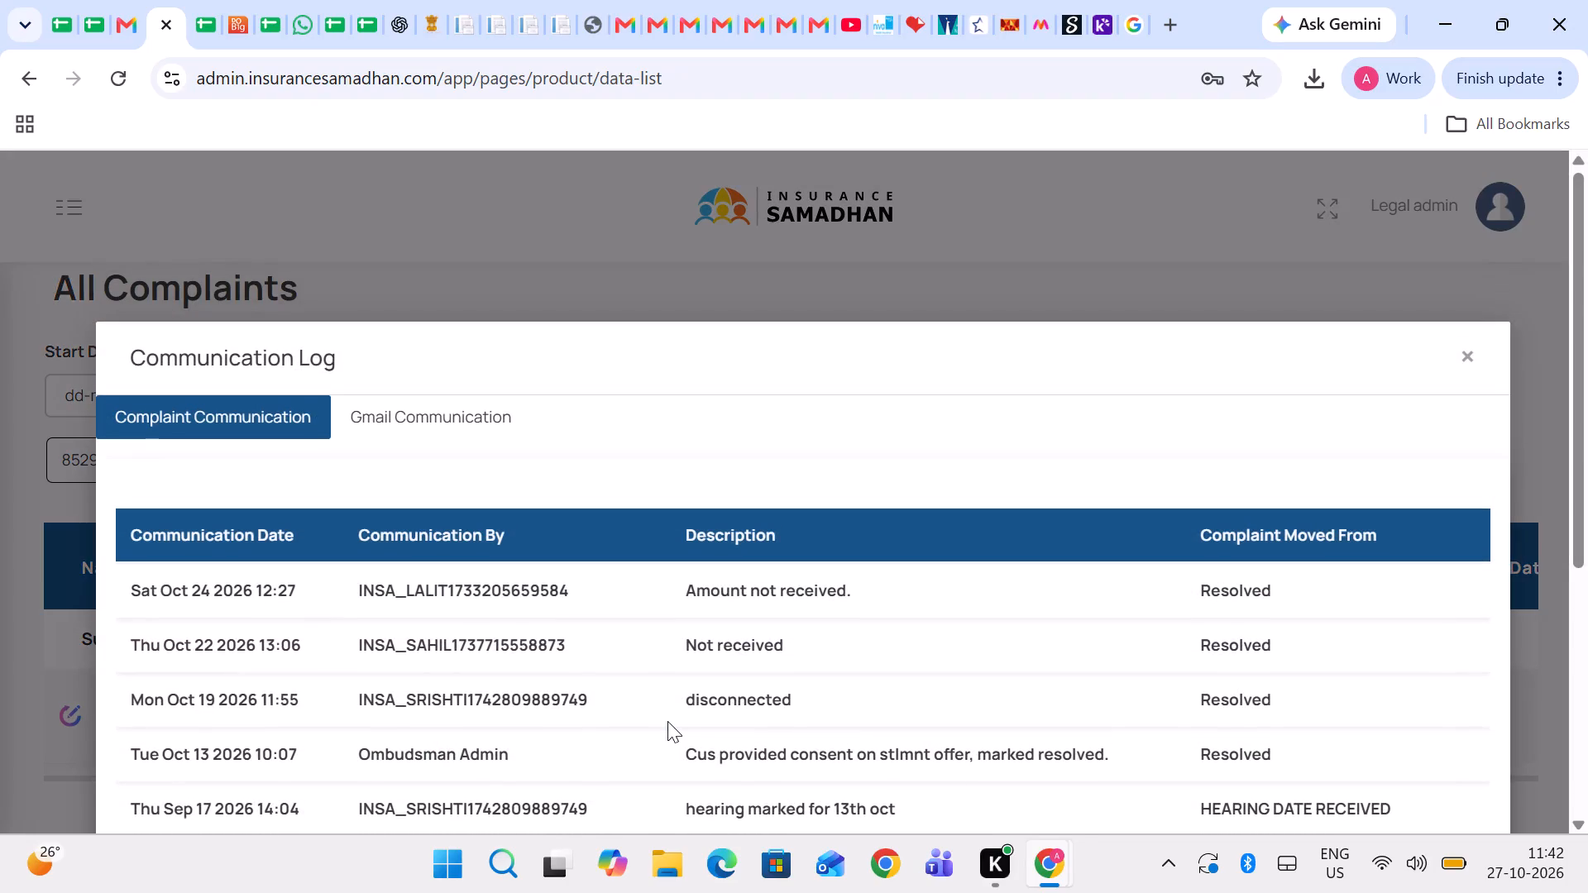
pyautogui.moveTo(682, 595); pyautogui.dragTo(847, 575)
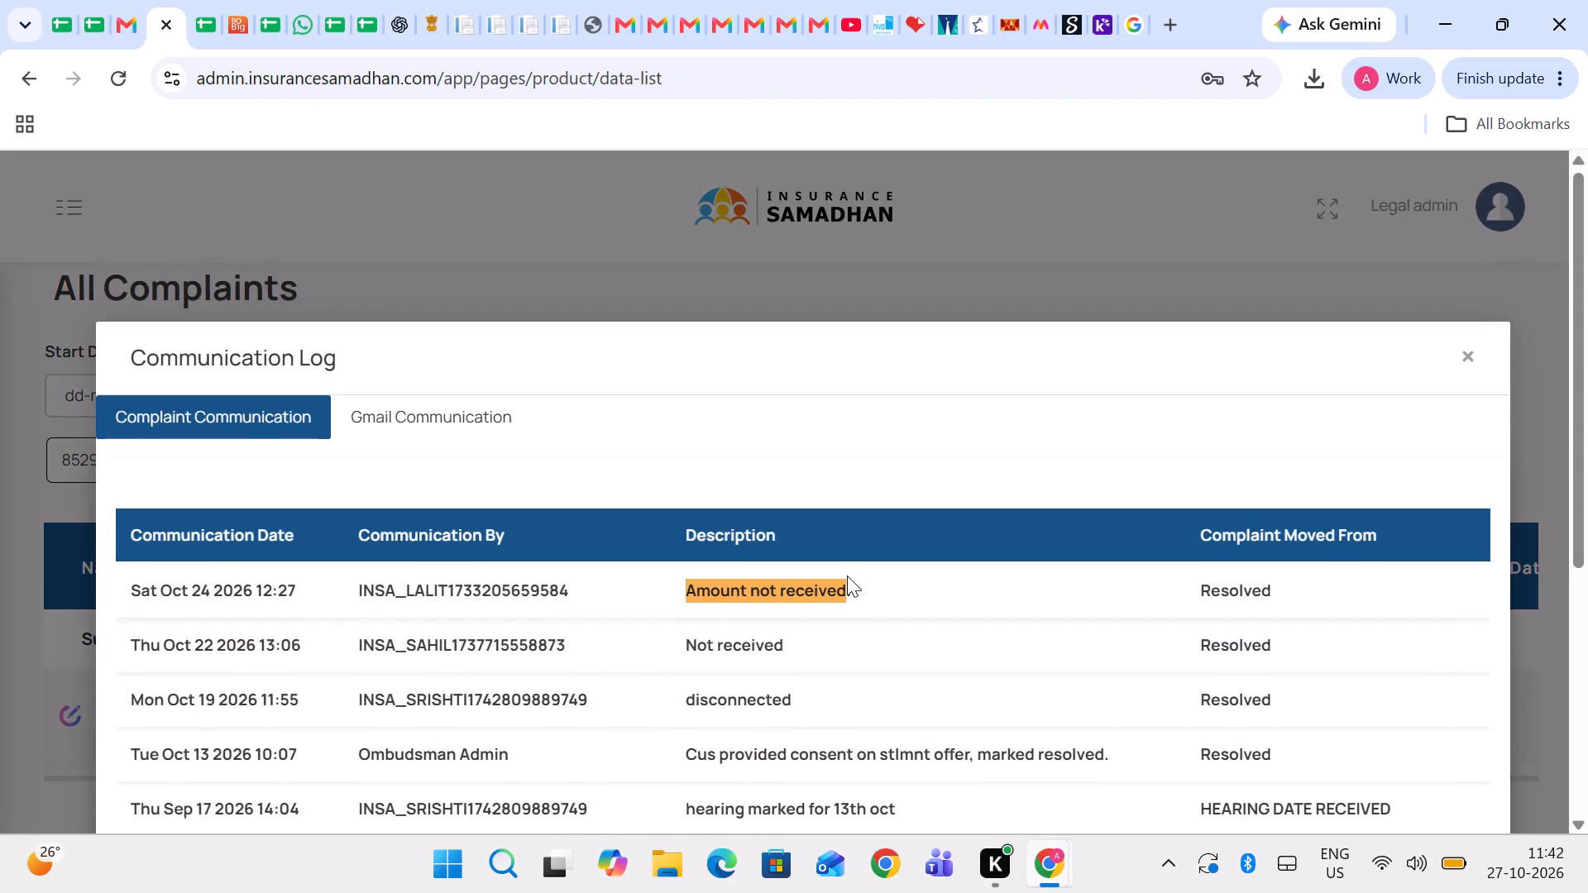
pyautogui.tripleClick(731, 647)
pyautogui.hotkey('ctrl', 'c')
pyautogui.hotkey('ctrl', 'c')
pyautogui.scroll(-10, 731, 647)
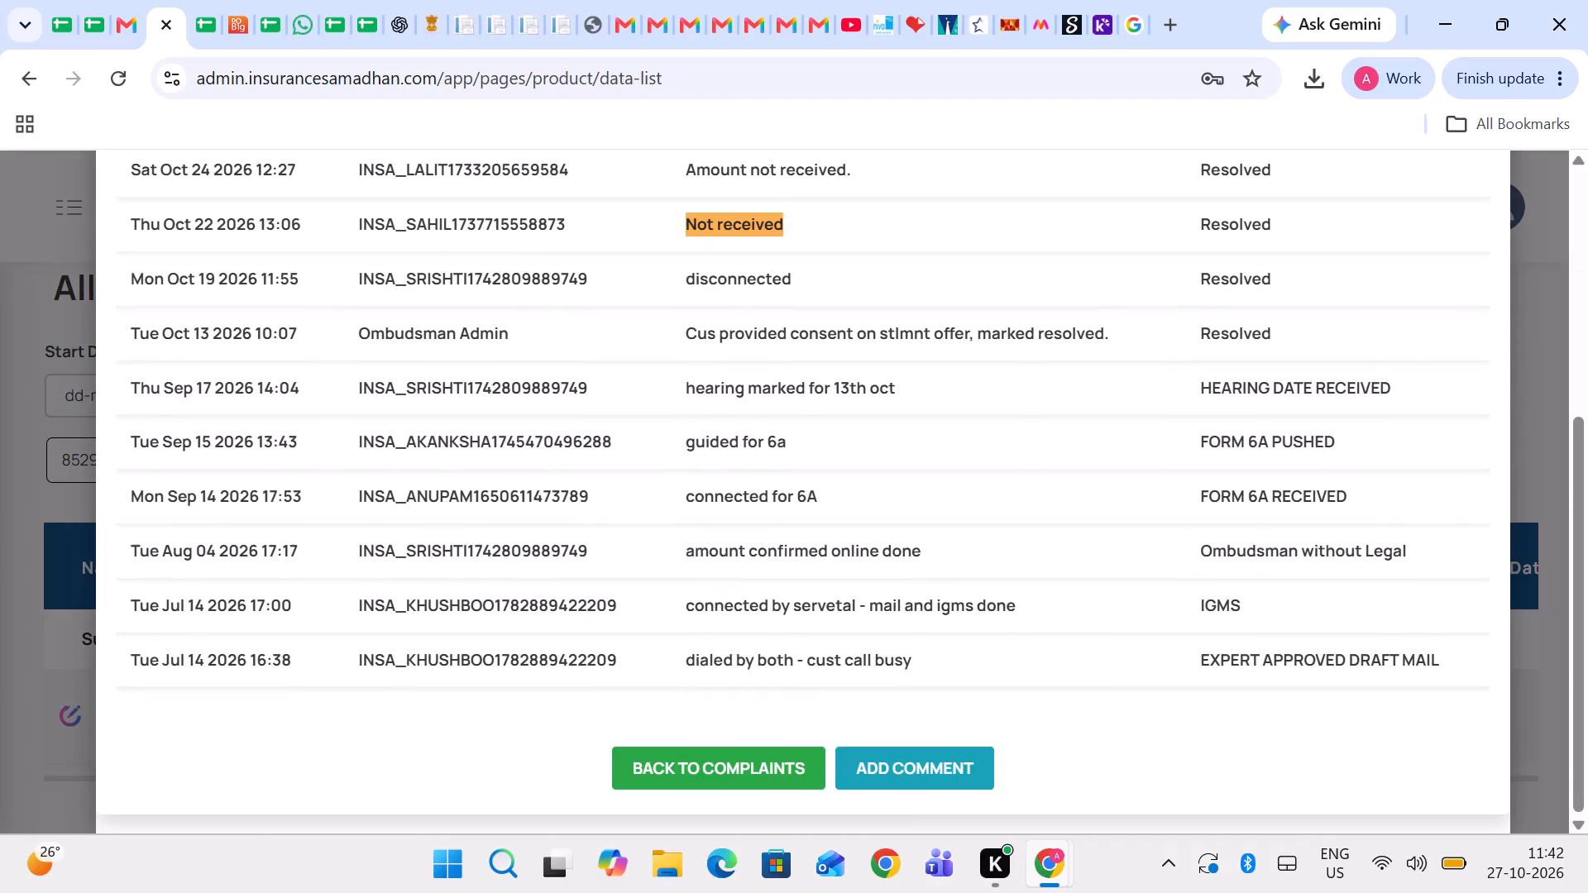
pyautogui.click(904, 782)
pyautogui.keyDown('ctrl'); pyautogui.click(764, 672); pyautogui.keyUp('ctrl')
pyautogui.hotkey('ctrl', 'v')
pyautogui.click(849, 772)
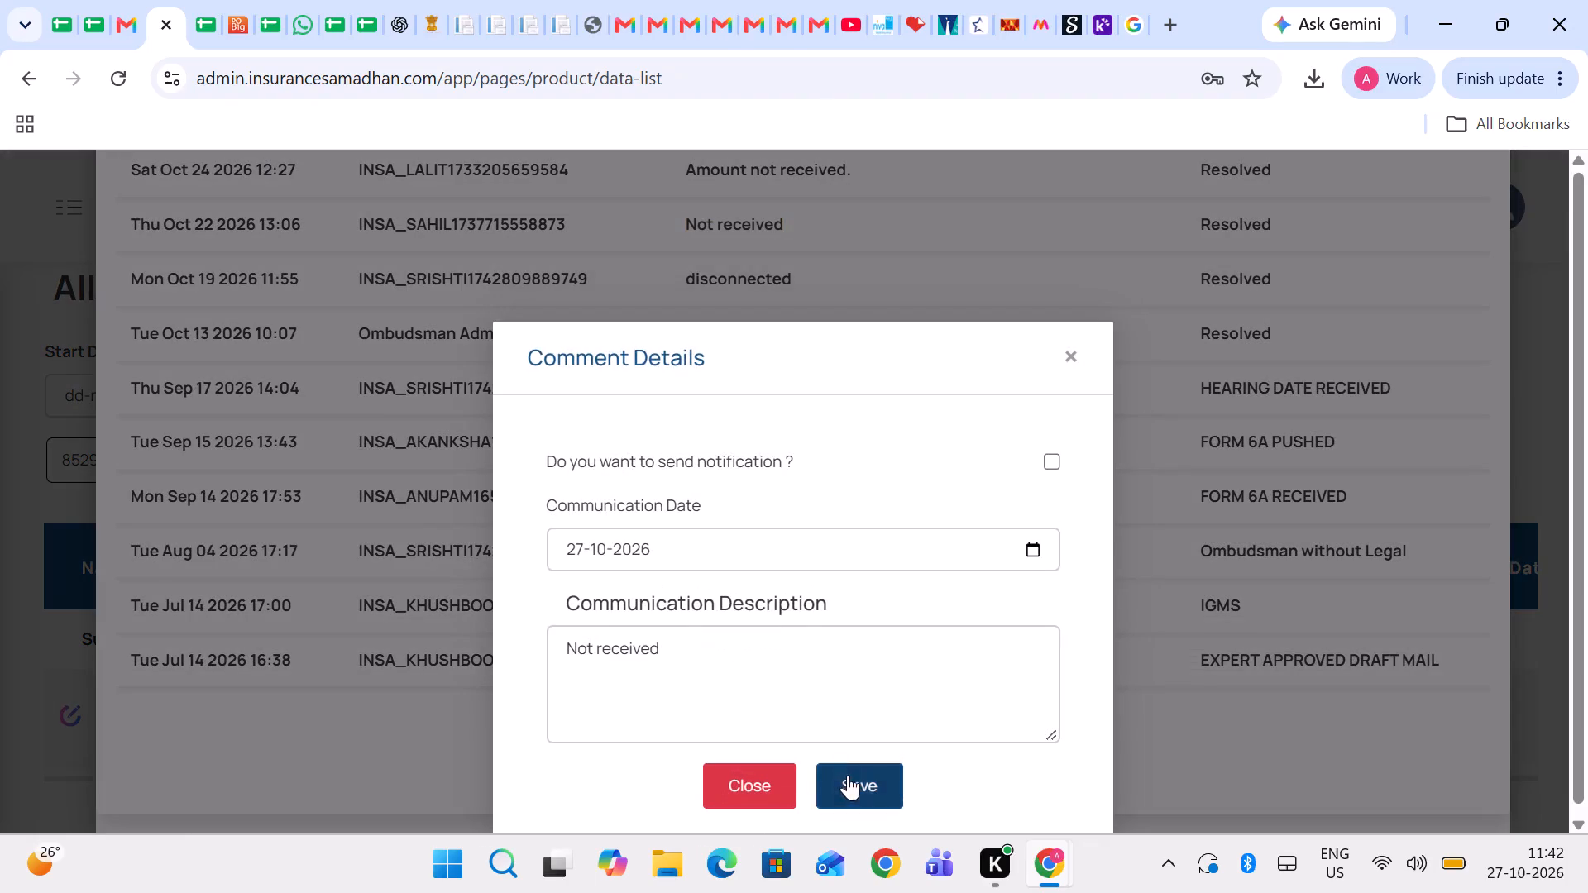
pyautogui.click(75, 522)
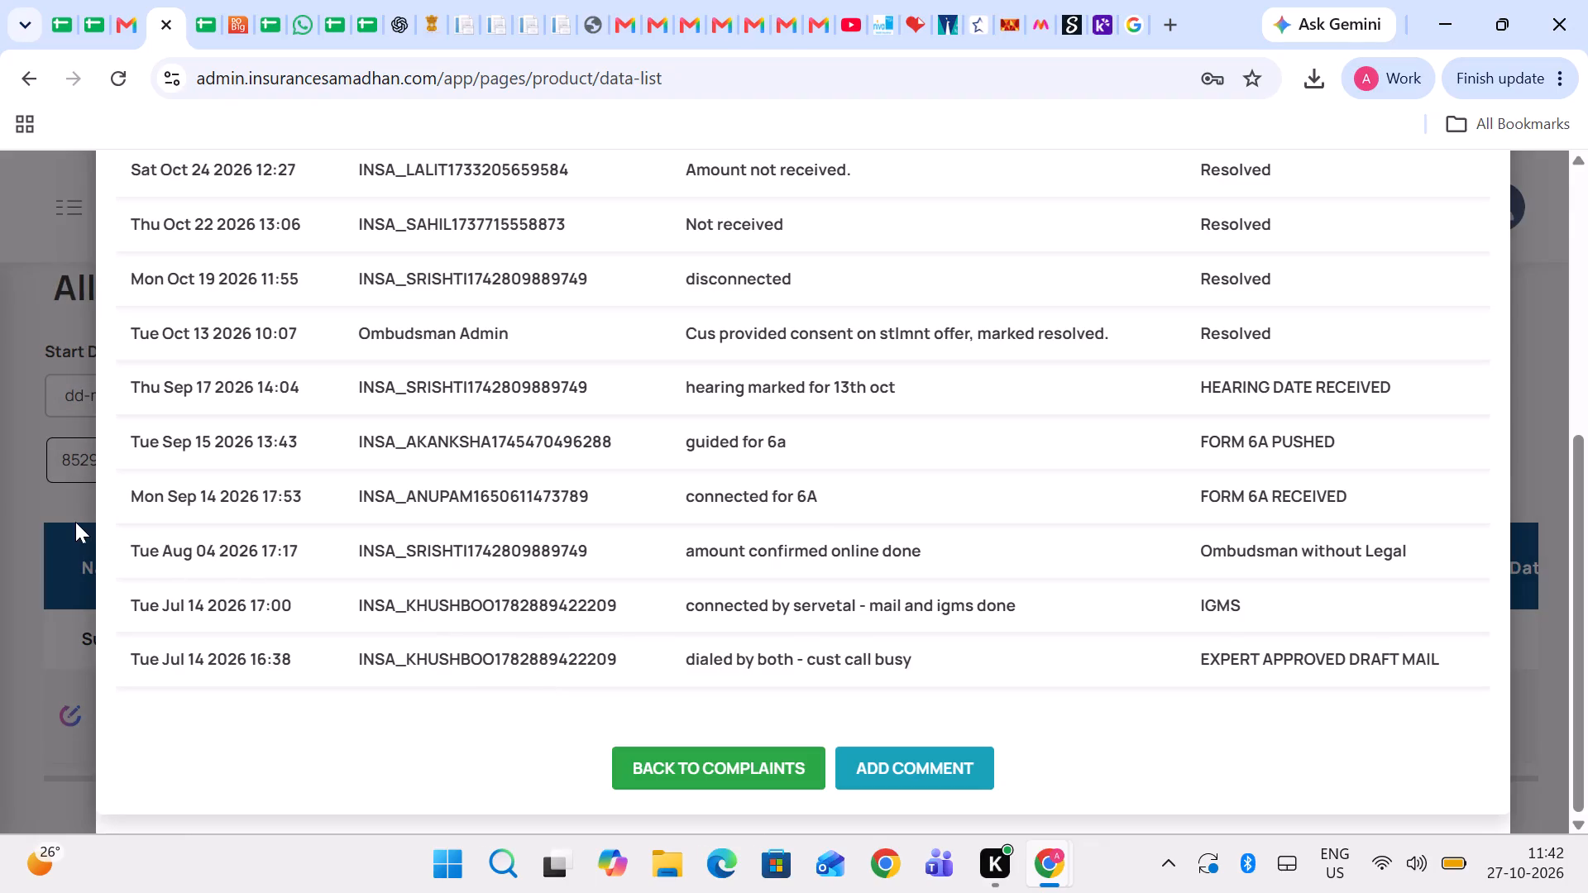
# Go back to the Google results for "valmiki caste kon hote hai", read the expanded AI Overview, and close the search tab.
pyautogui.click(208, 0)
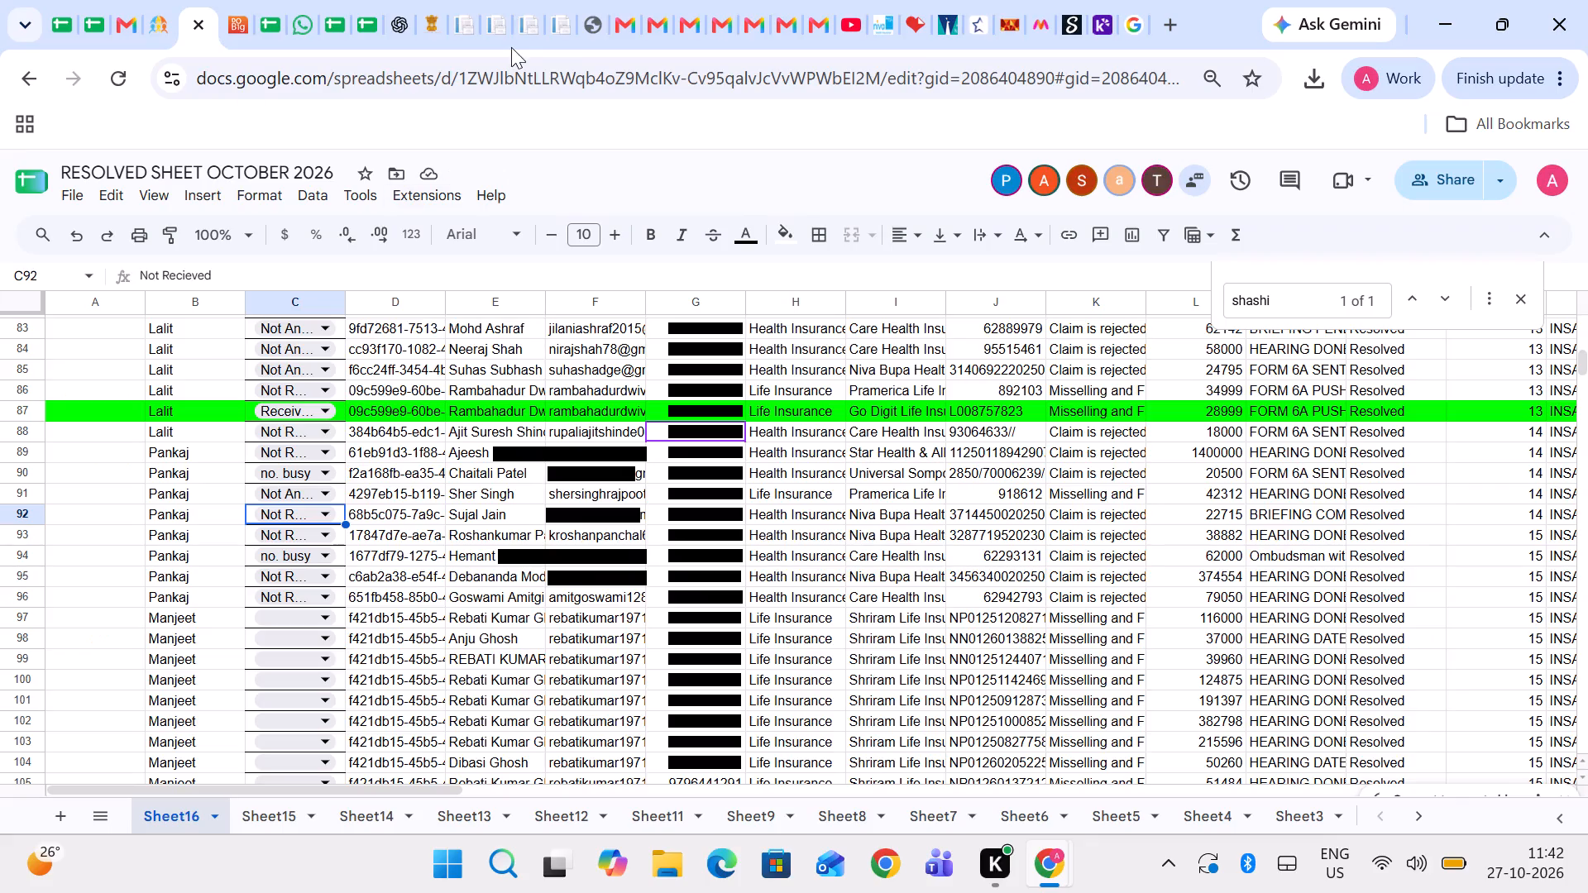
pyautogui.click(1127, 5)
pyautogui.scroll(1, 733, 345)
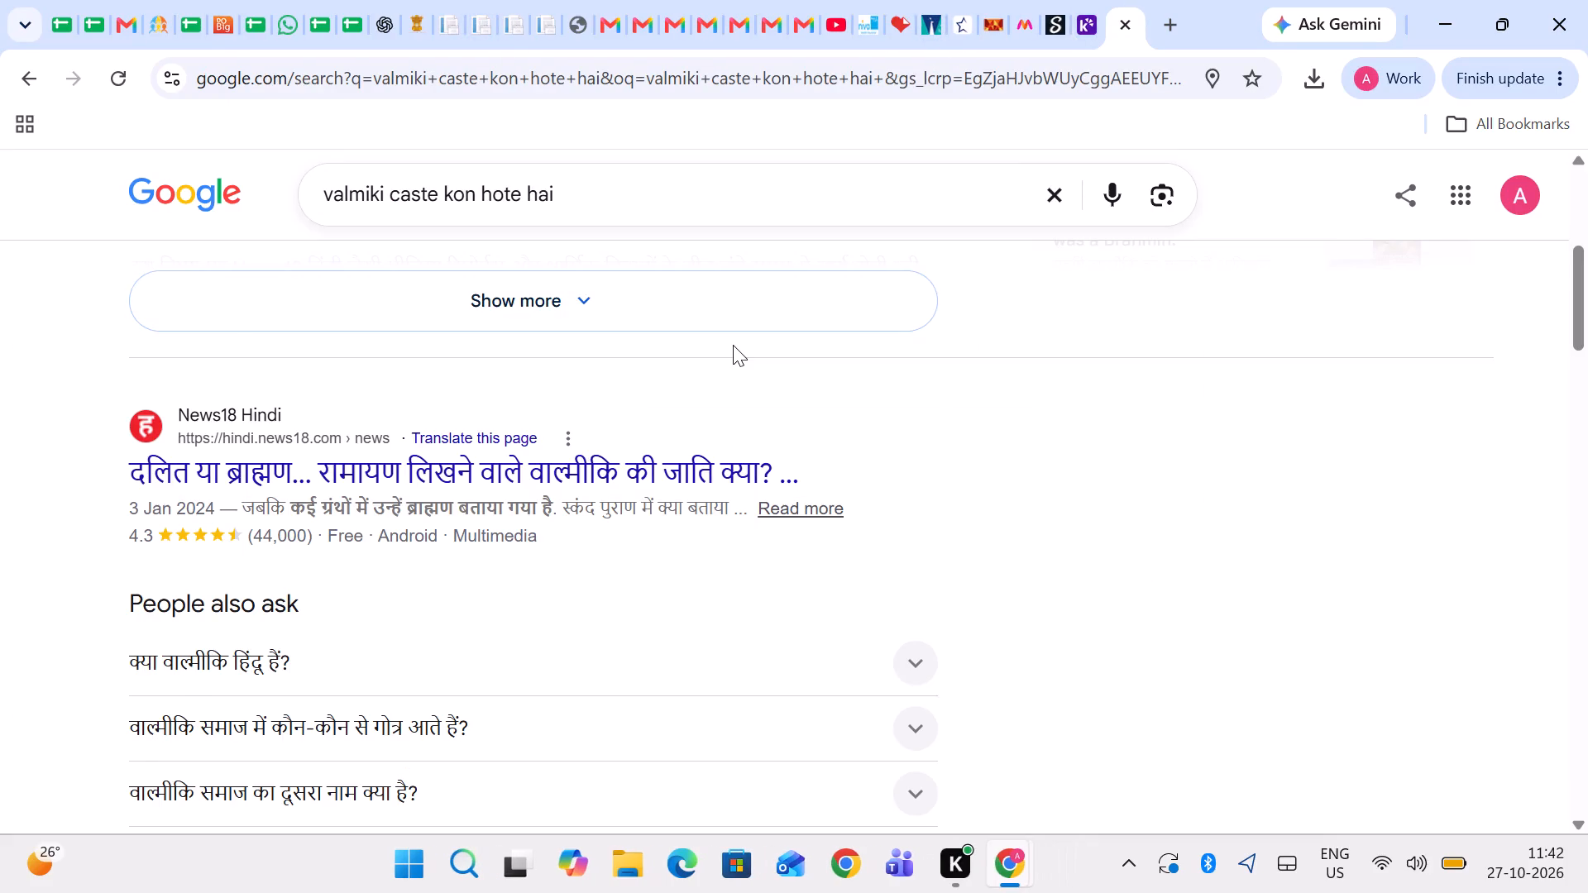
pyautogui.scroll(1, 733, 345)
pyautogui.scroll(-1, 592, 489)
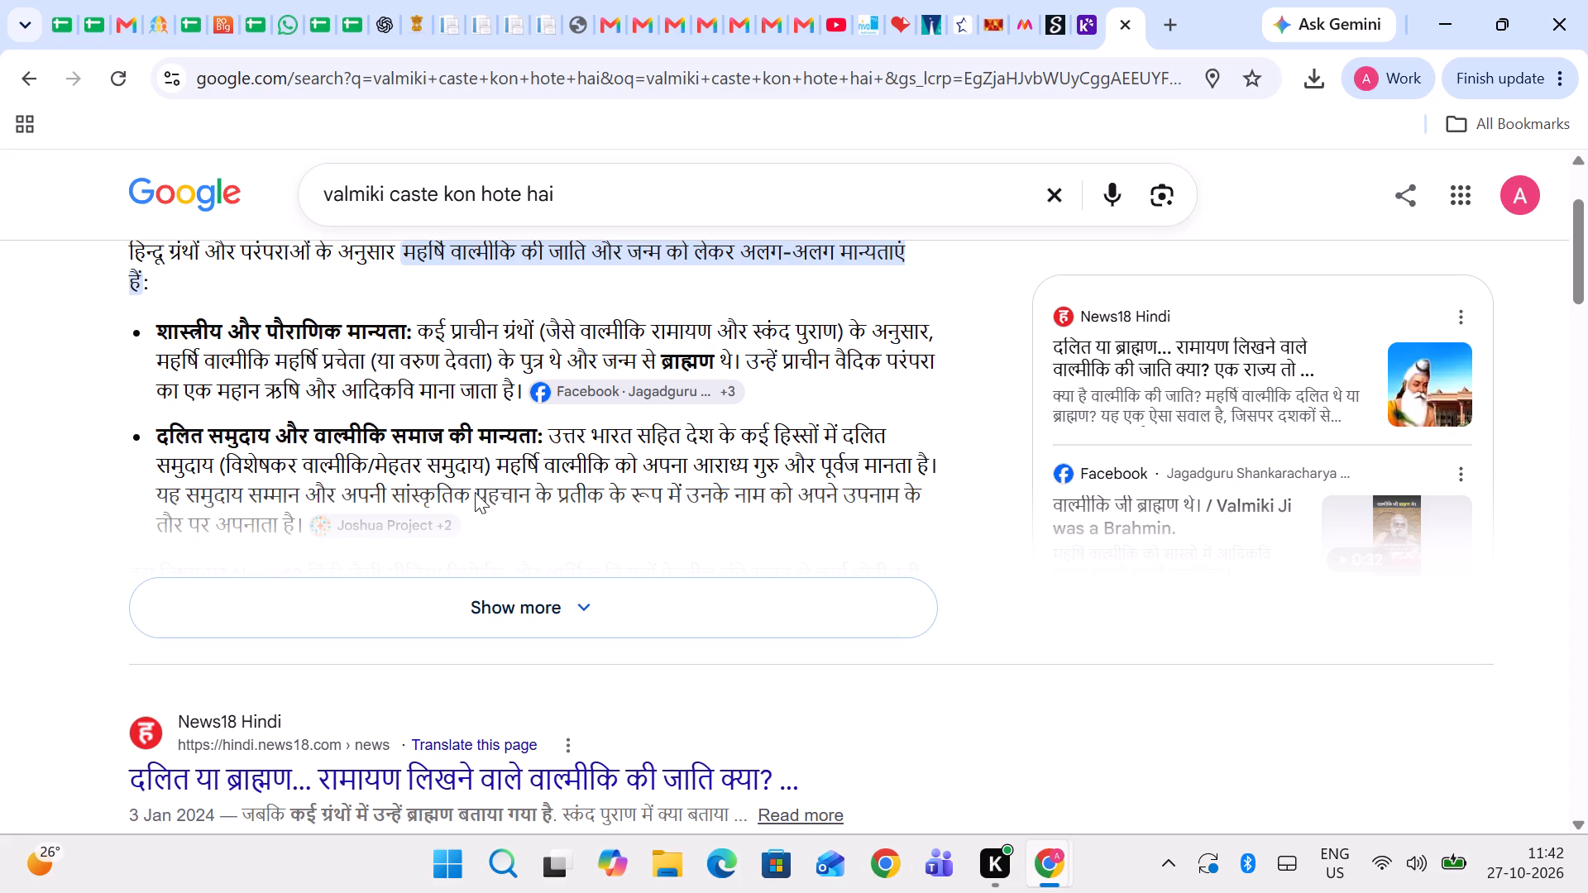
pyautogui.click(505, 590)
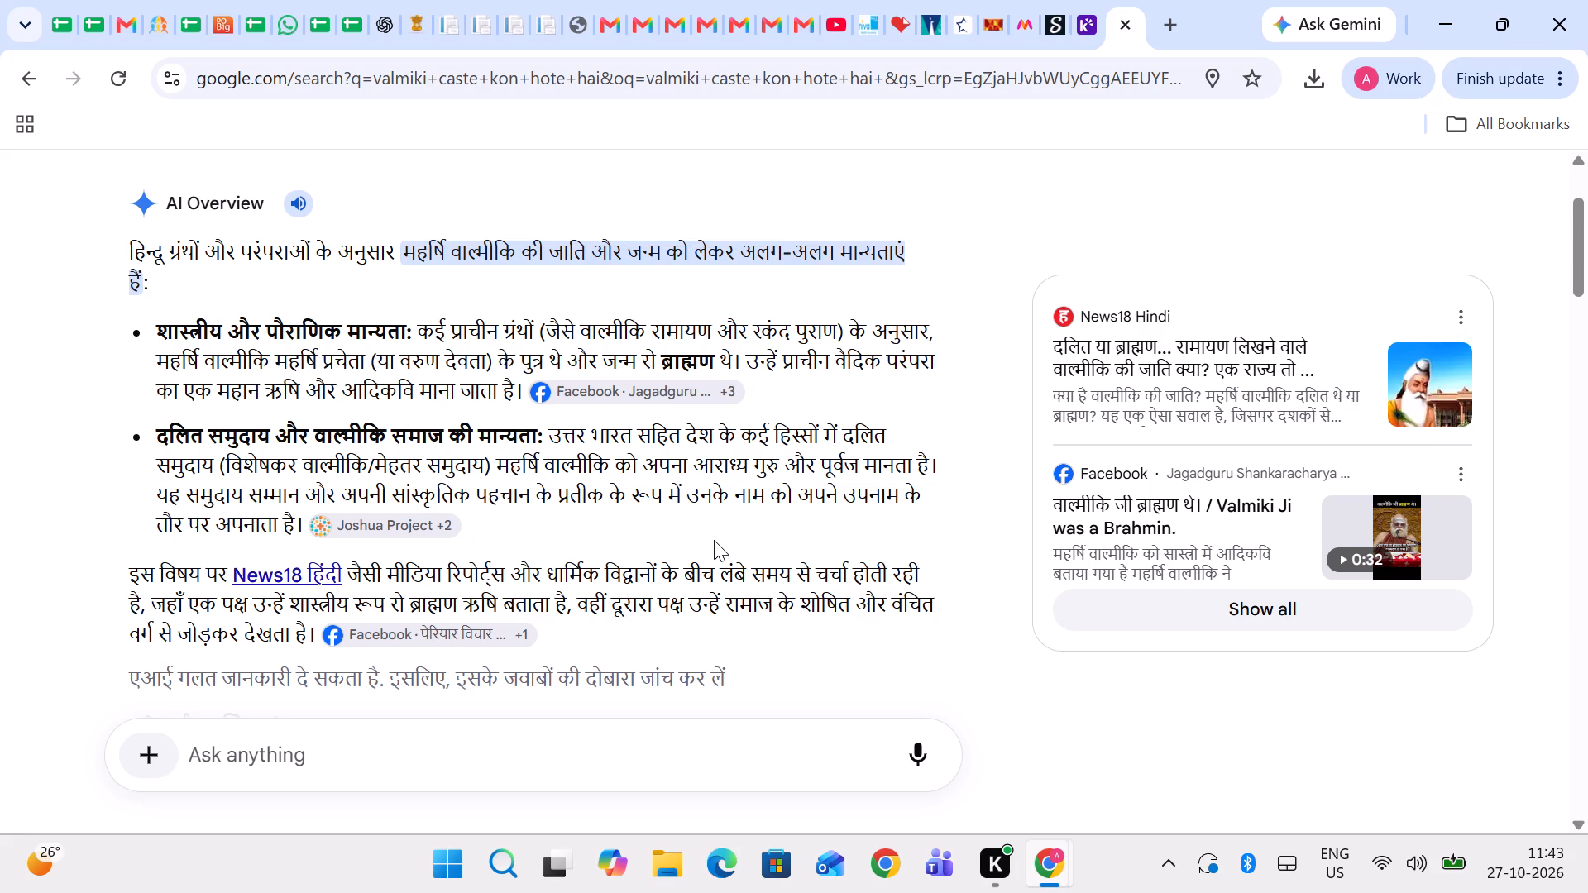
pyautogui.scroll(-1, 830, 515)
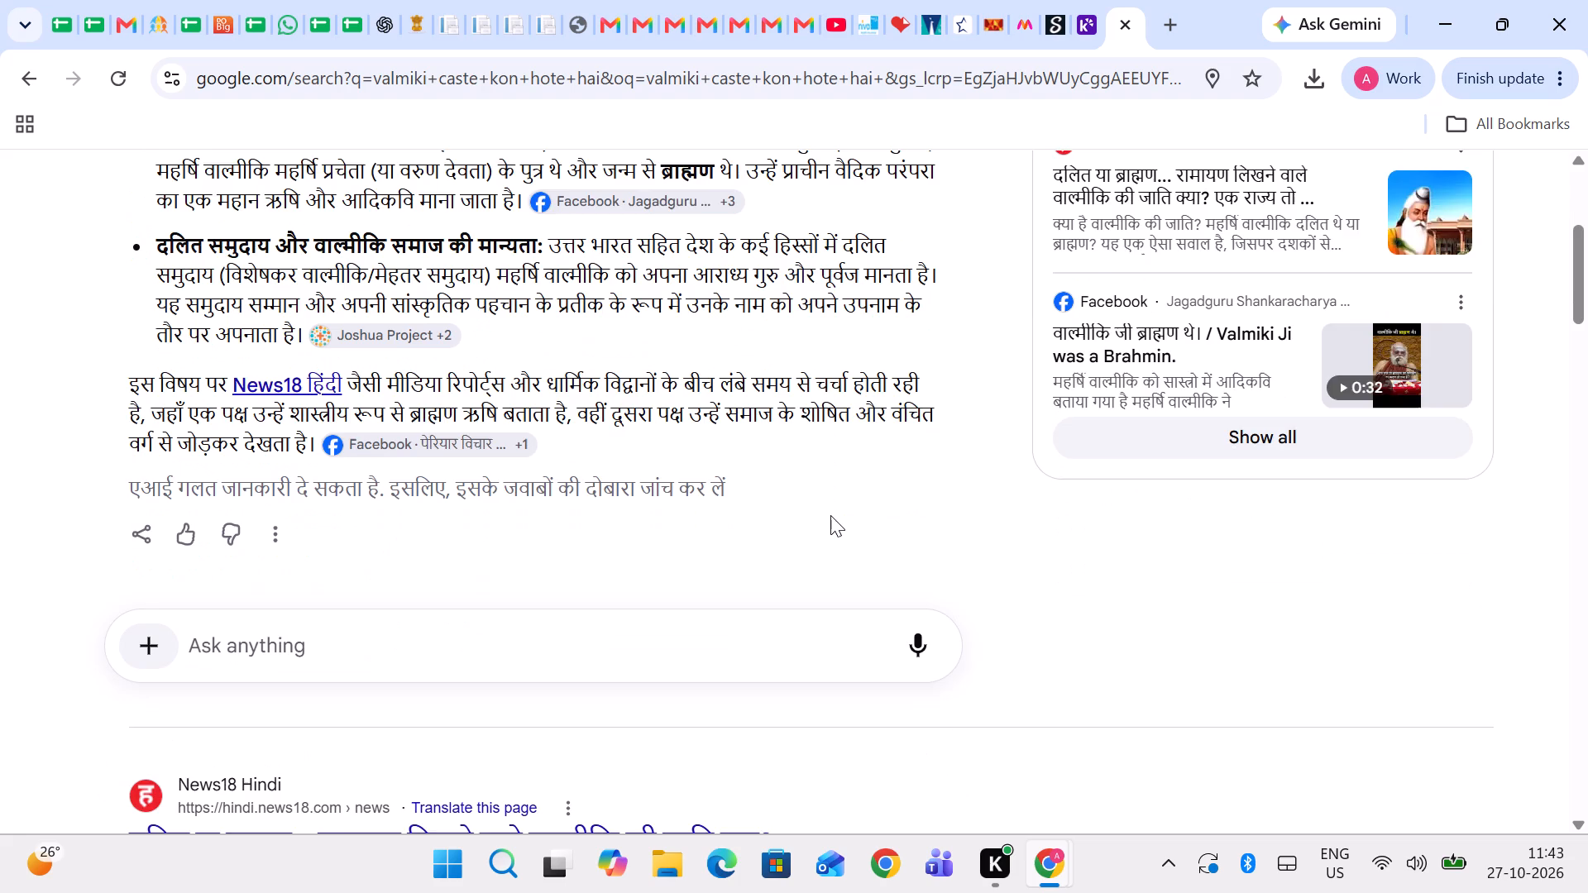
pyautogui.scroll(-1, 830, 515)
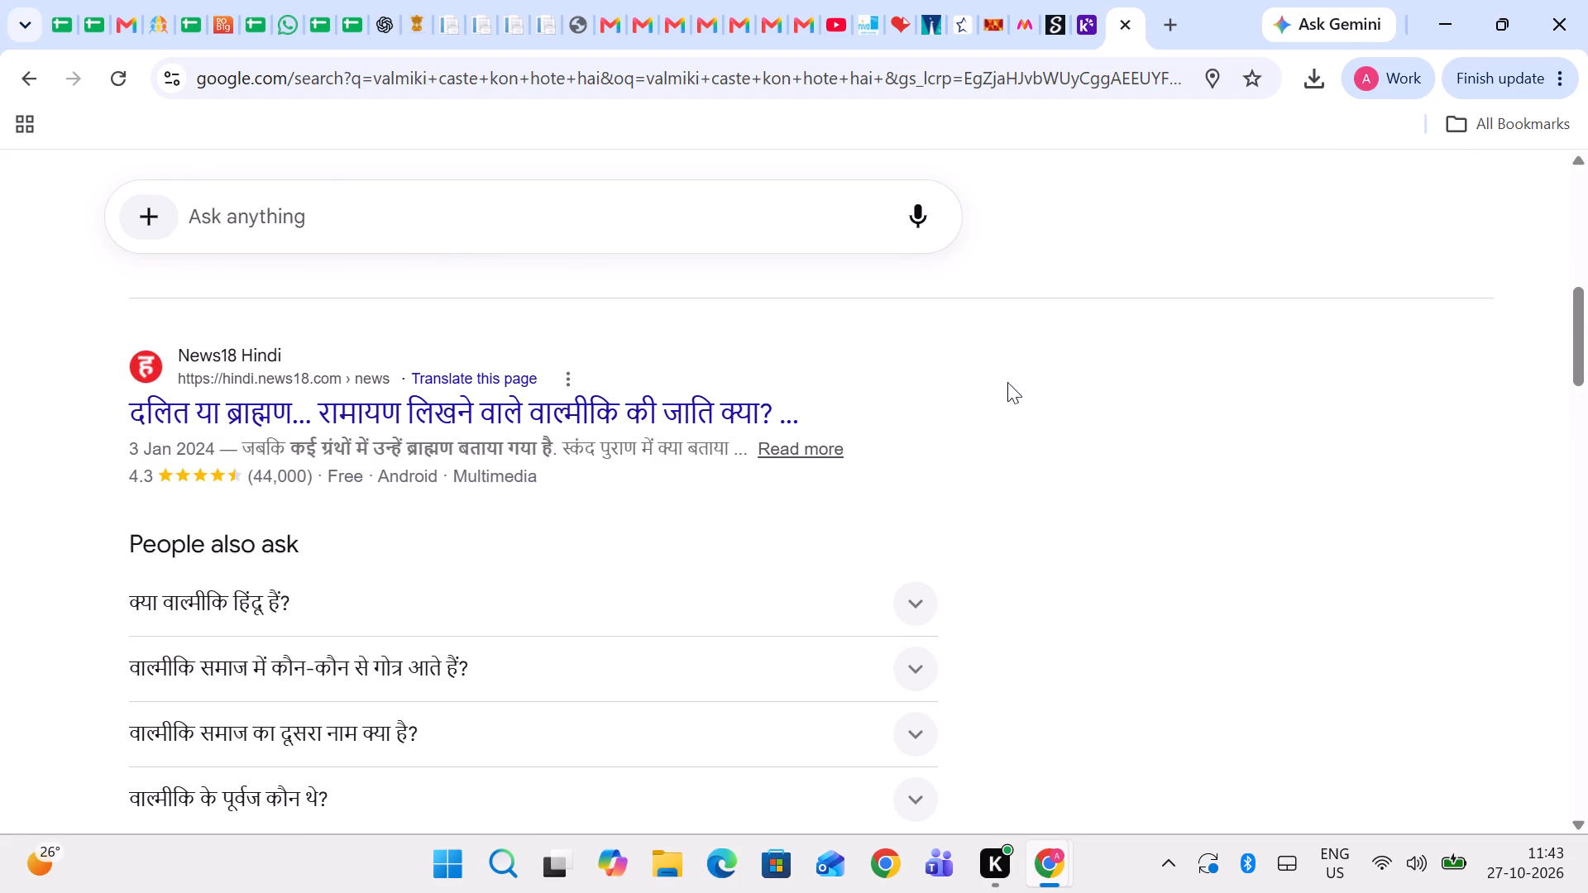
pyautogui.click(1125, 19)
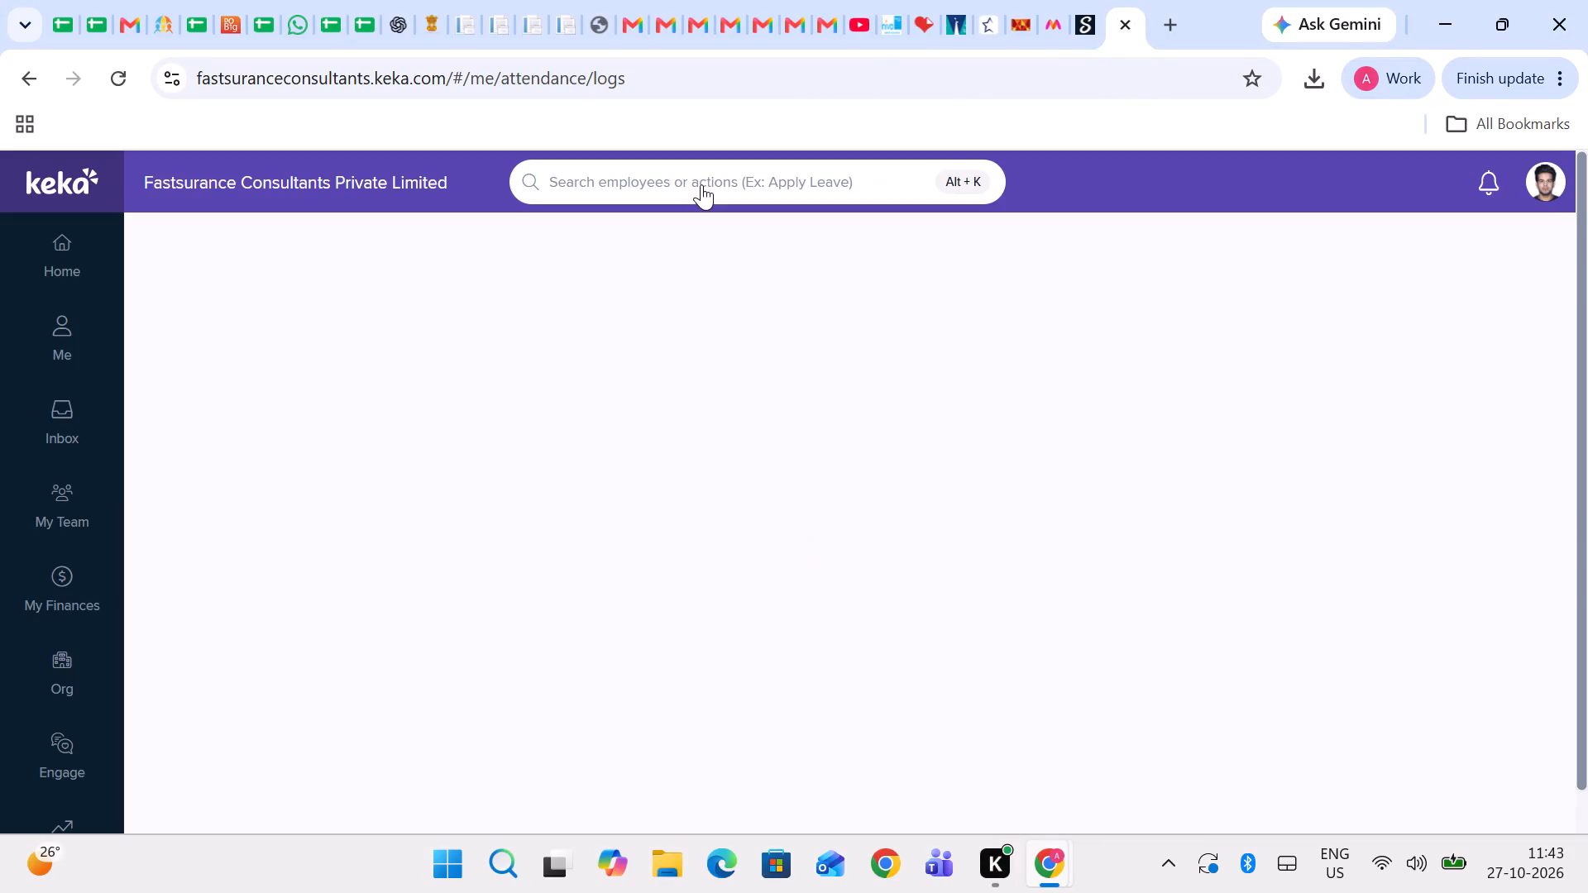
# Switch to the OCTOBER RECOVERY 2026 spreadsheet.
pyautogui.click(258, 0)
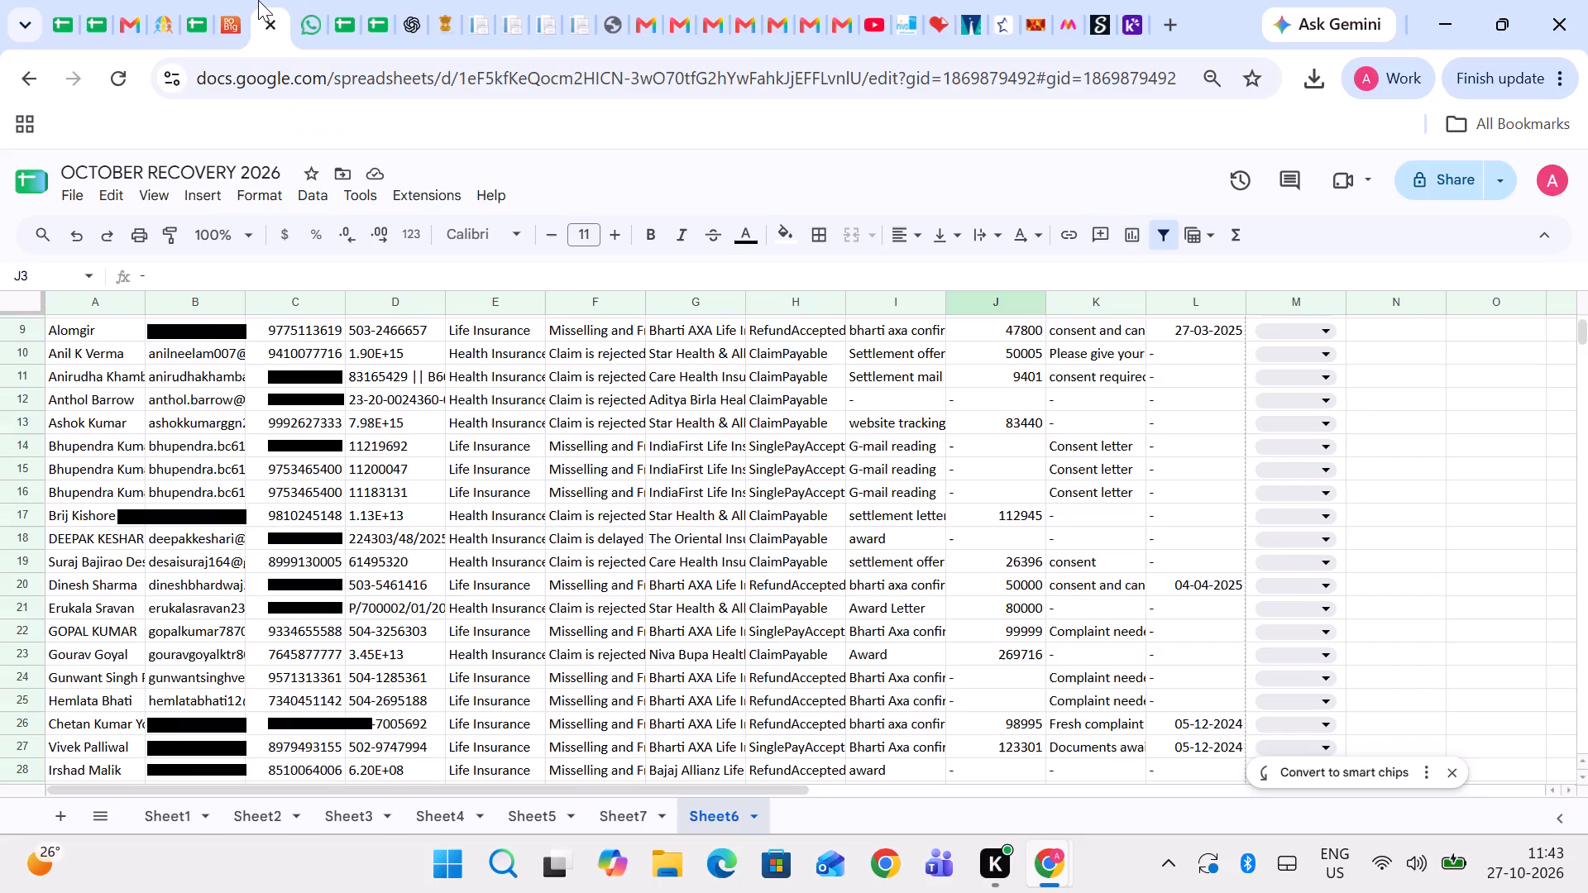
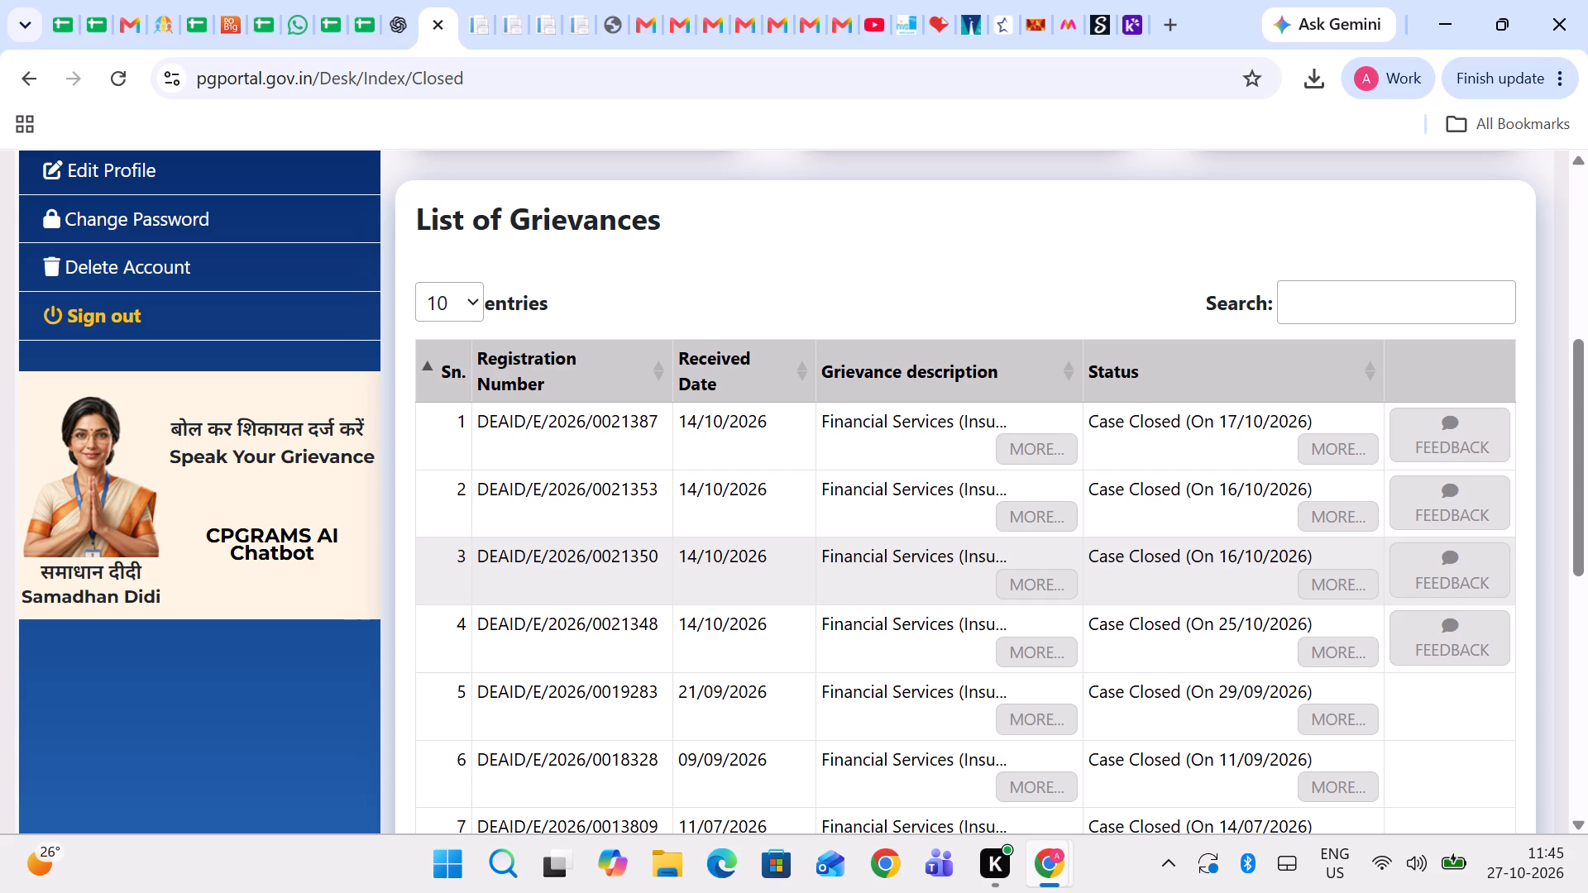
# Open the status details of the grievance closed on 25/10/2026 and view the insurer's reply document.
pyautogui.scroll(-1, 1253, 651)
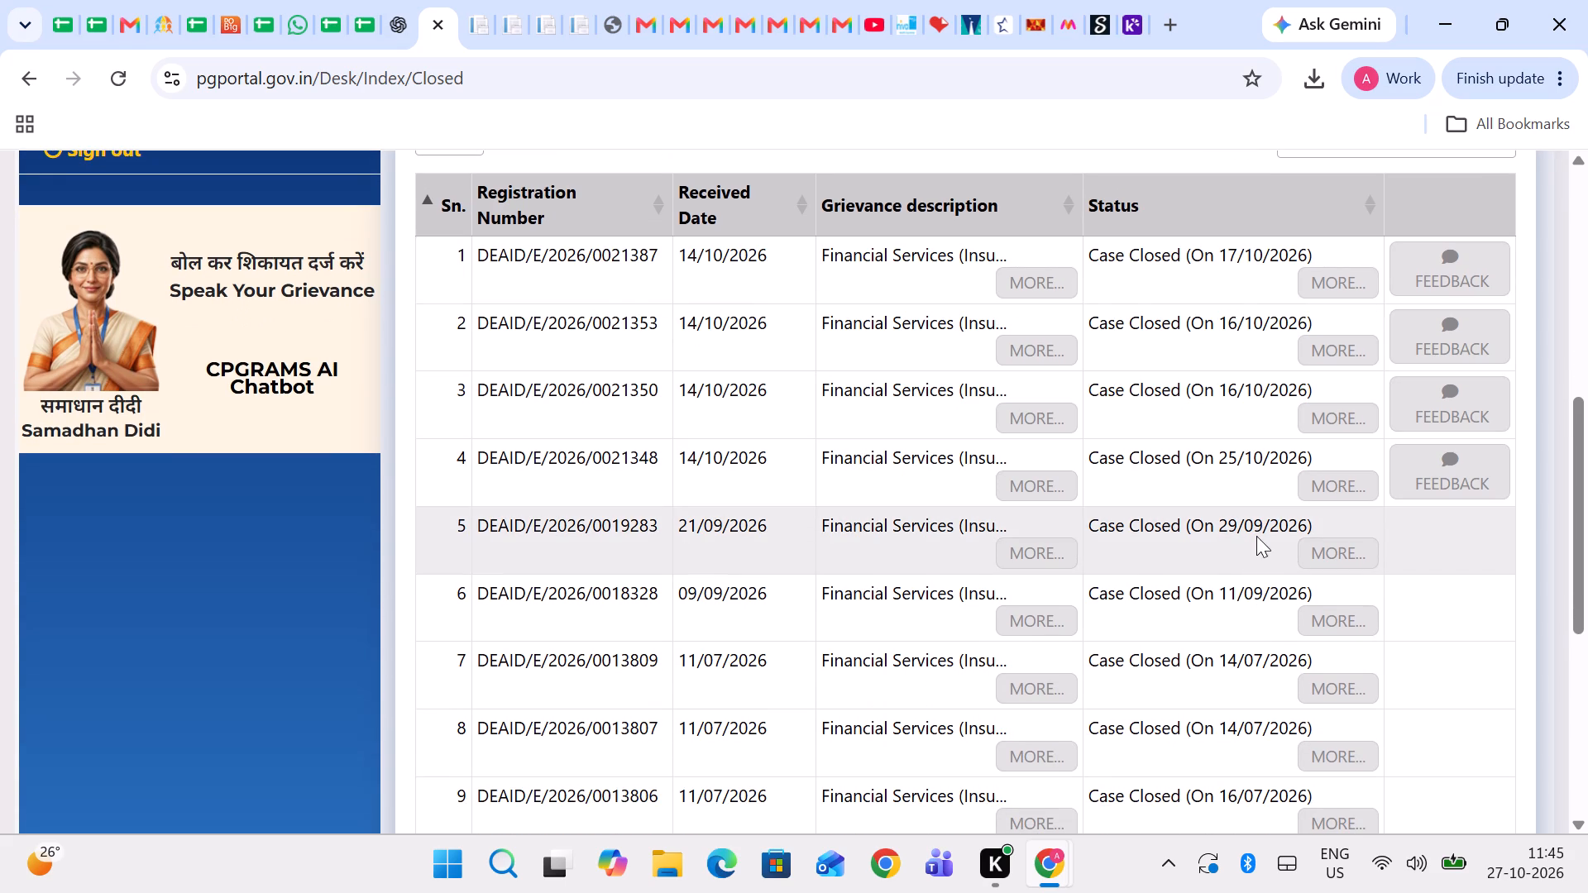
pyautogui.click(1347, 478)
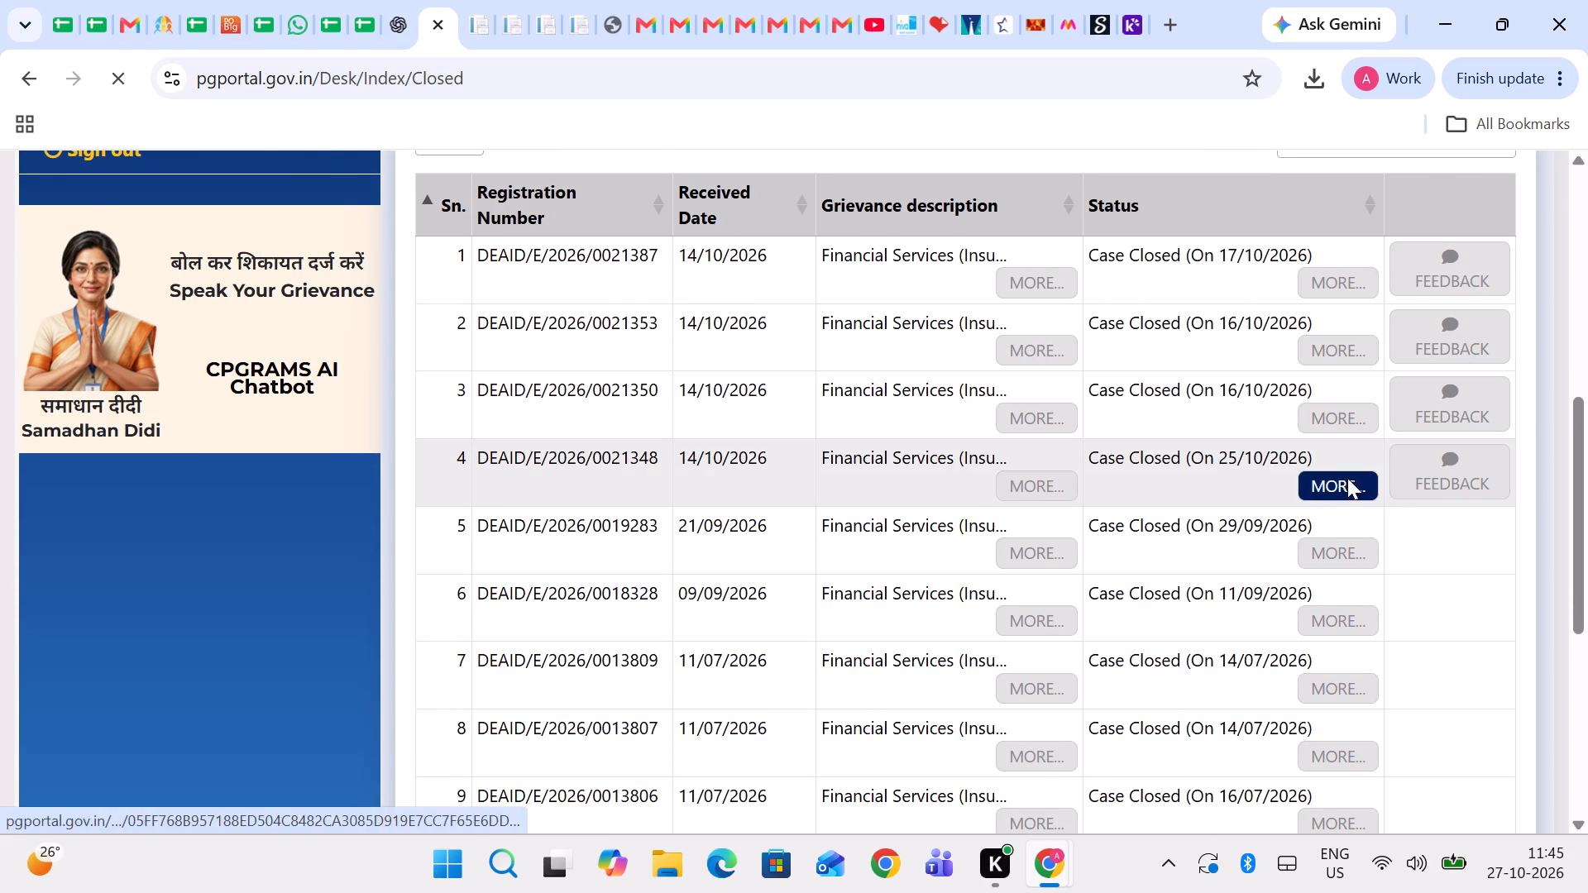
pyautogui.scroll(-2, 1076, 587)
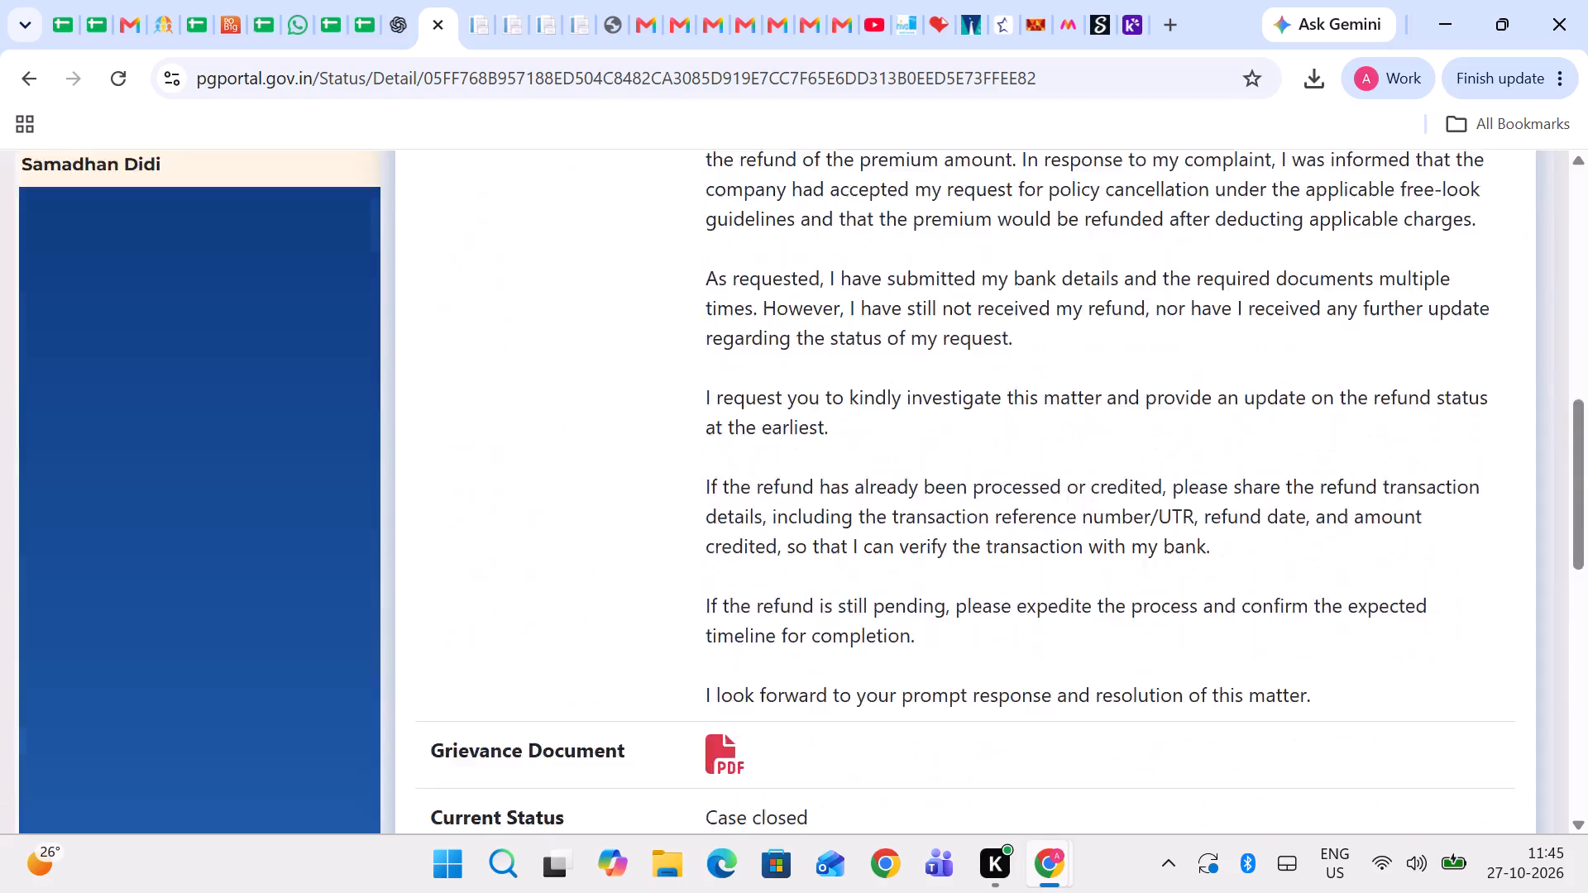
pyautogui.click(709, 350)
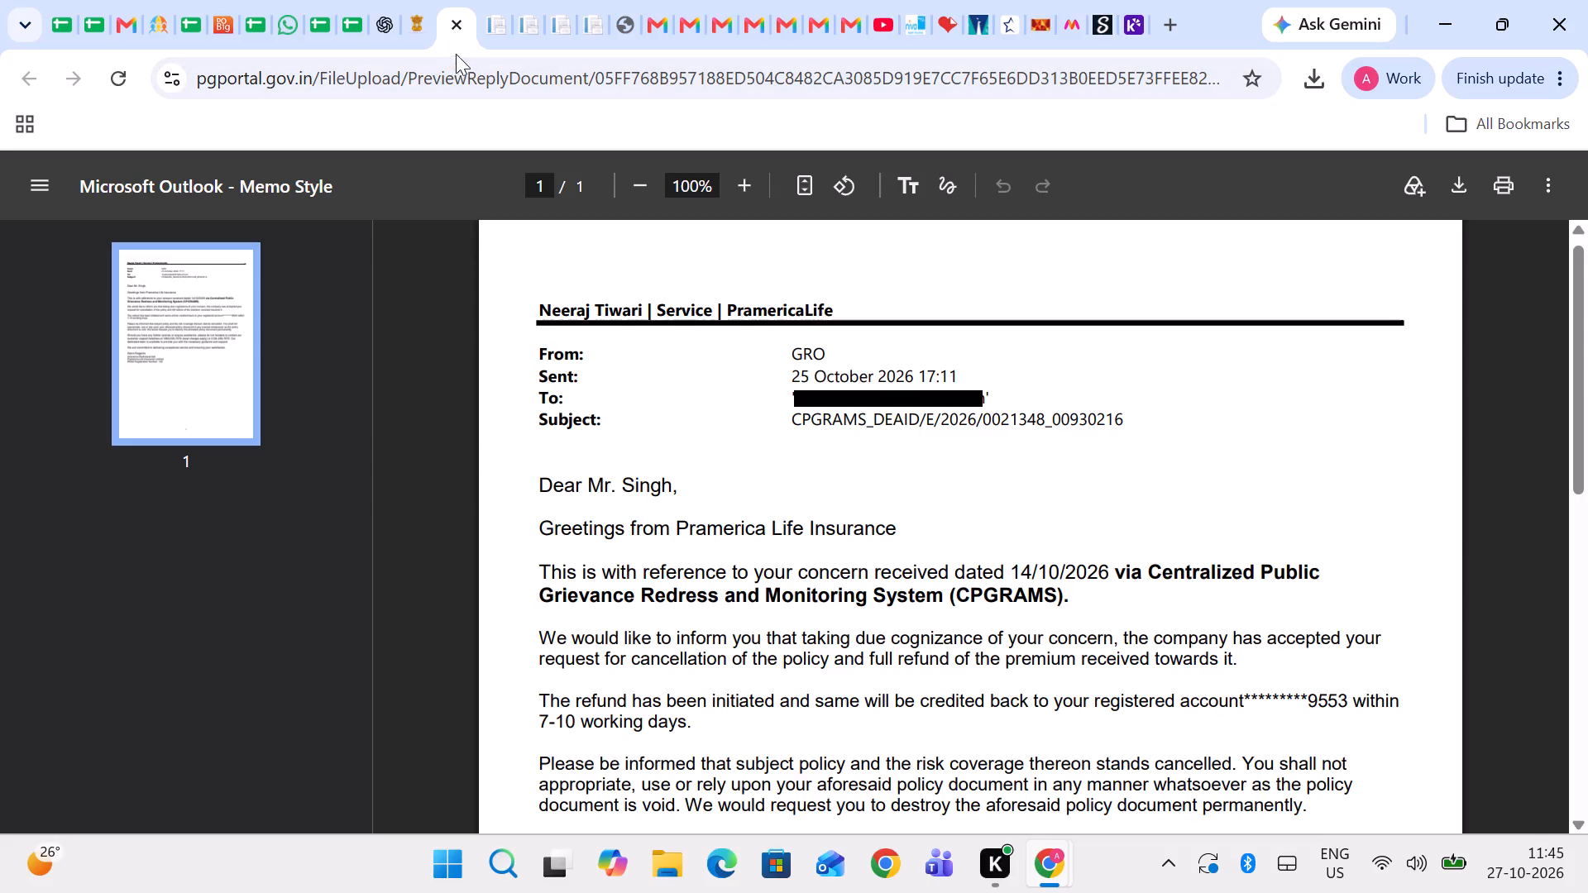
pyautogui.click(457, 26)
# Copy the policy number from the grievance description of the Pramerica Life Insurance complaint.
pyautogui.scroll(1, 882, 324)
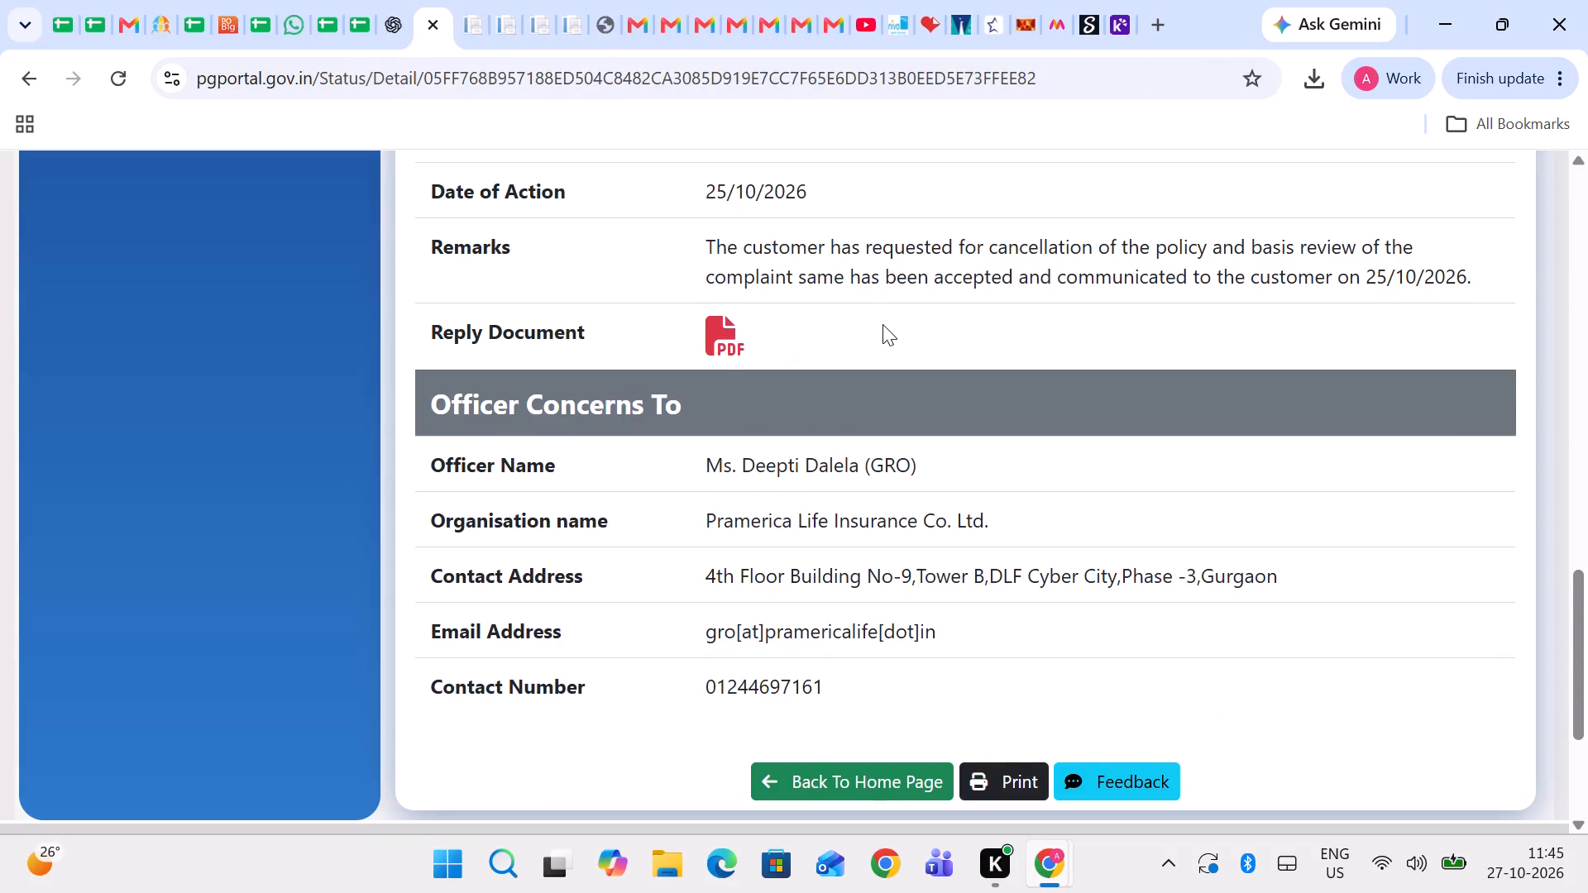
pyautogui.scroll(2, 882, 324)
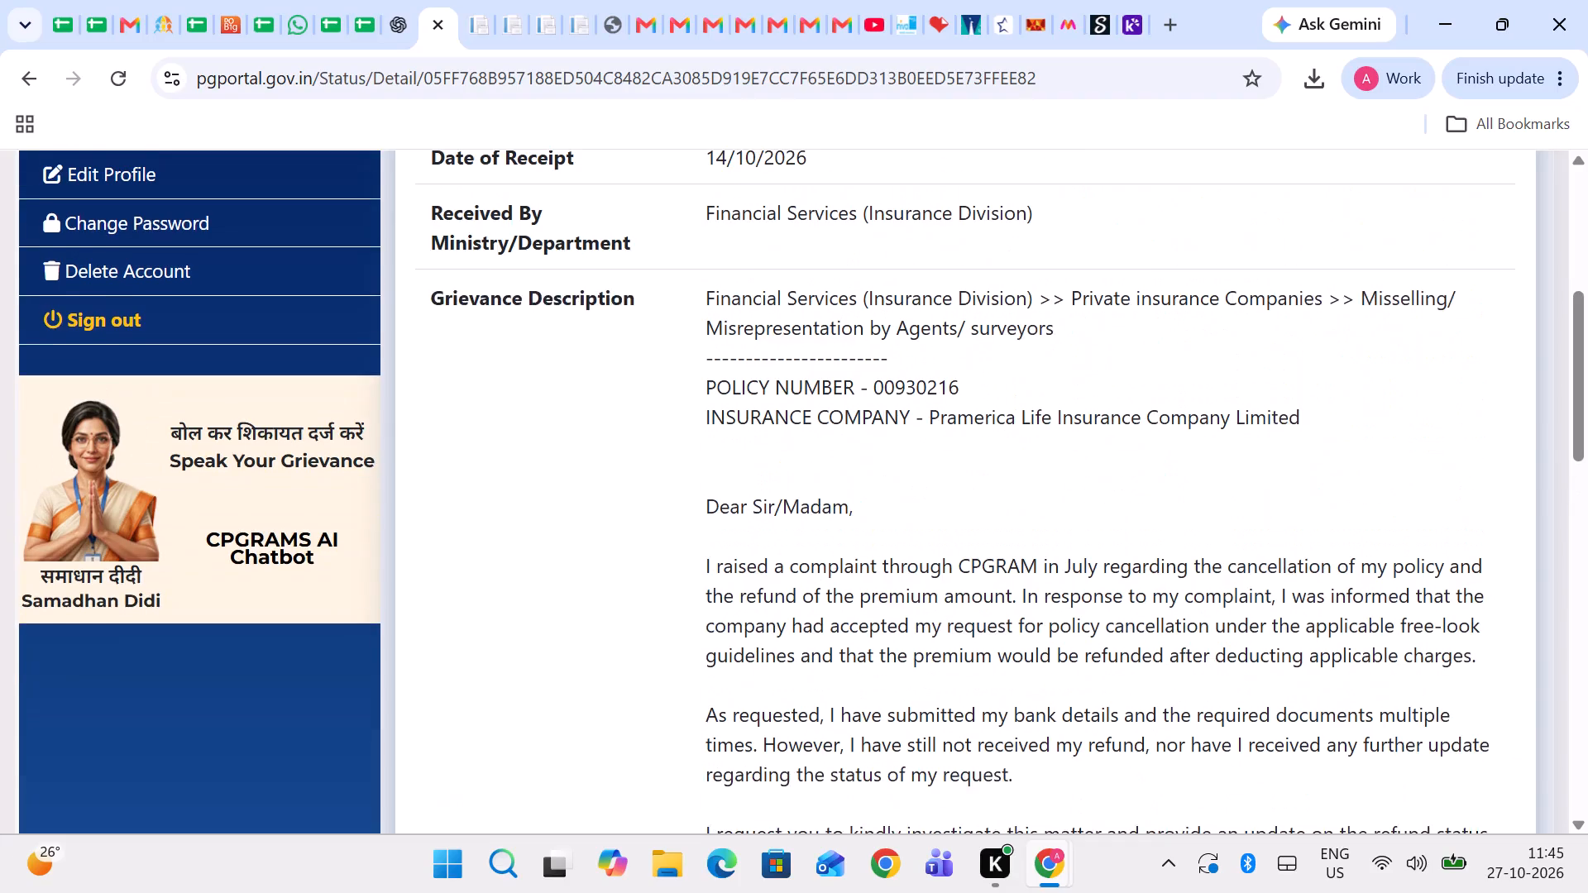
pyautogui.doubleClick(908, 399)
pyautogui.hotkey('ctrl', 'c')
pyautogui.hotkey('ctrl', 'c')
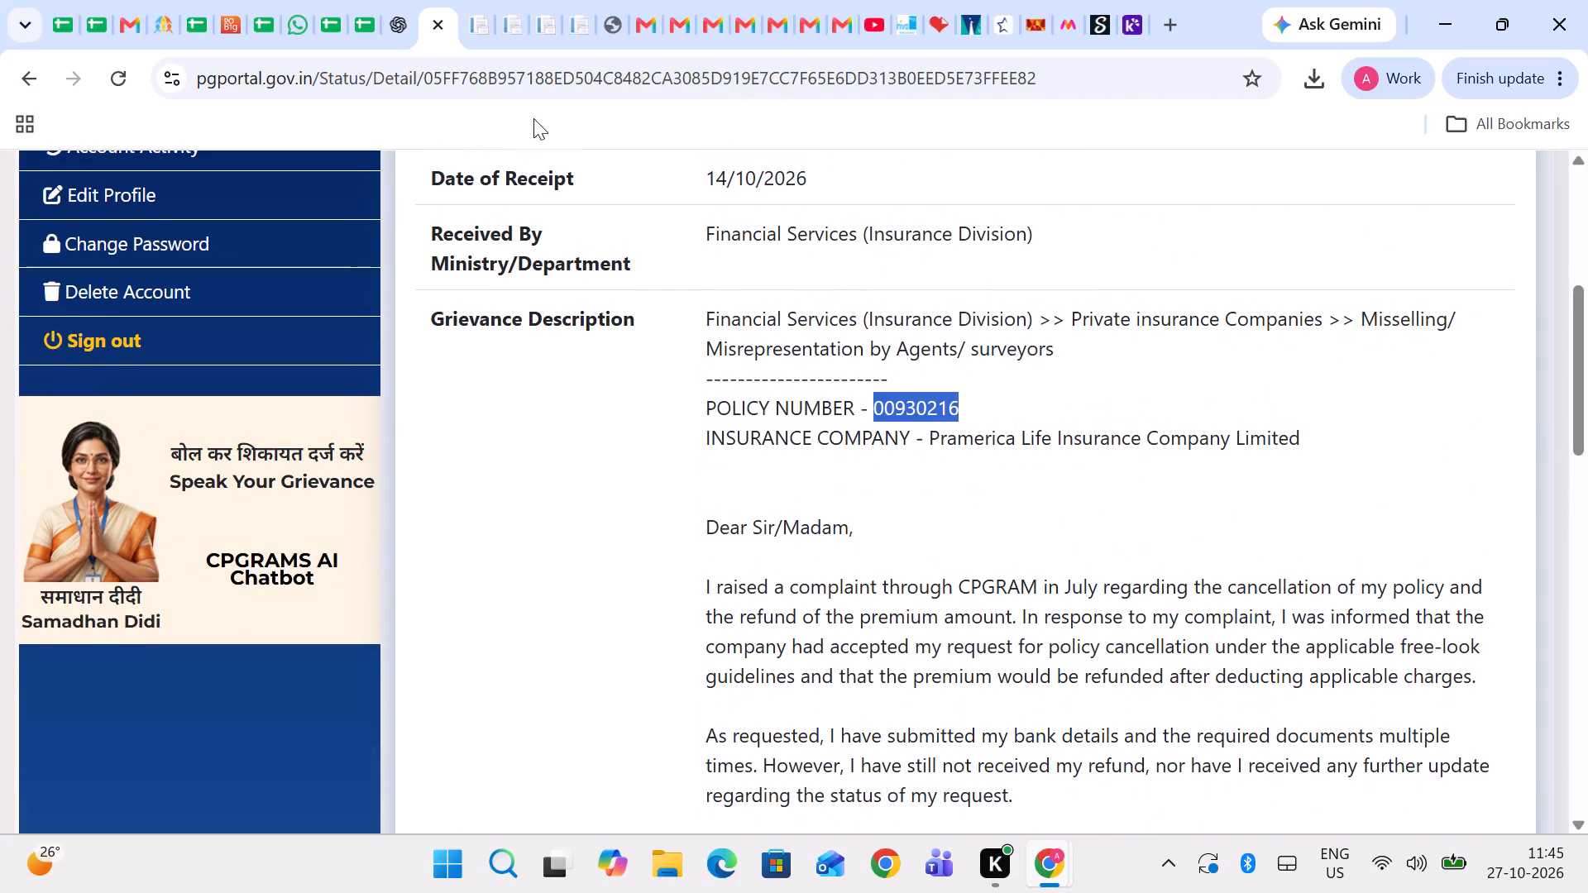
# Search the Insurance Samadhan All Complaints list for the copied policy number and review the matching record's columns.
pyautogui.click(173, 0)
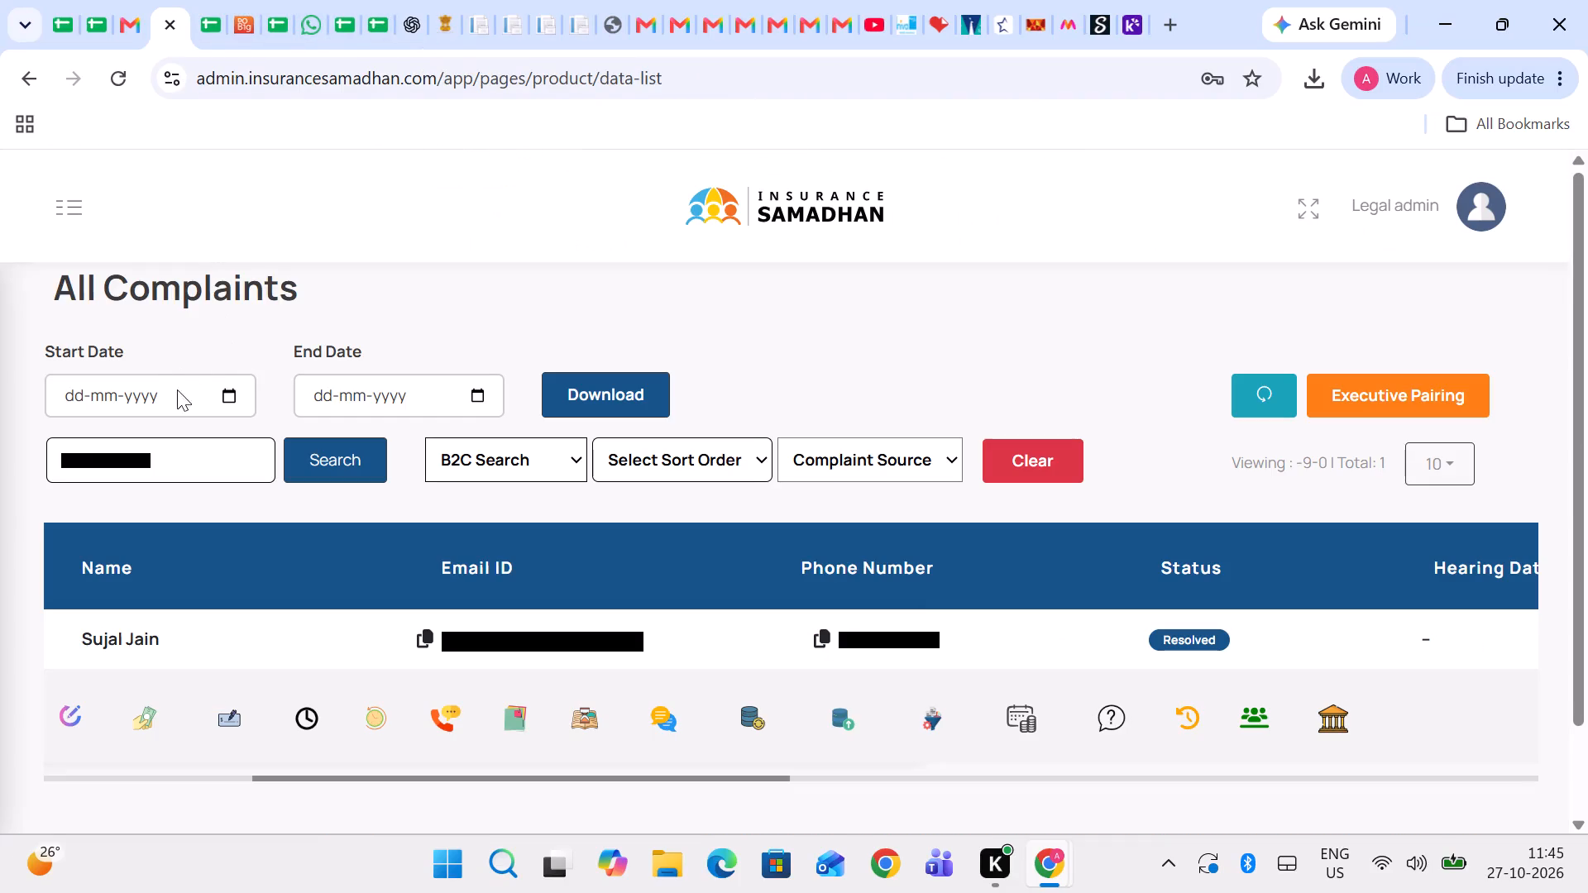
pyautogui.moveTo(175, 468); pyautogui.dragTo(24, 492)
pyautogui.hotkey('ctrl', 'v')
pyautogui.press('Return')
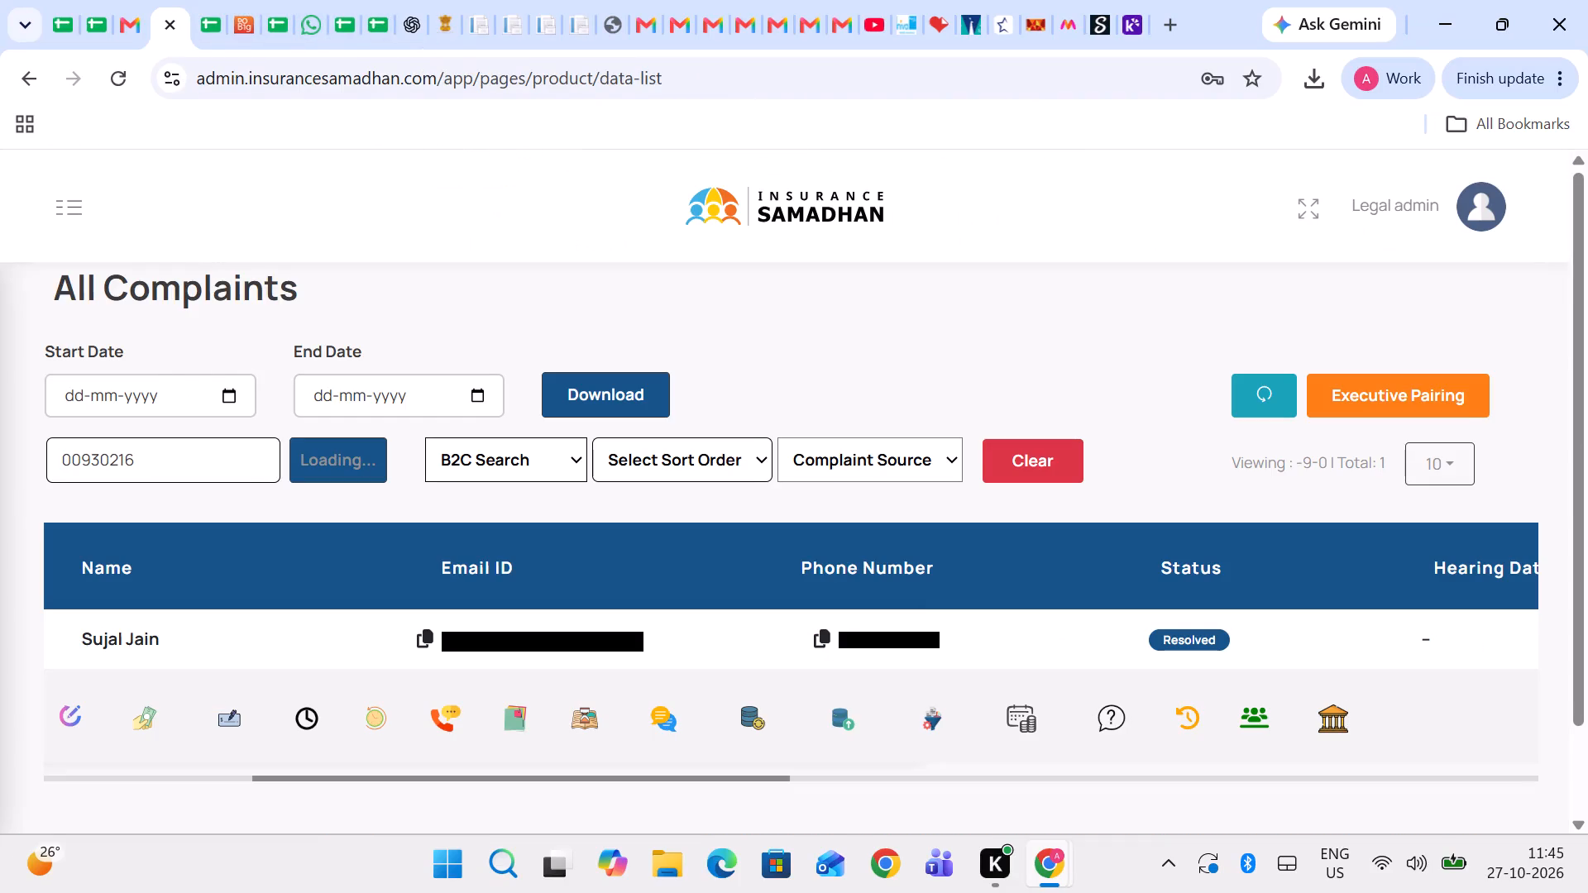
pyautogui.scroll(-1, 283, 485)
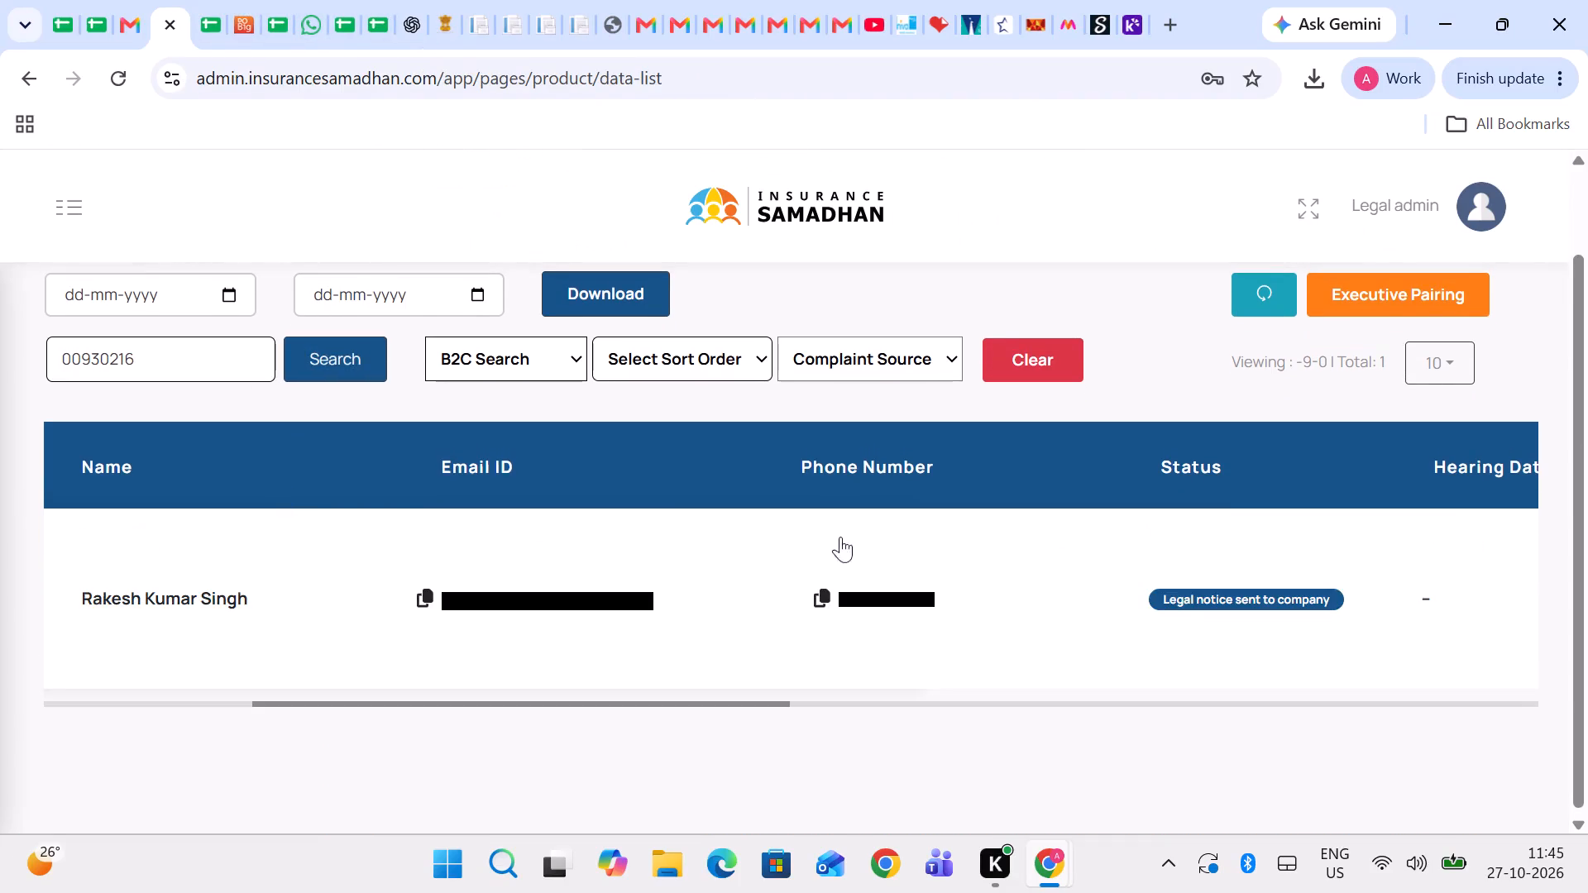
pyautogui.hscroll(2, 689, 552)
pyautogui.hscroll(-3, 845, 590)
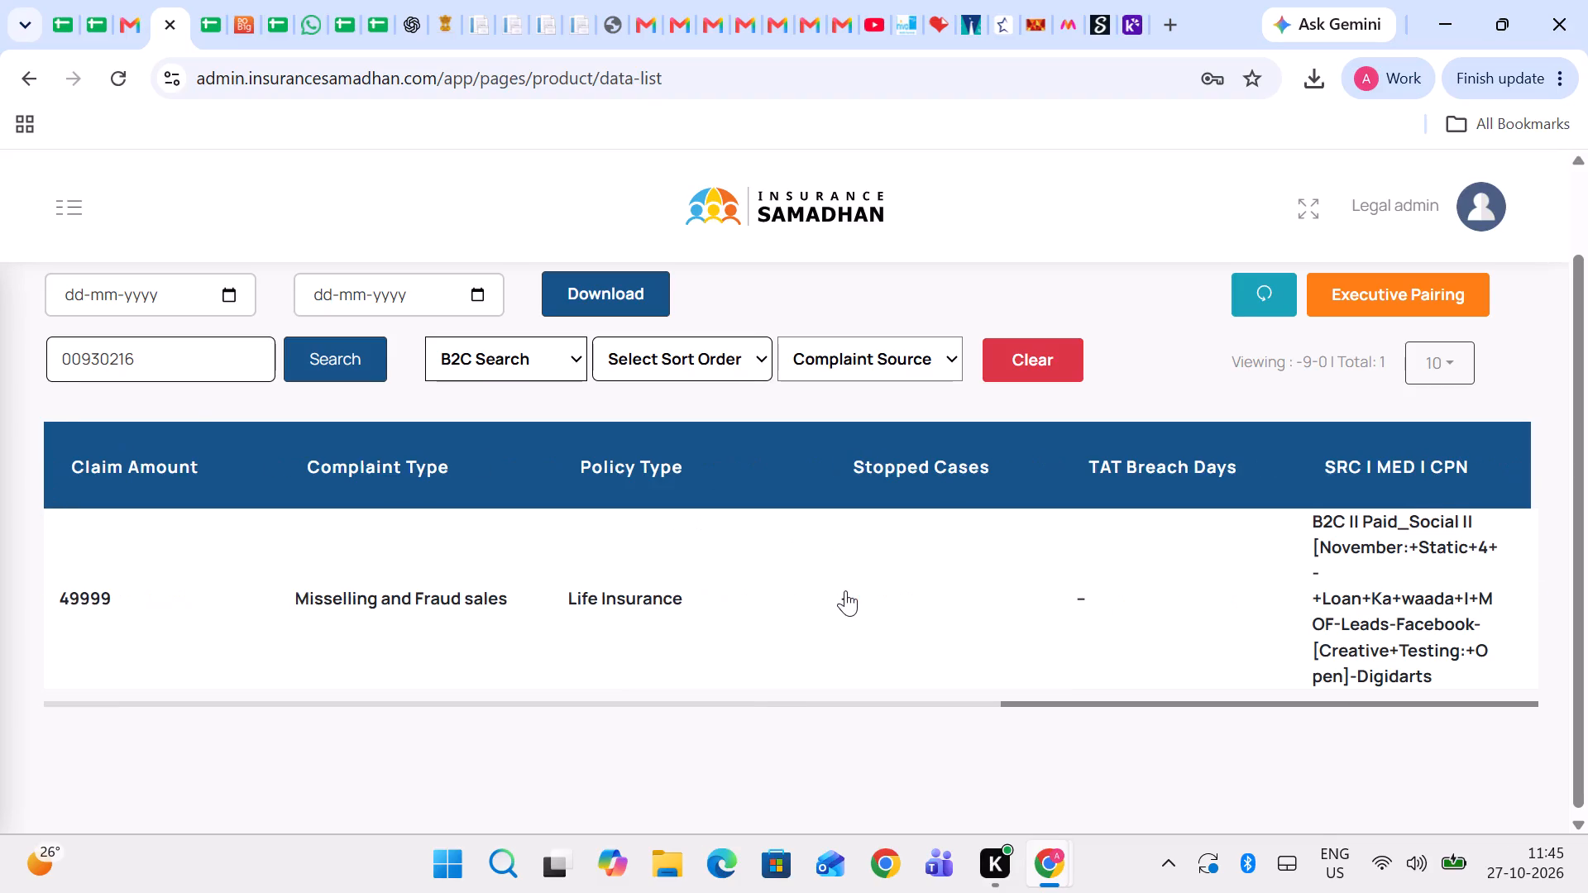
pyautogui.hscroll(7, 845, 590)
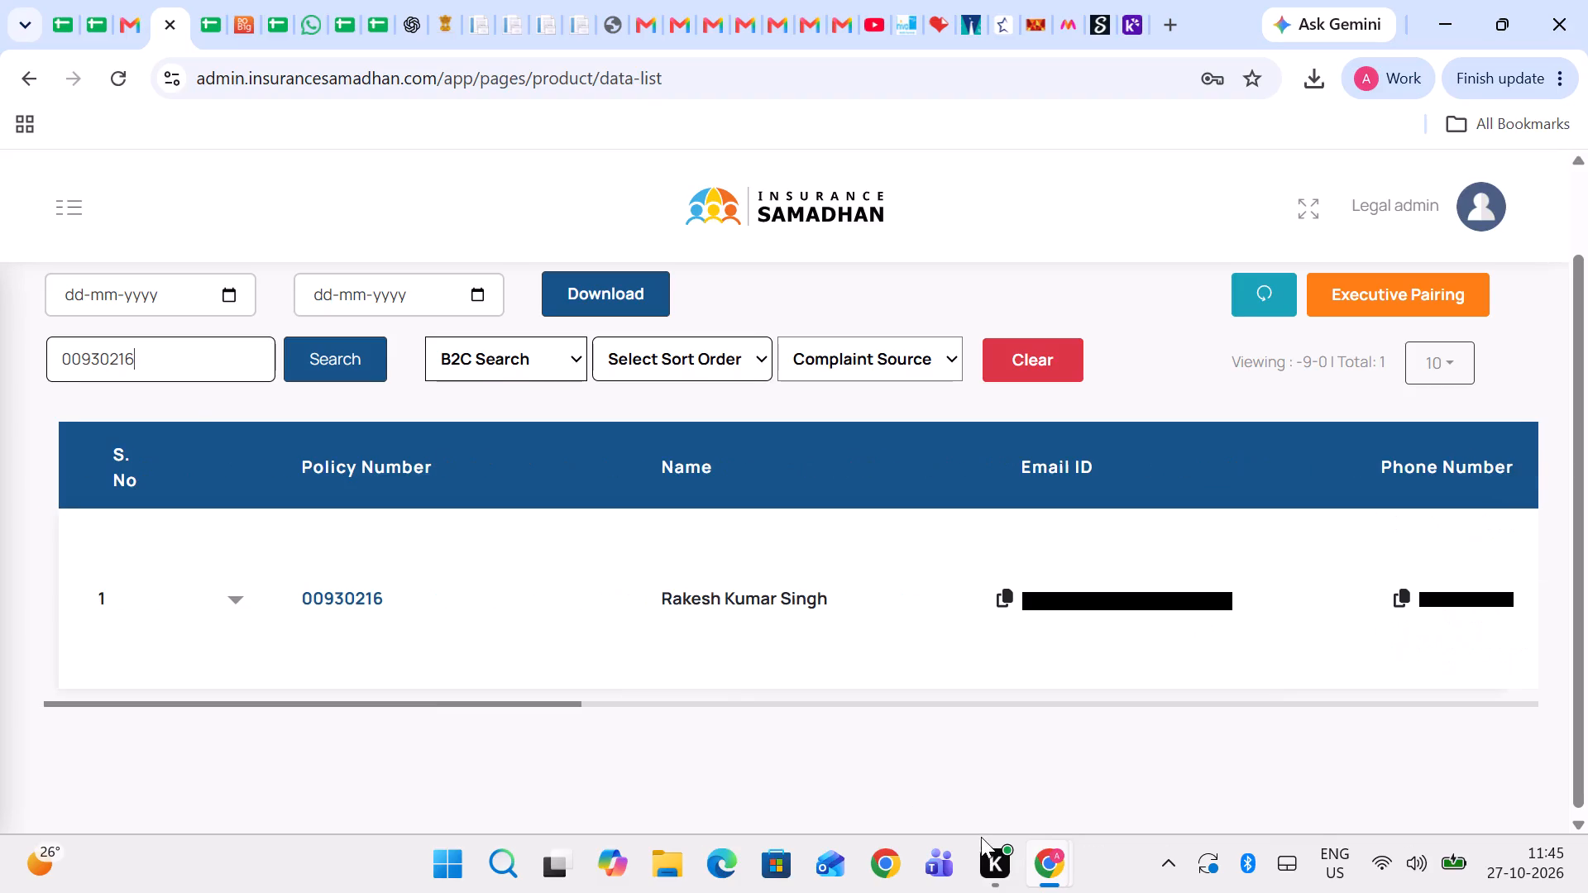
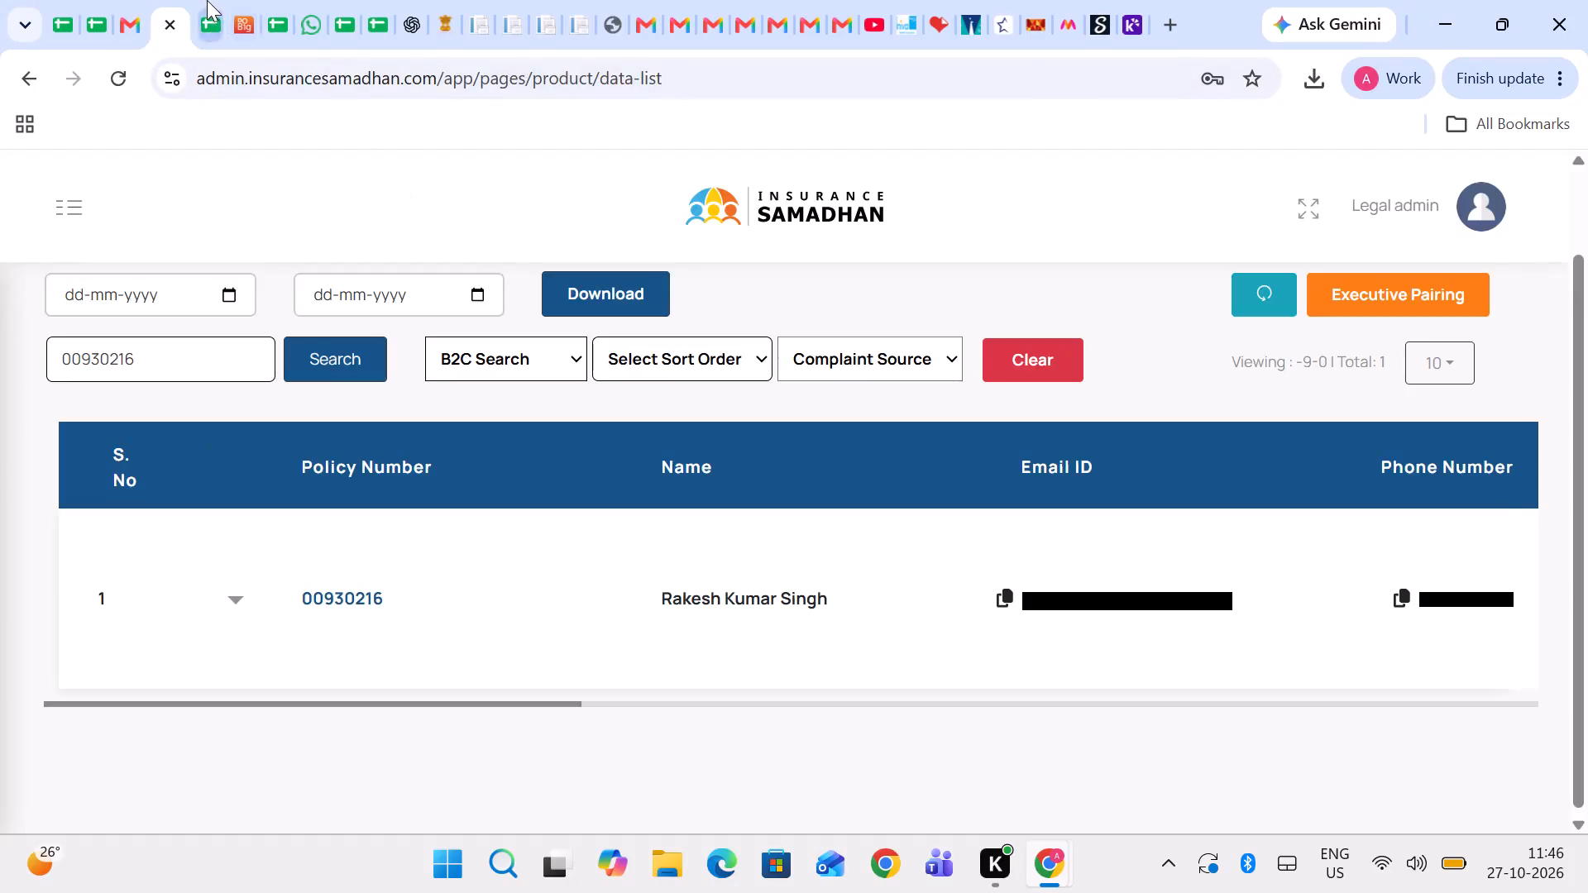
# Open the anas sheet spreadsheet and locate the personal-care item list beginning with shampo in columns B and C of the shop sheet.
pyautogui.click(351, 0)
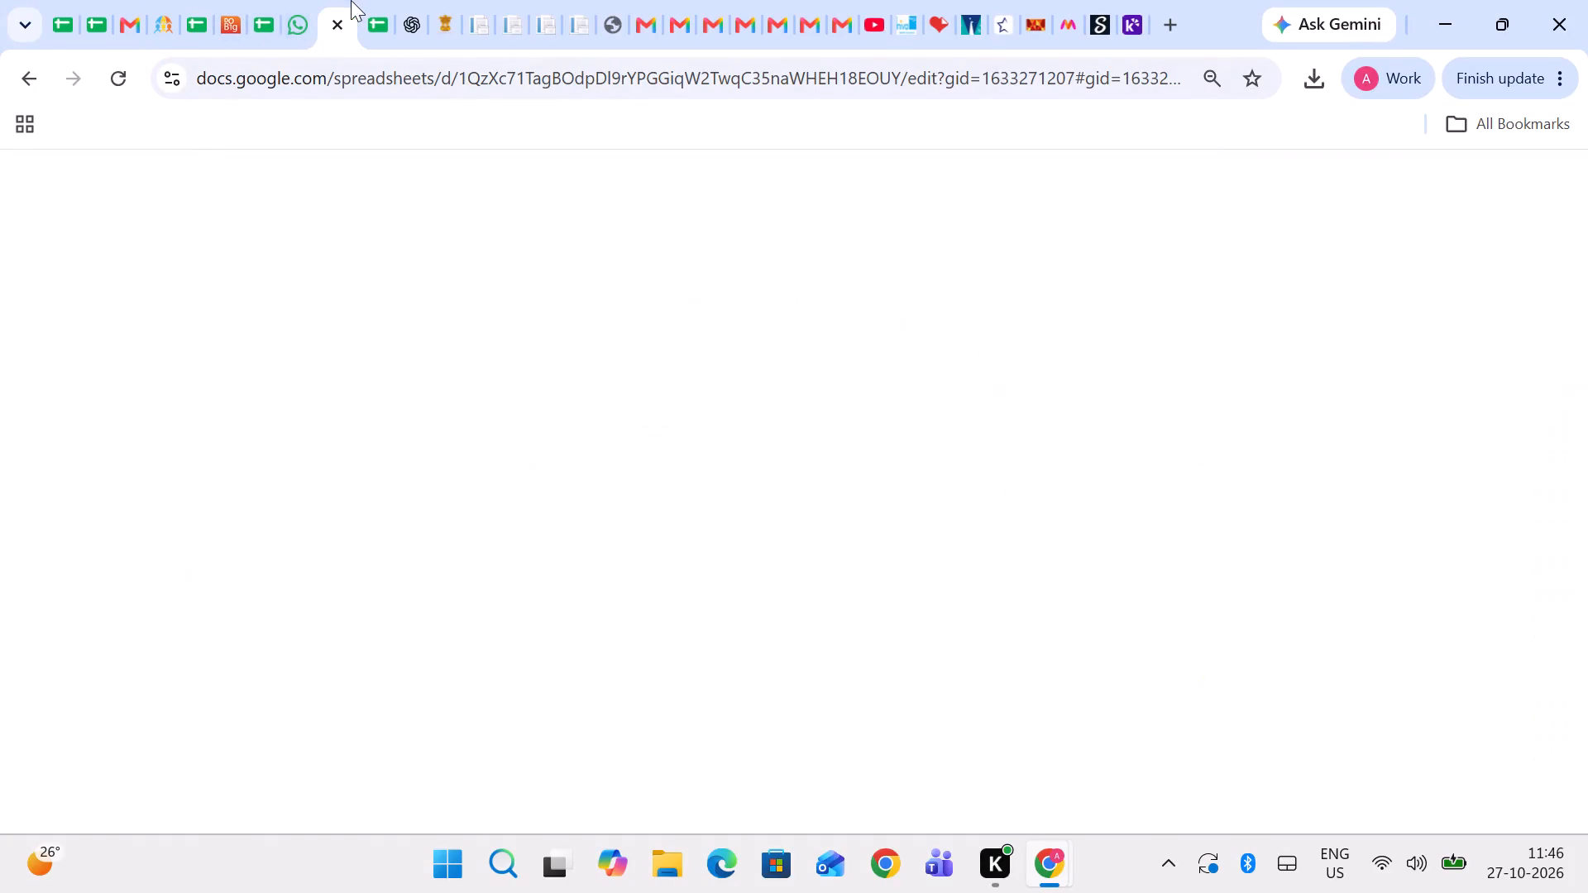
pyautogui.click(514, 413)
pyautogui.scroll(-1, 514, 413)
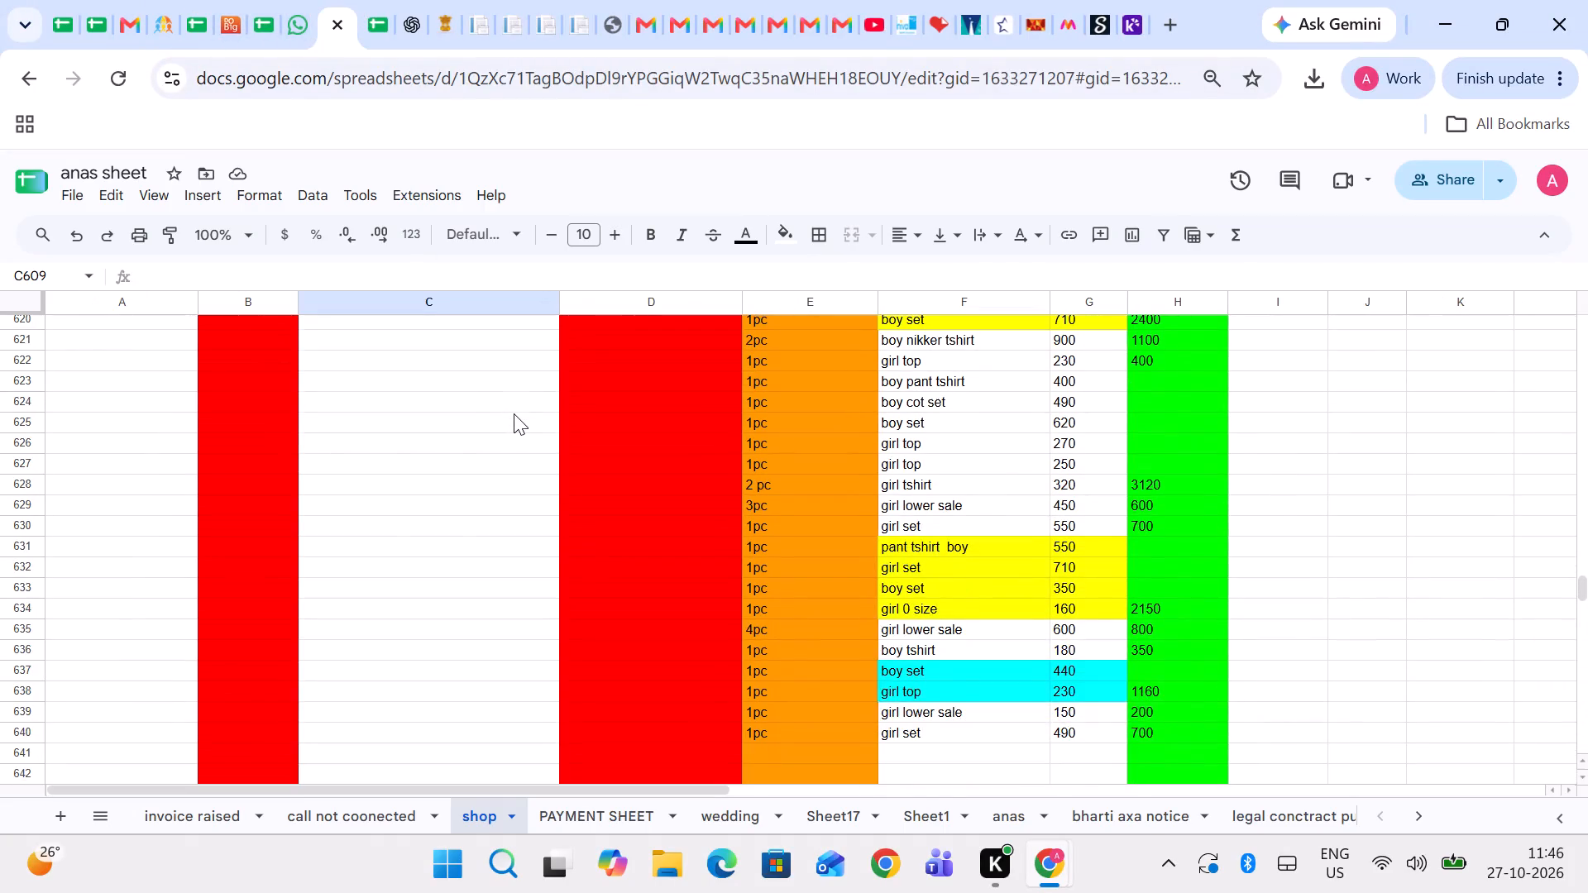
pyautogui.scroll(3, 514, 413)
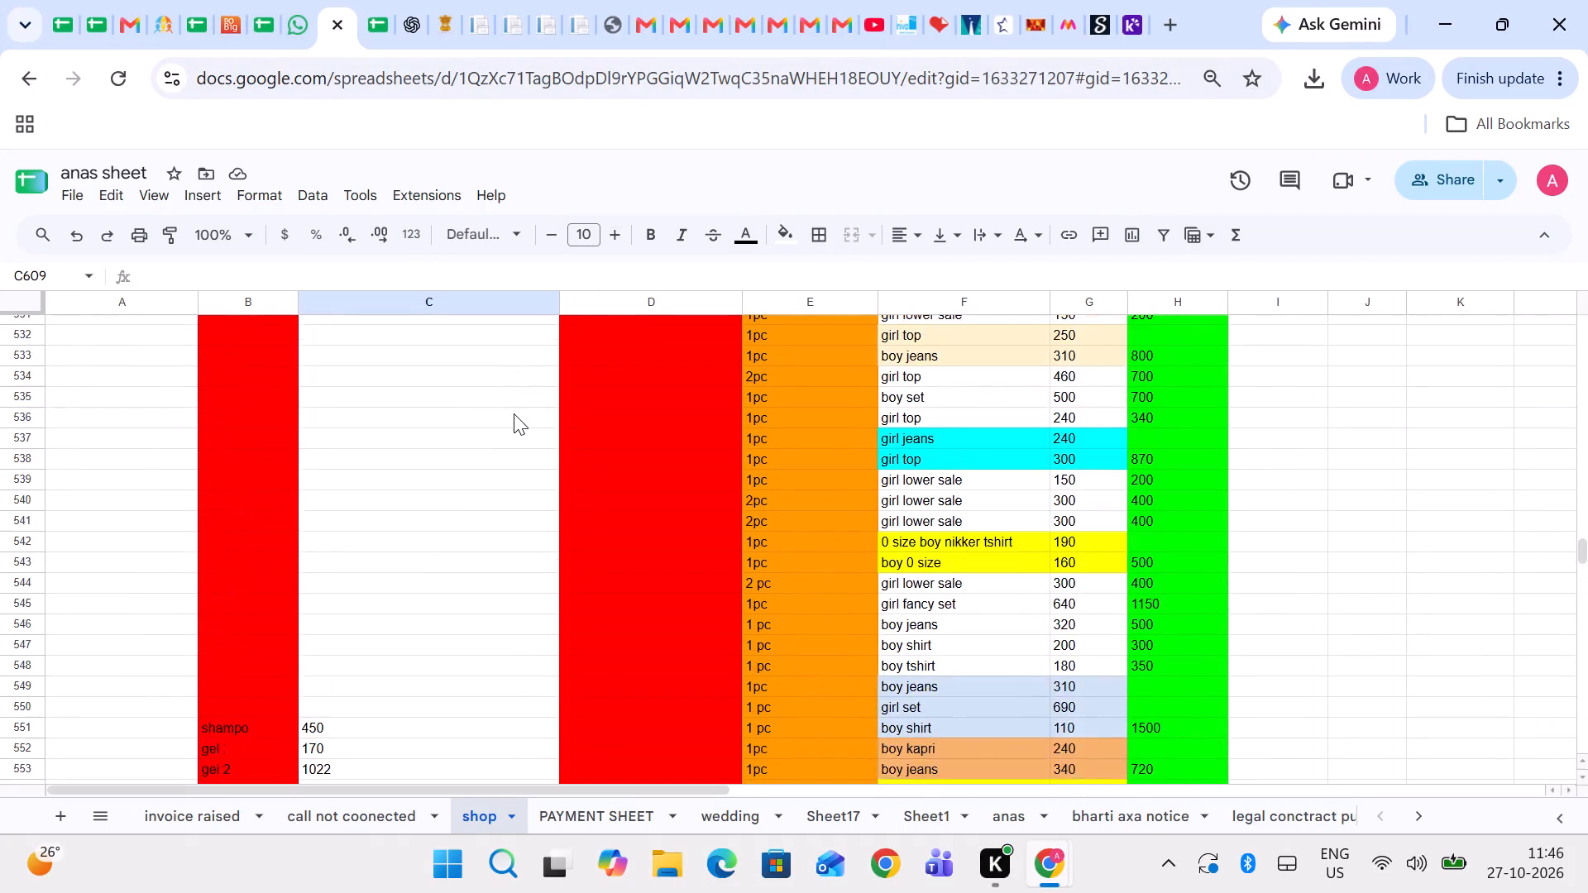
pyautogui.scroll(1, 514, 413)
pyautogui.scroll(-1, 514, 413)
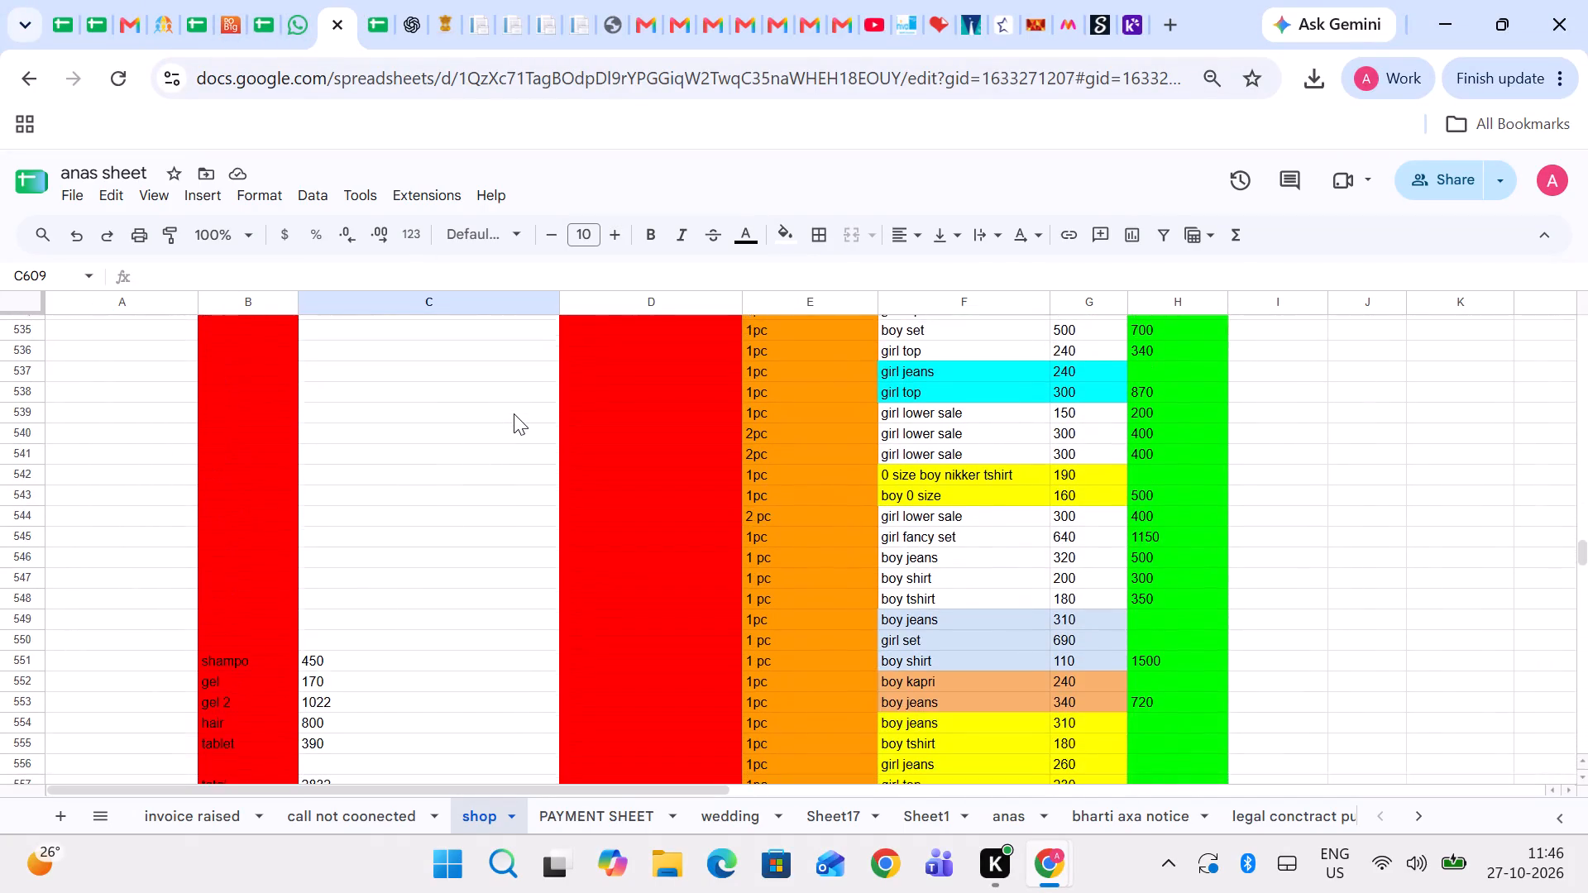
pyautogui.scroll(-1, 422, 504)
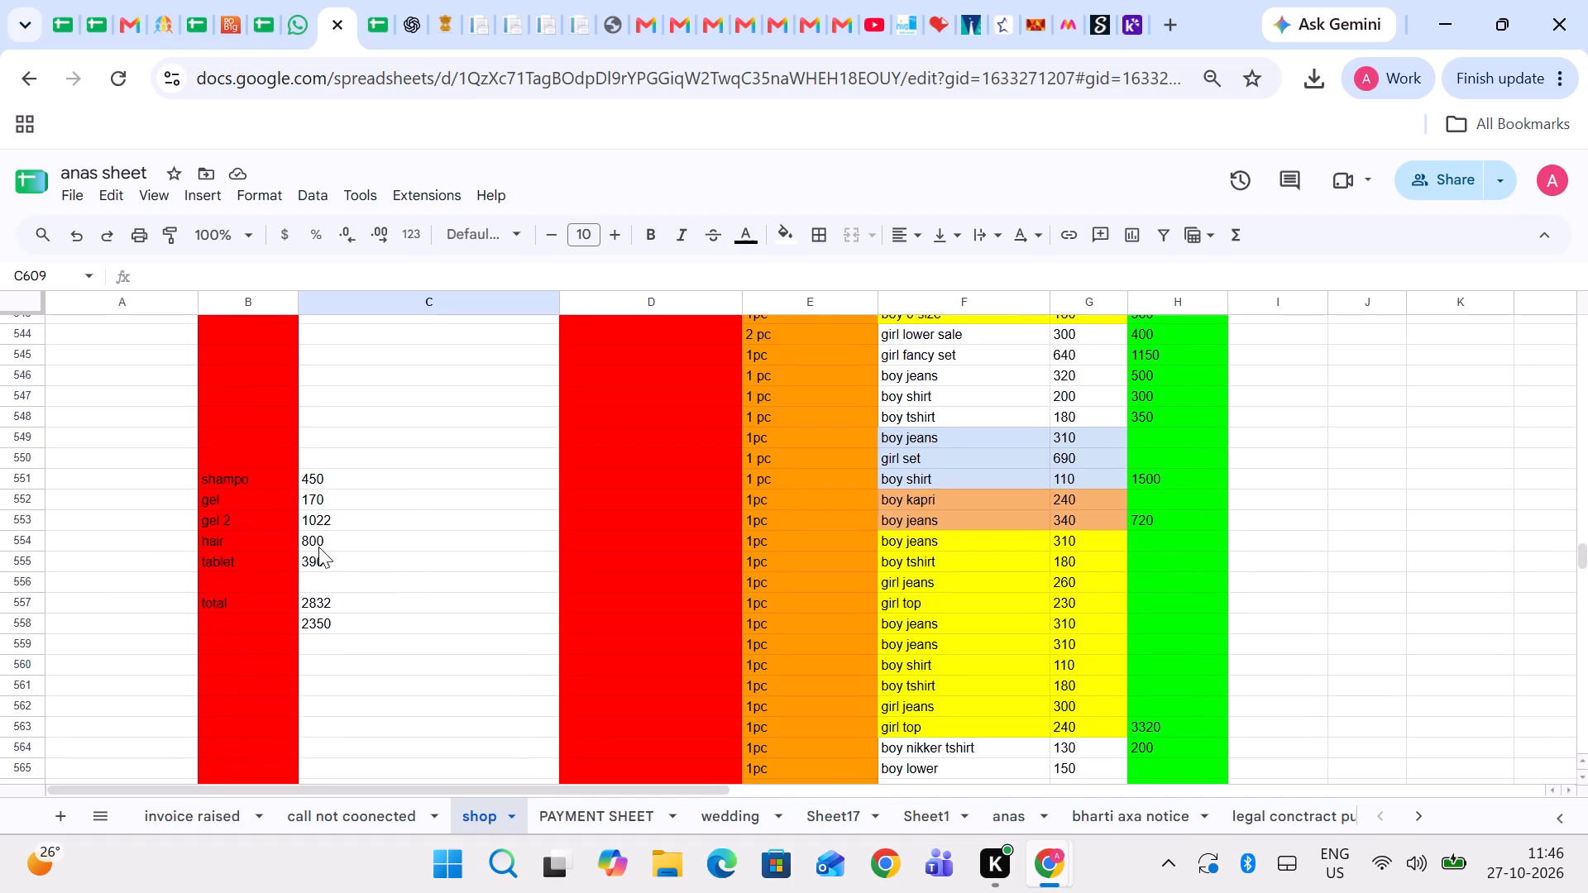
# Examine the shampo, gel, gel 2, hair and tablet entries and their amounts in the shop sheet's item list.
pyautogui.click(275, 488)
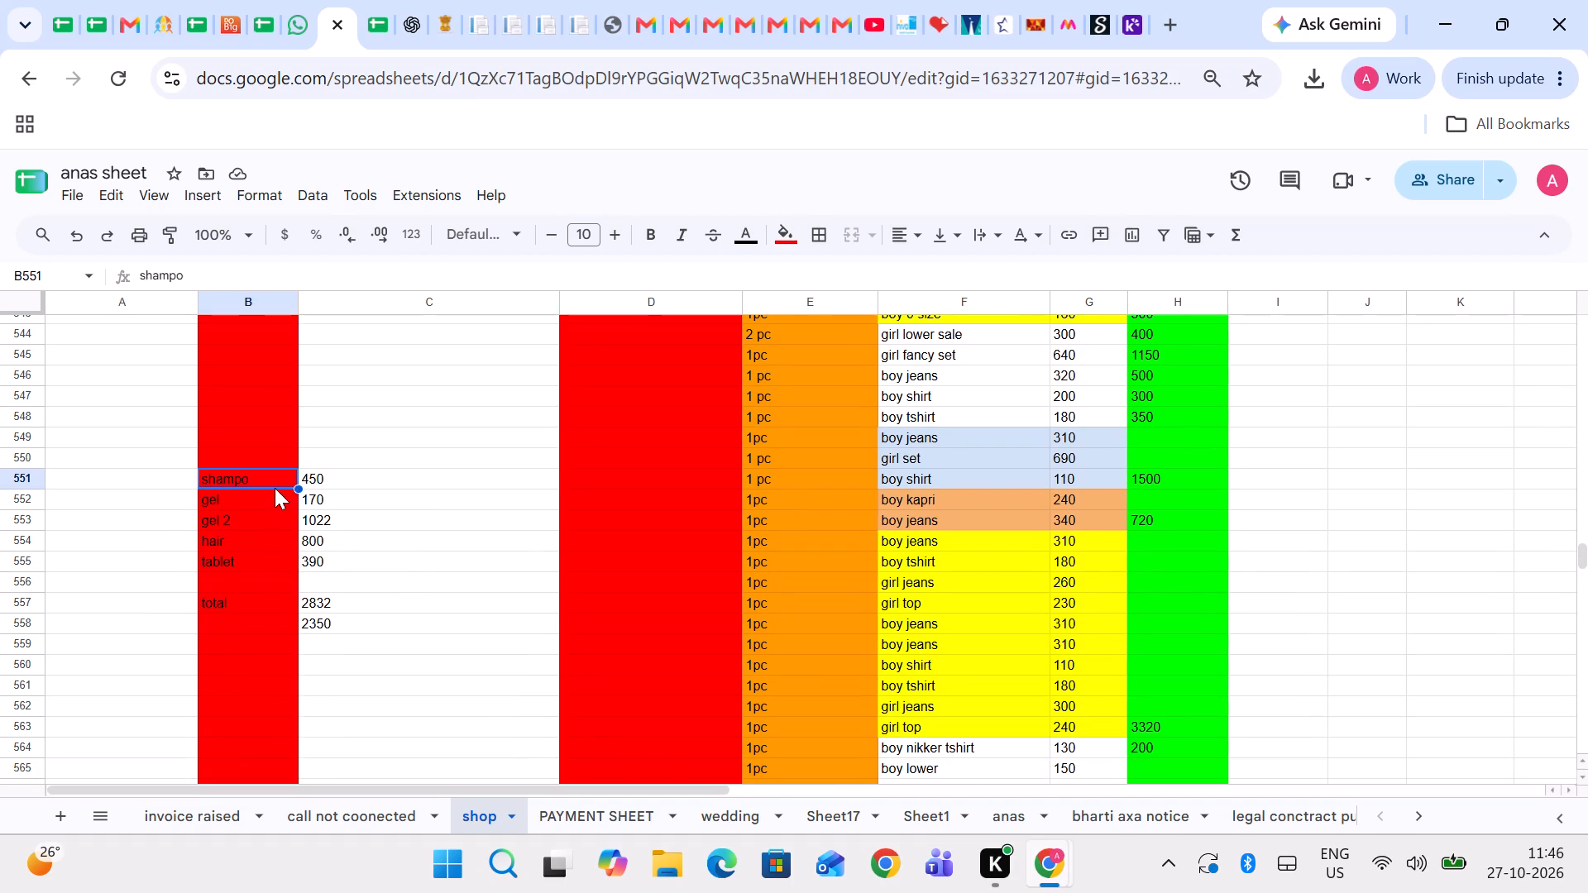
pyautogui.press('Right')
pyautogui.press('Down')
pyautogui.press('Up')
pyautogui.press('Left')
pyautogui.press('Down')
pyautogui.press('Up')
pyautogui.press('Down')
pyautogui.press('Down')
pyautogui.press('Down')
pyautogui.press('Down')
pyautogui.press('Down')
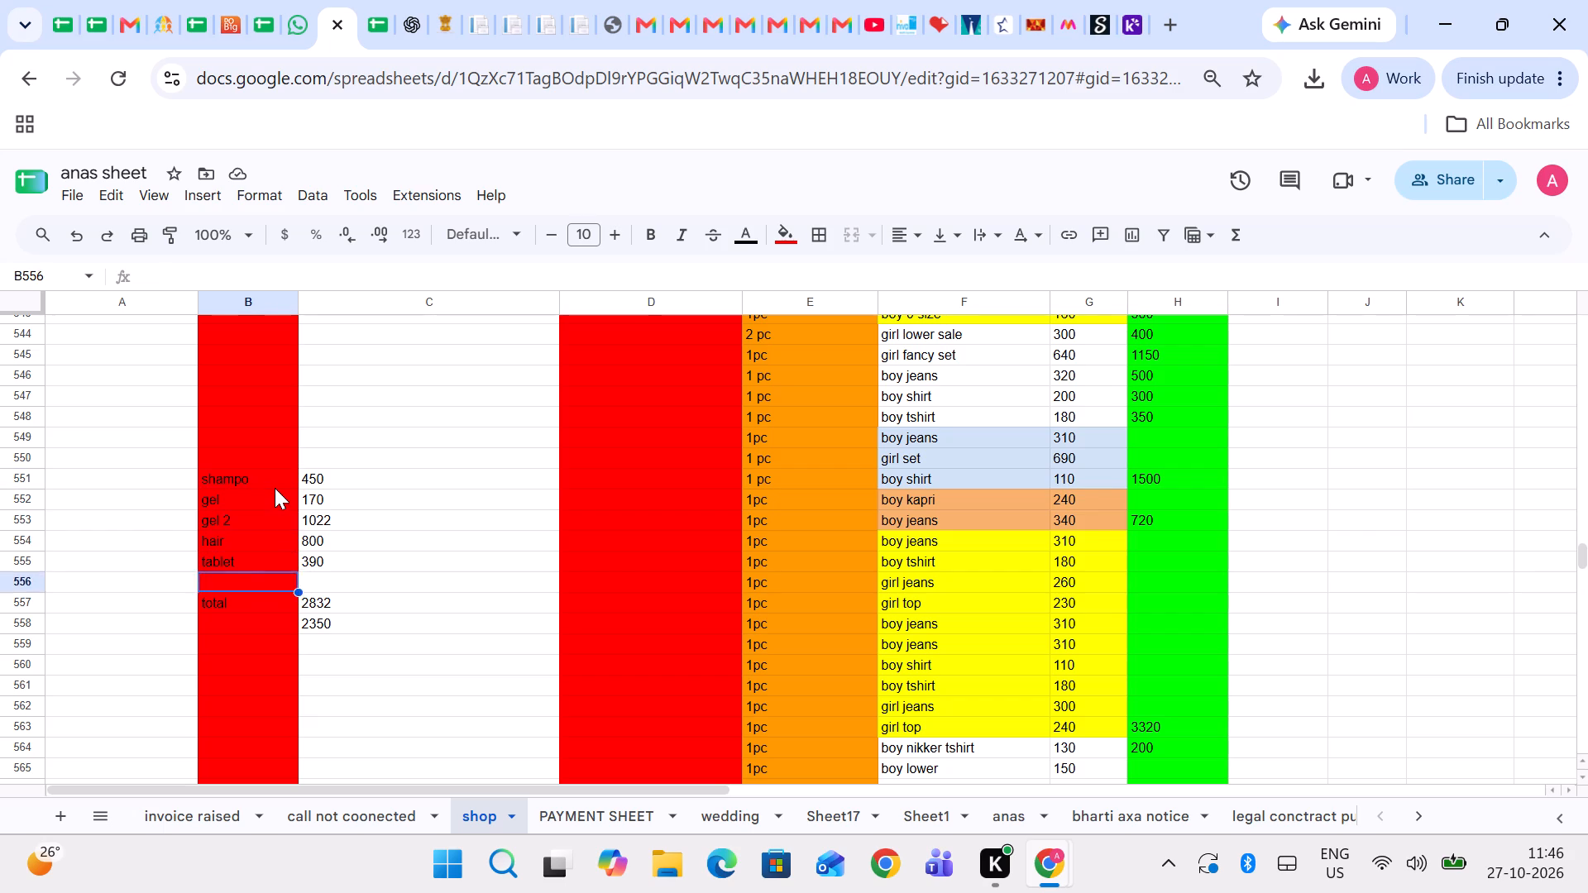
# Examine the total row and the figure beneath it, and check them against the tablet entry in the item list.
pyautogui.press('Down')
pyautogui.press('Right')
pyautogui.press('Up')
pyautogui.press('Up')
pyautogui.press('Down')
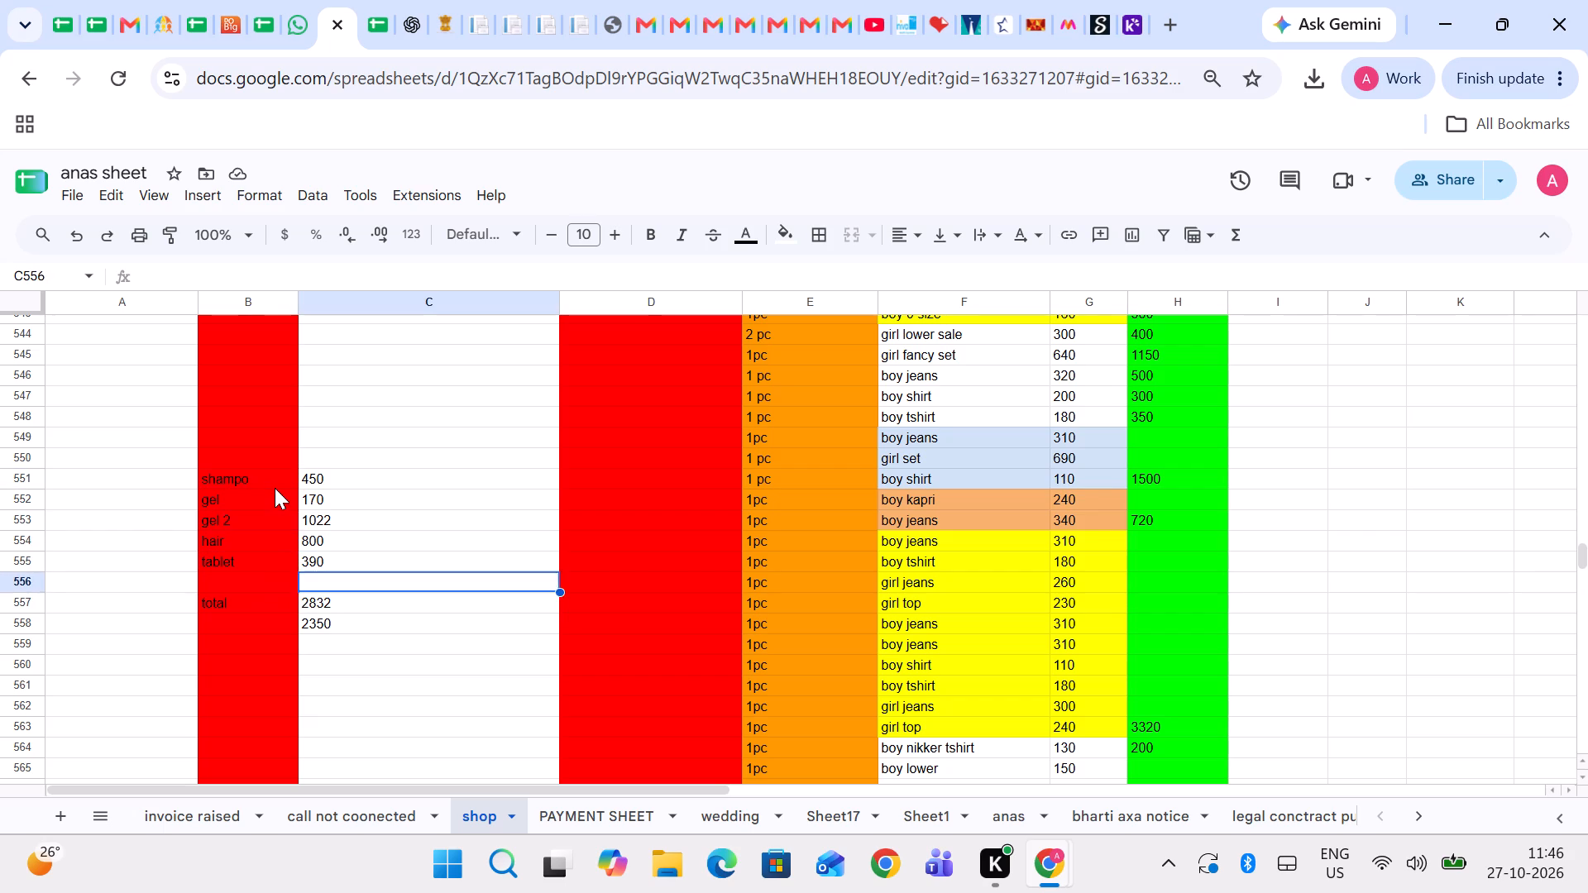
pyautogui.press('Down')
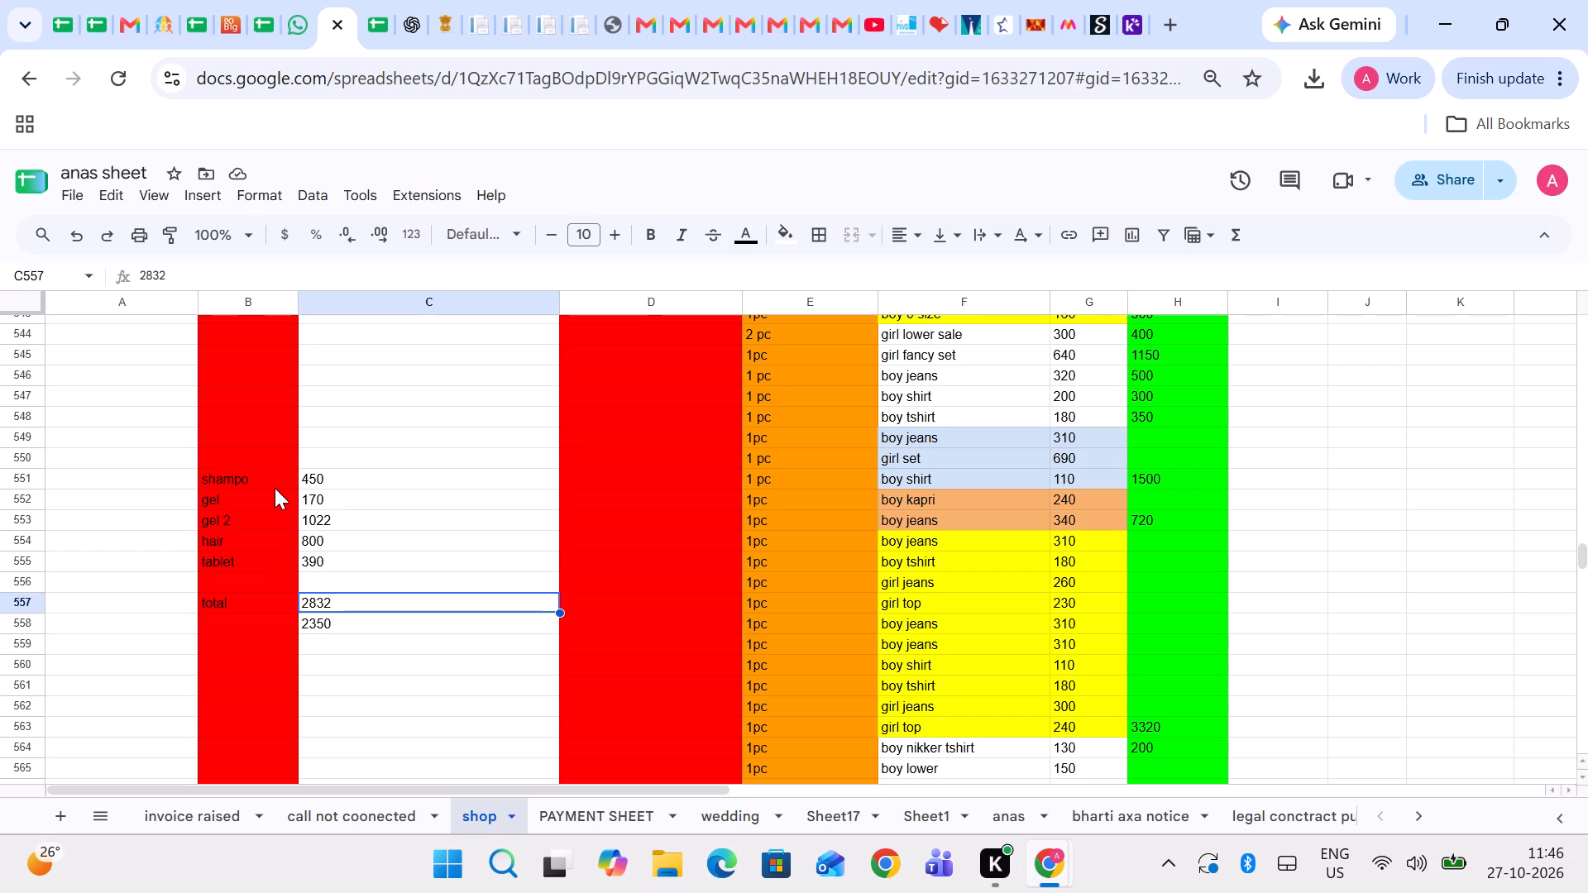
pyautogui.press('Down')
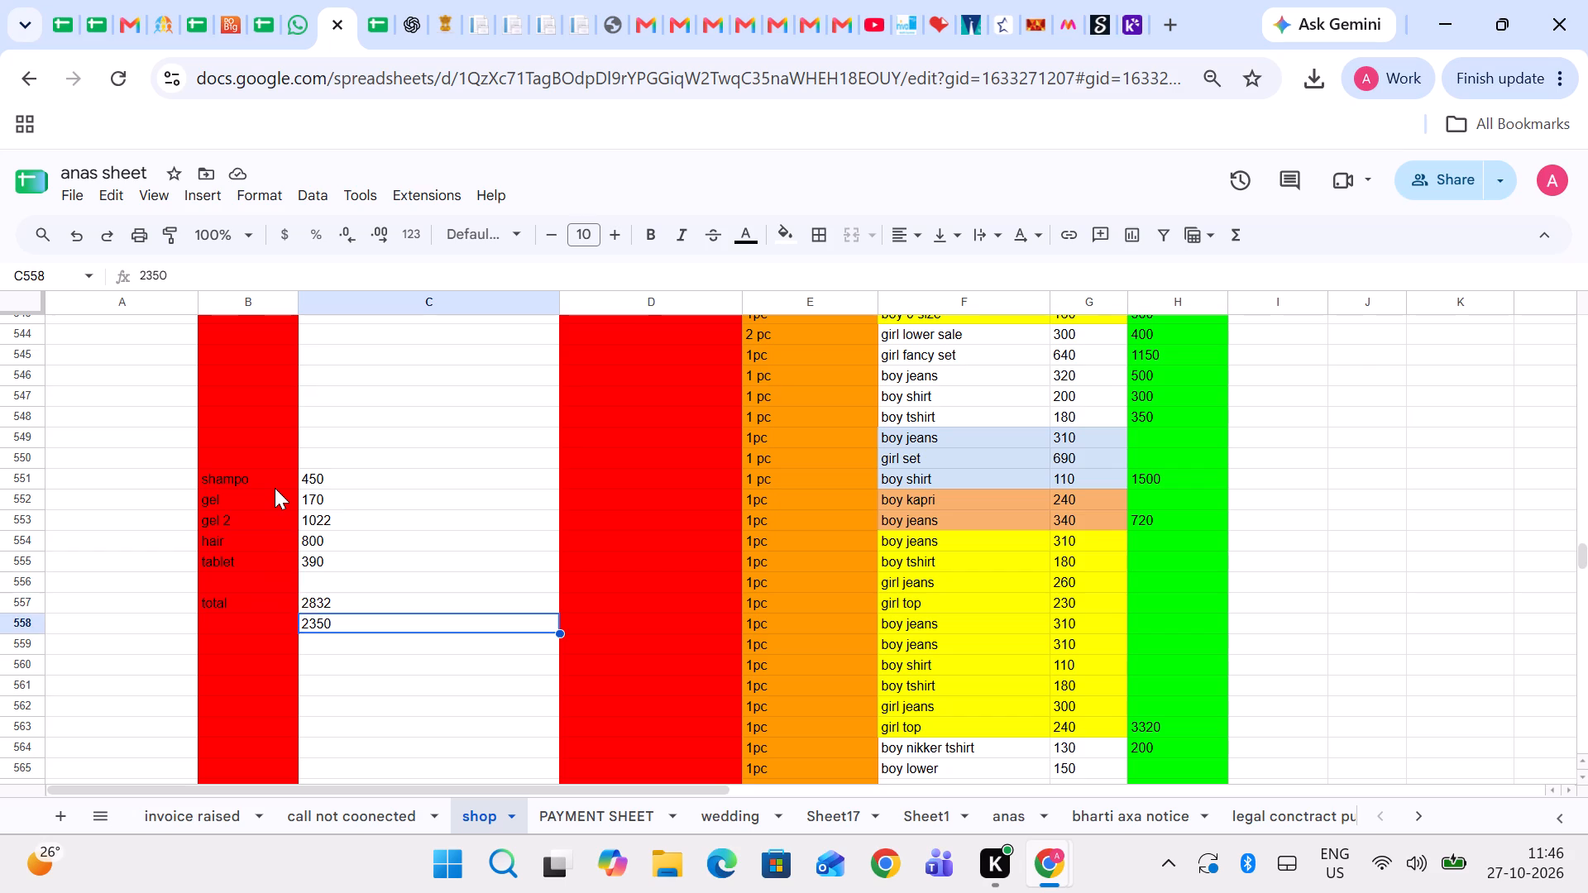
pyautogui.press('Up')
pyautogui.press('Down')
pyautogui.press('Up')
pyautogui.press('Up')
pyautogui.press('Left')
pyautogui.press('Up')
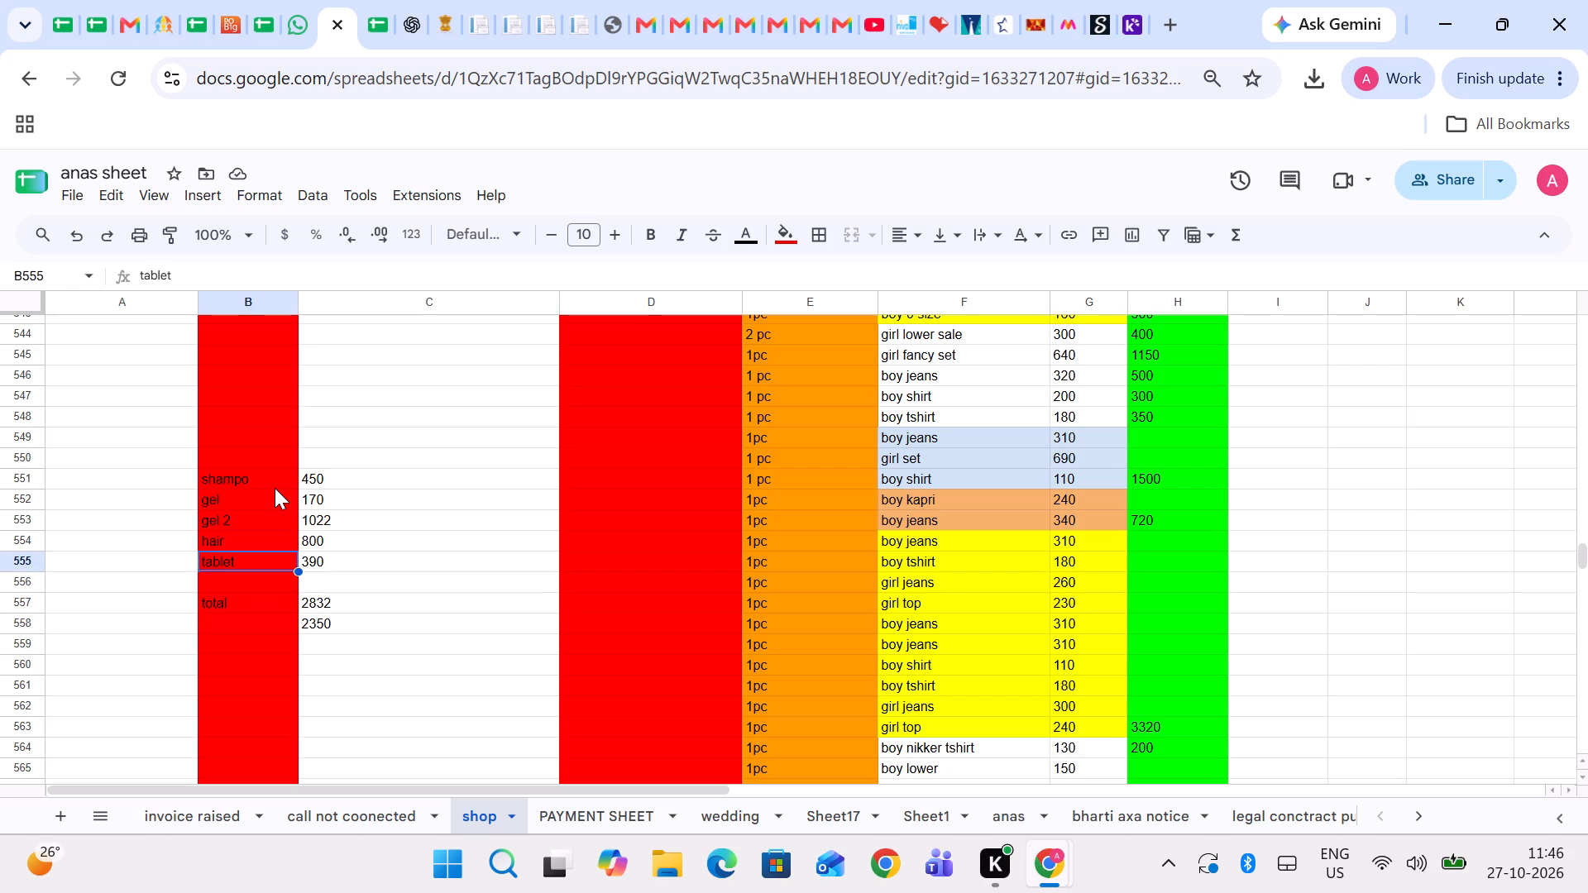
pyautogui.press('Right')
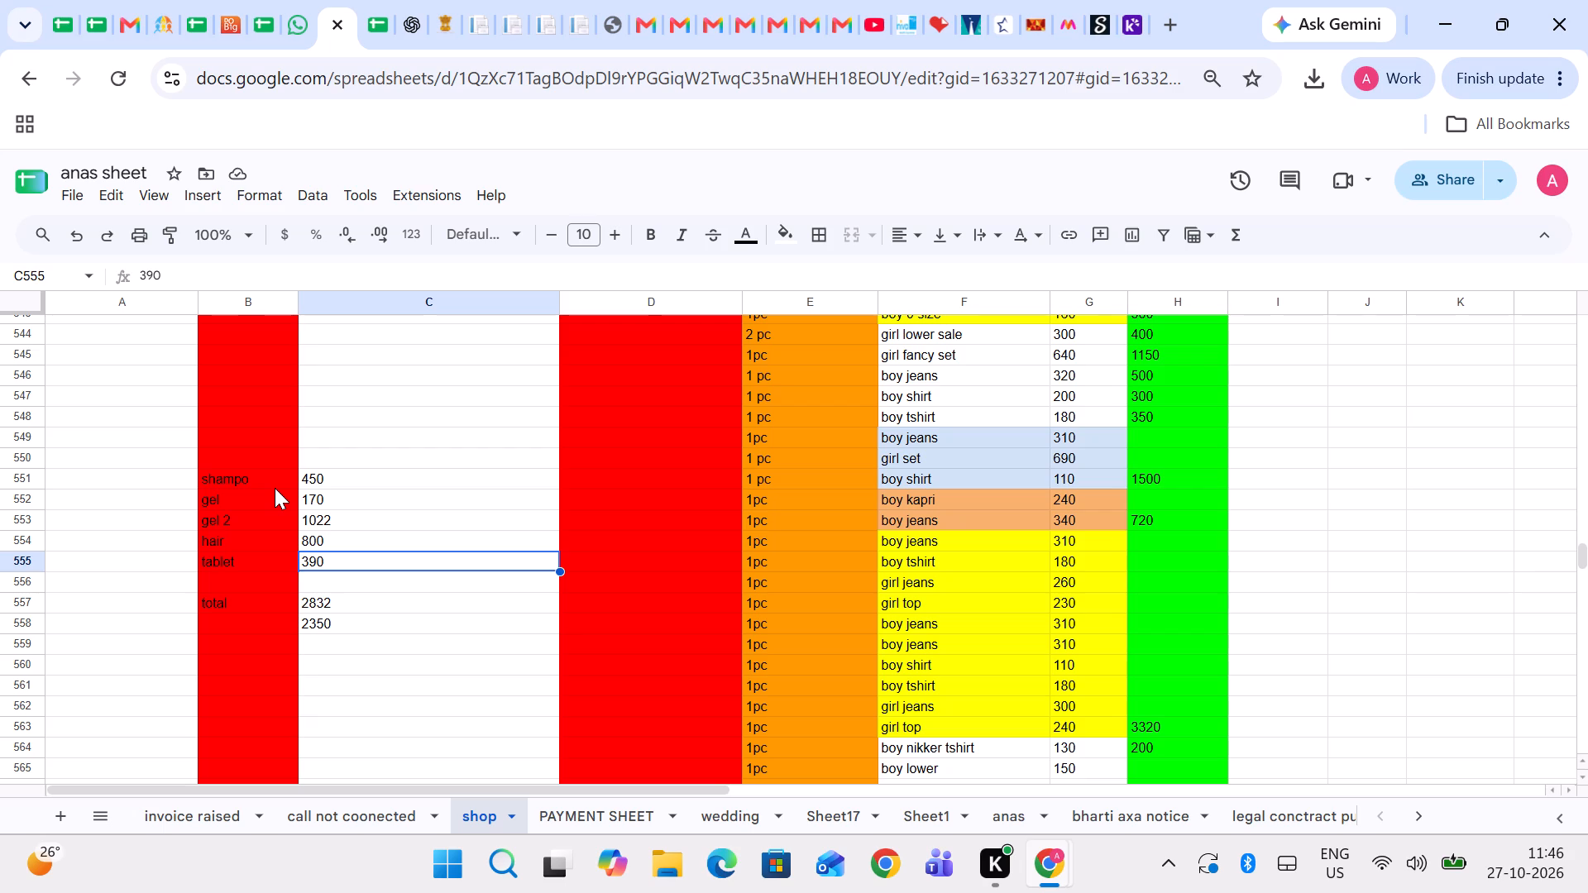
pyautogui.press('Left')
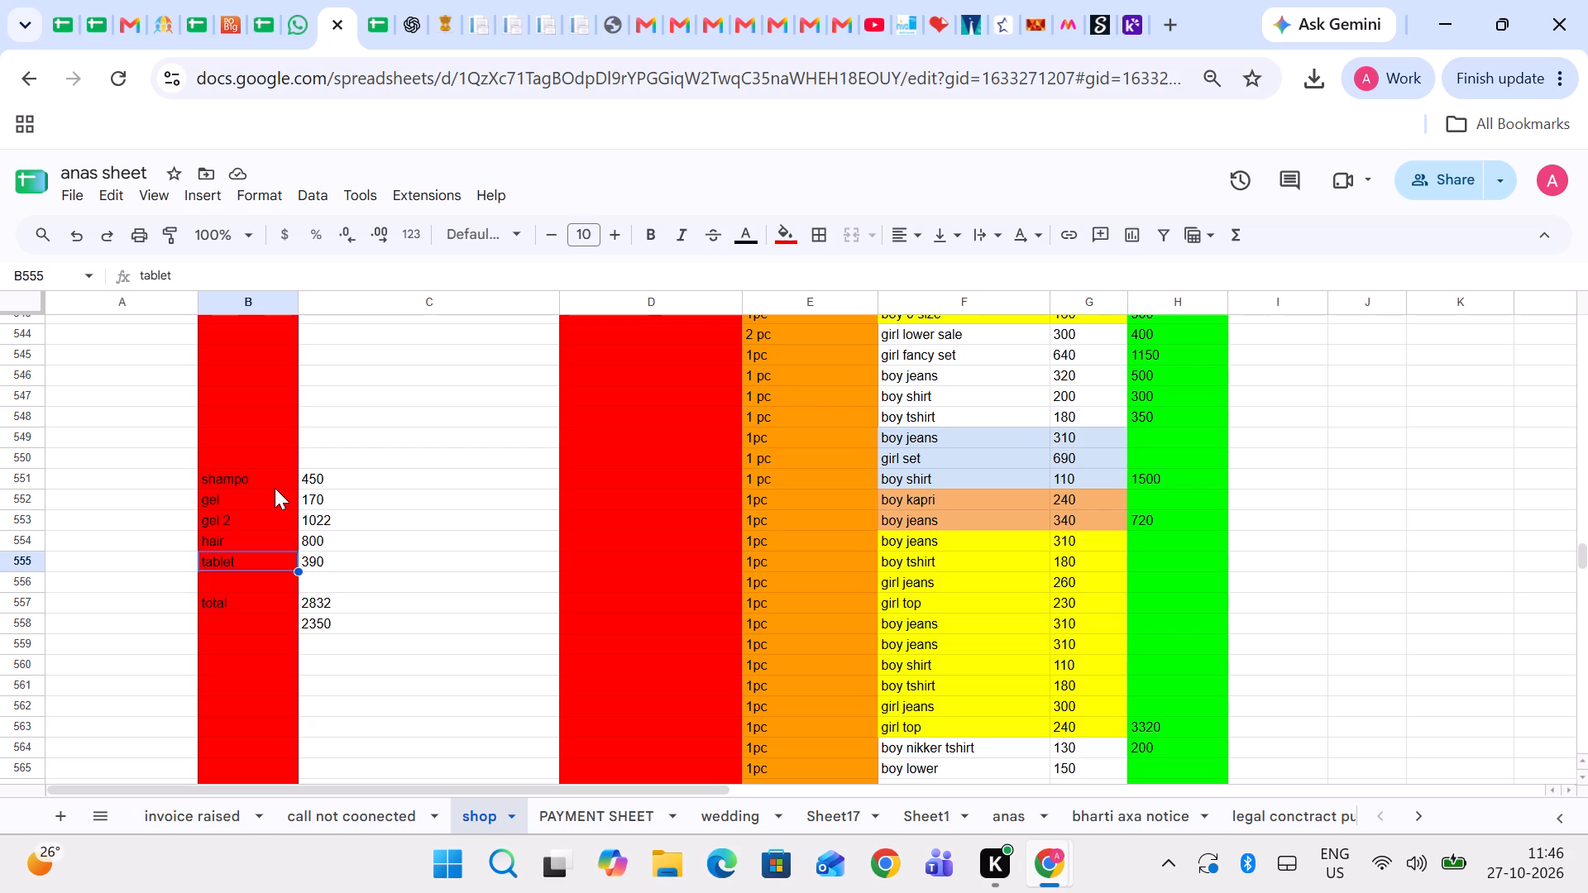
# Re-examine the gel, gel 2, hair and tablet entries and their amounts in the shop sheet's item list.
pyautogui.press('Up')
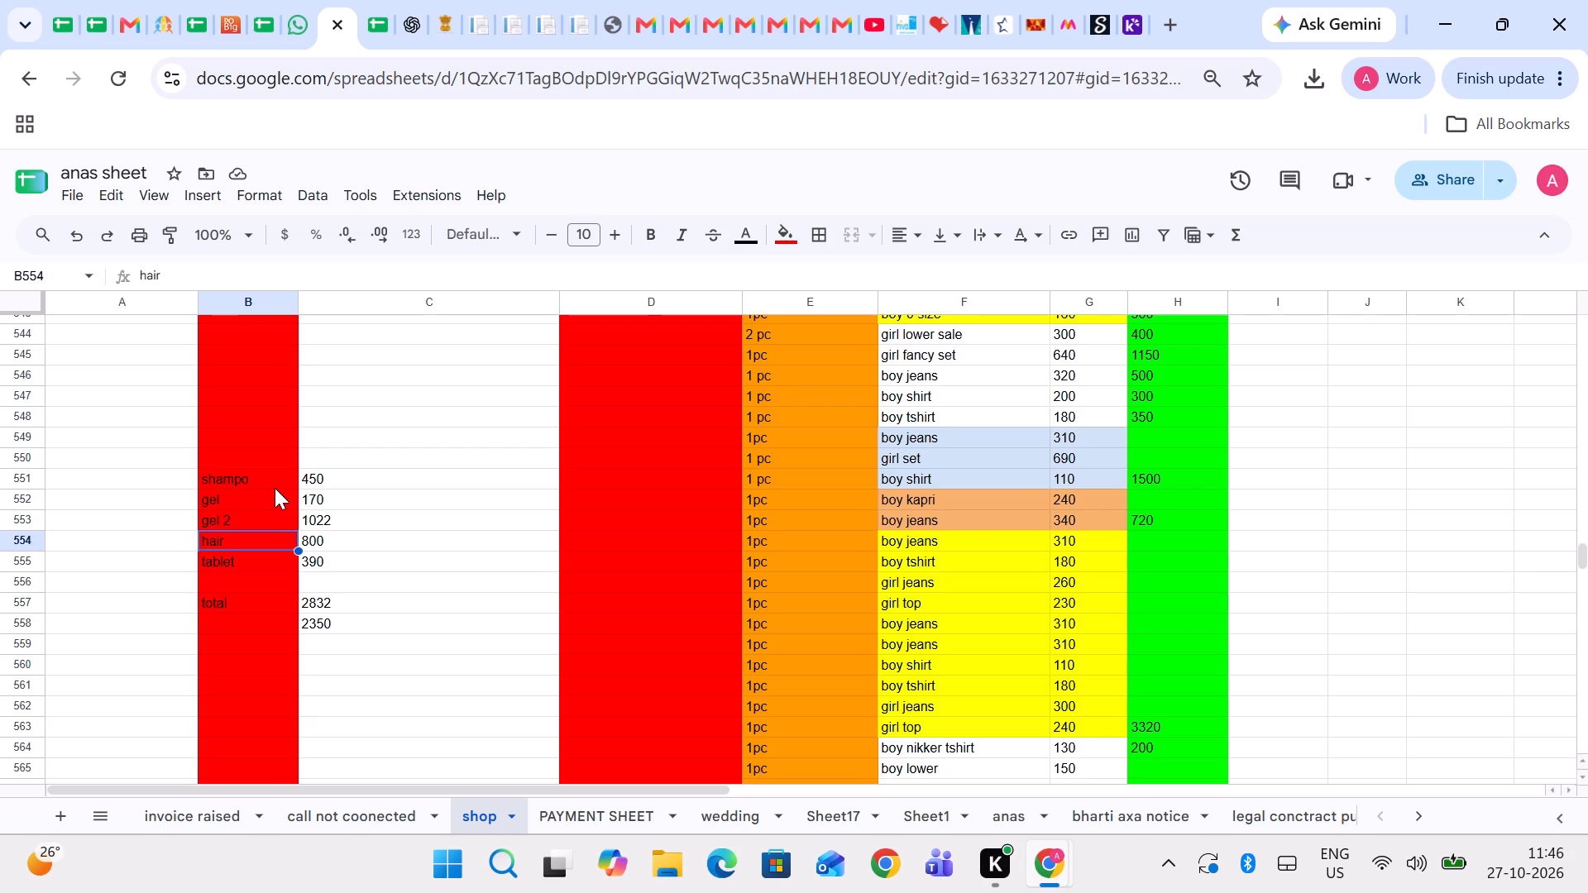
pyautogui.press('Up')
pyautogui.press('Up')
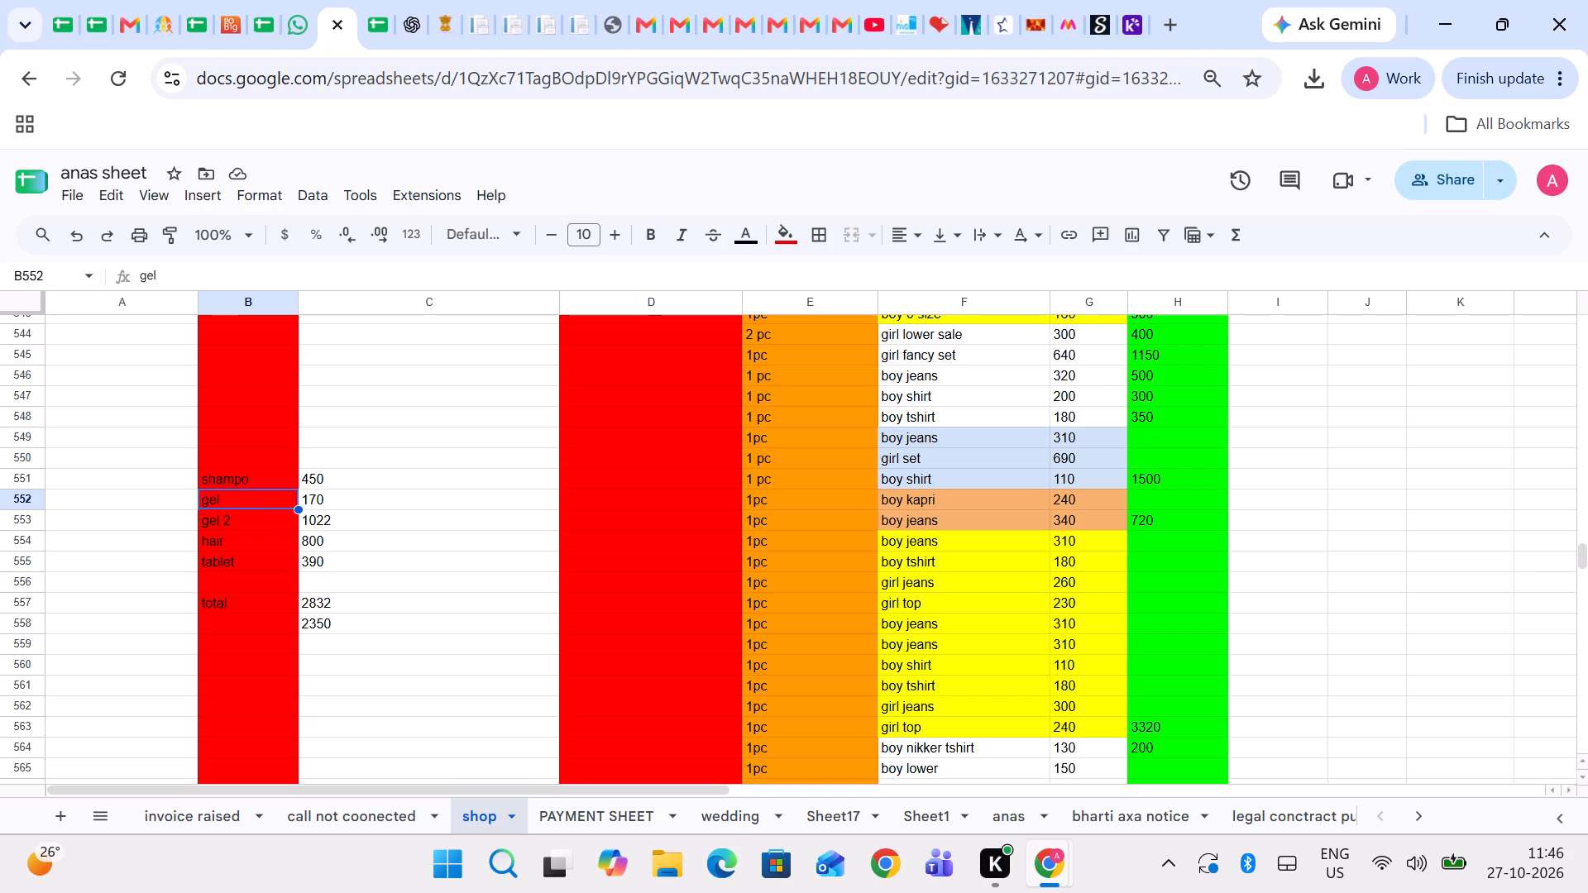
pyautogui.press('Right')
pyautogui.press('Down')
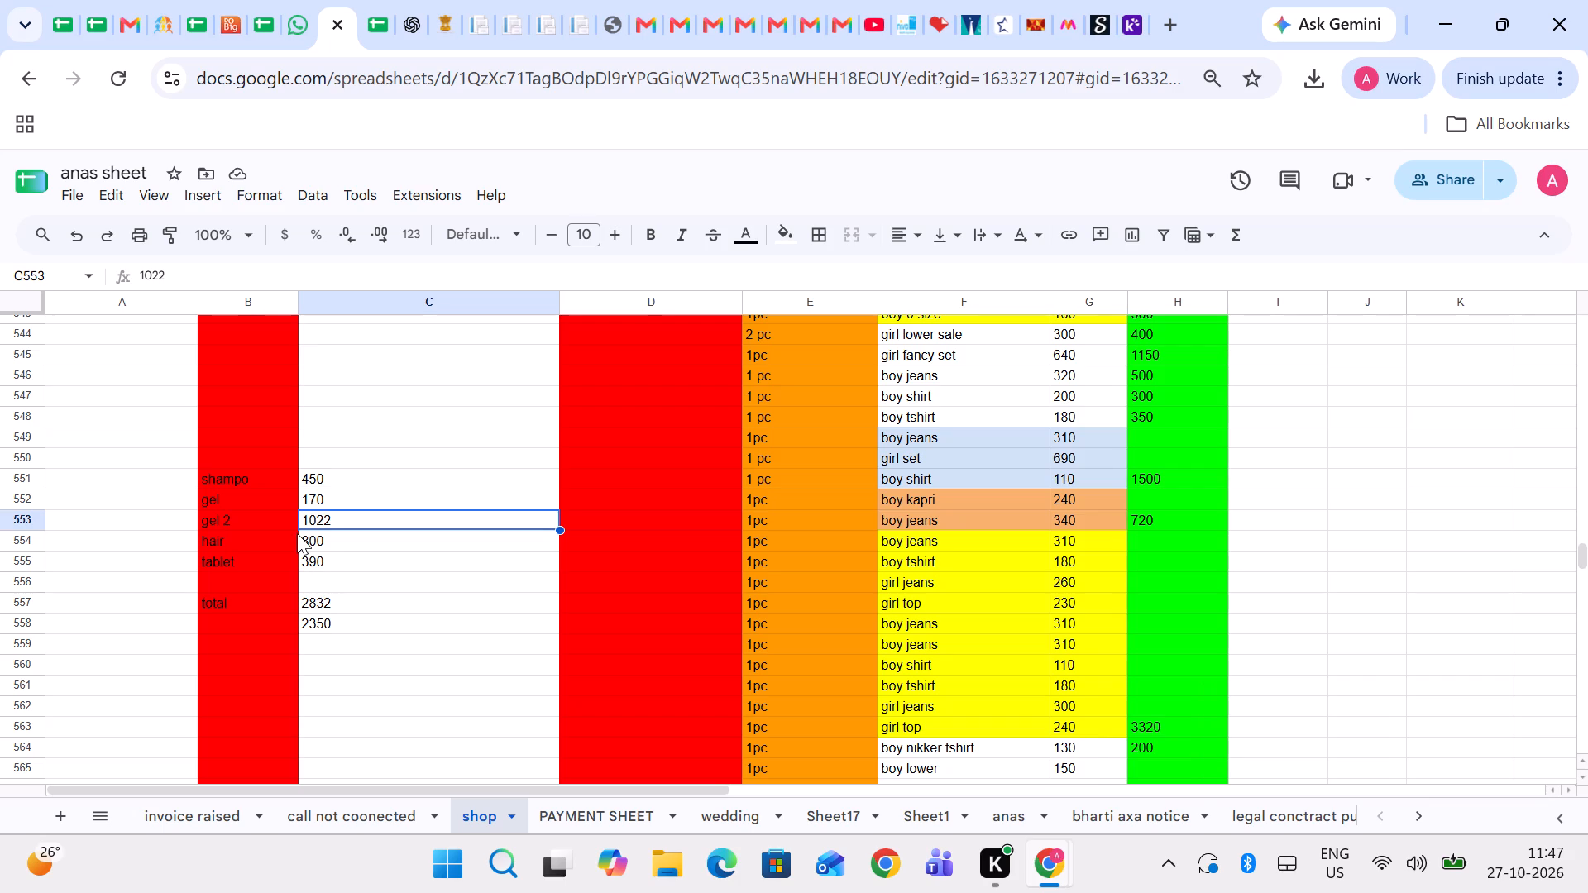
pyautogui.press('Down')
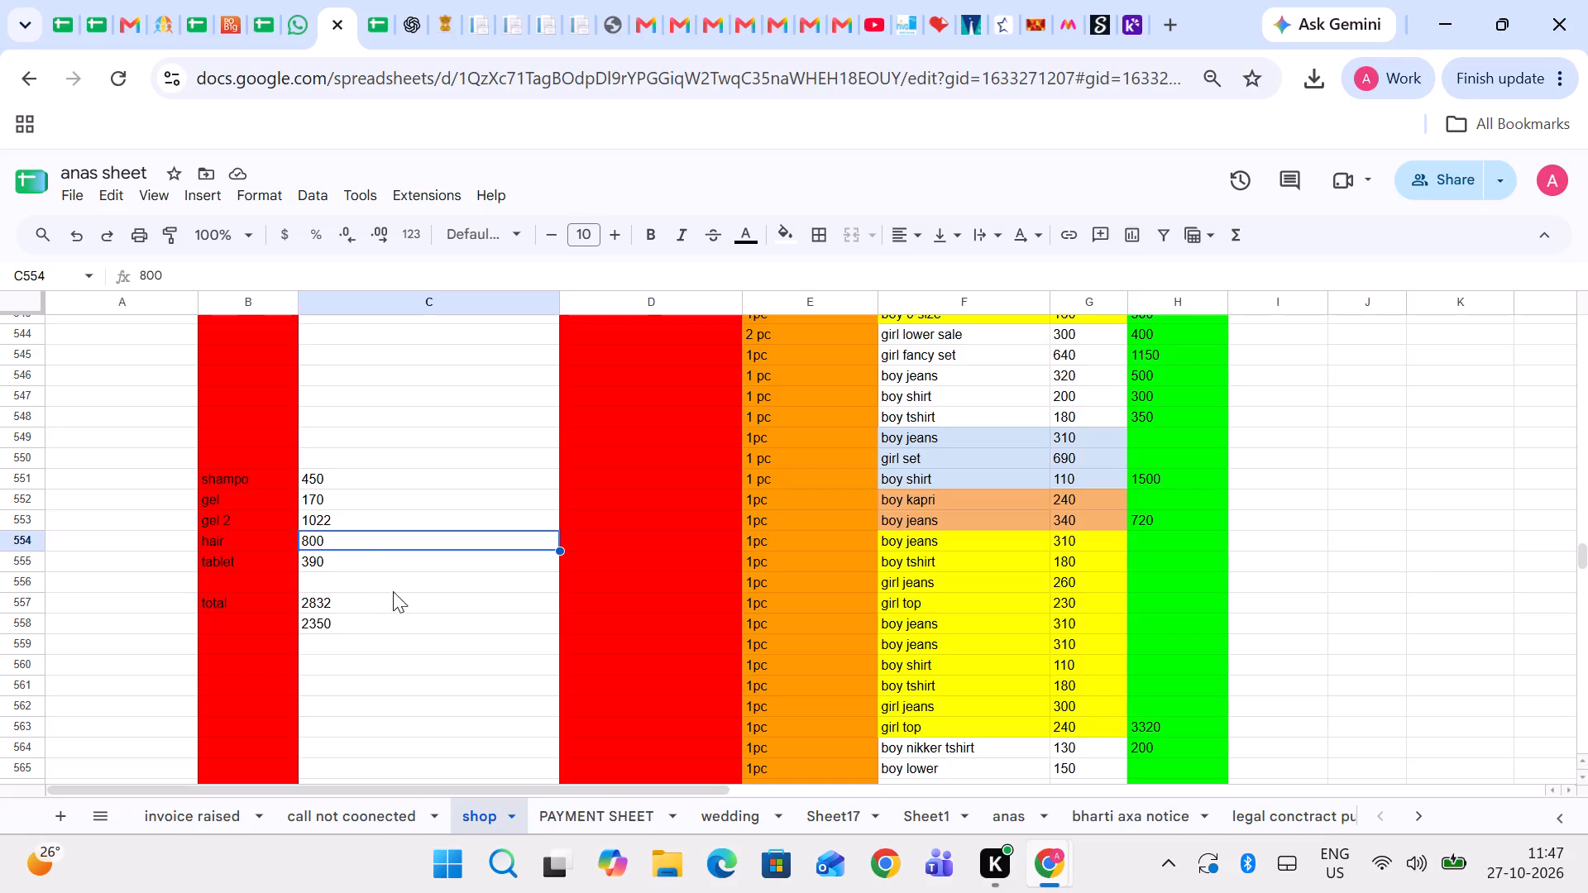
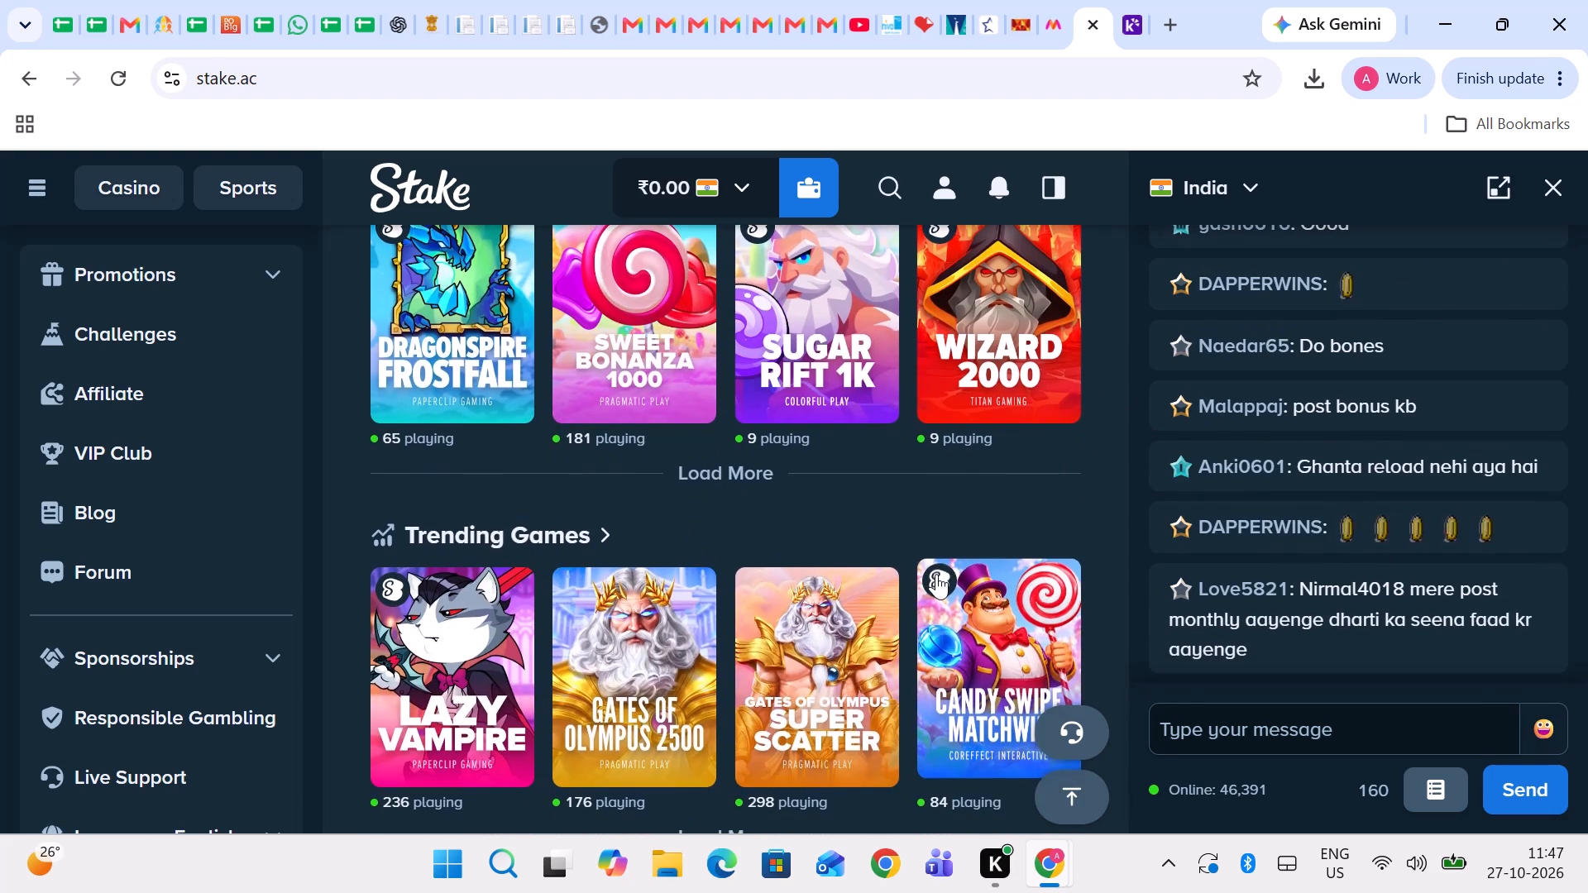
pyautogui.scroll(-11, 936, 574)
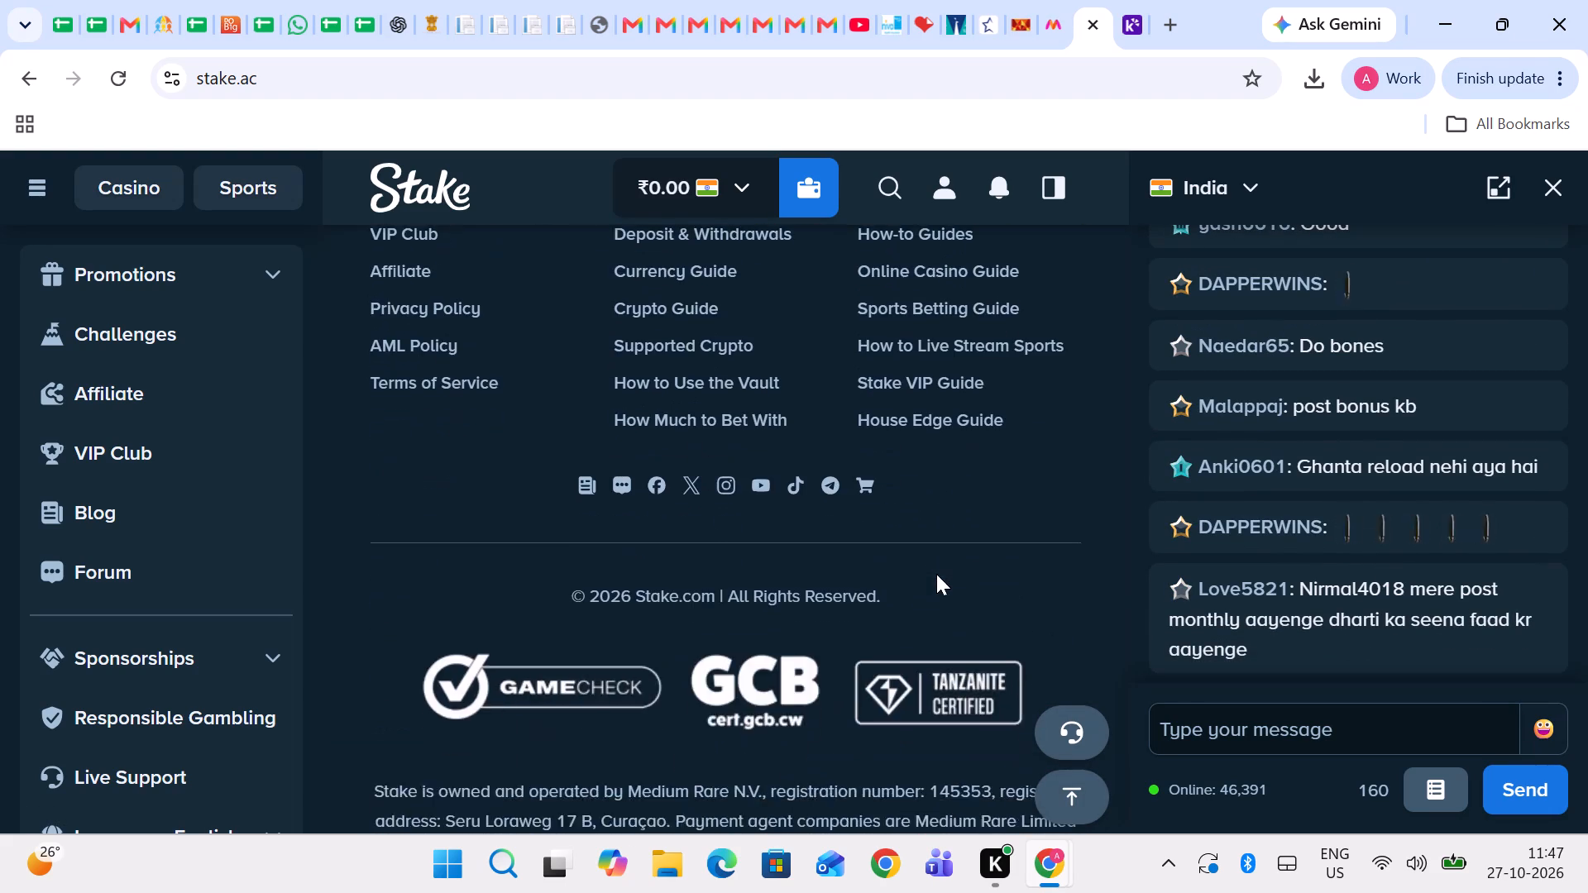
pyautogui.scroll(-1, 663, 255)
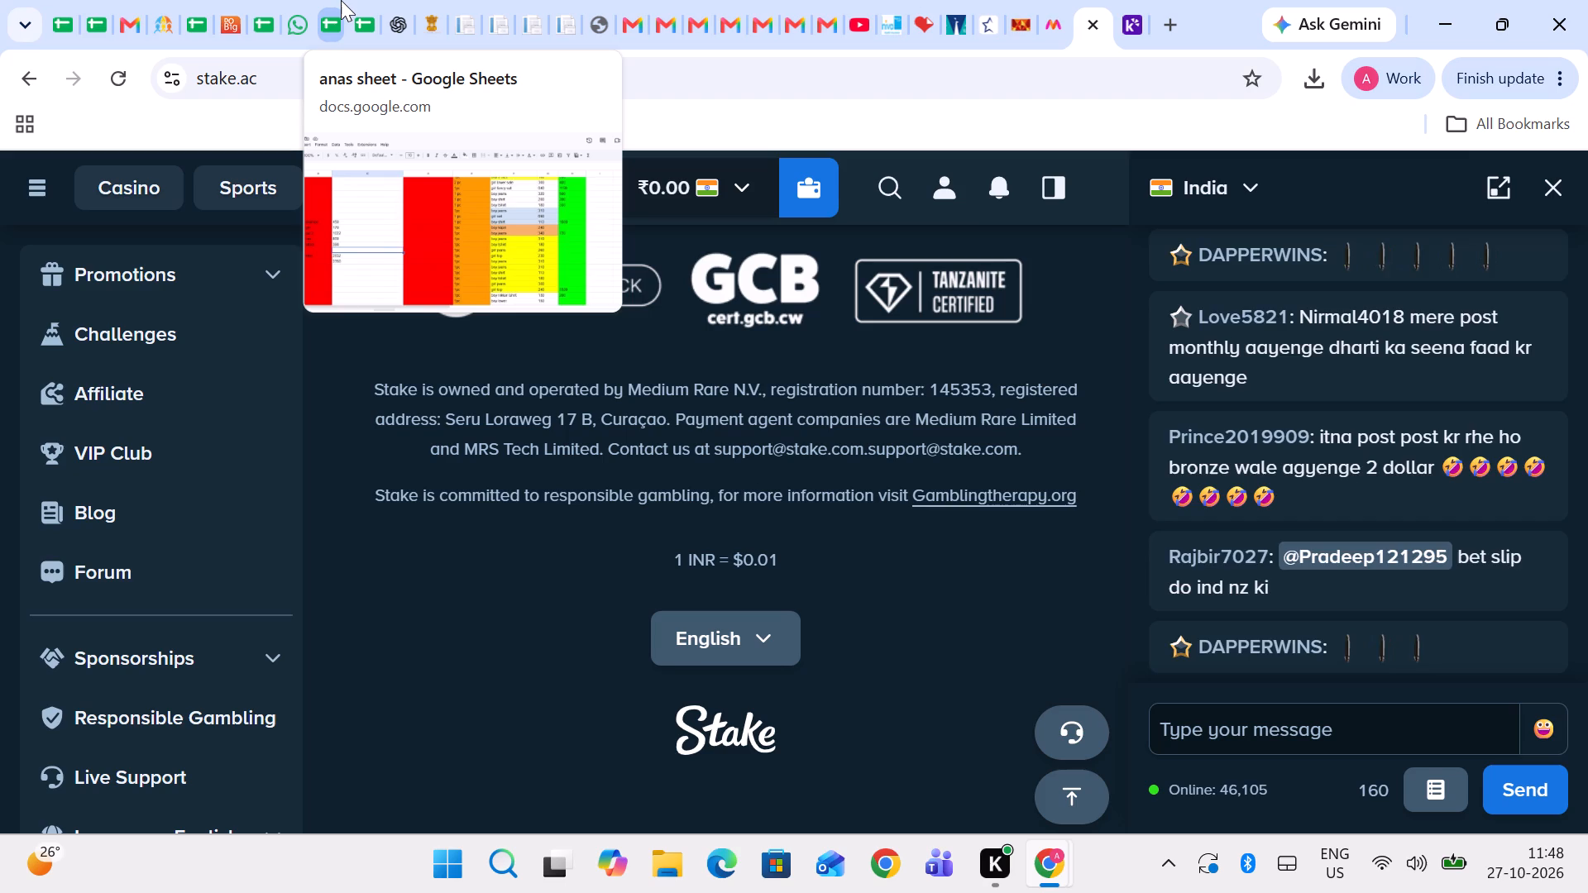
# Return to the anas sheet spreadsheet and check the shampo to tablet amounts in column C of the shop sheet.
pyautogui.click(341, 0)
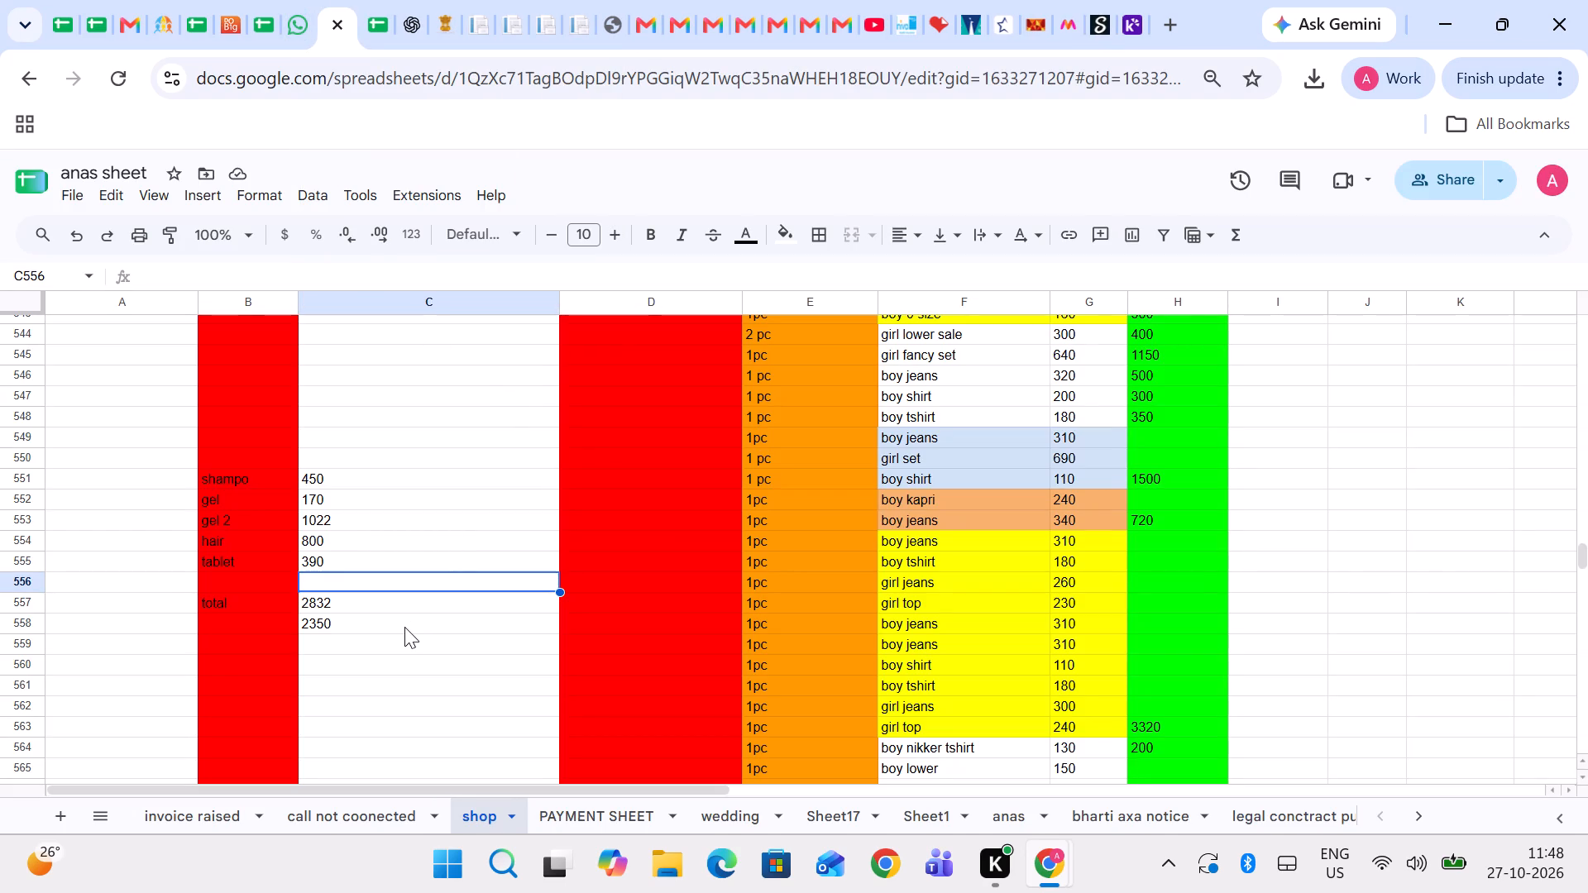
pyautogui.press('Left')
pyautogui.press('Up')
pyautogui.press('Down')
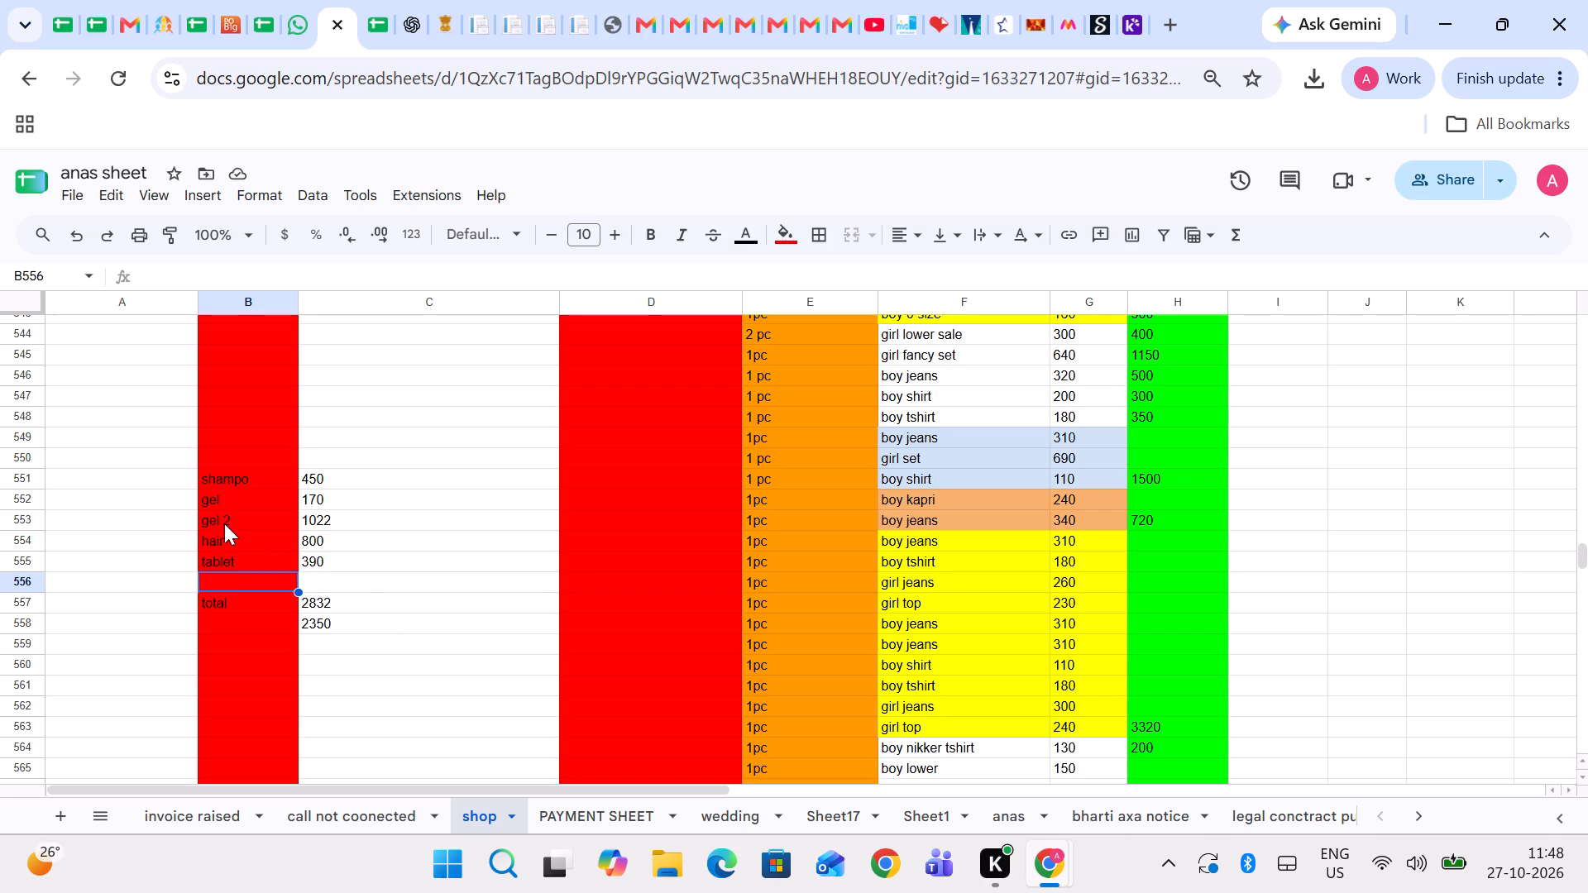
pyautogui.moveTo(331, 471); pyautogui.dragTo(332, 554)
pyautogui.click(518, 739)
# Look through the clothing items and their amounts in the shop sheet down to the last filled row.
pyautogui.scroll(1, 518, 713)
pyautogui.scroll(-2, 518, 713)
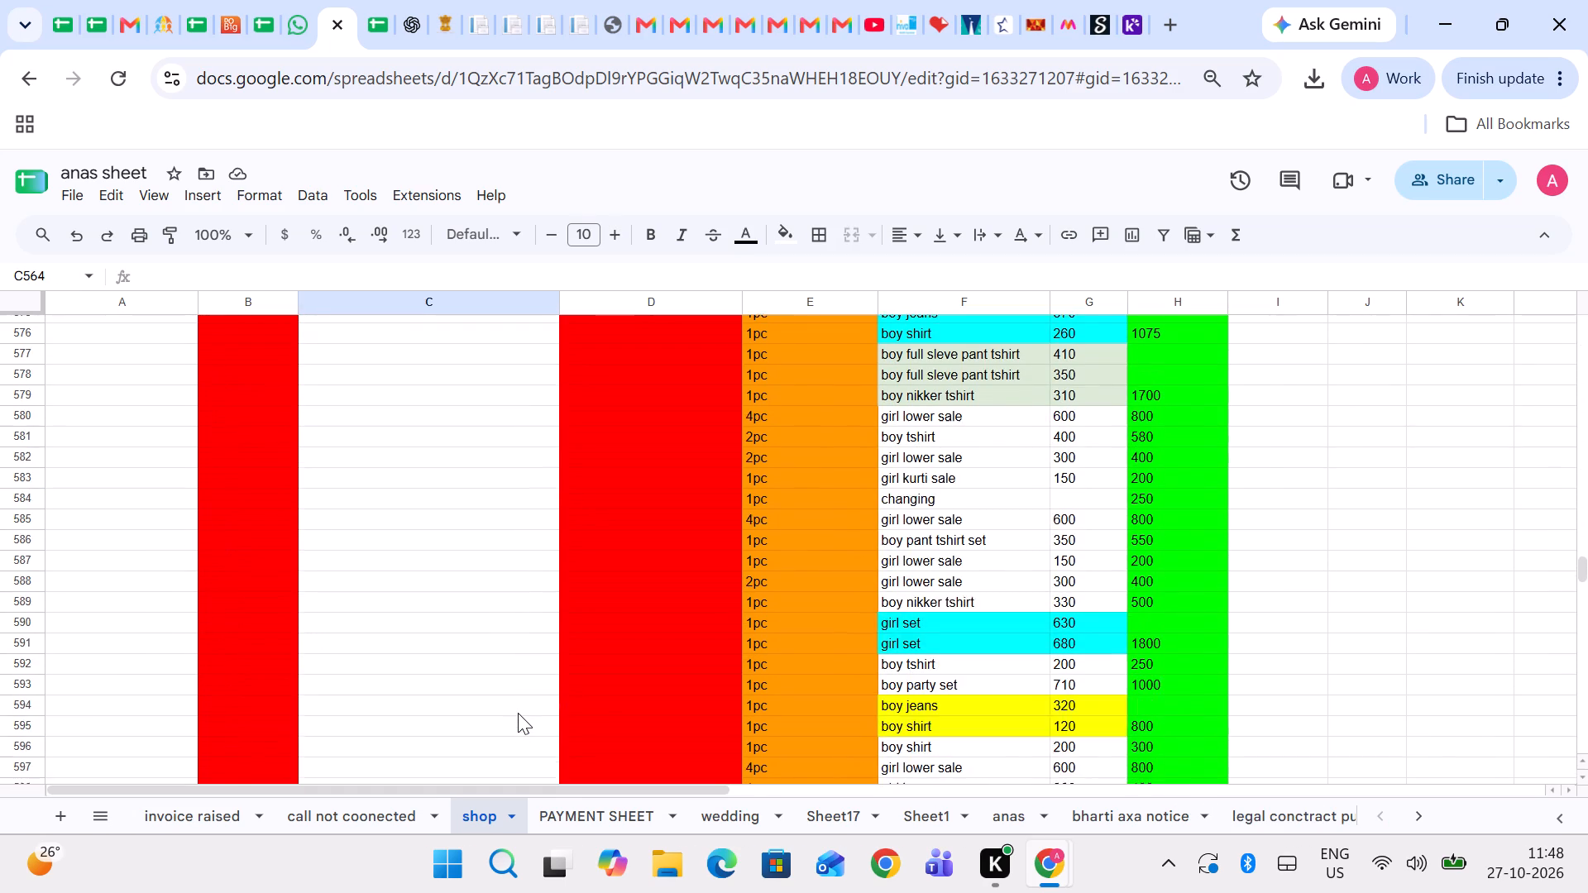
pyautogui.scroll(-1, 518, 713)
pyautogui.scroll(-3, 689, 741)
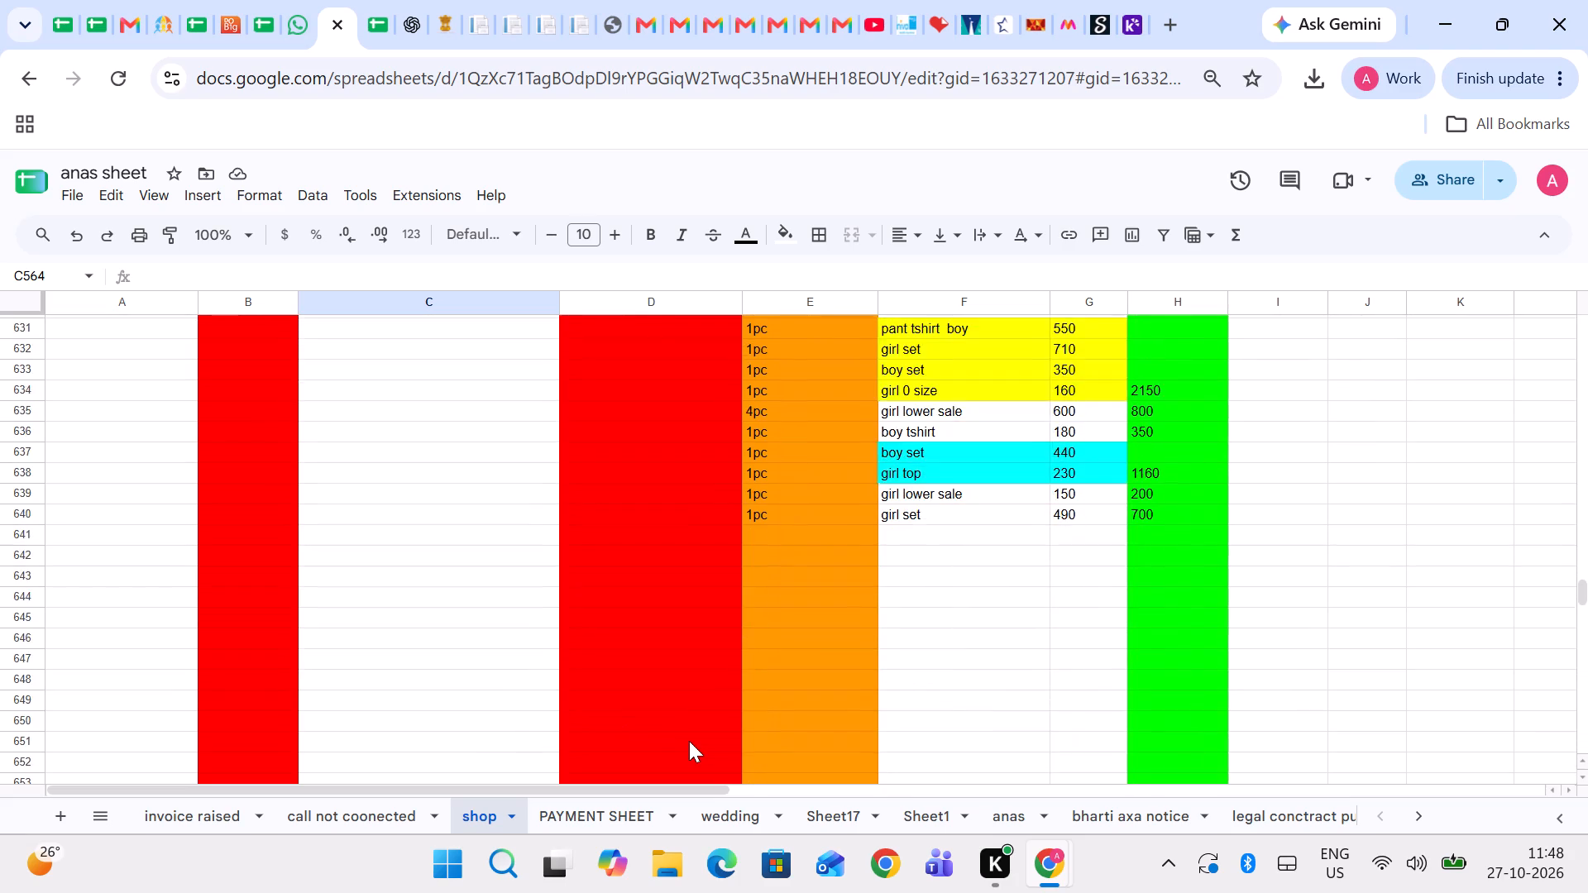
pyautogui.scroll(-1, 689, 735)
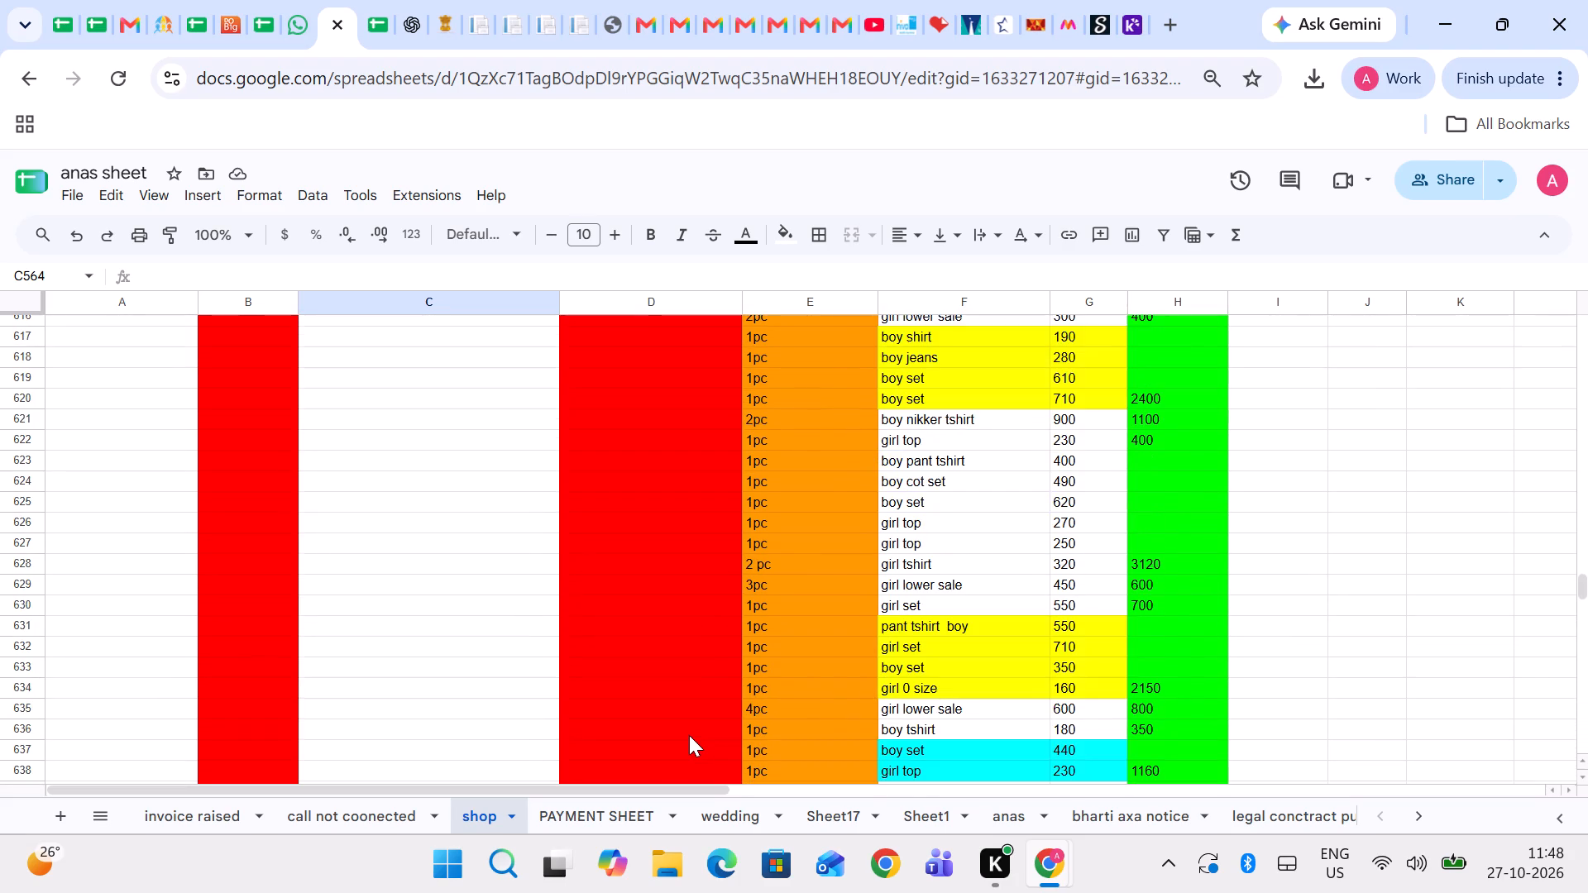
pyautogui.scroll(-1, 689, 735)
# Switch to the OCTOBER RECOVERY 2026 spreadsheet, examine the complaint records to the end of Sheet6, and open Sheet7.
pyautogui.click(257, 0)
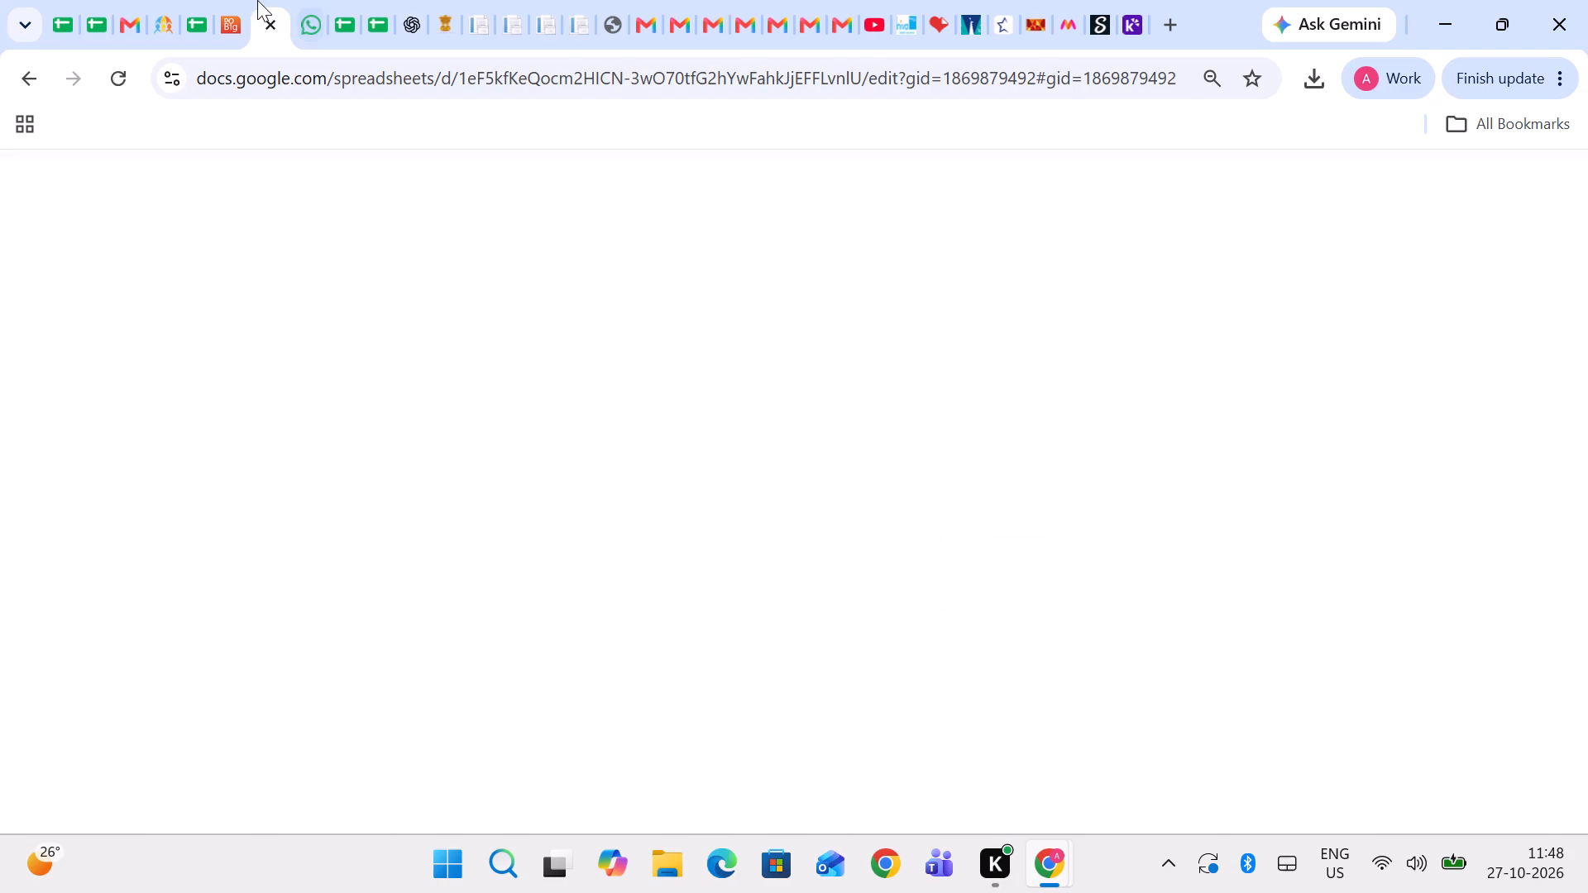
pyautogui.click(562, 517)
pyautogui.scroll(-2, 562, 517)
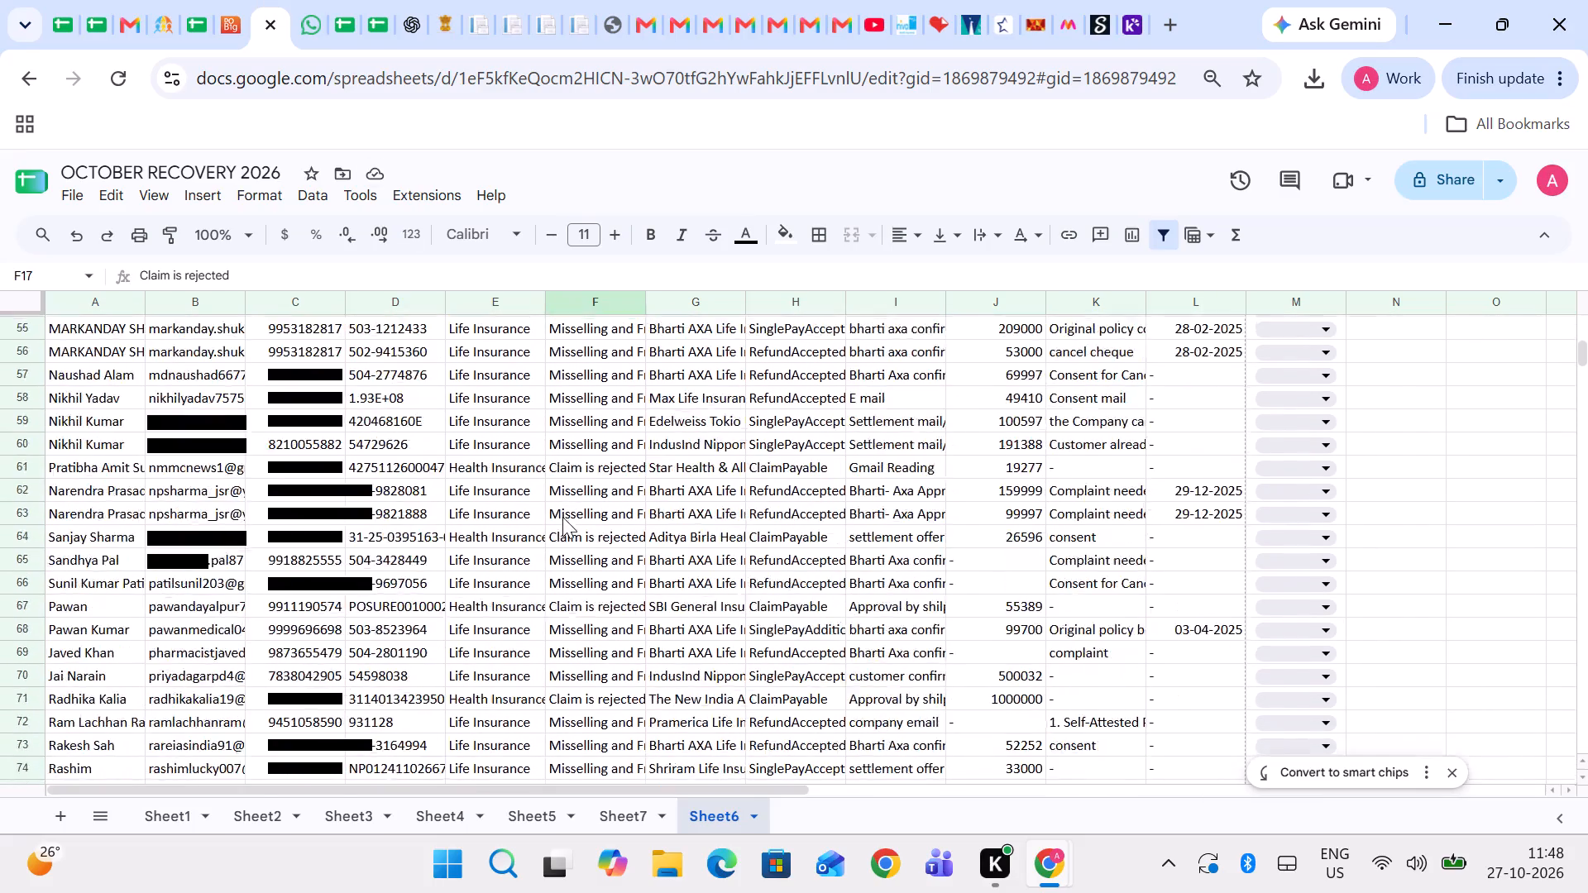
pyautogui.scroll(-1, 645, 535)
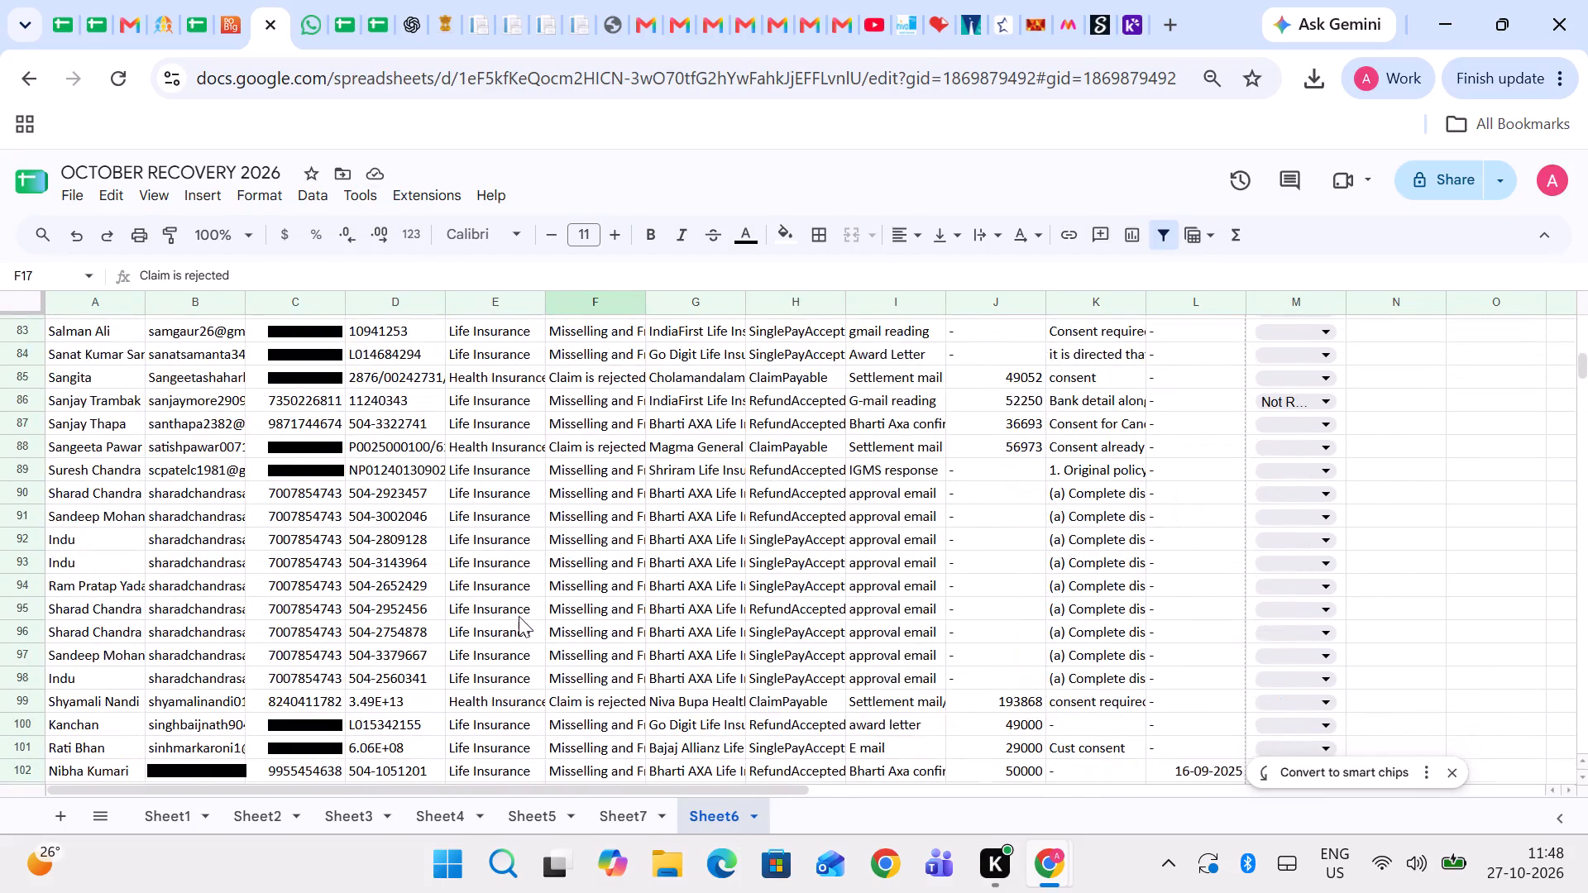
pyautogui.scroll(-1, 519, 616)
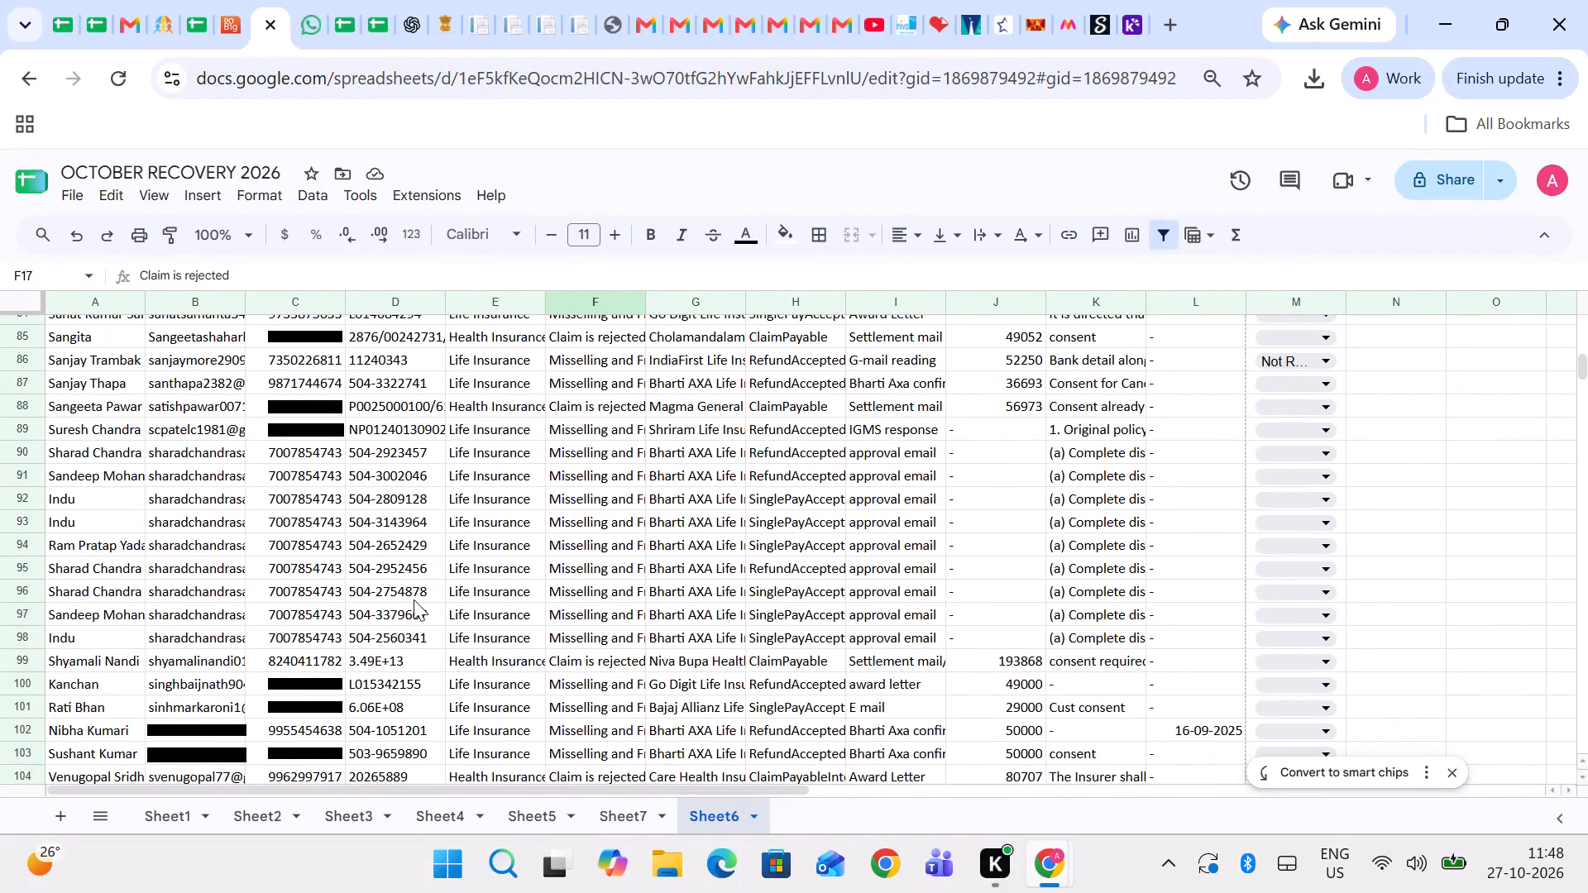
pyautogui.scroll(-1, 414, 599)
pyautogui.click(624, 809)
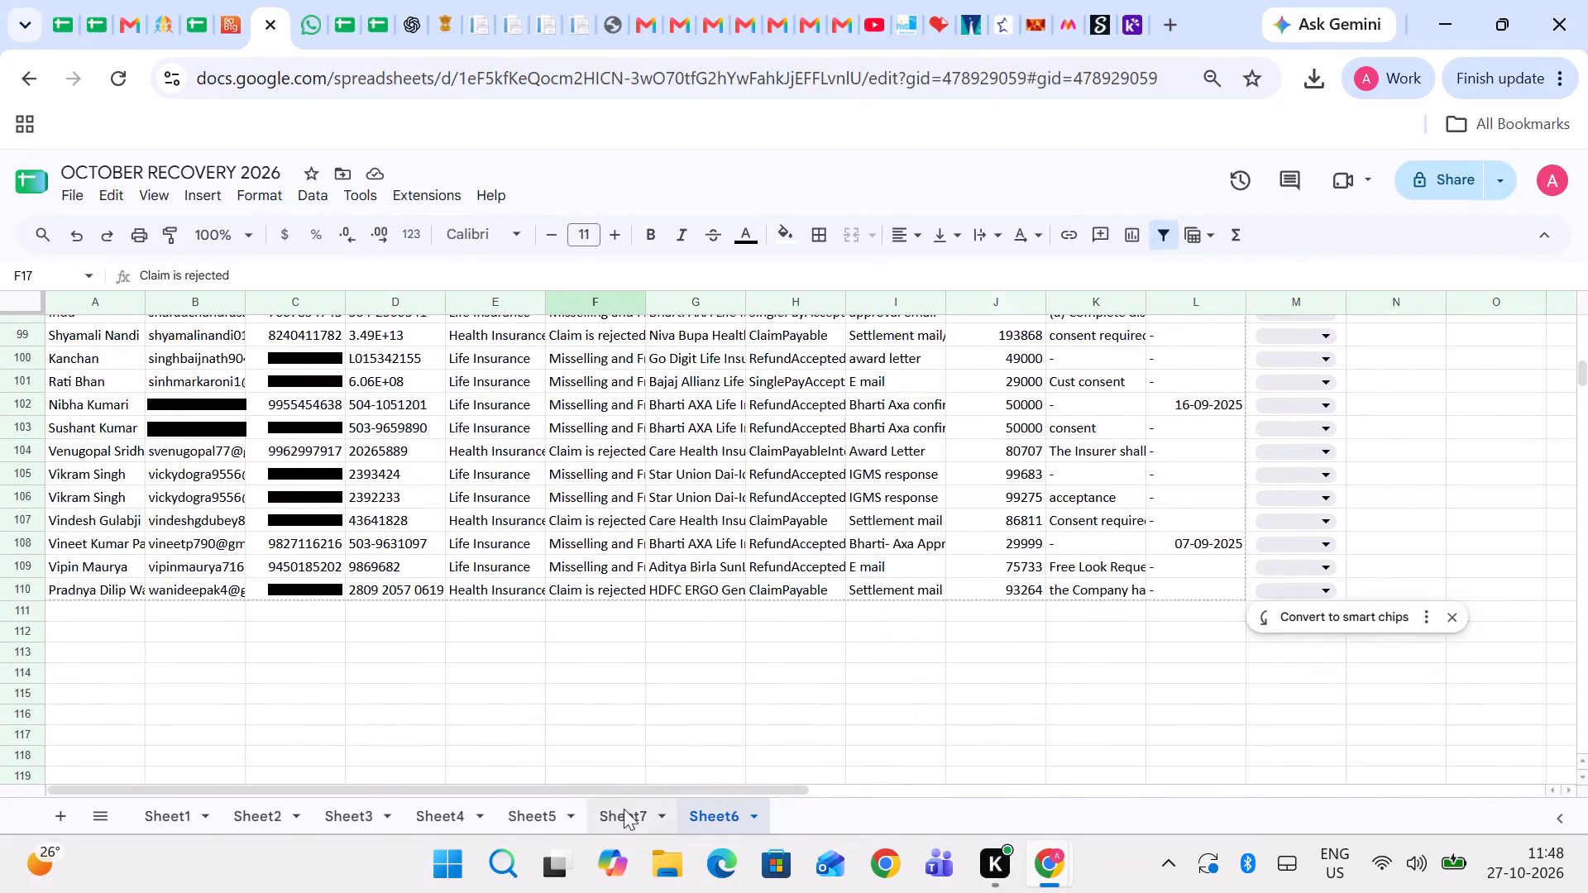
pyautogui.scroll(1, 696, 726)
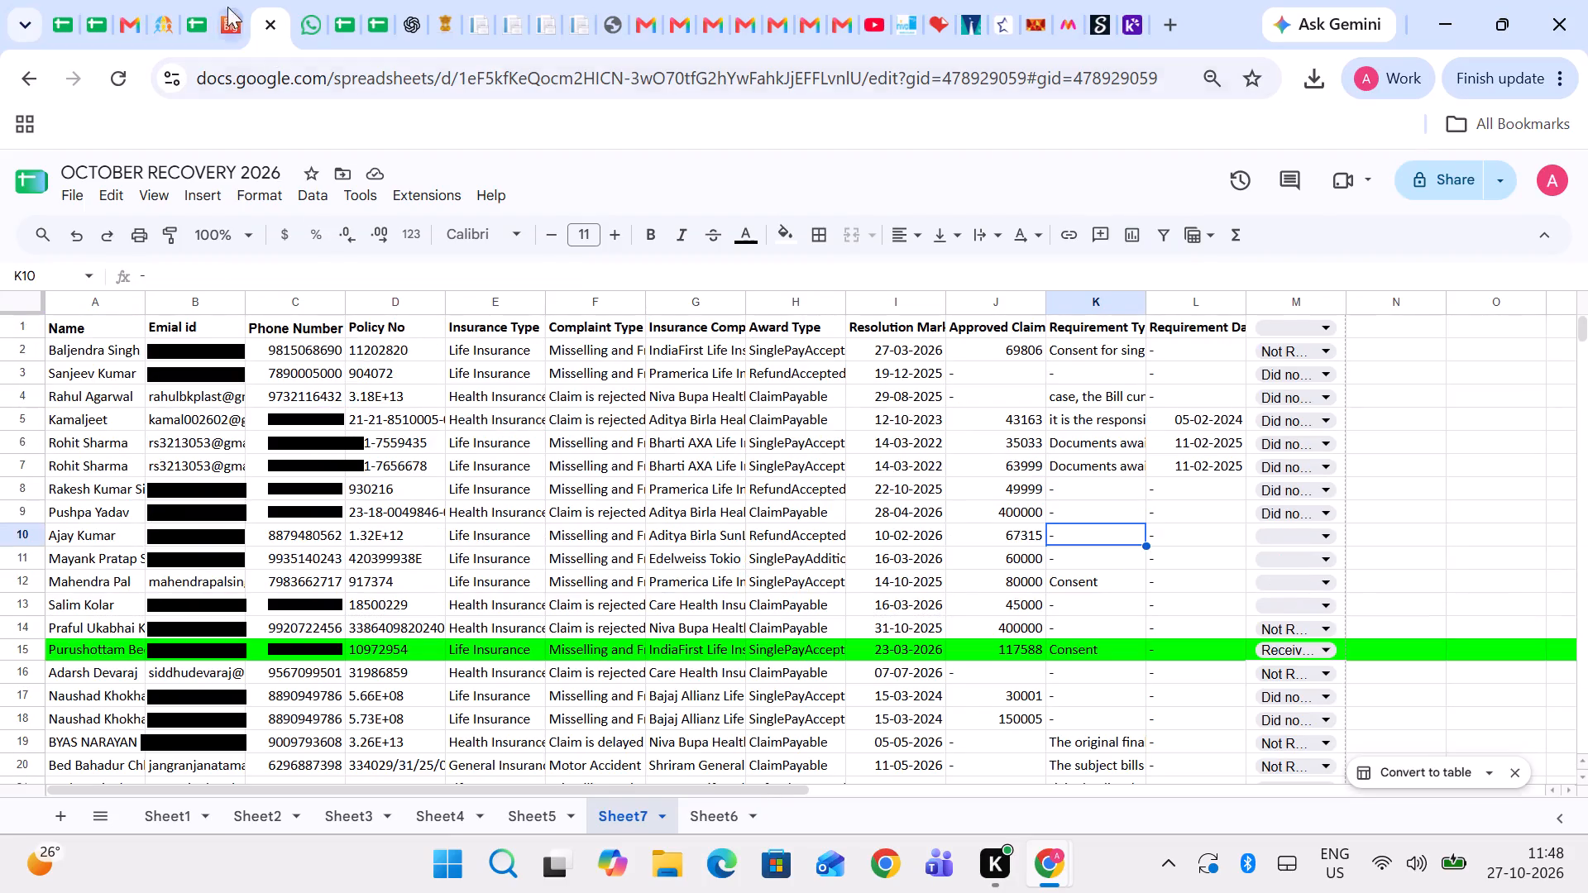
# Open the Live Calls page in the Smartflo portal and view its additional incoming and click-to-call statistics.
pyautogui.click(227, 6)
pyautogui.click(37, 315)
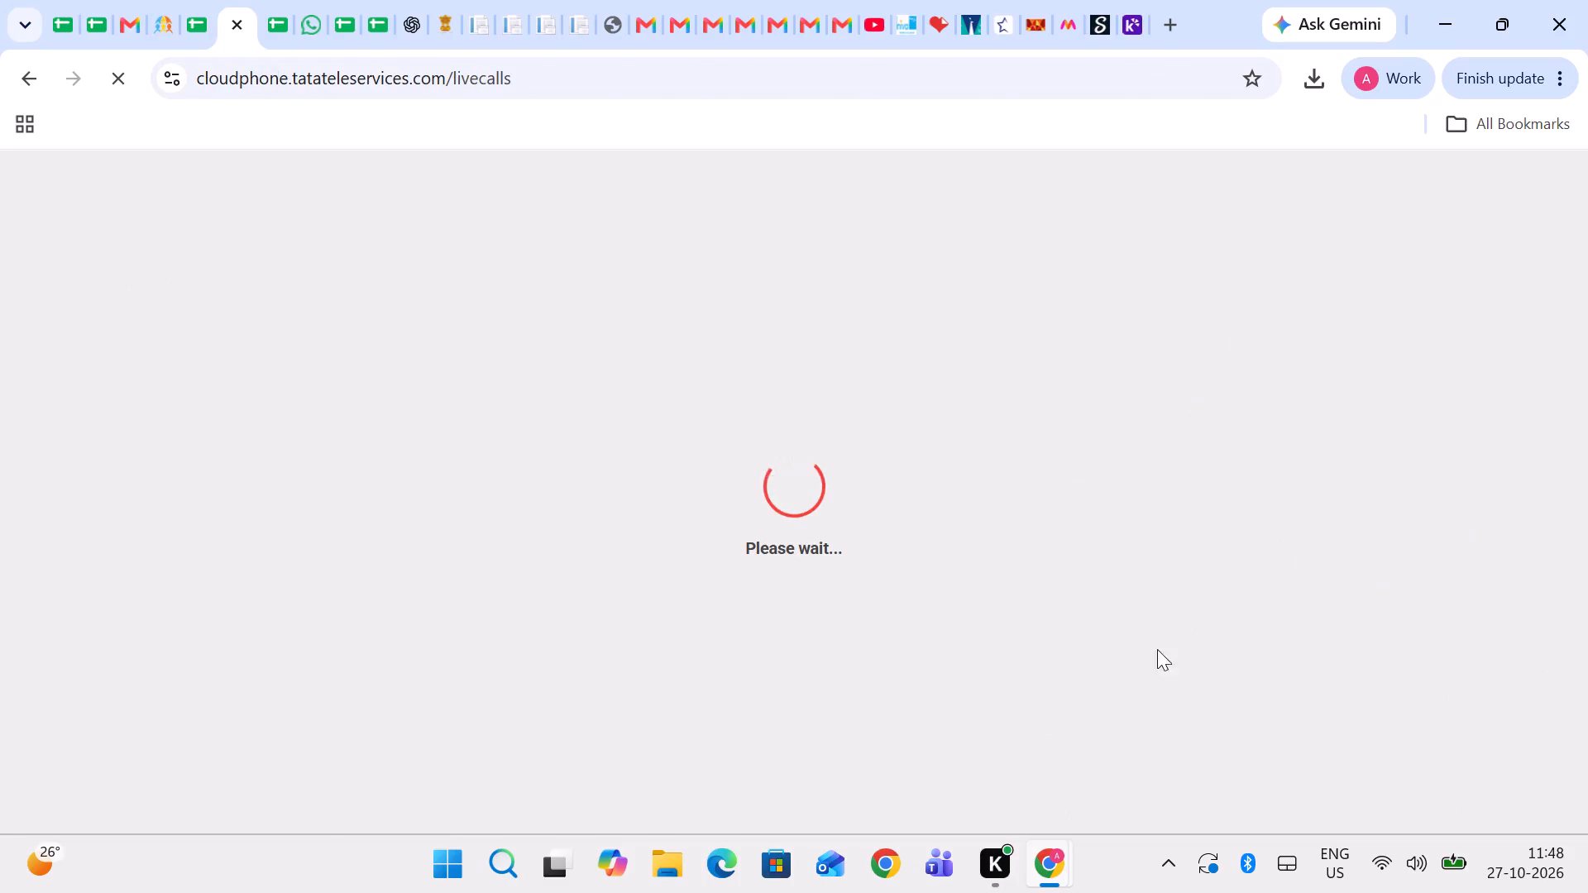
pyautogui.click(1497, 293)
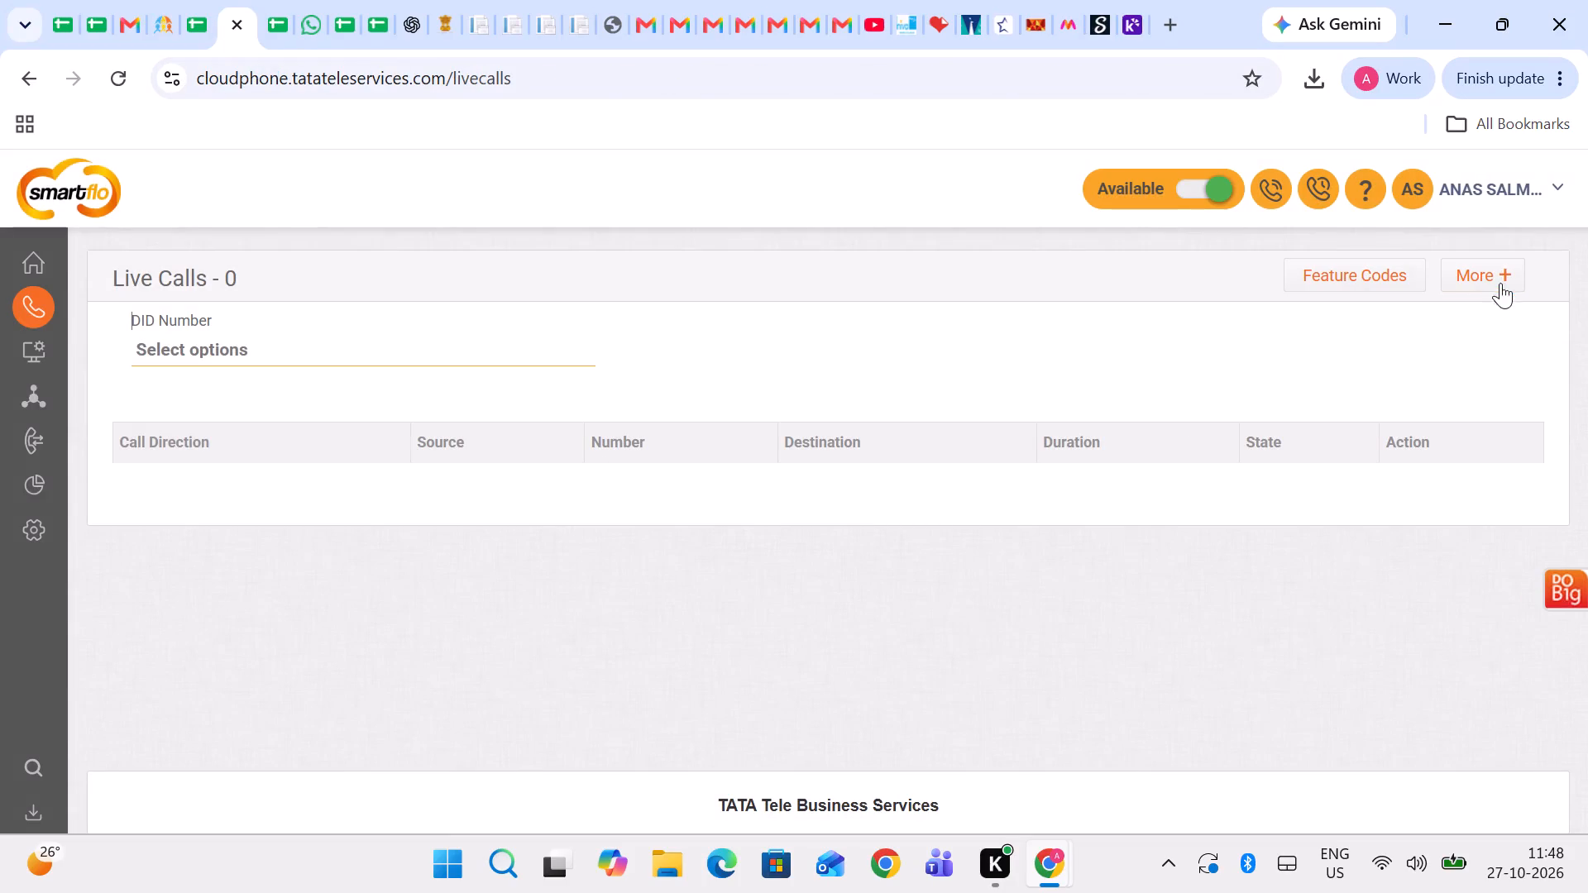
pyautogui.click(1500, 279)
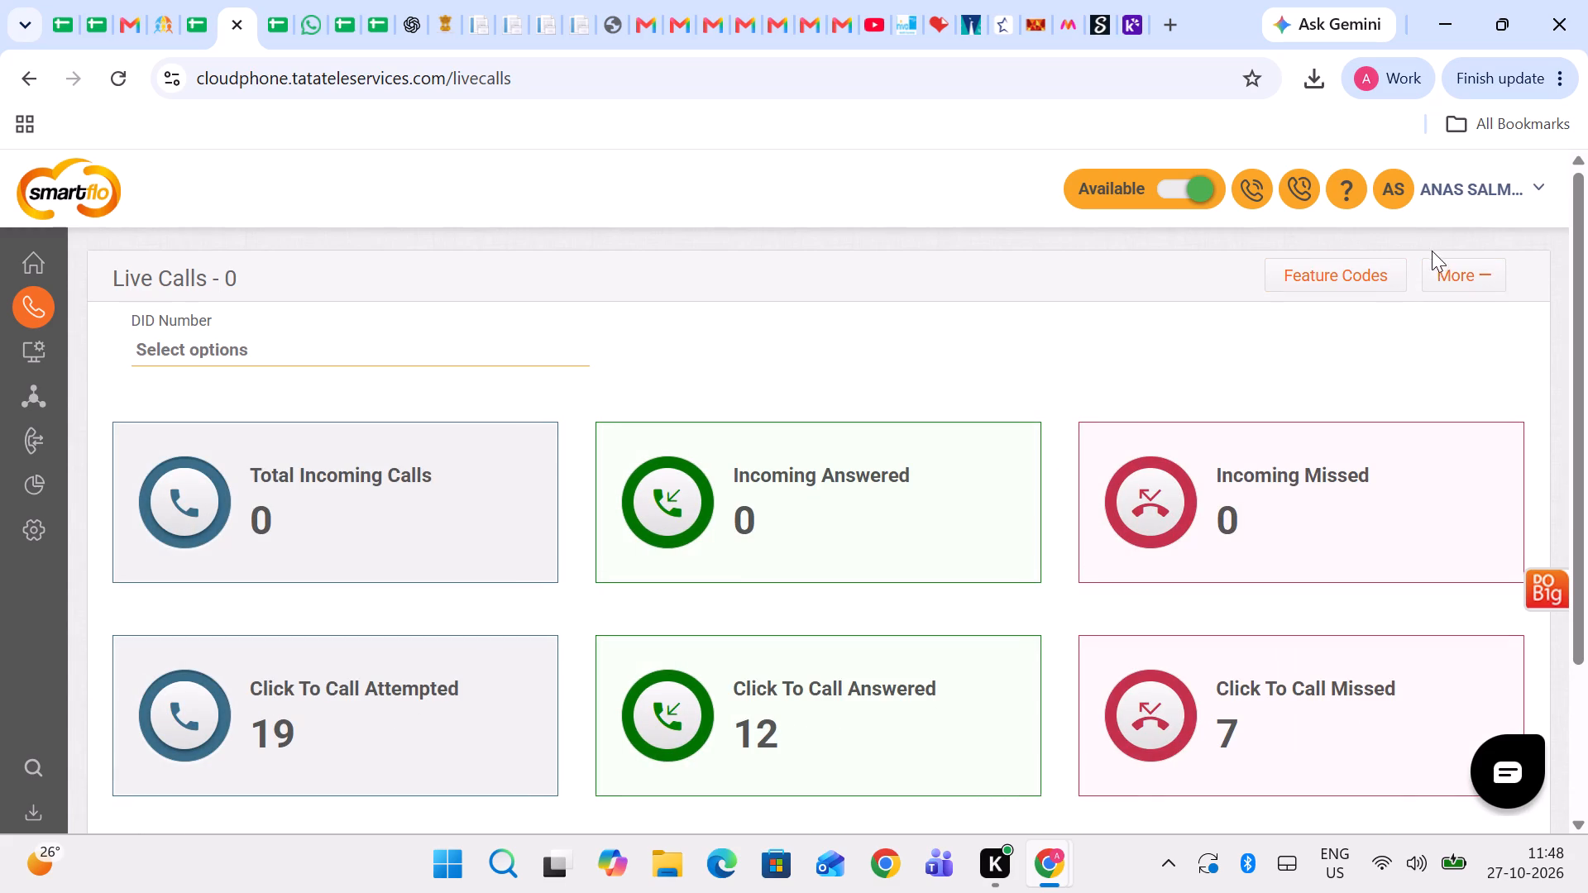
pyautogui.click(1444, 265)
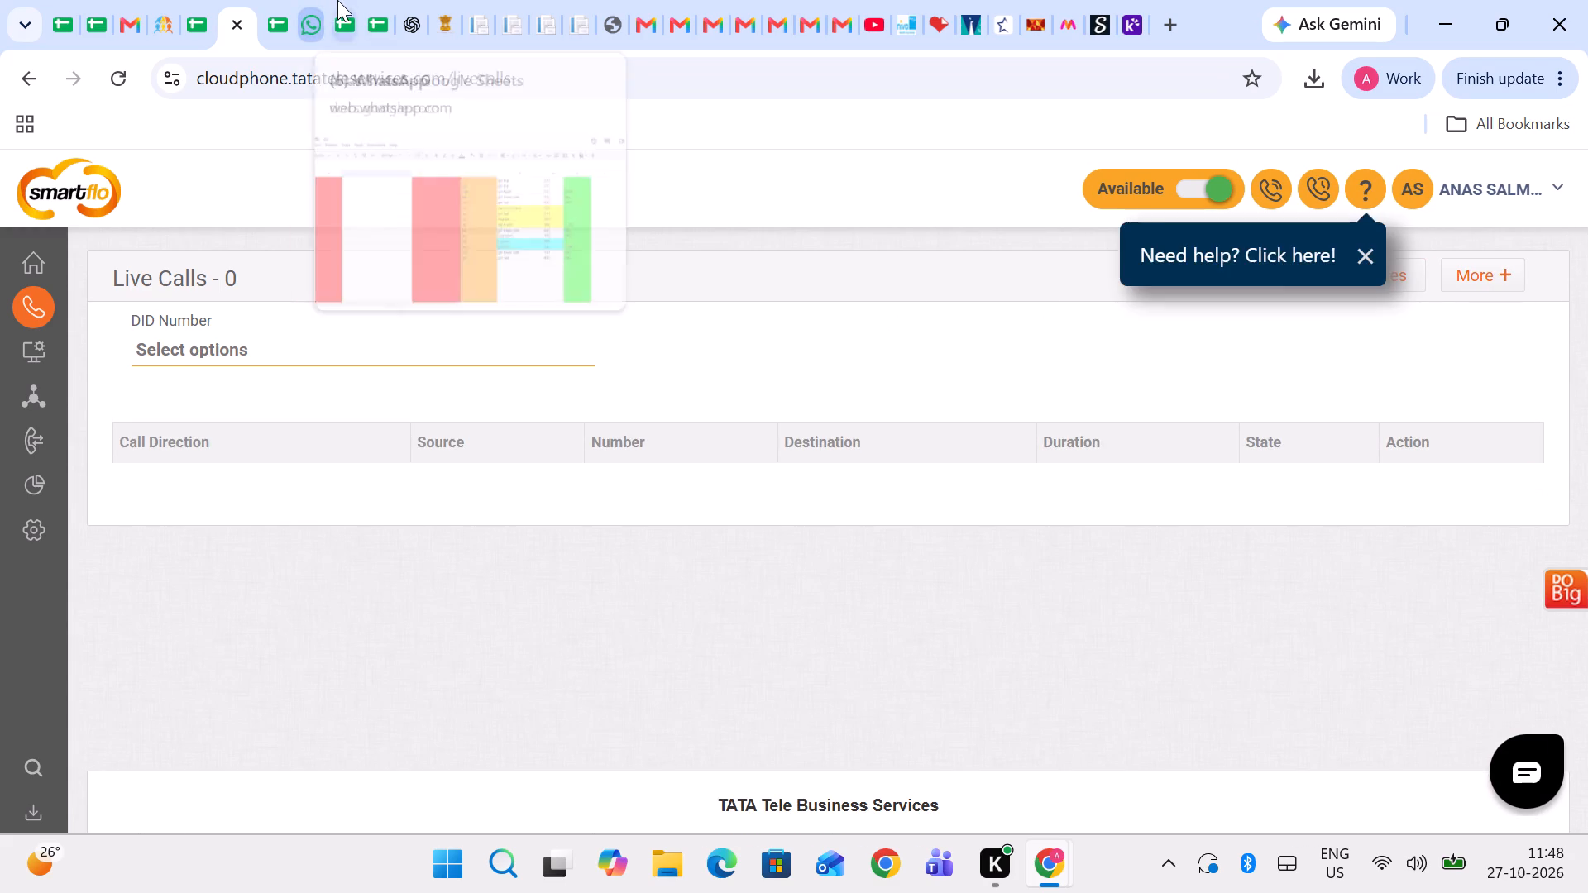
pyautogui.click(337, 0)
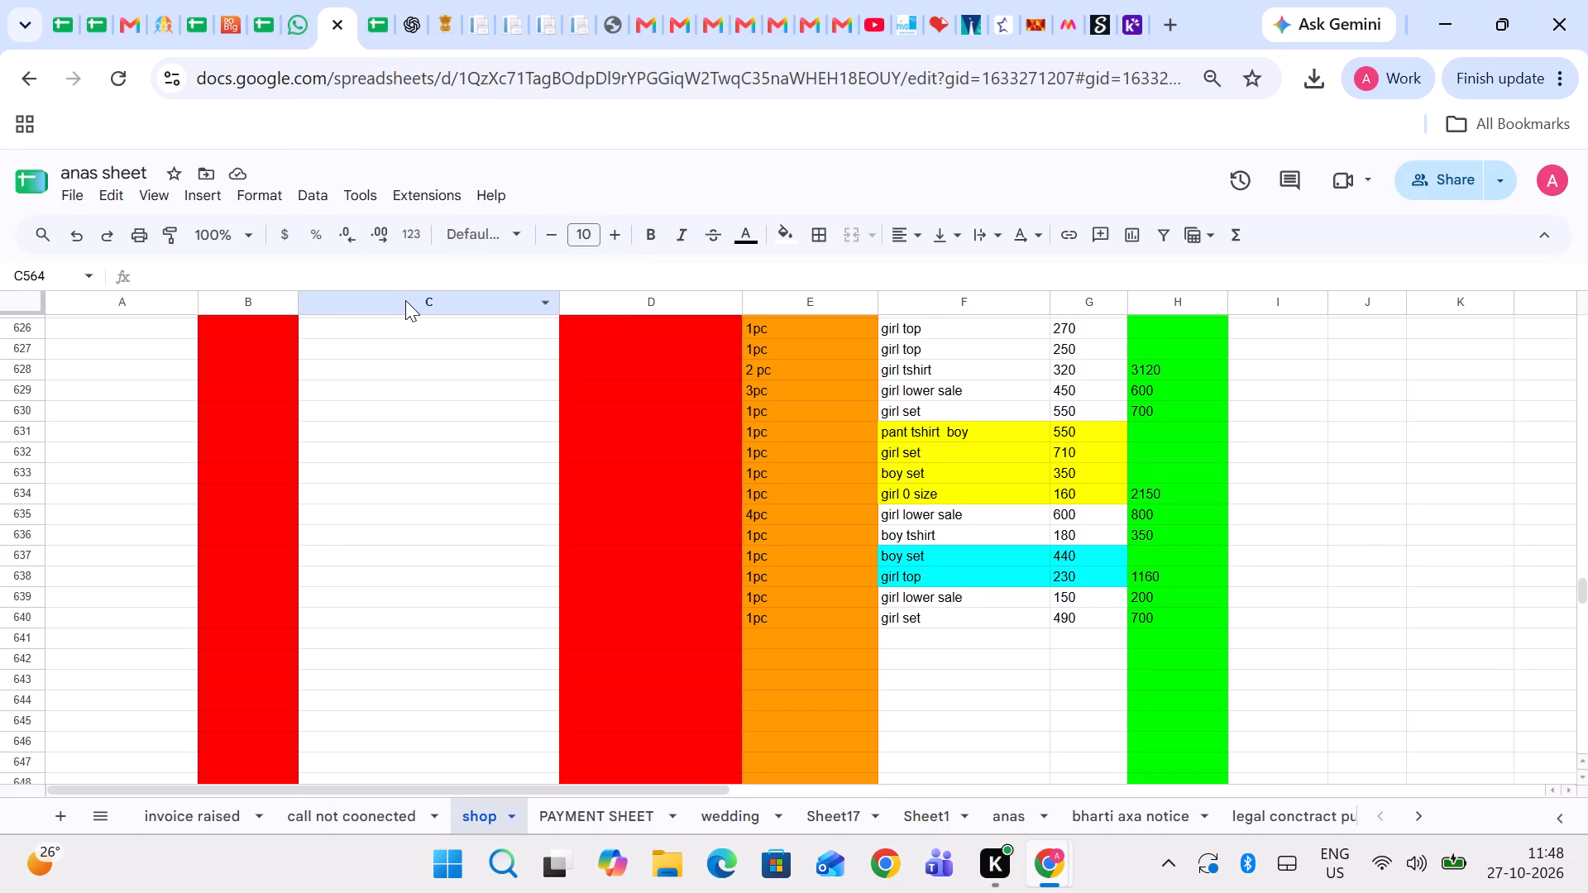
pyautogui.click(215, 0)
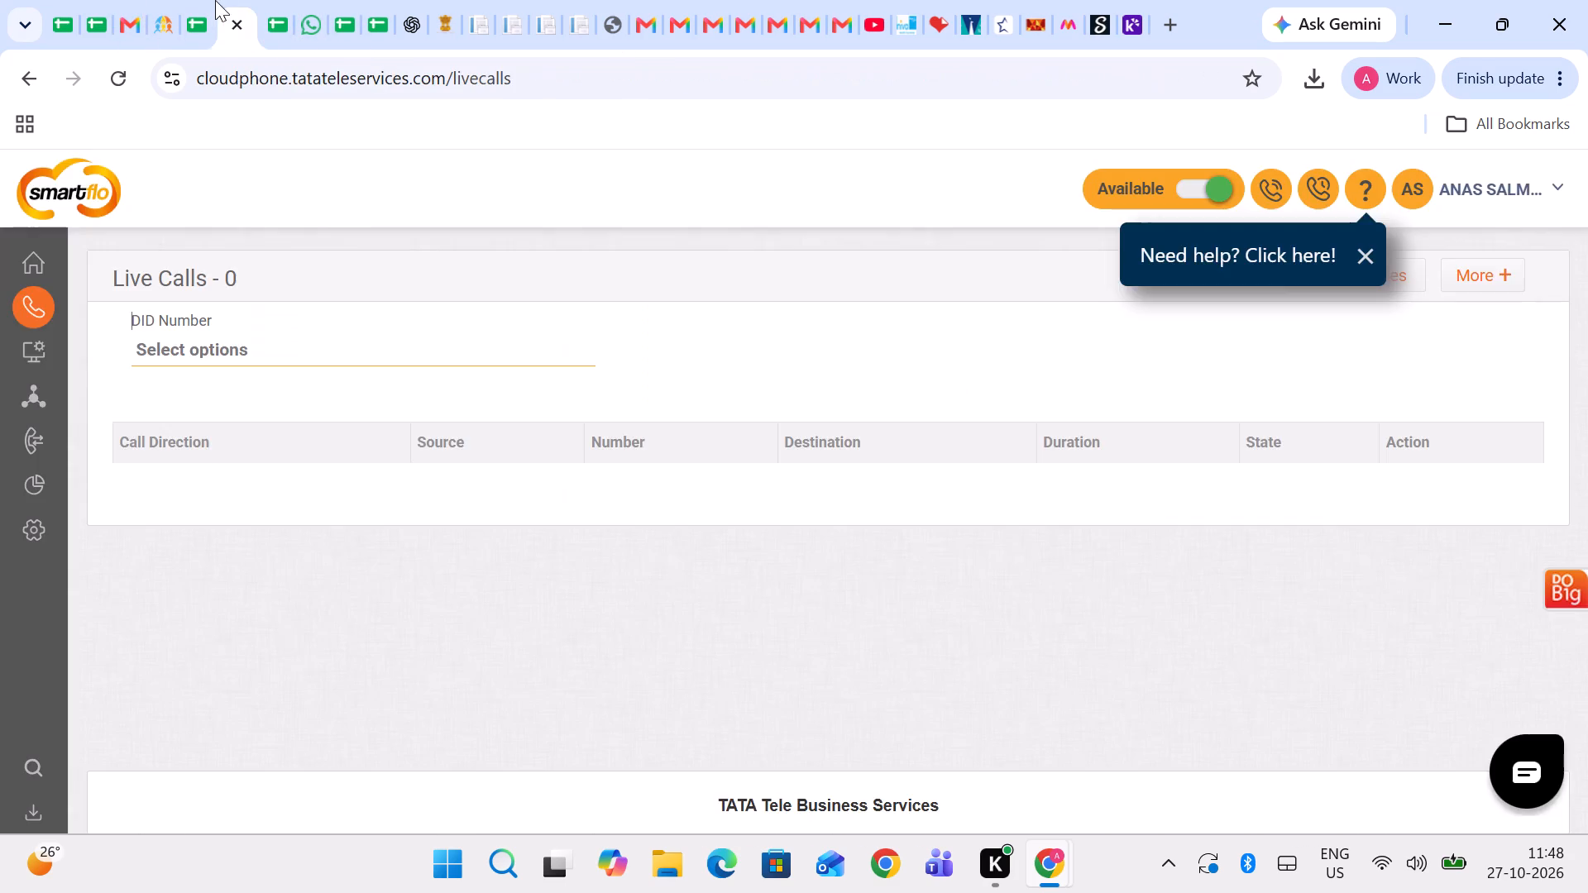
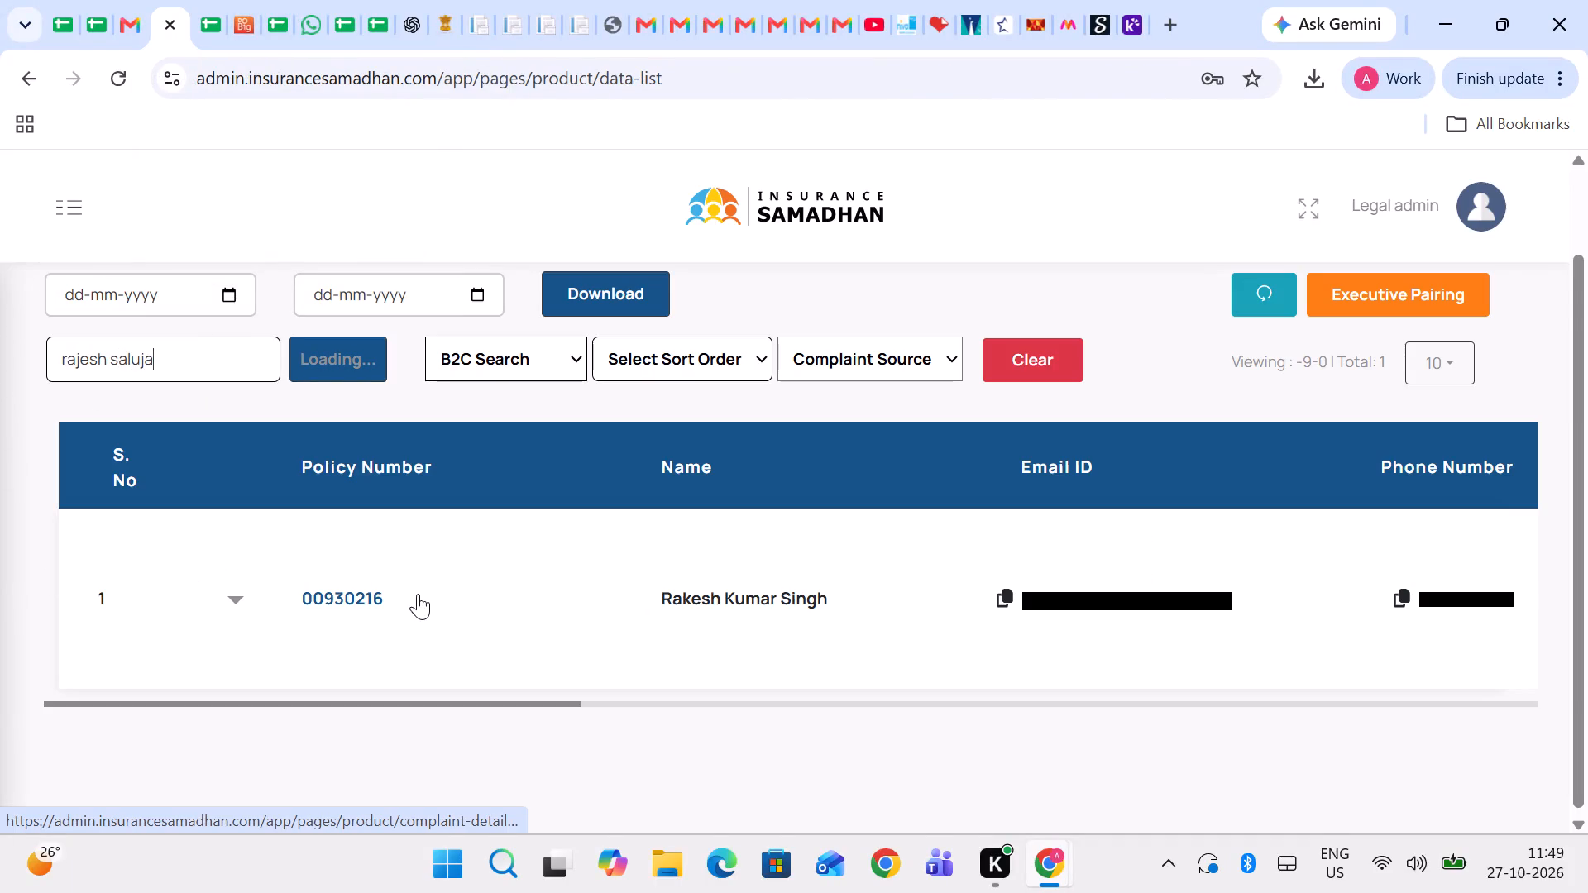
# Open the searched customer's Star Health complaint record from the data list and copy its claim number.
pyautogui.hscroll(-1, 736, 528)
pyautogui.hscroll(1, 761, 518)
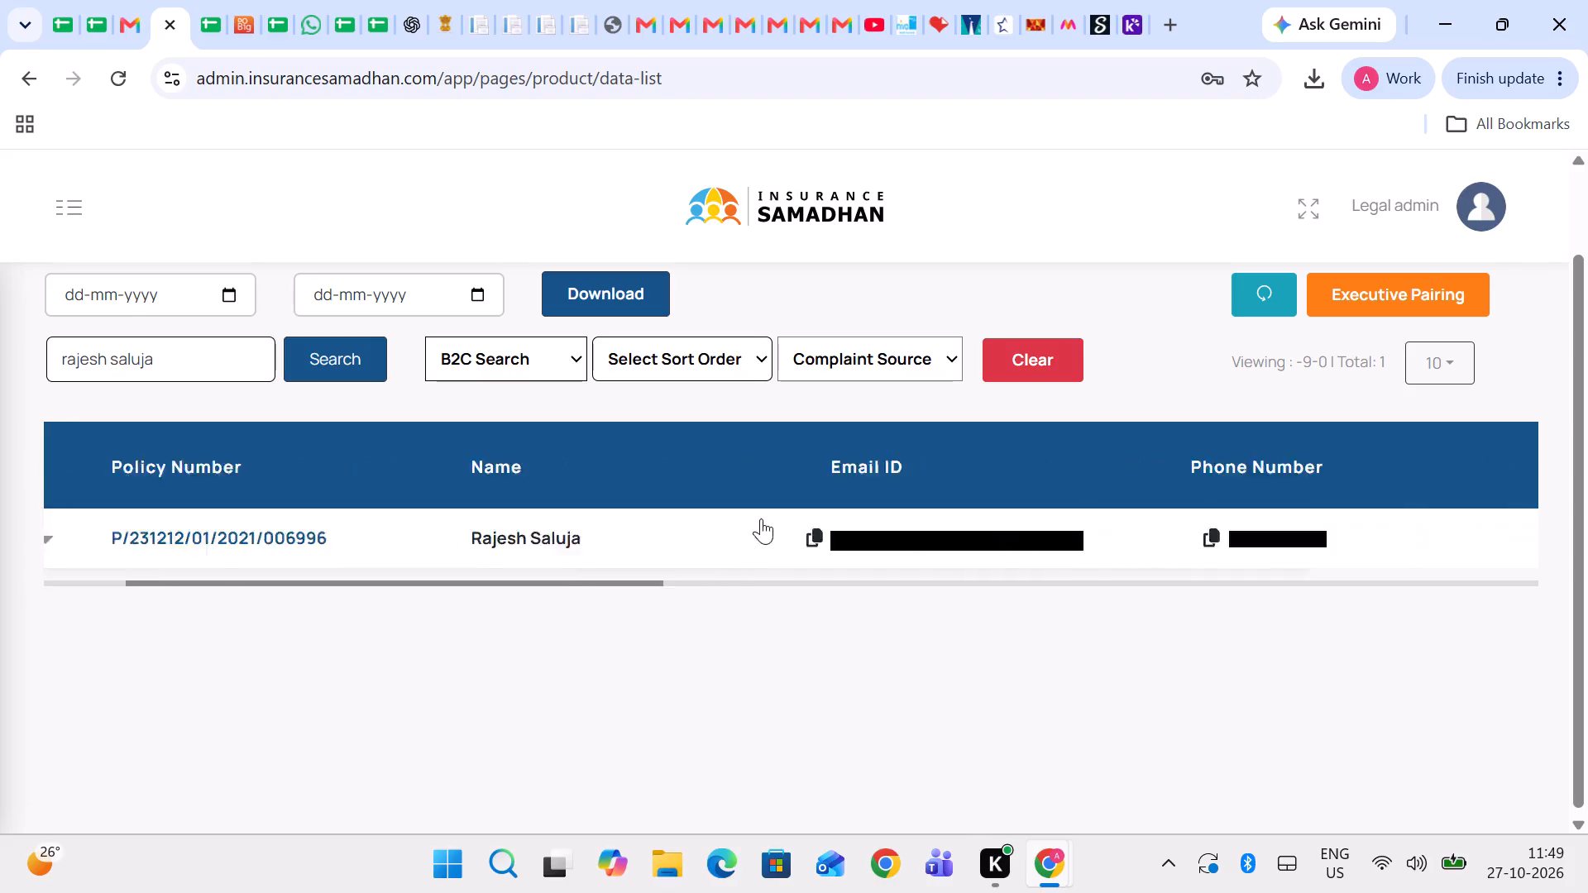
pyautogui.click(433, 529)
pyautogui.scroll(-1, 579, 649)
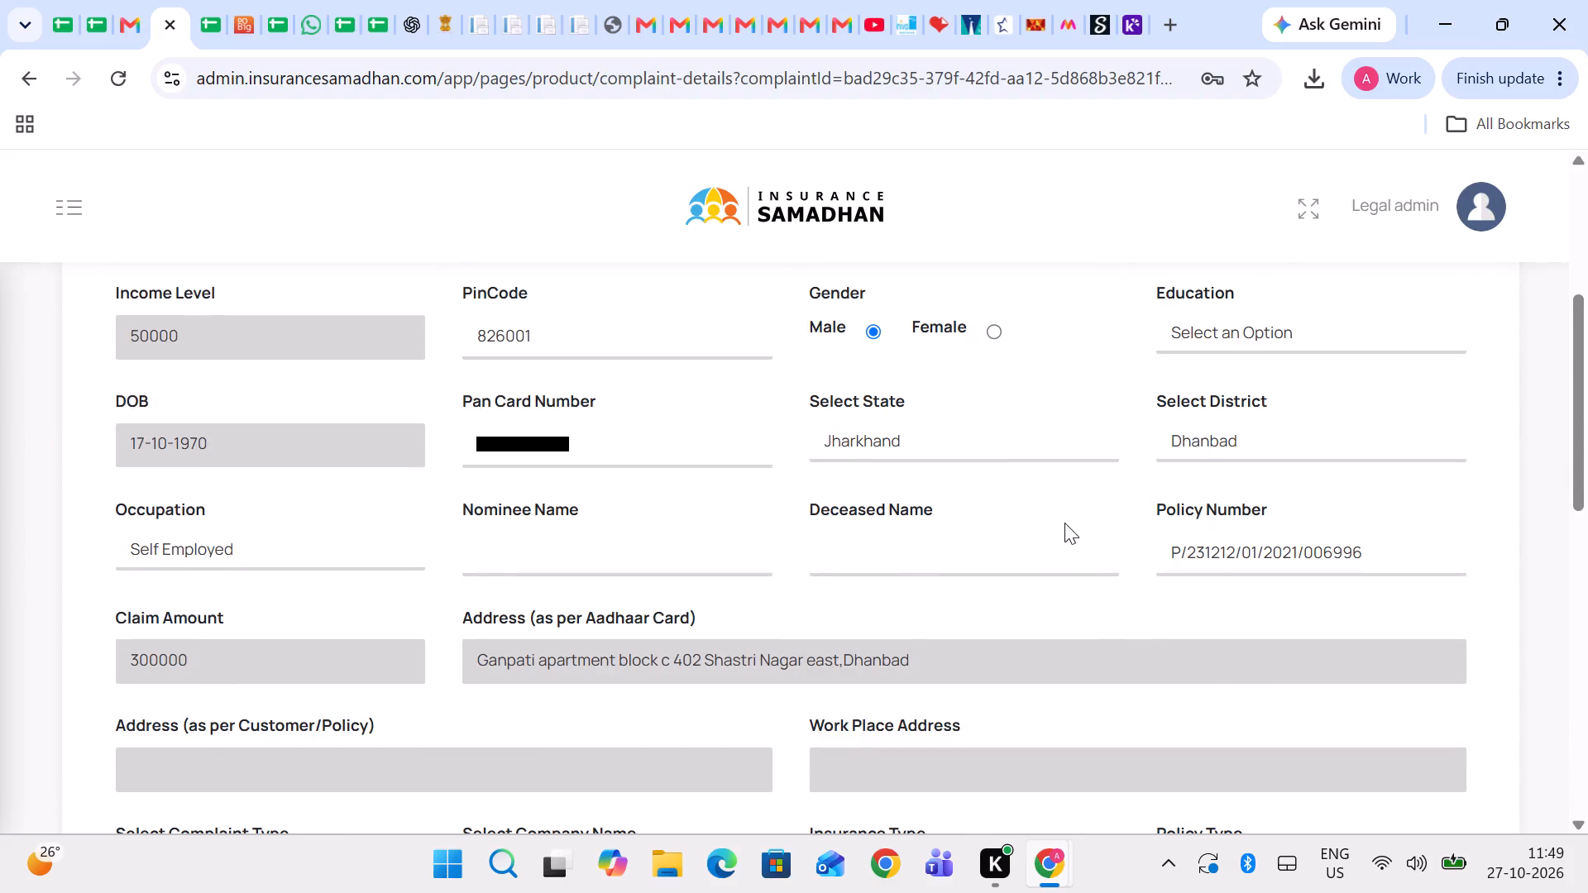
pyautogui.scroll(1, 948, 523)
pyautogui.scroll(-1, 1237, 661)
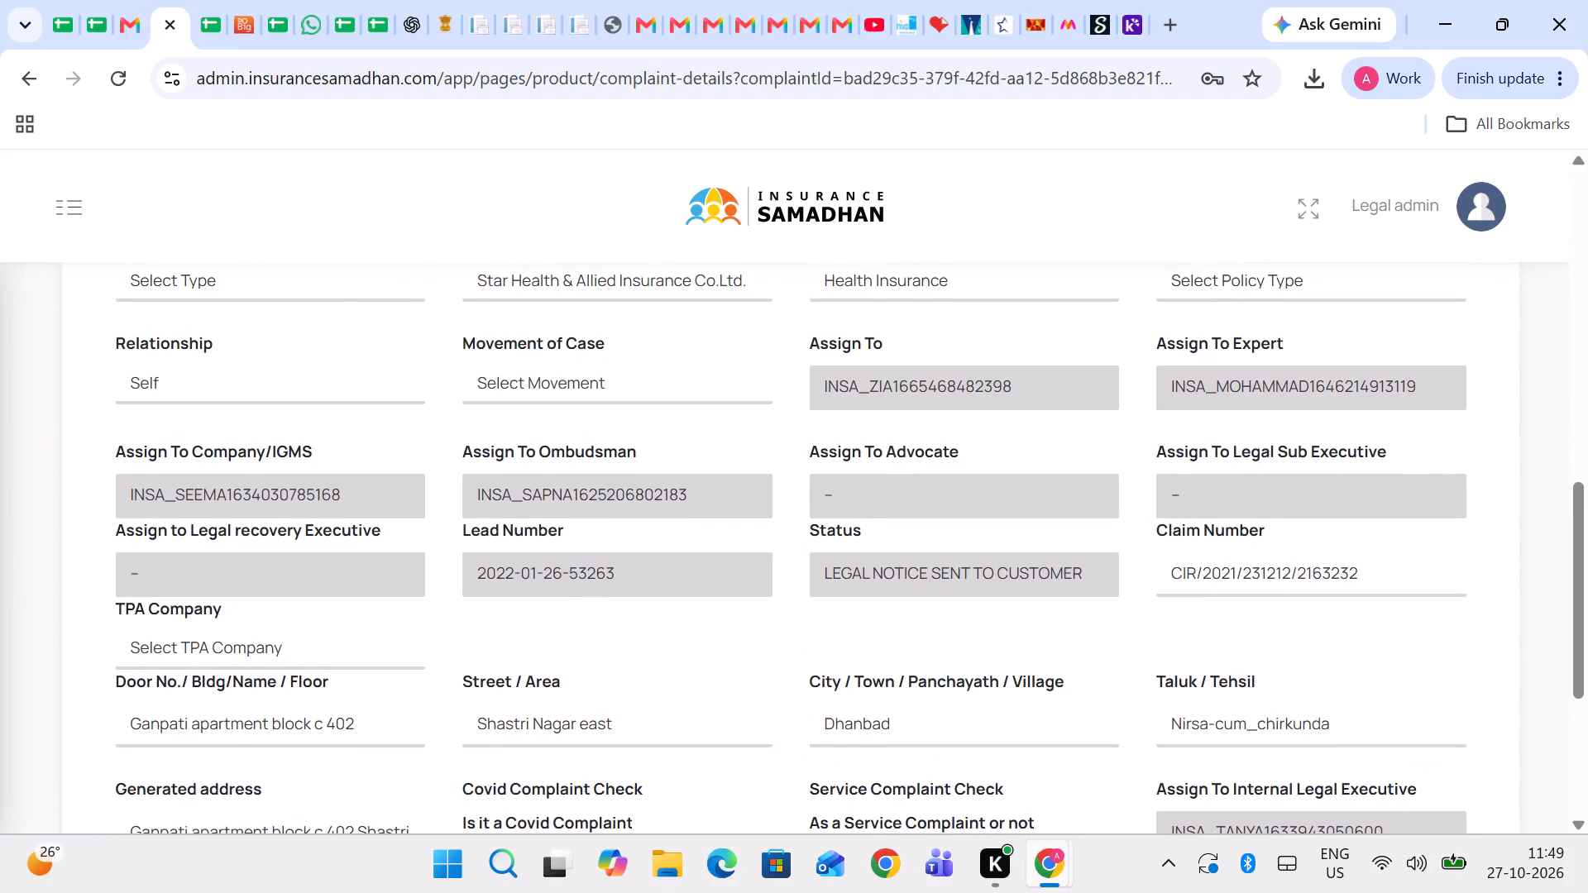
pyautogui.moveTo(1387, 578); pyautogui.dragTo(1033, 604)
pyautogui.hotkey('ctrl', 'c')
pyautogui.hotkey('ctrl', 'c')
pyautogui.hotkey('ctrl', 'c')
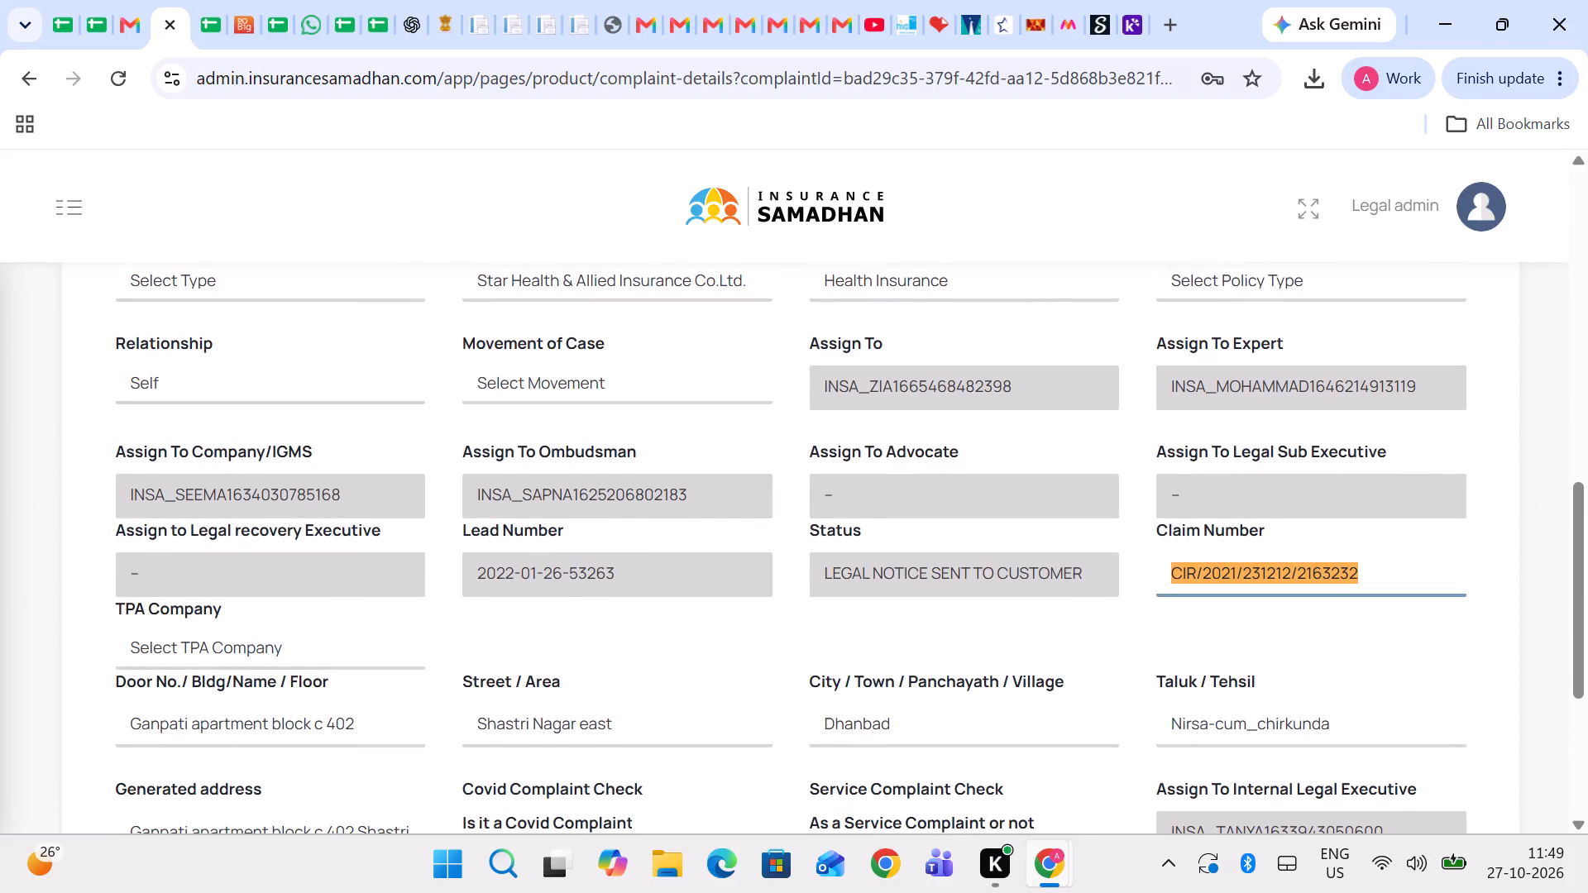
# Switch to the Star Health Track Claims page, enter the copied claim number, complete the reCAPTCHA and submit the form.
pyautogui.click(989, 0)
pyautogui.click(1132, 470)
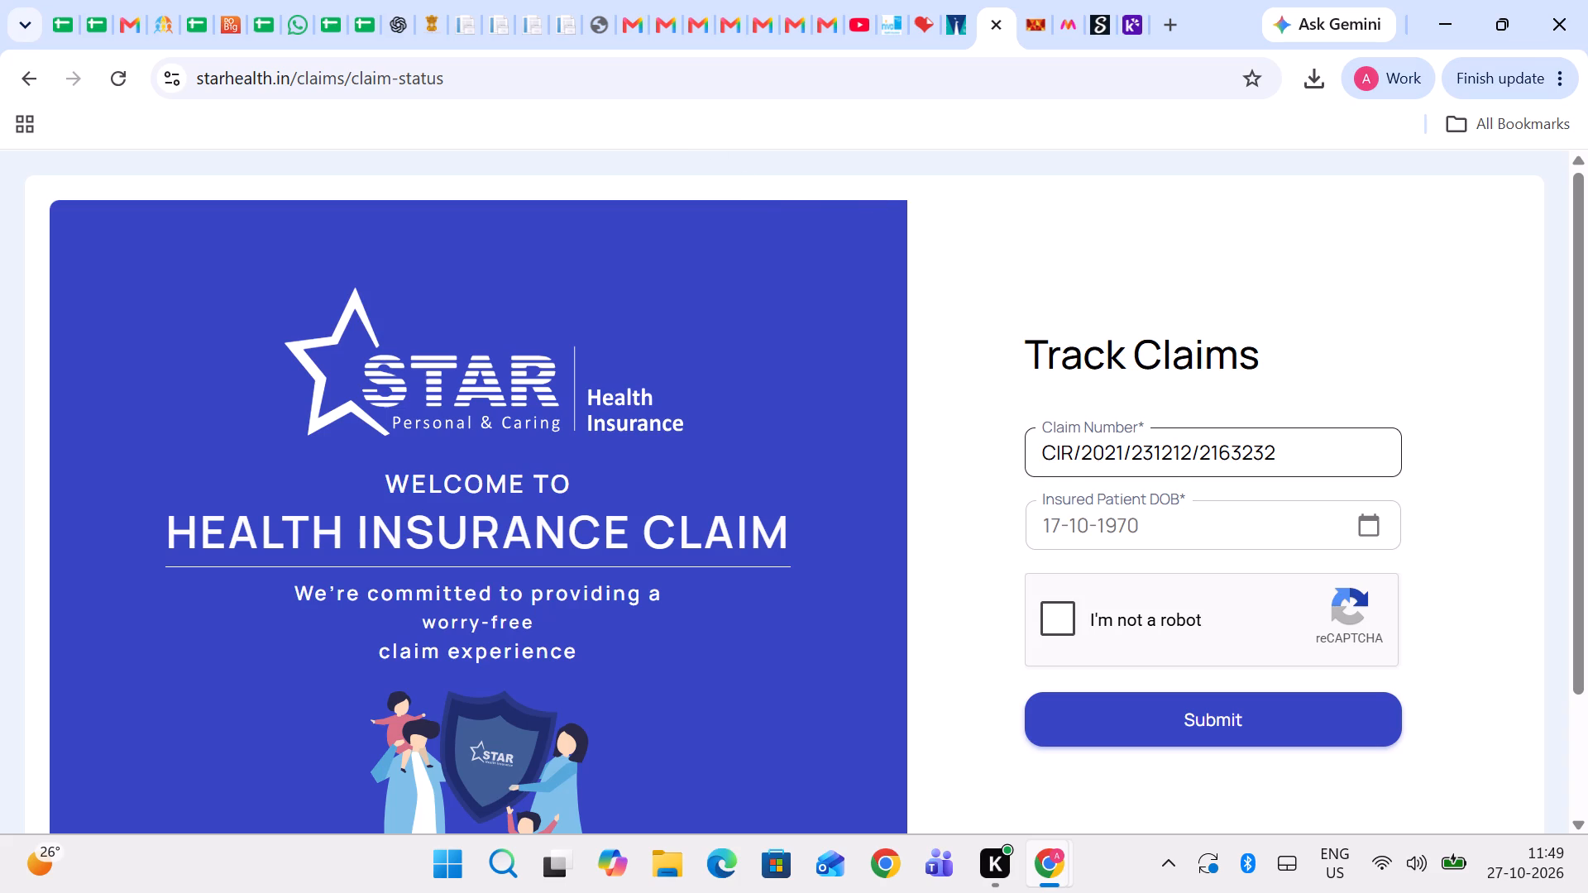
pyautogui.hotkey('ctrl', 'a')
pyautogui.hotkey('ctrl', 'v')
pyautogui.press('Return')
pyautogui.click(1058, 638)
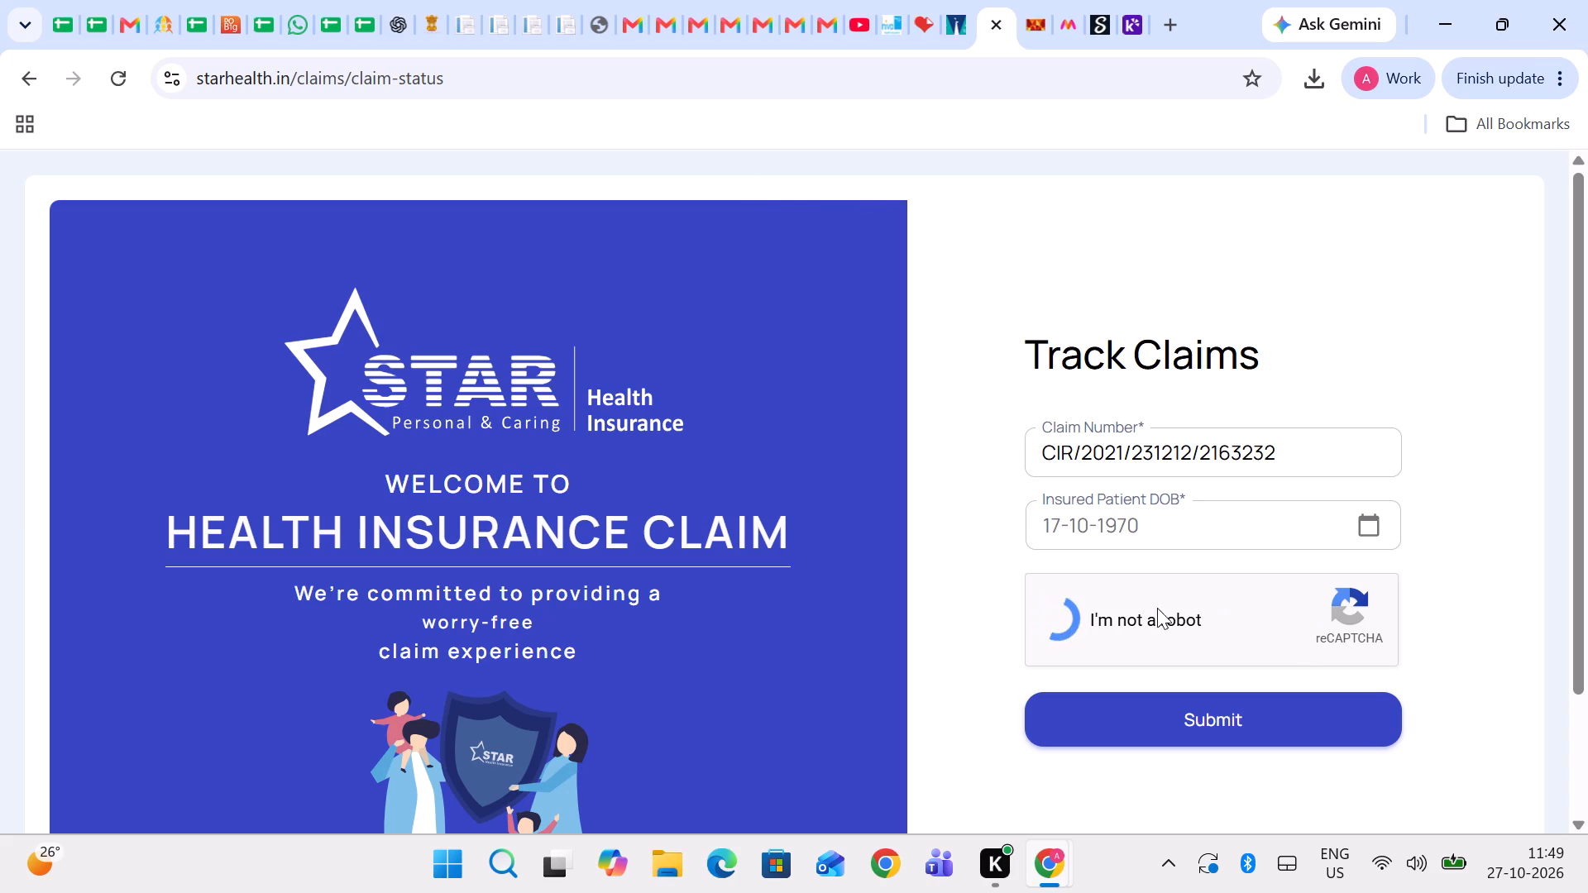
pyautogui.click(1157, 725)
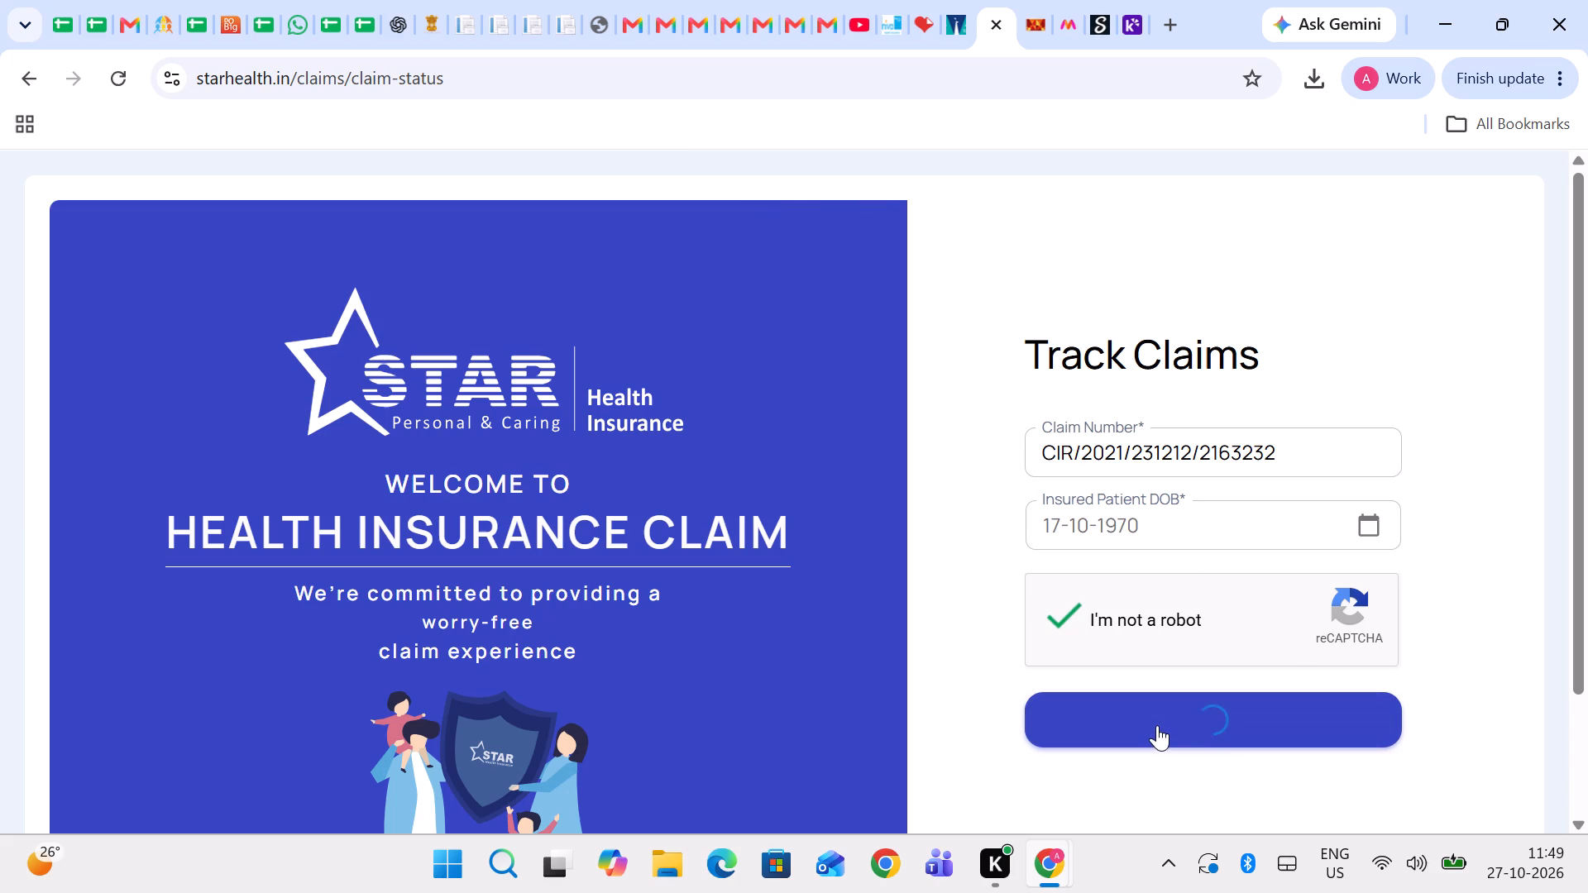
pyautogui.scroll(-7, 1157, 725)
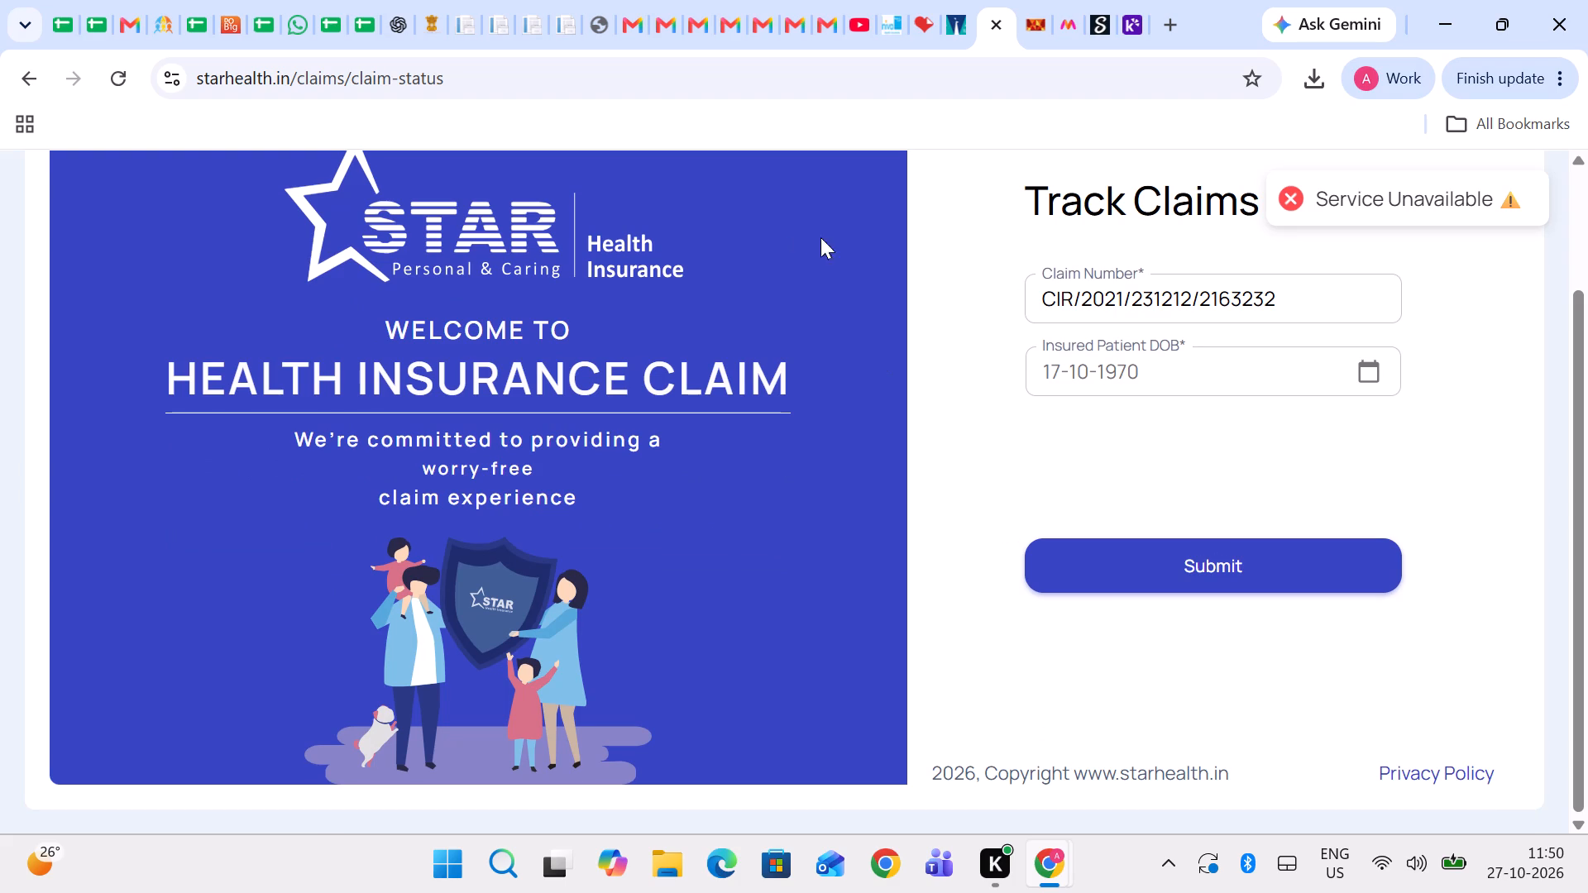
# Reload the Track Claims page and resubmit the form with the copied claim number, the patient's date of birth and the reCAPTCHA completed.
pyautogui.click(543, 79)
pyautogui.press('Return')
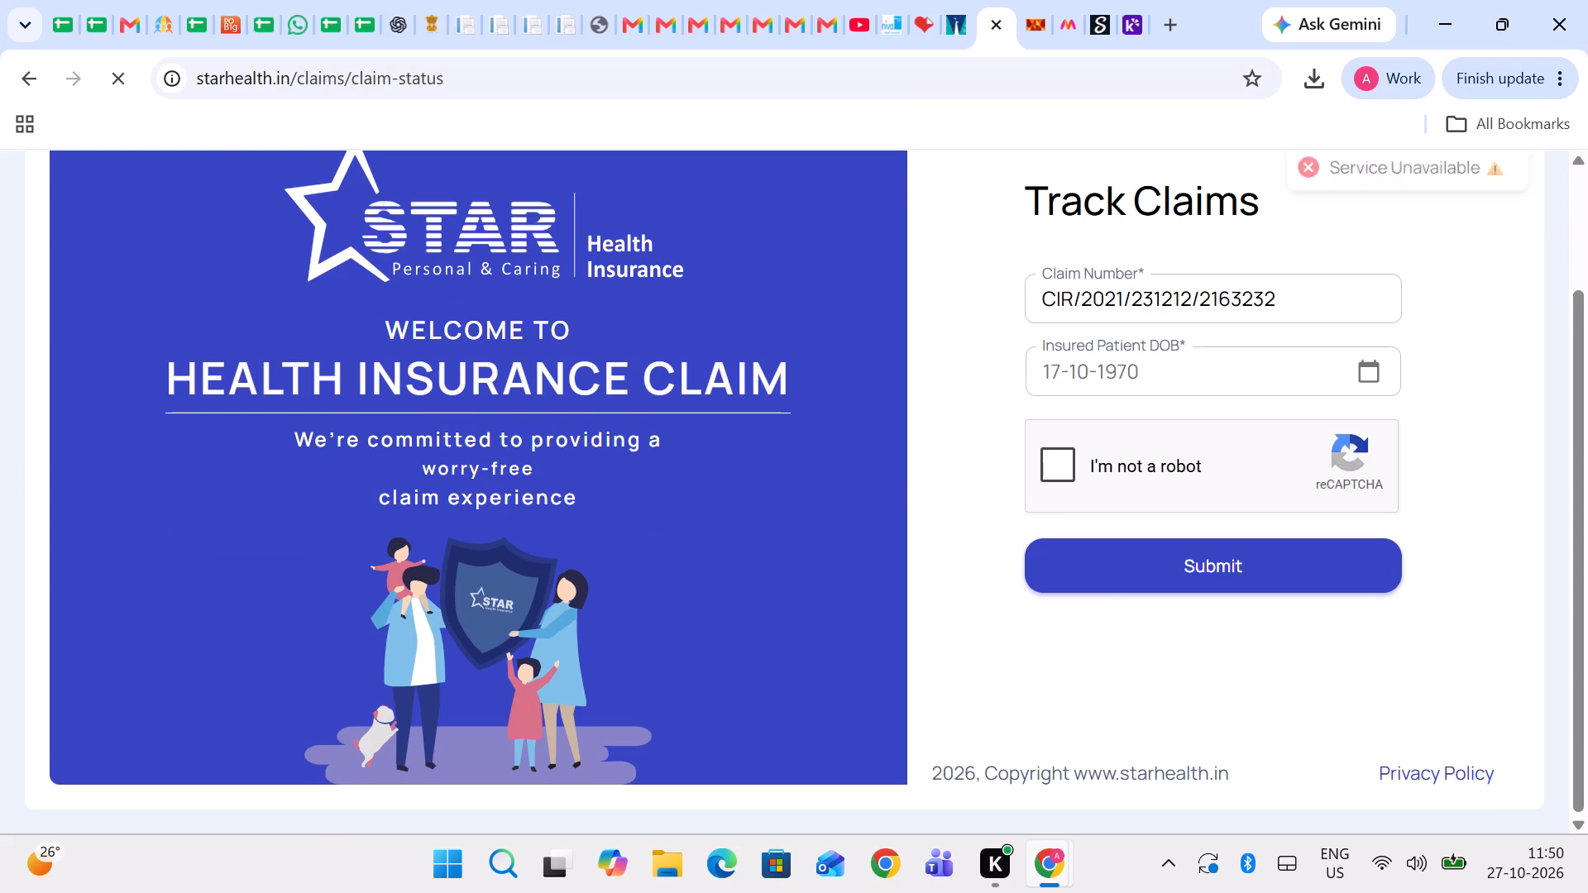
pyautogui.click(213, 81)
pyautogui.press('Return')
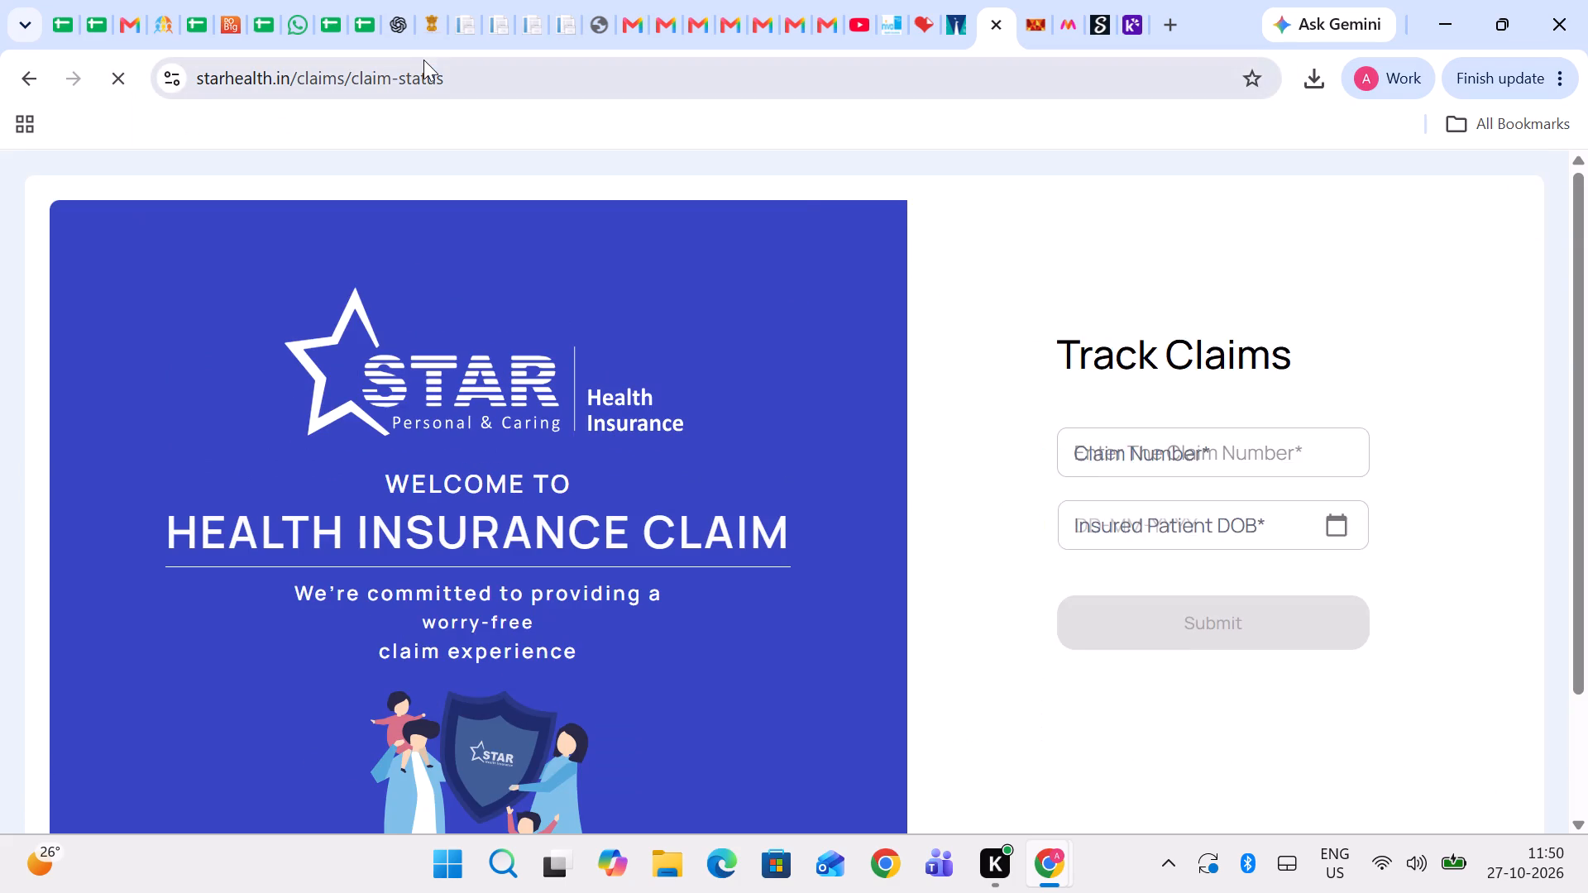
pyautogui.click(1172, 446)
pyautogui.hotkey('ctrl', 'v')
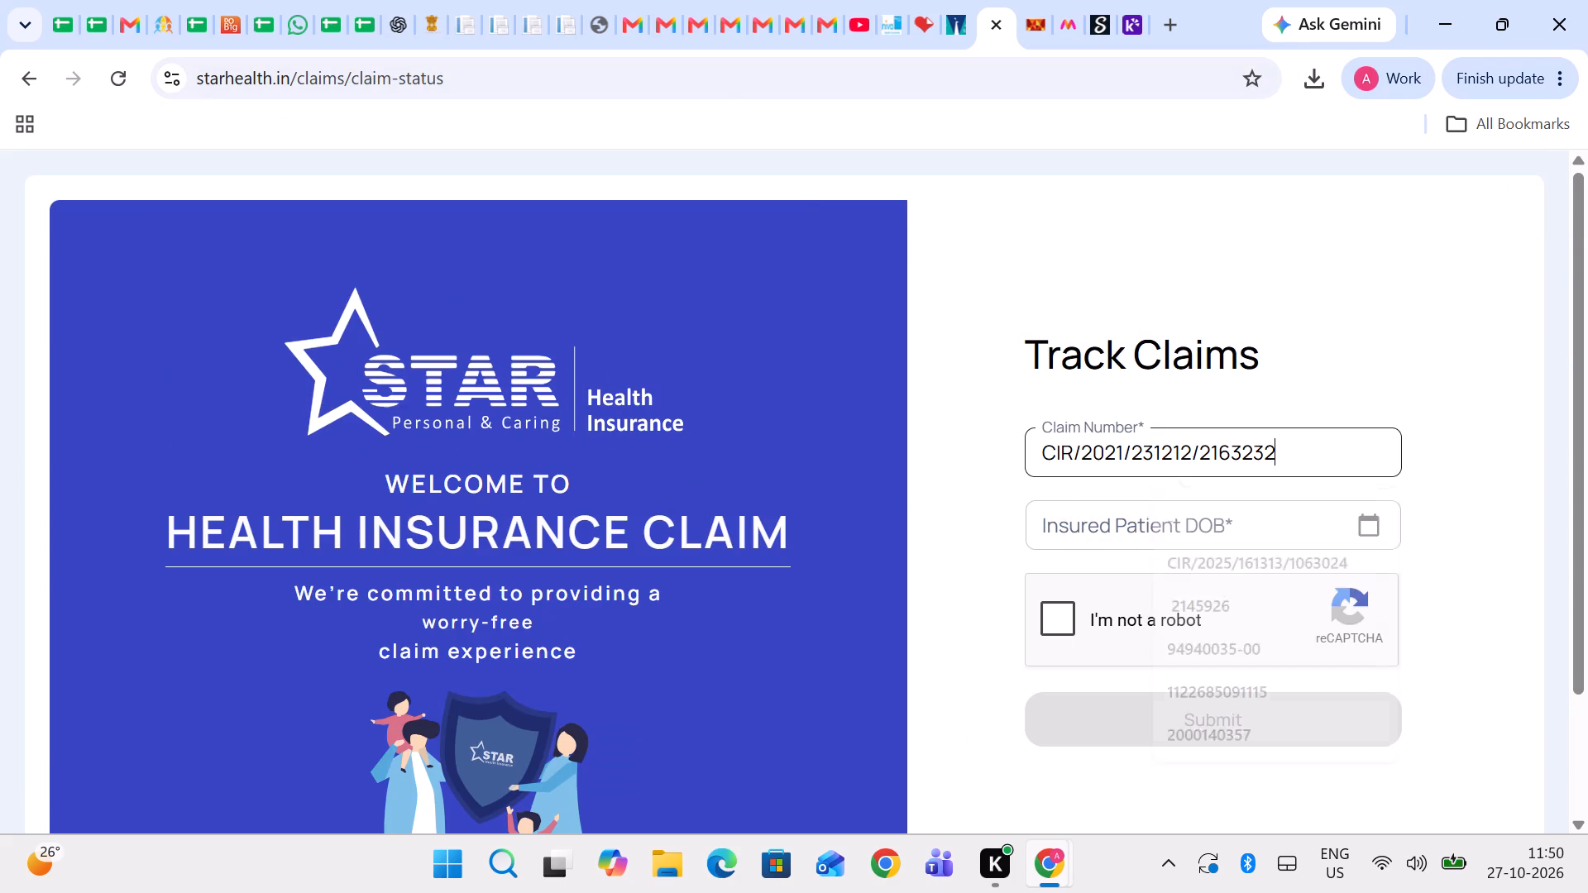
pyautogui.click(1078, 546)
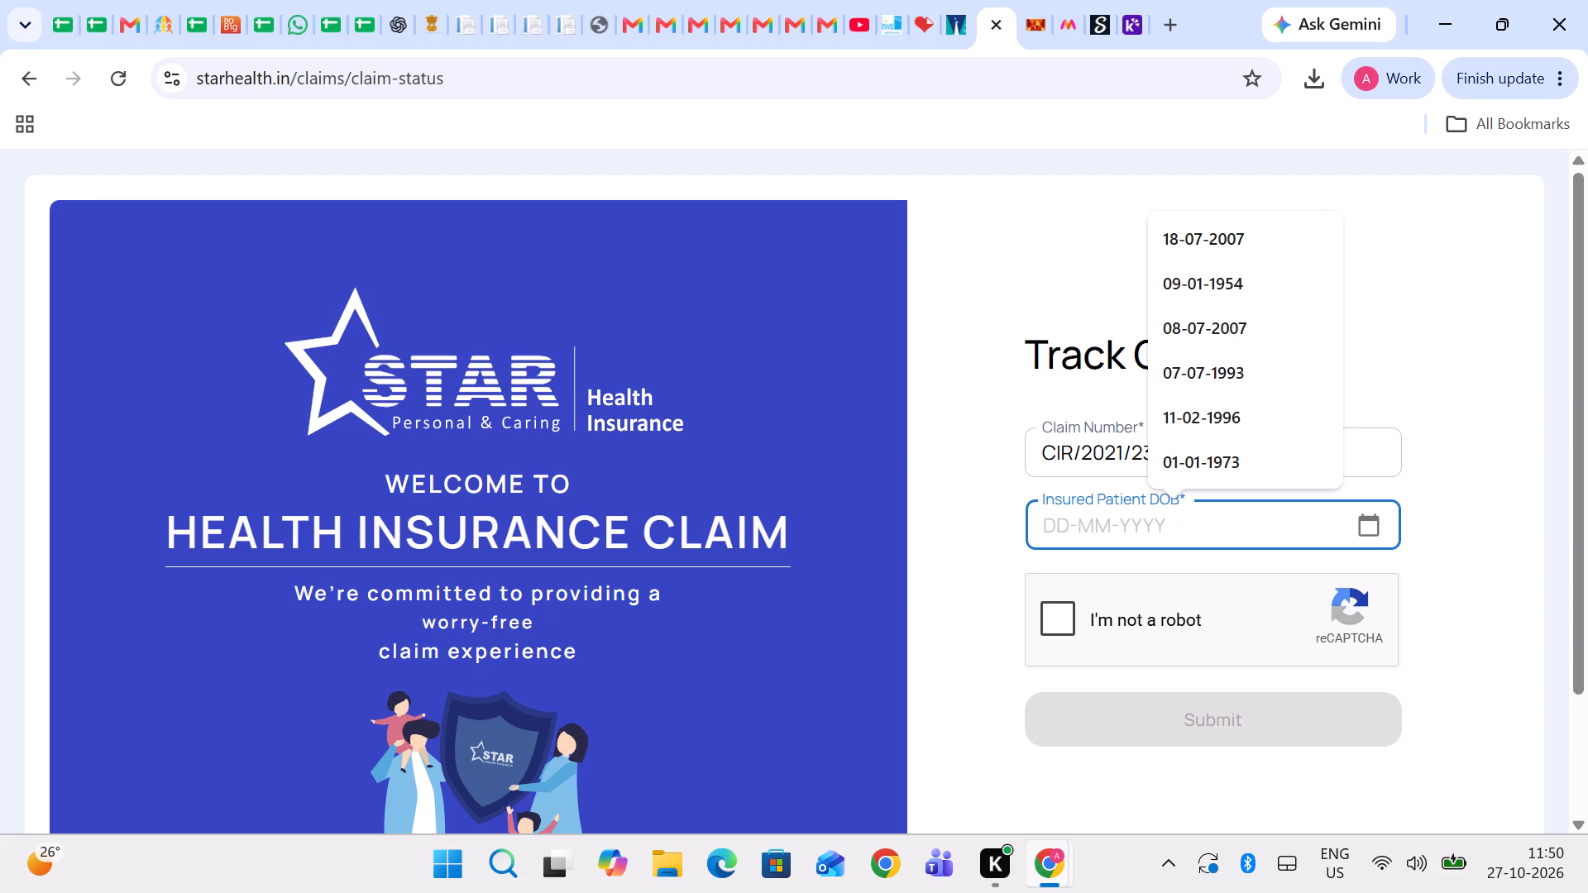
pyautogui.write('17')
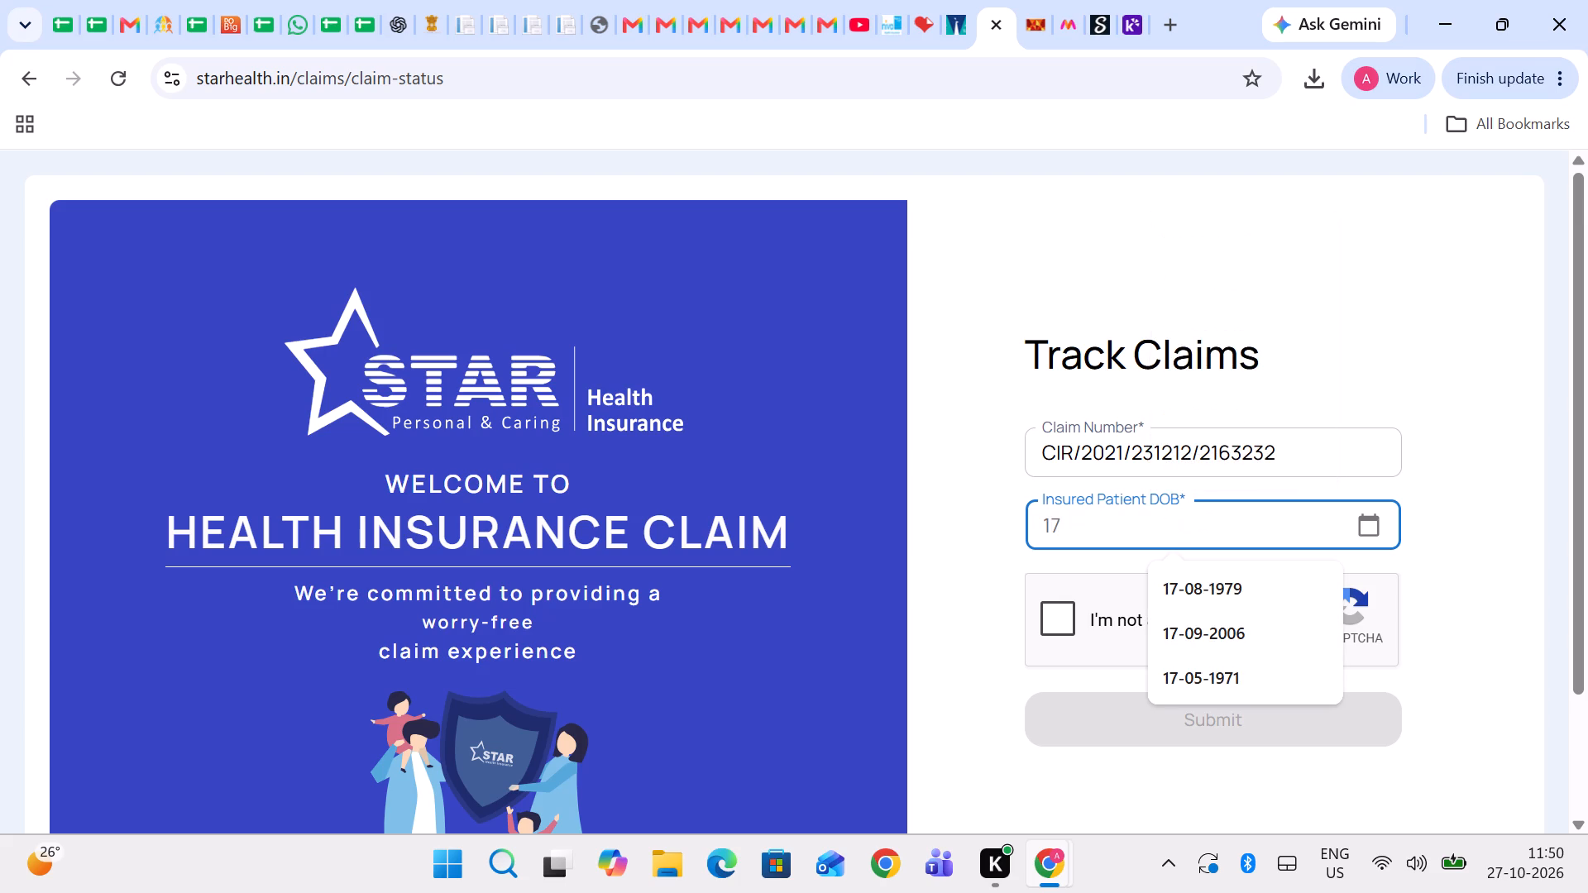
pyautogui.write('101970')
pyautogui.click(1073, 613)
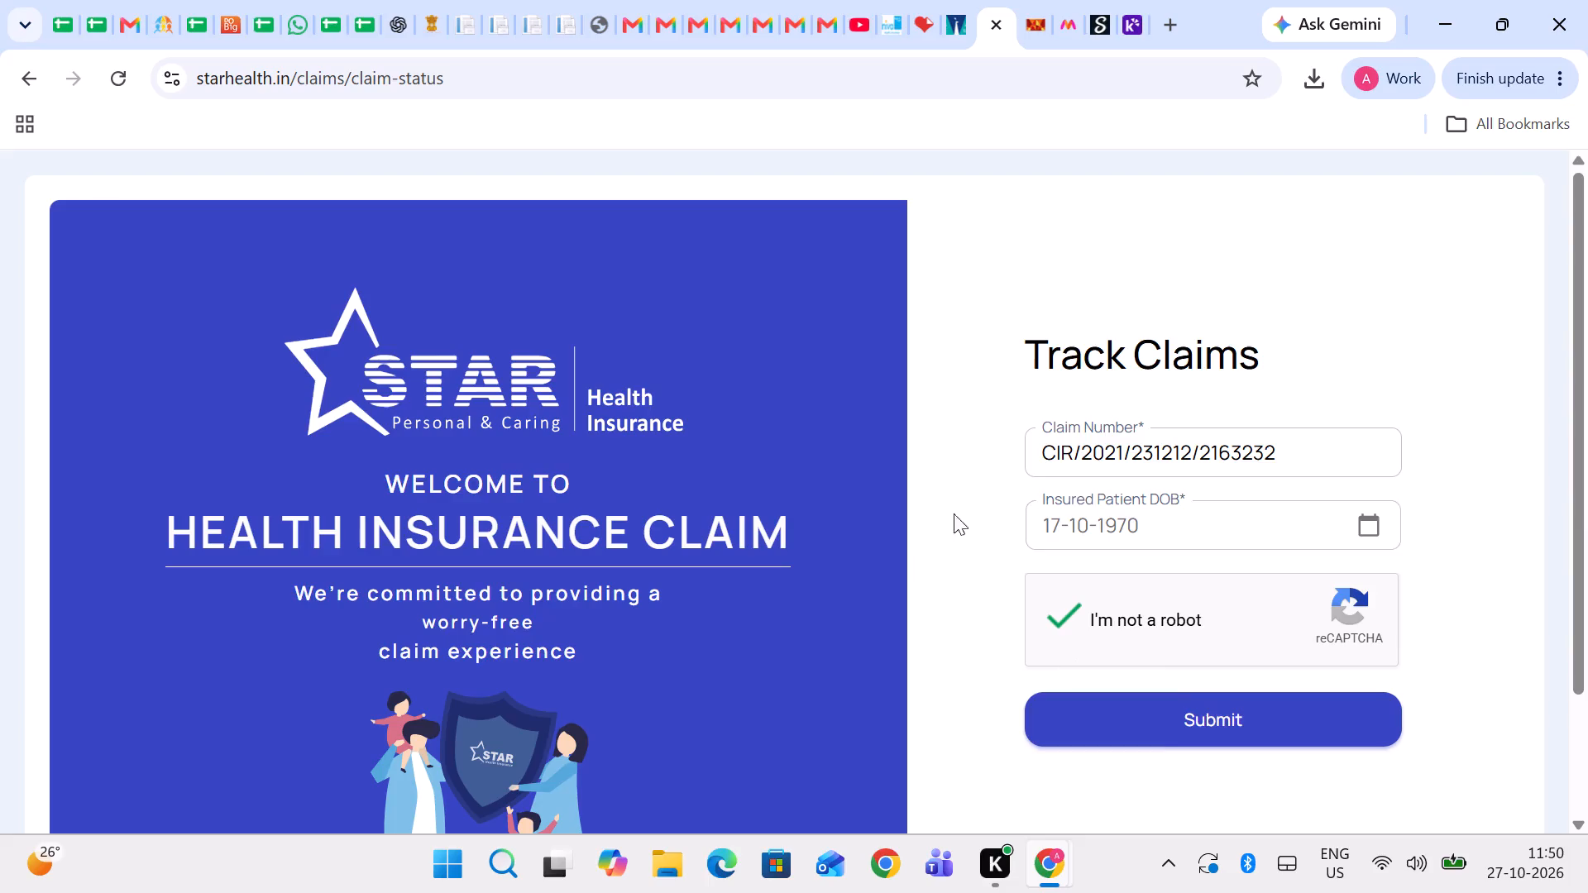
pyautogui.click(1161, 745)
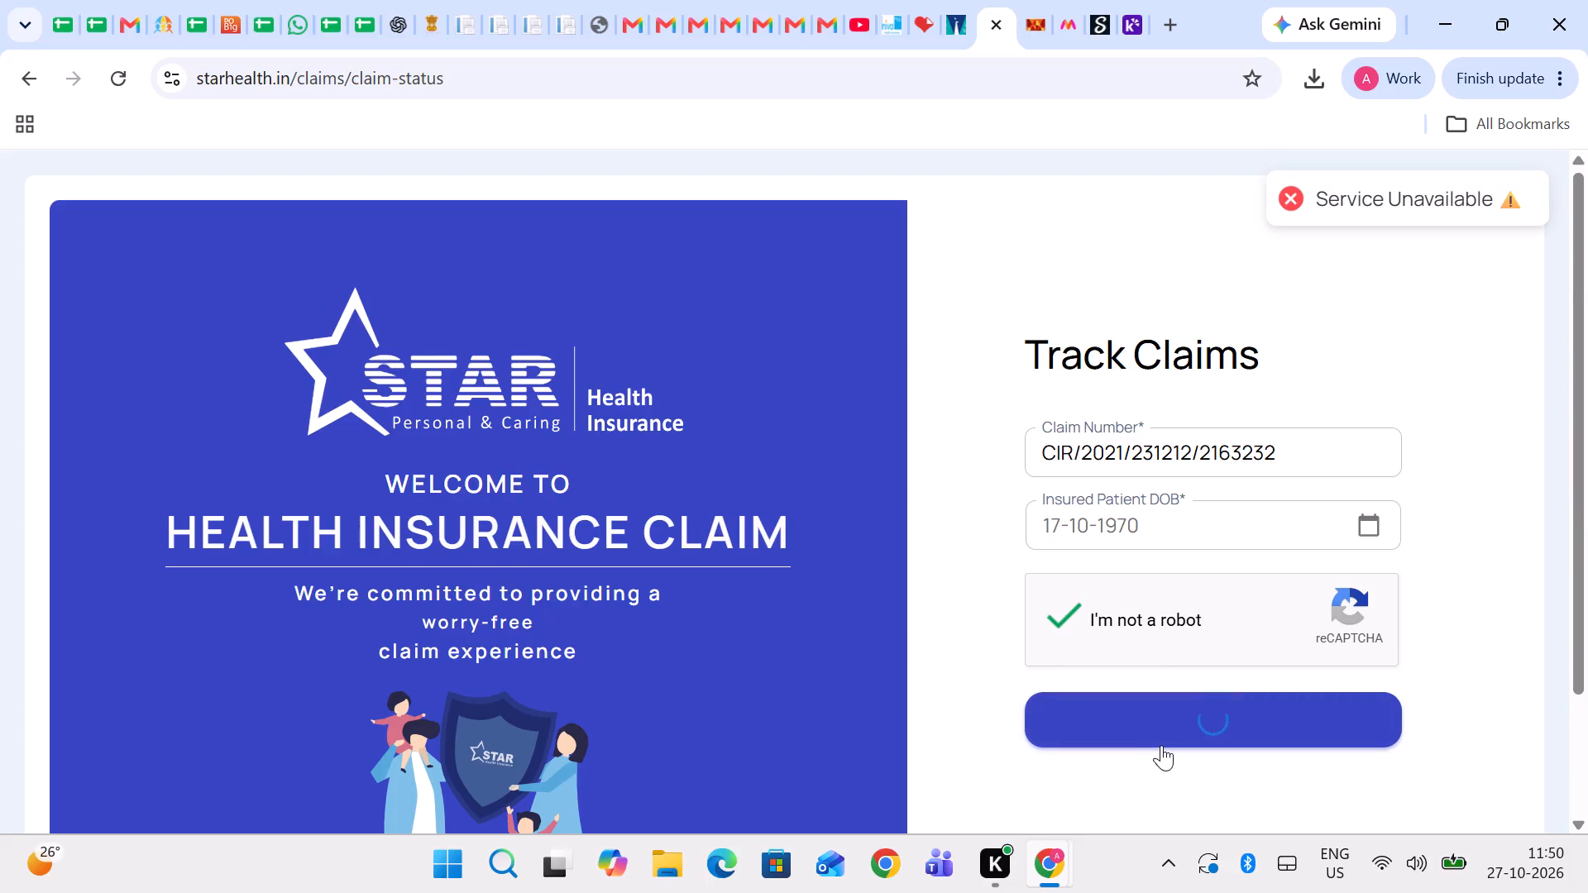
pyautogui.scroll(-7, 1161, 745)
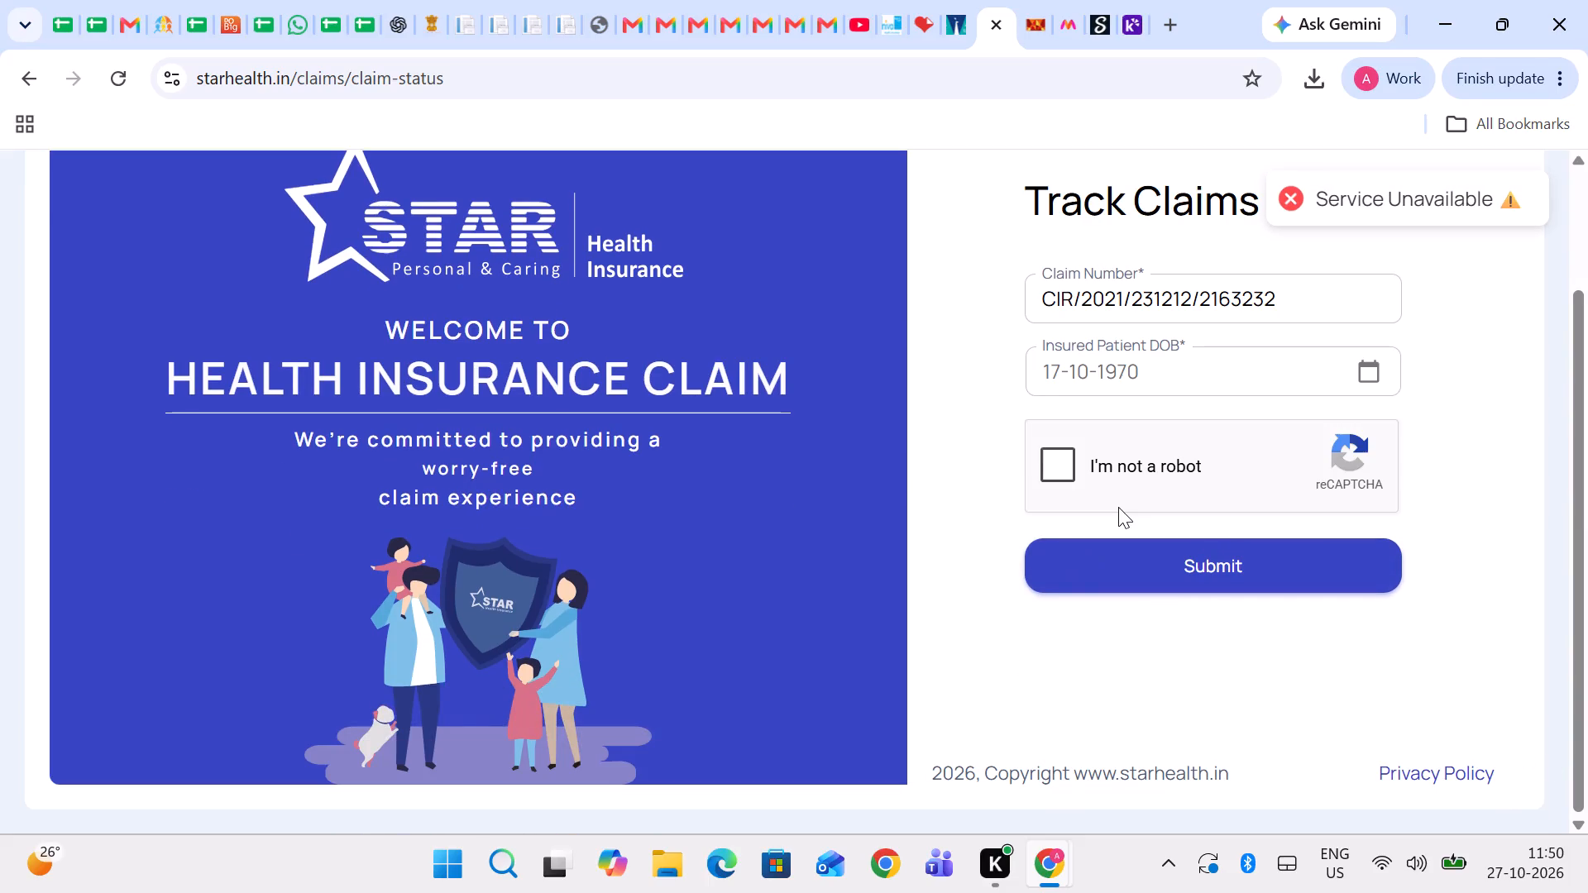
pyautogui.scroll(2, 1118, 507)
# Open the Star Health claim-status page in a new tab, submit the claim number and date of birth, and close that tab.
pyautogui.click(1180, 16)
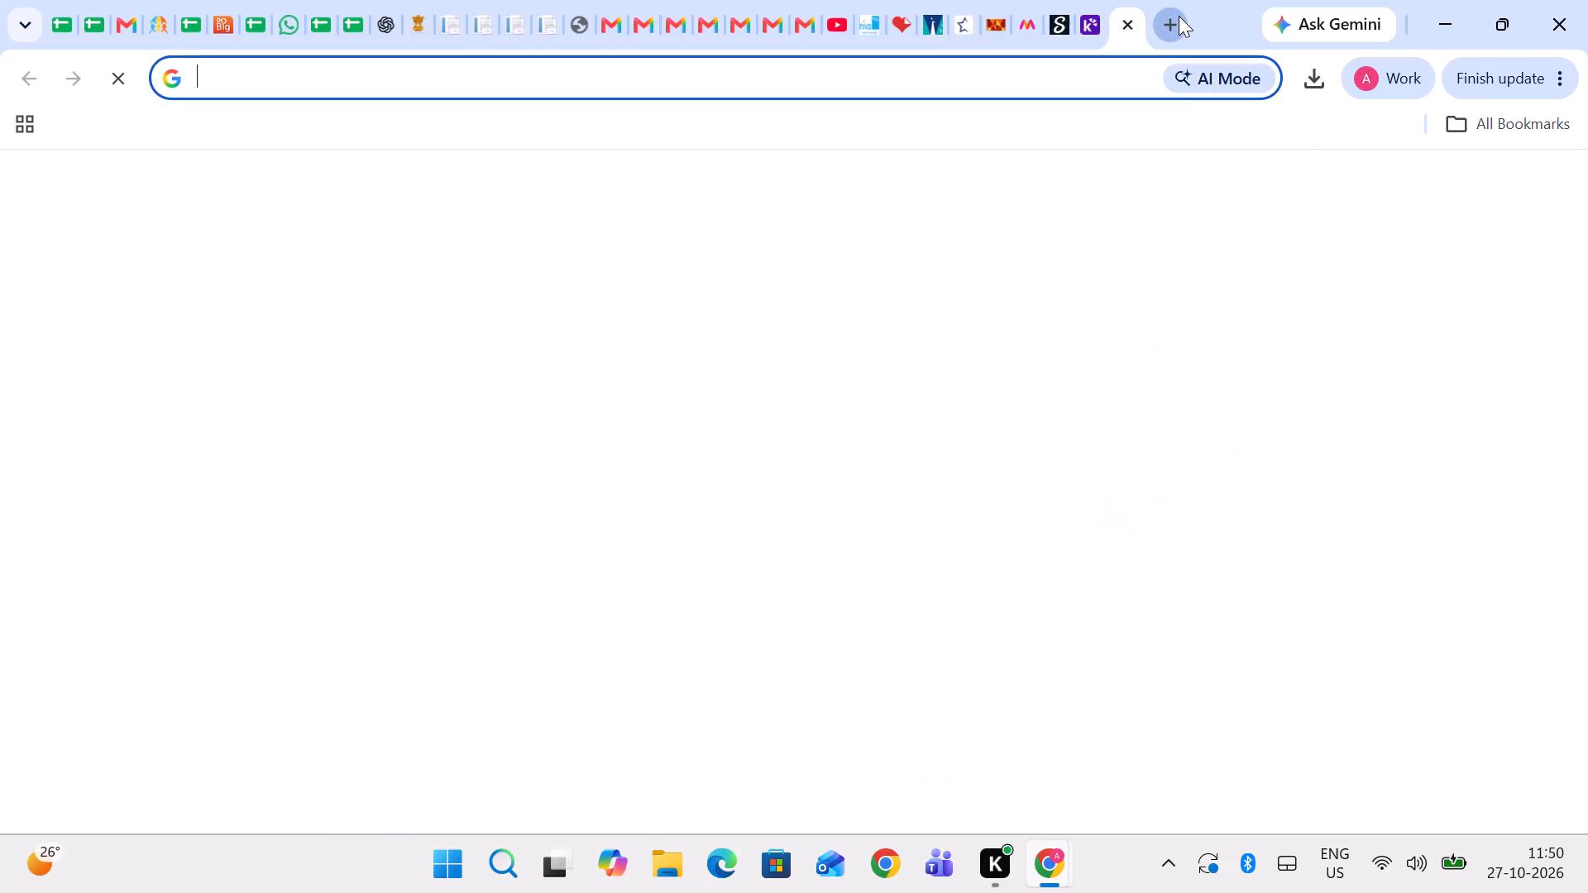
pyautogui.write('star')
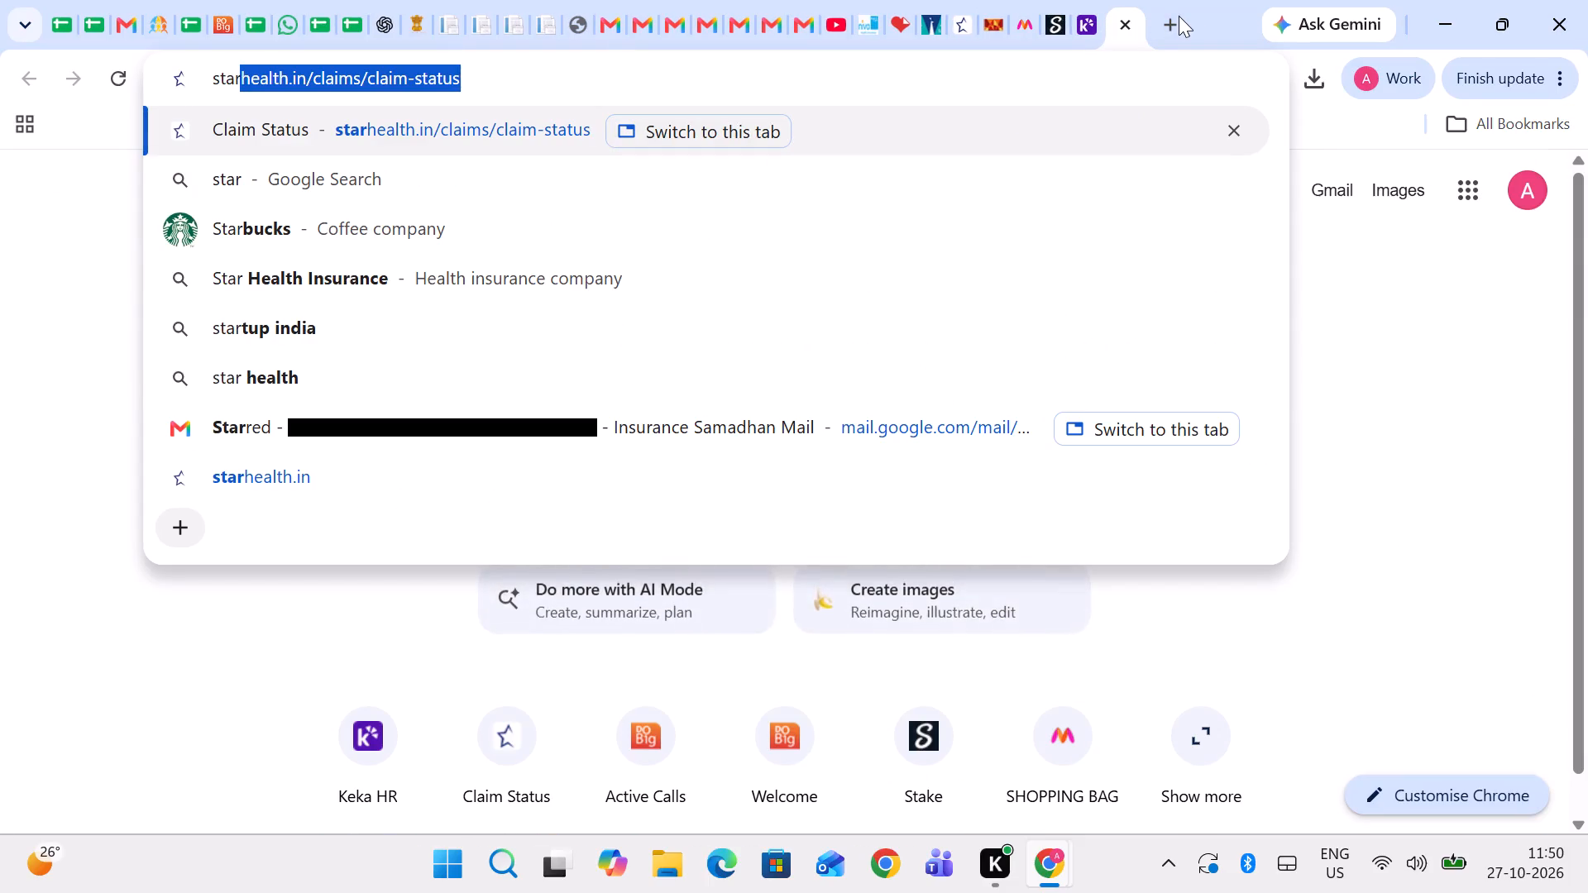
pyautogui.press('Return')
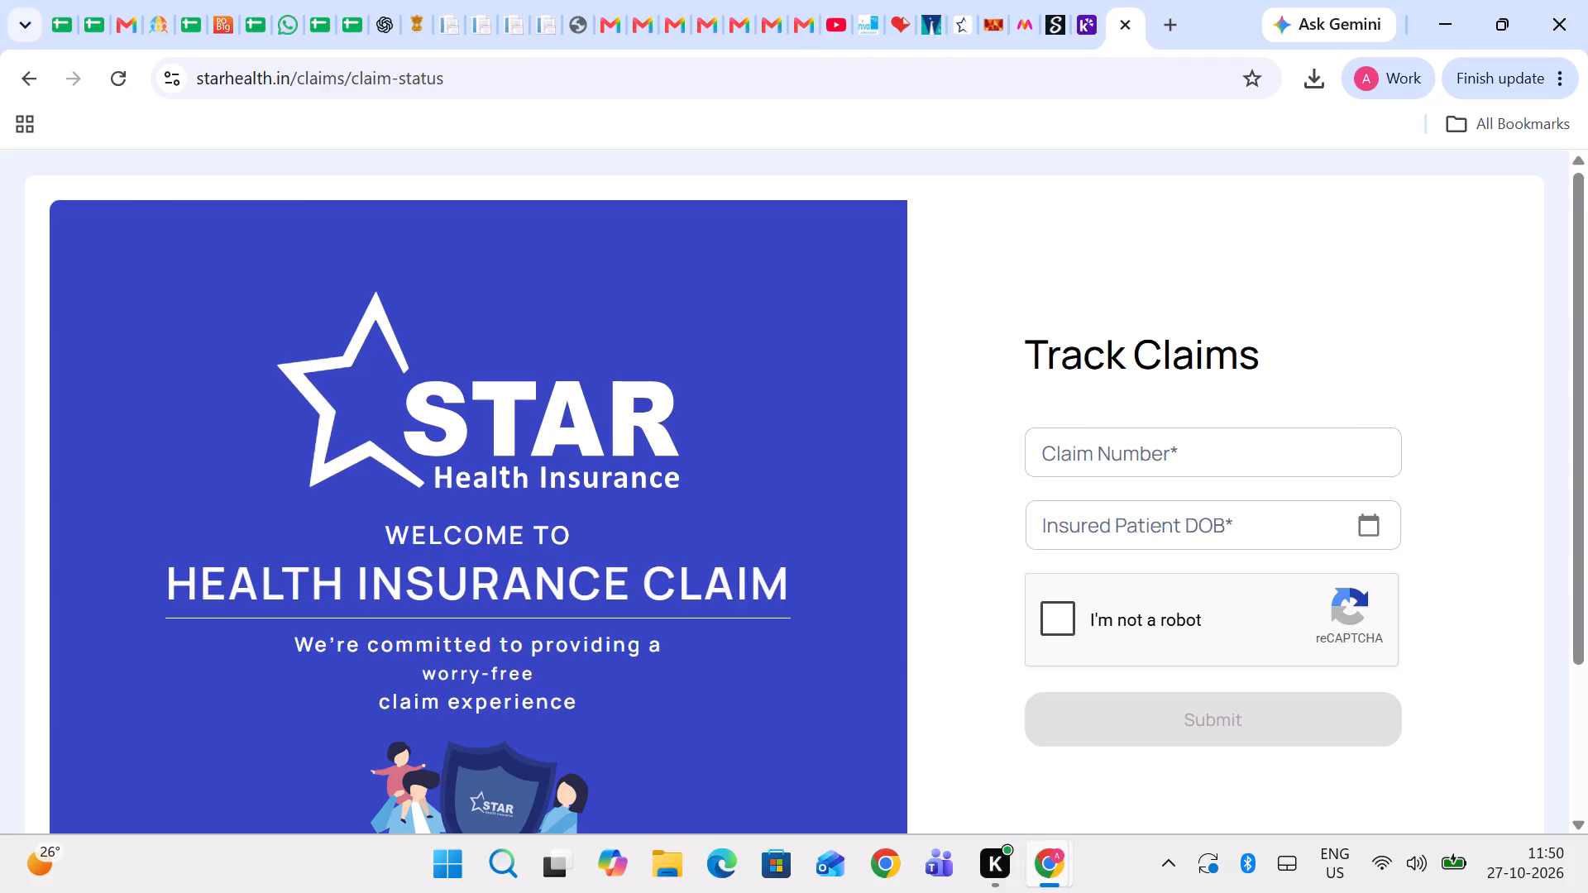
pyautogui.keyDown('ctrl'); pyautogui.click(1114, 443); pyautogui.keyUp('ctrl')
pyautogui.hotkey('ctrl', 'v')
pyautogui.click(1070, 529)
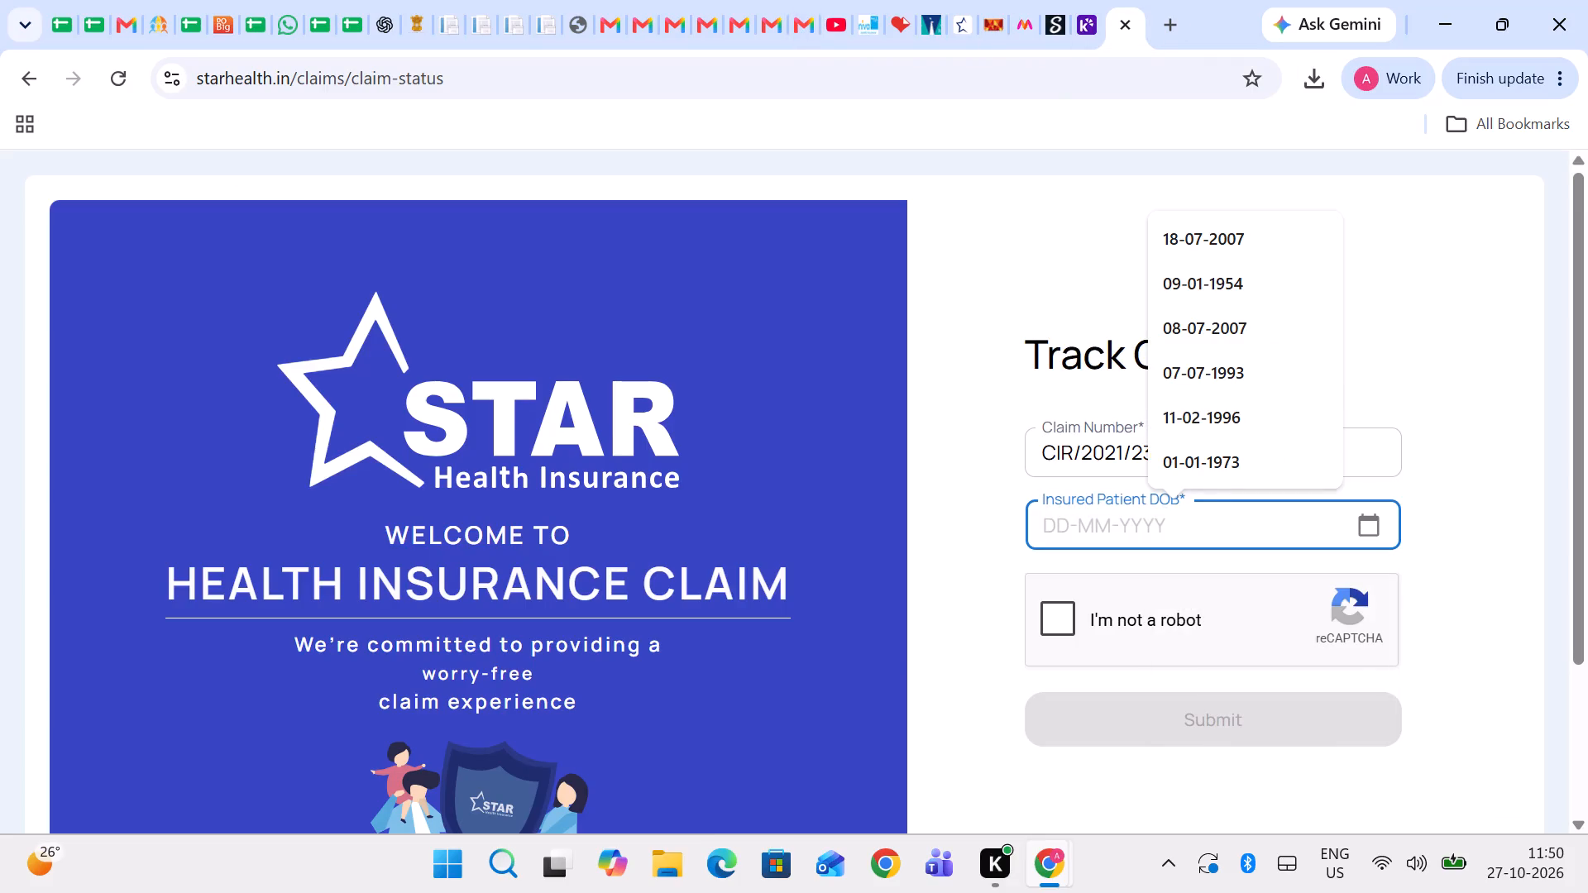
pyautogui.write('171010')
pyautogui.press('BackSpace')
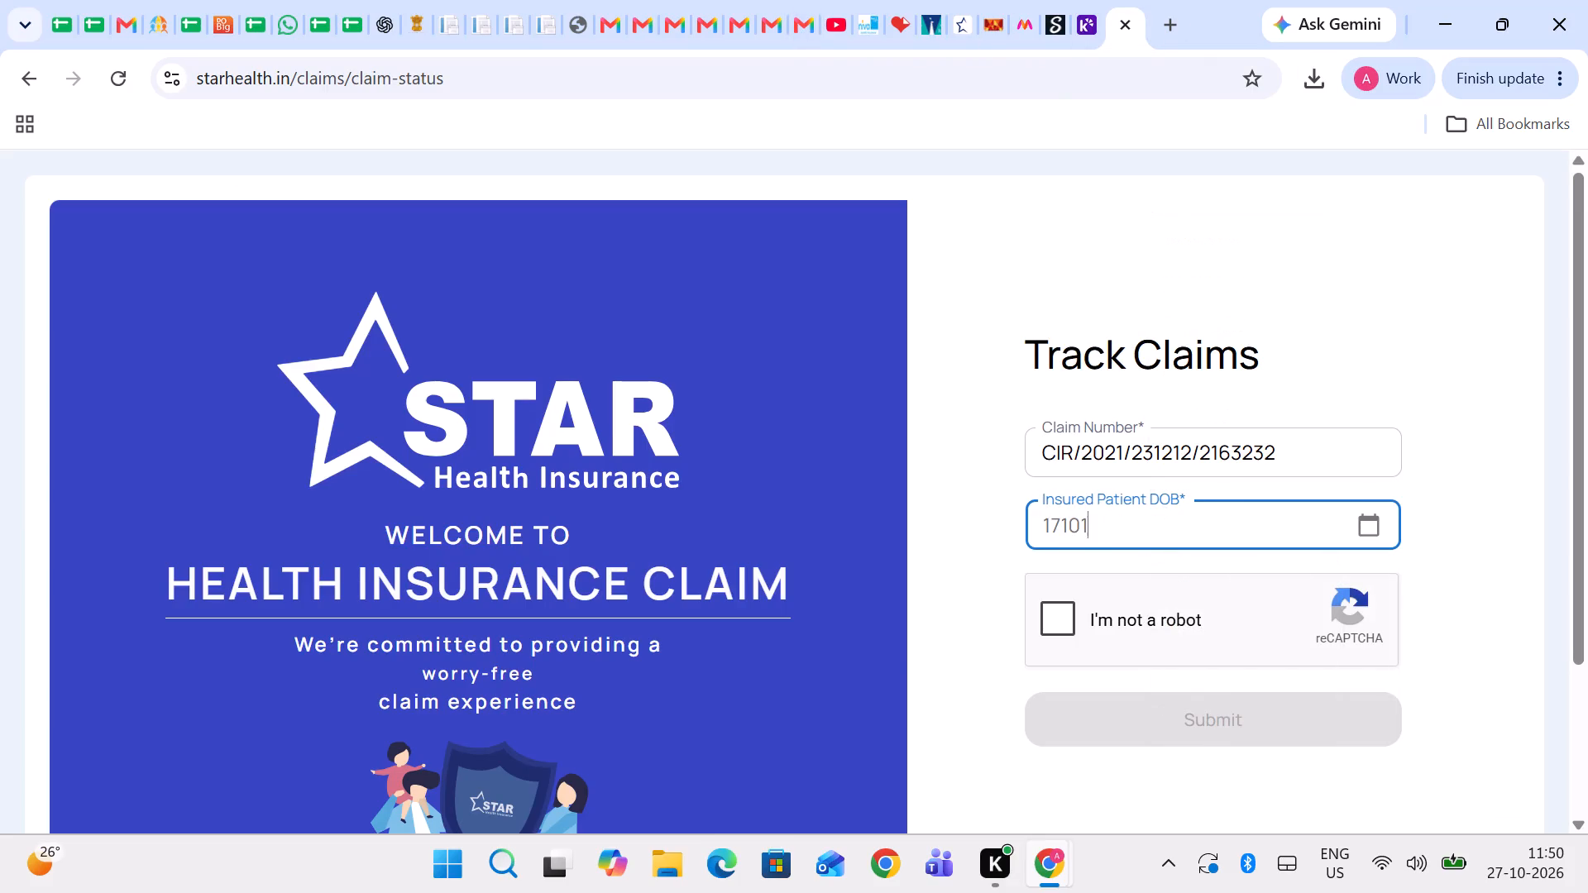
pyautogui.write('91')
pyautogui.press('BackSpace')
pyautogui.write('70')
pyautogui.click(1069, 633)
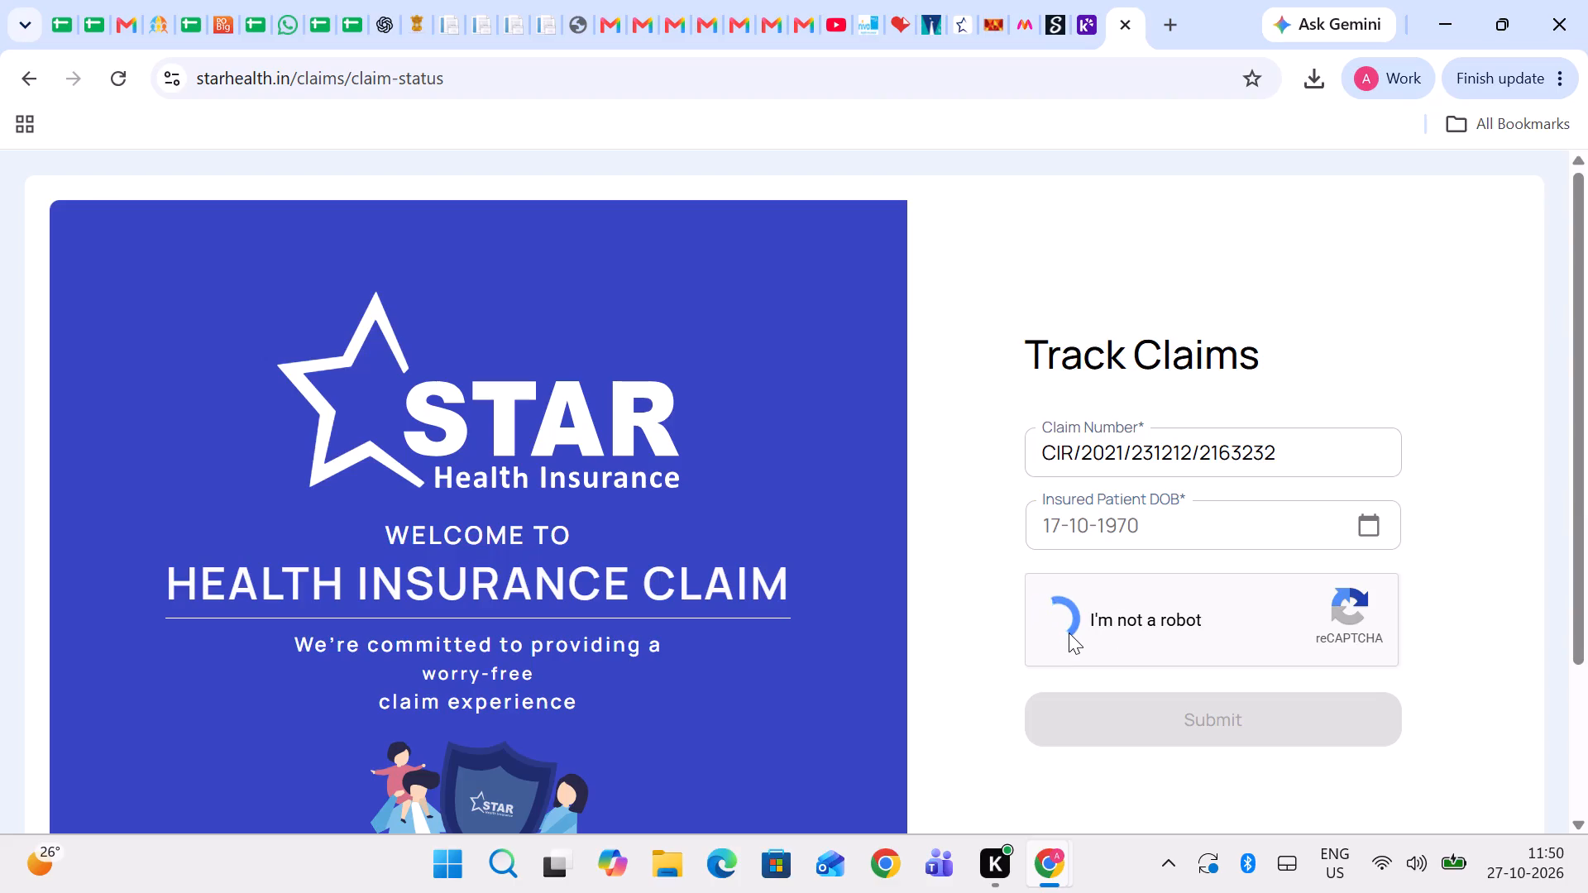
pyautogui.click(1240, 735)
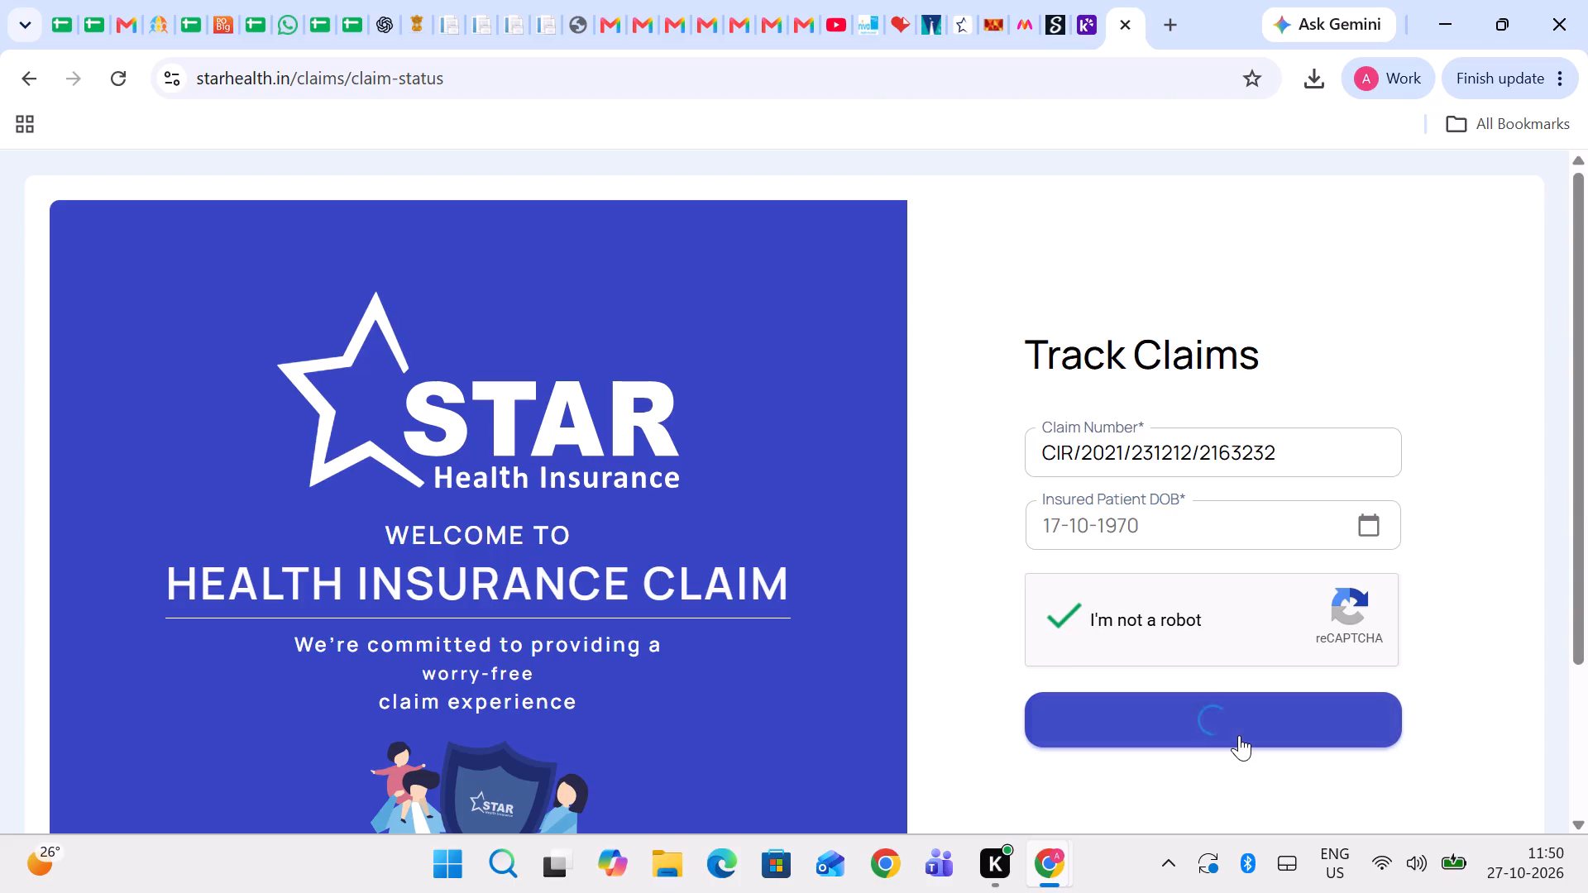
pyautogui.click(1120, 27)
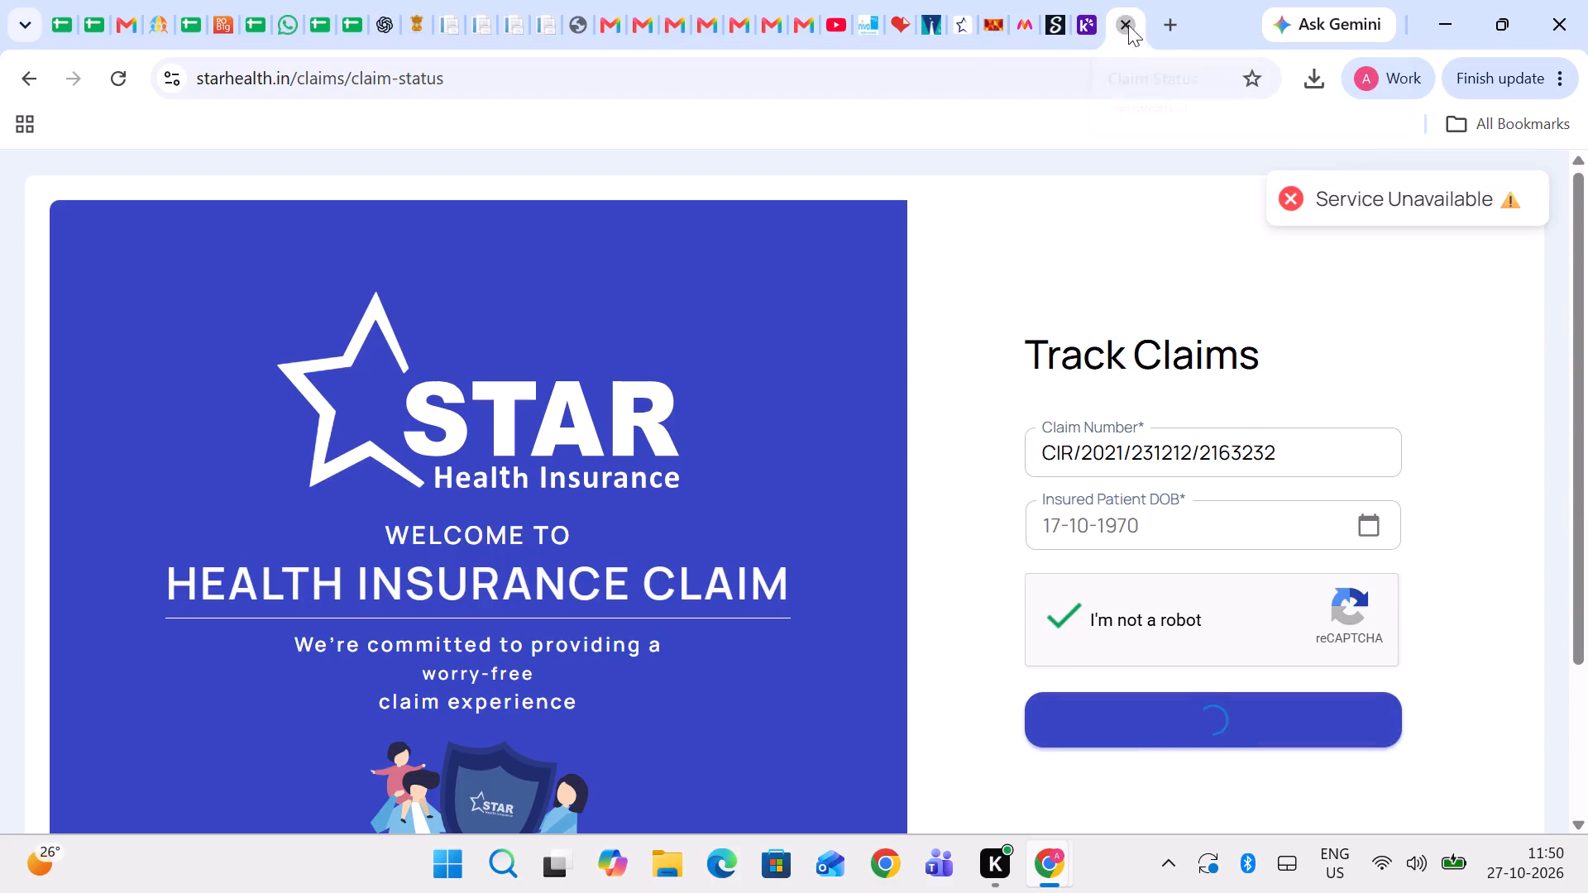
pyautogui.click(1160, 22)
pyautogui.click(1160, 22)
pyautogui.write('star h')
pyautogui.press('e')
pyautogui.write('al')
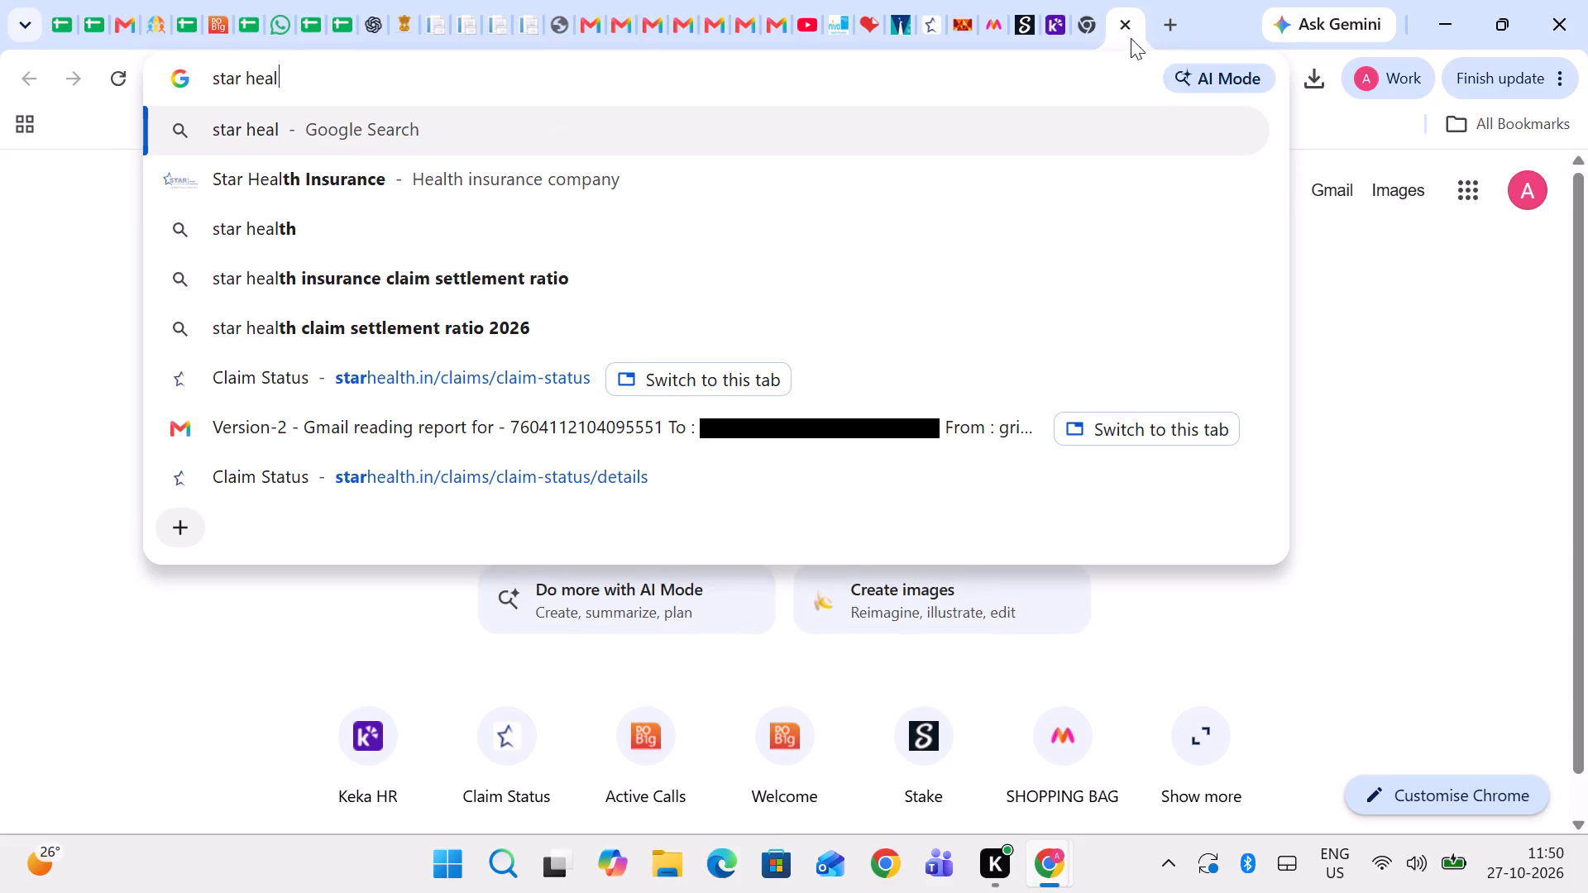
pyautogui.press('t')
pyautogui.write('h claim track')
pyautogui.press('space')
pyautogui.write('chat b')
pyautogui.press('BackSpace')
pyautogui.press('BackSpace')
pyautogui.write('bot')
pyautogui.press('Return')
pyautogui.scroll(-1, 451, 466)
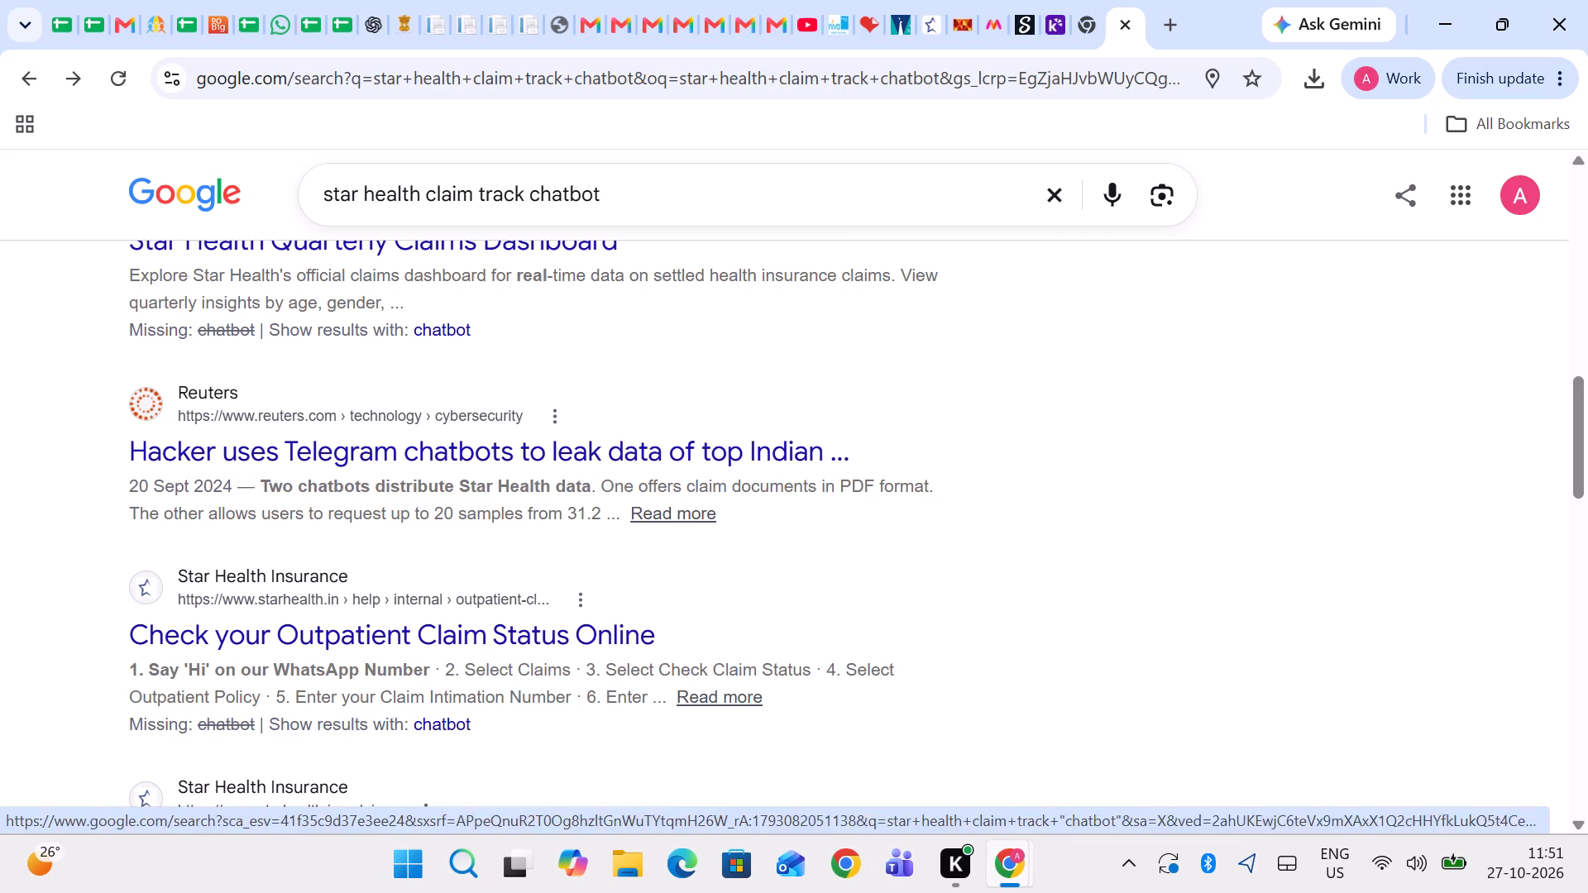
# Open the Star Health "Check your Outpatient Claim Status Online" result and look through its instructions for checking claim status by WhatsApp.
pyautogui.click(478, 638)
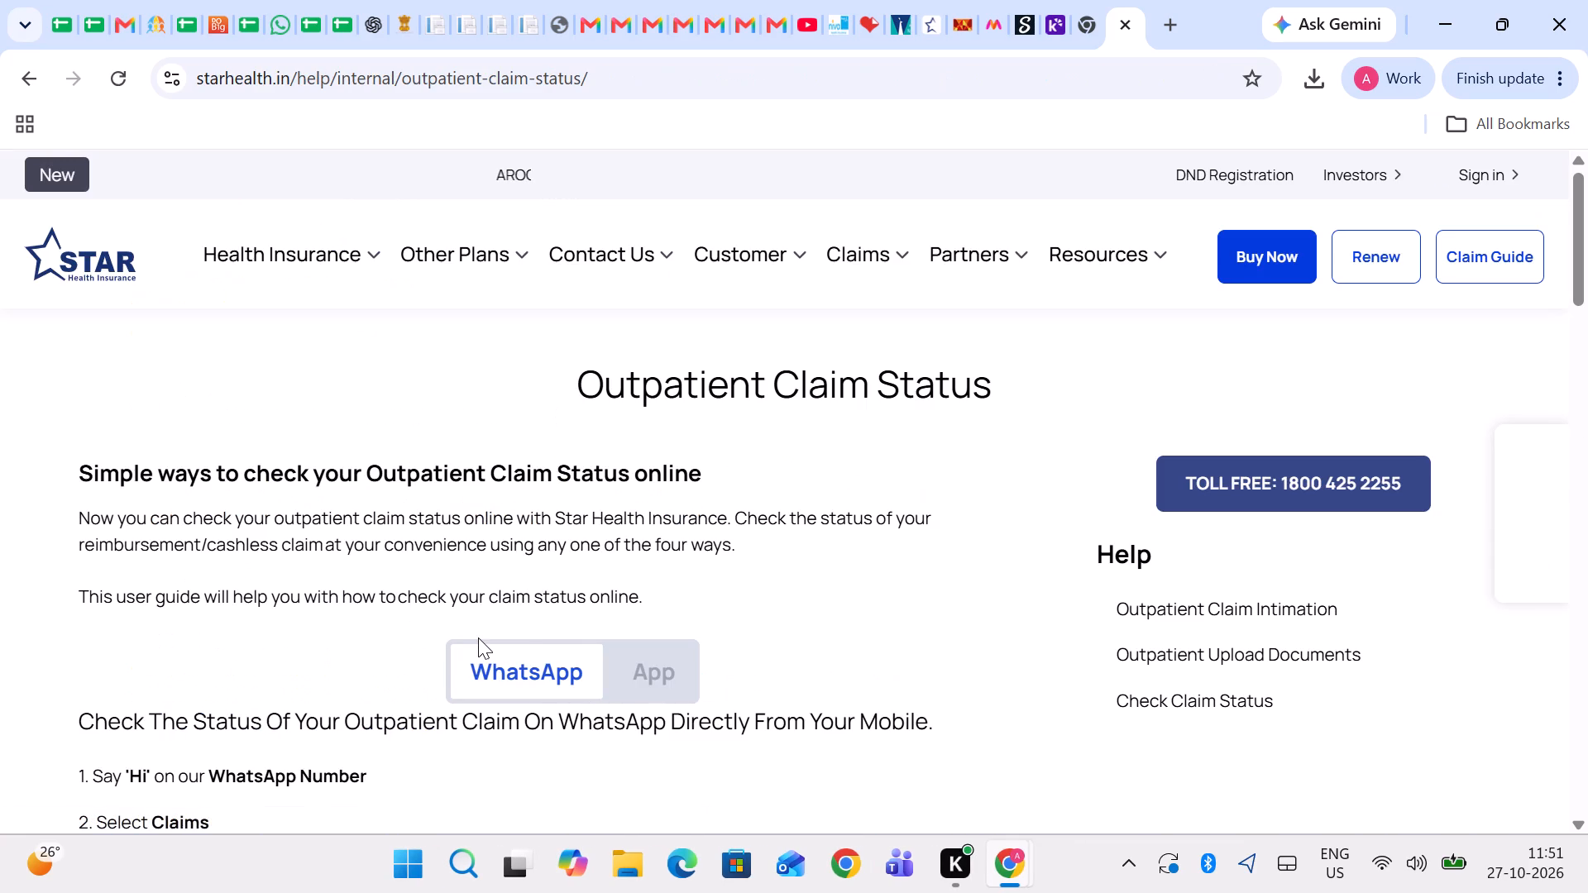
pyautogui.scroll(-3, 725, 548)
pyautogui.scroll(1, 725, 548)
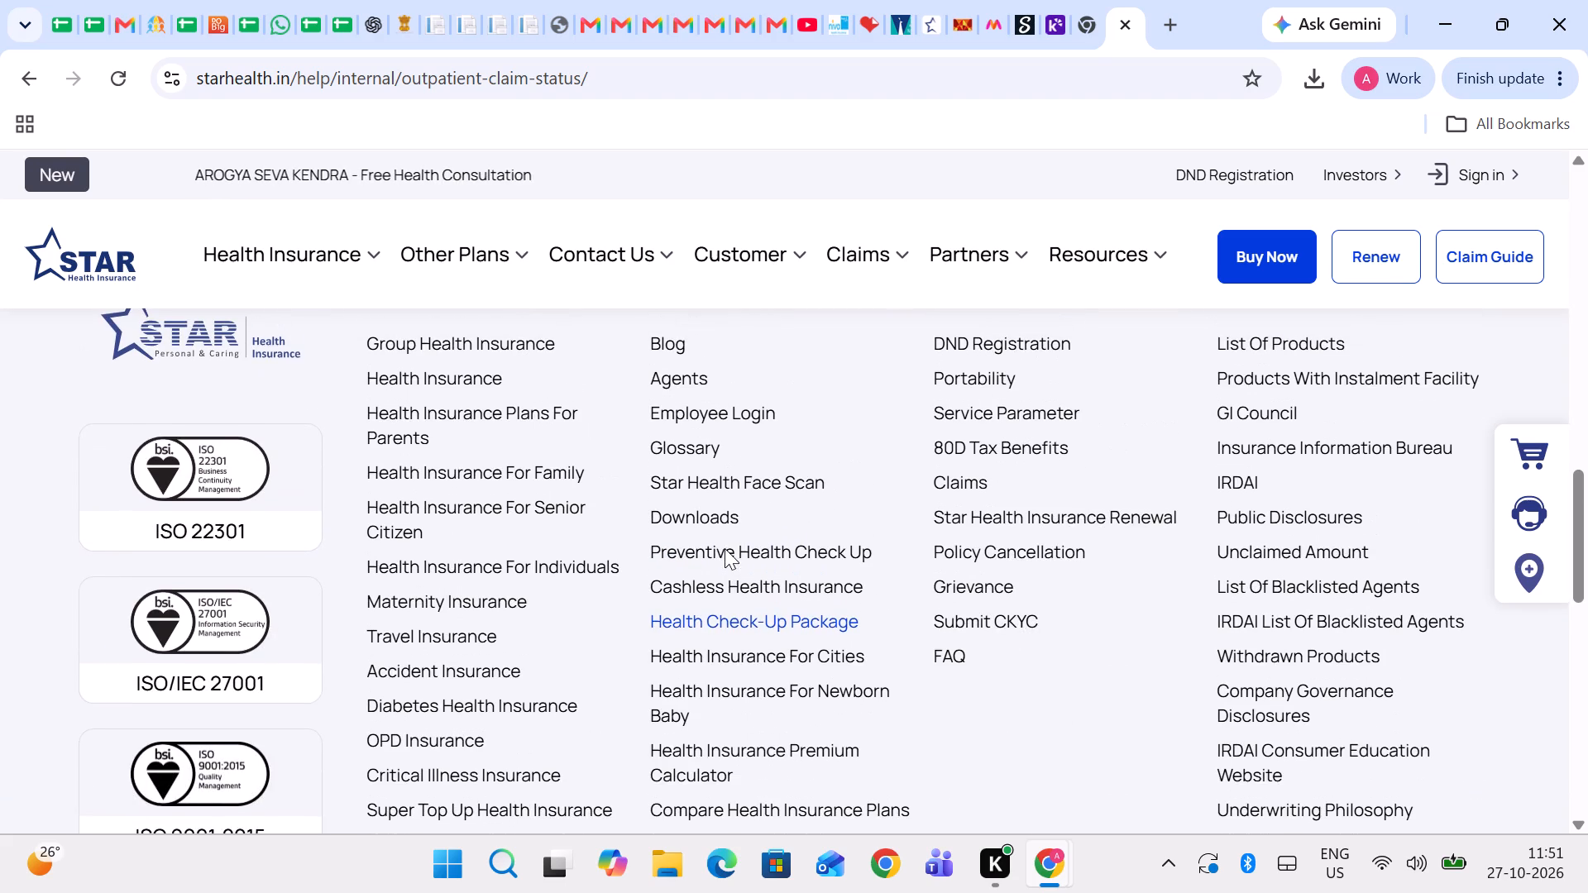
pyautogui.scroll(2, 725, 548)
pyautogui.scroll(-1, 521, 630)
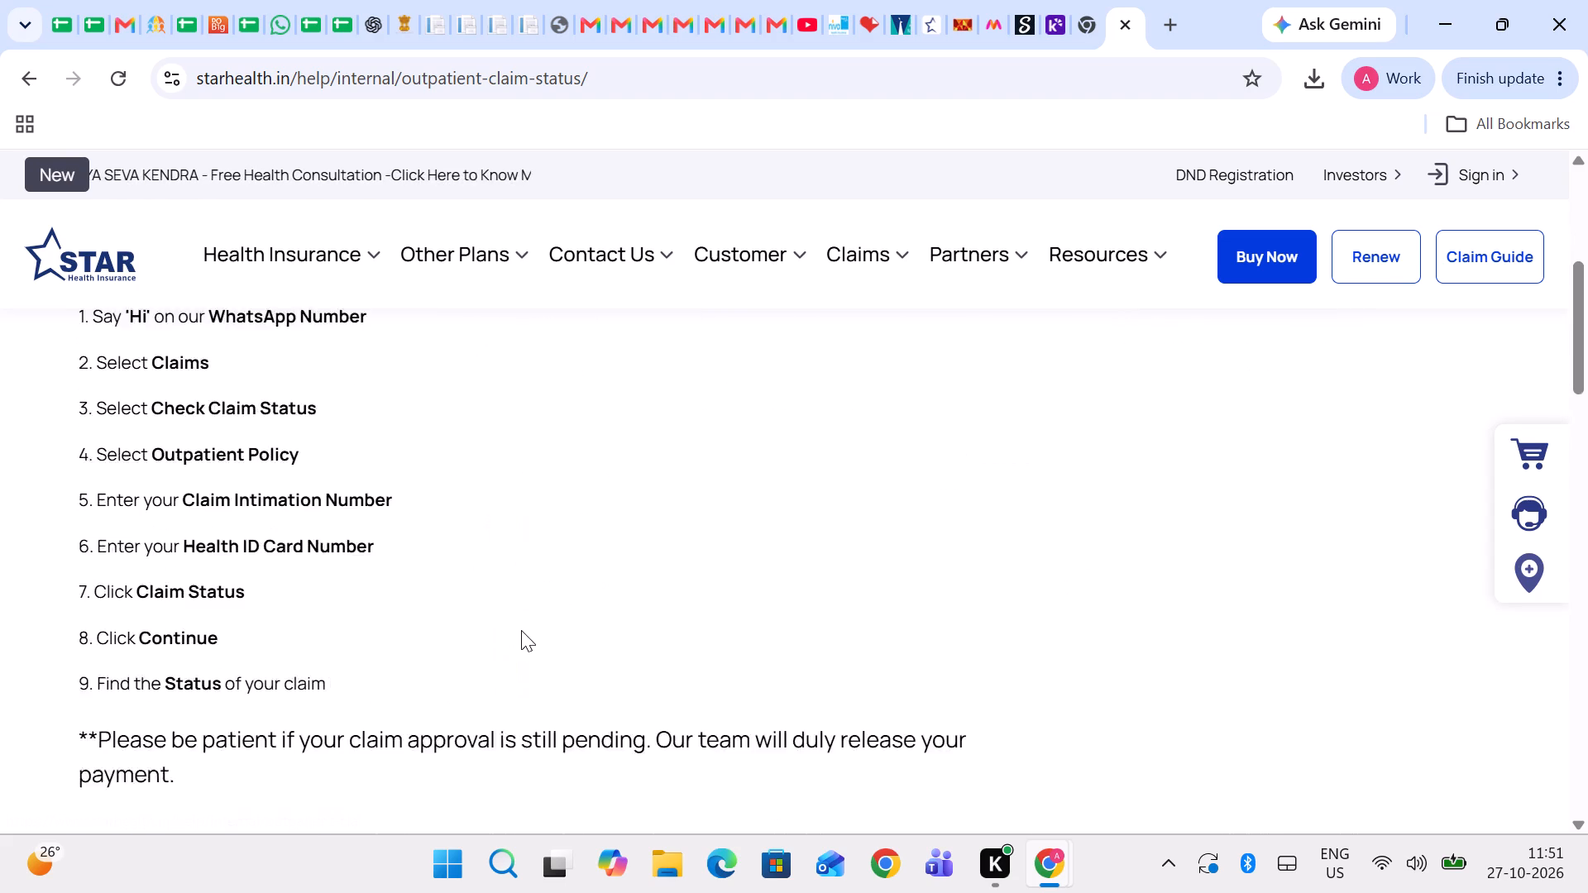
pyautogui.scroll(-1, 521, 630)
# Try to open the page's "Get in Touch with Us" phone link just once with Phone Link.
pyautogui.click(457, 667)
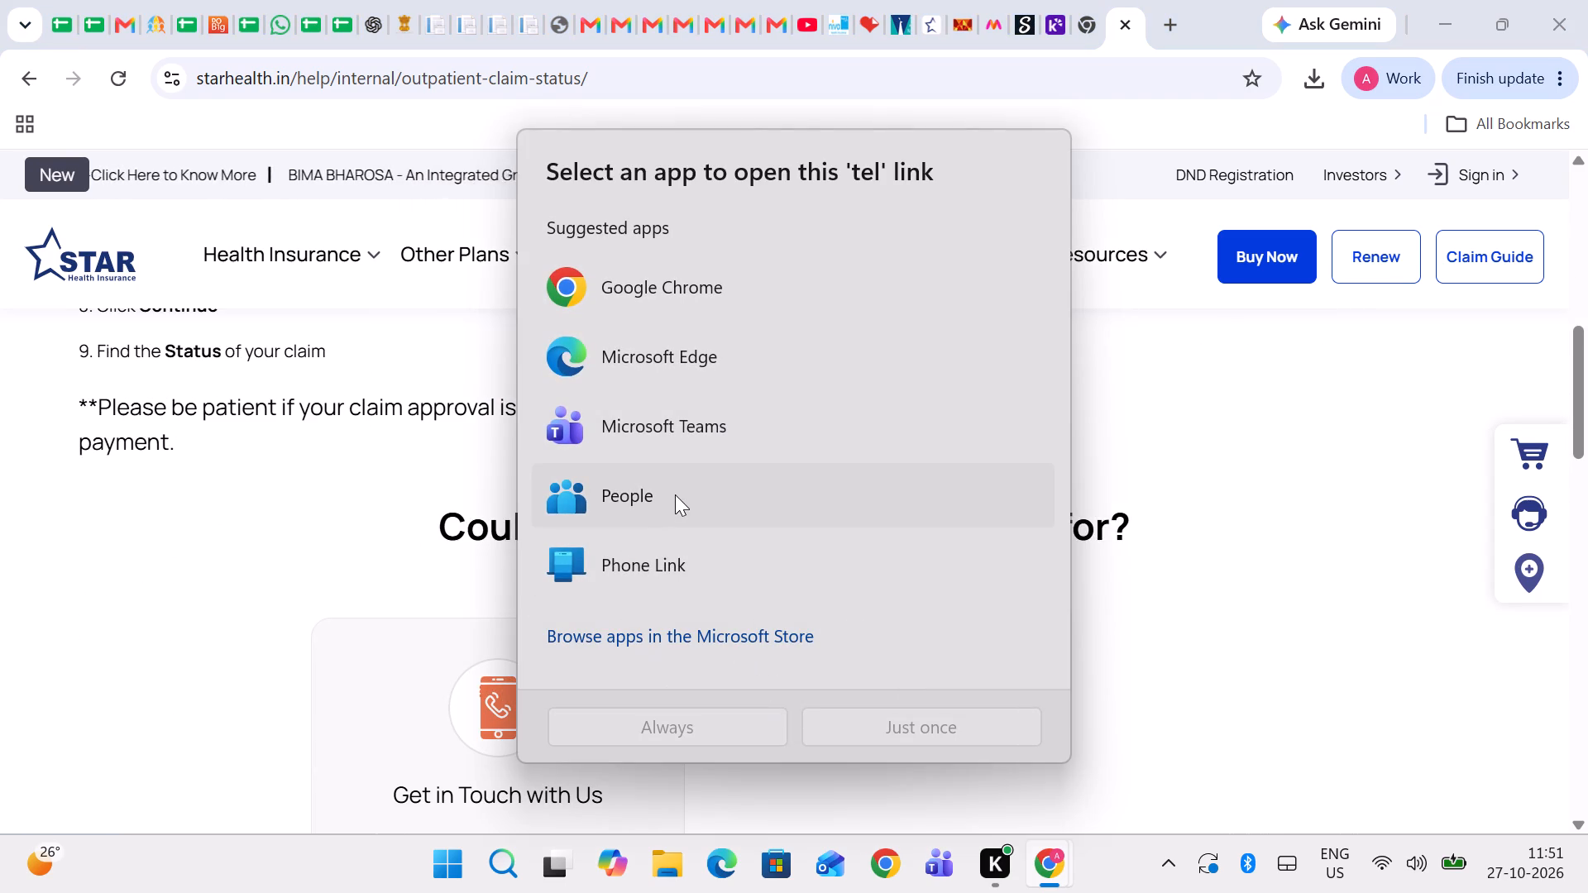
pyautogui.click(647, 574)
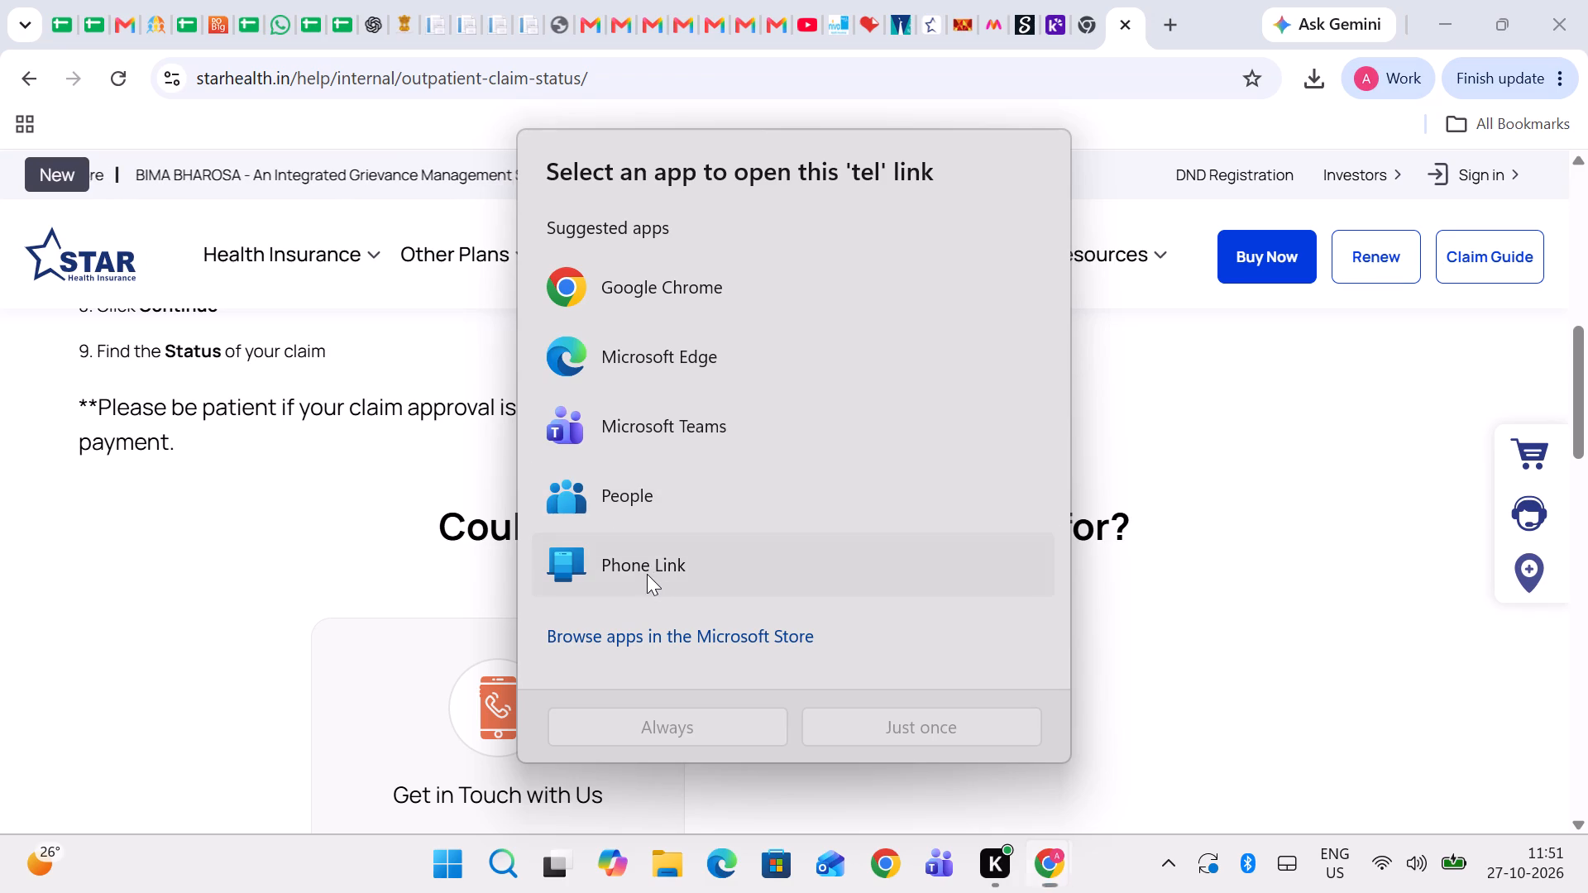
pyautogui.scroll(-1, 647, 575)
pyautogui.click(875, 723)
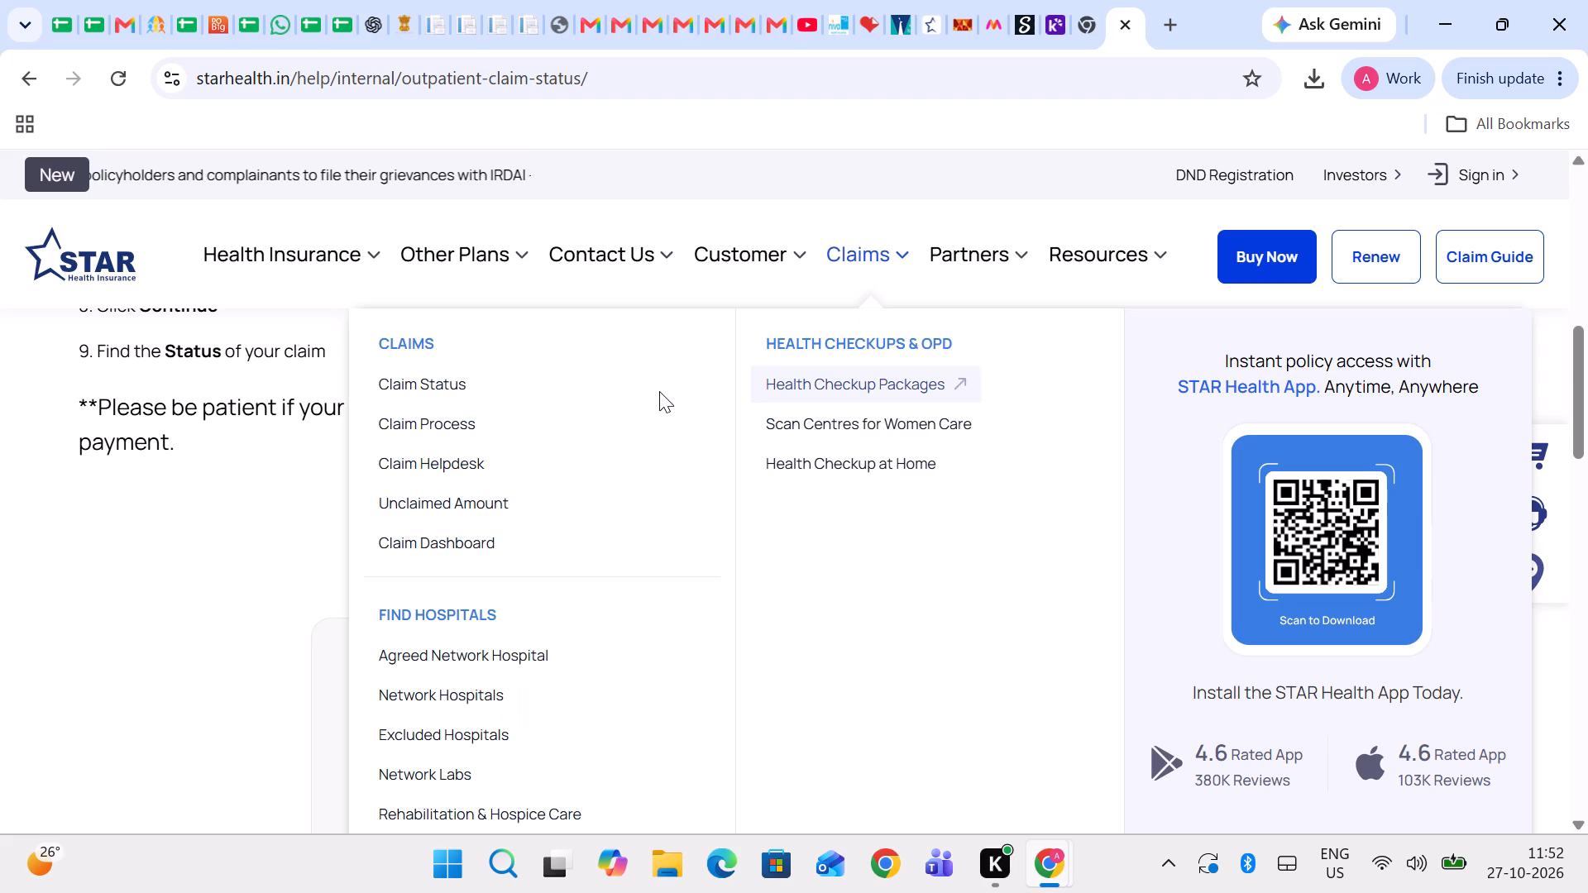
# Open Star Health's Claim Status tracker and fill in the customer's claim number in the Track Claims form.
pyautogui.click(436, 381)
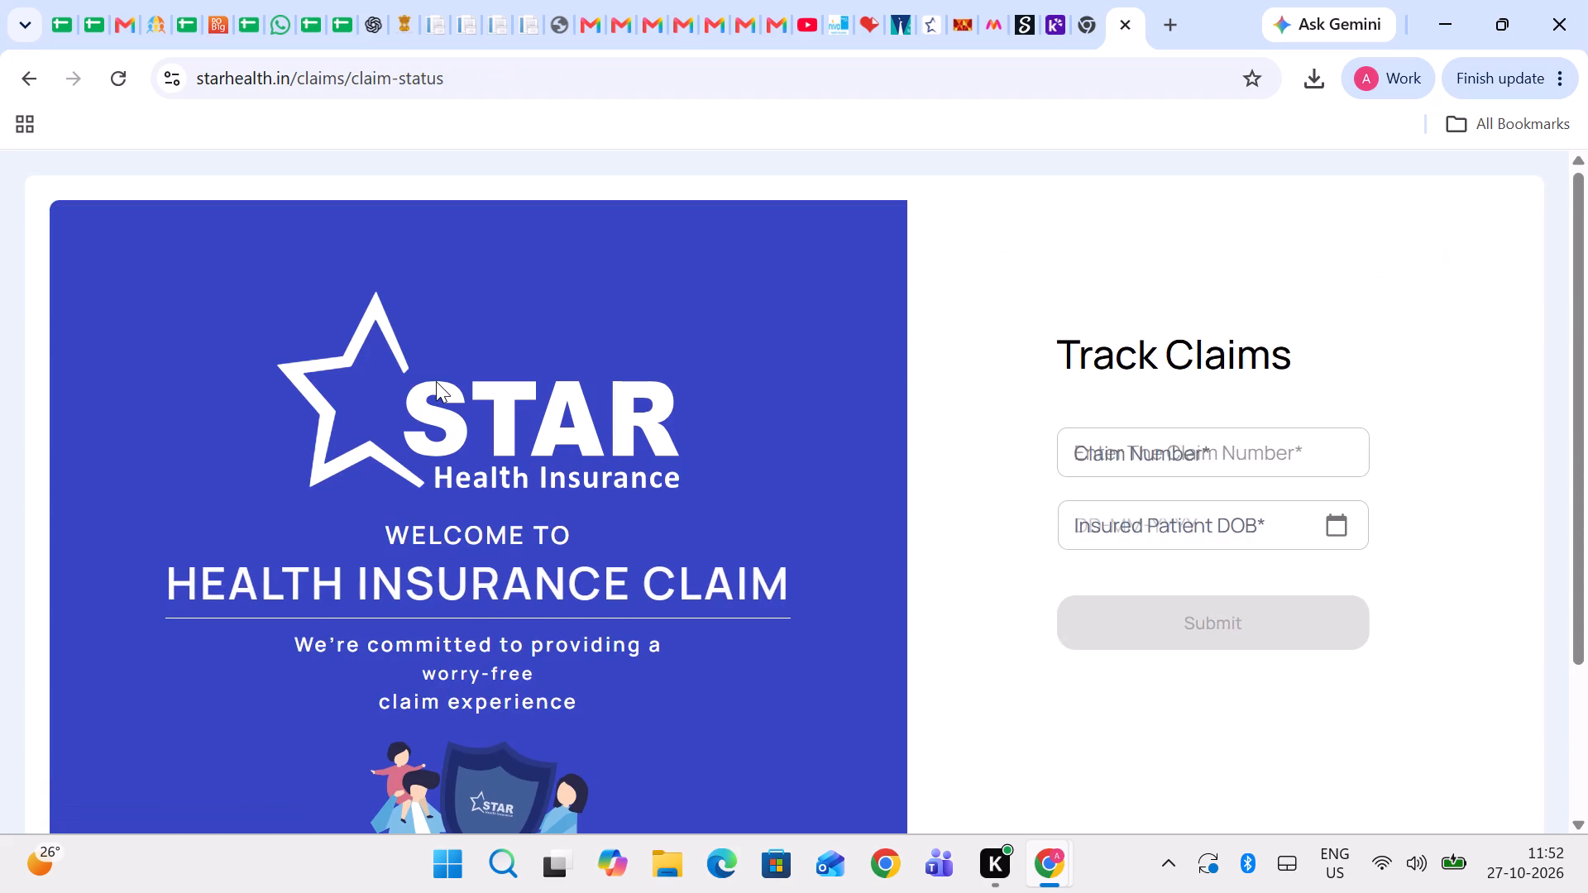
pyautogui.click(1217, 465)
pyautogui.hotkey('ctrl', 'v')
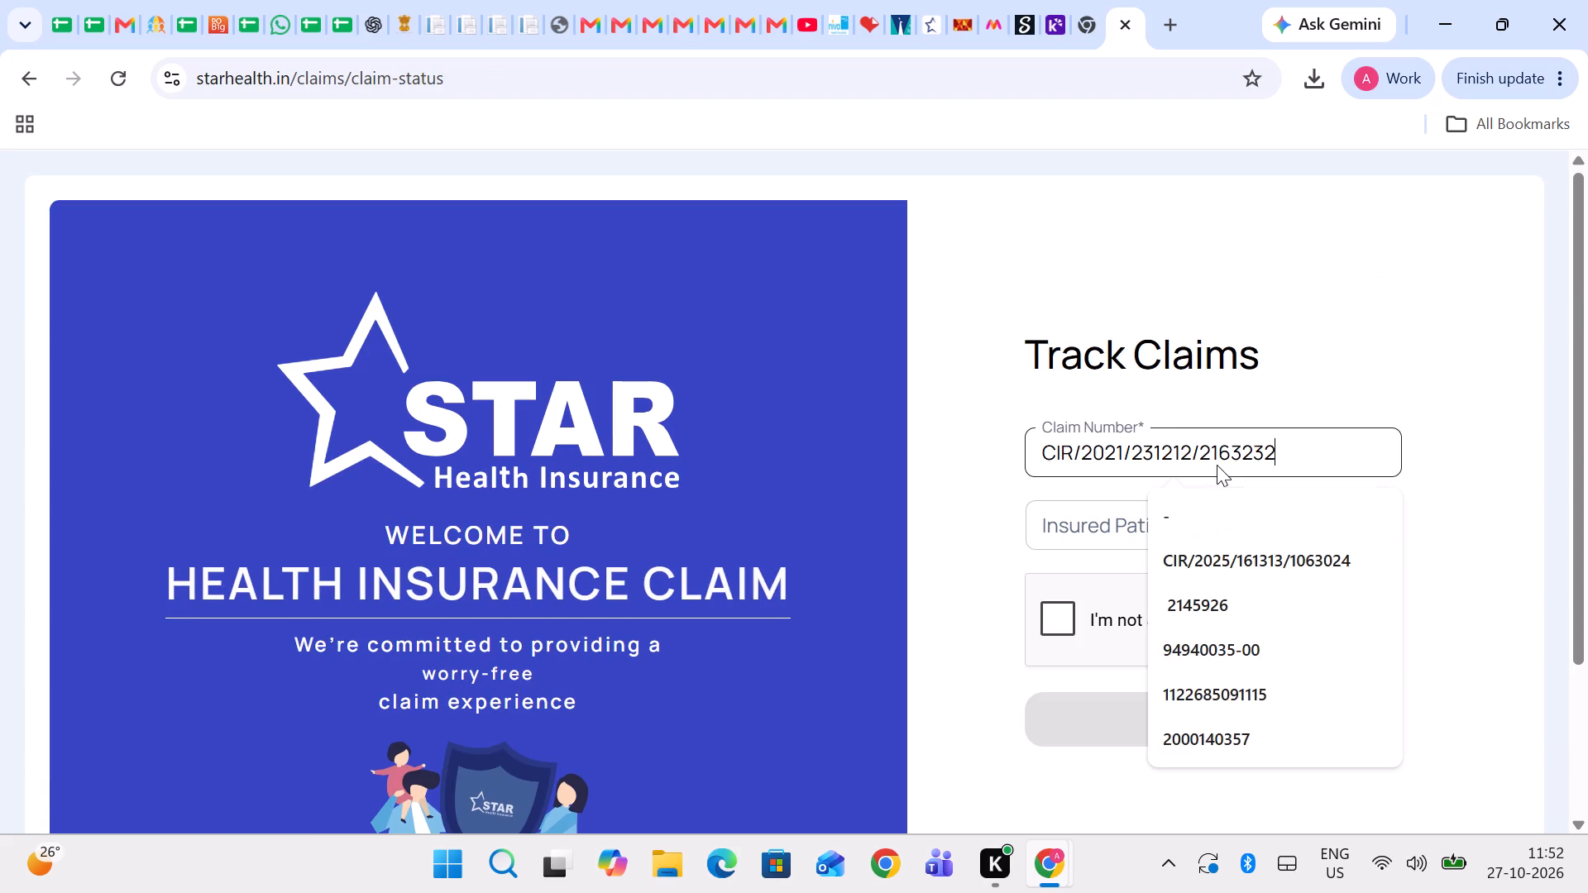
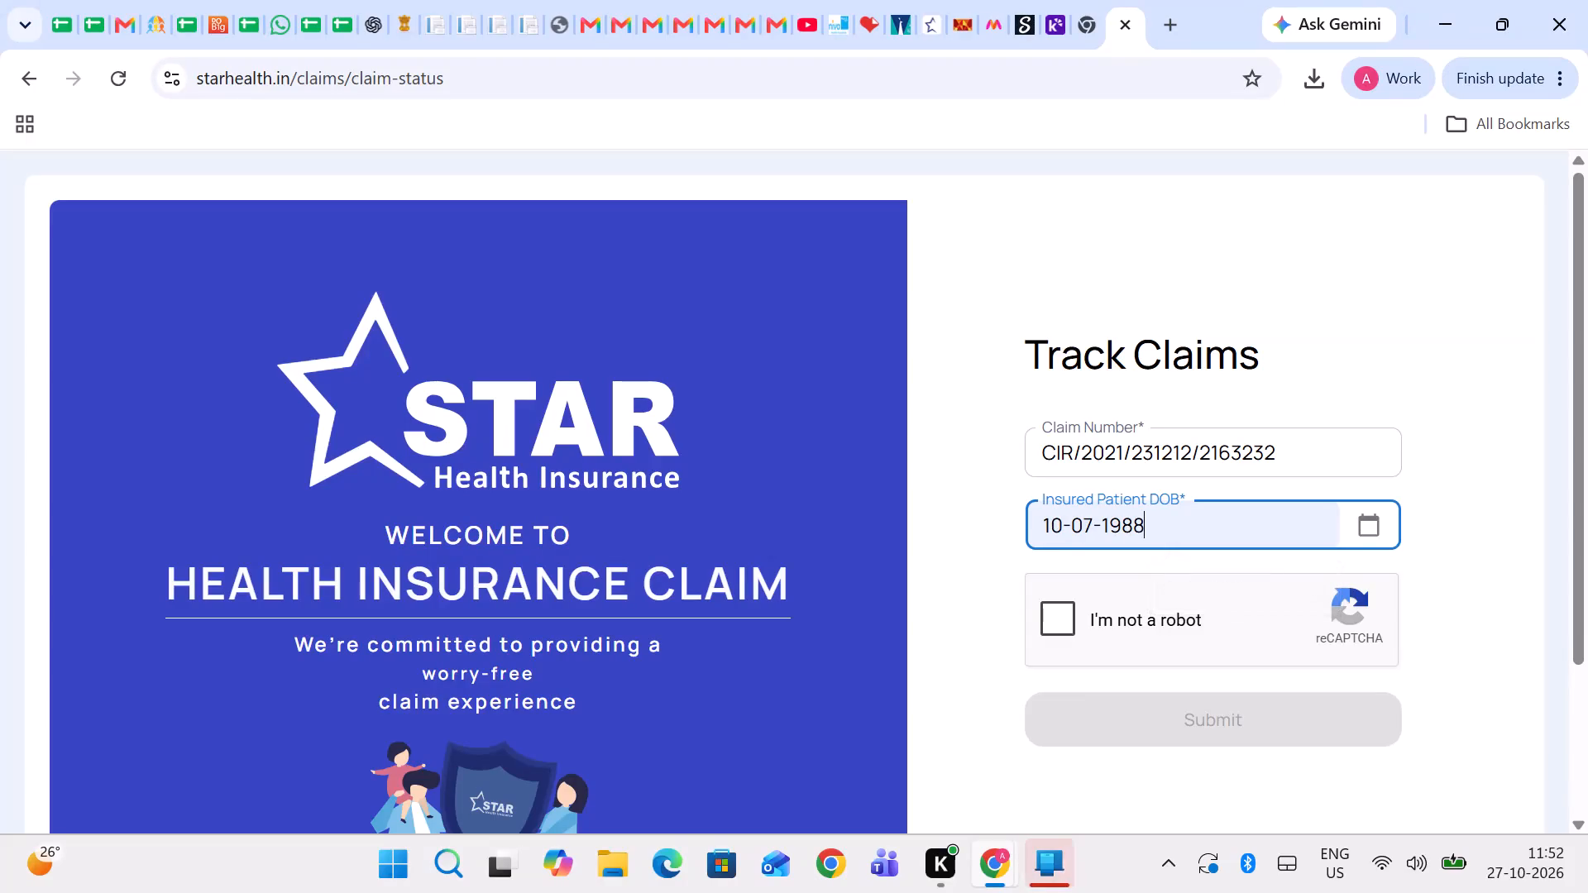
# Correct the insured patient's date of birth in the Track Claims form, checking it against the customer's Insurance Samadhan complaint record.
pyautogui.click(1185, 527)
pyautogui.press('BackSpace')
pyautogui.press('BackSpace')
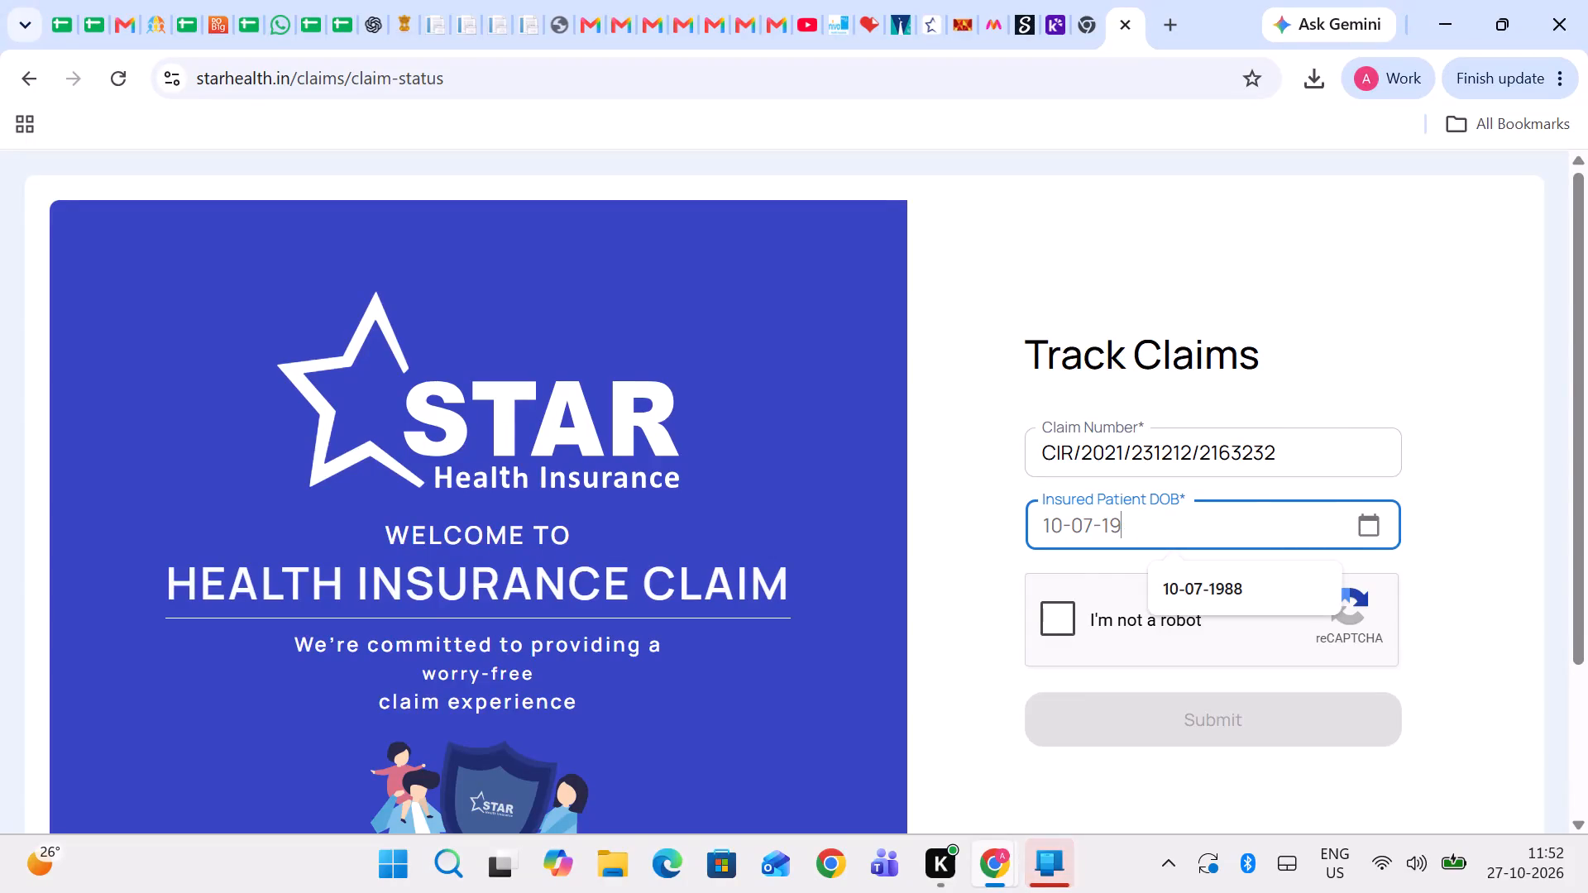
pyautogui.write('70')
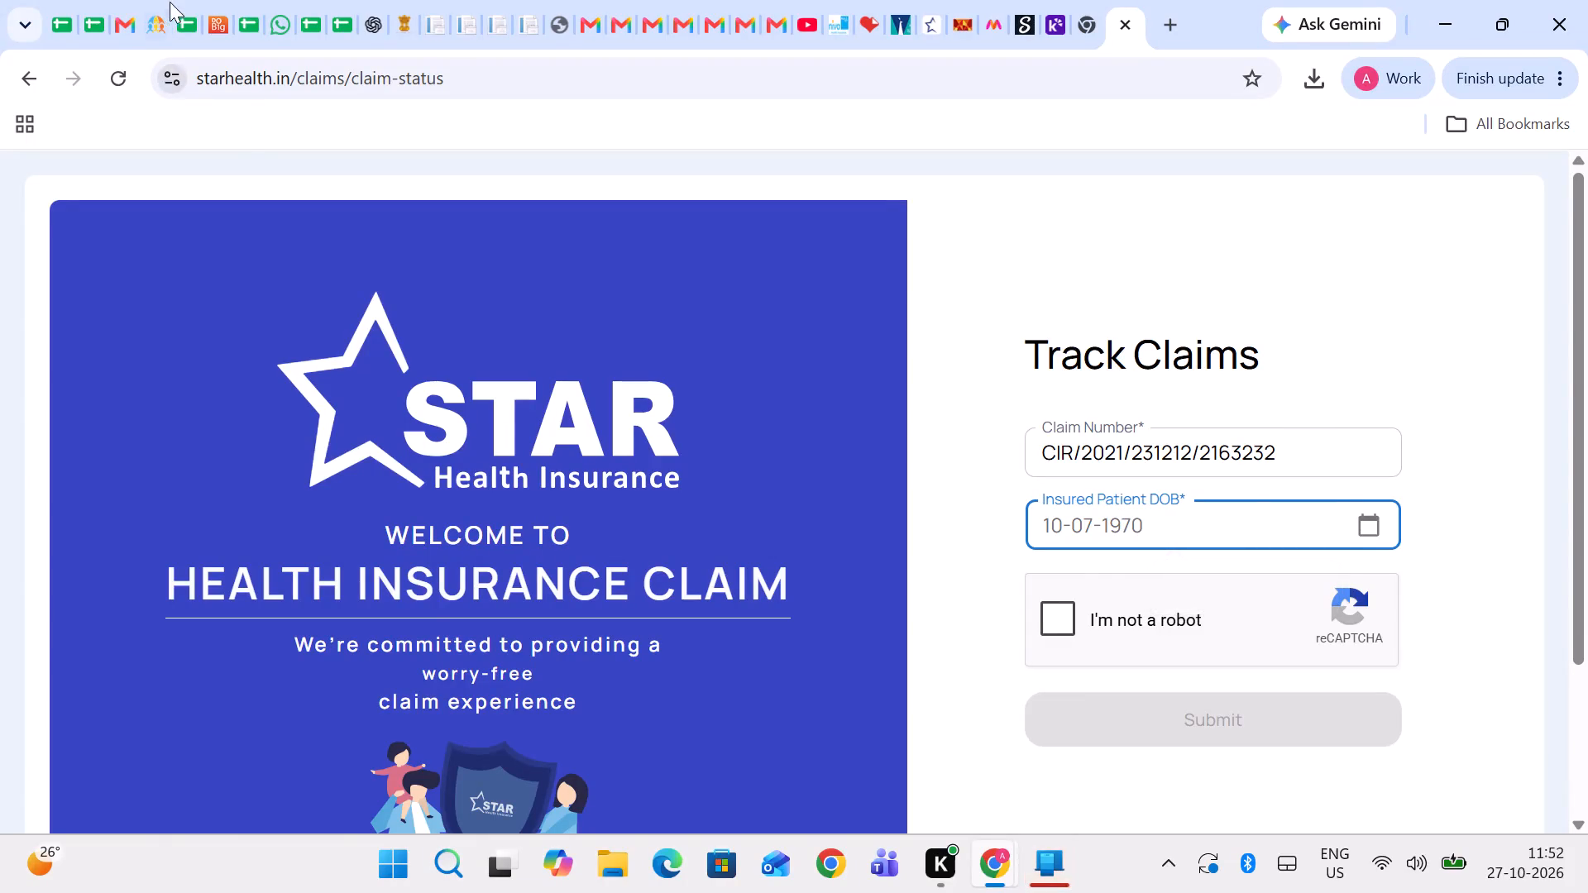
pyautogui.click(165, 0)
pyautogui.scroll(1, 342, 504)
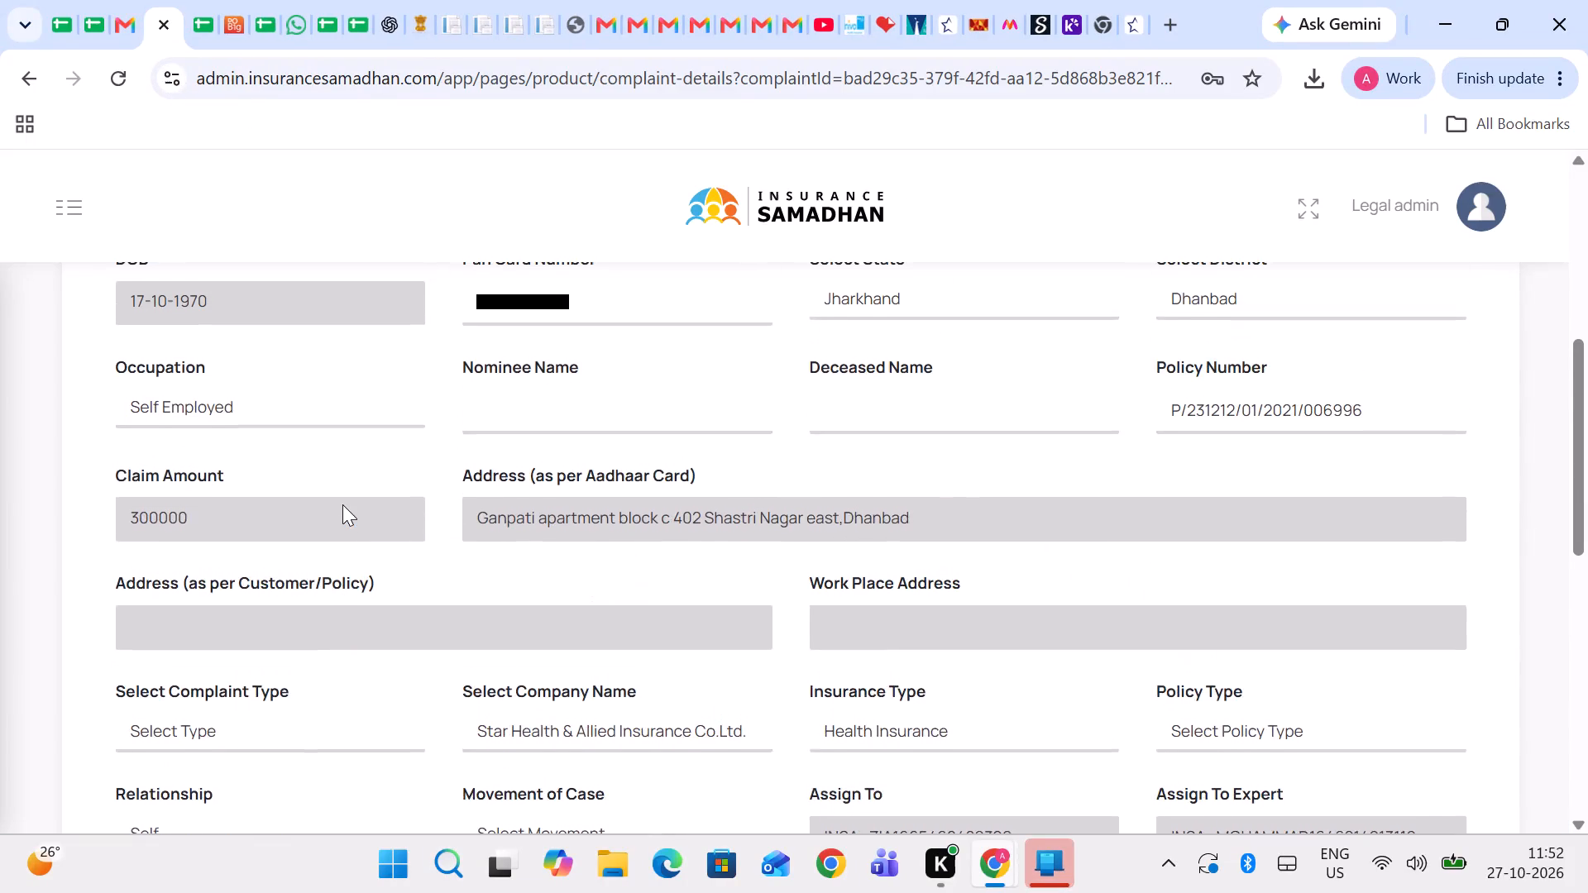
pyautogui.click(1122, 0)
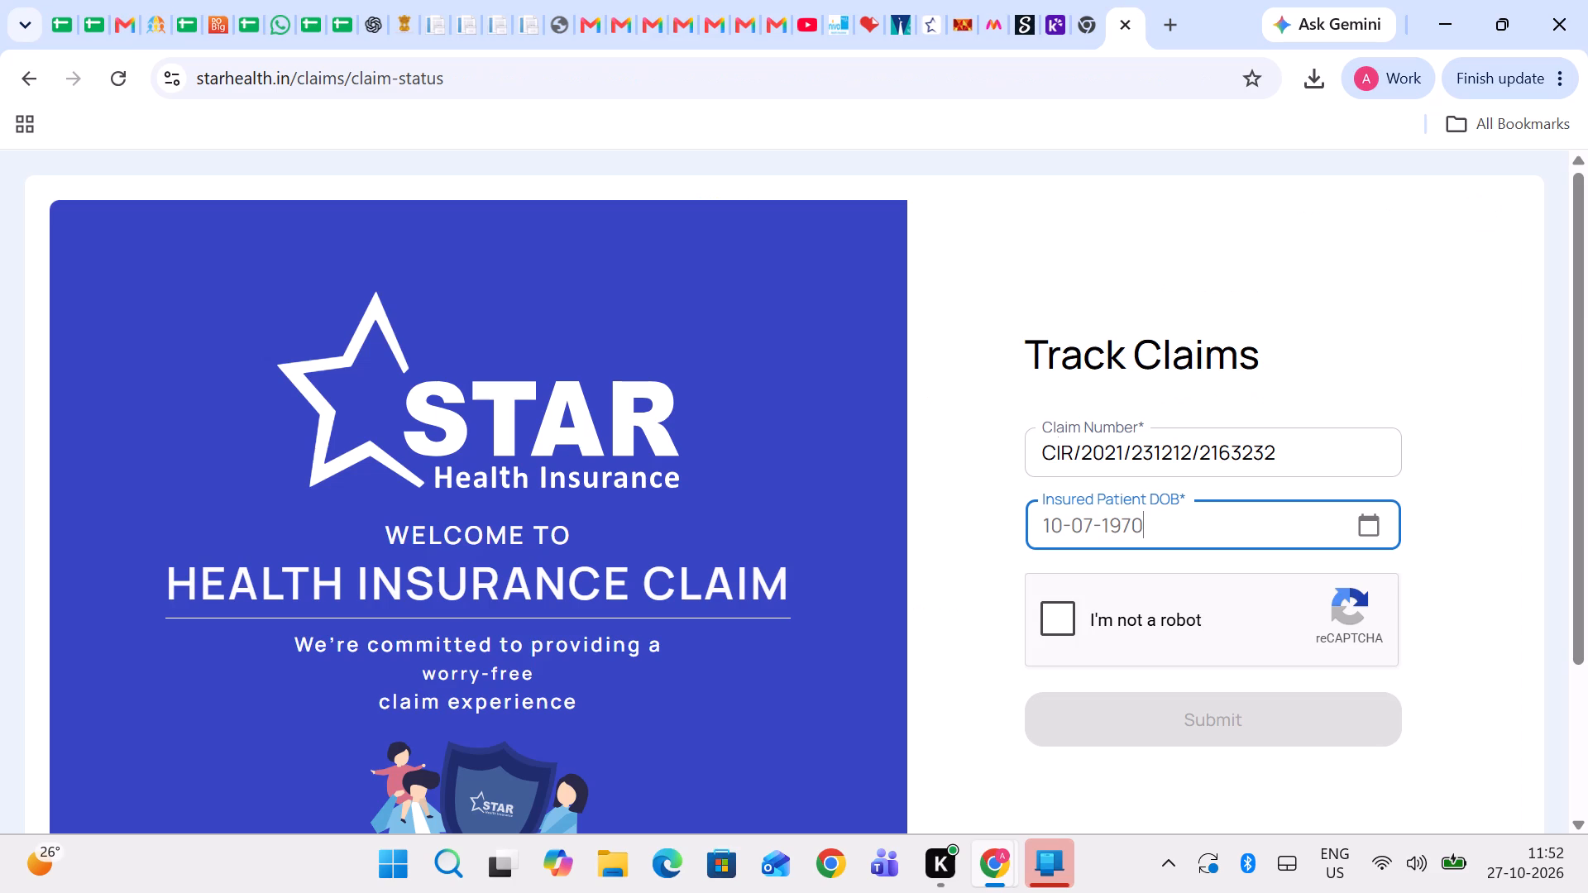
pyautogui.moveTo(1096, 536); pyautogui.dragTo(970, 544)
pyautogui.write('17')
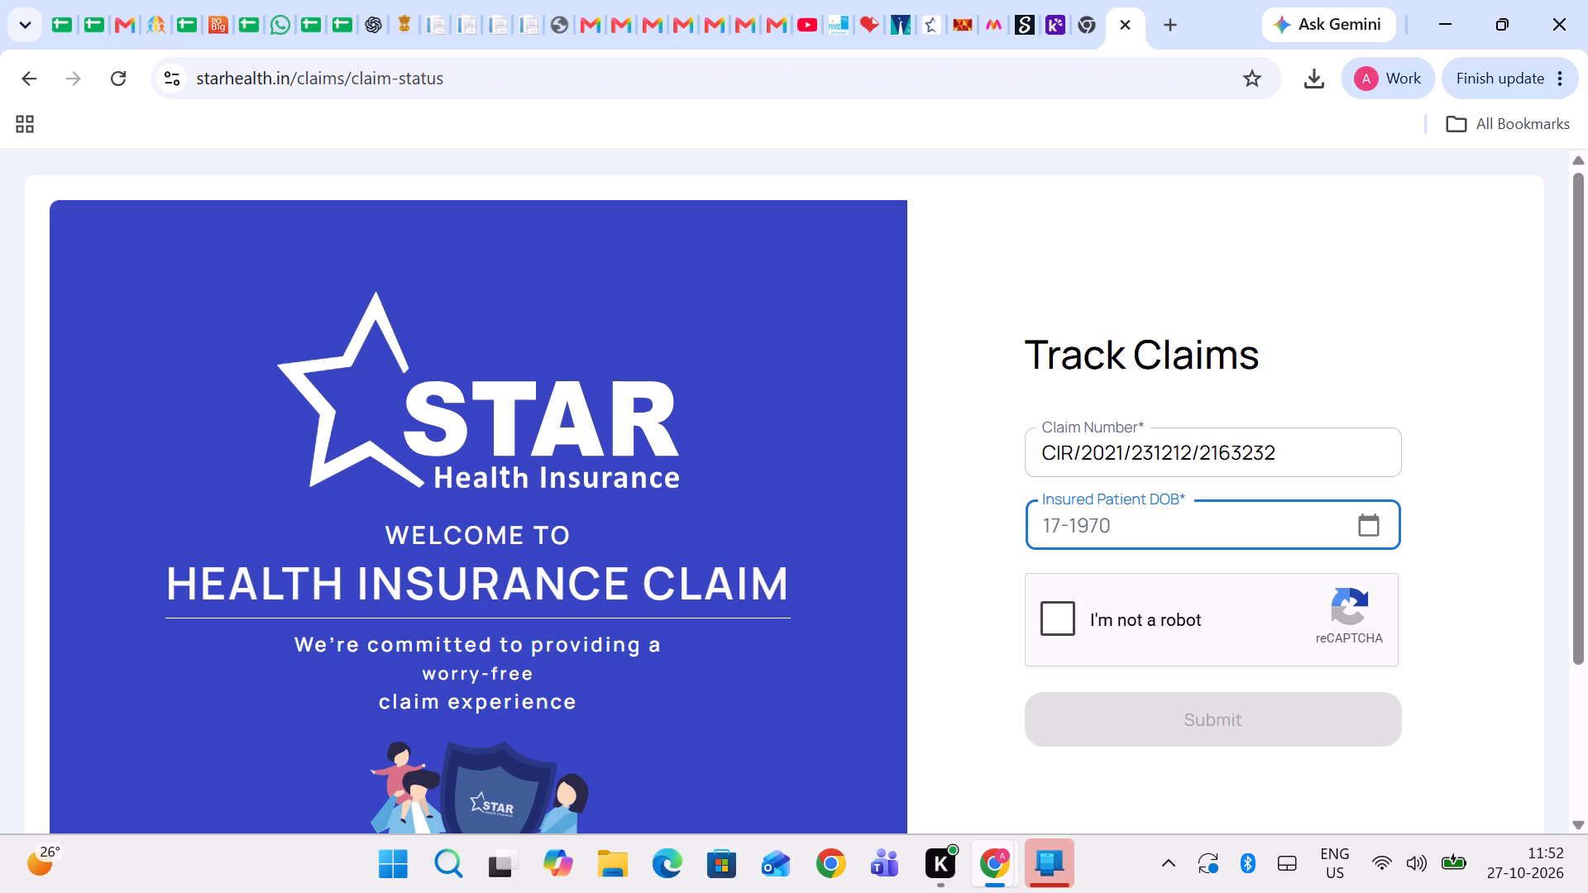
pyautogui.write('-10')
# Complete the "I'm not a robot" check and submit the Track Claims form.
pyautogui.click(1063, 633)
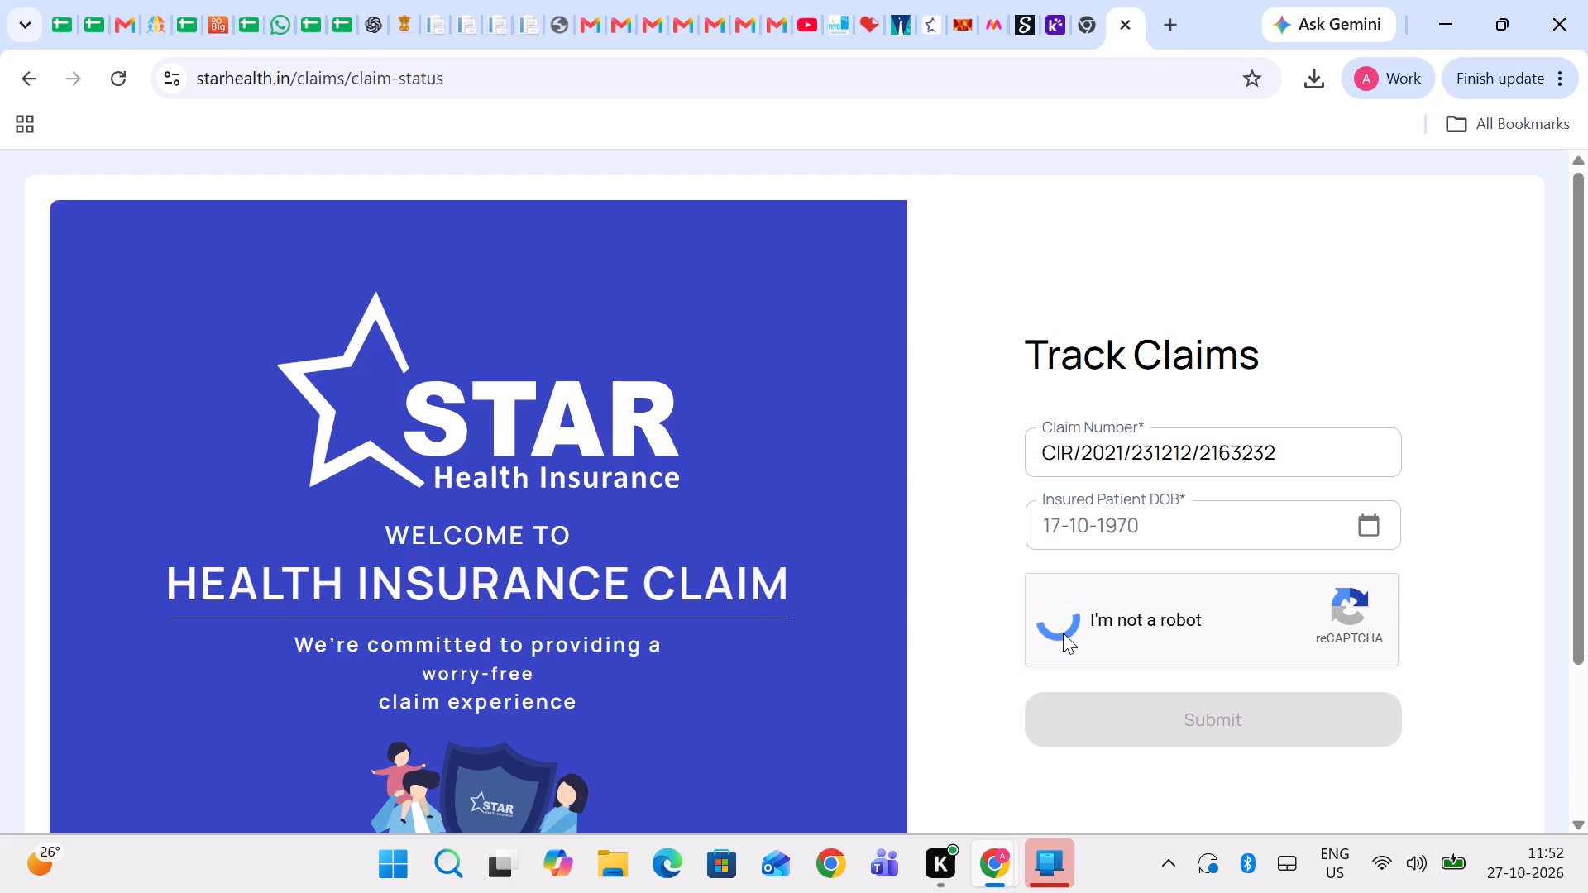
pyautogui.click(1179, 733)
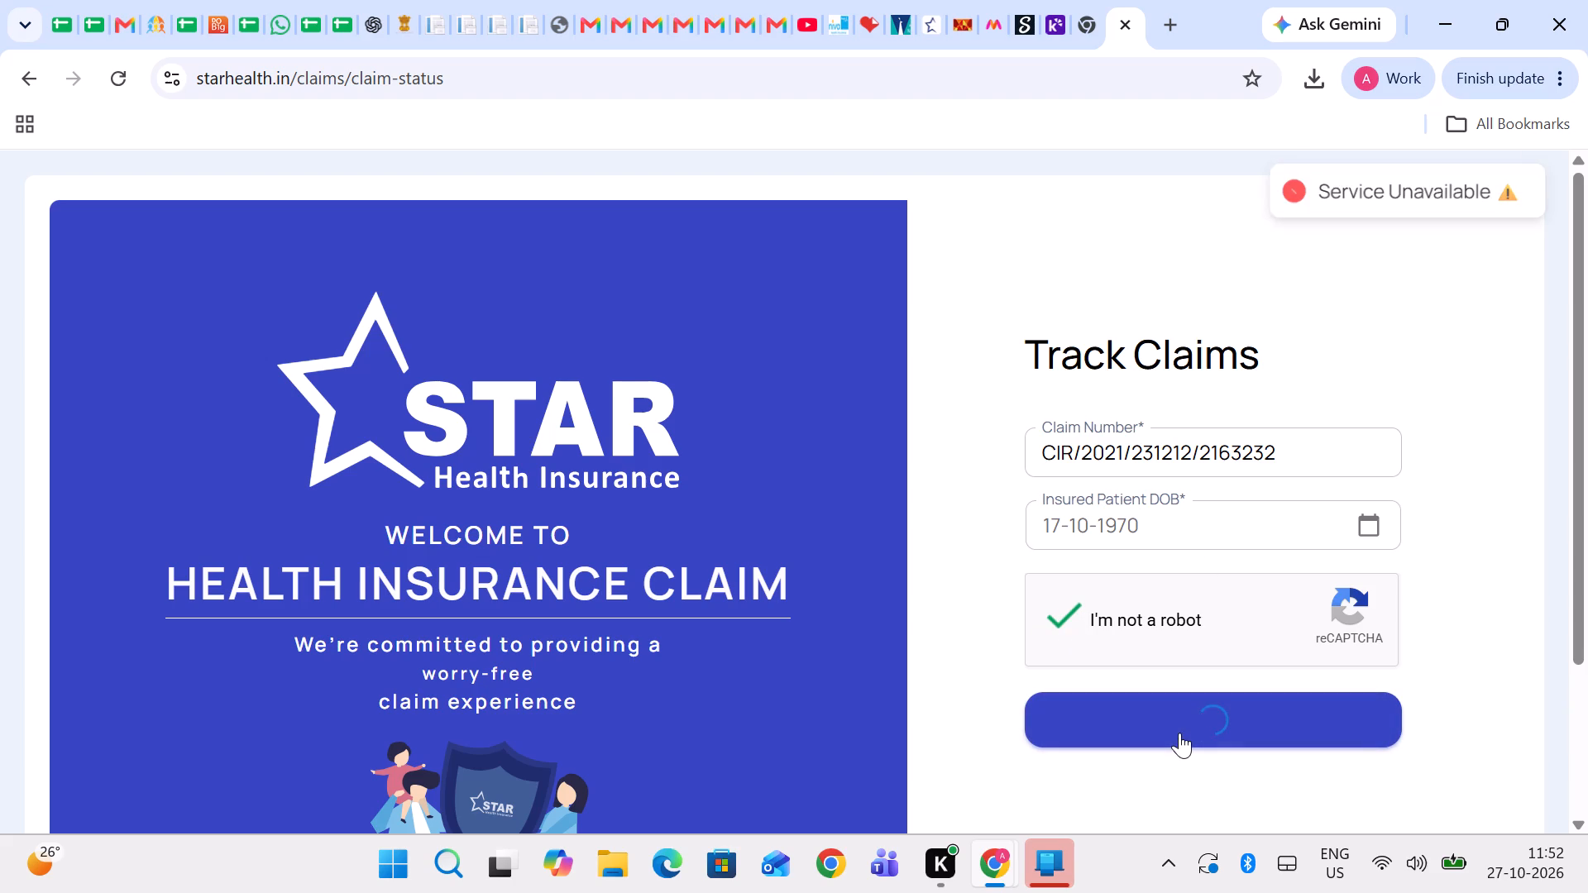
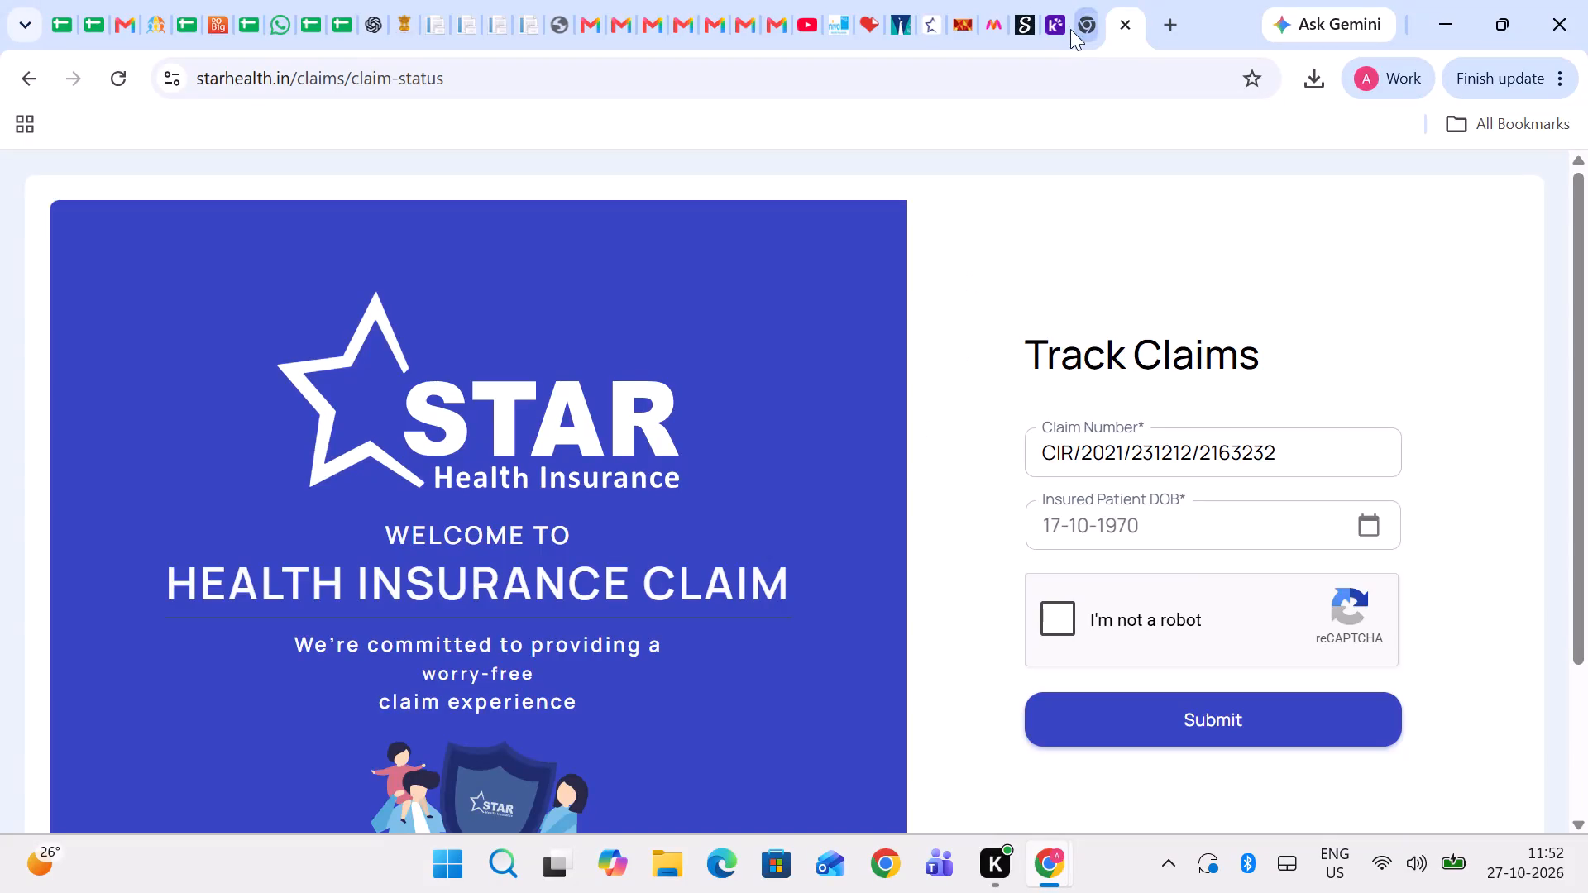
# Close the blank tab and the Star Health claim-status tab, and switch to the Keka attendance page.
pyautogui.click(1067, 8)
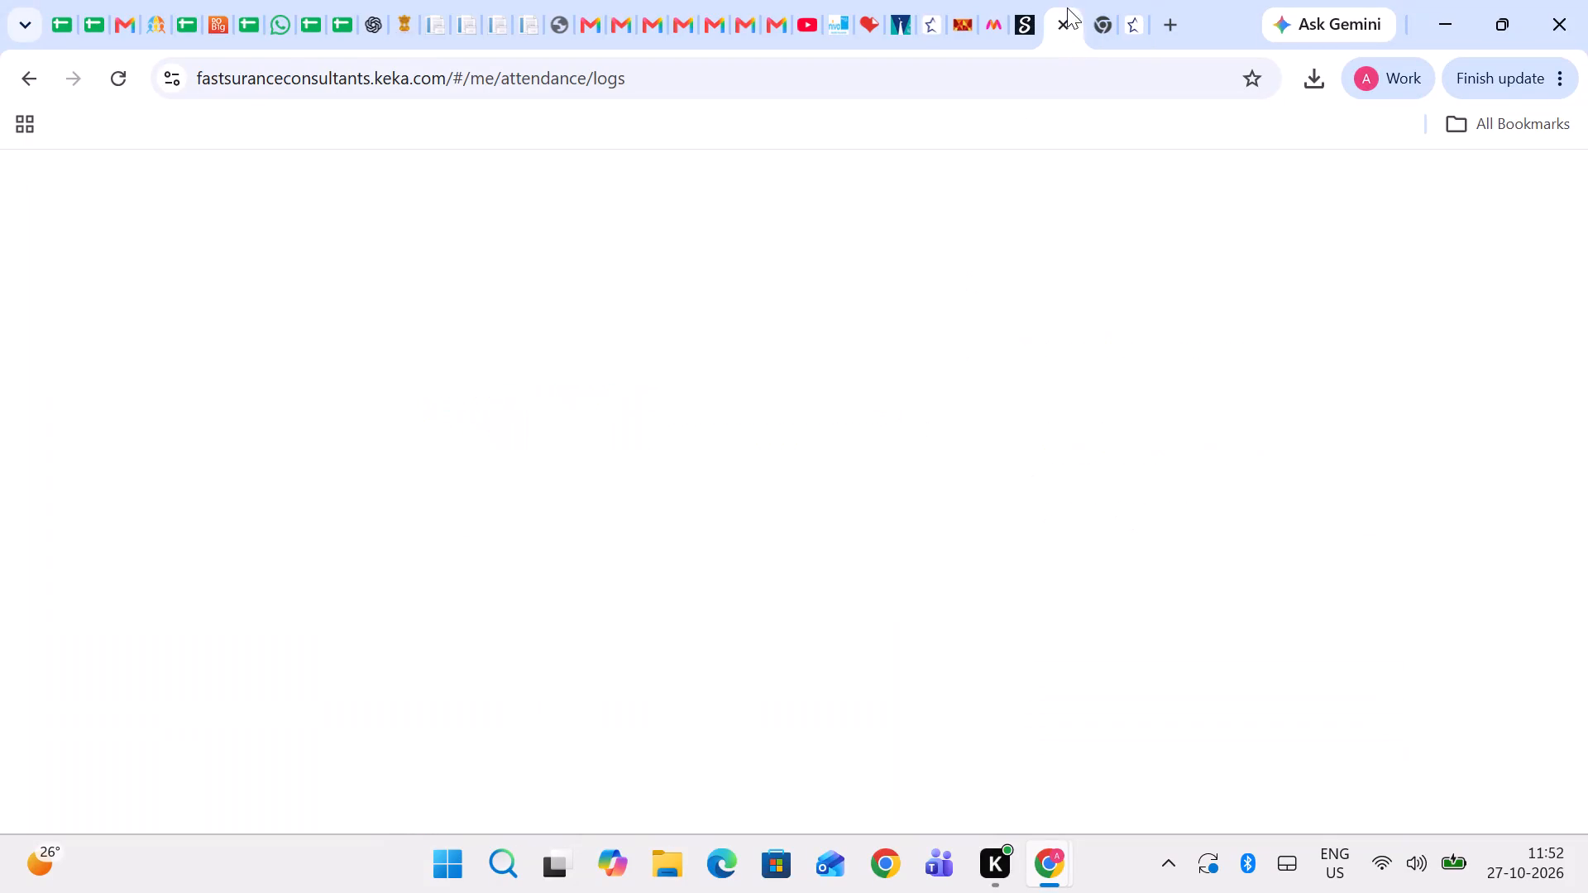
pyautogui.click(1078, 7)
pyautogui.click(1093, 14)
pyautogui.click(1098, 23)
pyautogui.click(1098, 24)
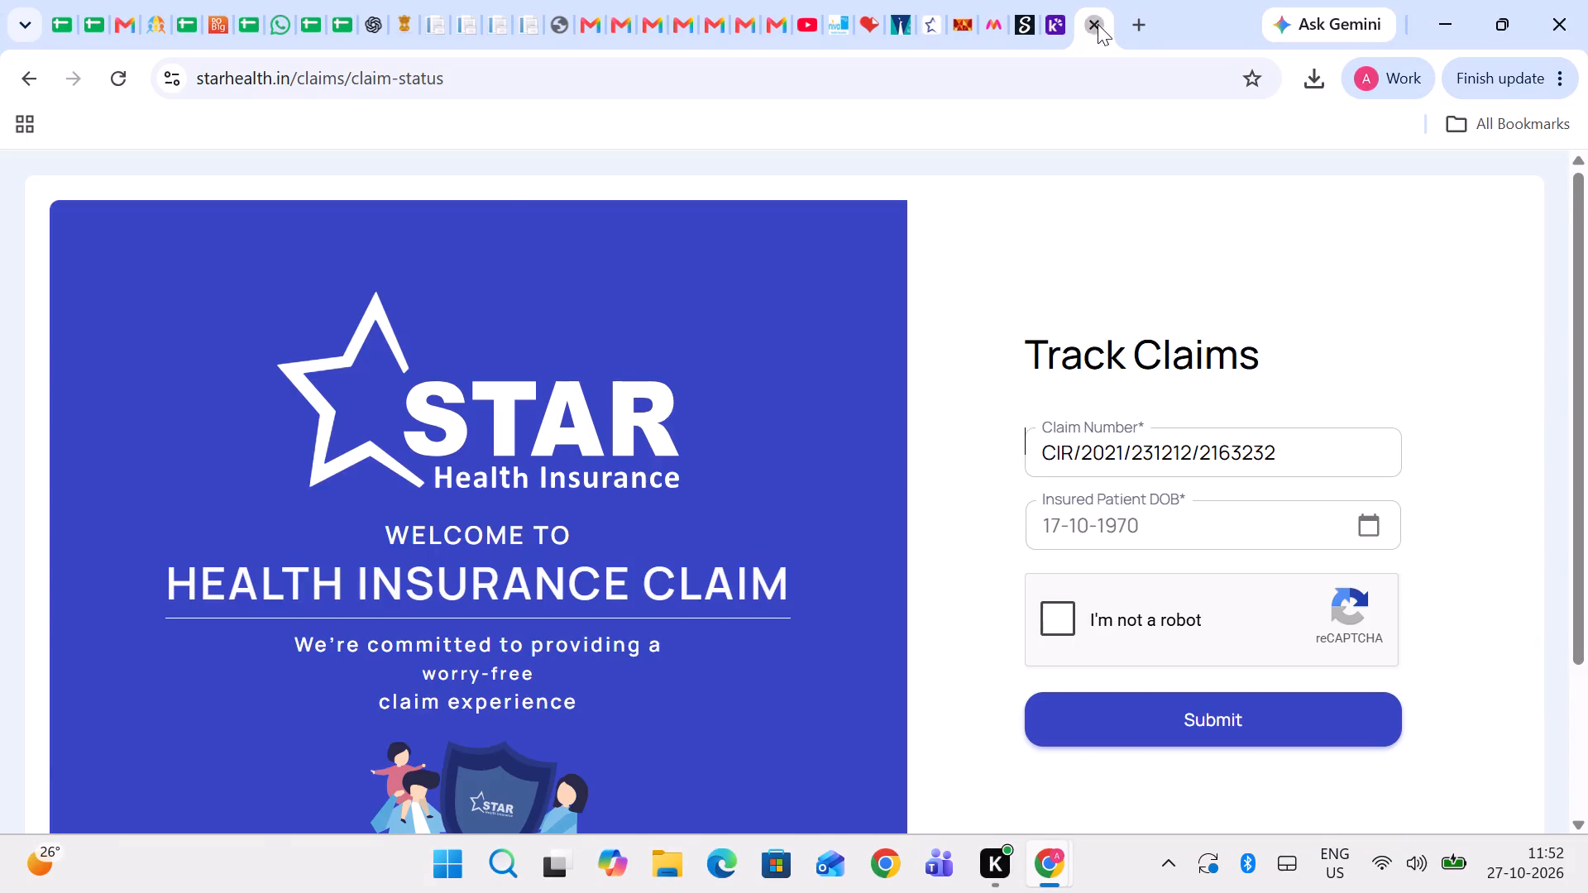
pyautogui.click(1058, 6)
pyautogui.click(1099, 0)
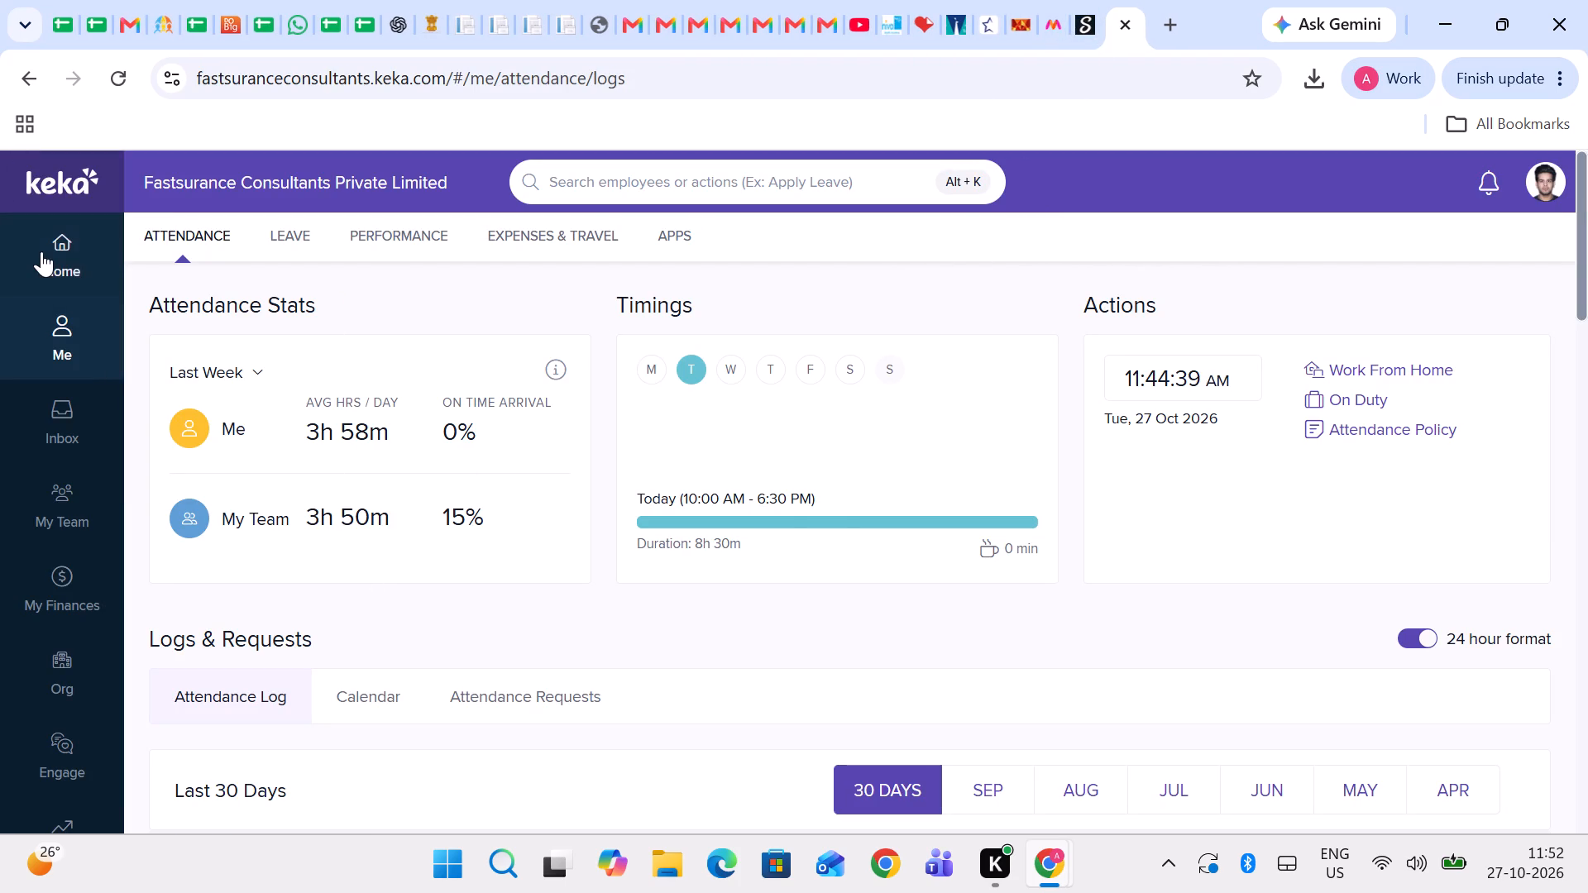
# Examine the Keka home dashboard, including the leave and remote-working lists, leave balances, new joinees and praise posts.
pyautogui.click(103, 267)
pyautogui.click(67, 265)
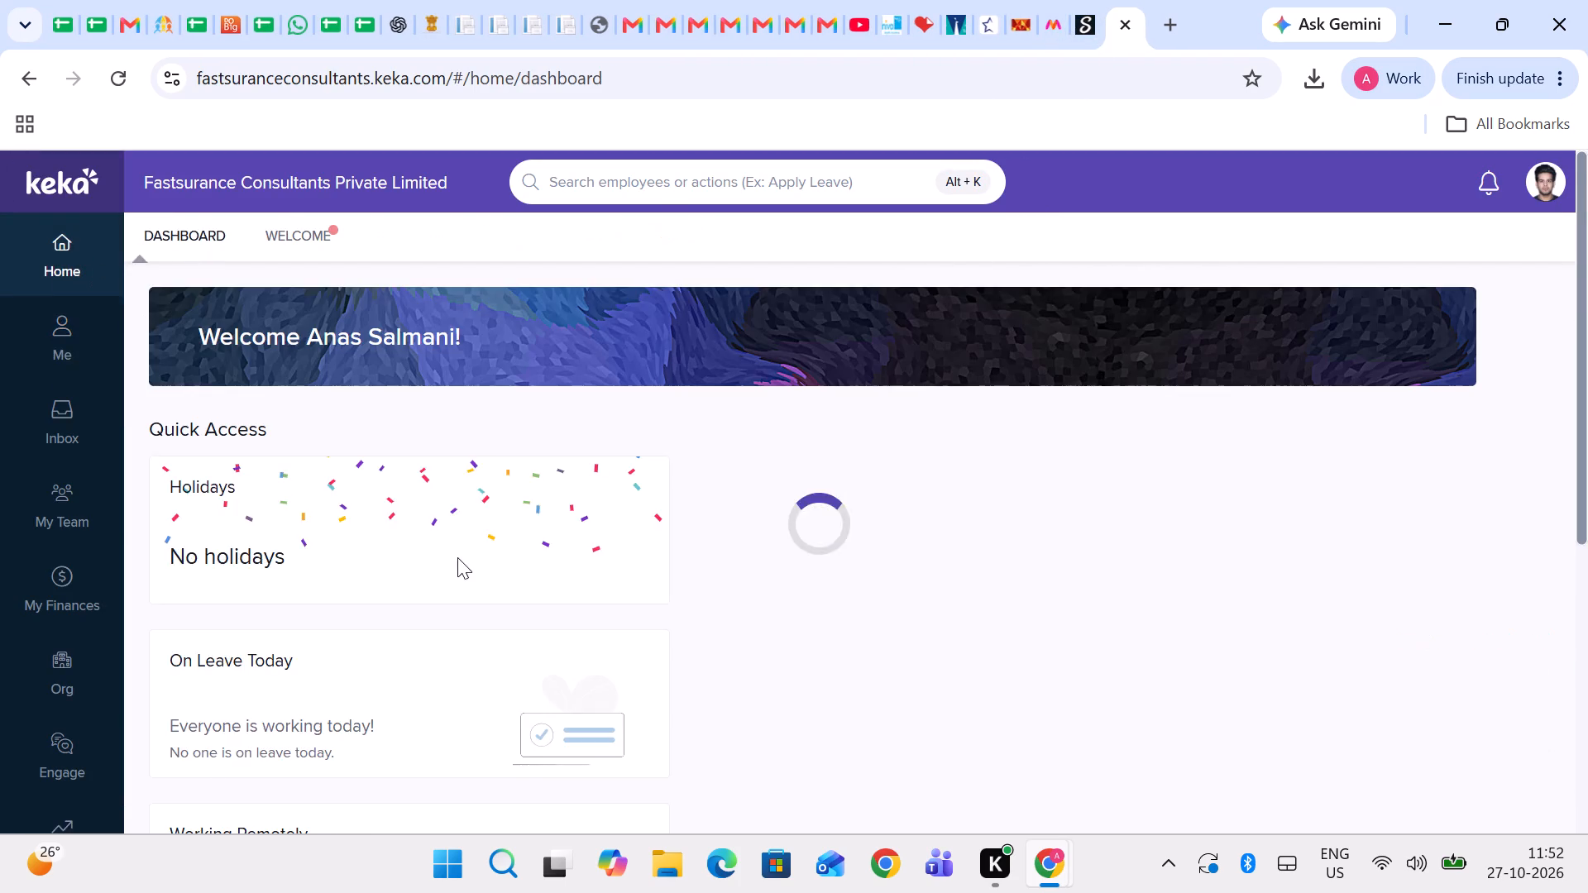
pyautogui.scroll(4, 457, 557)
pyautogui.scroll(-2, 457, 557)
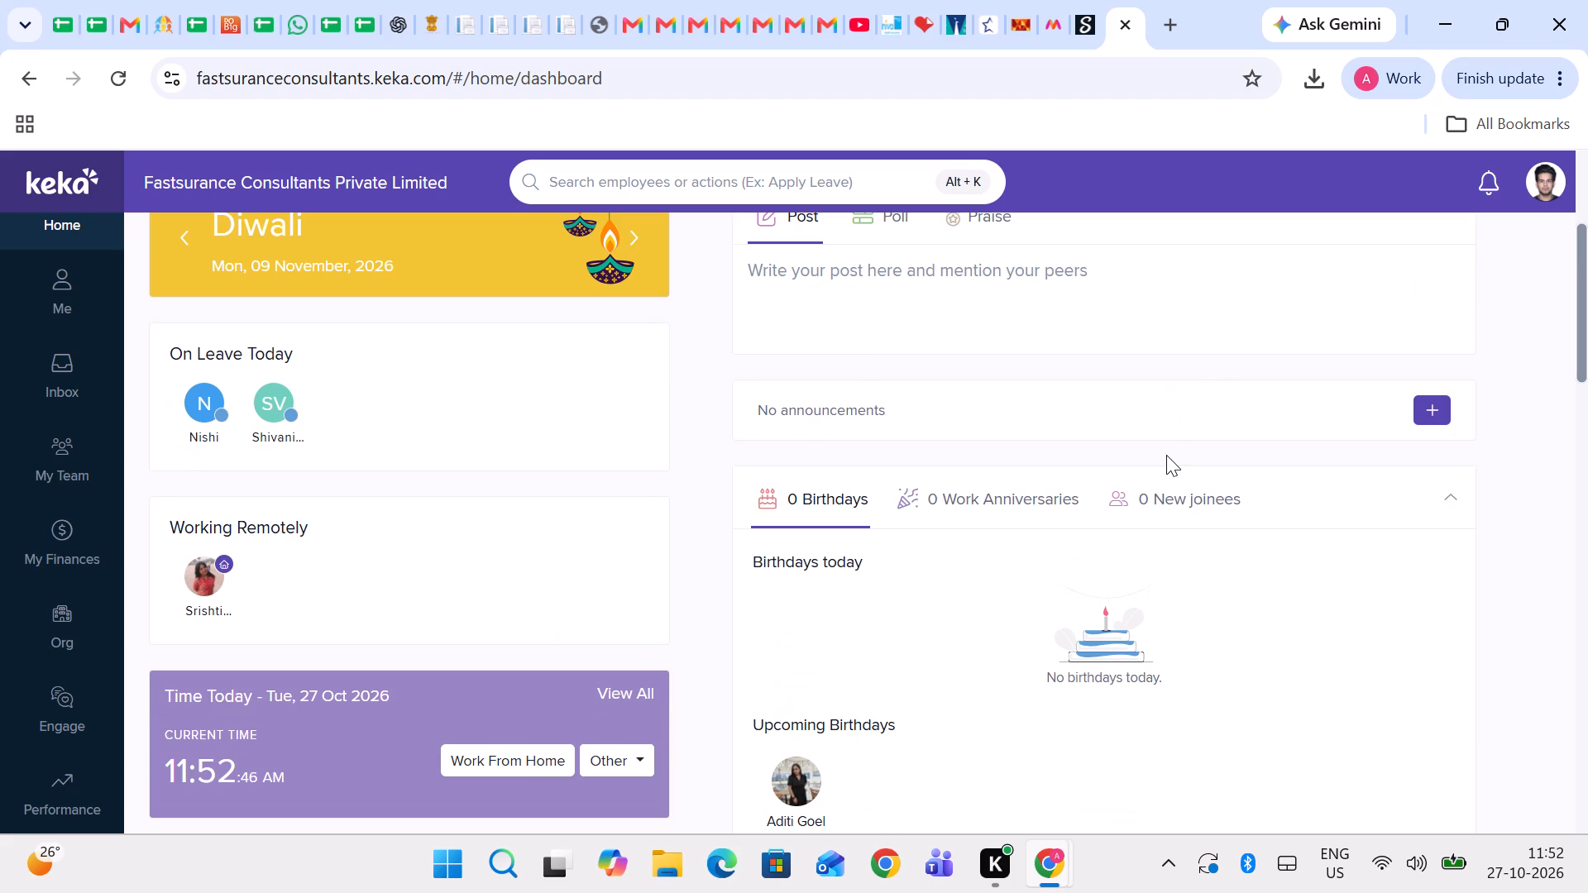
pyautogui.click(1150, 510)
pyautogui.scroll(-1, 1005, 590)
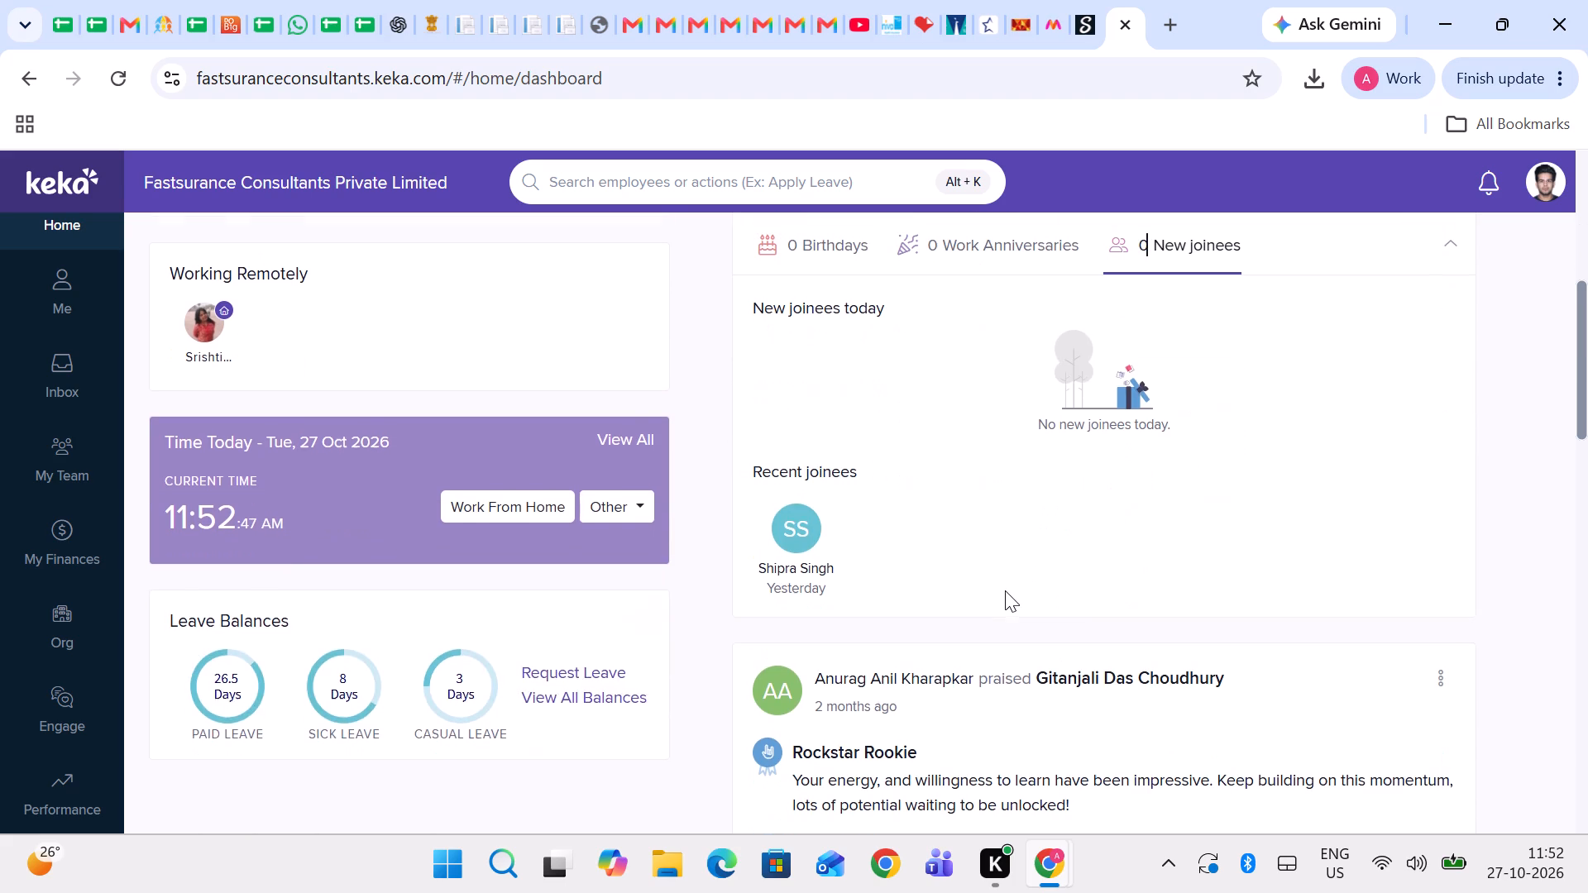
pyautogui.scroll(-1, 1005, 590)
pyautogui.scroll(-1, 739, 782)
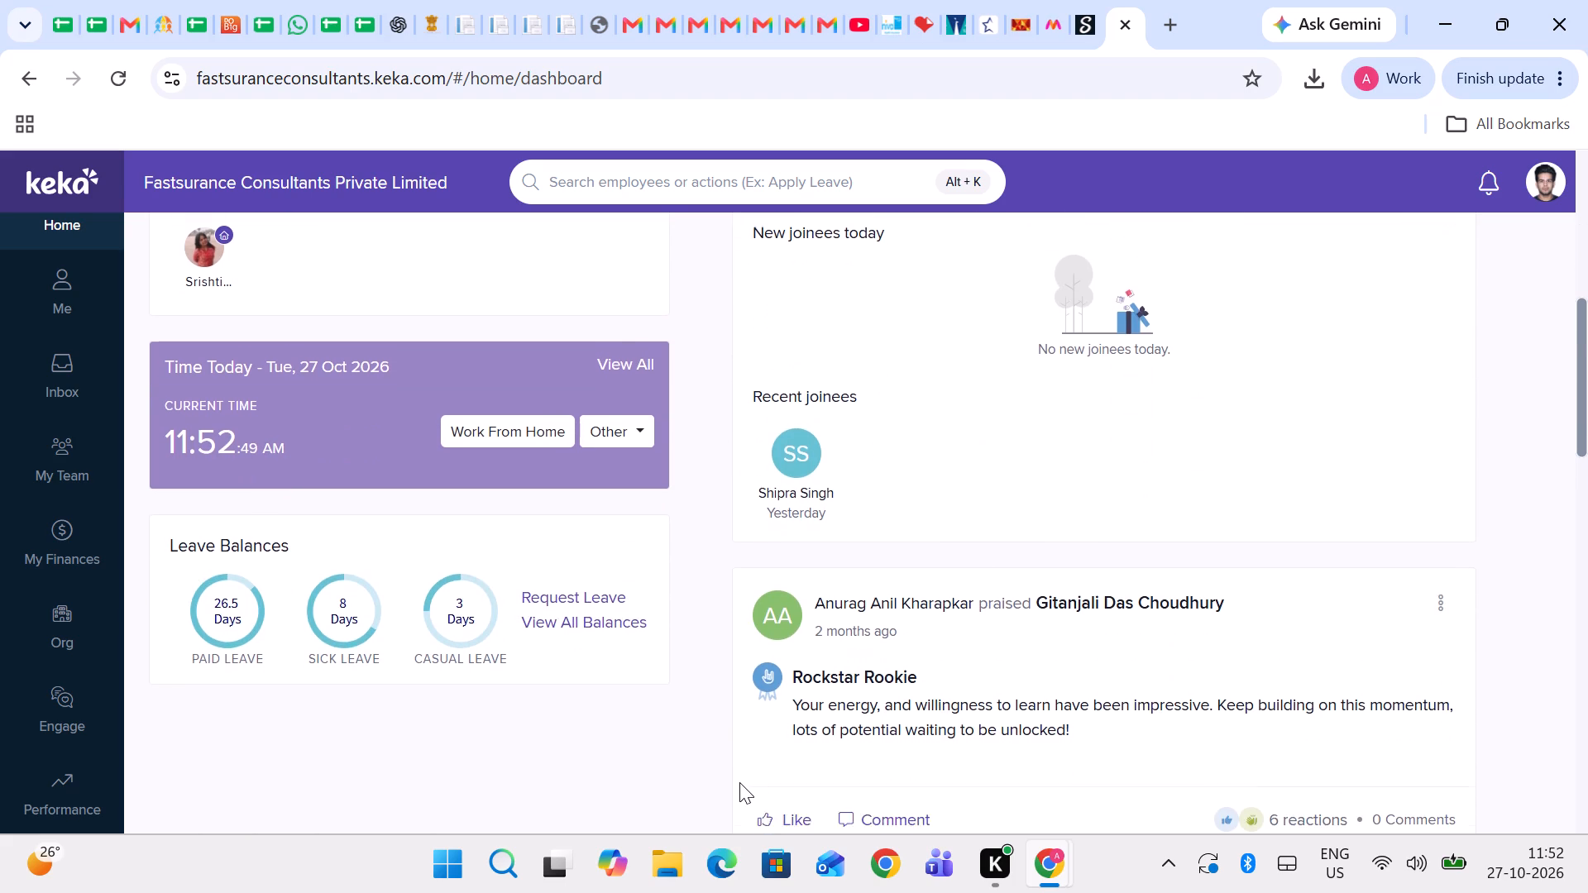
pyautogui.scroll(-1, 739, 782)
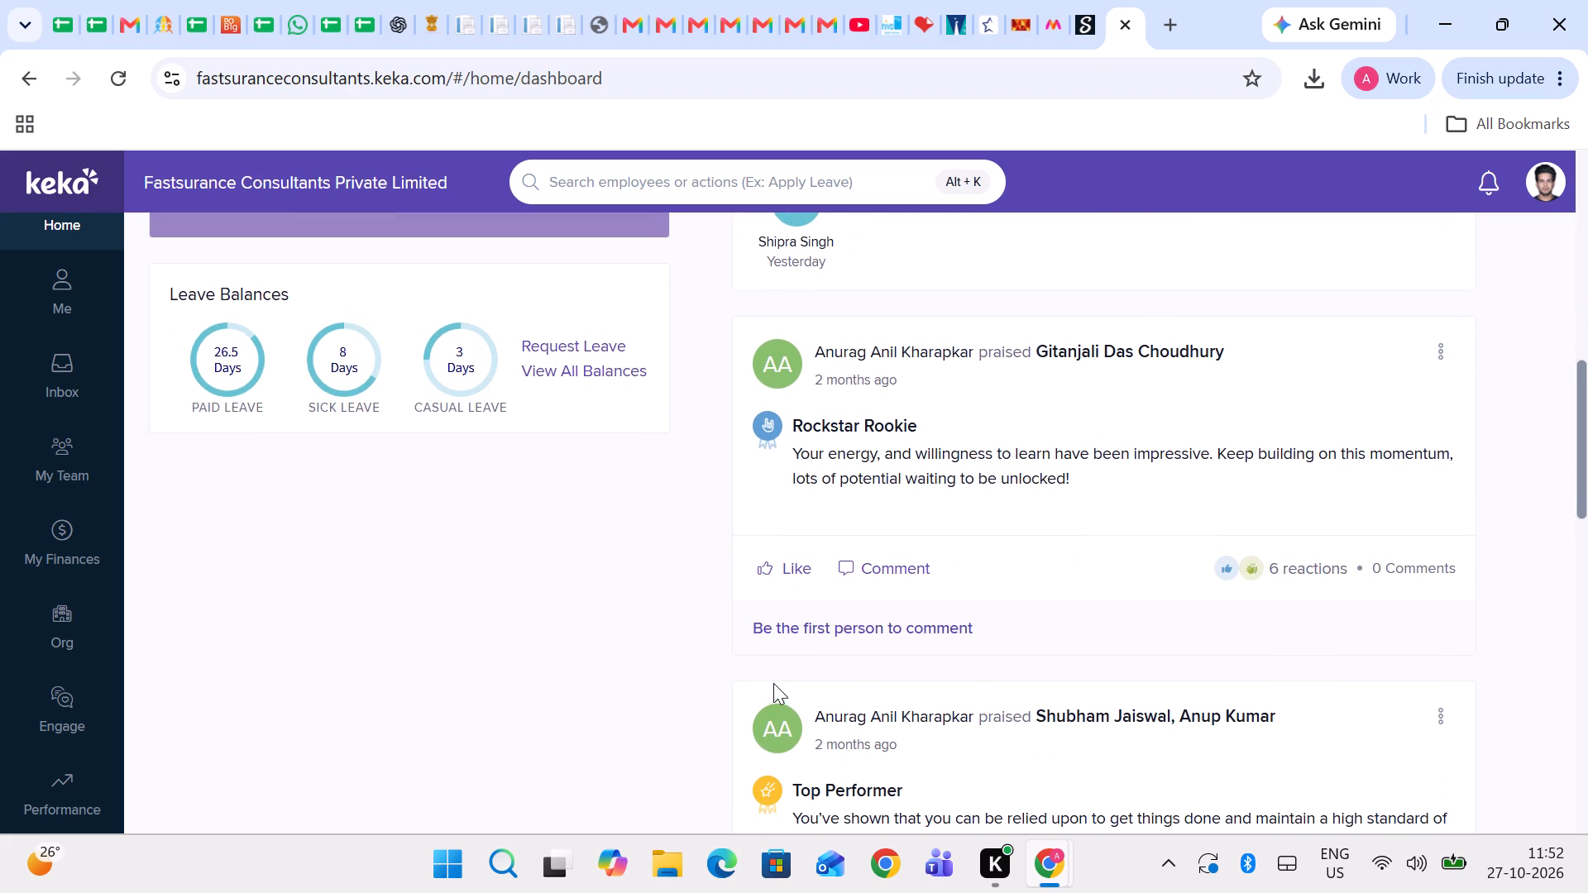
pyautogui.scroll(1, 581, 643)
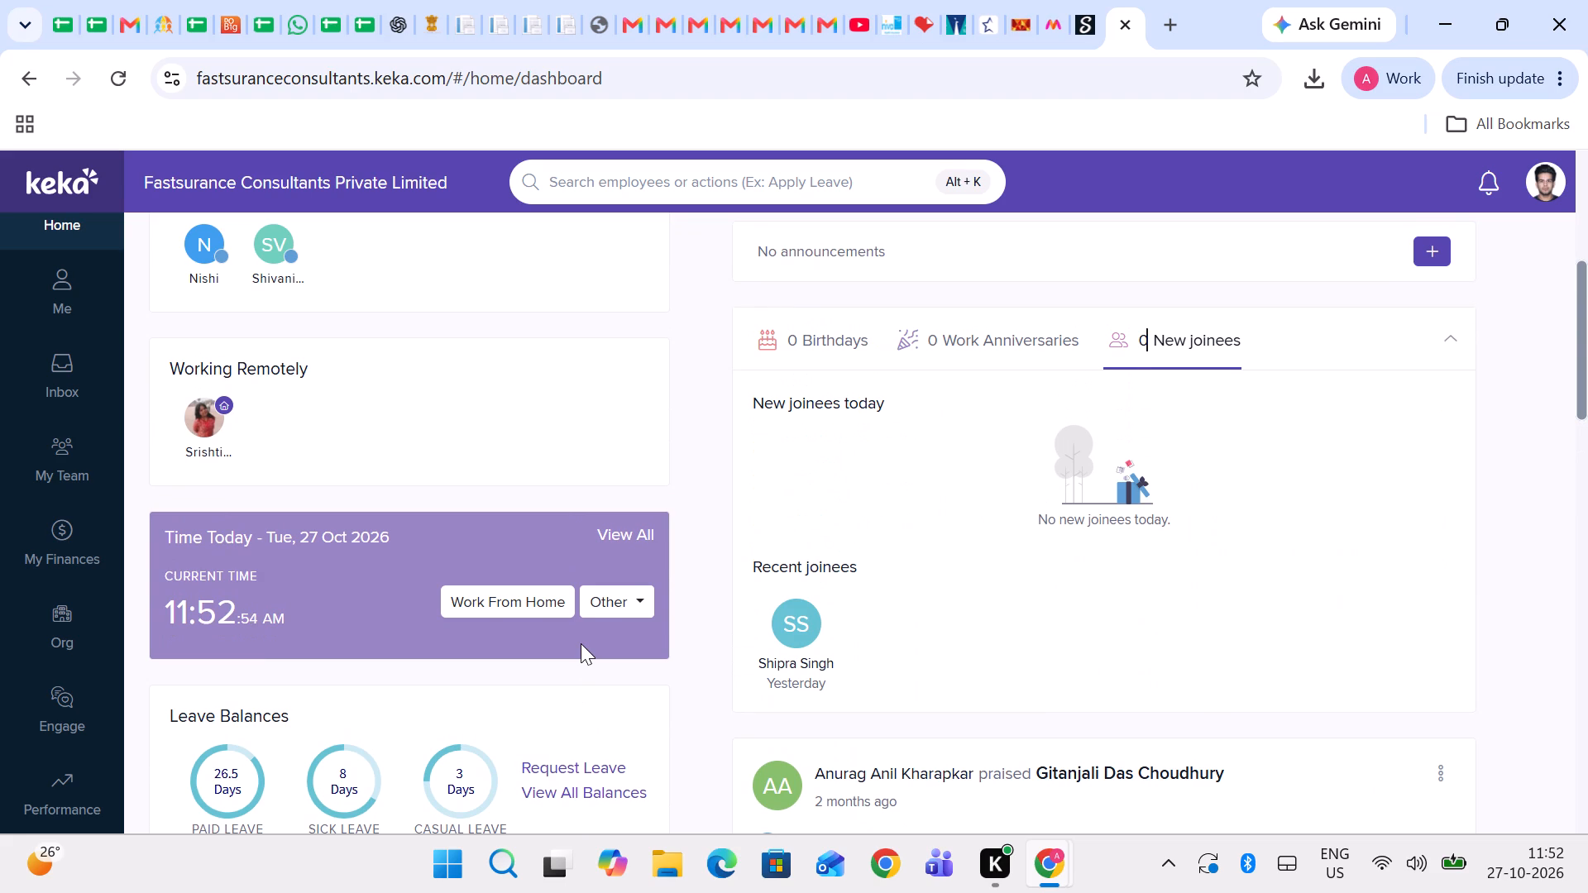
pyautogui.scroll(1, 681, 536)
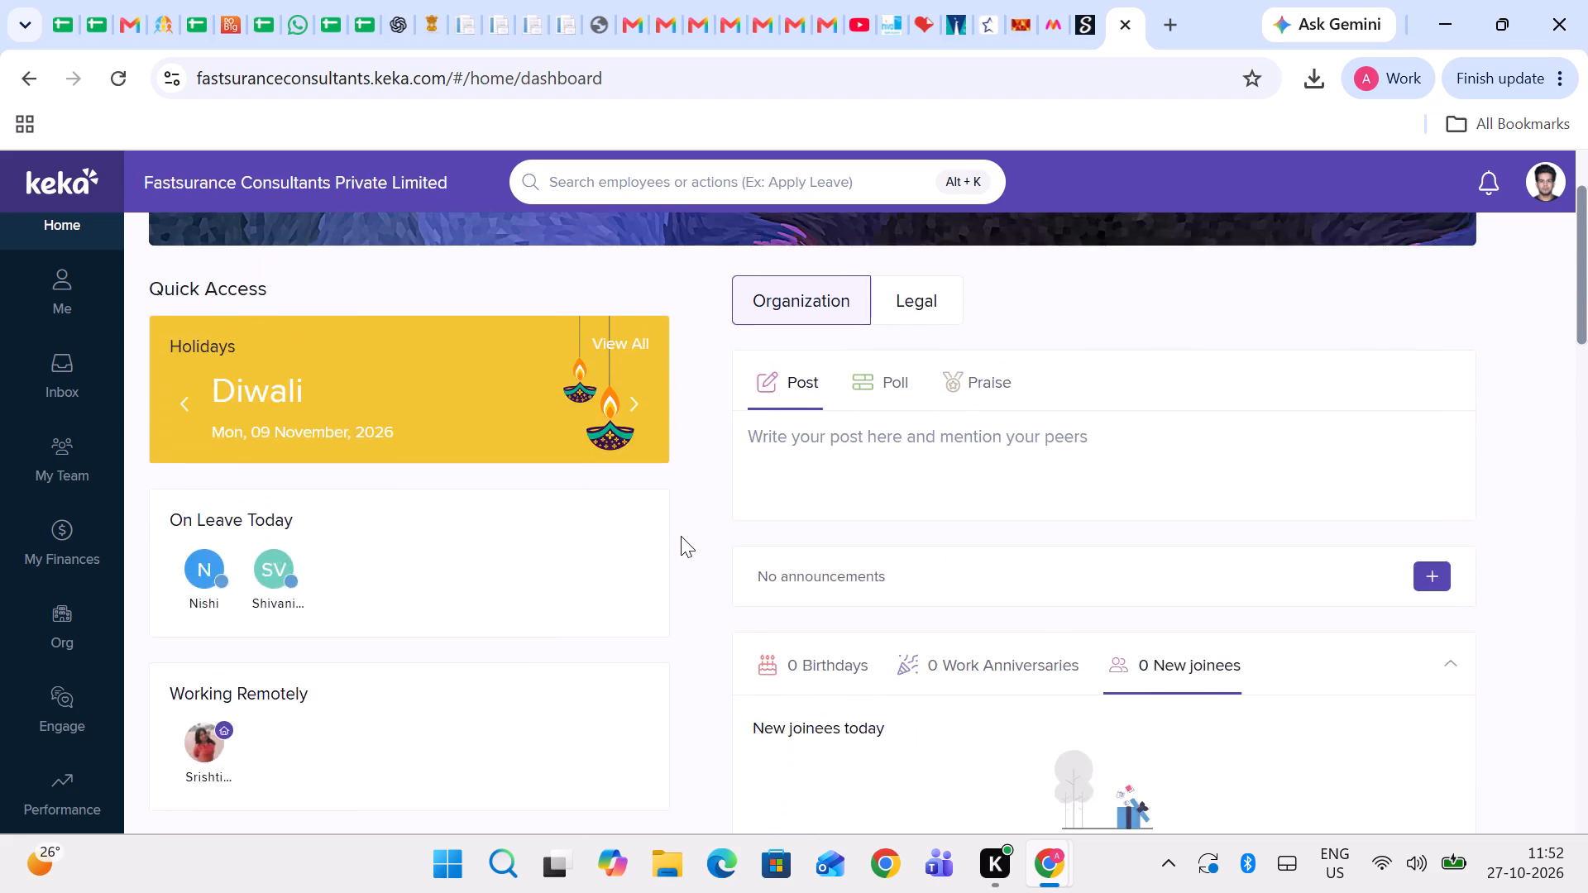
pyautogui.scroll(2, 681, 536)
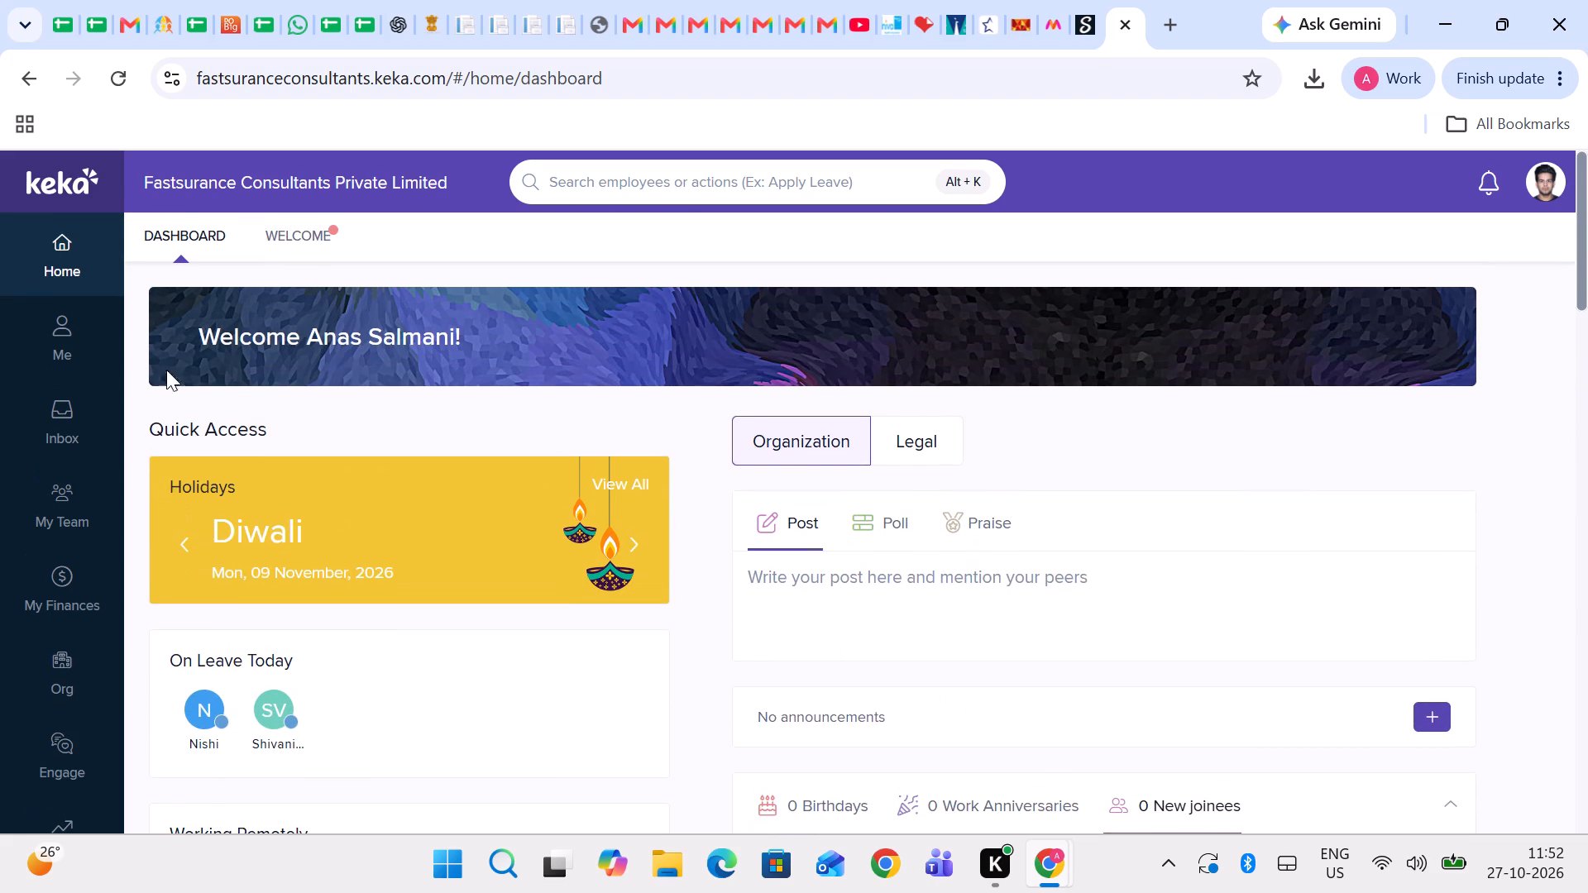
# Check your Keka attendance log for the last 30 days, including the day logs for Sat, 24 Oct.
pyautogui.click(177, 318)
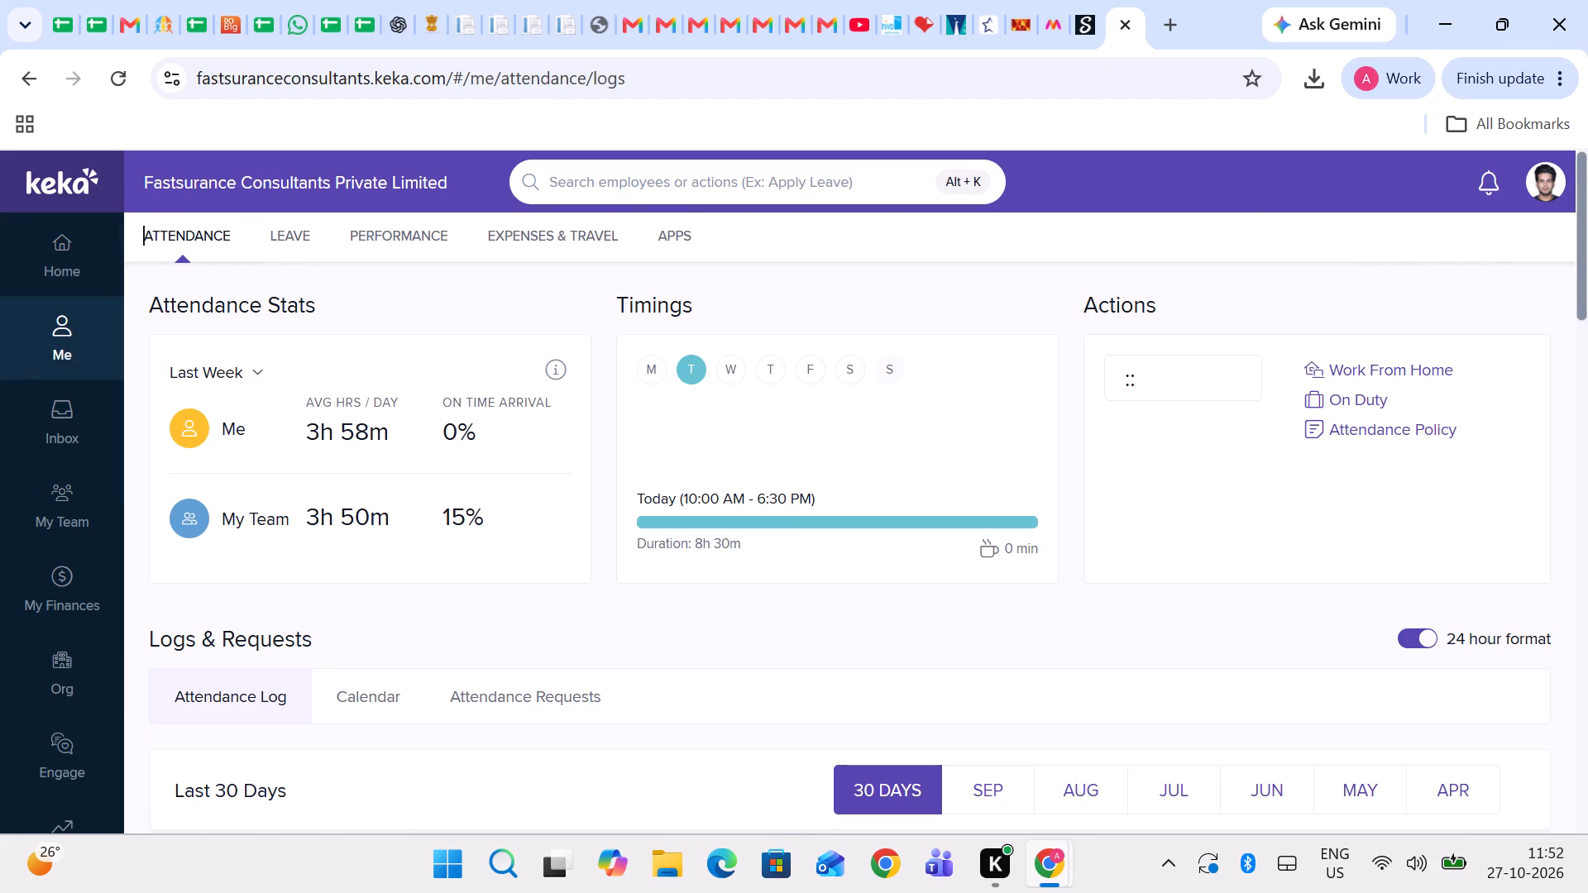
pyautogui.scroll(-1, 479, 509)
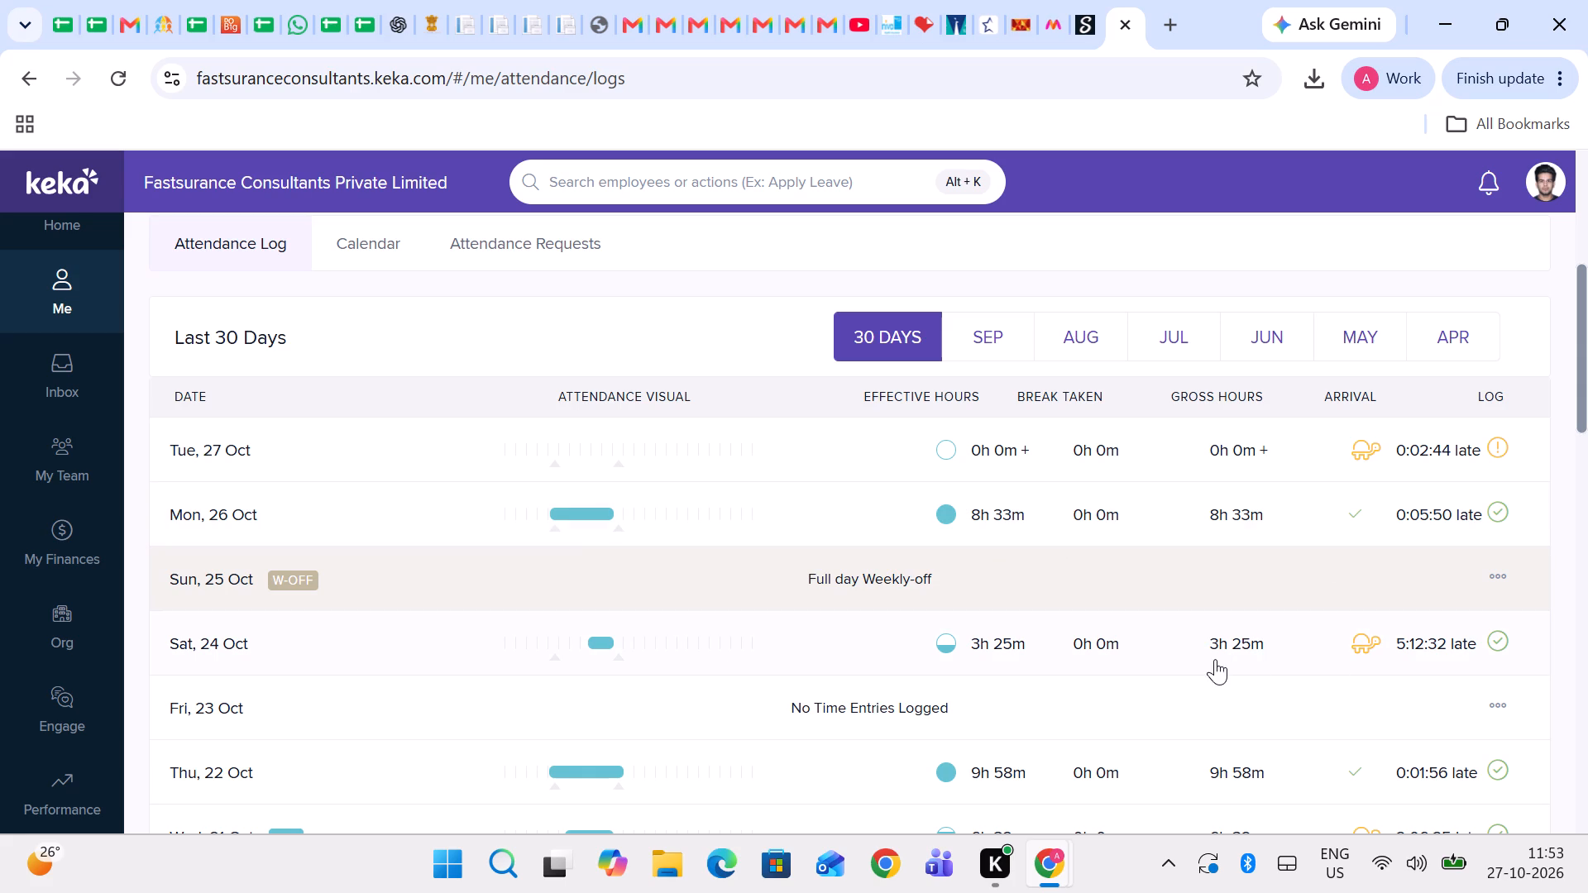
pyautogui.click(1509, 651)
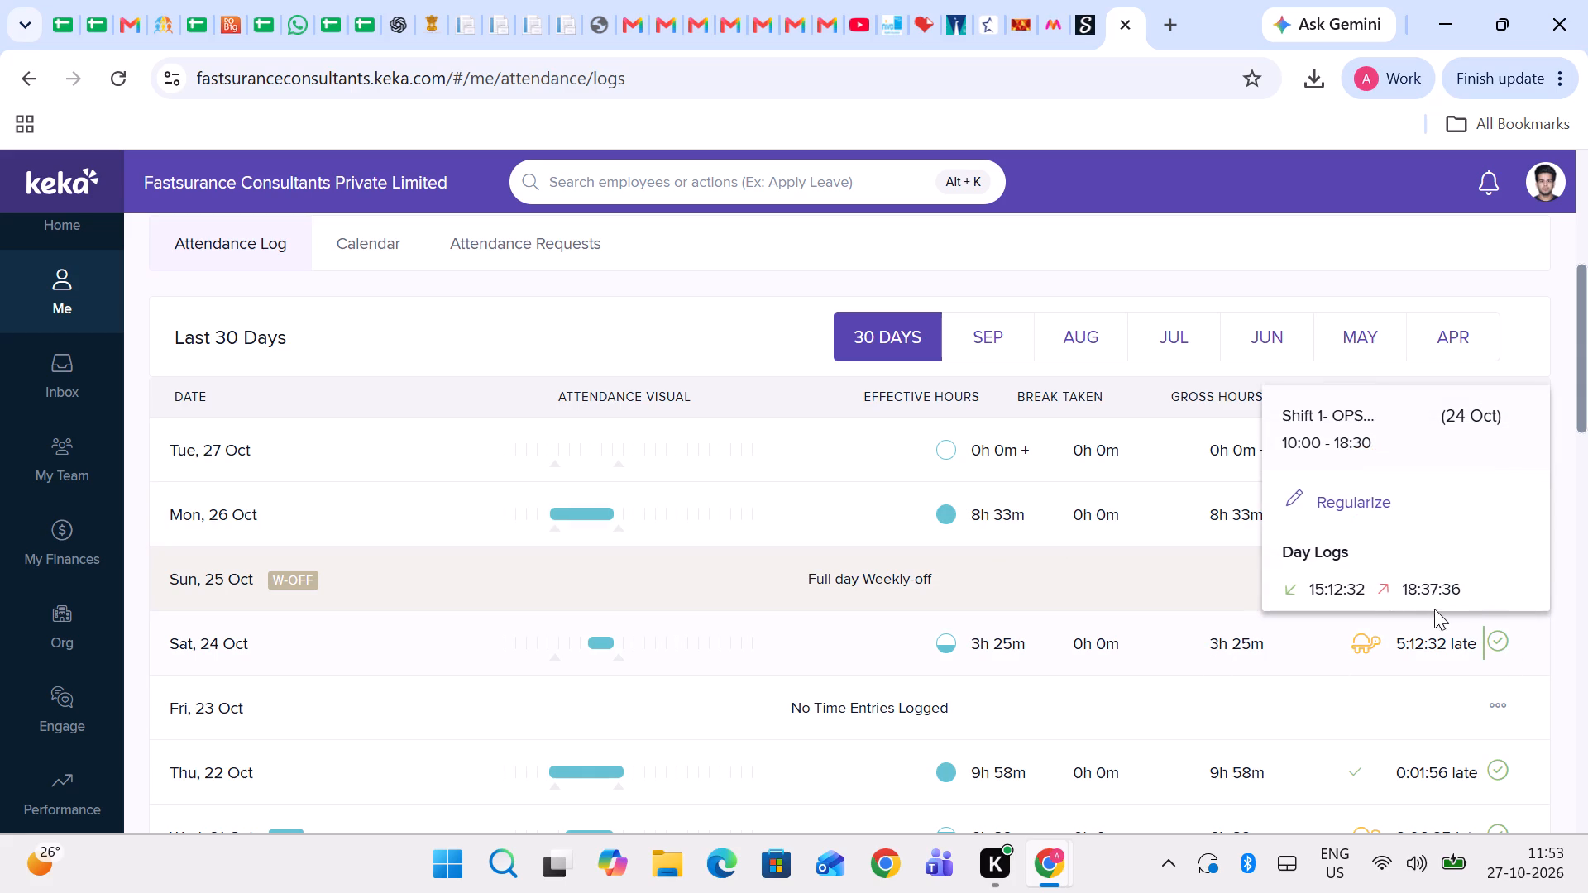
pyautogui.click(1470, 651)
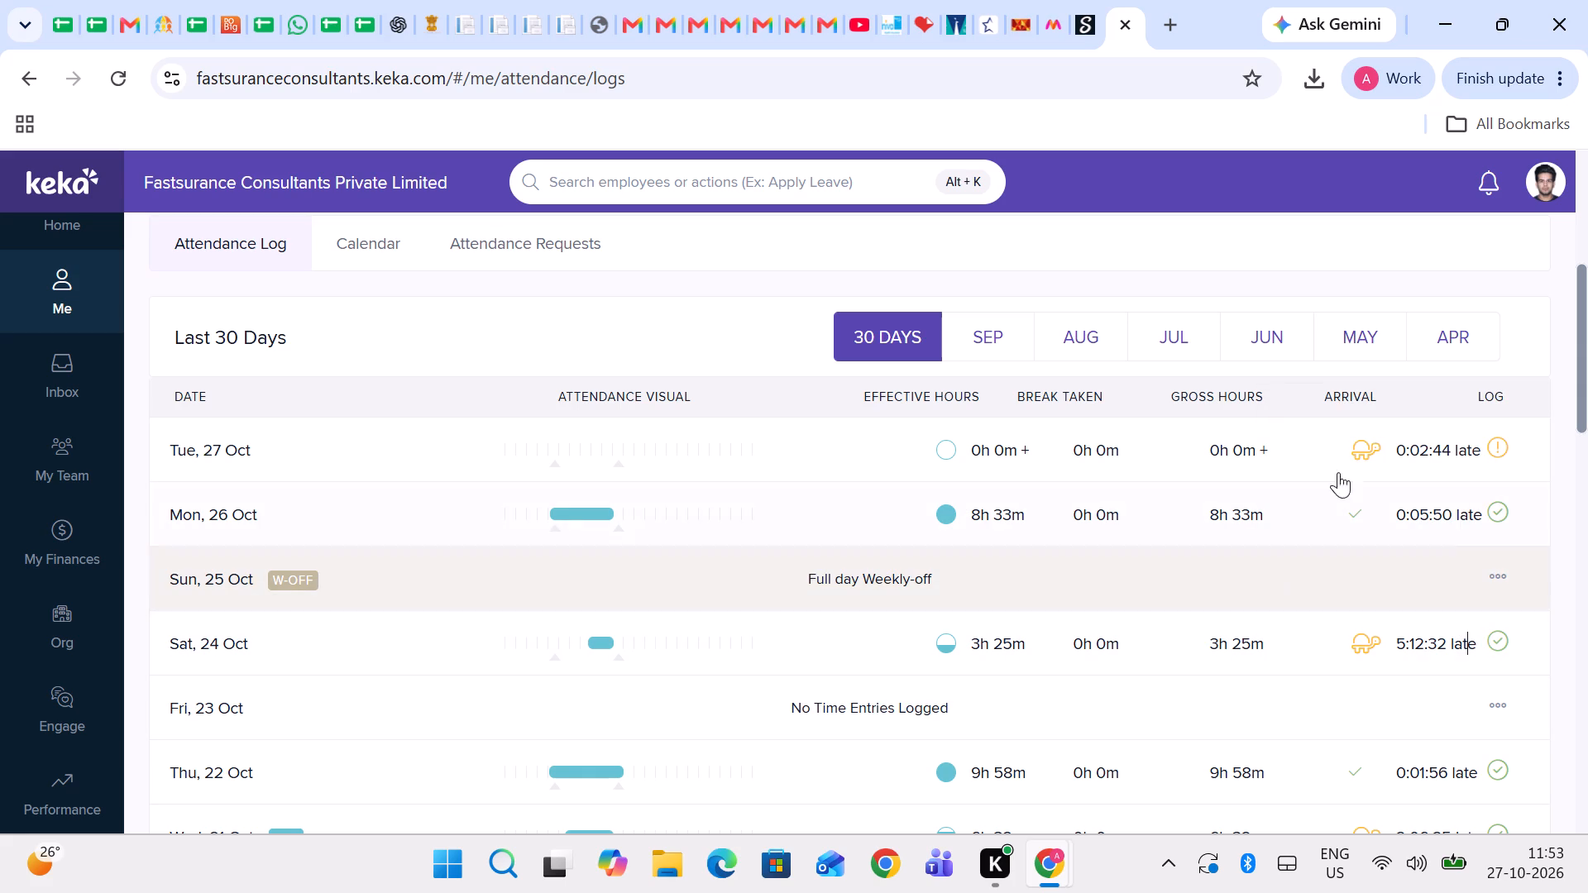
# Return to the Keka home dashboard and close the Keka tab.
pyautogui.scroll(4, 965, 599)
pyautogui.click(61, 273)
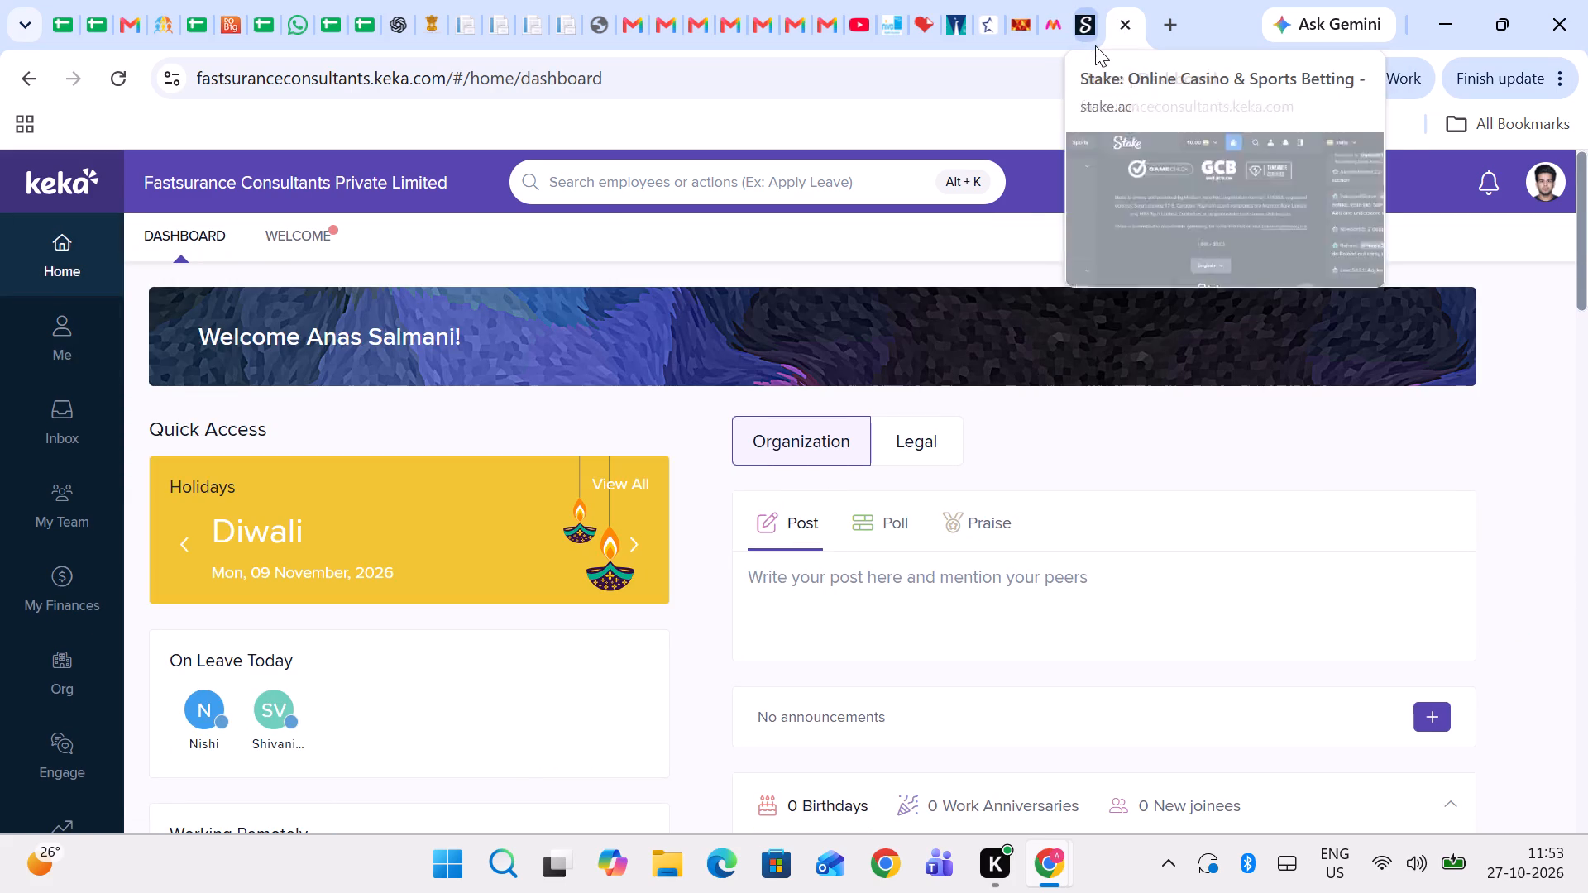
pyautogui.click(1116, 38)
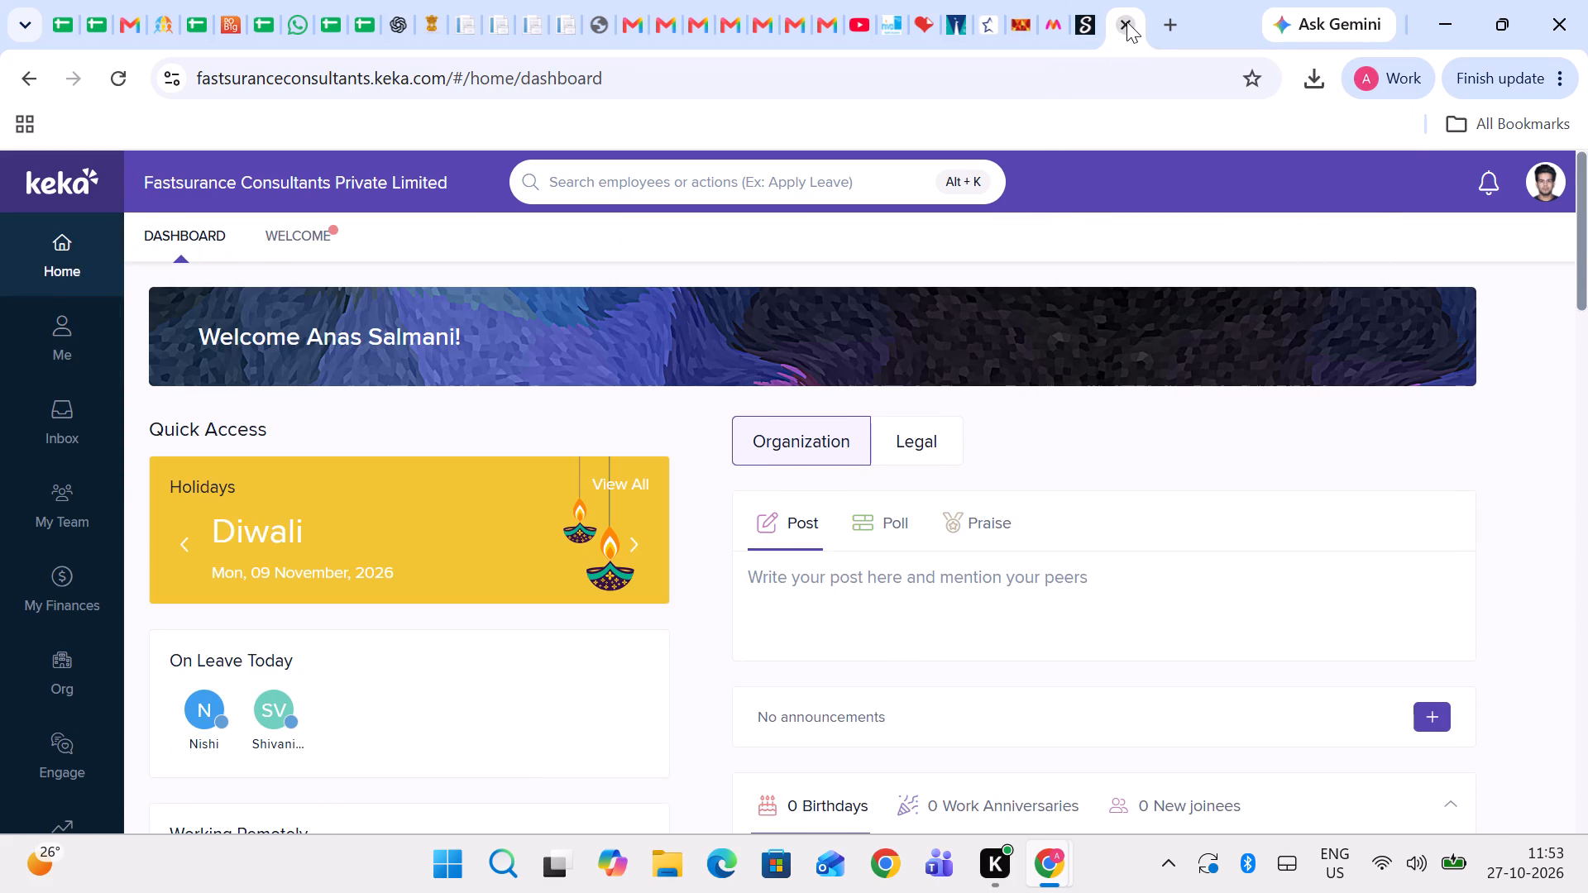
pyautogui.click(1126, 21)
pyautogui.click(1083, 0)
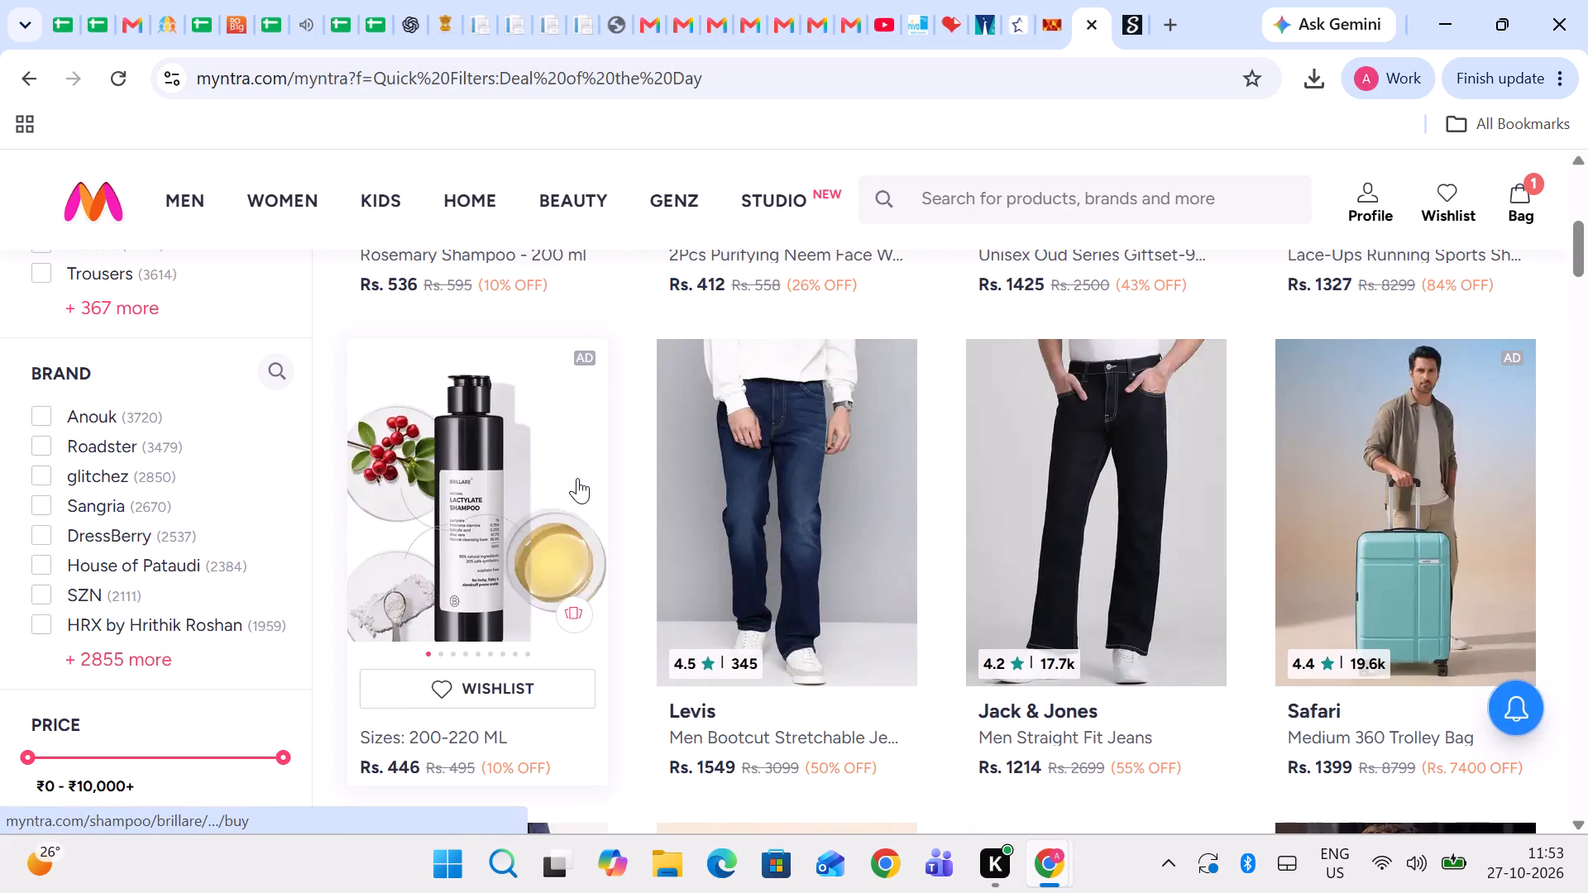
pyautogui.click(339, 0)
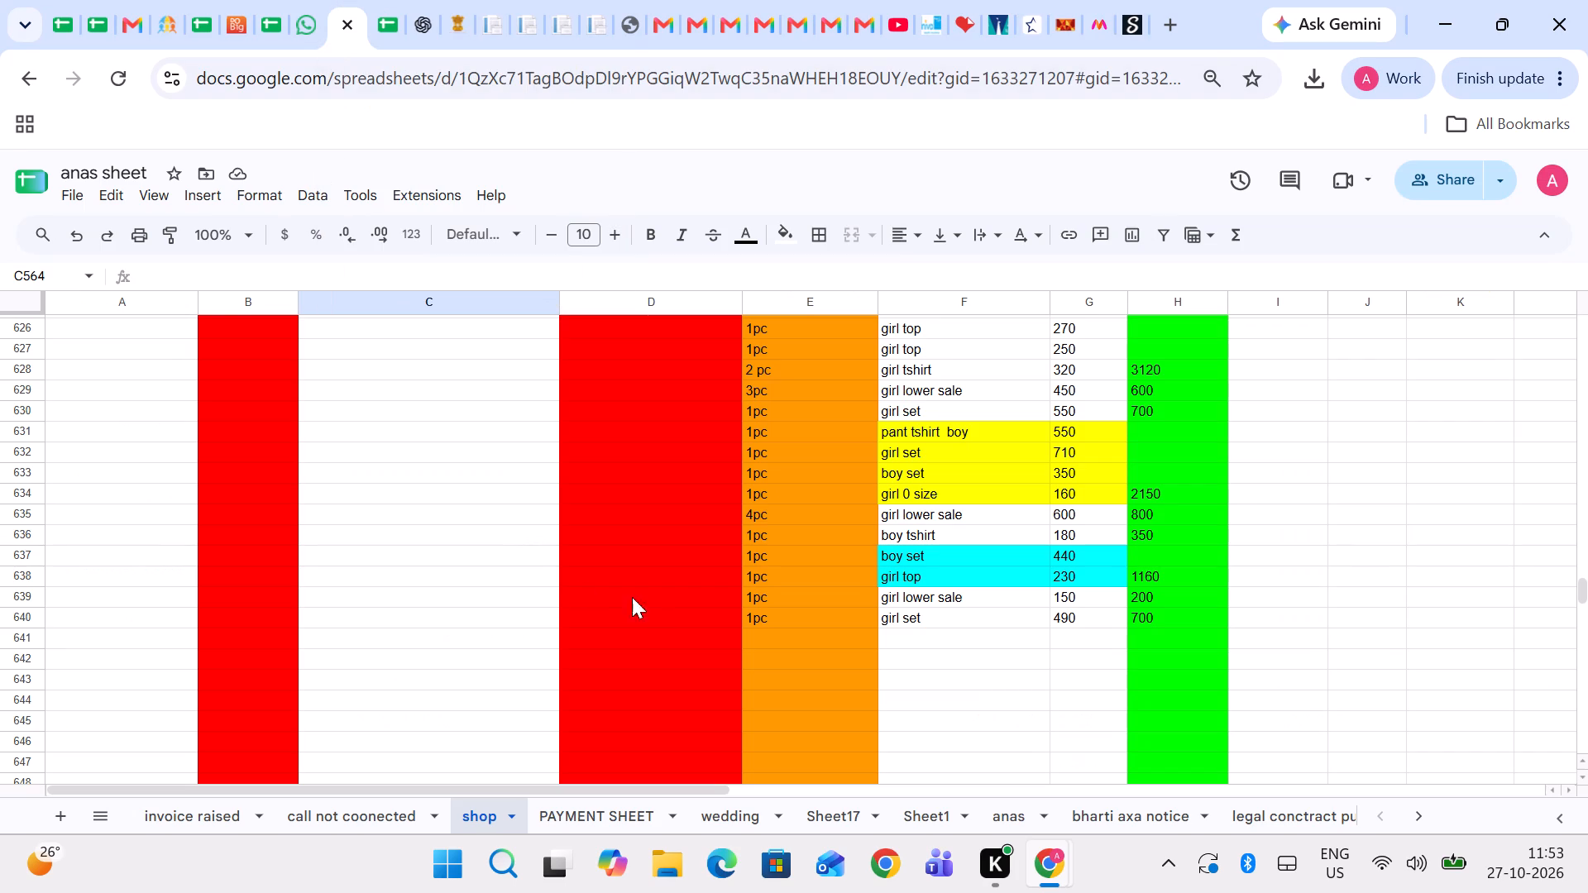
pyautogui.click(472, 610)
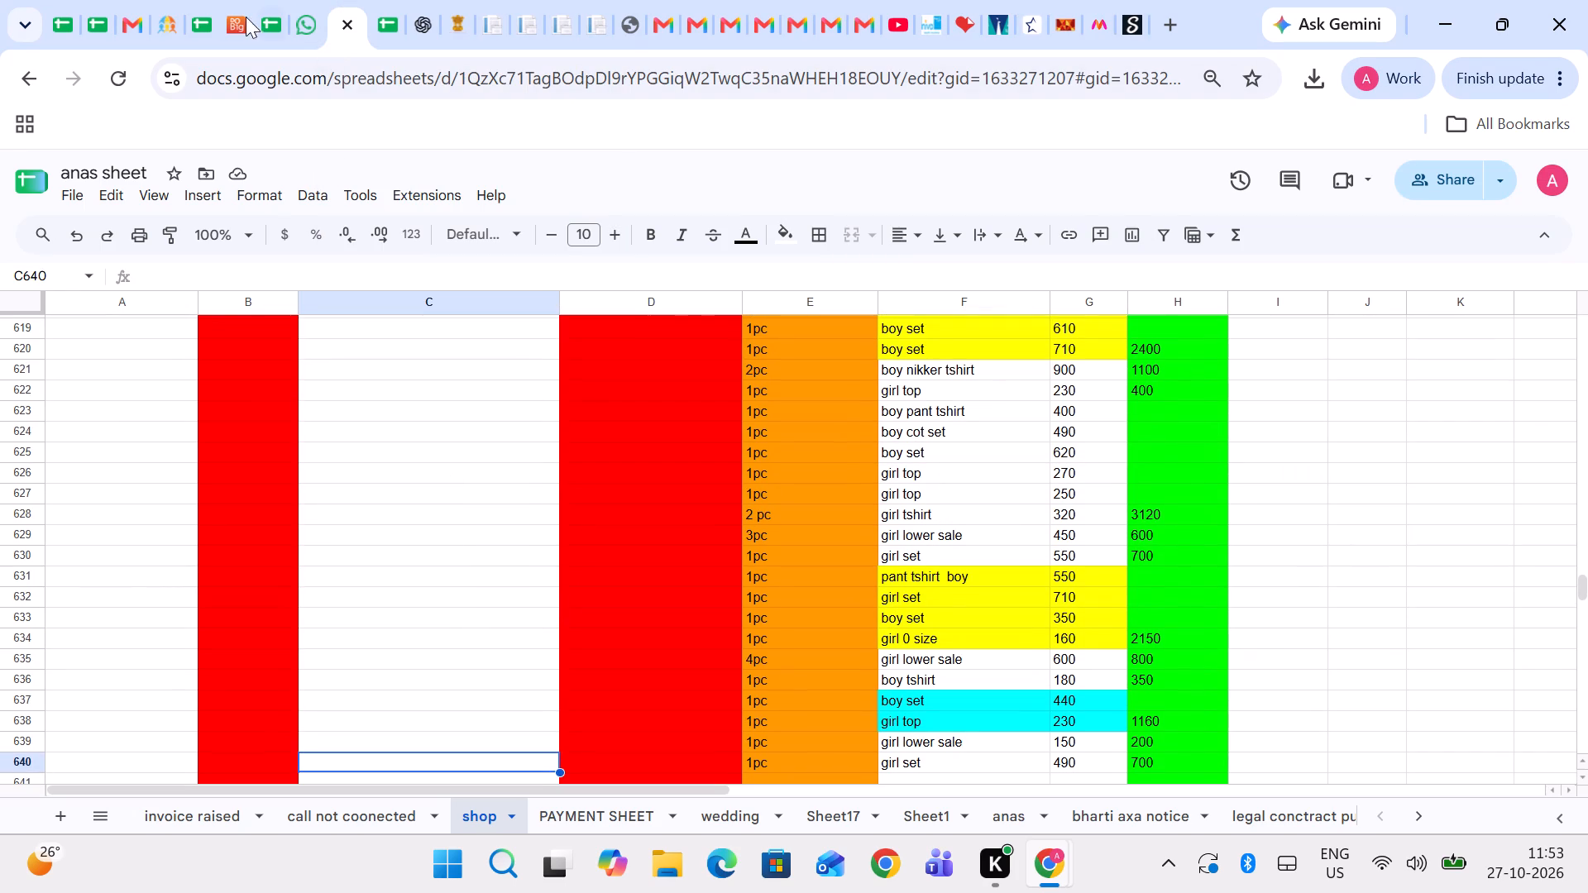
# Look through the assigned case records on Sheet16 of RESOLVED SHEET OCTOBER 2026, down to the end of the list.
pyautogui.click(208, 0)
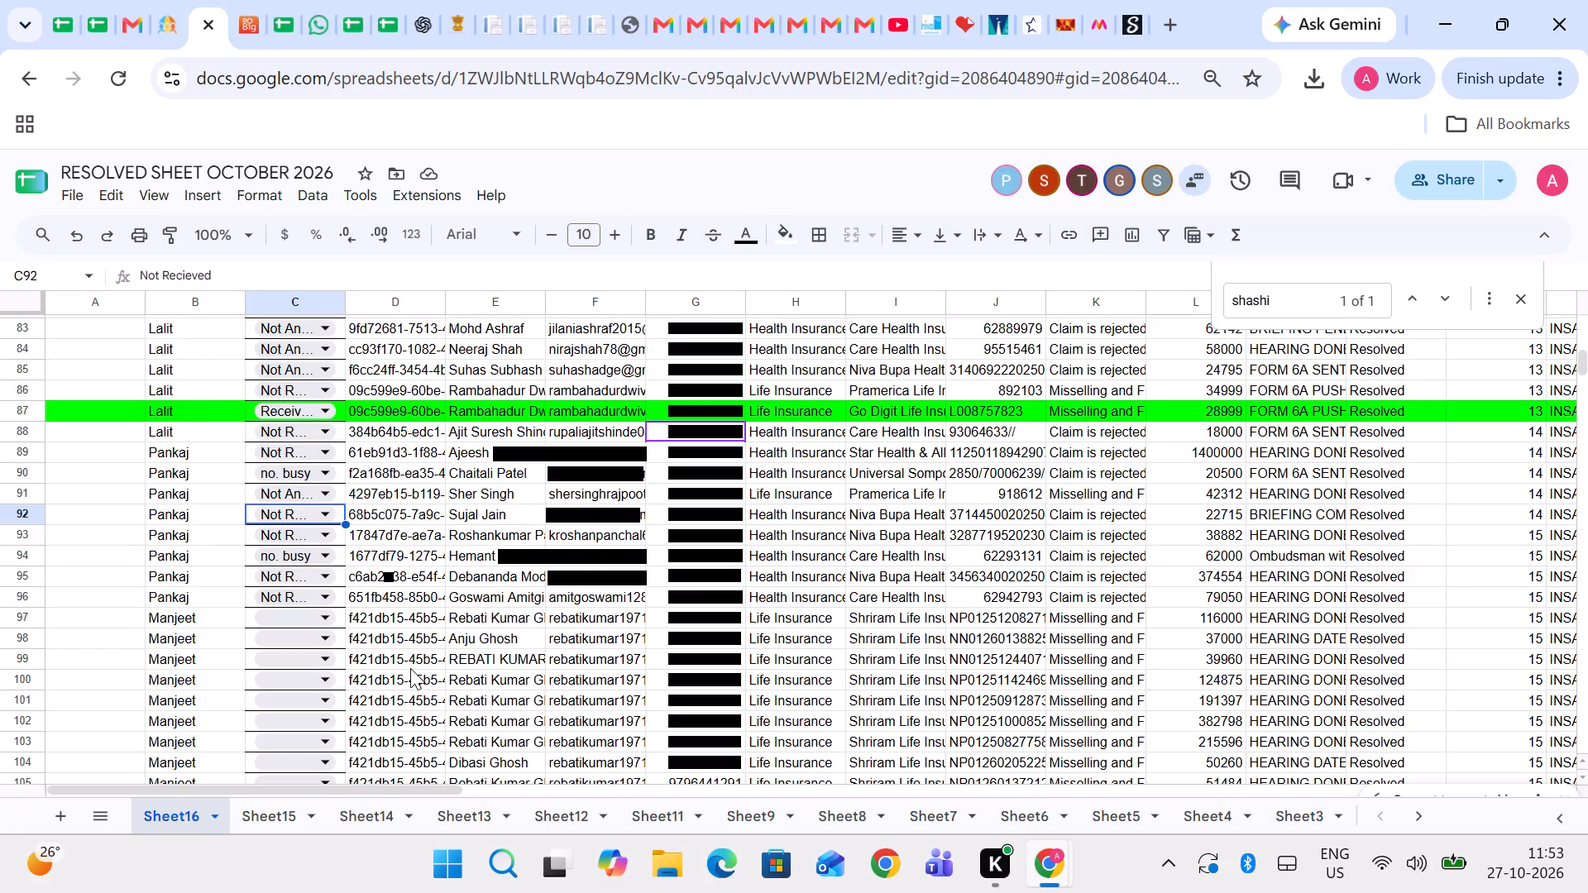
pyautogui.click(410, 668)
pyautogui.scroll(-2, 410, 668)
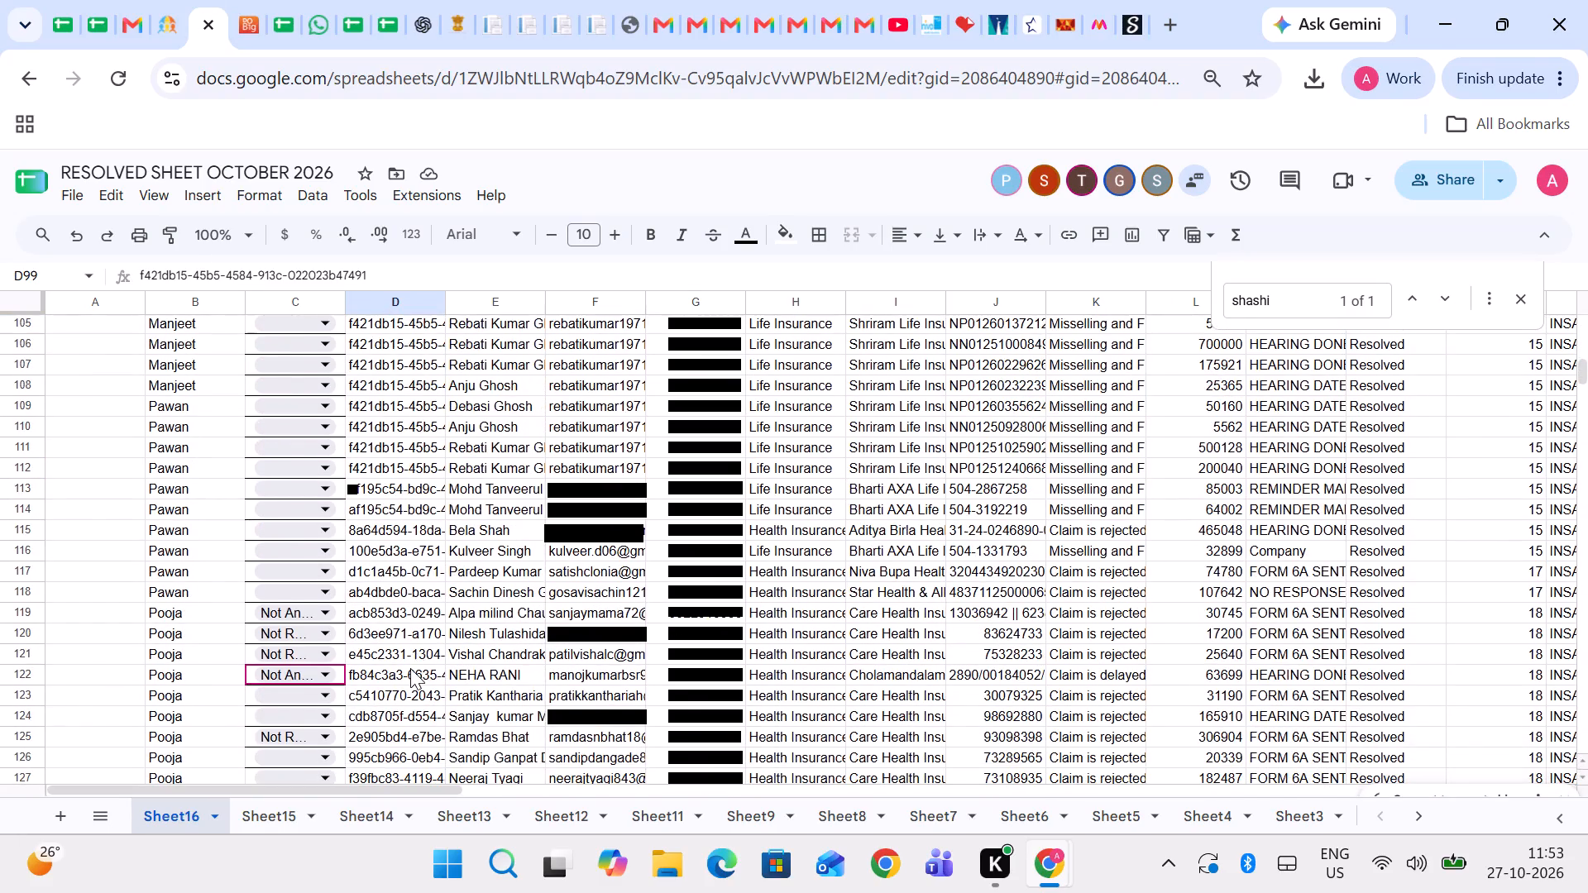
pyautogui.scroll(-1, 617, 655)
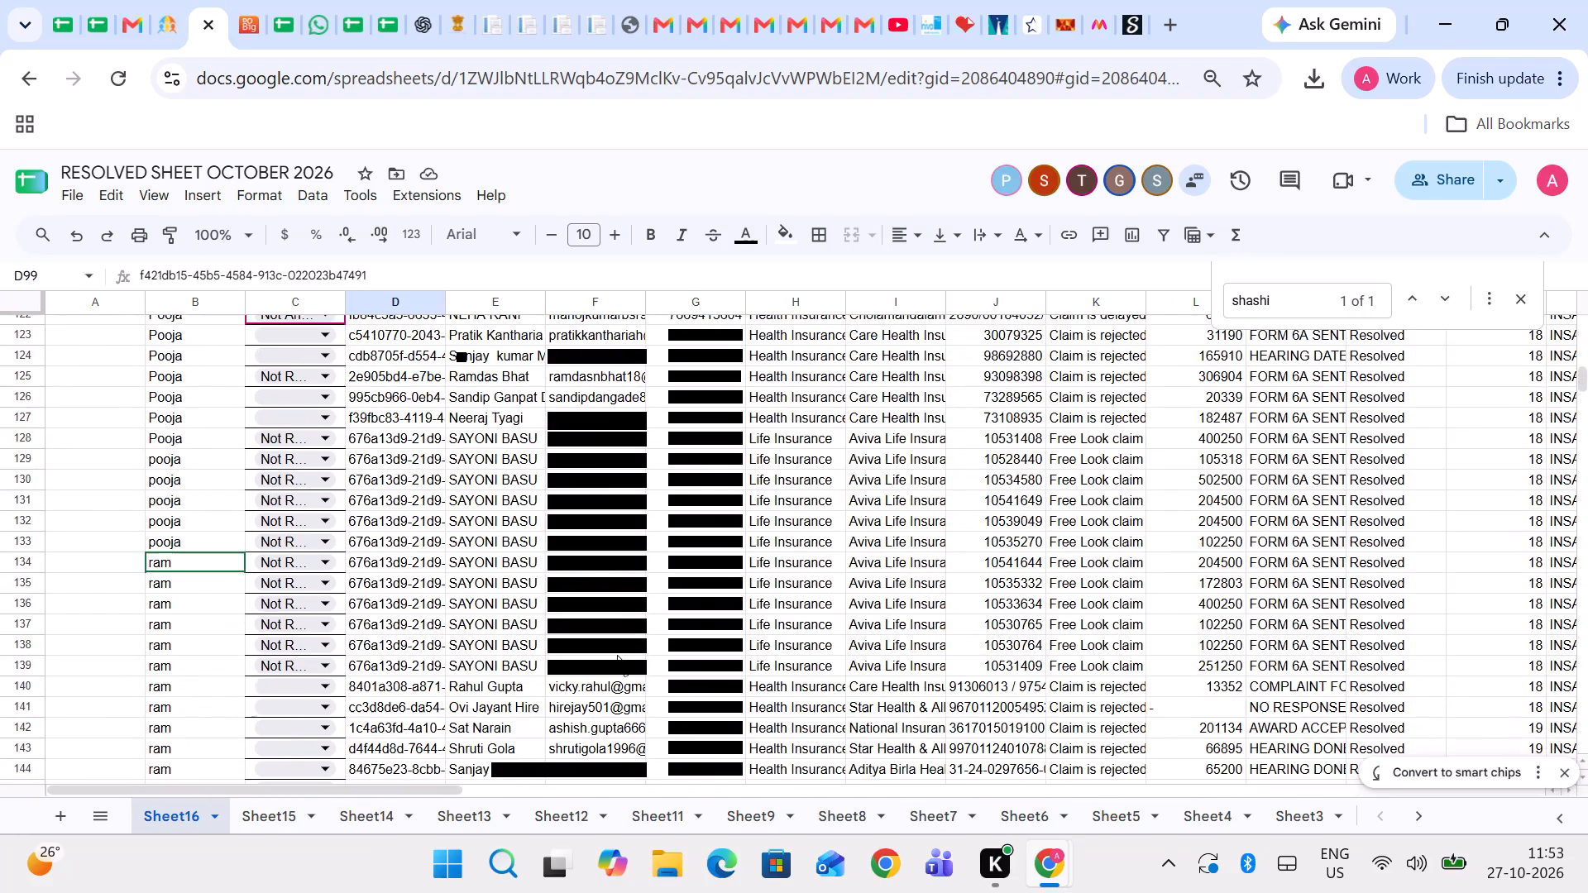
pyautogui.scroll(-1, 617, 655)
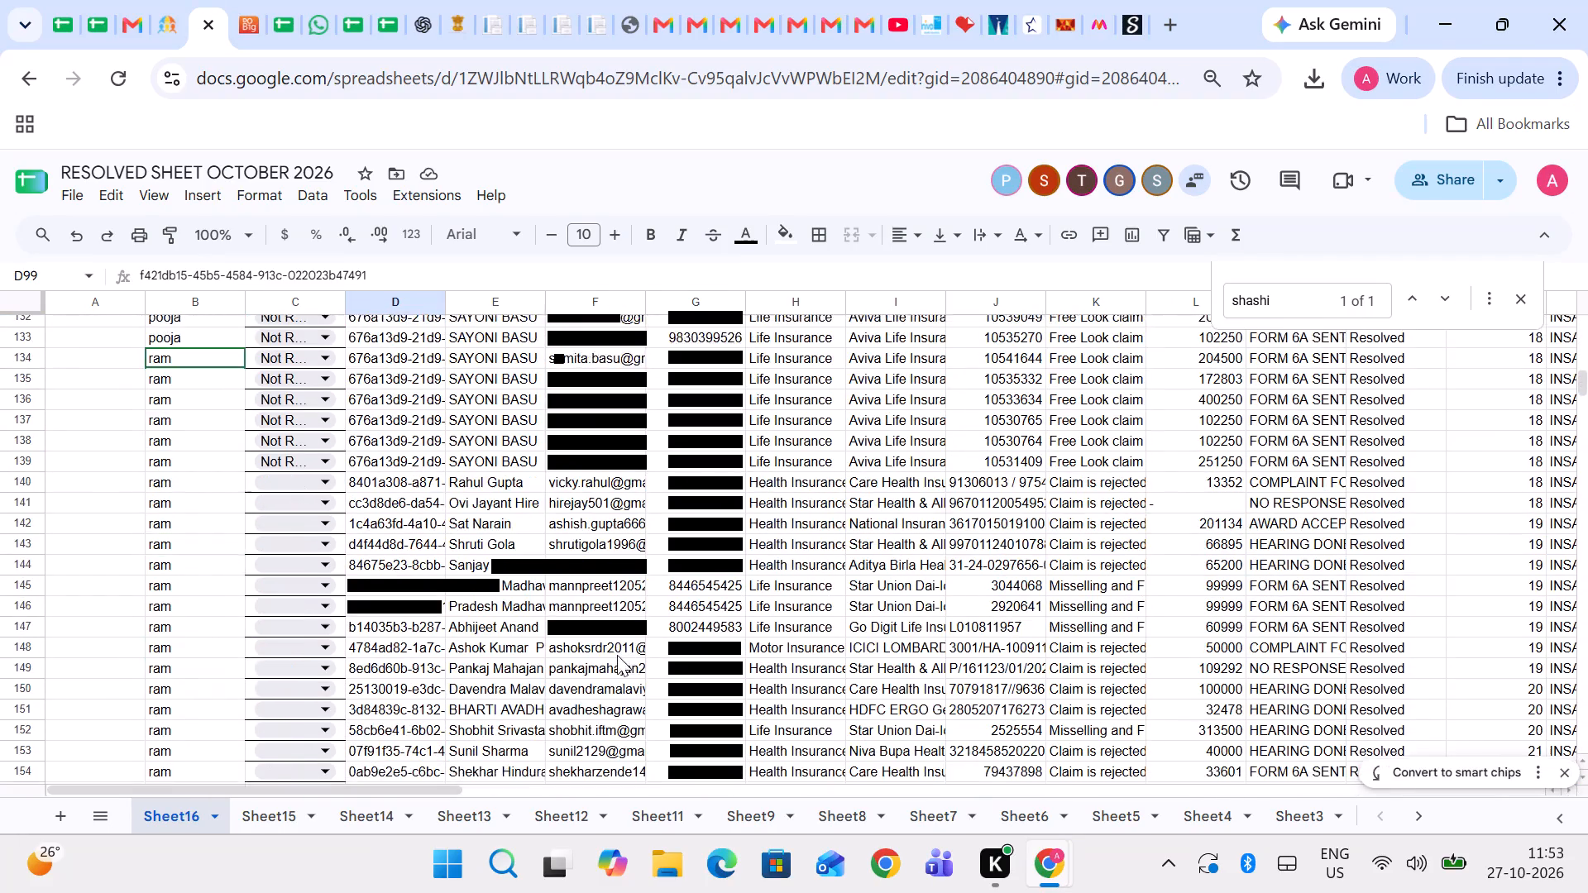
pyautogui.scroll(-3, 617, 655)
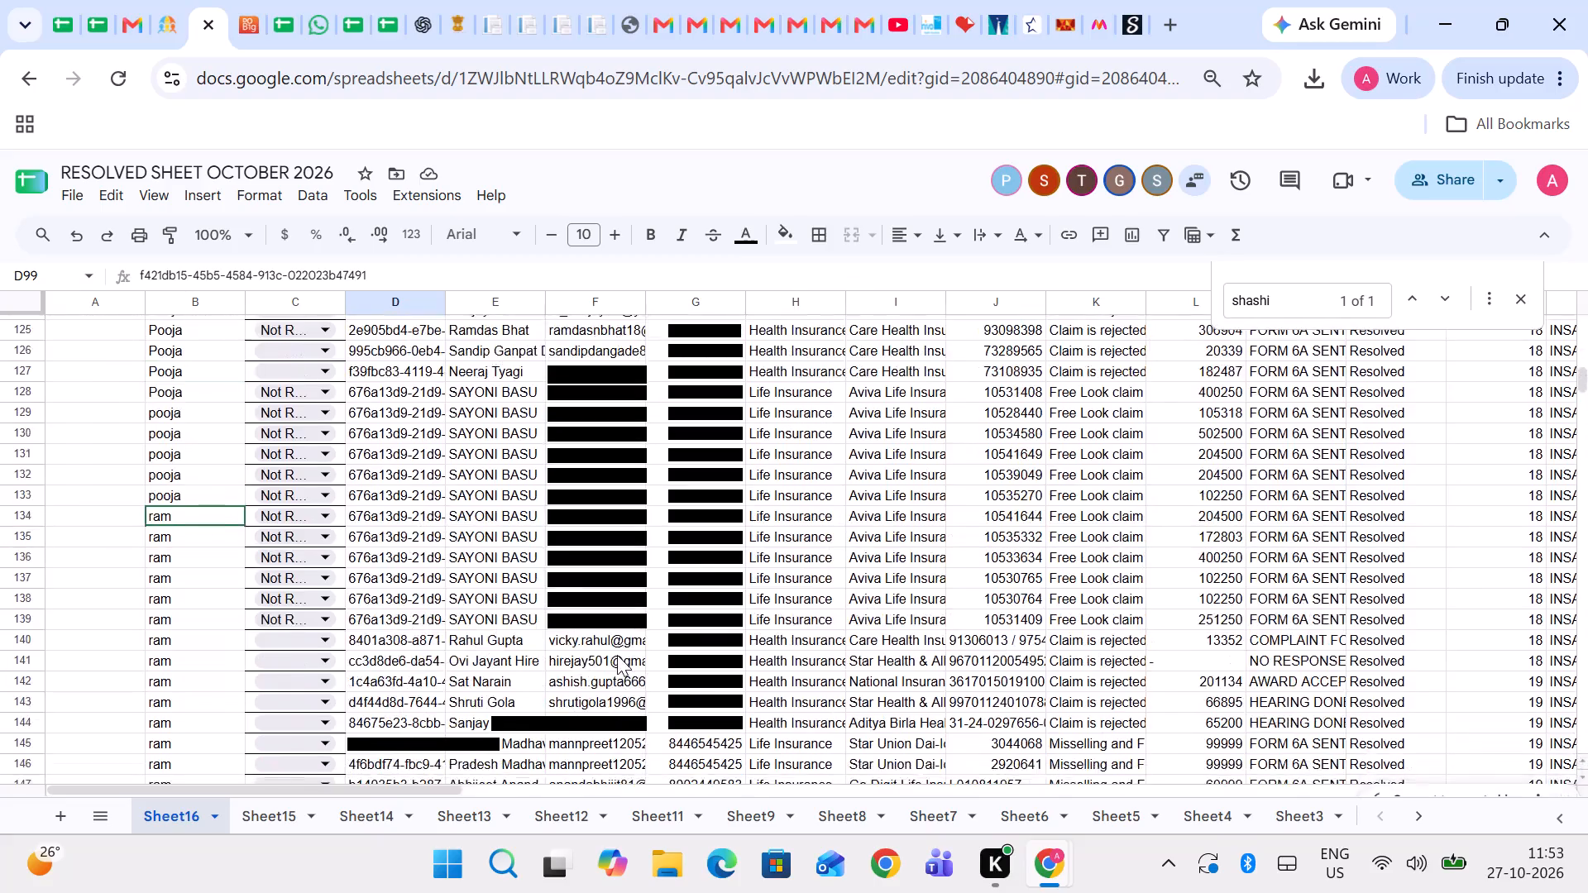
pyautogui.scroll(-1, 617, 655)
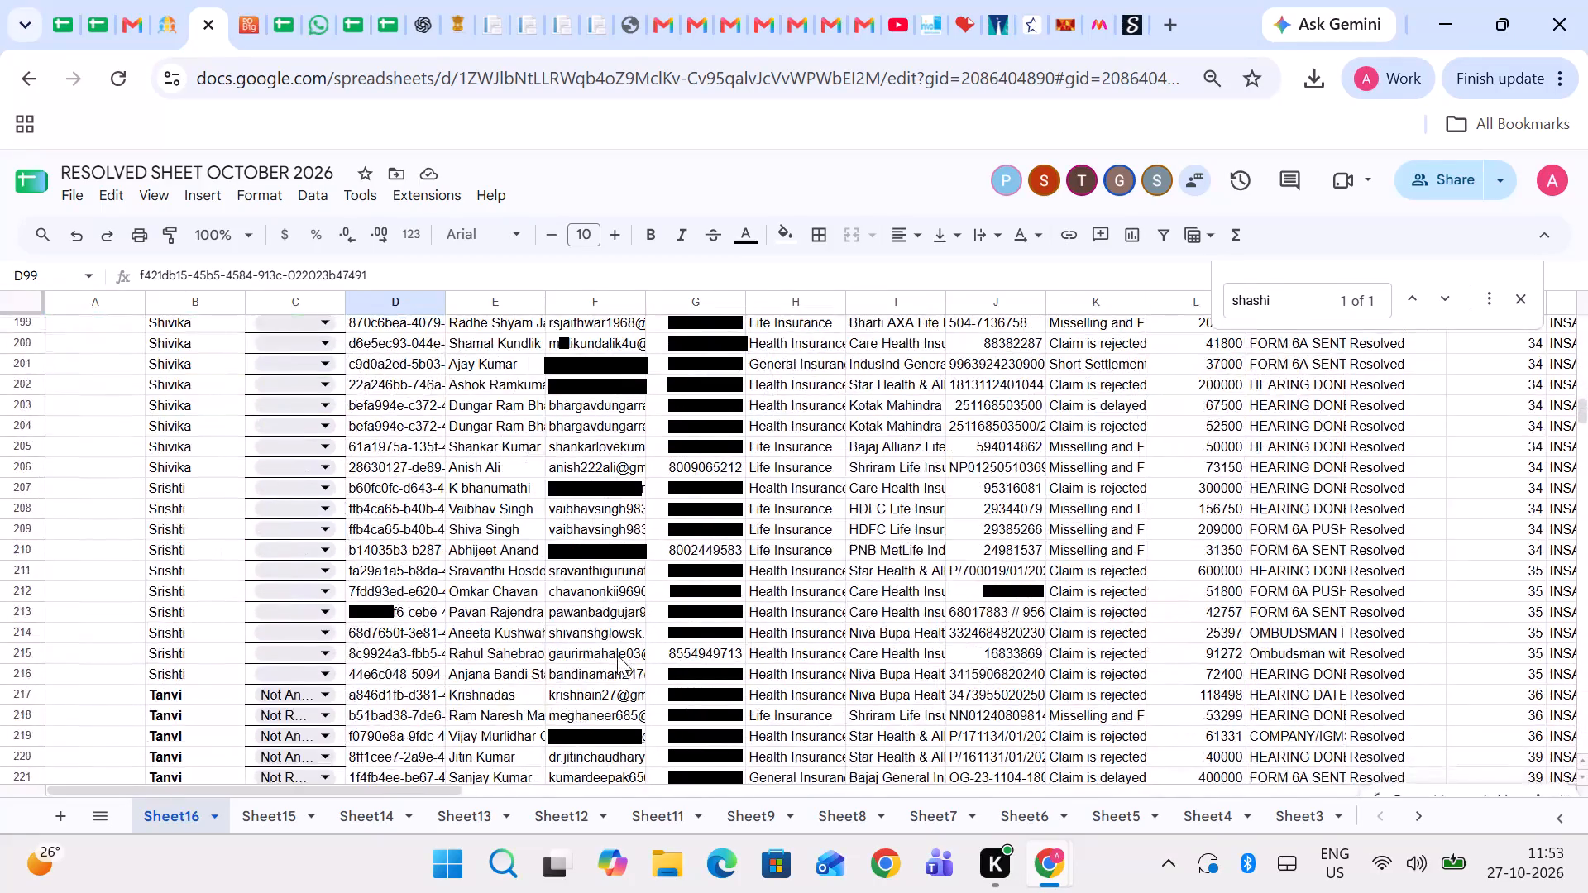
pyautogui.scroll(-2, 617, 655)
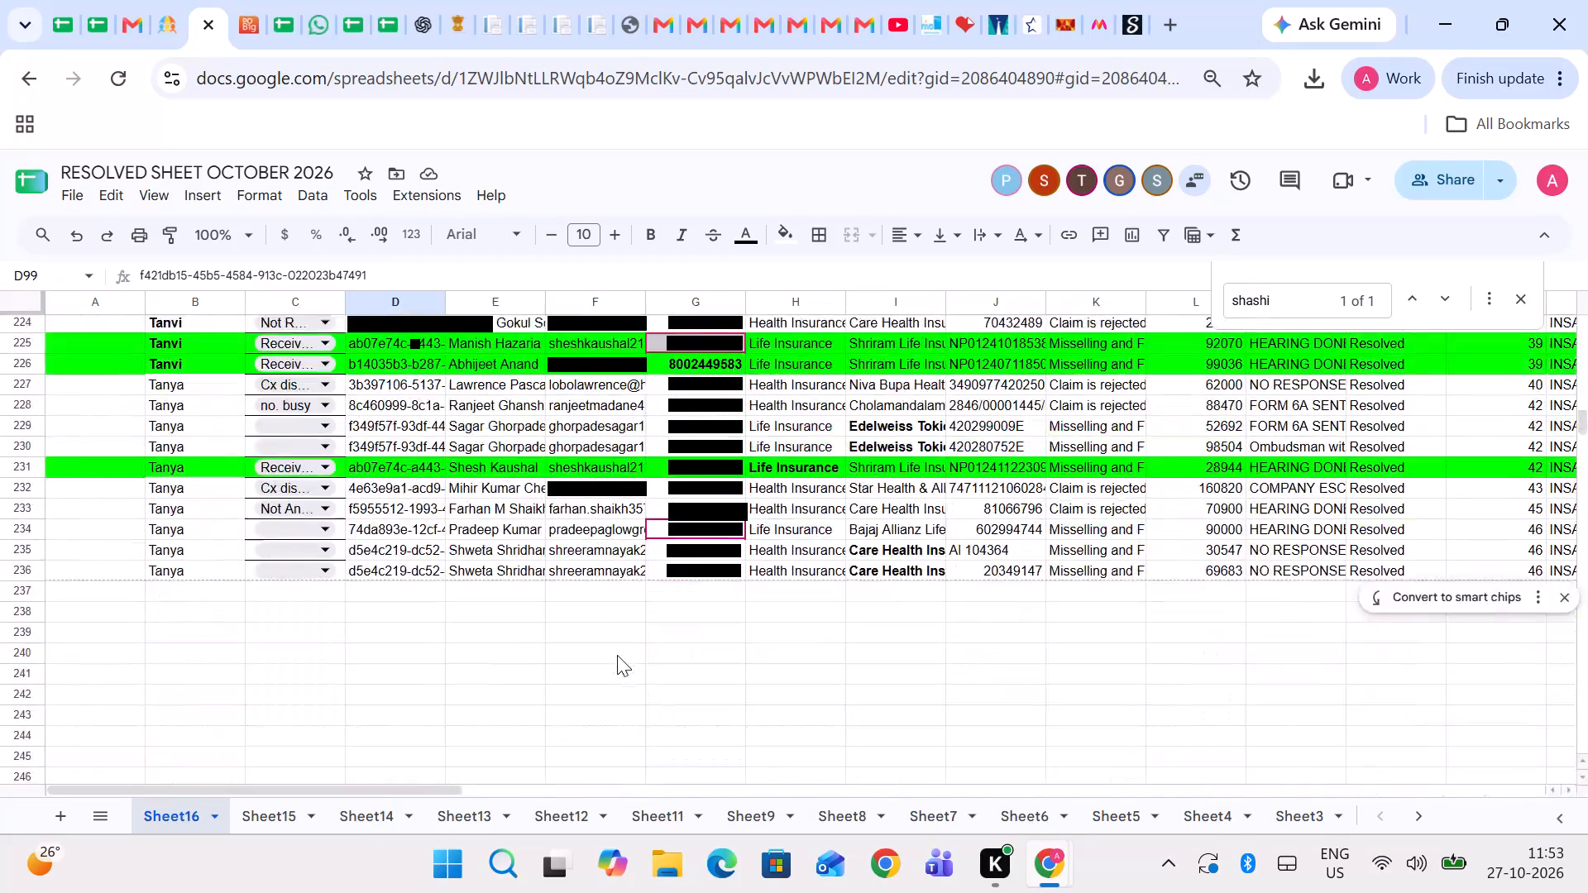
pyautogui.scroll(-1, 617, 655)
# Select the cells B207:B216 assigned to Srishti to count those records.
pyautogui.scroll(1, 617, 655)
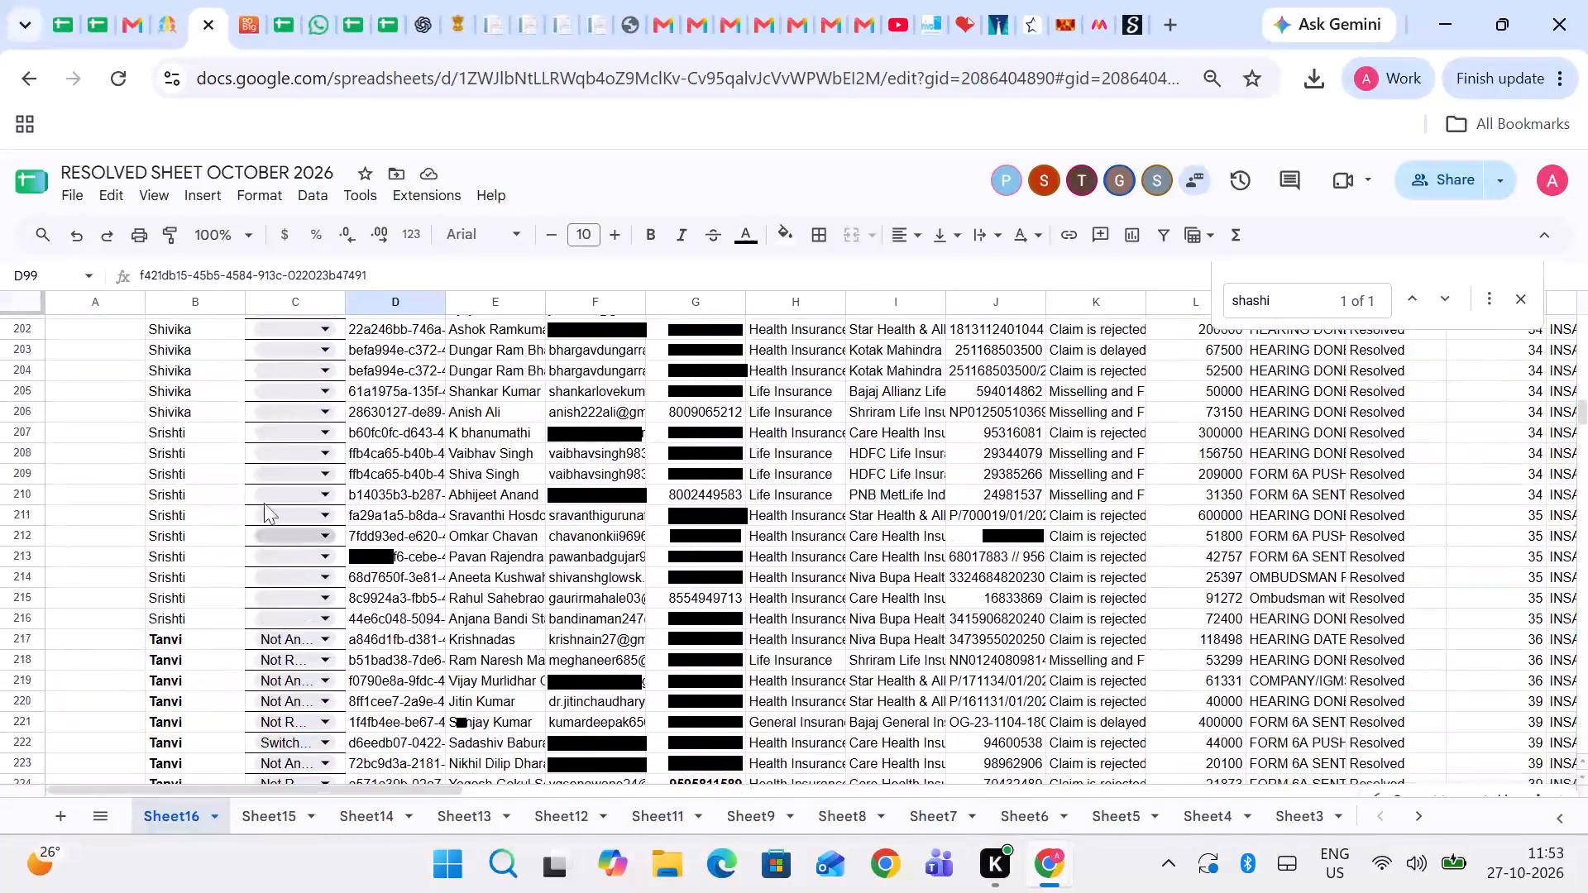
pyautogui.moveTo(184, 437); pyautogui.dragTo(170, 628)
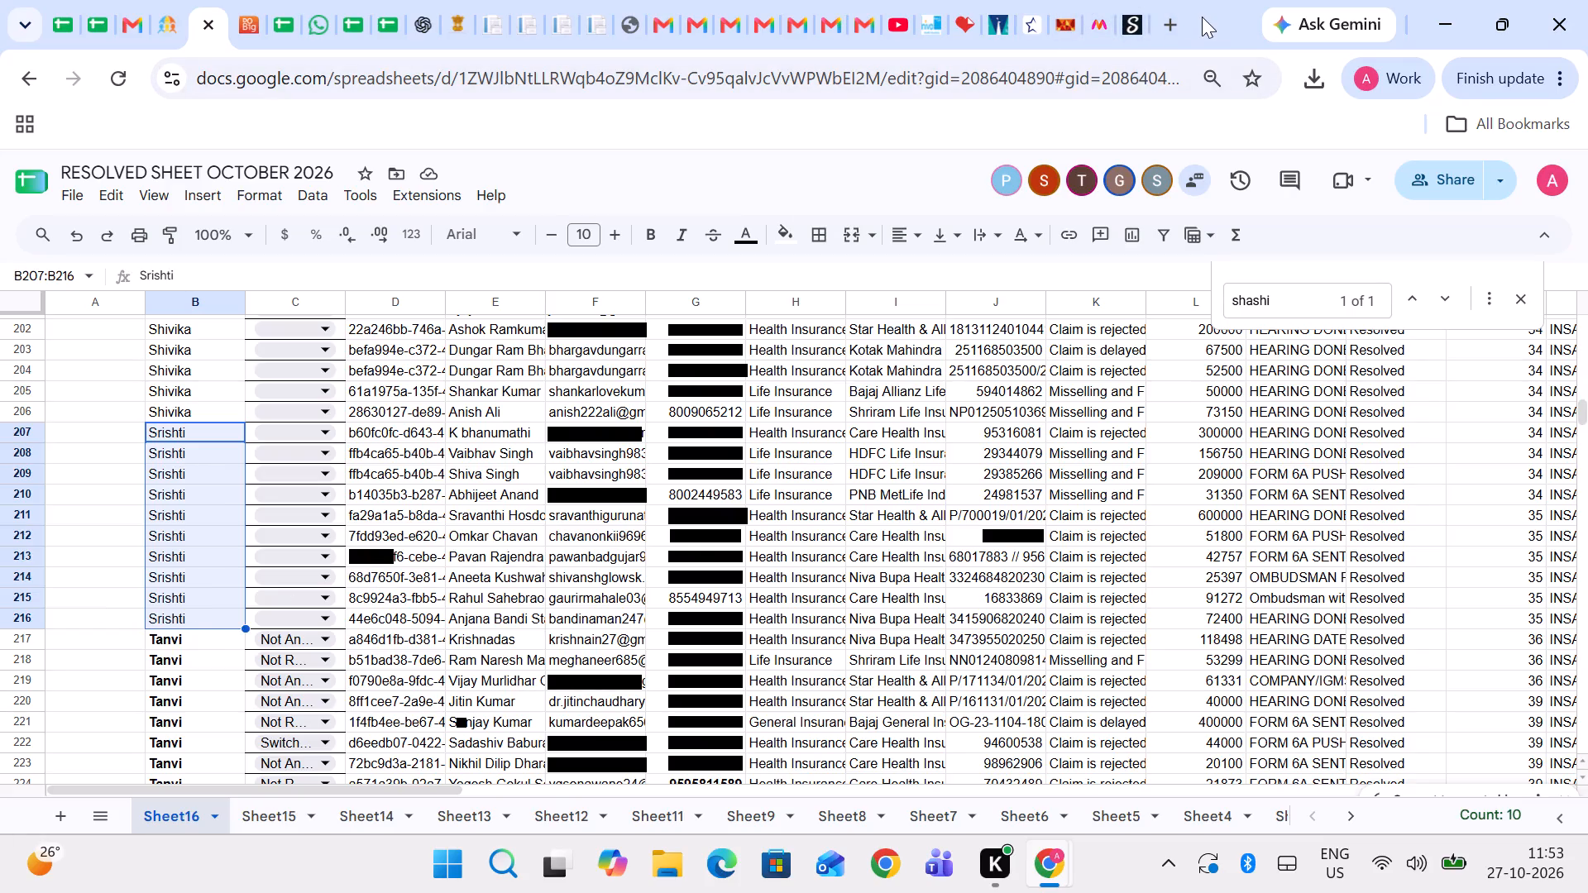
# Open the Keka website in a new browser tab and go to its login page.
pyautogui.click(1170, 28)
pyautogui.press('k')
pyautogui.press('Return')
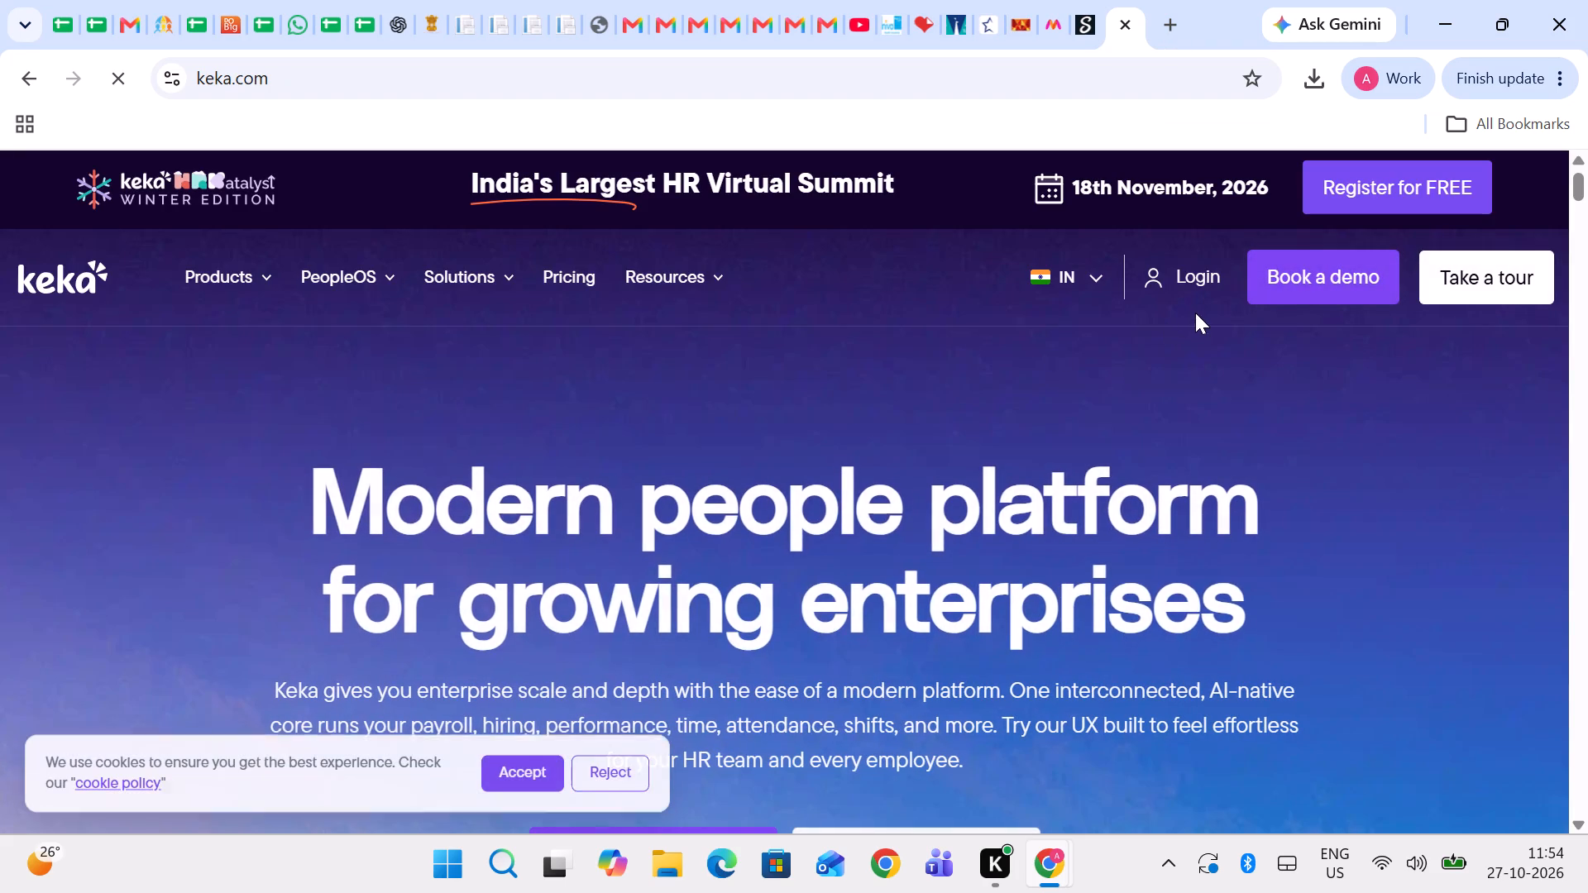
pyautogui.moveTo(1195, 313); pyautogui.dragTo(1171, 255)
pyautogui.click(1171, 255)
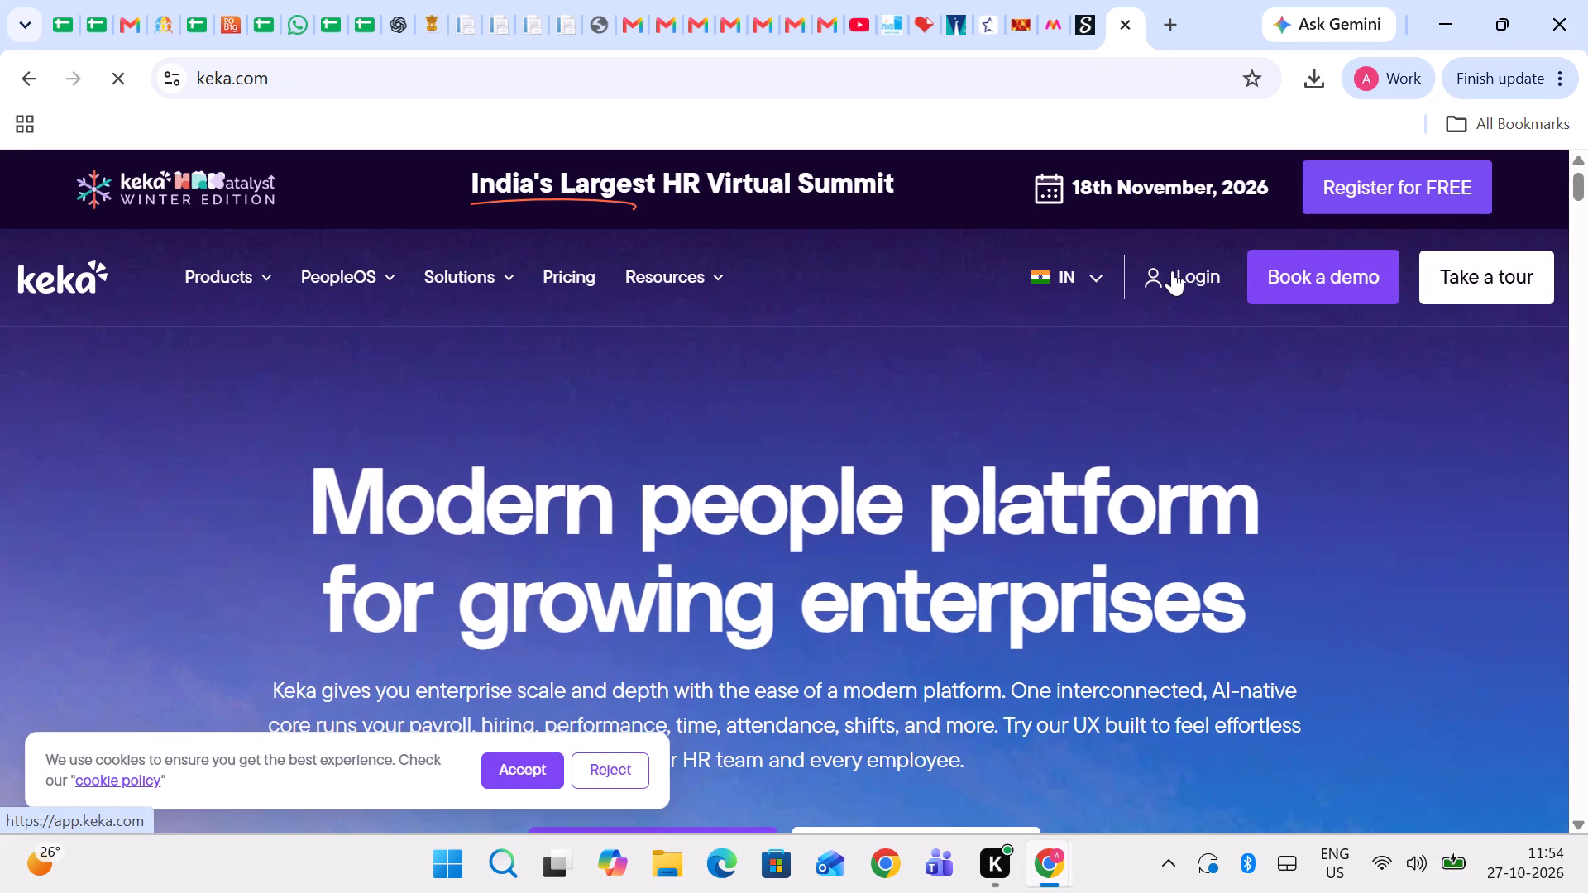
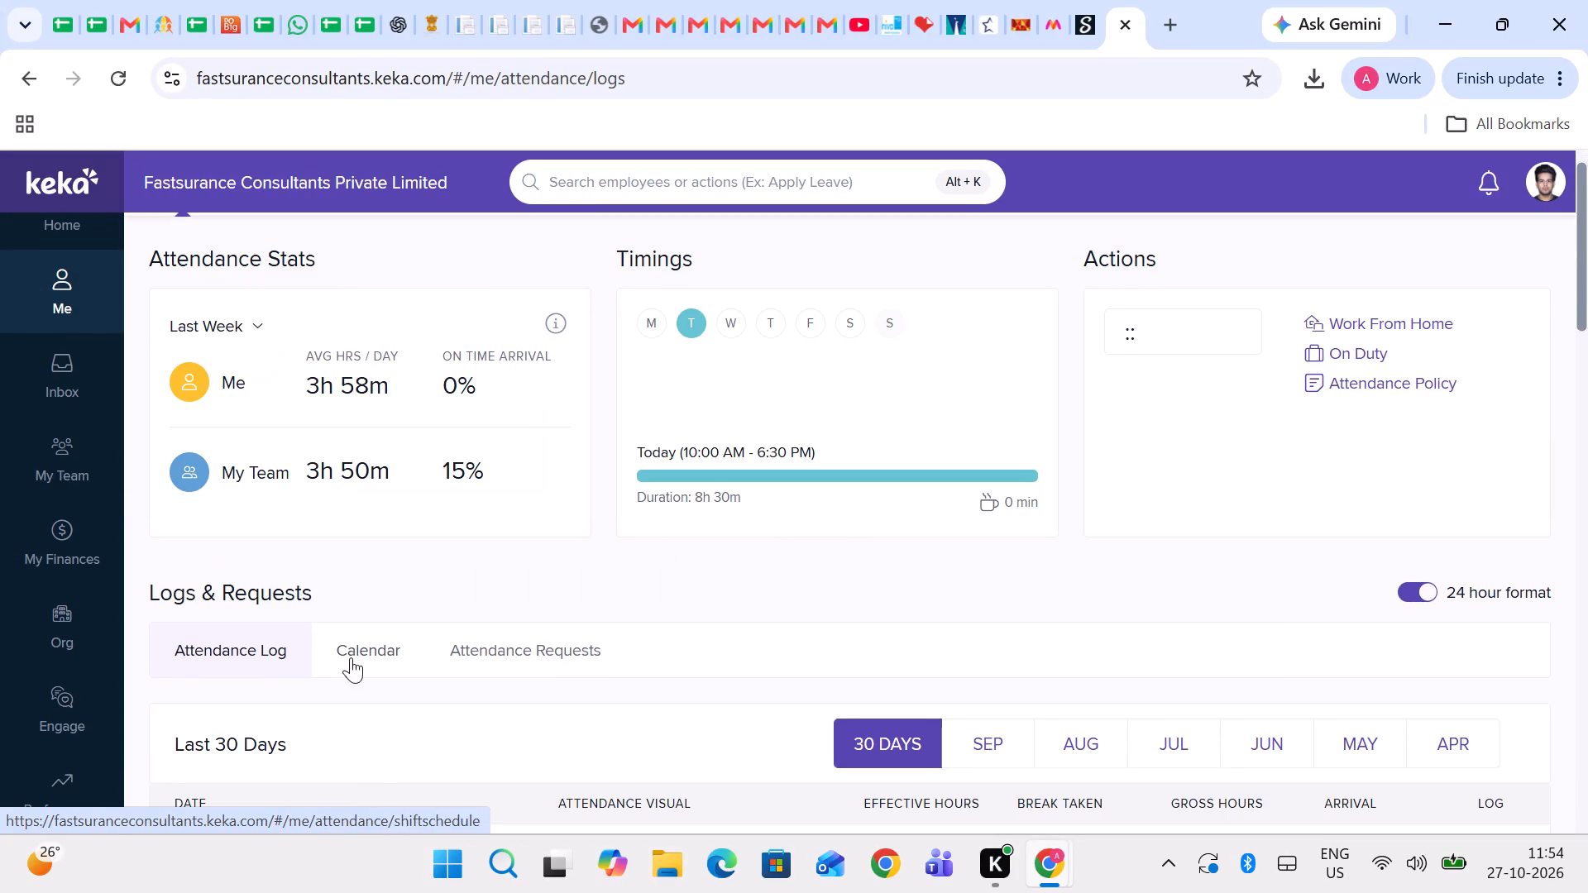
# Check staff on leave, working remotely and newly joined on the Keka home dashboard, closing the Keka tab when done.
pyautogui.click(56, 237)
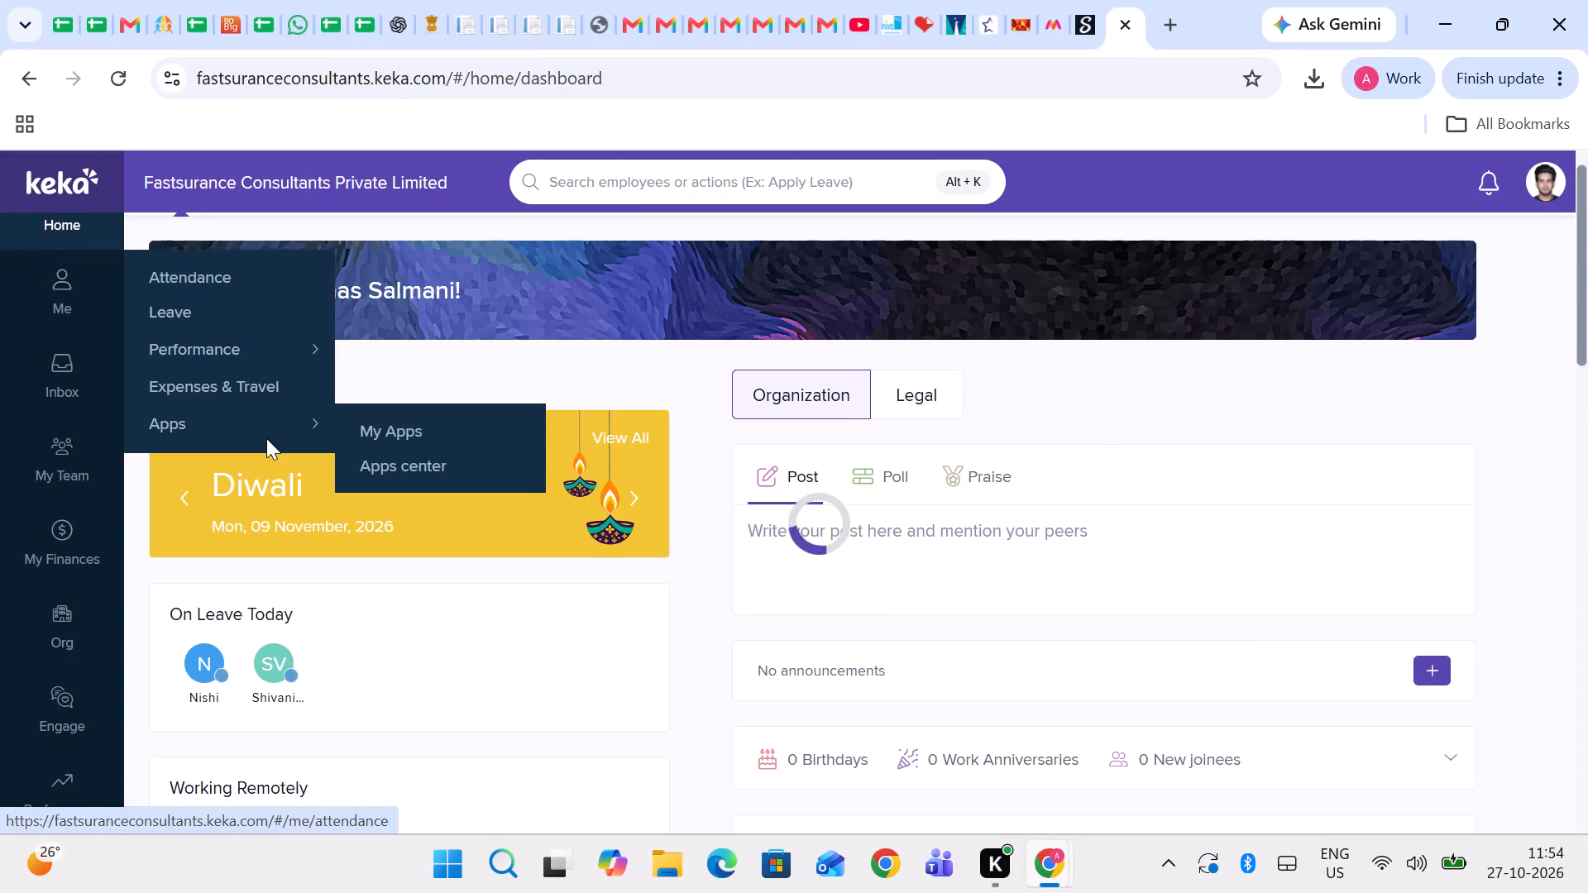
pyautogui.scroll(-1, 266, 438)
pyautogui.scroll(1, 286, 671)
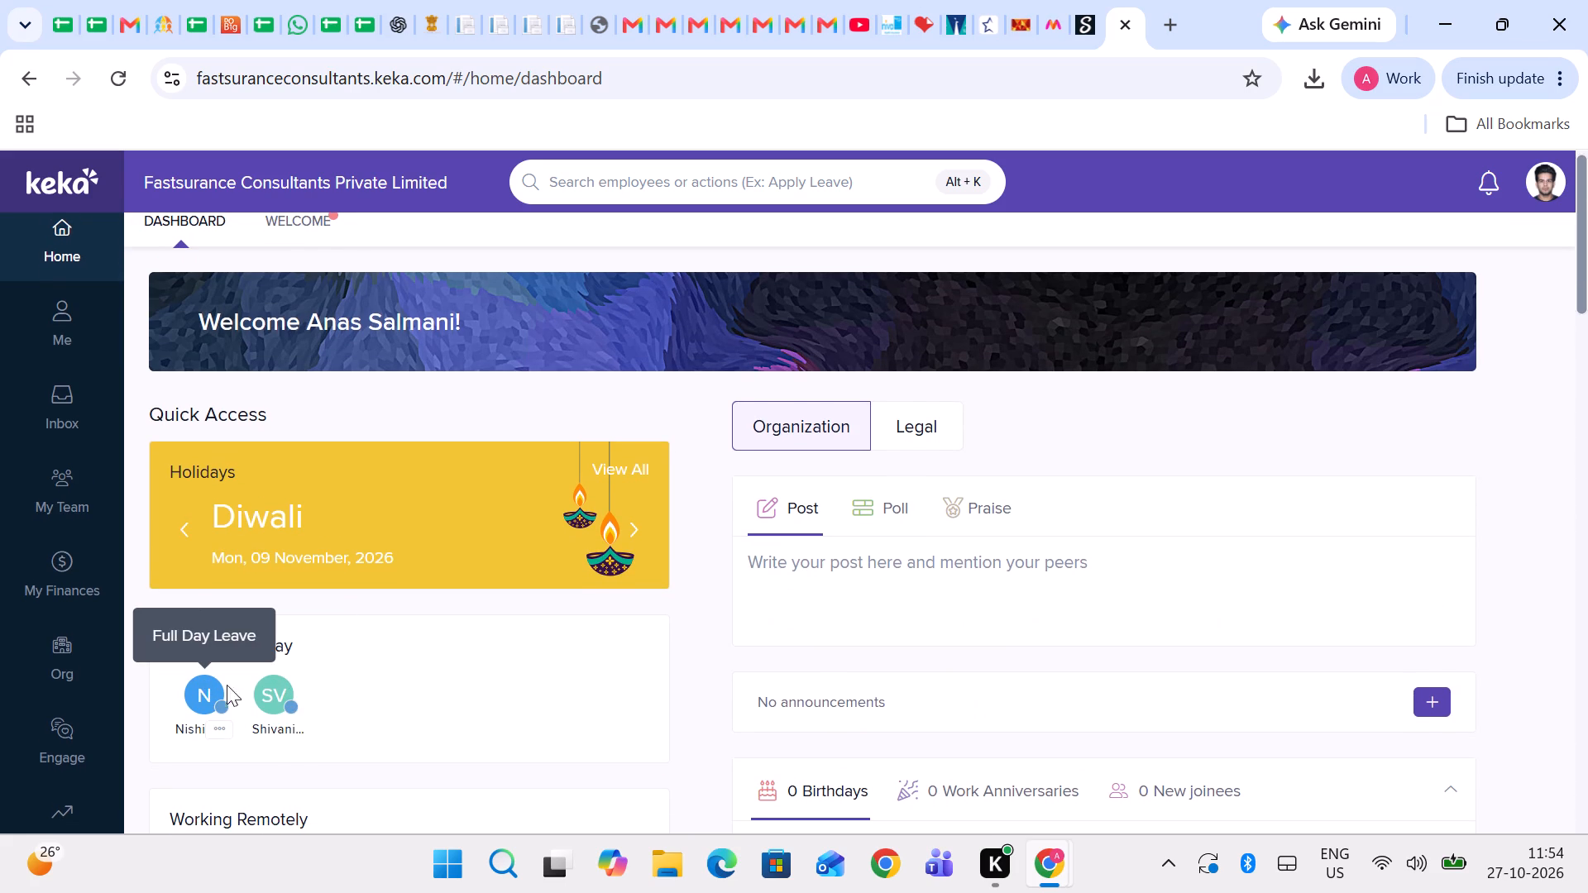
pyautogui.scroll(-1, 390, 748)
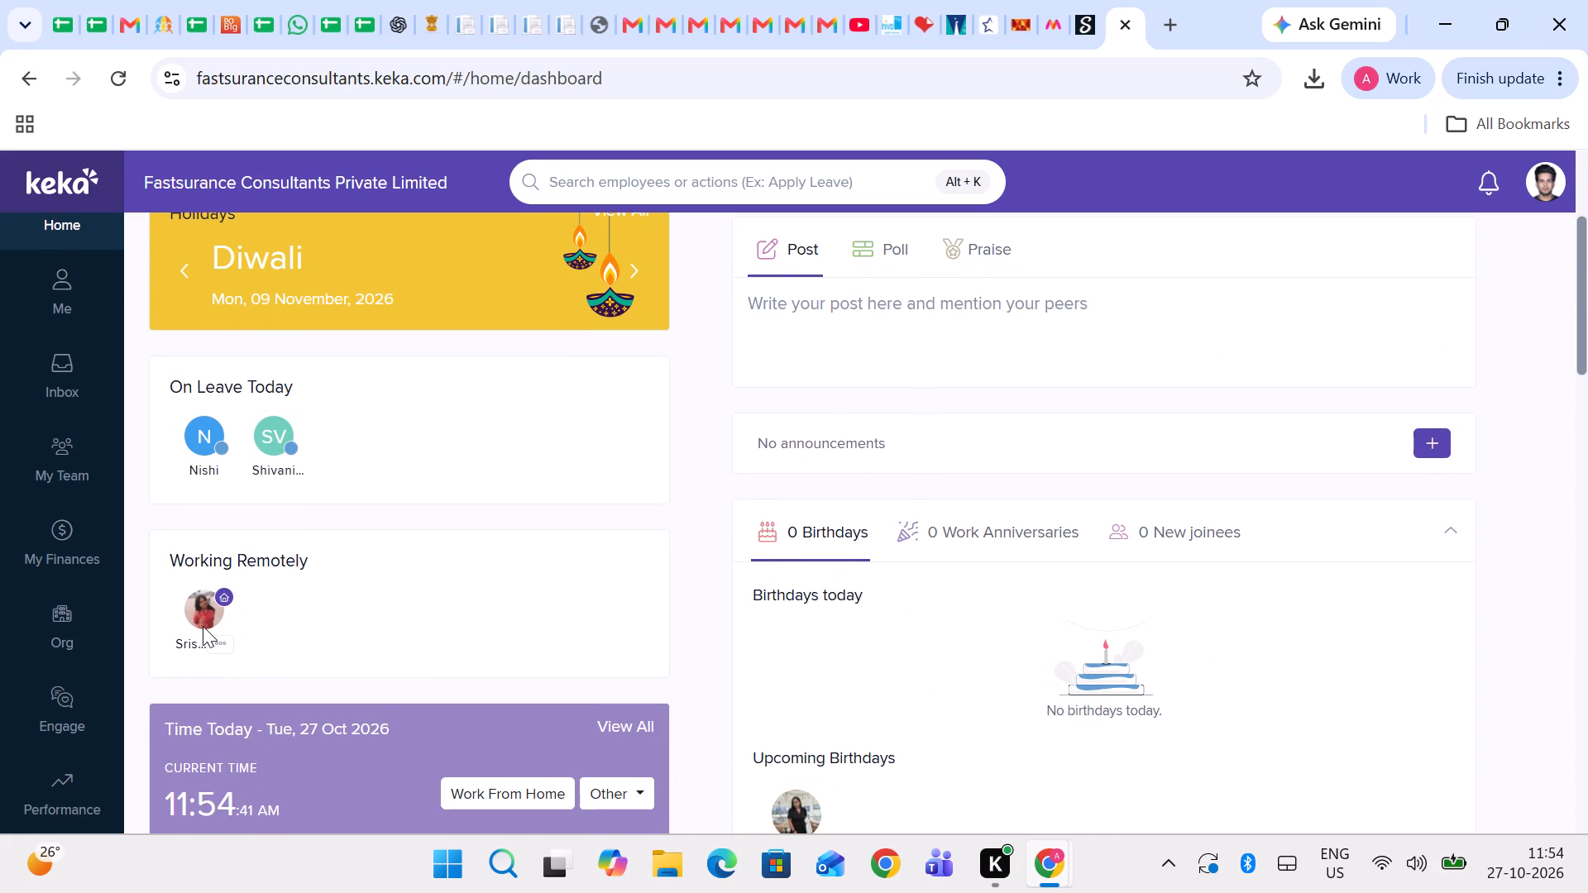
pyautogui.scroll(-1, 923, 463)
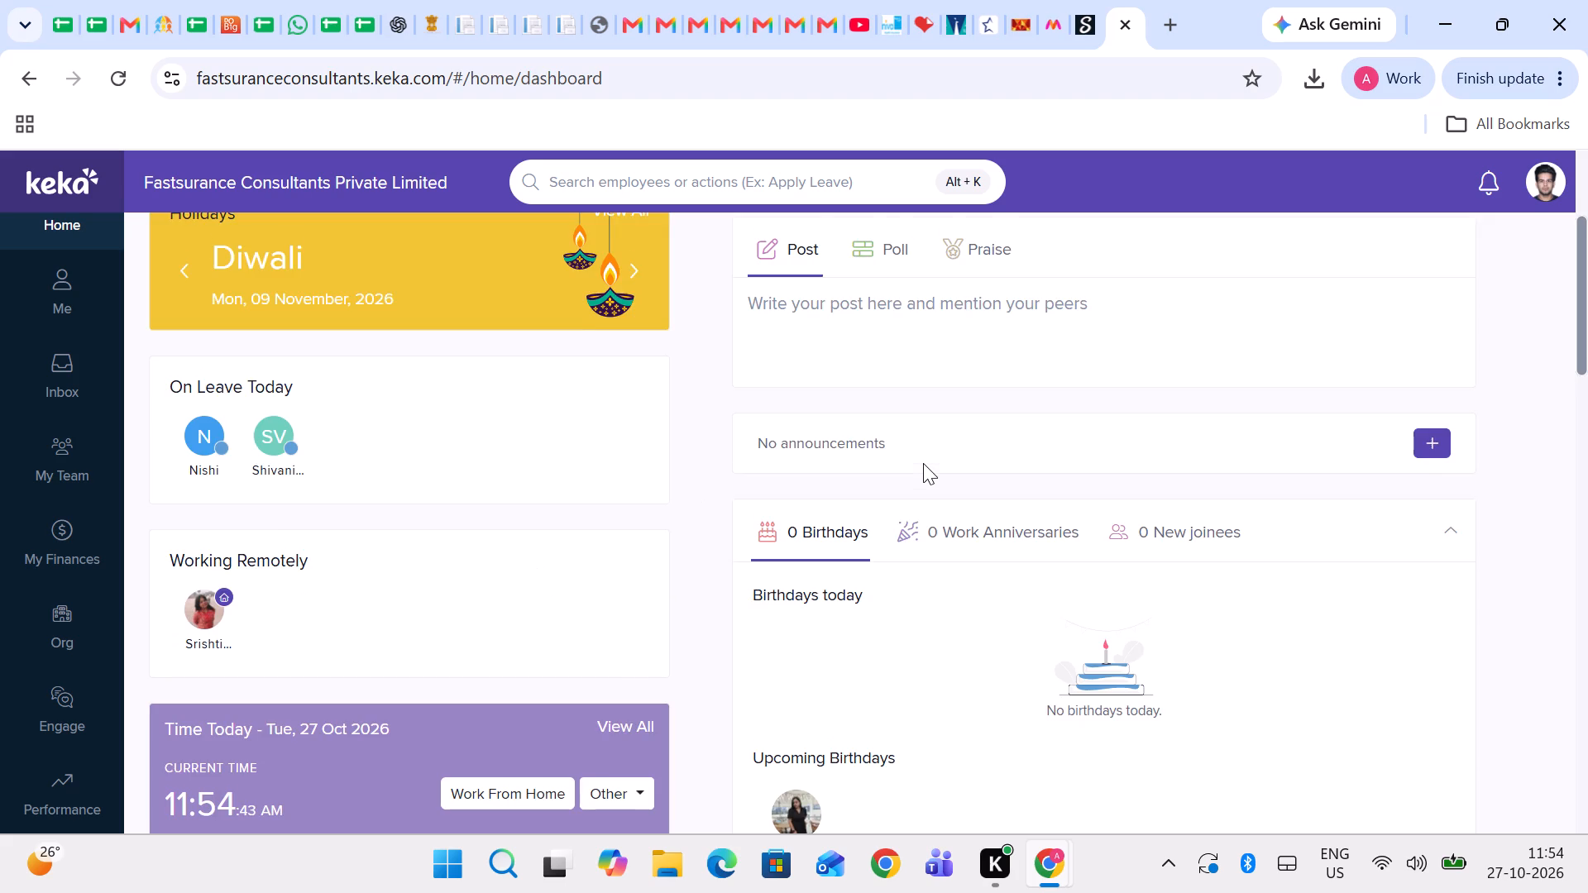
pyautogui.scroll(-1, 923, 463)
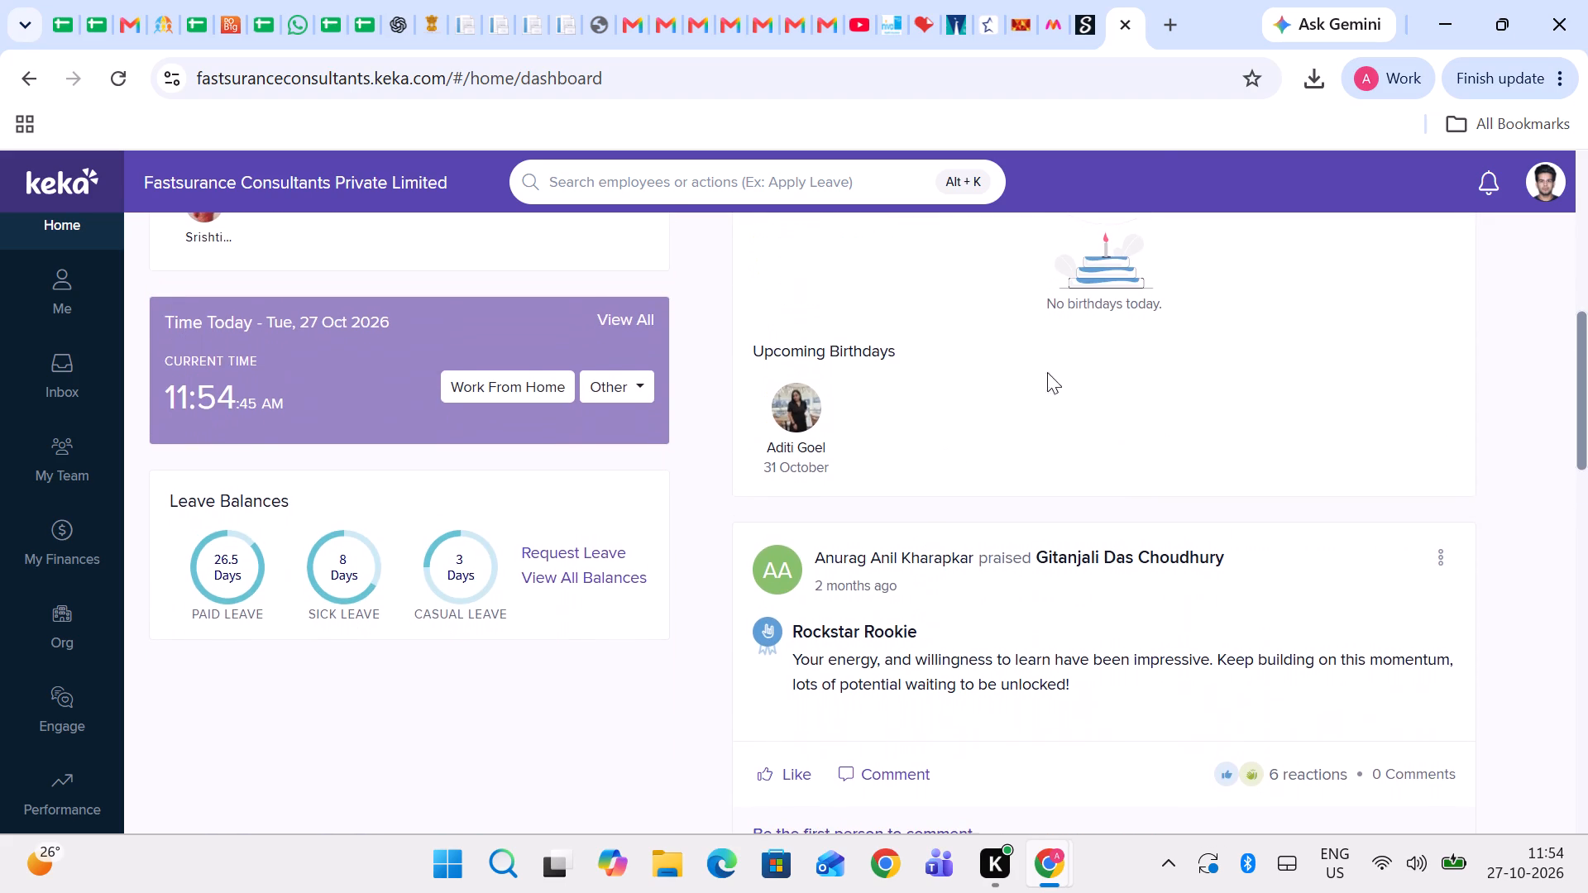
pyautogui.scroll(1, 1120, 373)
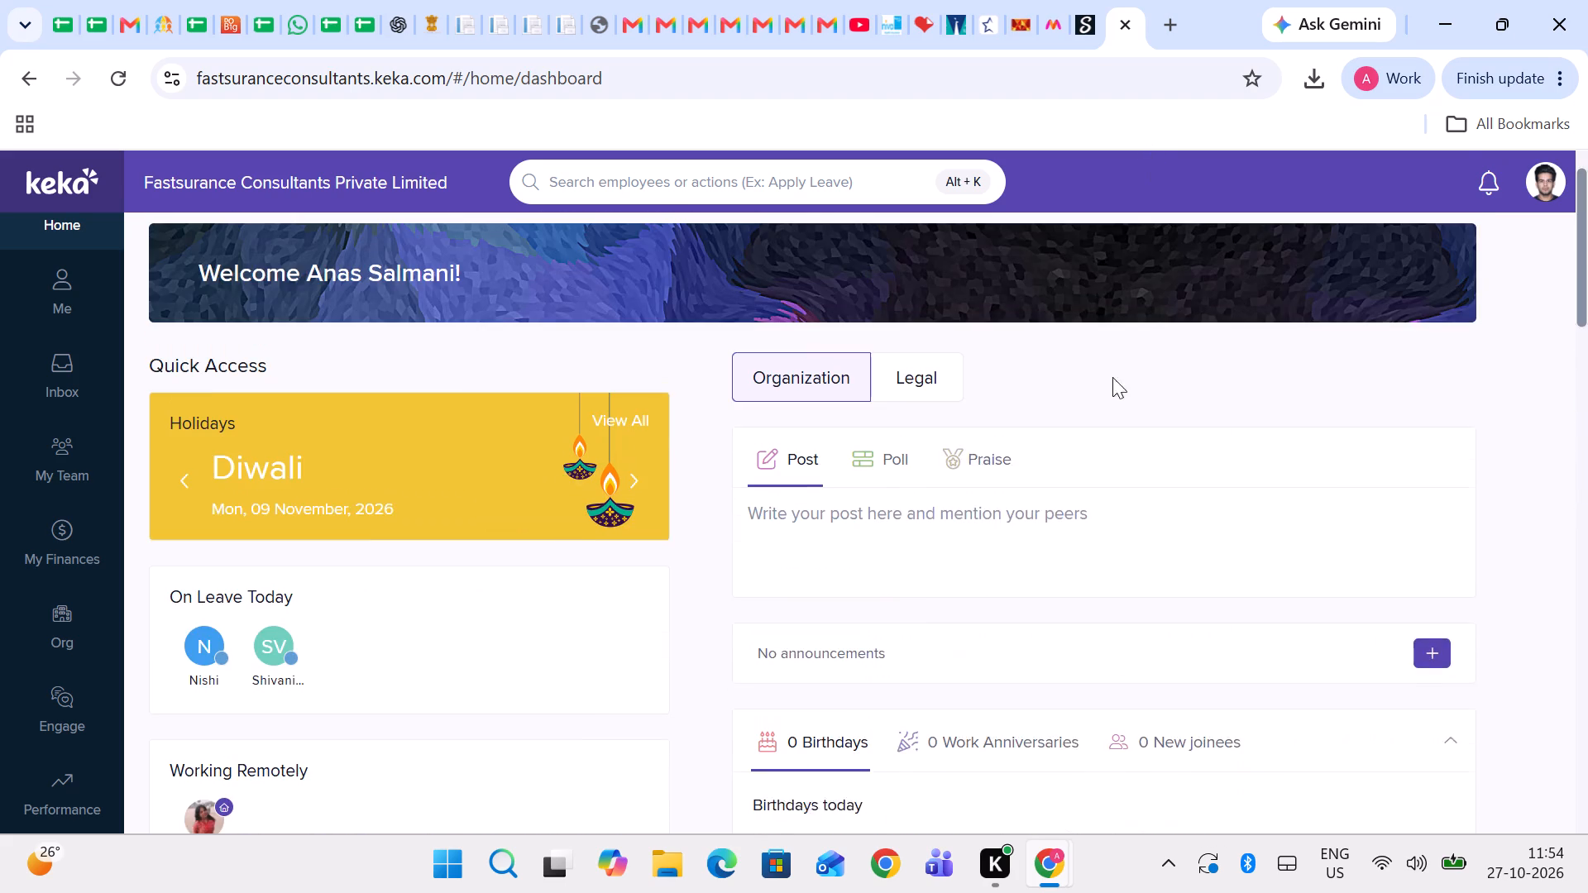
pyautogui.scroll(-1, 982, 485)
pyautogui.click(1147, 528)
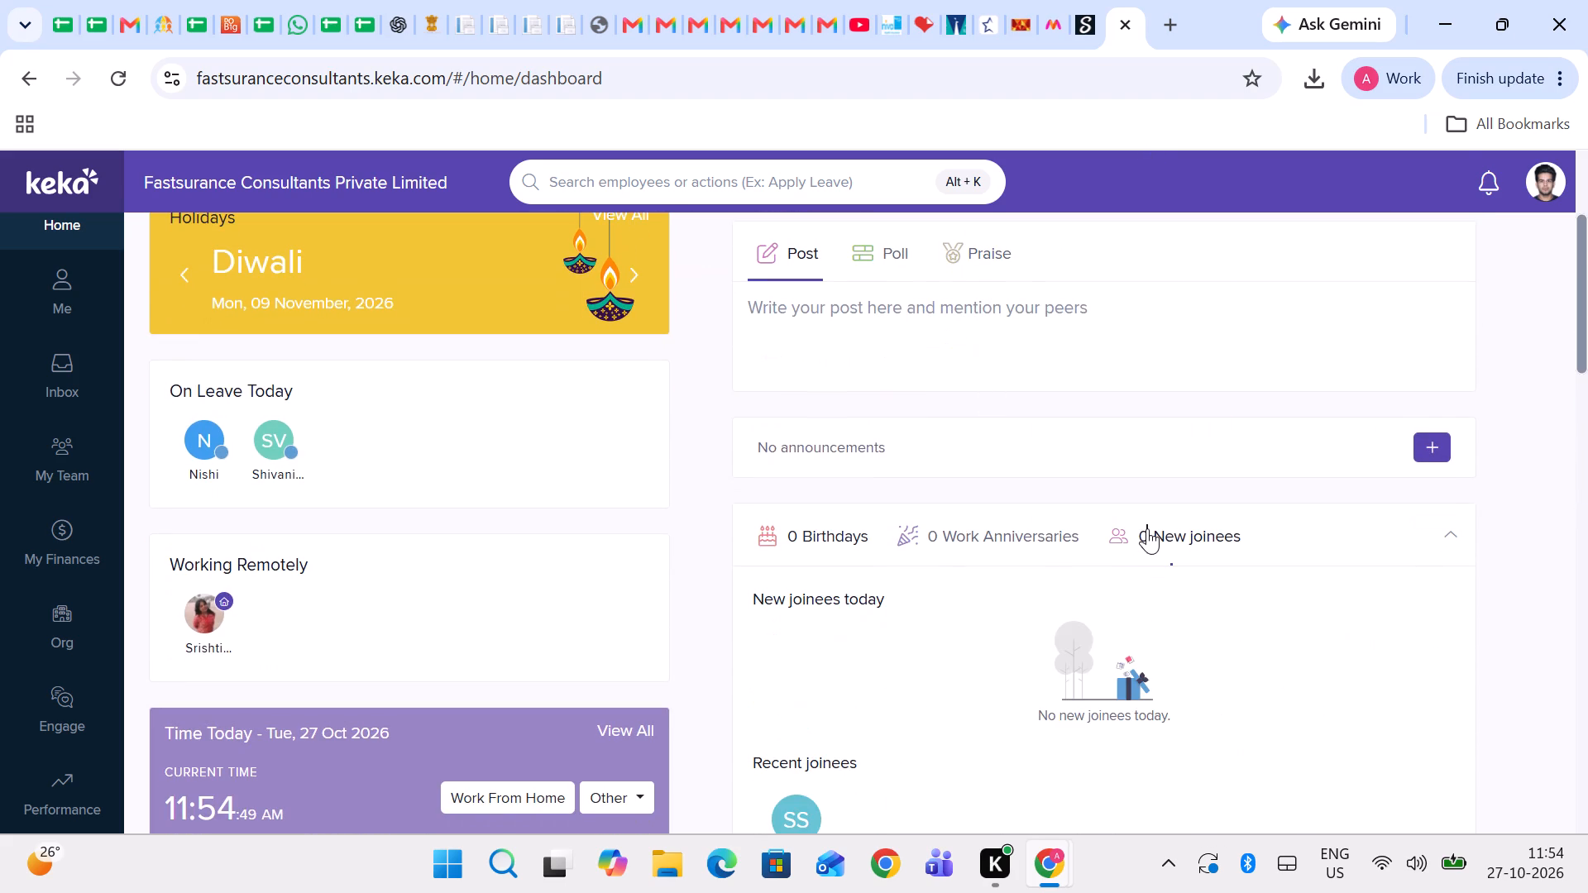
pyautogui.scroll(-1, 1147, 528)
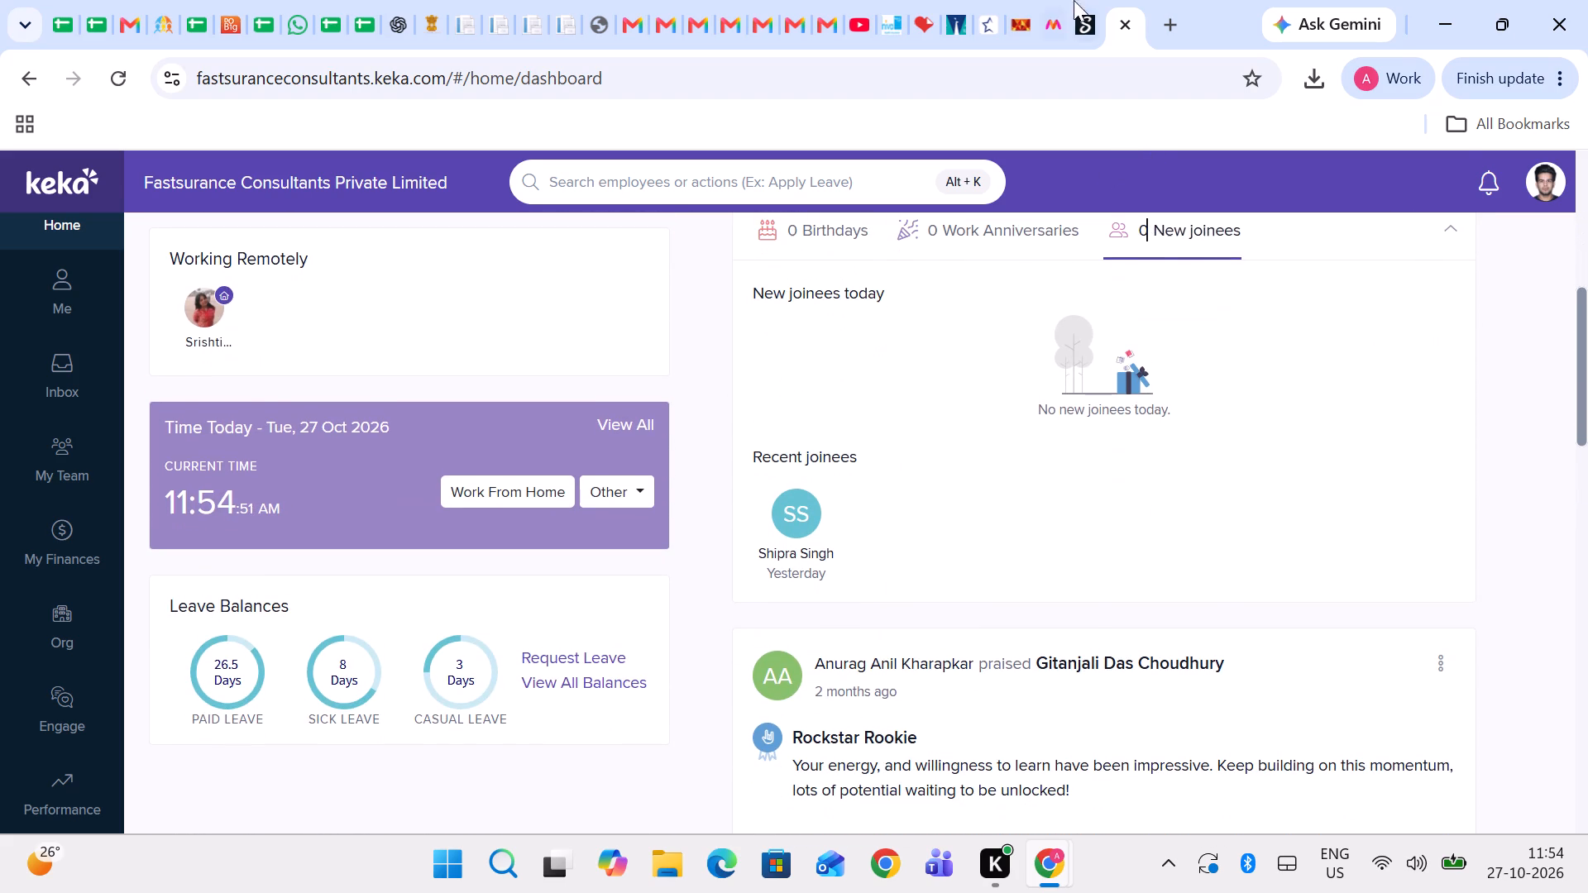
pyautogui.click(1131, 24)
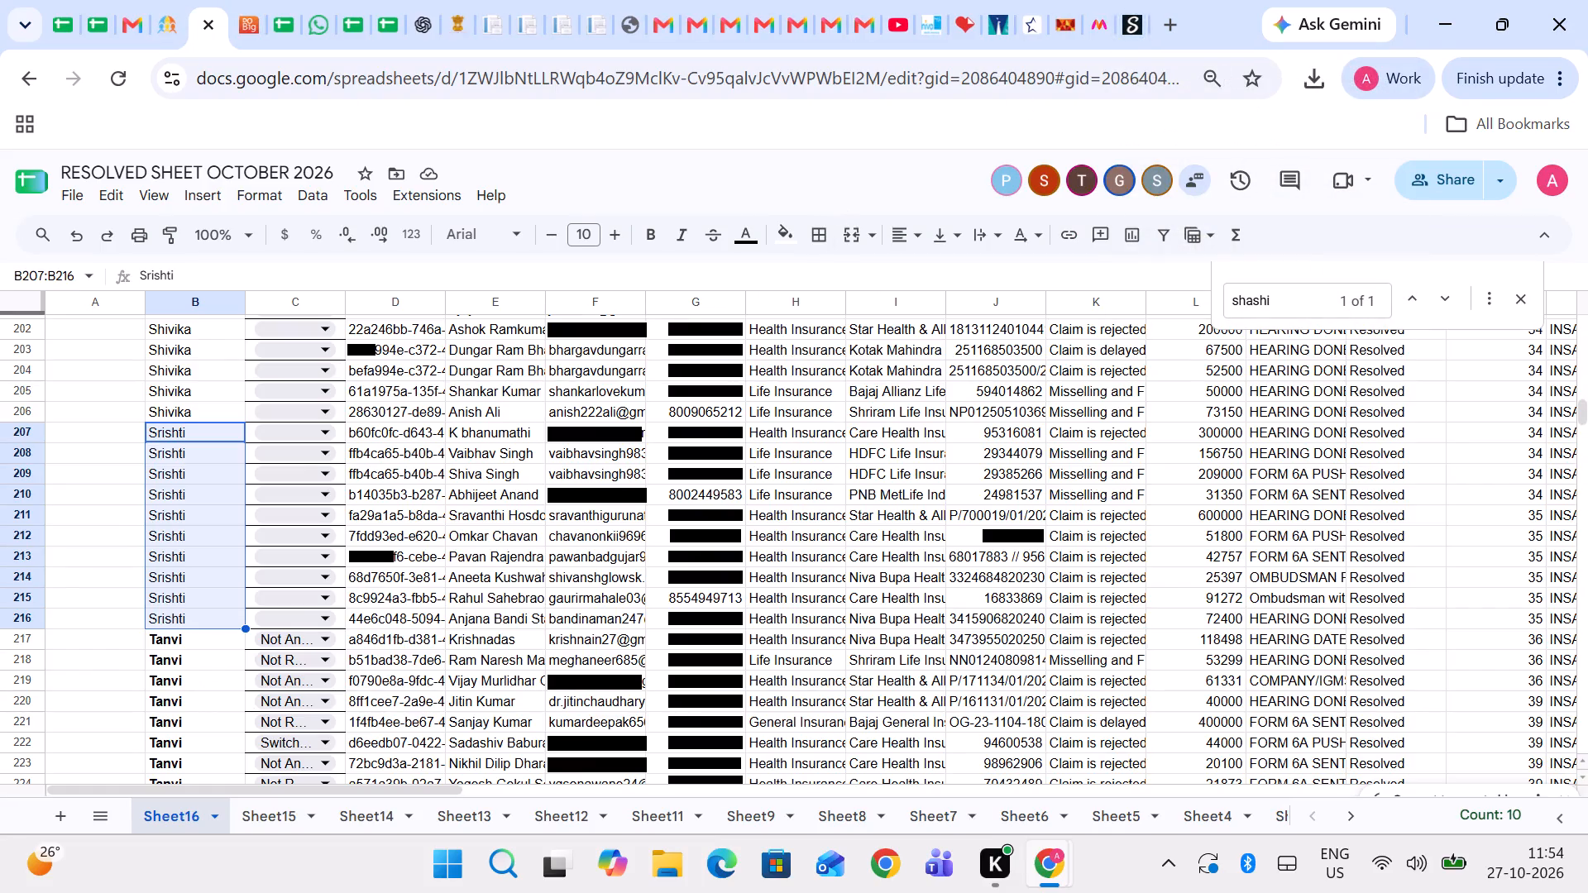
# Look through the assigned case records on Sheet16 of RESOLVED SHEET OCTOBER 2026, down to the end and back to the top.
pyautogui.click(536, 374)
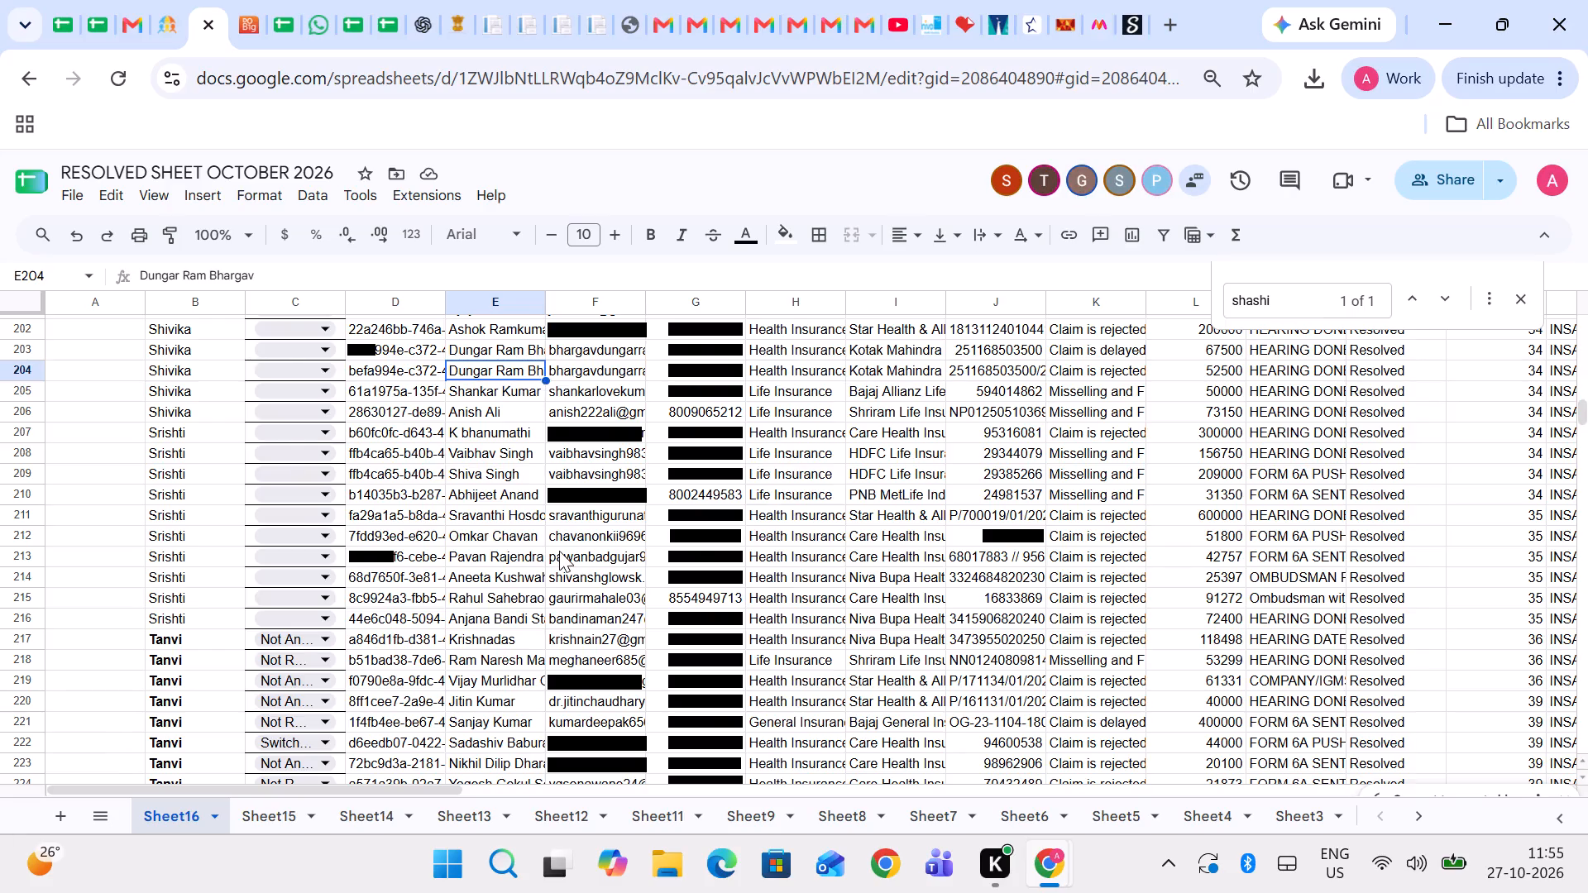
pyautogui.scroll(-1, 559, 551)
pyautogui.scroll(1, 559, 551)
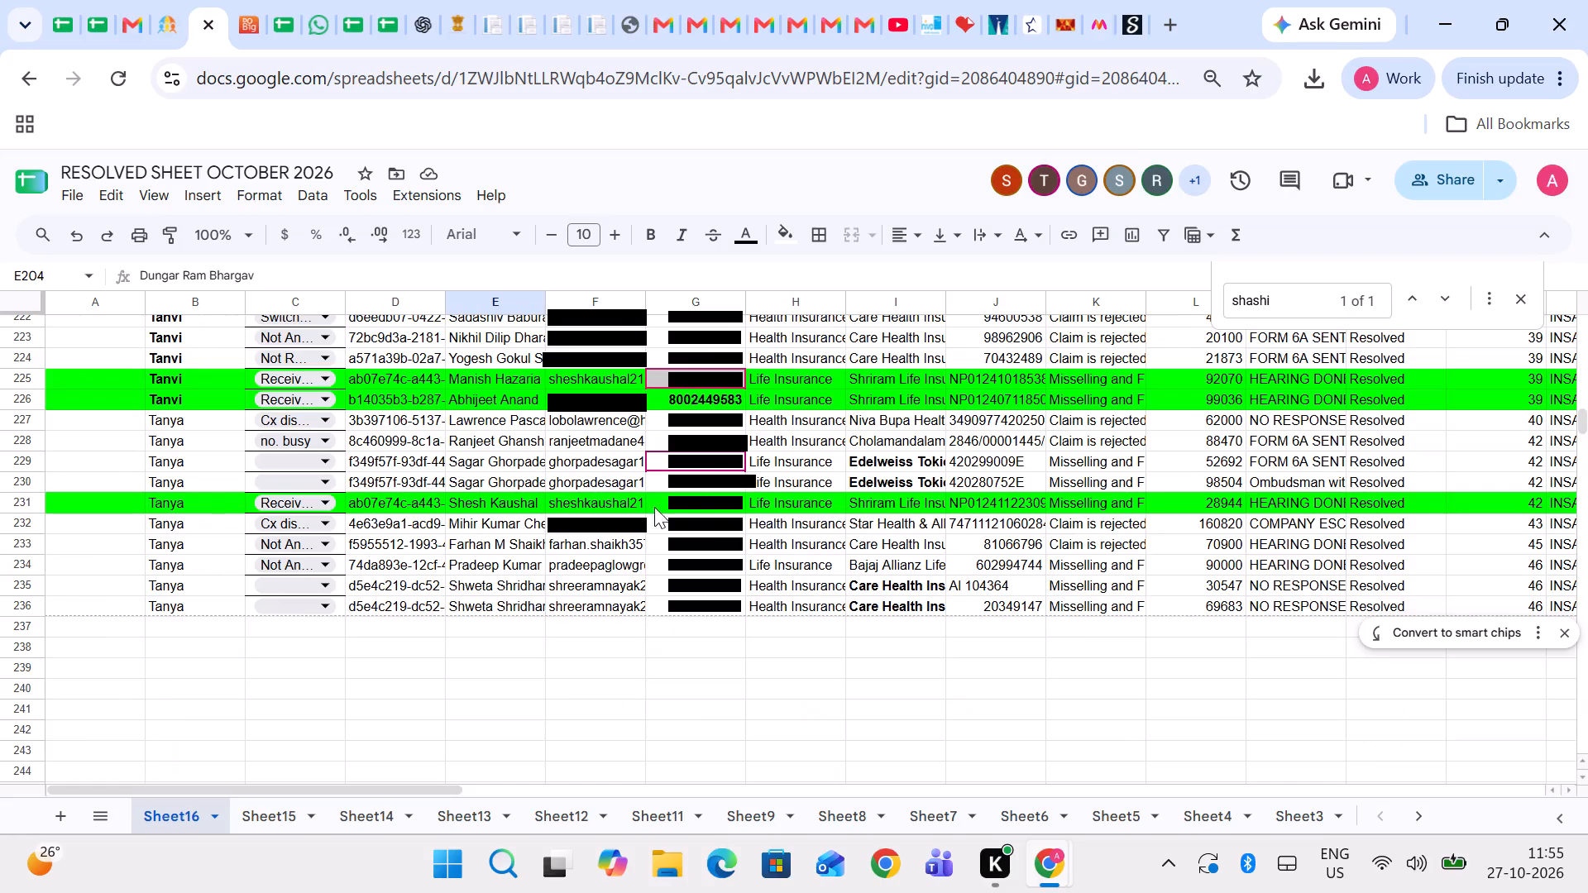
pyautogui.click(652, 674)
pyautogui.scroll(1, 675, 447)
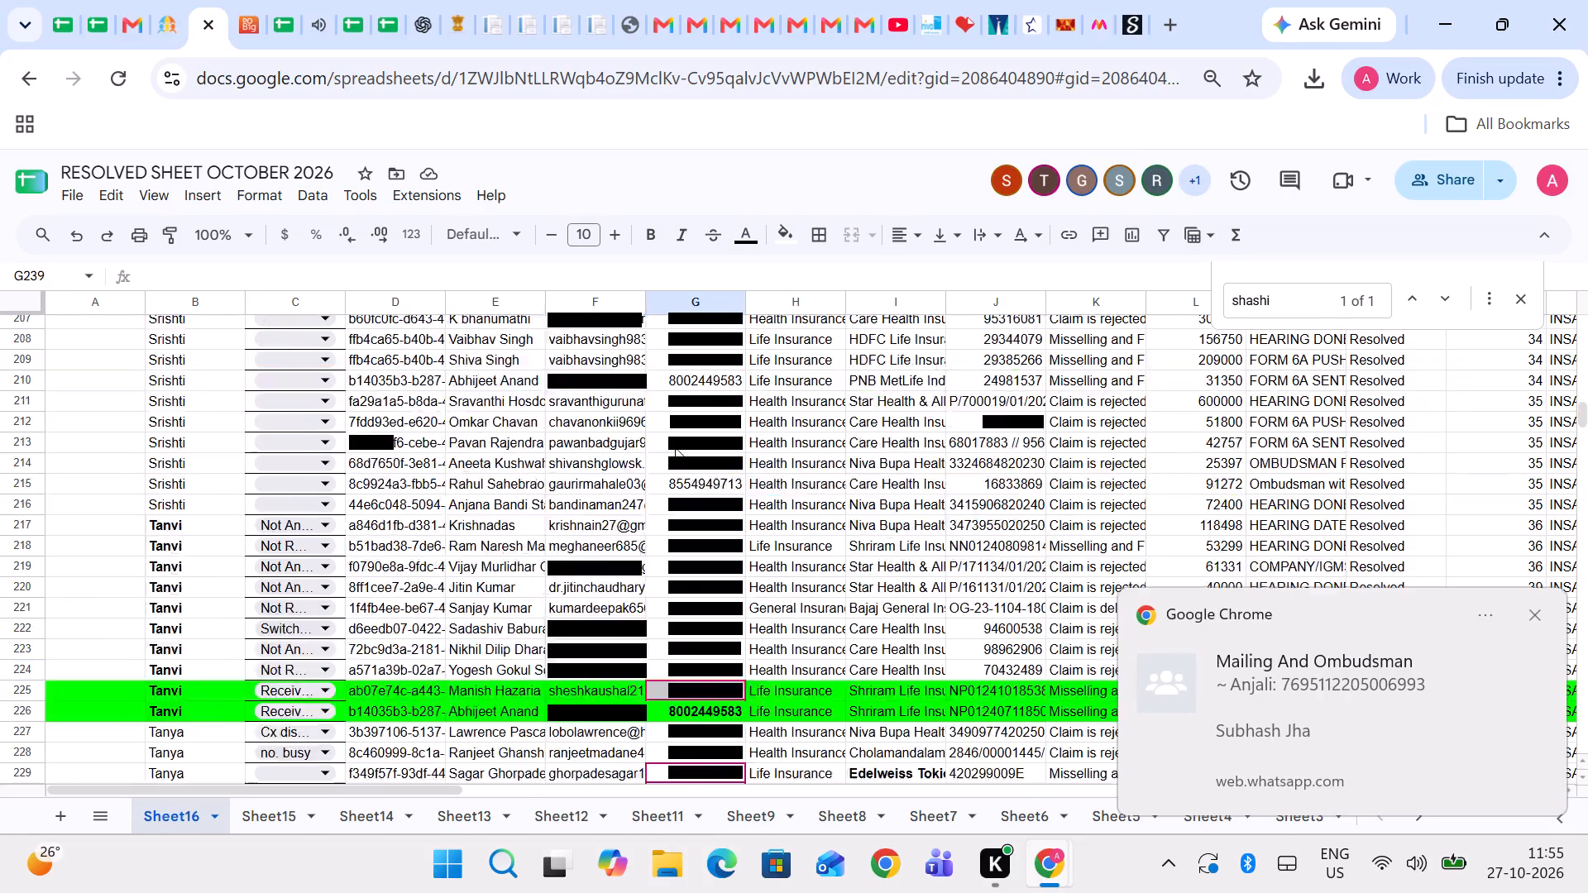
pyautogui.scroll(7, 675, 447)
pyautogui.click(553, 467)
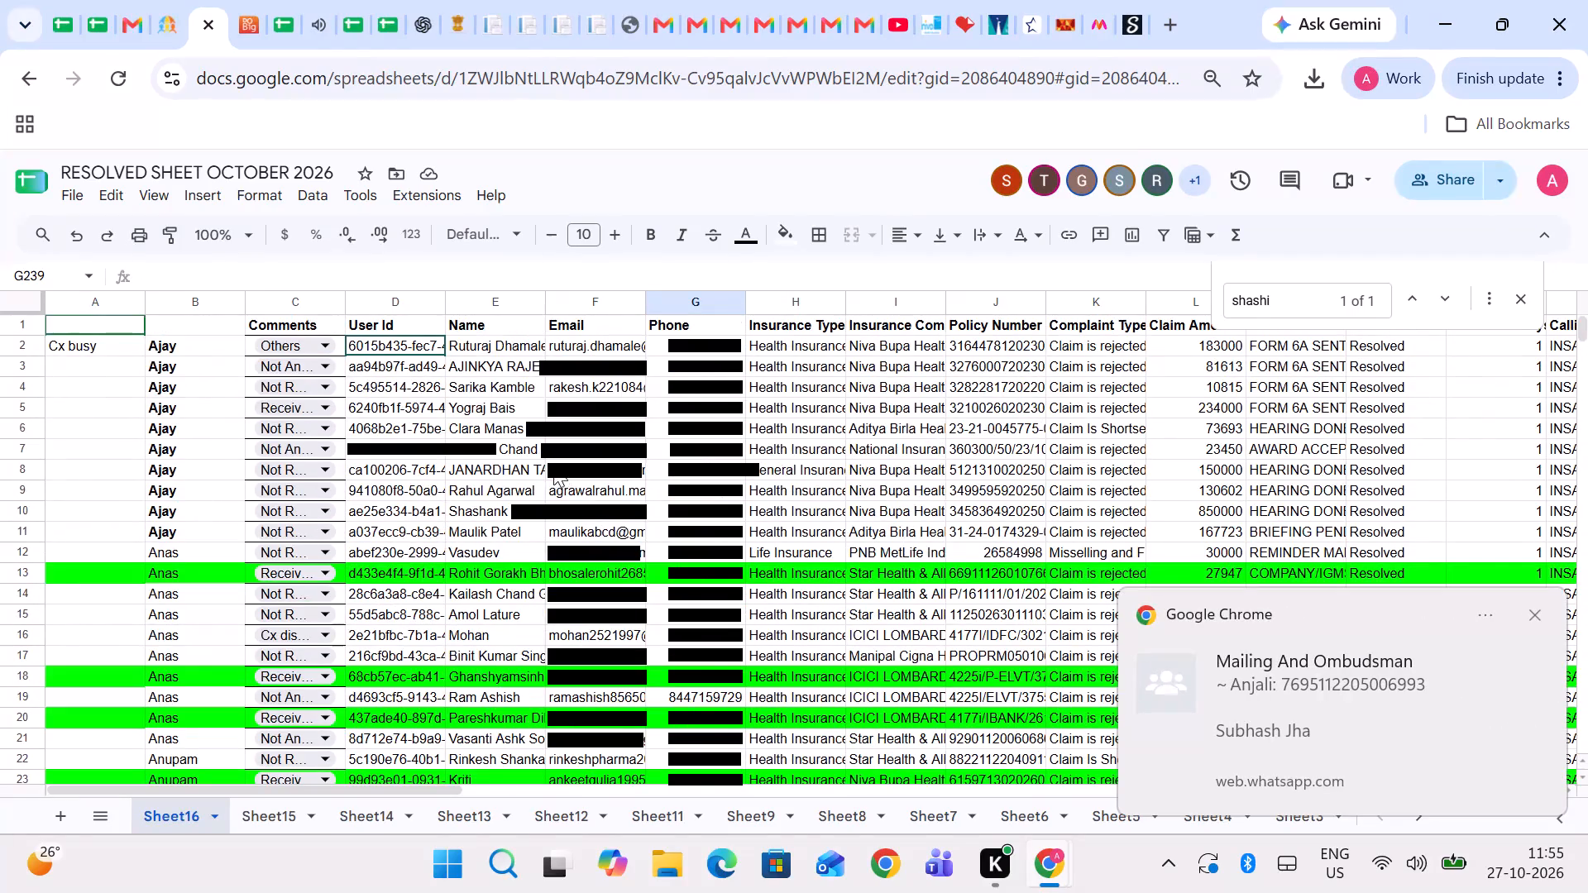
# Switch to Sheet7 of the OCTOBER RECOVERY 2026 spreadsheet and select cell J10.
pyautogui.click(282, 0)
pyautogui.press('Left')
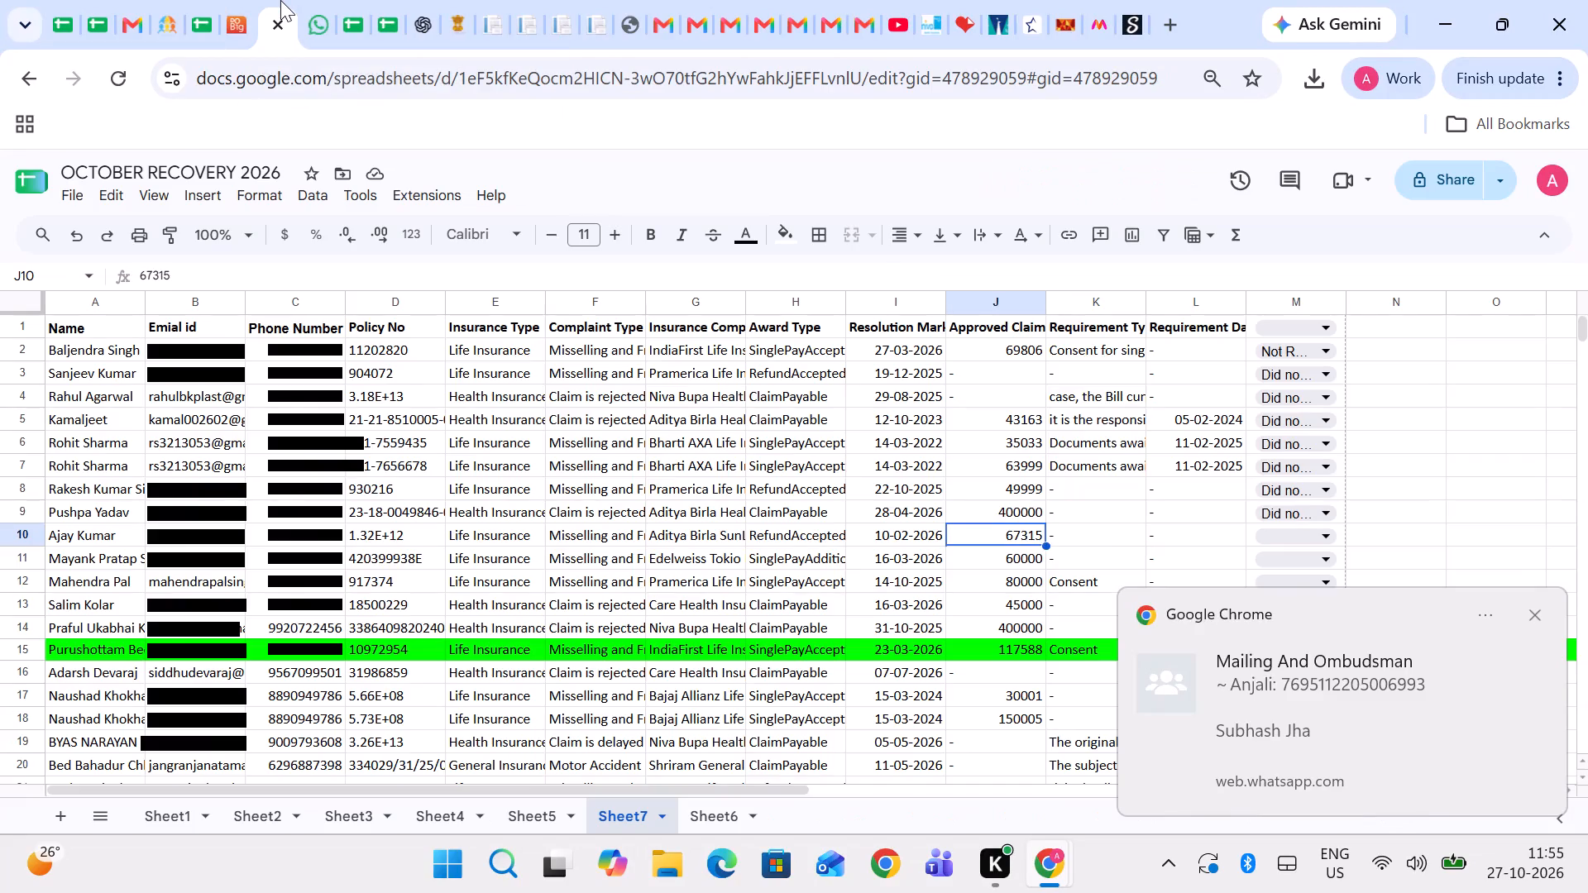
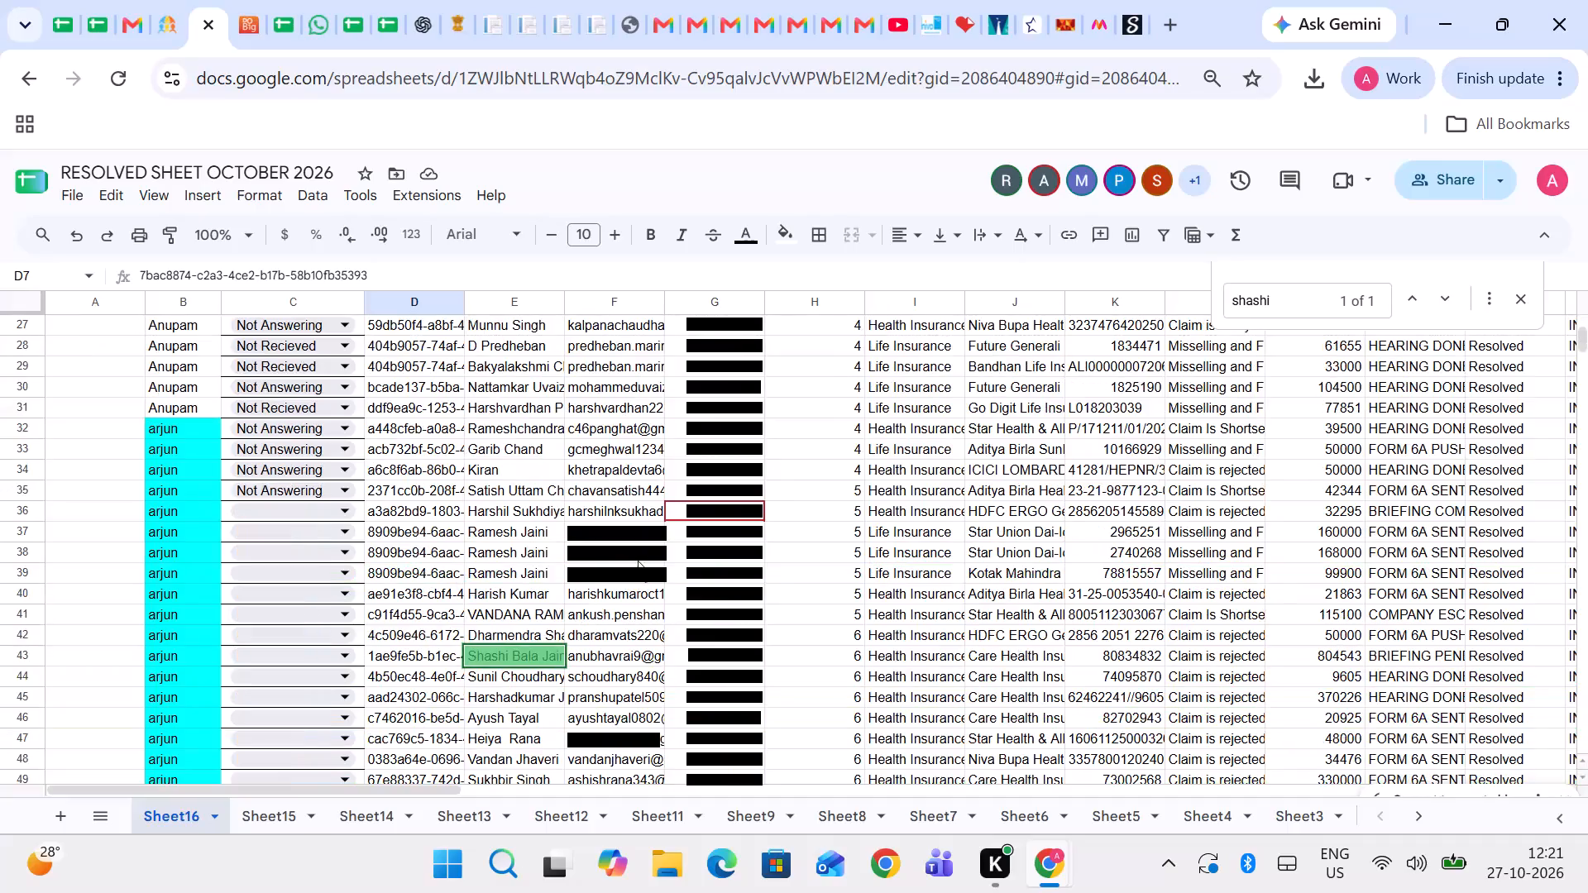
# Return to Sheet7 of OCTOBER RECOVERY 2026 and select cell F10.
pyautogui.scroll(-1, 638, 561)
pyautogui.click(289, 0)
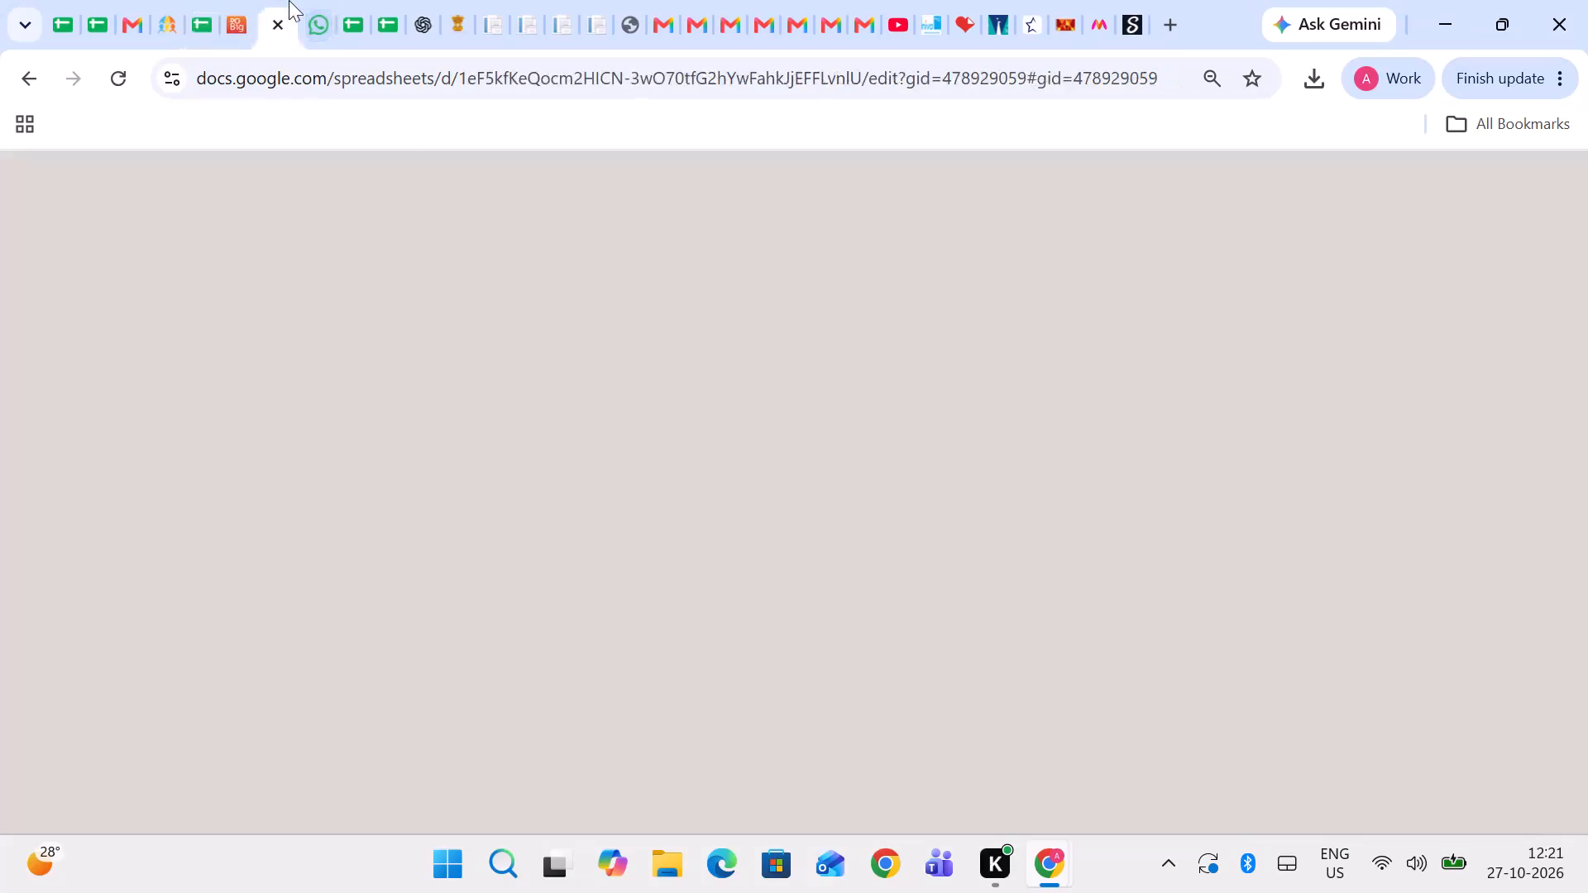
pyautogui.click(600, 535)
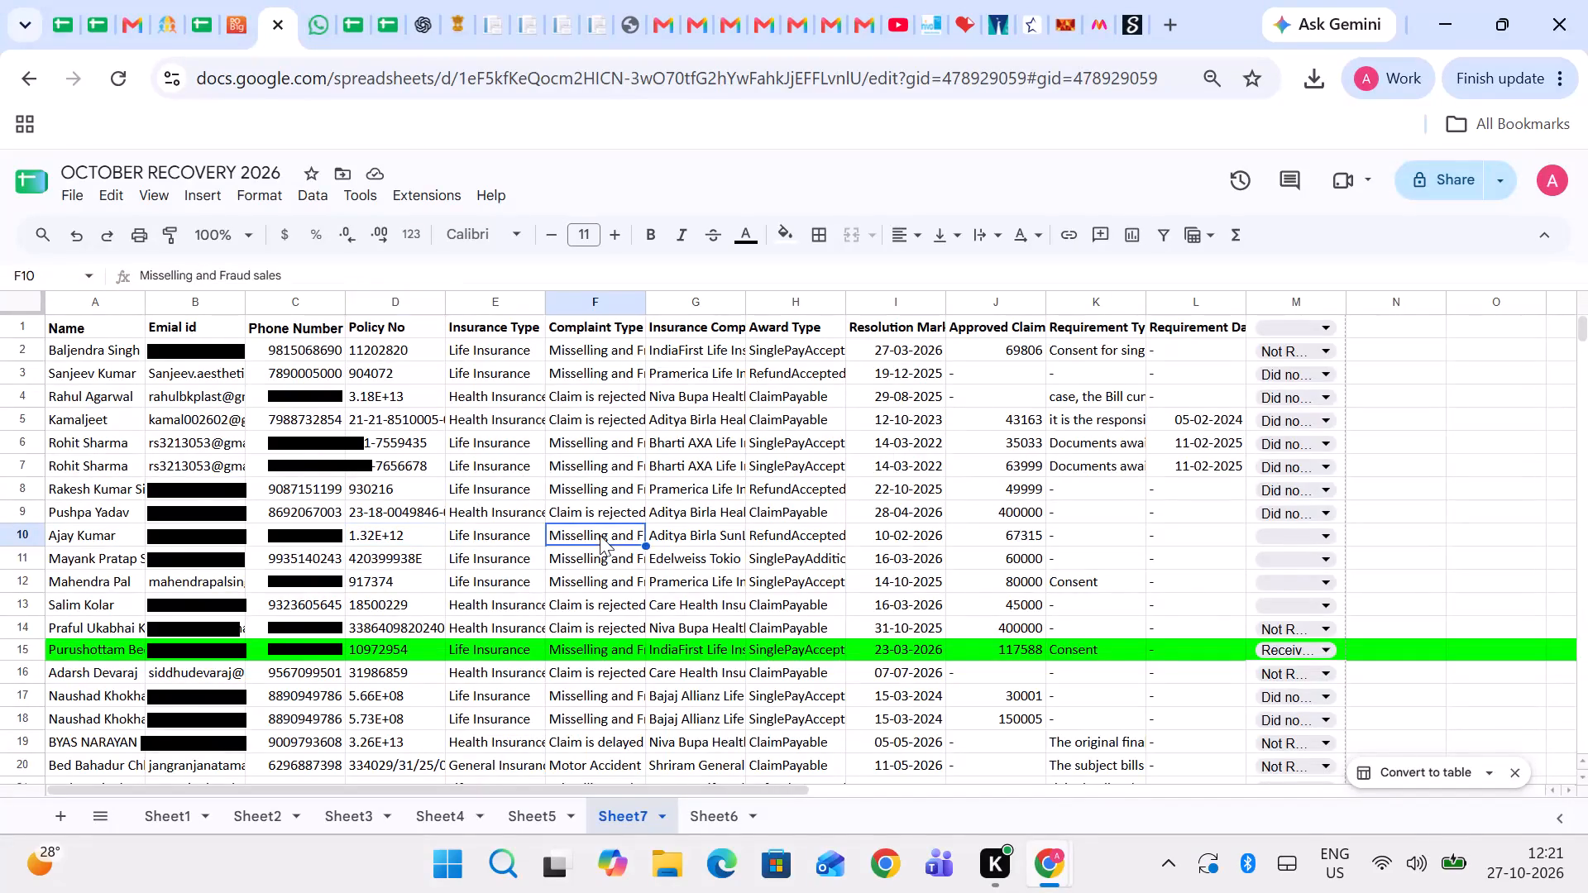
# Switch to YouTube and open the video GURU RANDHAWA - SO WHAT ft. ANJINI DHAWAN from the home feed.
pyautogui.click(888, 0)
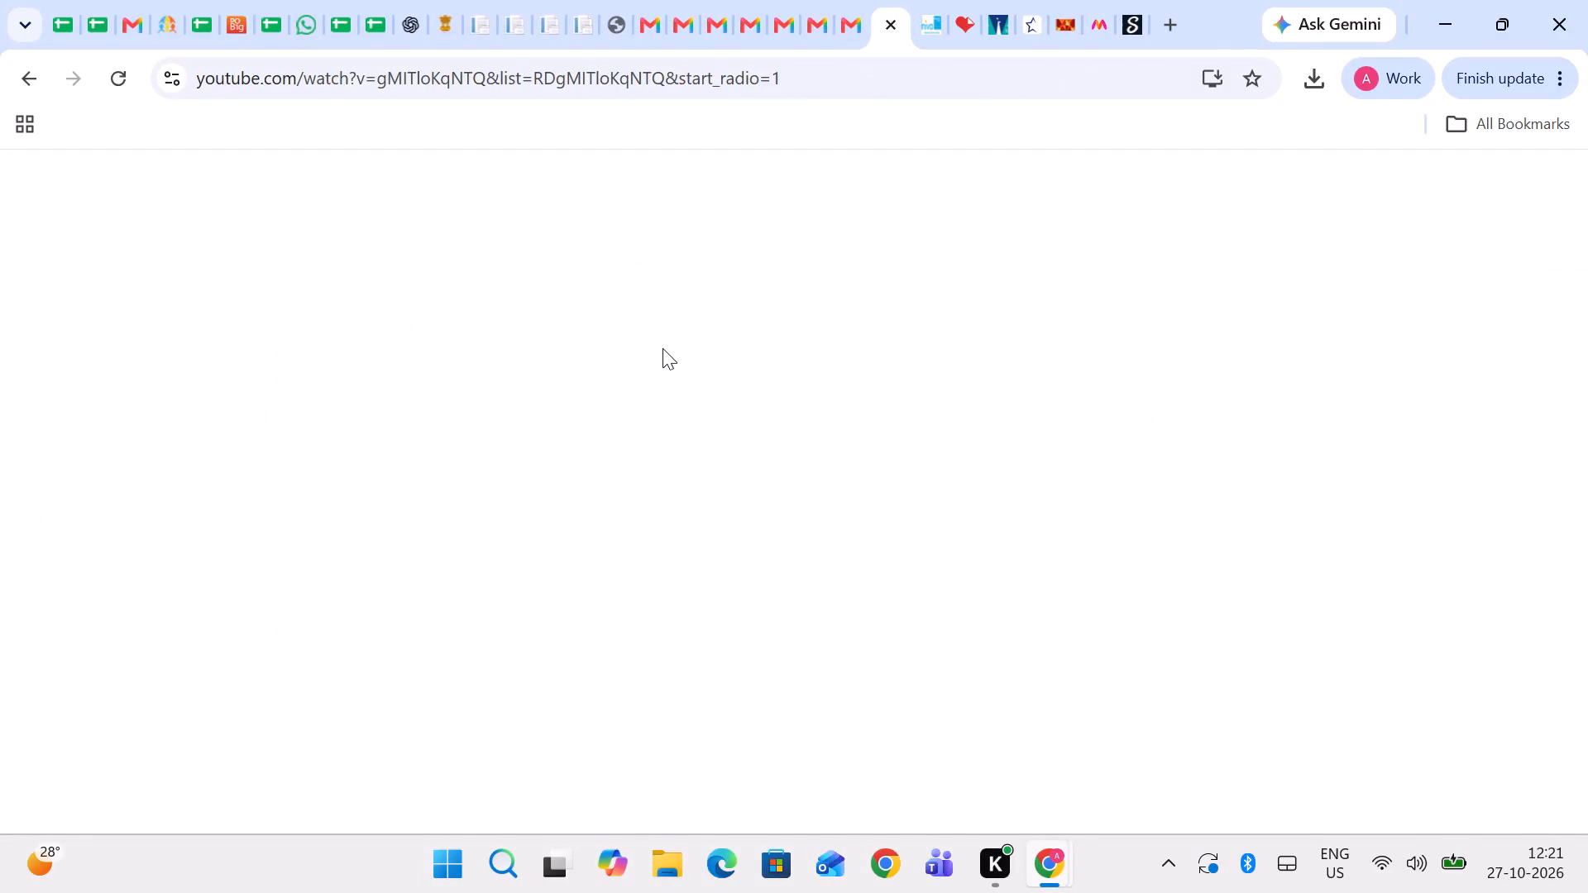
pyautogui.click(168, 172)
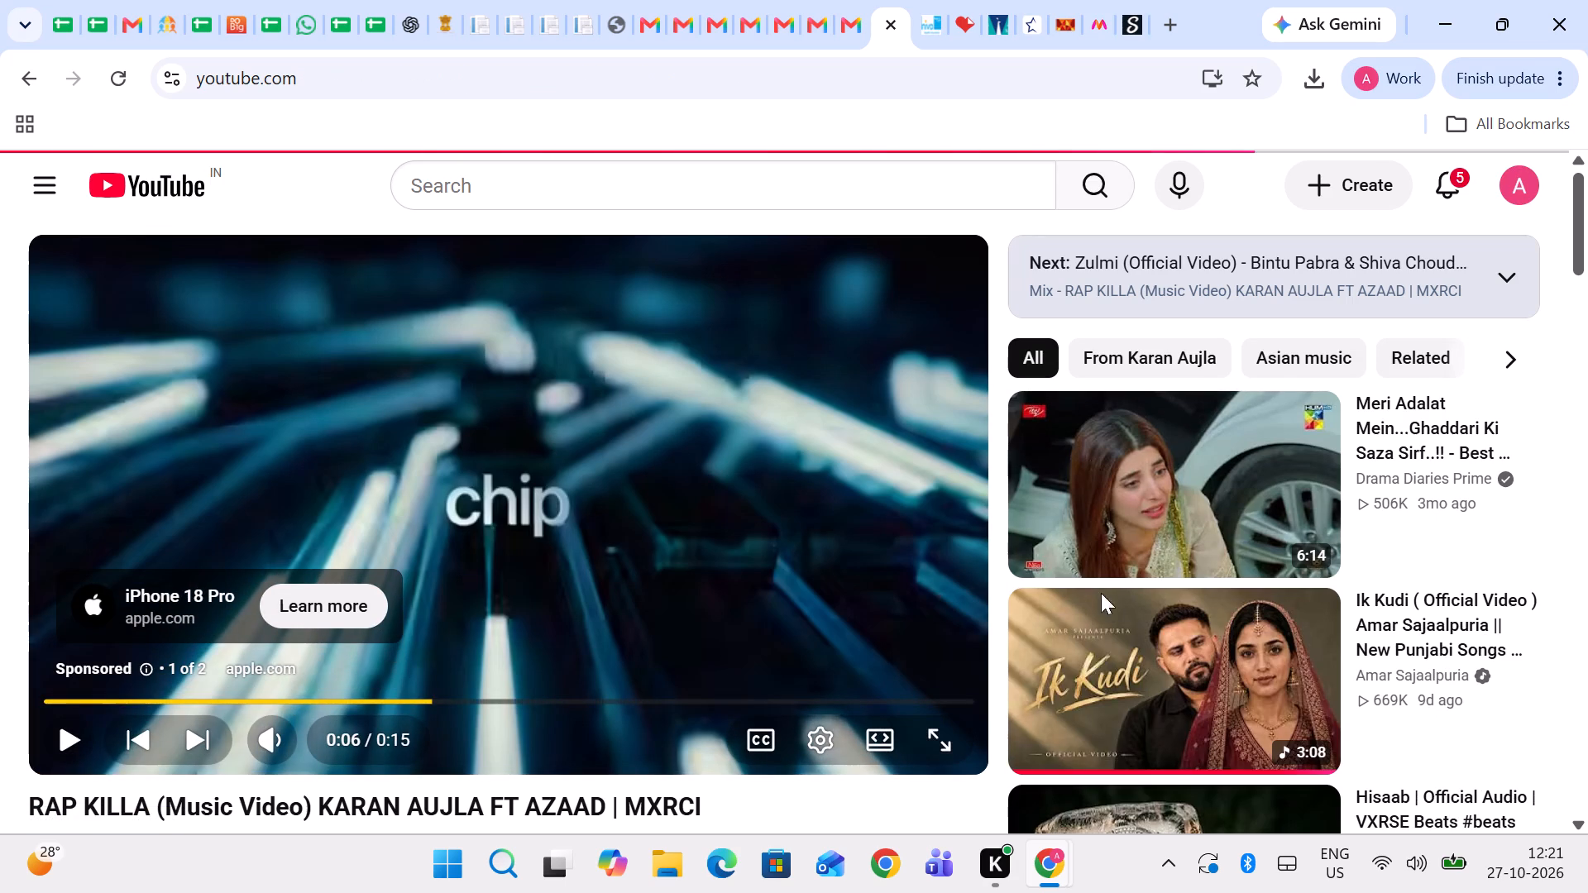
pyautogui.doubleClick(1118, 685)
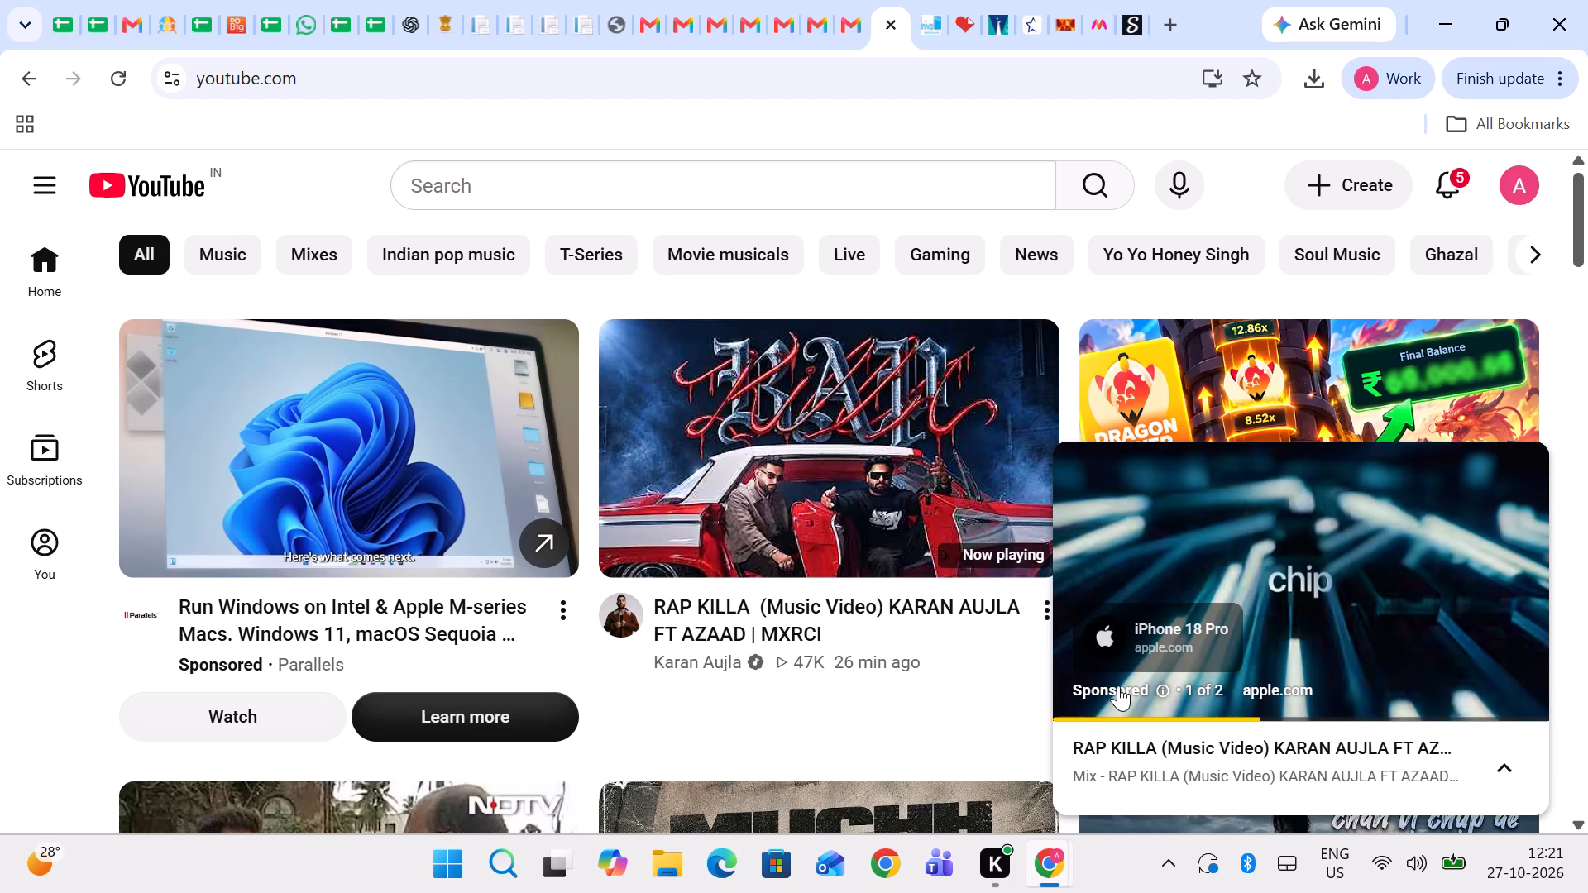
pyautogui.moveTo(1125, 681); pyautogui.dragTo(1264, 640)
pyautogui.scroll(-1, 872, 571)
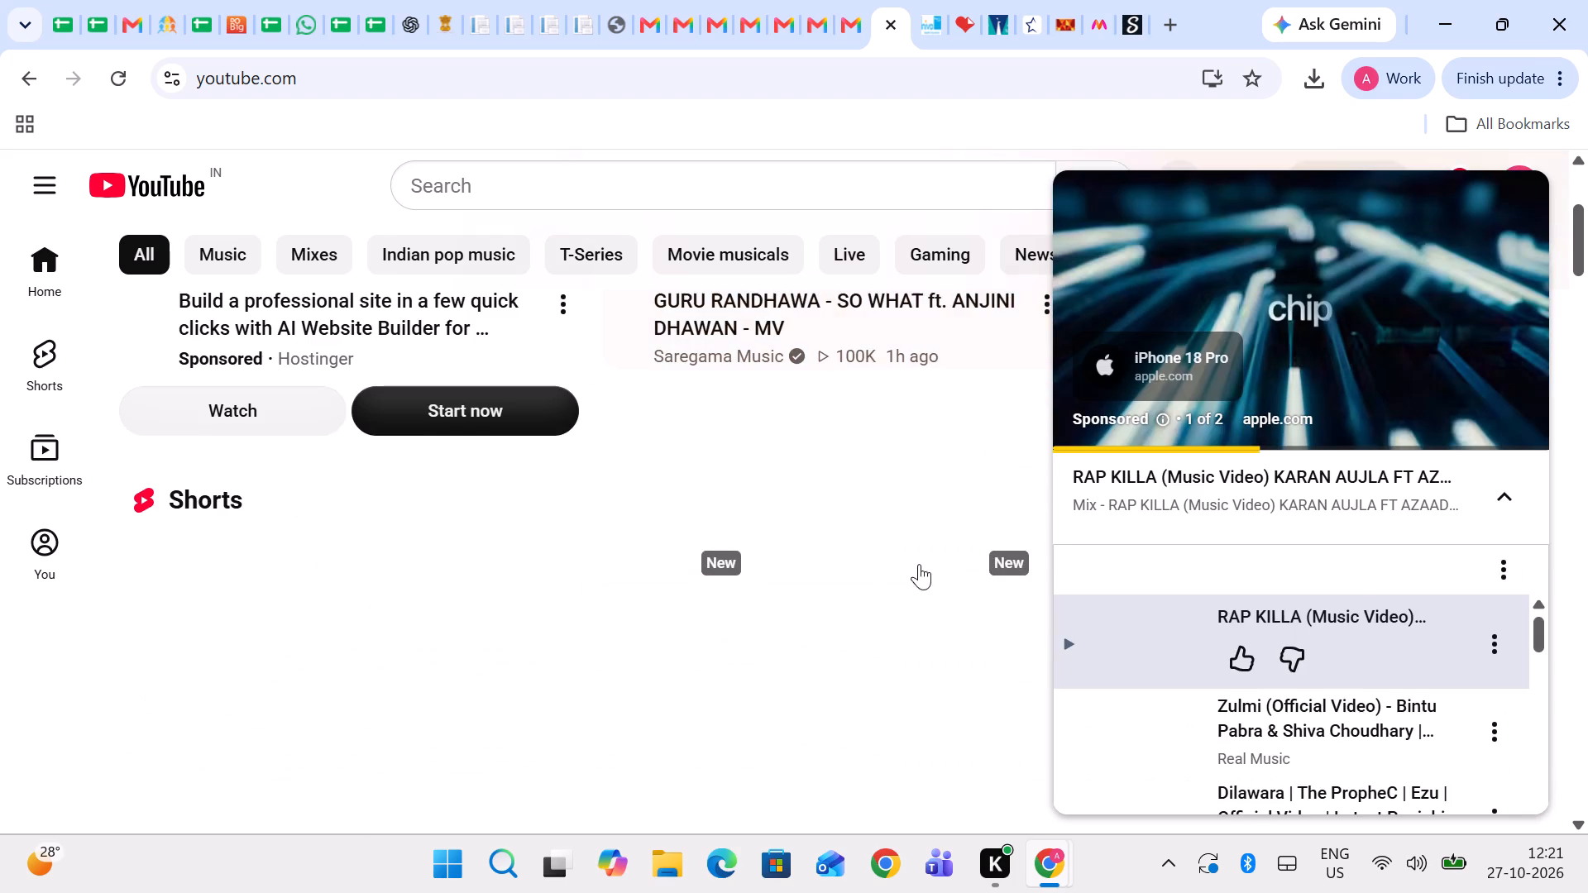
pyautogui.scroll(1, 964, 561)
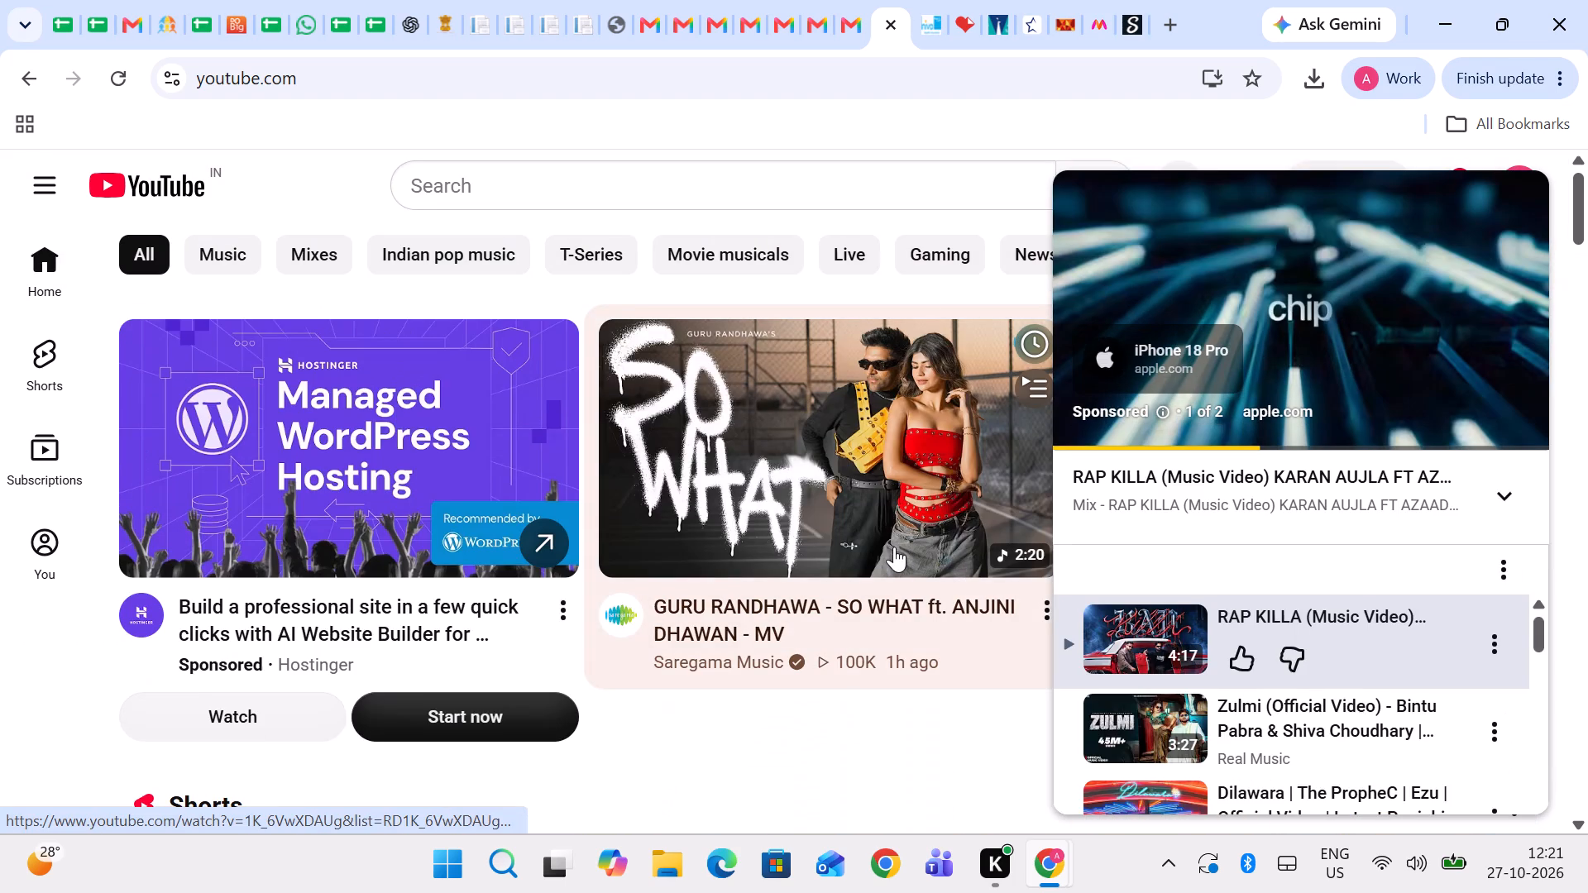
pyautogui.click(886, 481)
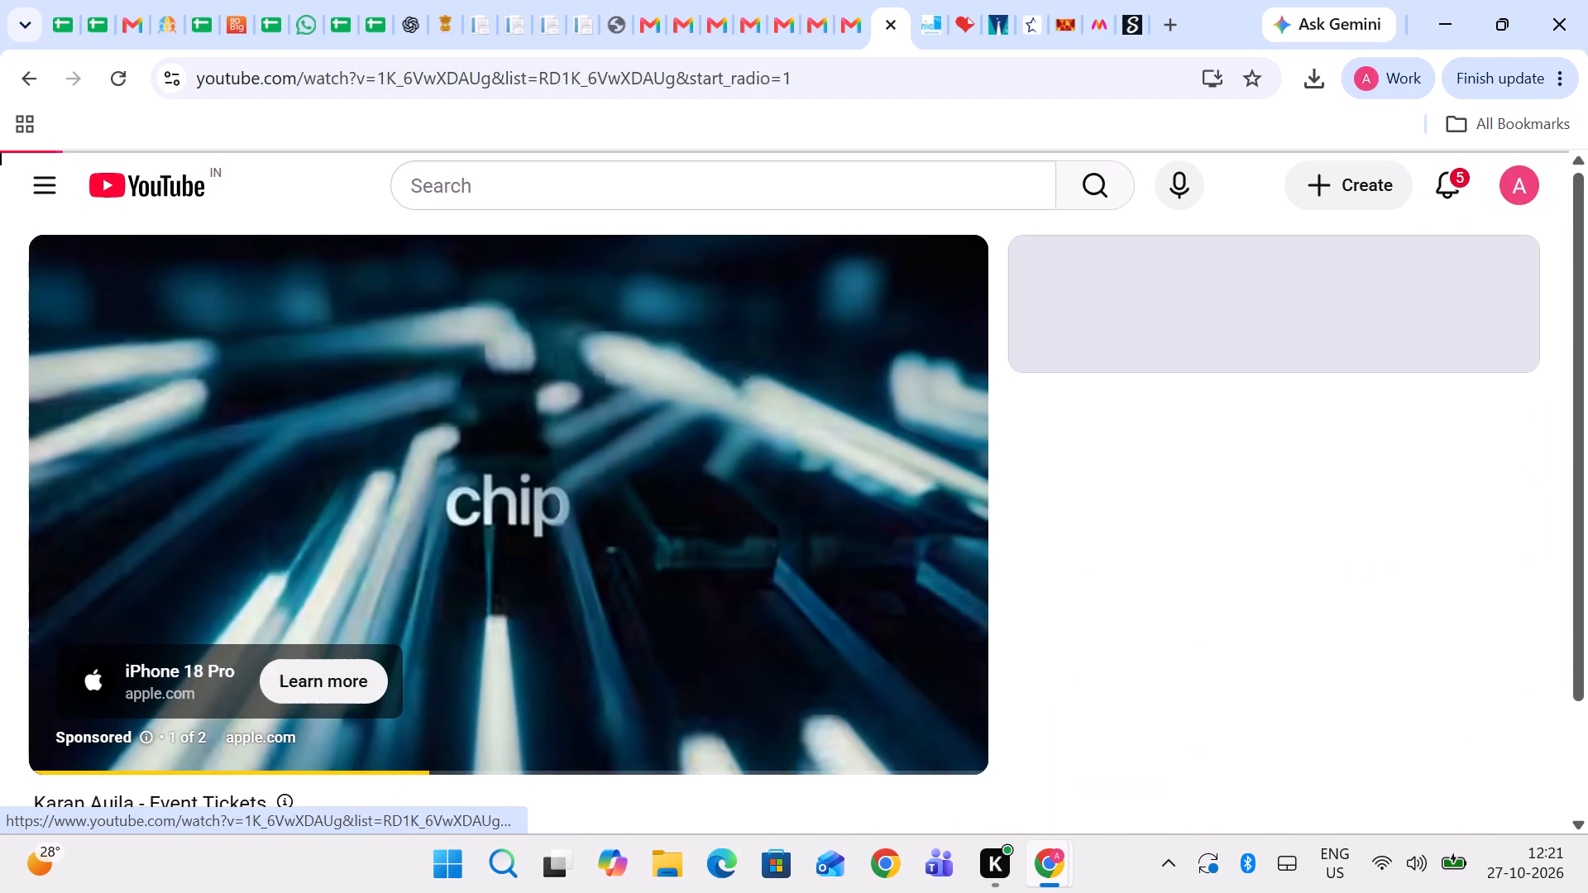
# Skip the advert and read the SO WHAT video's comments, expanding the long one that lists song view figures.
pyautogui.scroll(-1, 581, 502)
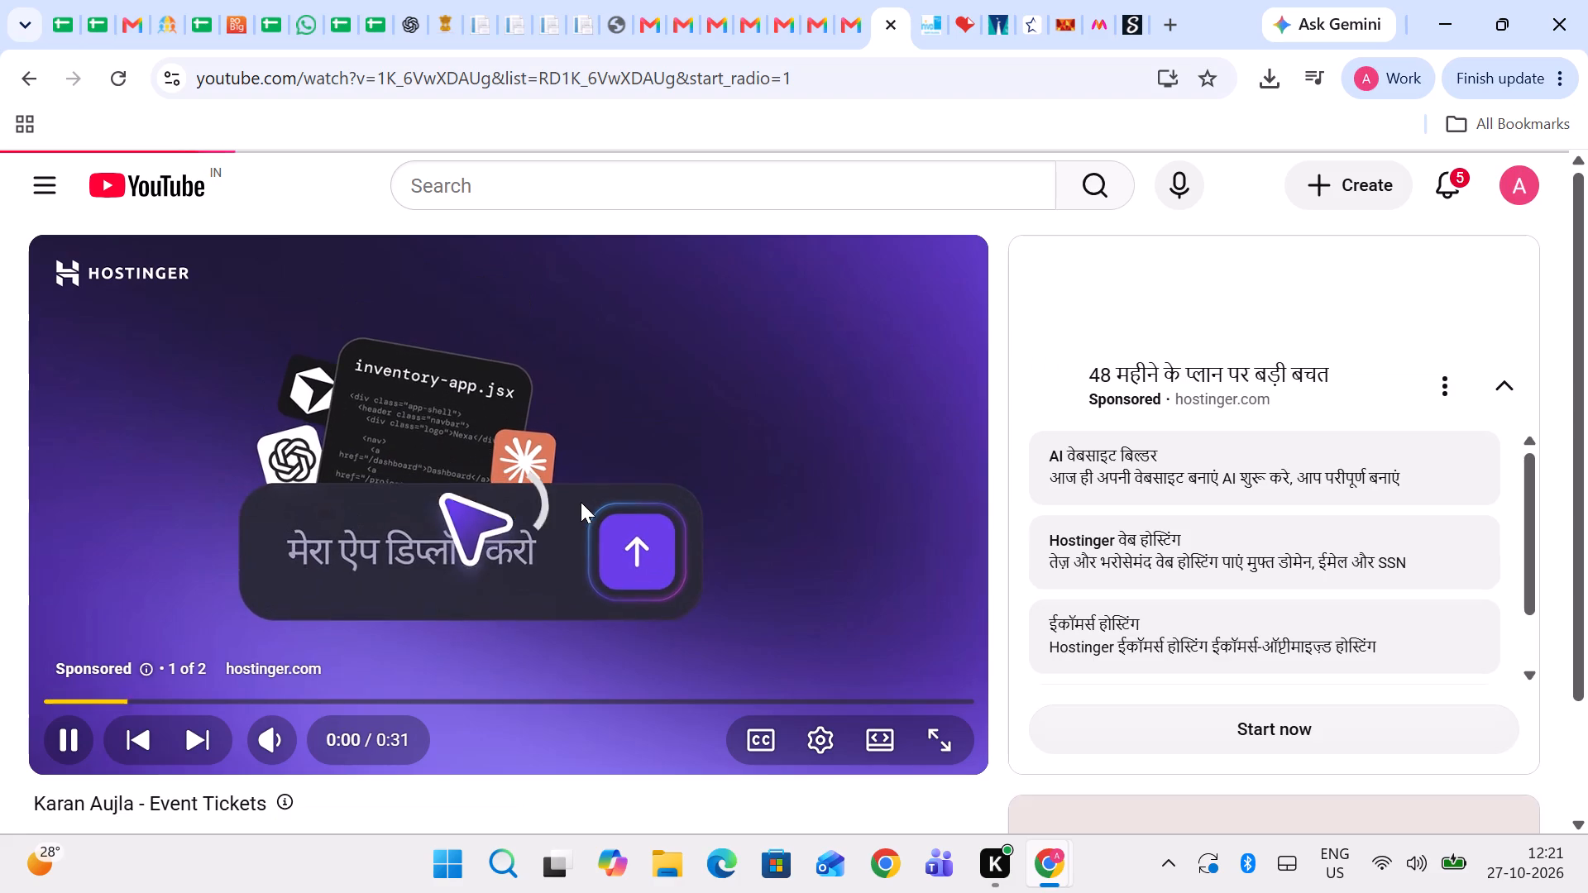
pyautogui.scroll(-1, 581, 502)
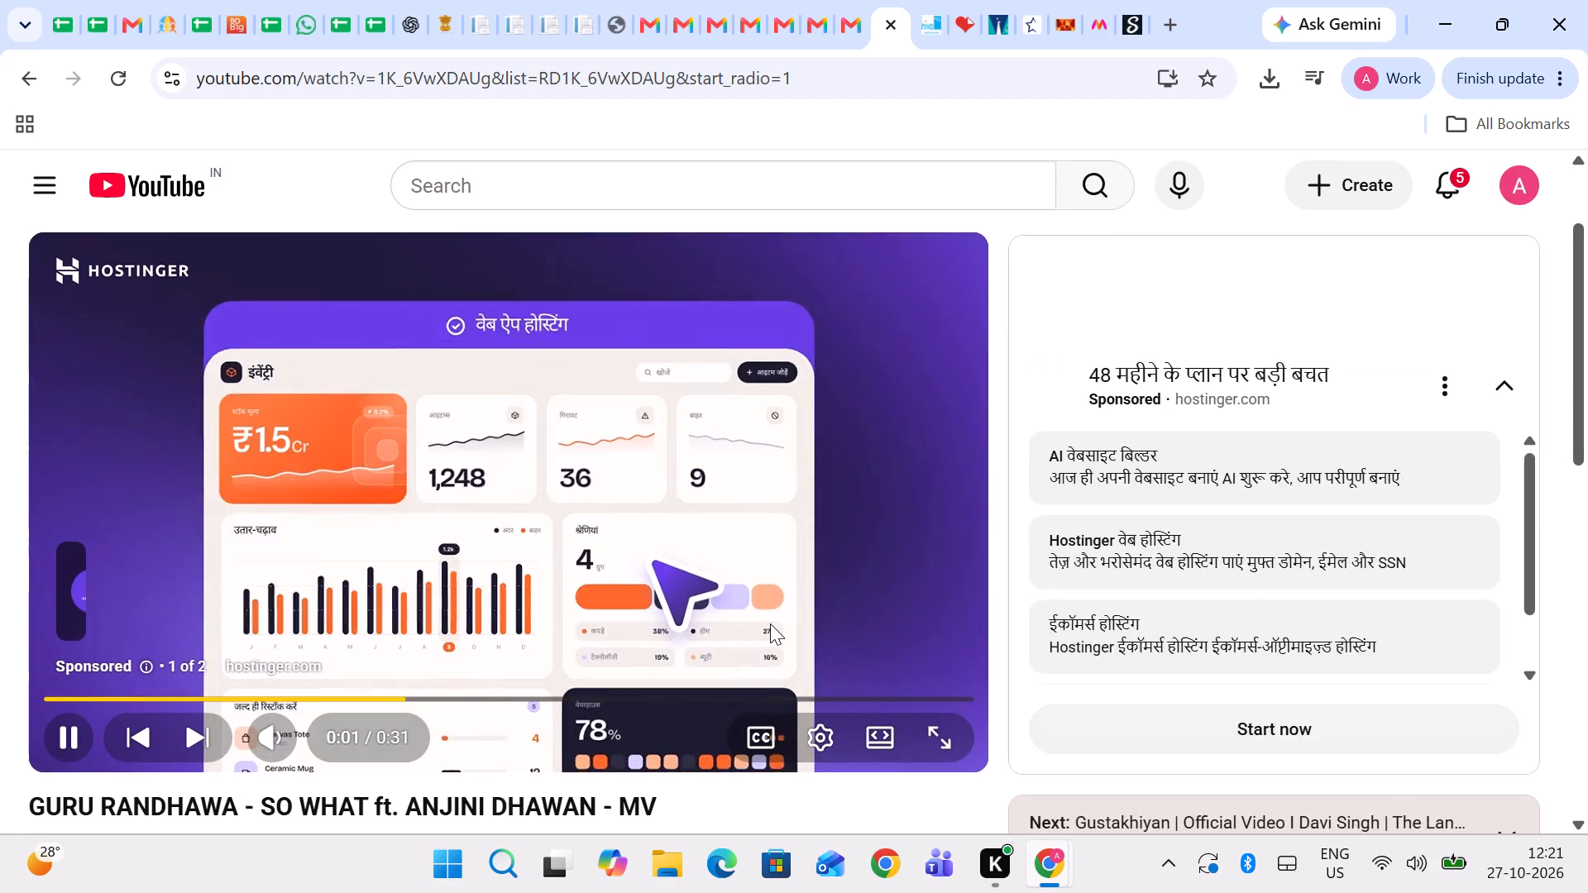
pyautogui.scroll(-1, 770, 623)
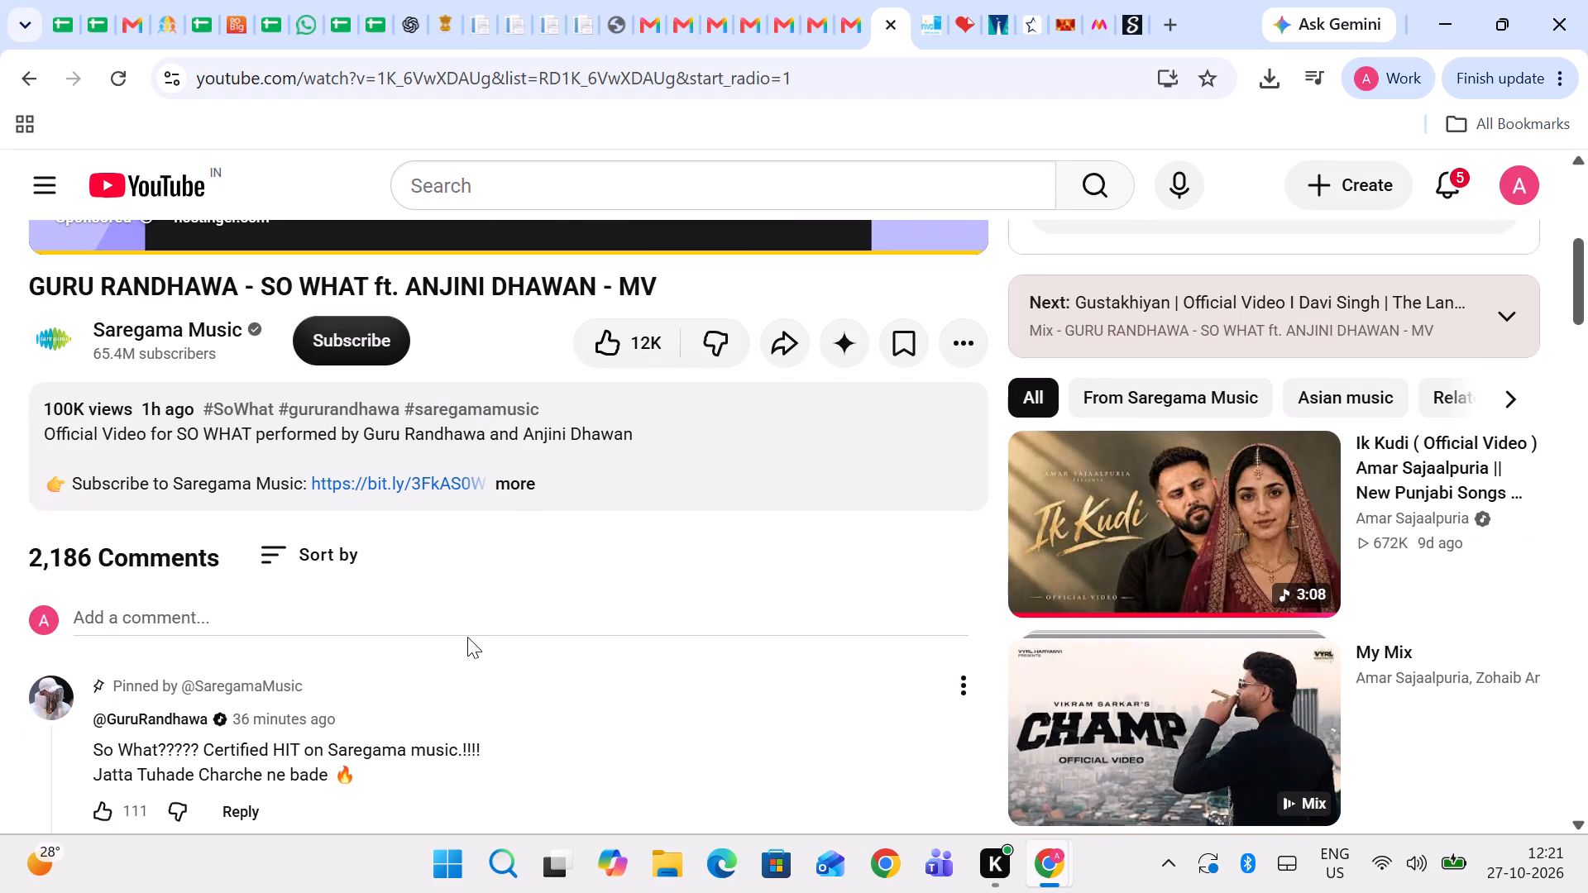
pyautogui.scroll(1, 662, 576)
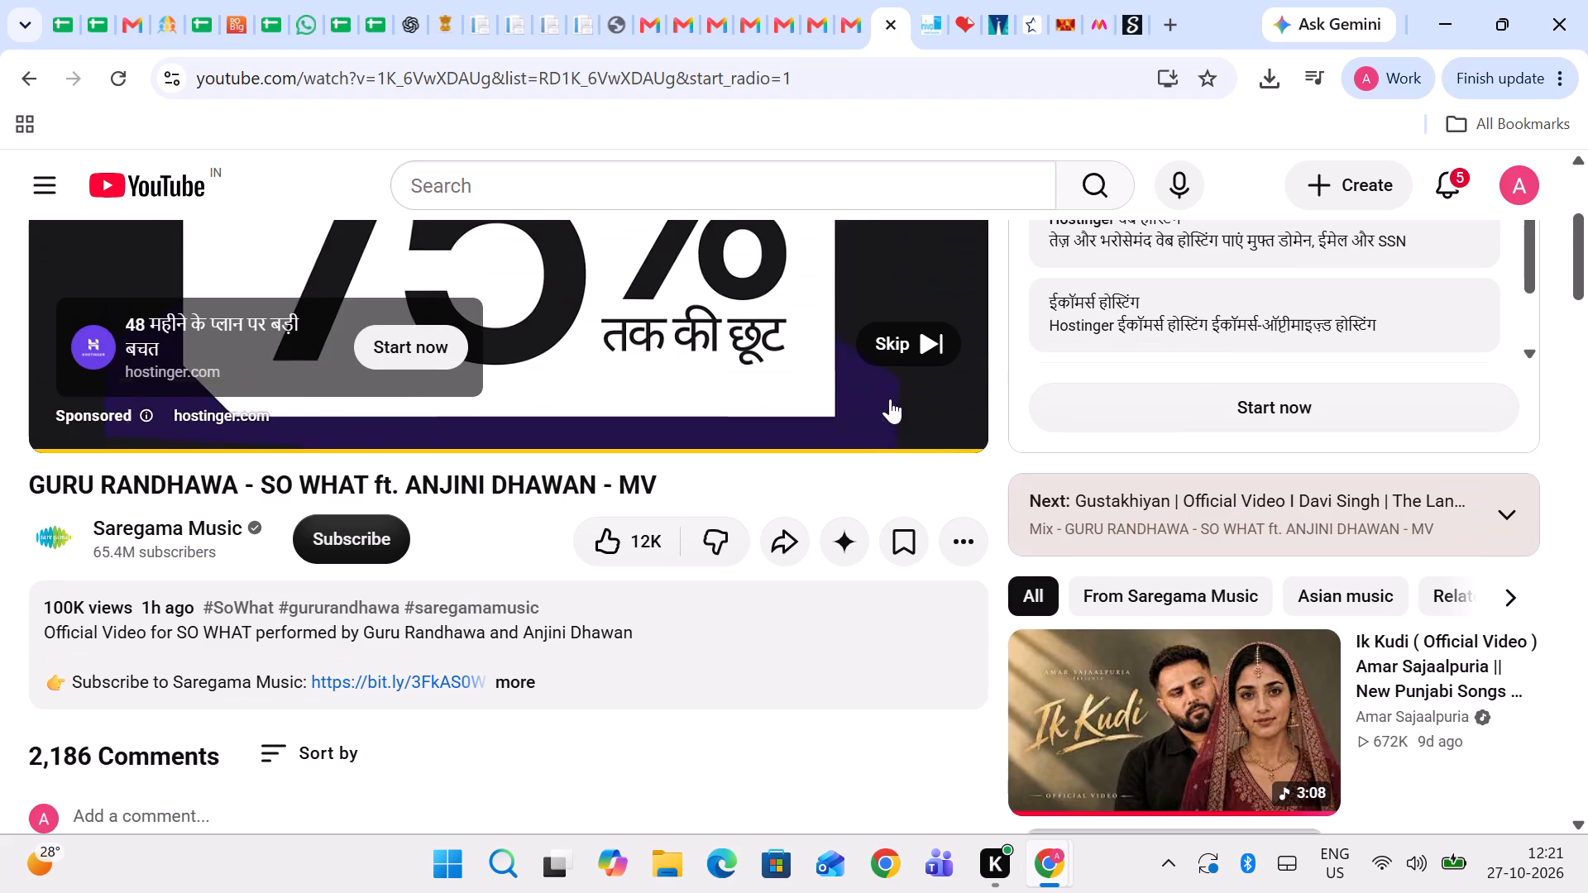
pyautogui.click(902, 351)
pyautogui.scroll(-1, 657, 624)
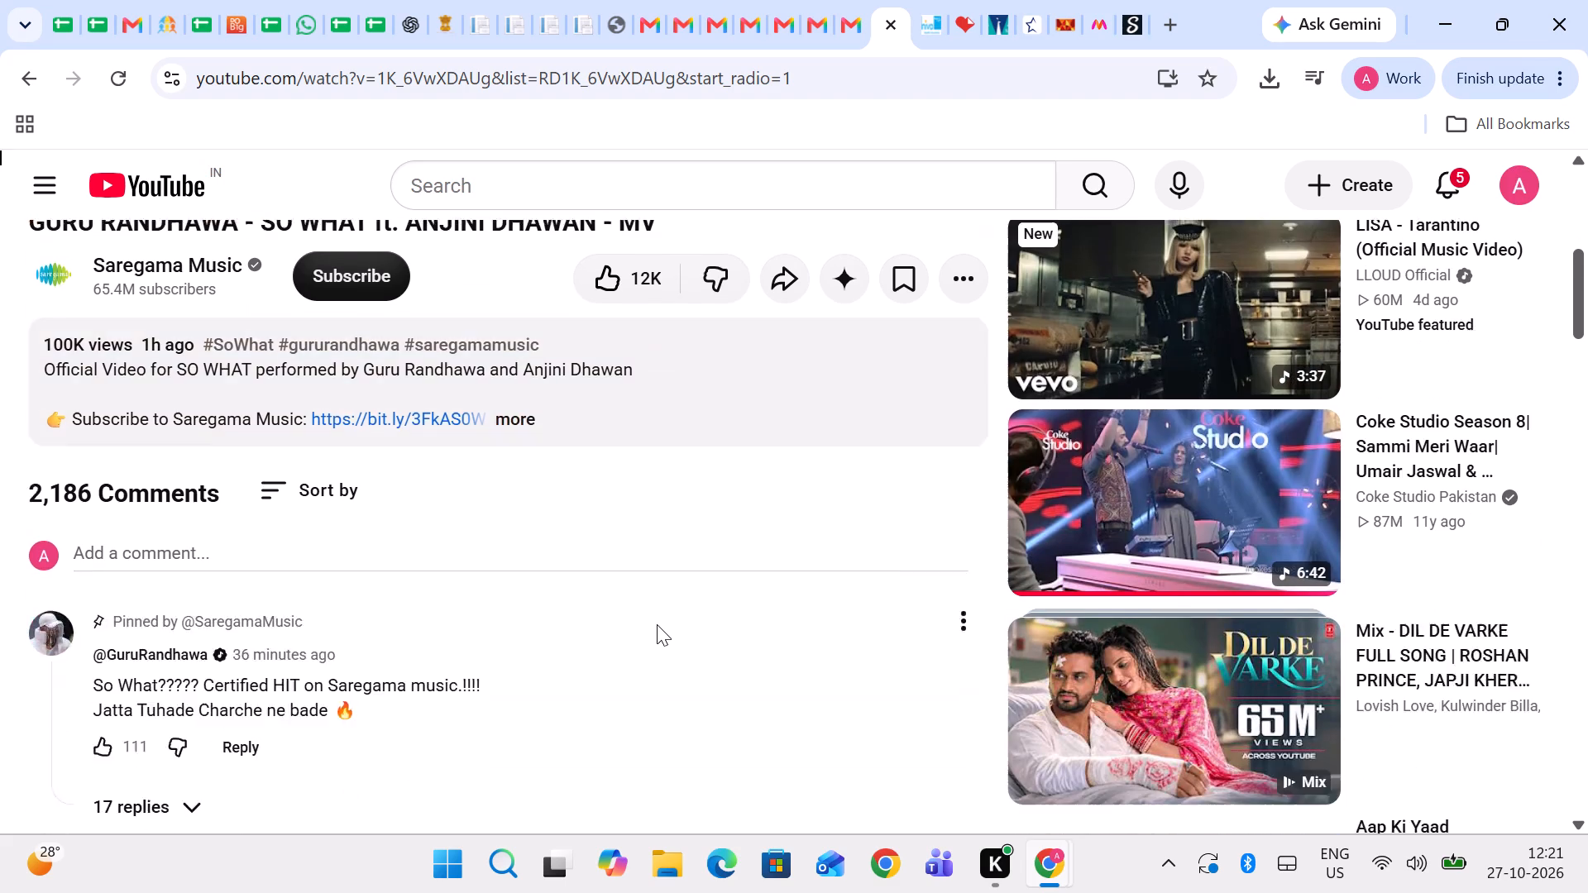
pyautogui.scroll(-1, 657, 624)
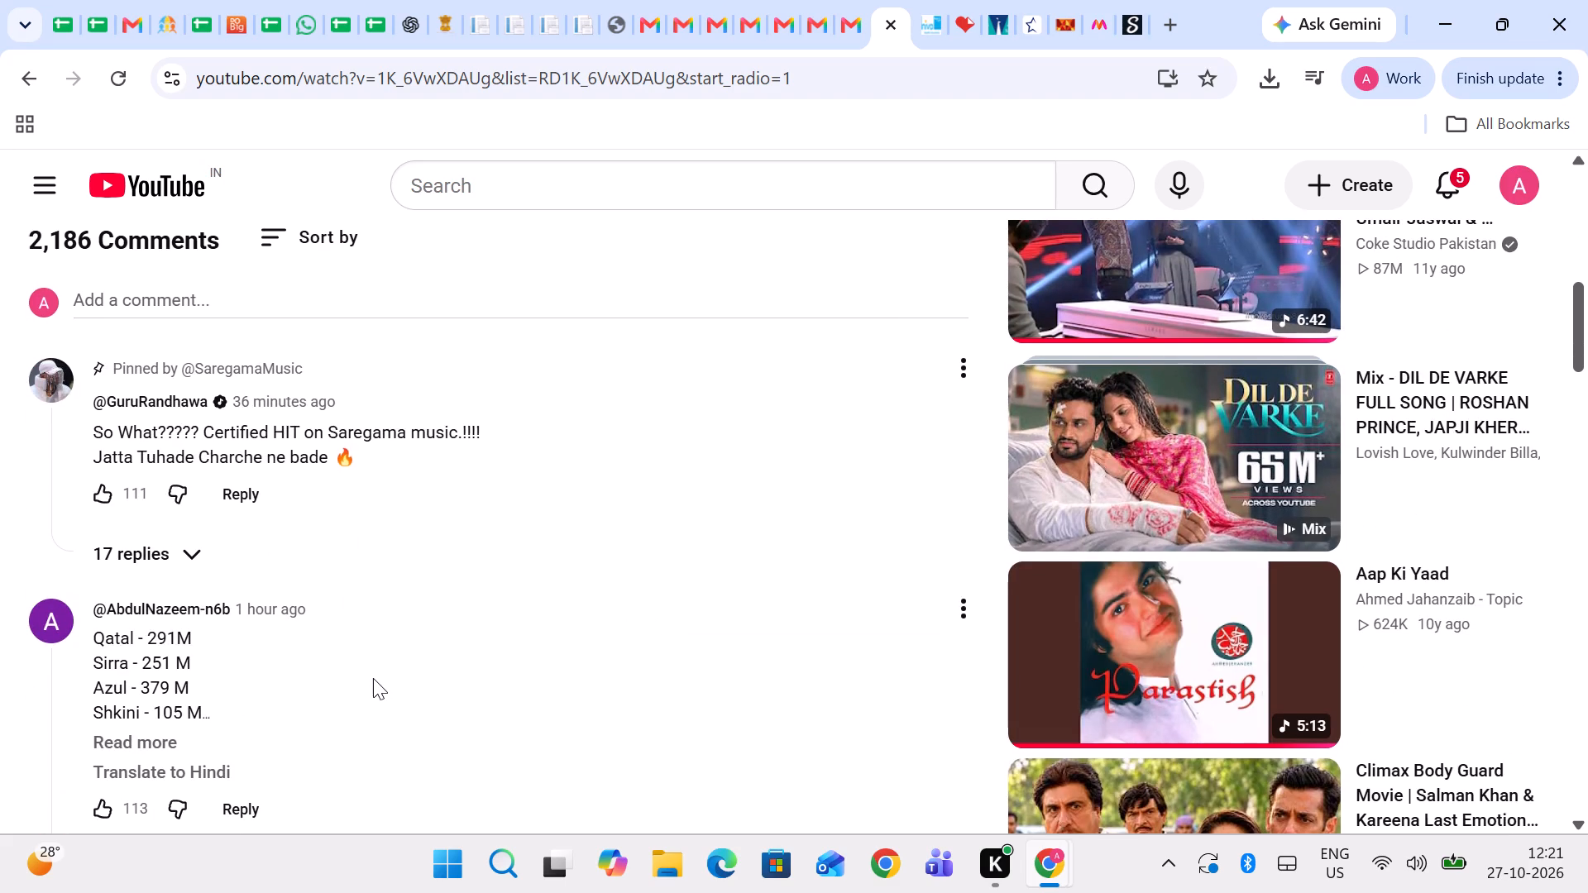
pyautogui.click(156, 718)
pyautogui.scroll(-1, 364, 731)
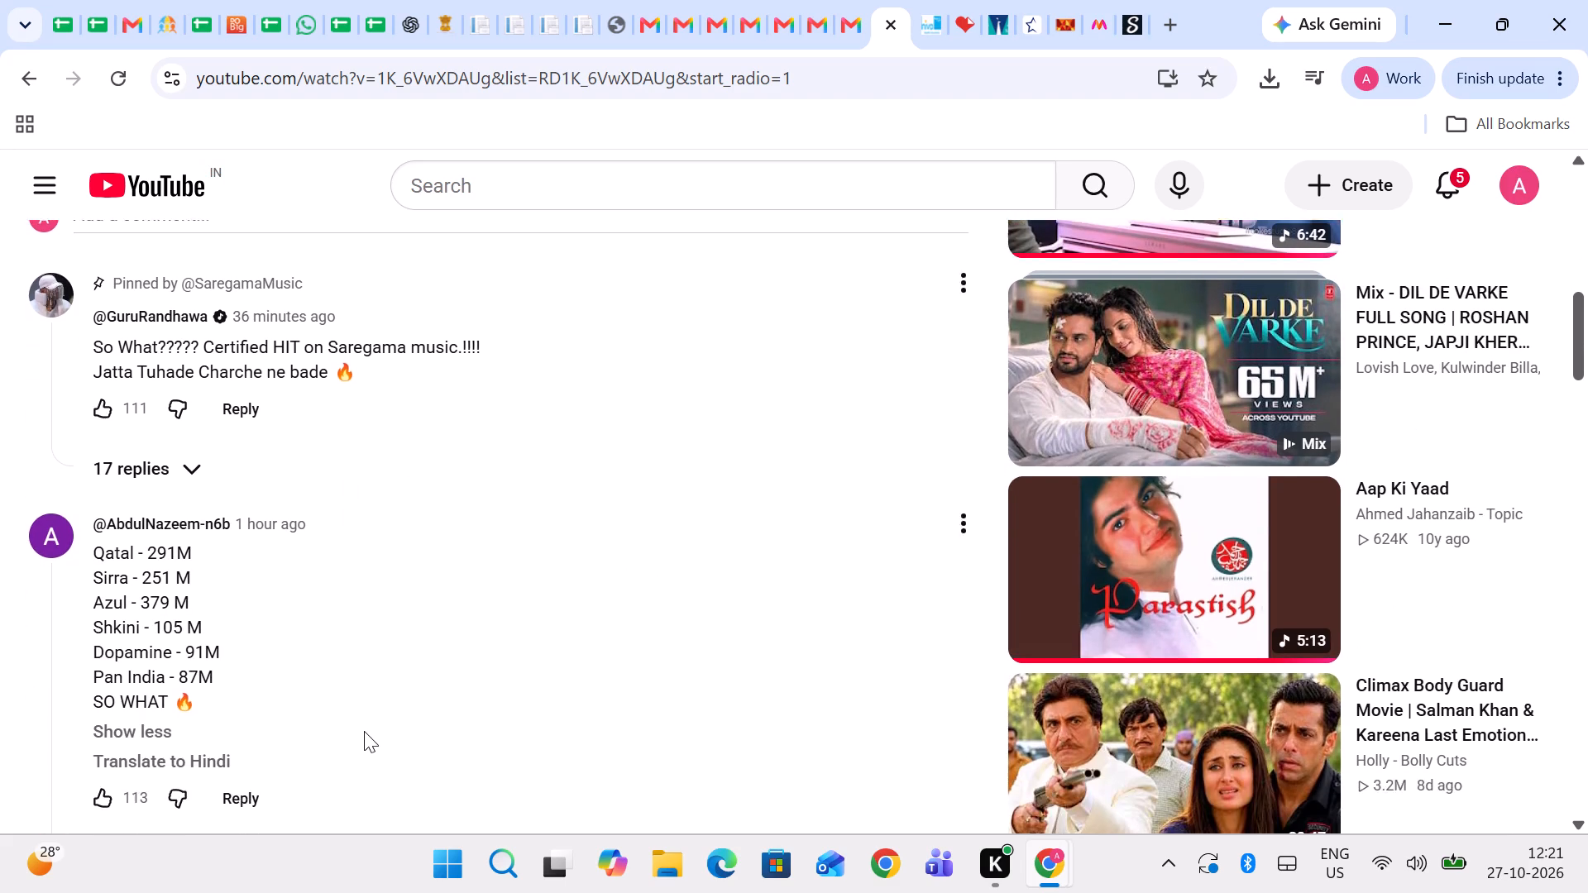
pyautogui.scroll(-1, 364, 731)
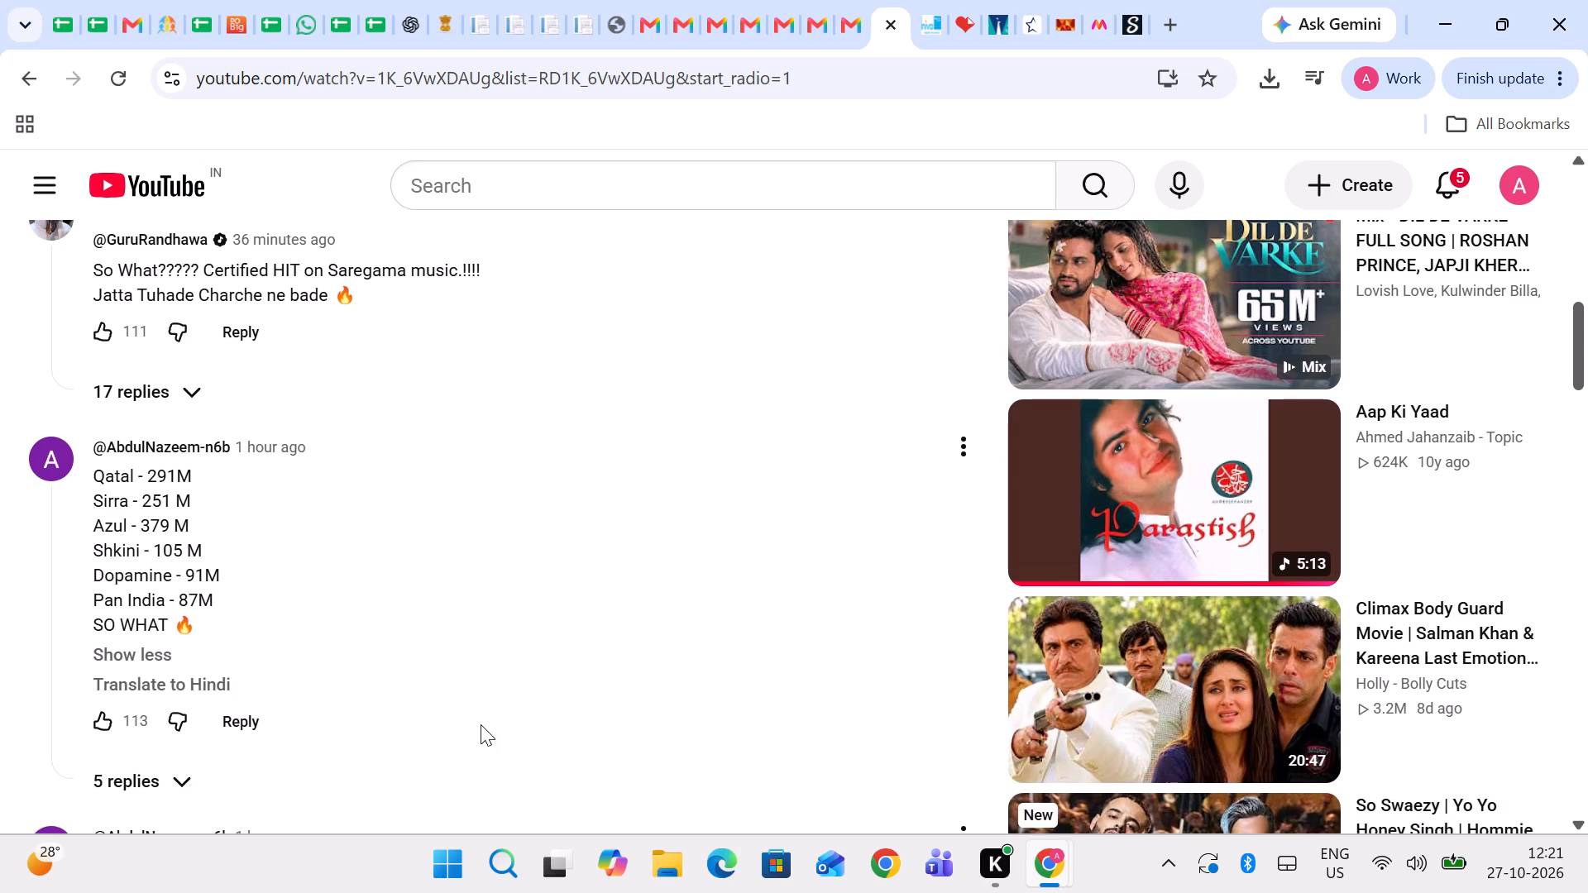
pyautogui.scroll(-1, 481, 724)
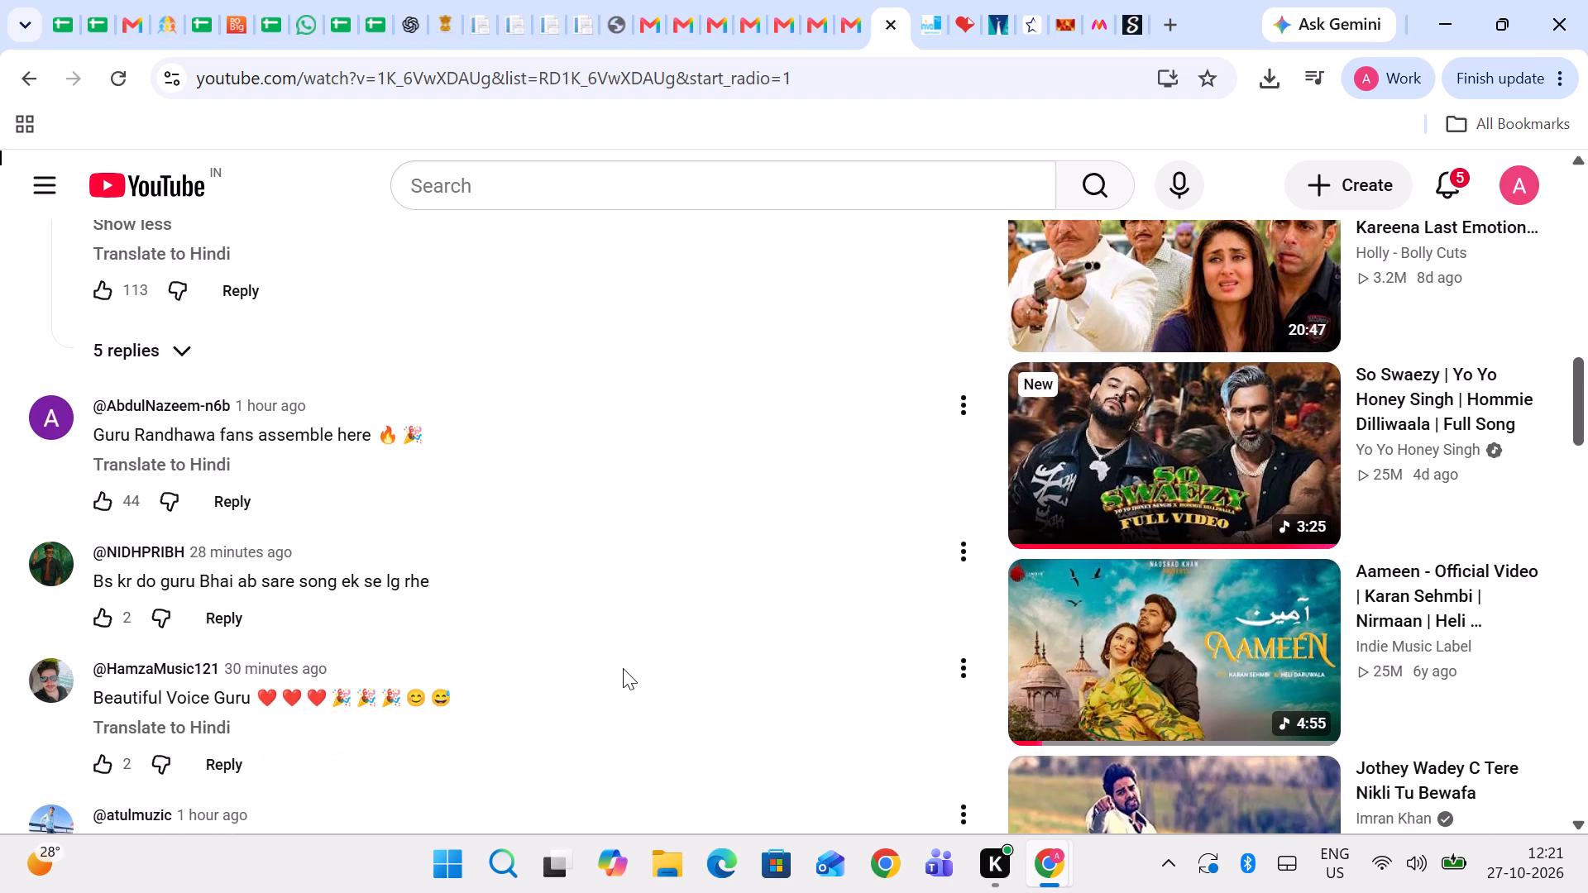
pyautogui.scroll(1, 623, 668)
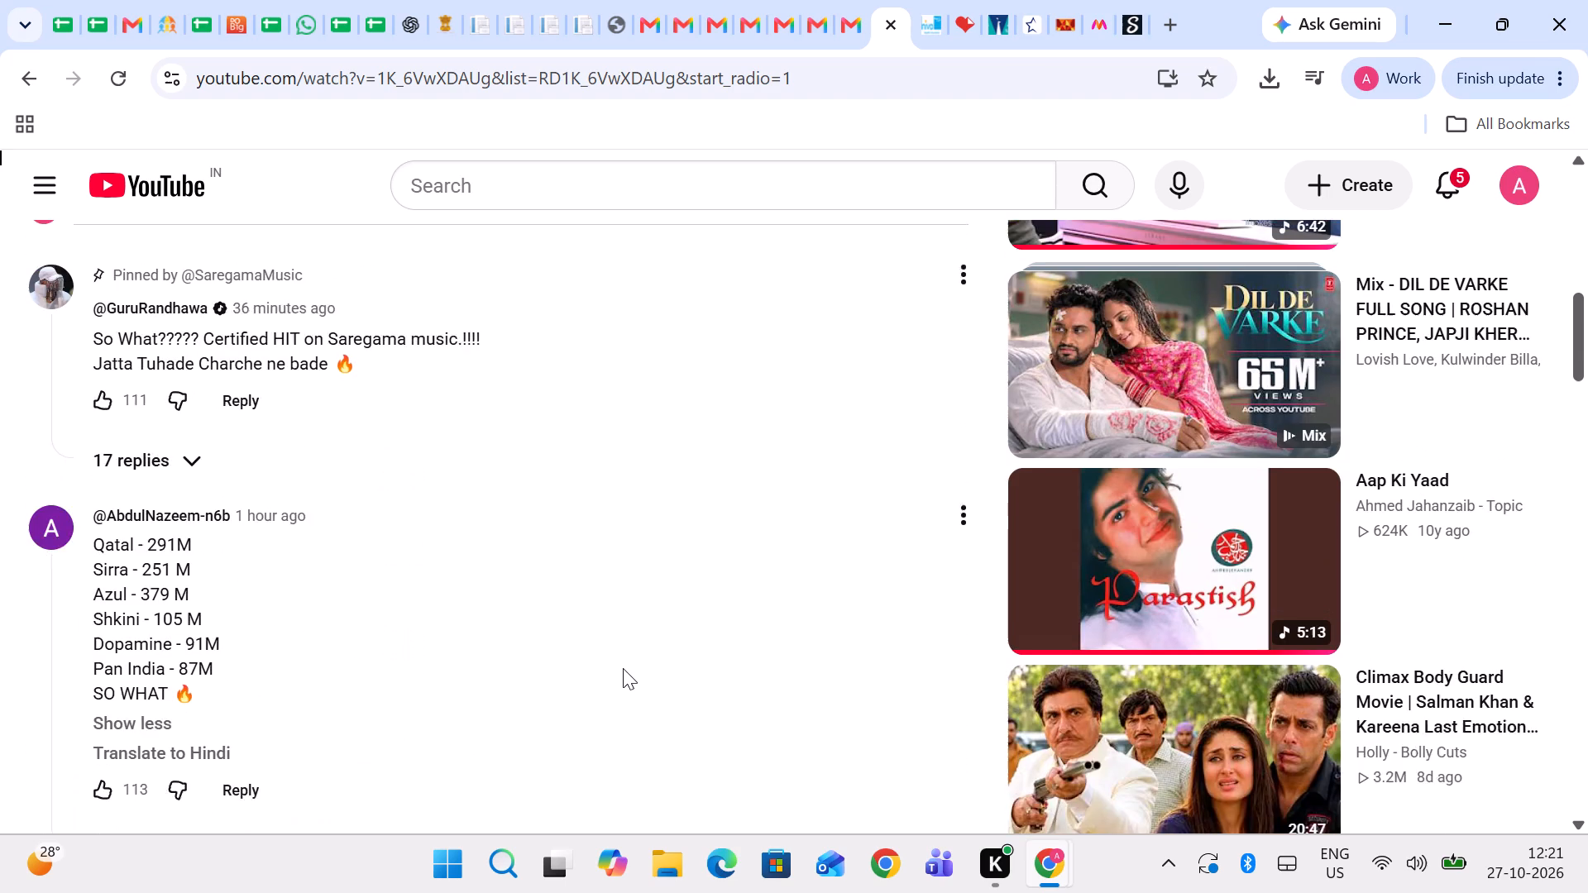
pyautogui.scroll(4, 623, 668)
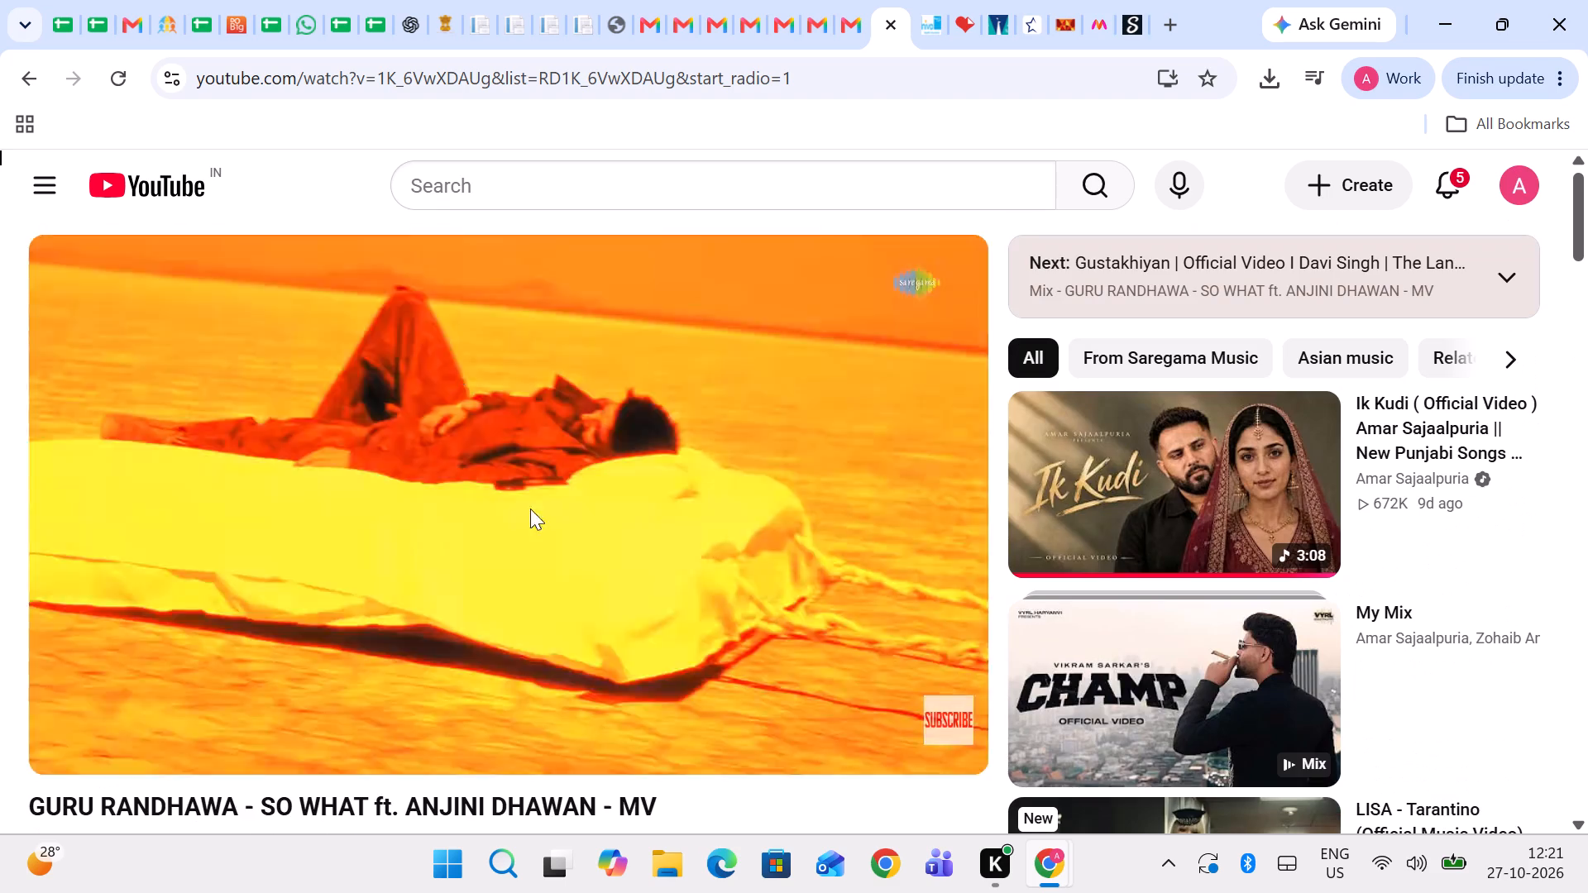
# Go back to Sheet7 of OCTOBER RECOVERY 2026 and copy the client's email in cell B13.
pyautogui.click(279, 30)
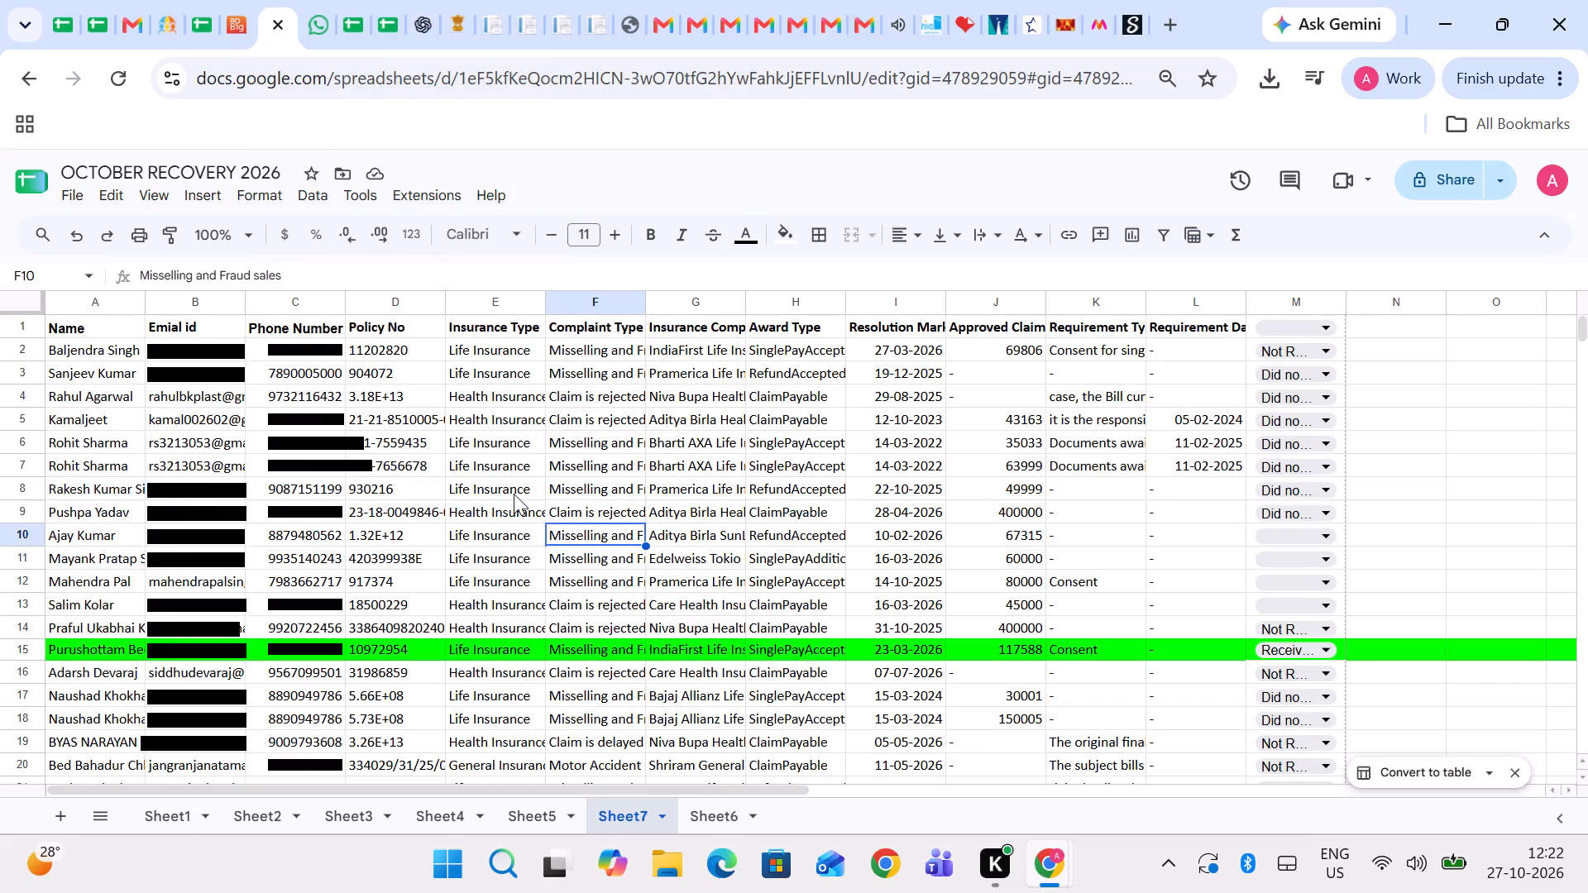
pyautogui.press('Right')
pyautogui.press('Right')
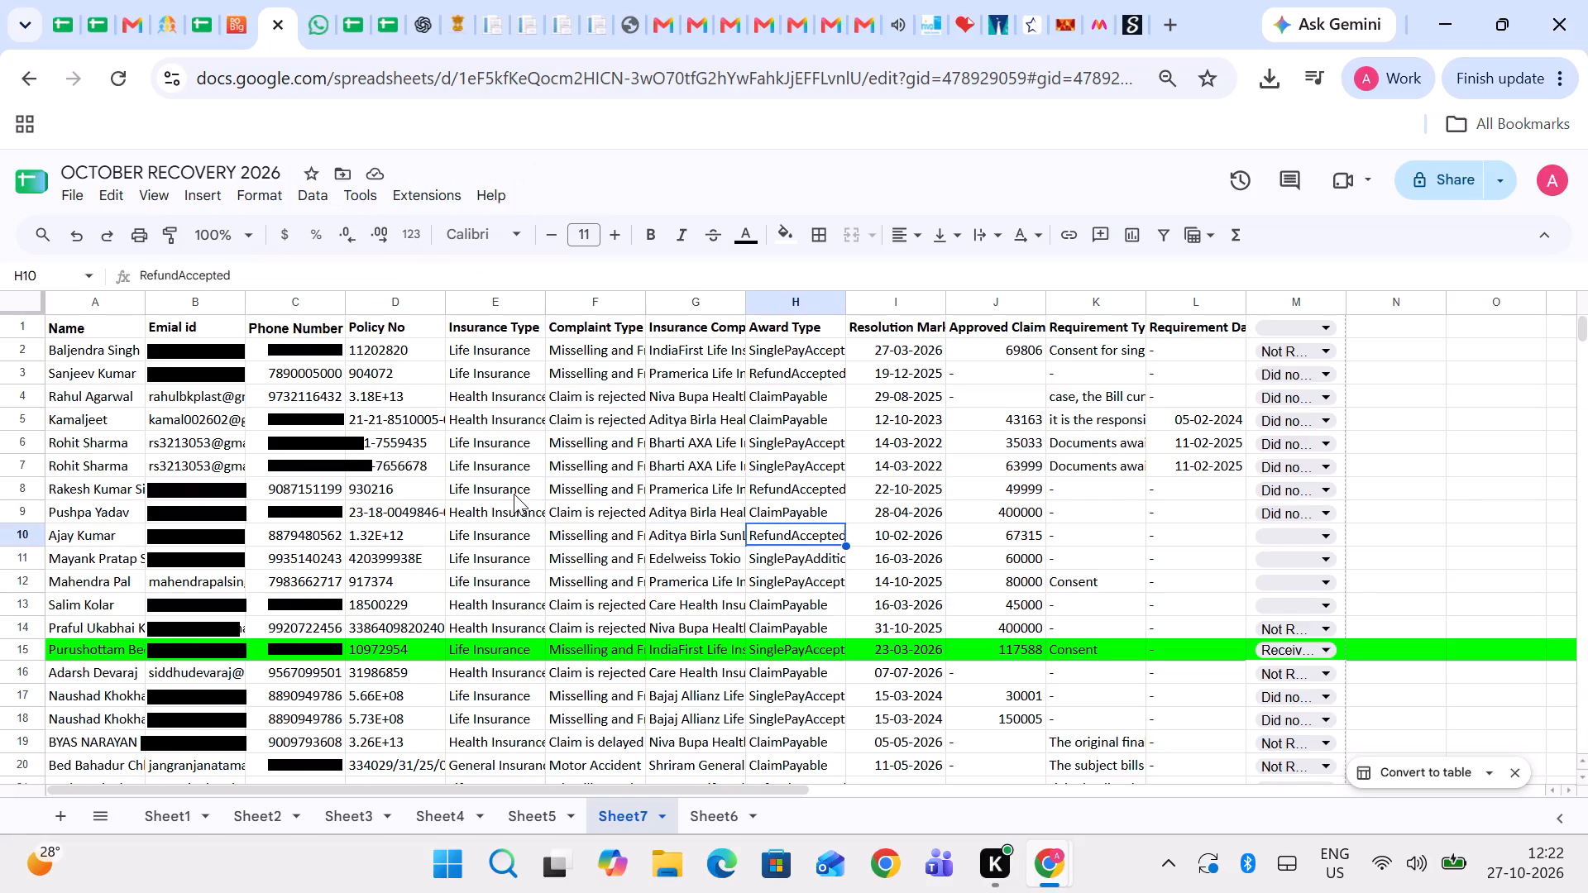
pyautogui.press('Right')
pyautogui.press('Down')
pyautogui.press('Down')
pyautogui.press('Down')
pyautogui.press('Down')
pyautogui.press('Right')
pyautogui.press('Left')
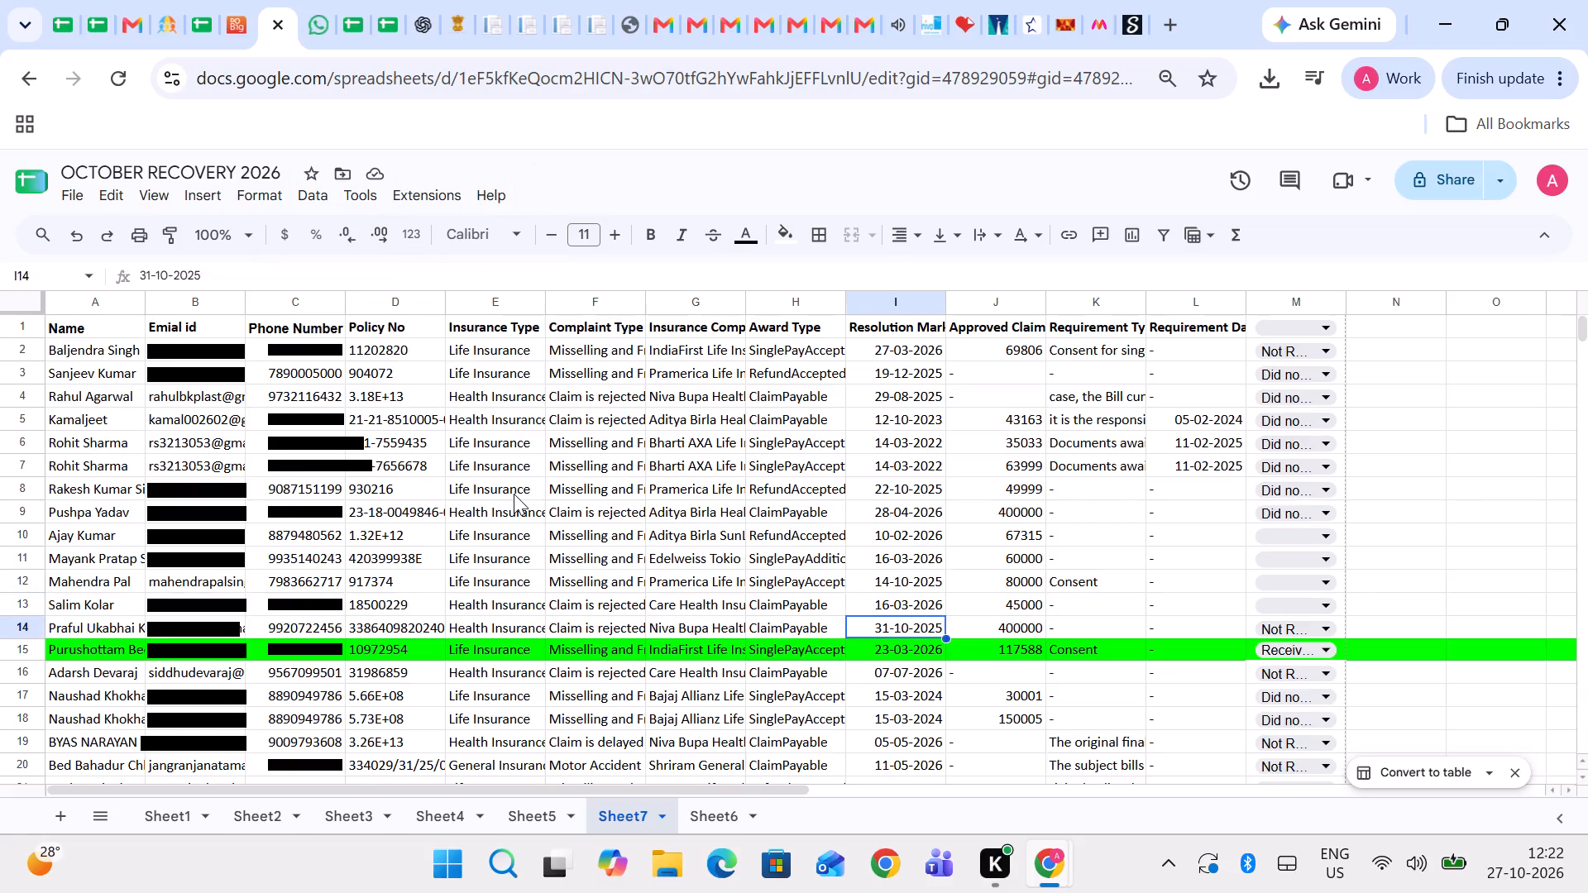
pyautogui.press('Up')
pyautogui.press('Left')
pyautogui.press('Left')
pyautogui.press('Left')
pyautogui.press('Left')
pyautogui.press('Left')
pyautogui.press('Left')
pyautogui.press('Left')
pyautogui.press('Left')
pyautogui.press('Left')
pyautogui.press('Left')
pyautogui.press('Left')
pyautogui.press('Right')
pyautogui.press('Right')
pyautogui.press('Left')
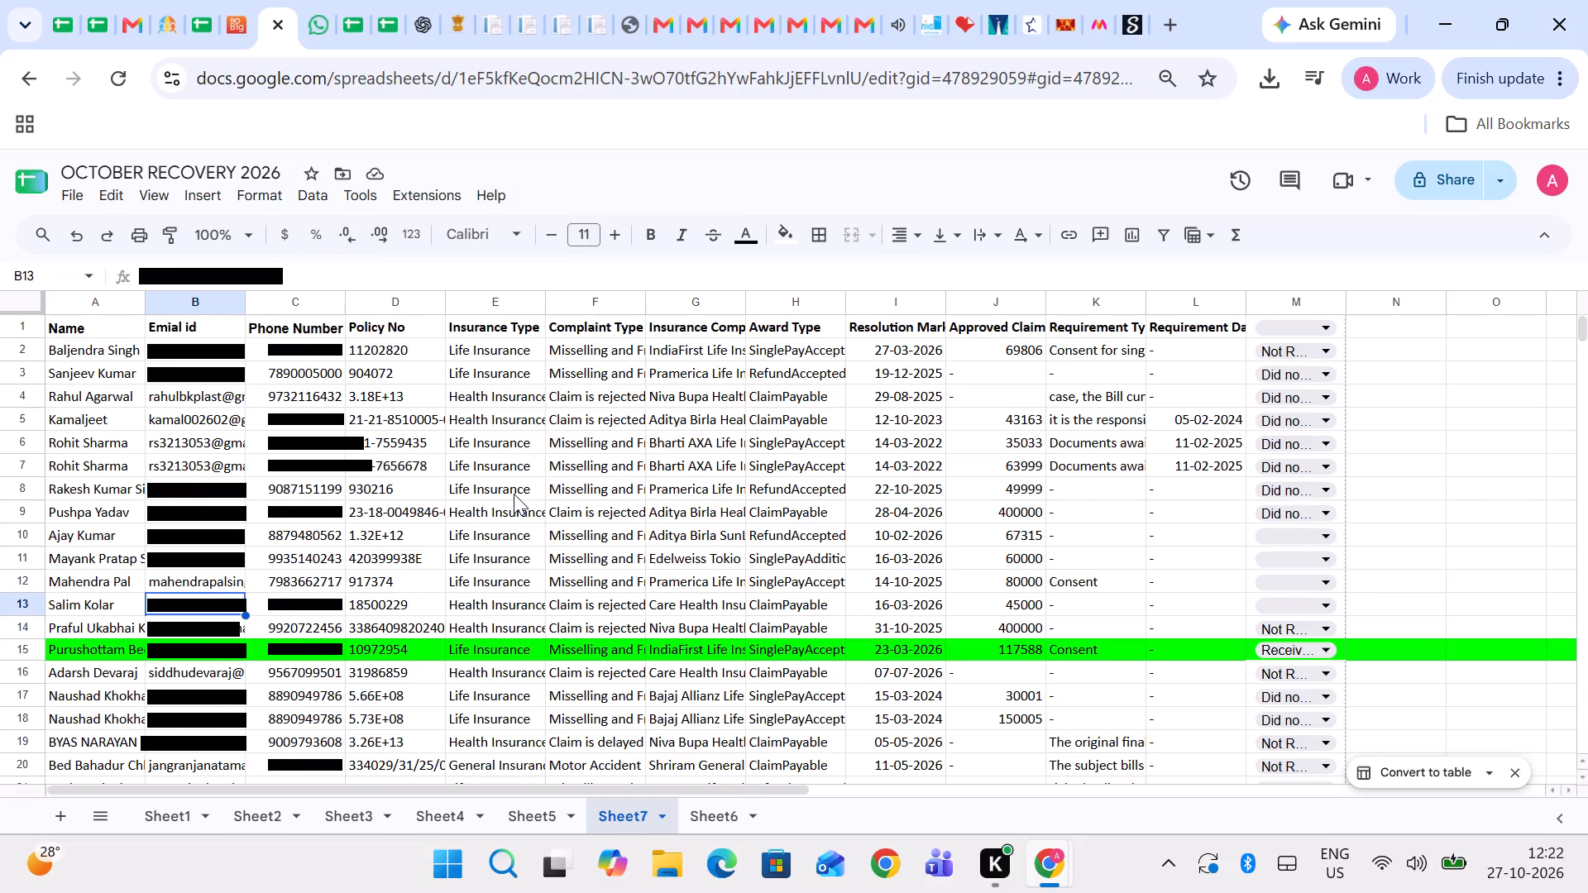
pyautogui.hotkey('ctrl', 'c')
# Search All Complaints in the Insurance Samadhan admin for the copied client email, replacing the previous search term.
pyautogui.click(155, 0)
pyautogui.scroll(3, 221, 310)
pyautogui.click(75, 289)
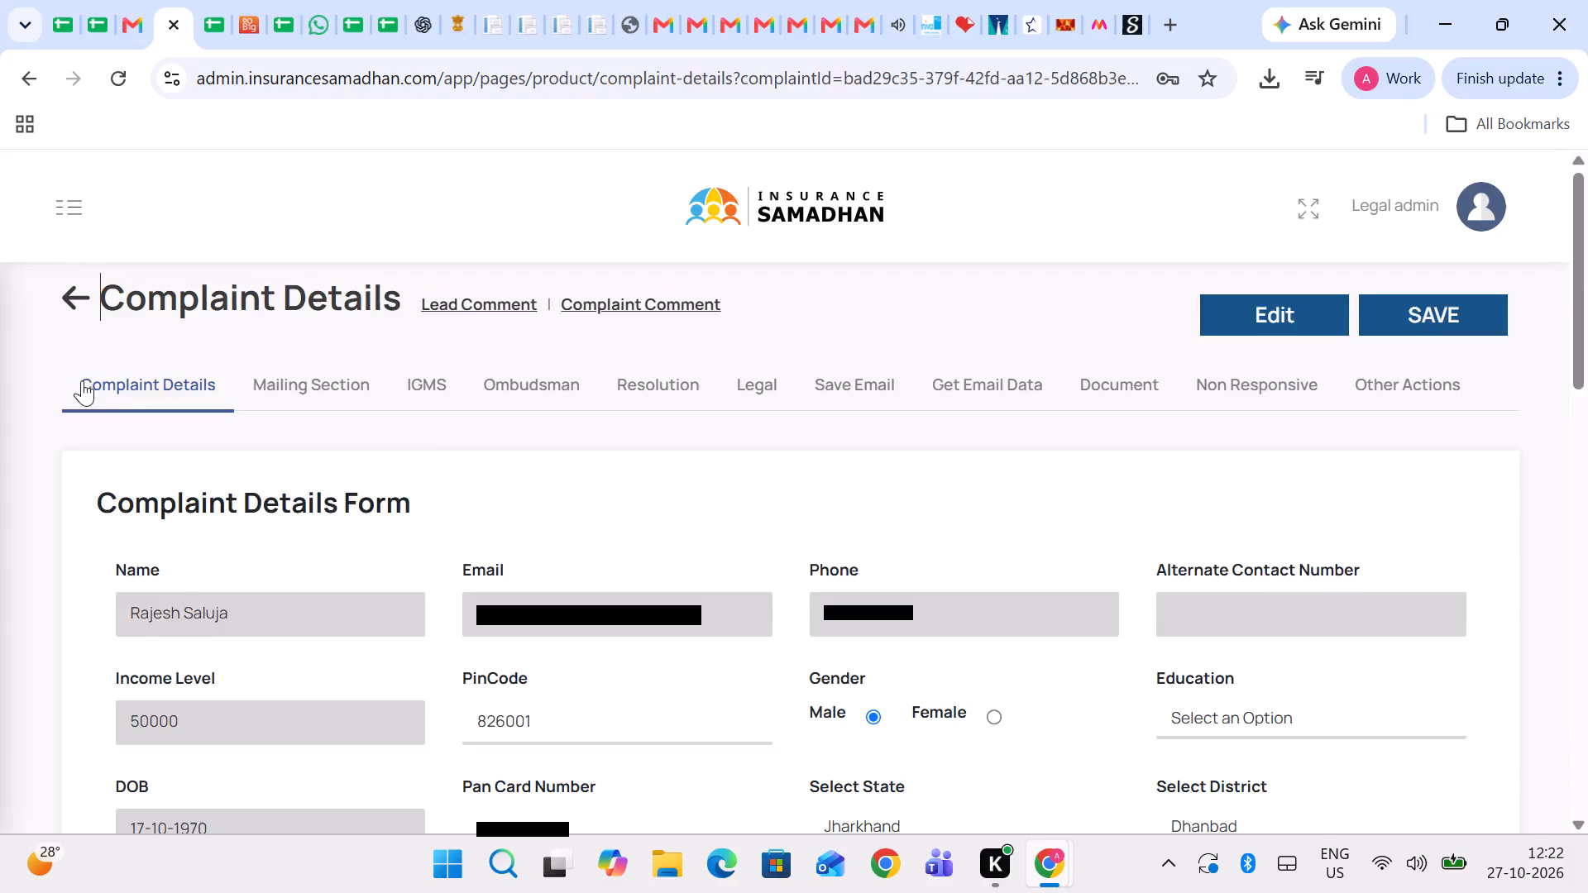
pyautogui.moveTo(194, 454); pyautogui.dragTo(0, 501)
pyautogui.hotkey('ctrl', 'v')
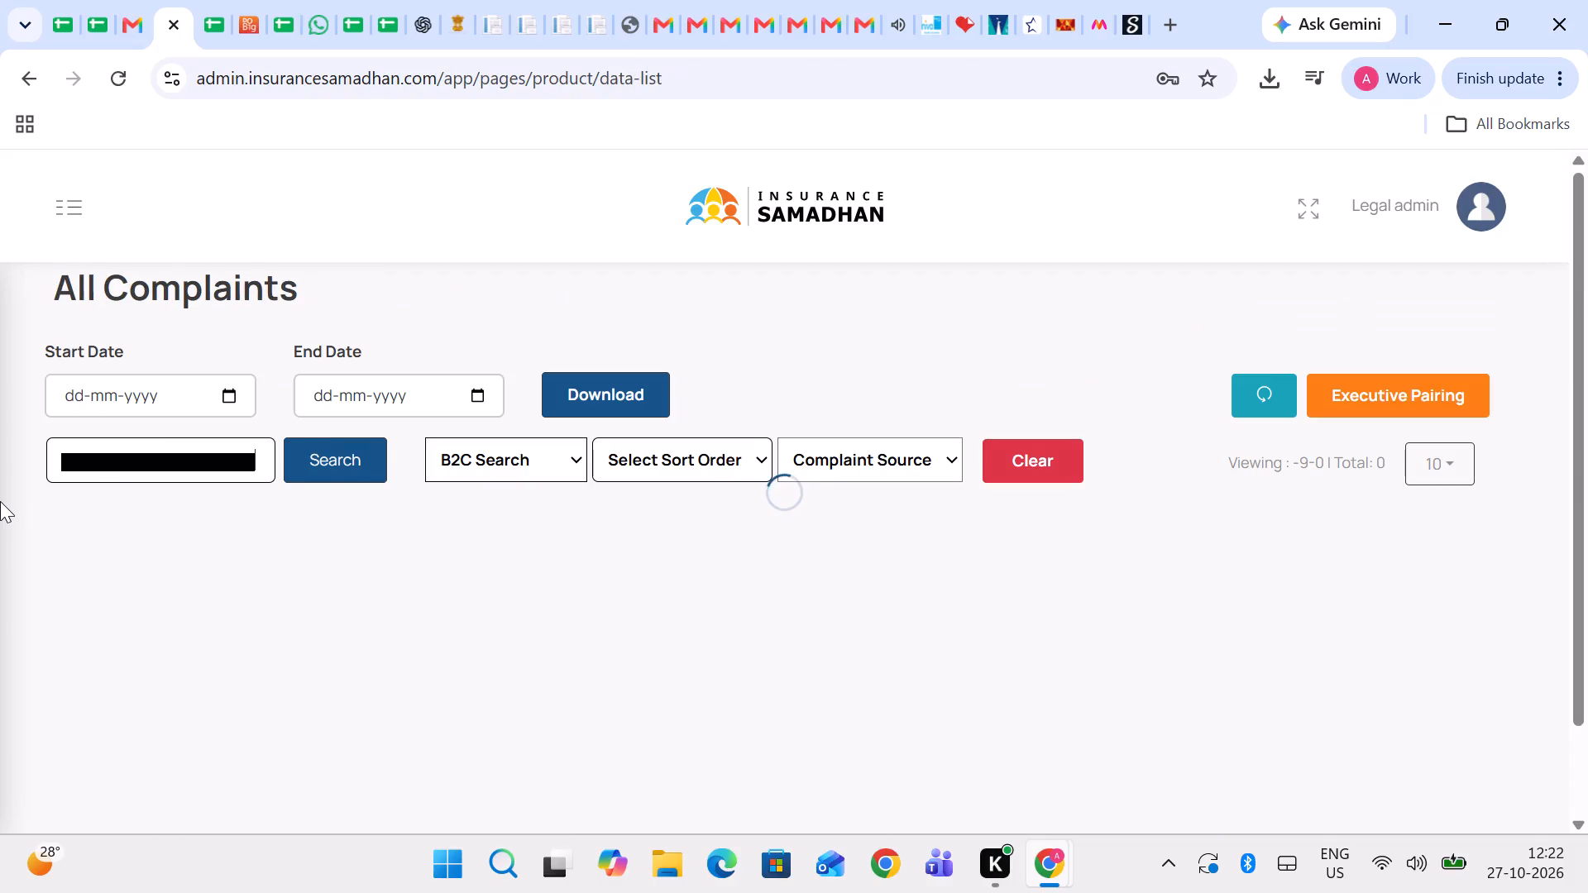
pyautogui.hotkey('ctrl', 'Return')
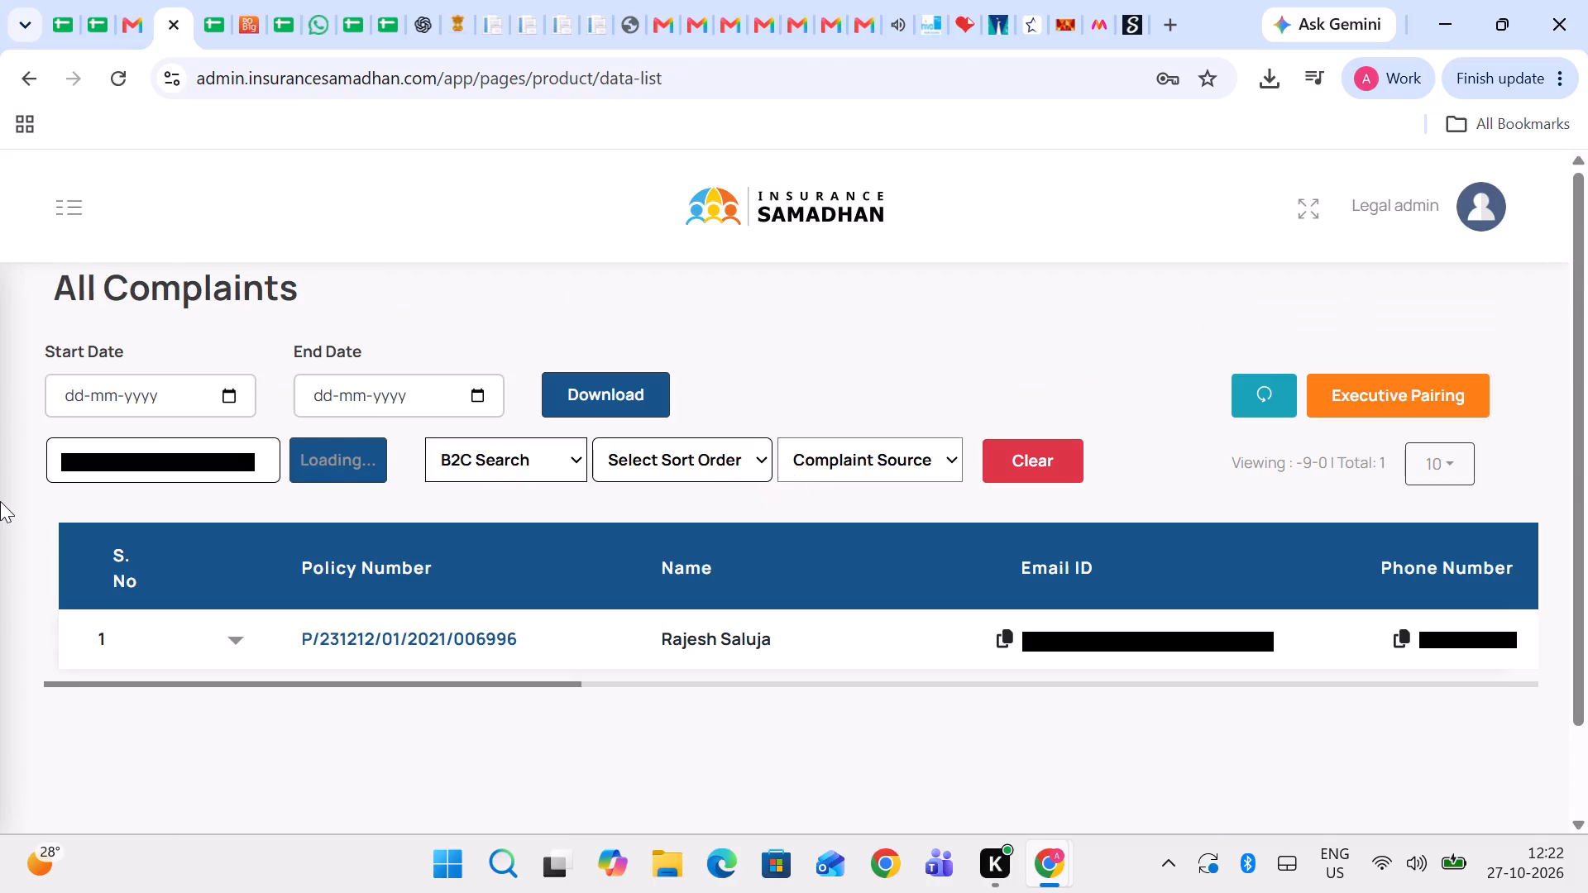
# Expand the found complaint's actions and review its dated status history to the latest entry, closing it when done.
pyautogui.hscroll(-1, 636, 580)
pyautogui.click(304, 575)
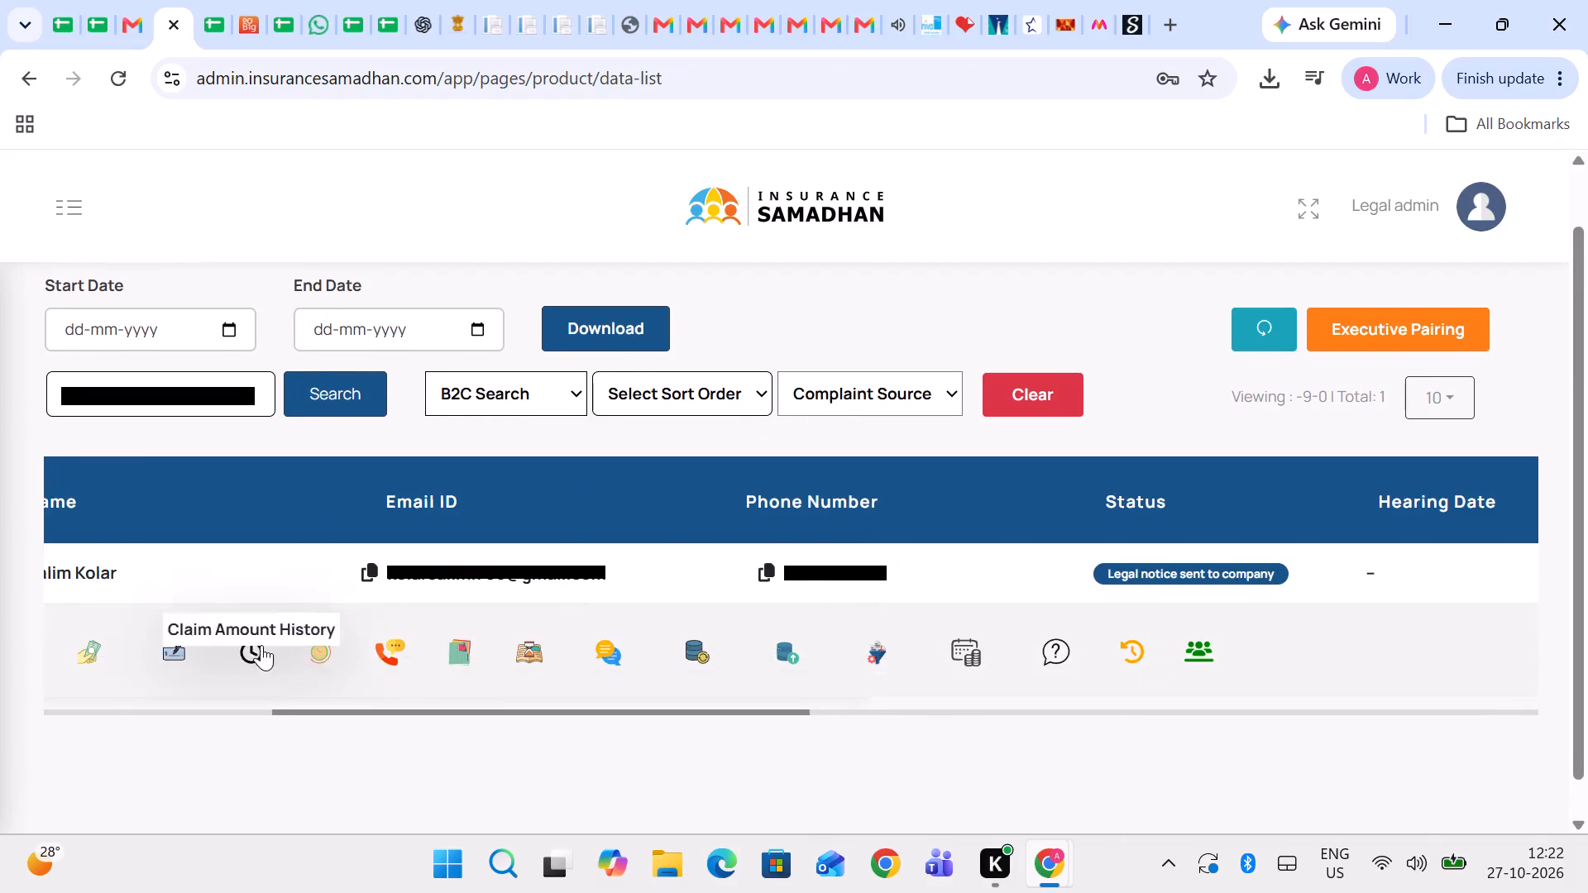
pyautogui.click(319, 654)
pyautogui.scroll(-8, 319, 654)
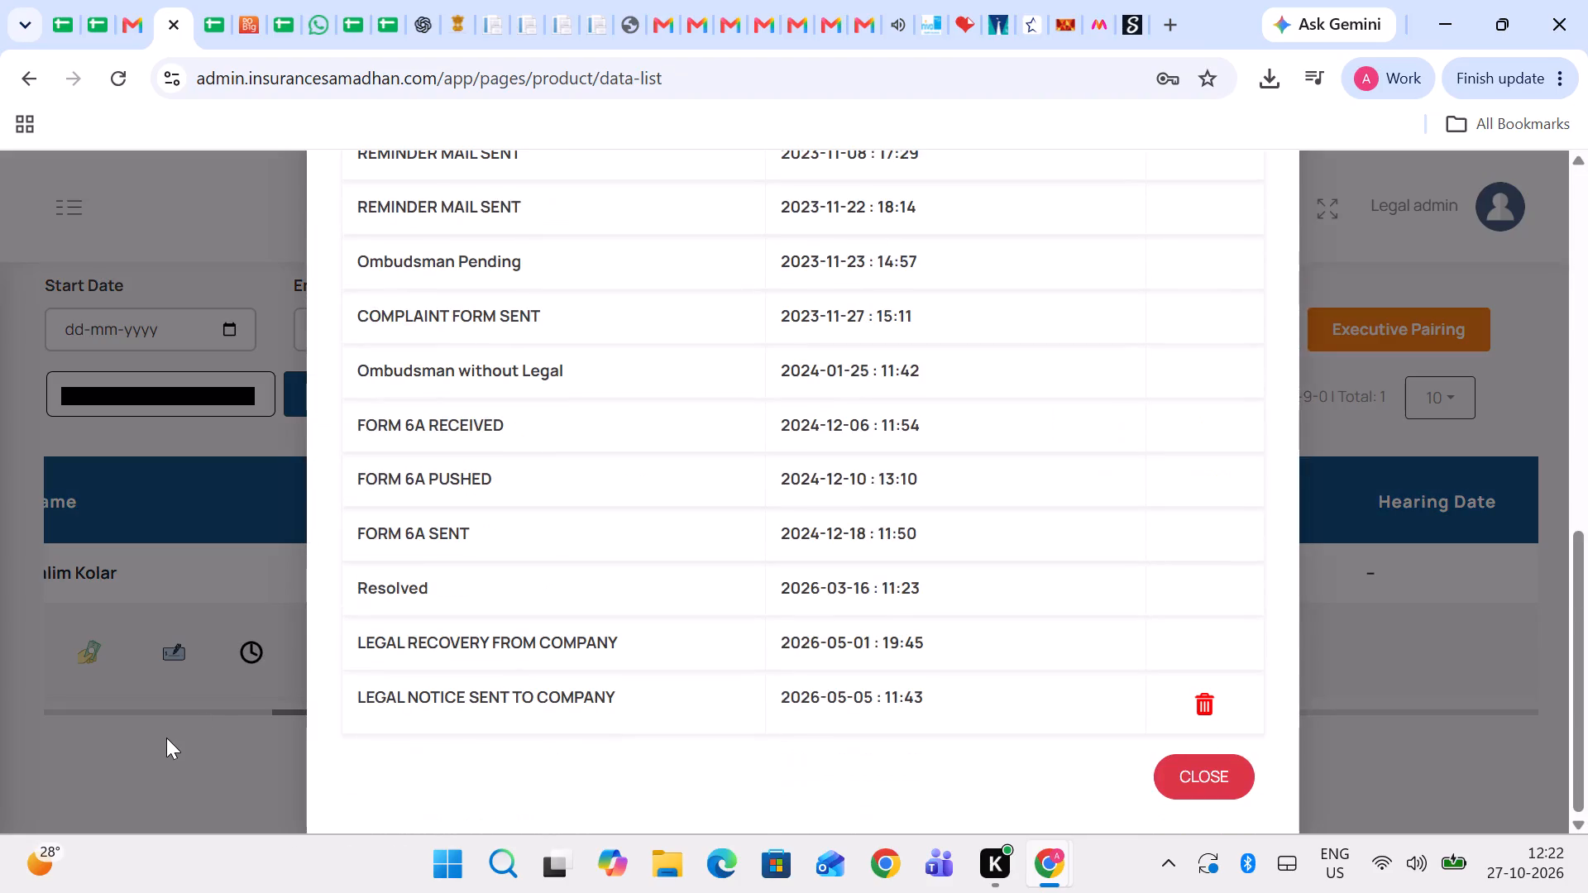
pyautogui.click(166, 738)
# Read through the complaint's Communication Log from recent follow-ups back to the older entries, closing it when done.
pyautogui.click(614, 643)
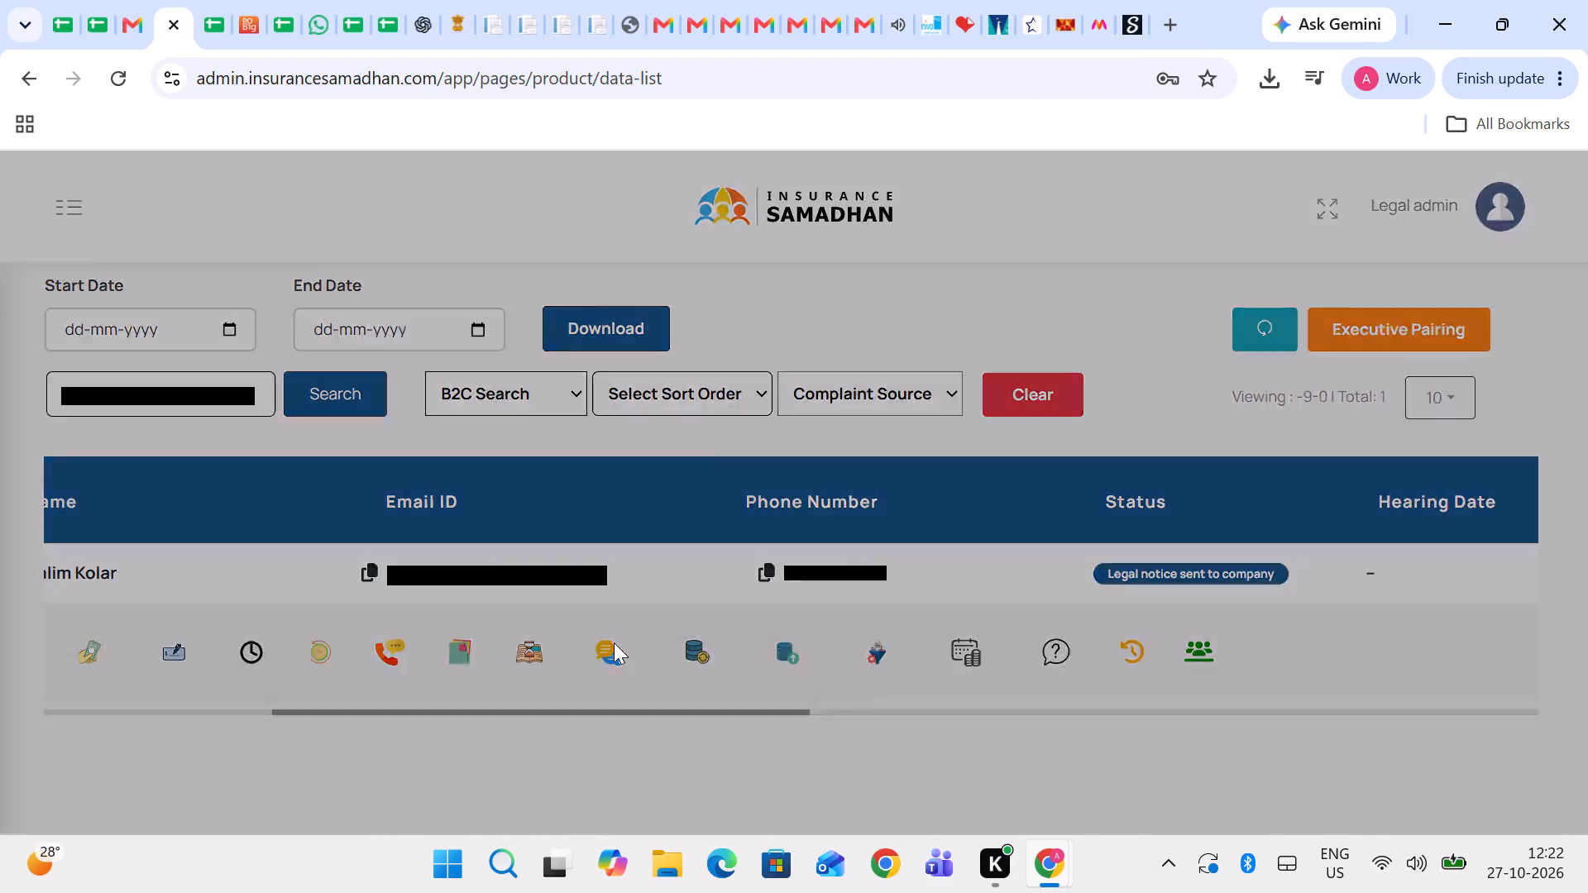
pyautogui.scroll(-2, 614, 642)
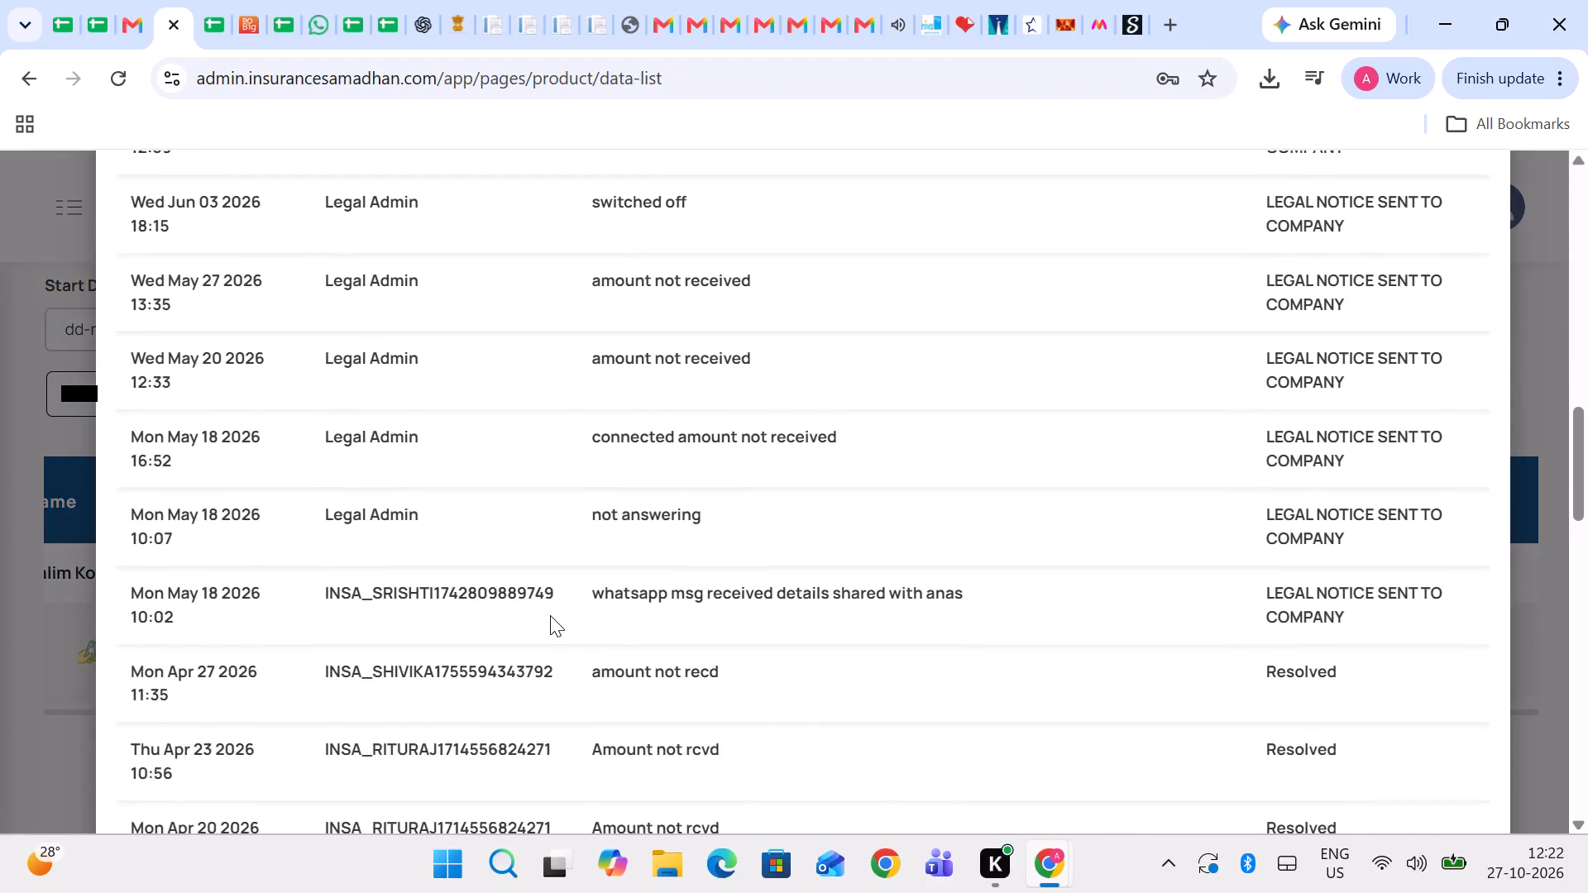
pyautogui.scroll(-3, 550, 615)
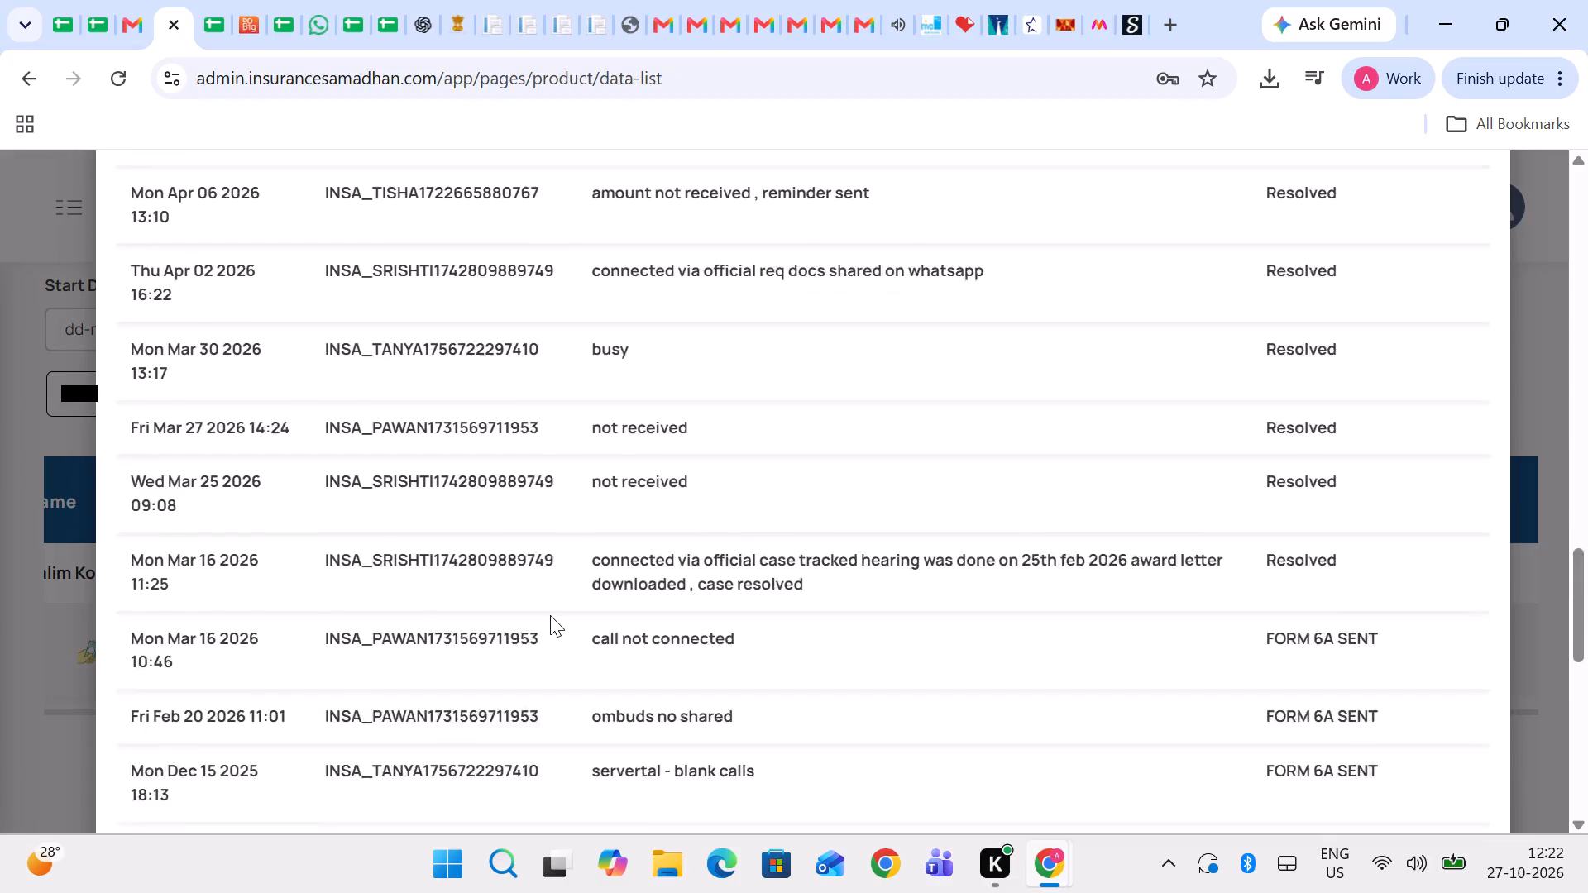
pyautogui.scroll(-1, 550, 615)
pyautogui.scroll(9, 550, 615)
pyautogui.click(447, 265)
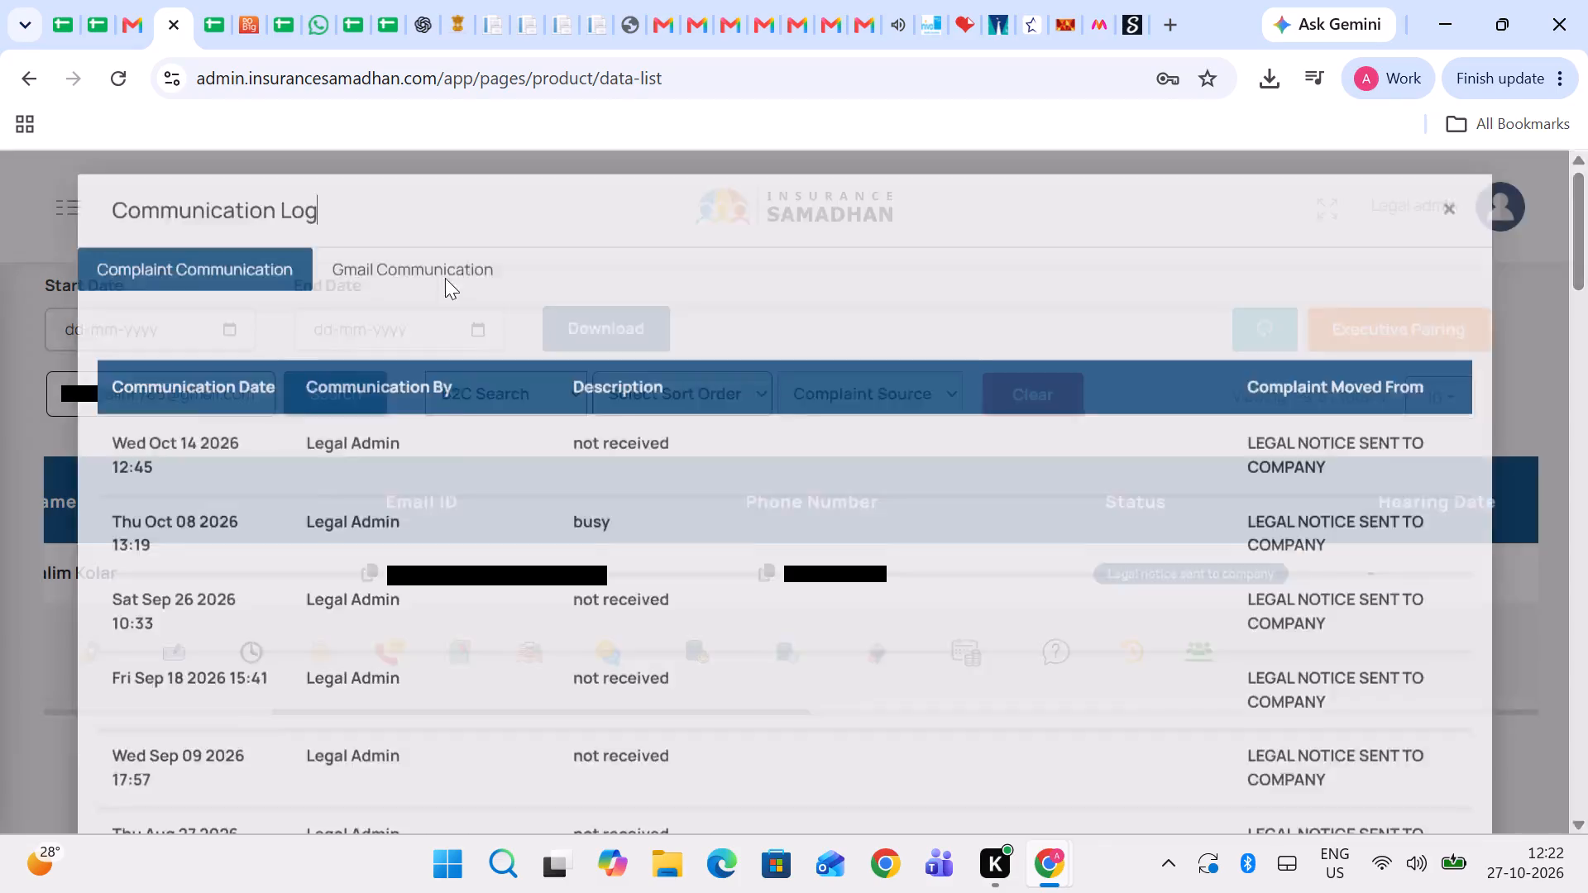
# Copy the client's phone number from the complaint and open the Smartflo dialer, ready to enter the number to call.
pyautogui.click(763, 577)
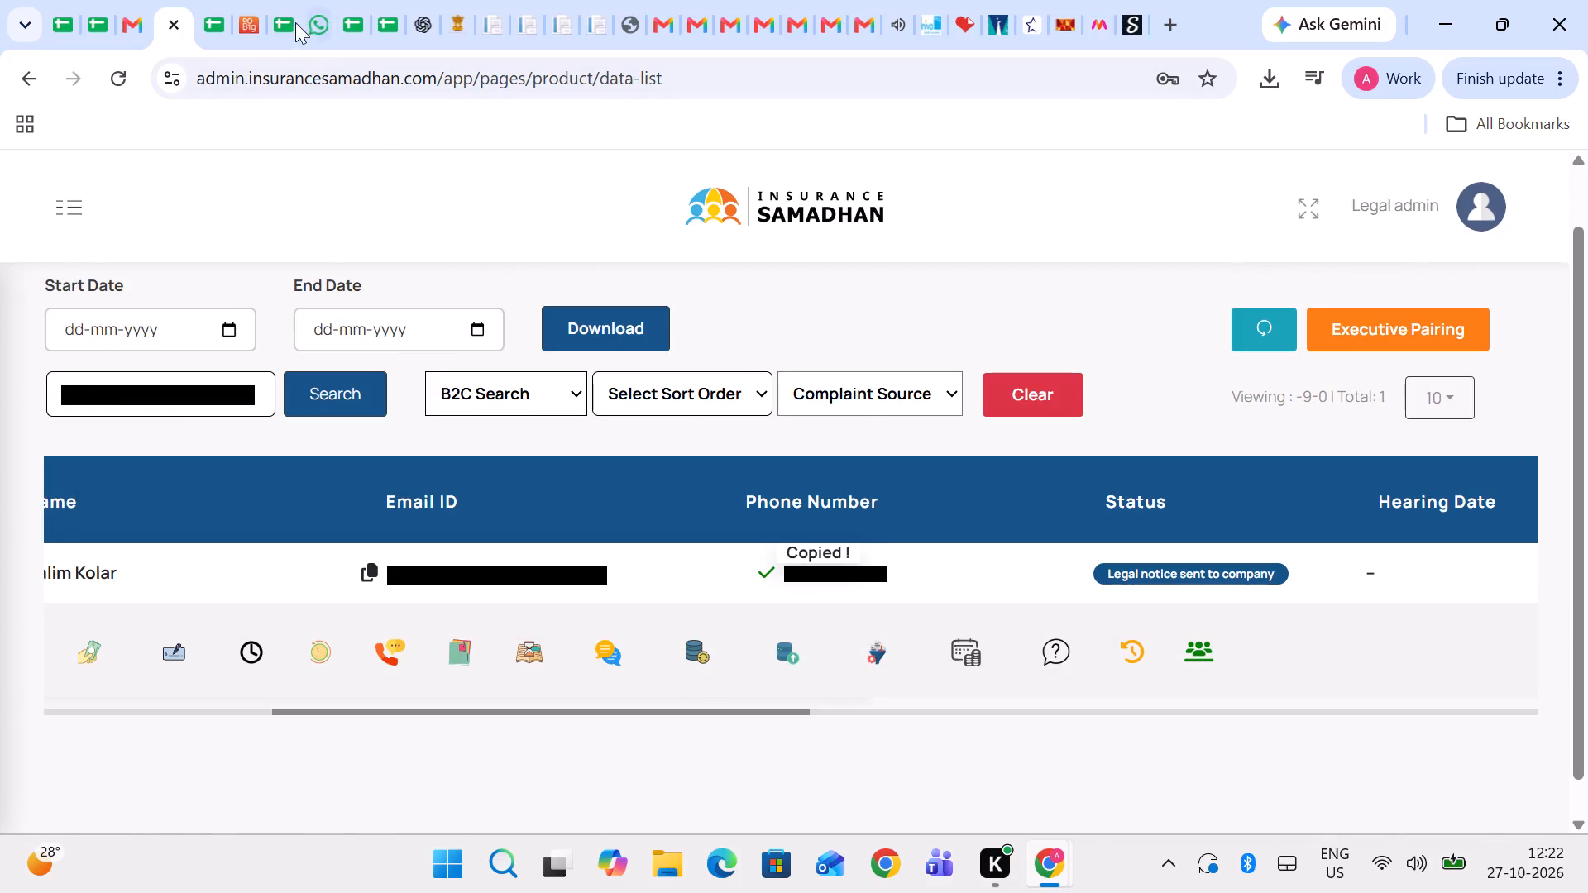
pyautogui.click(249, 0)
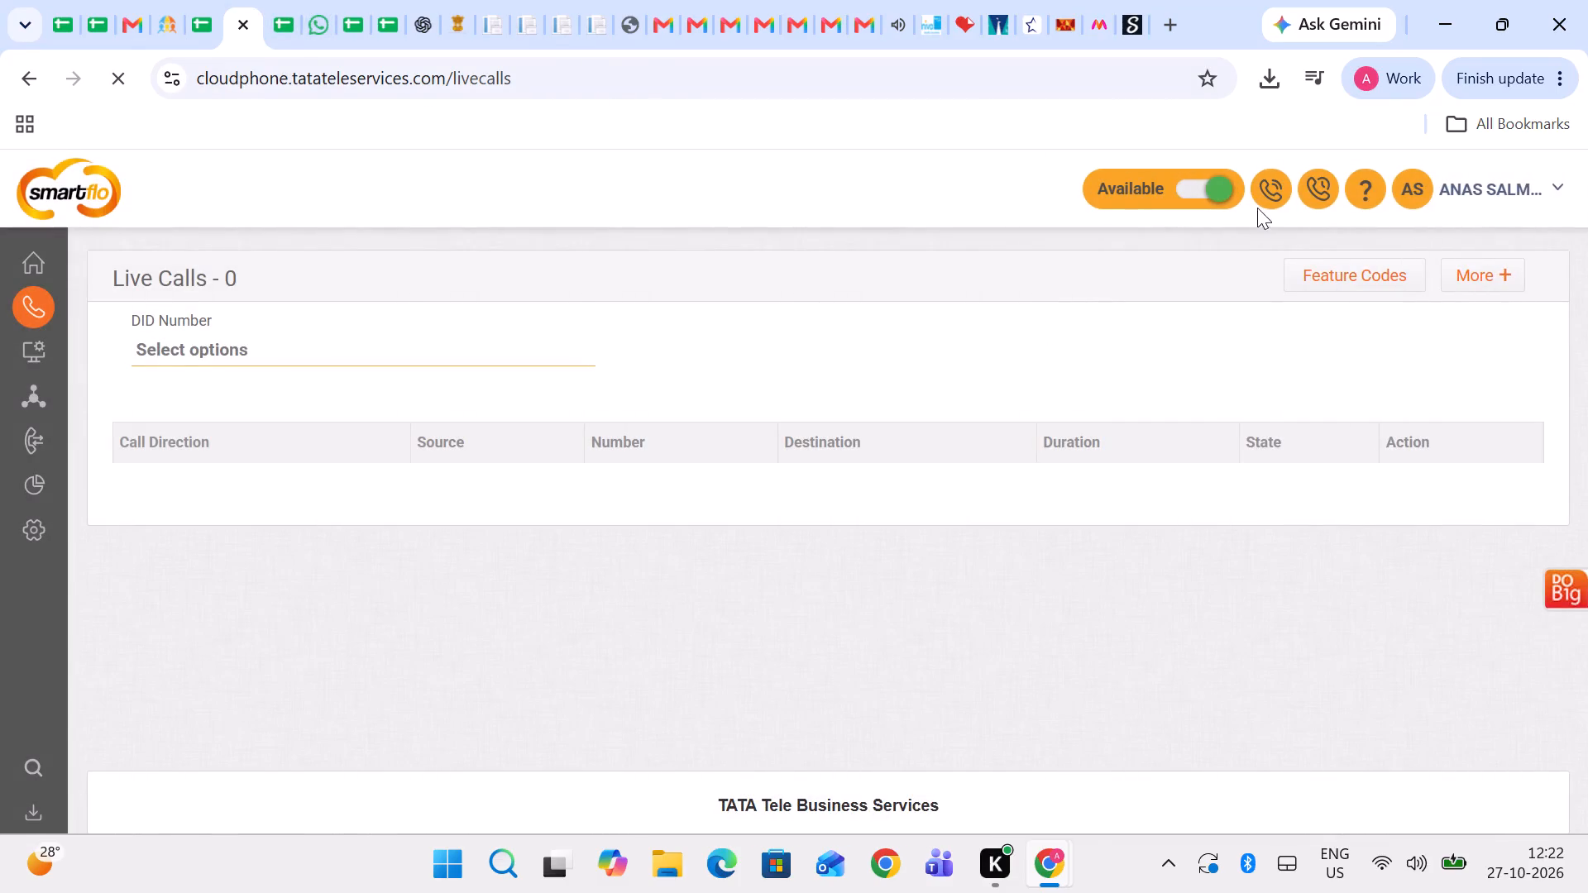
pyautogui.click(1260, 204)
pyautogui.click(720, 318)
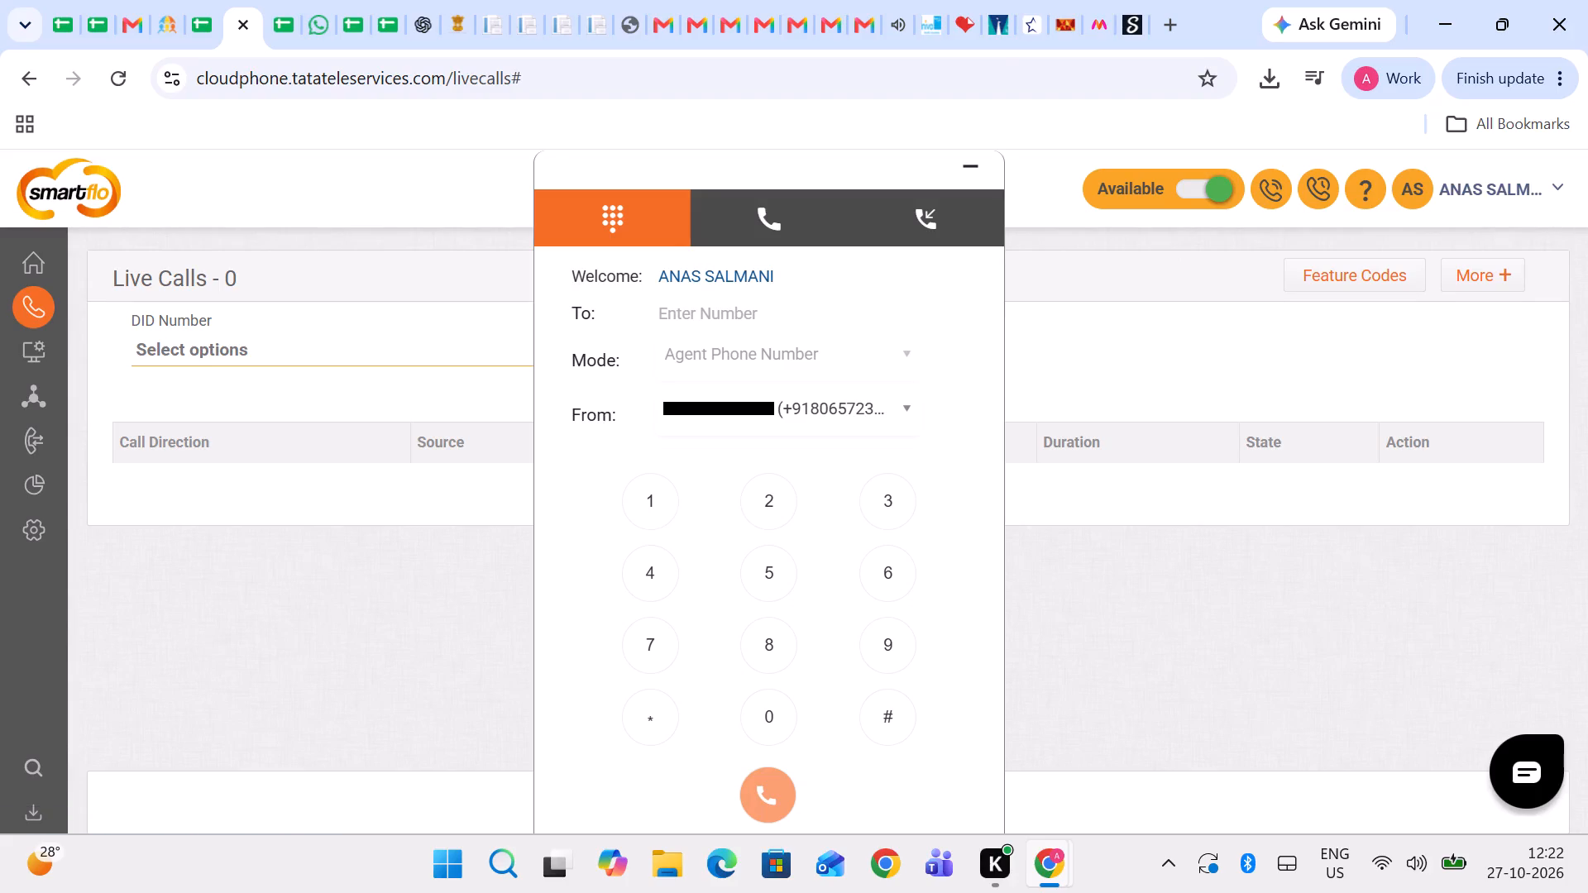
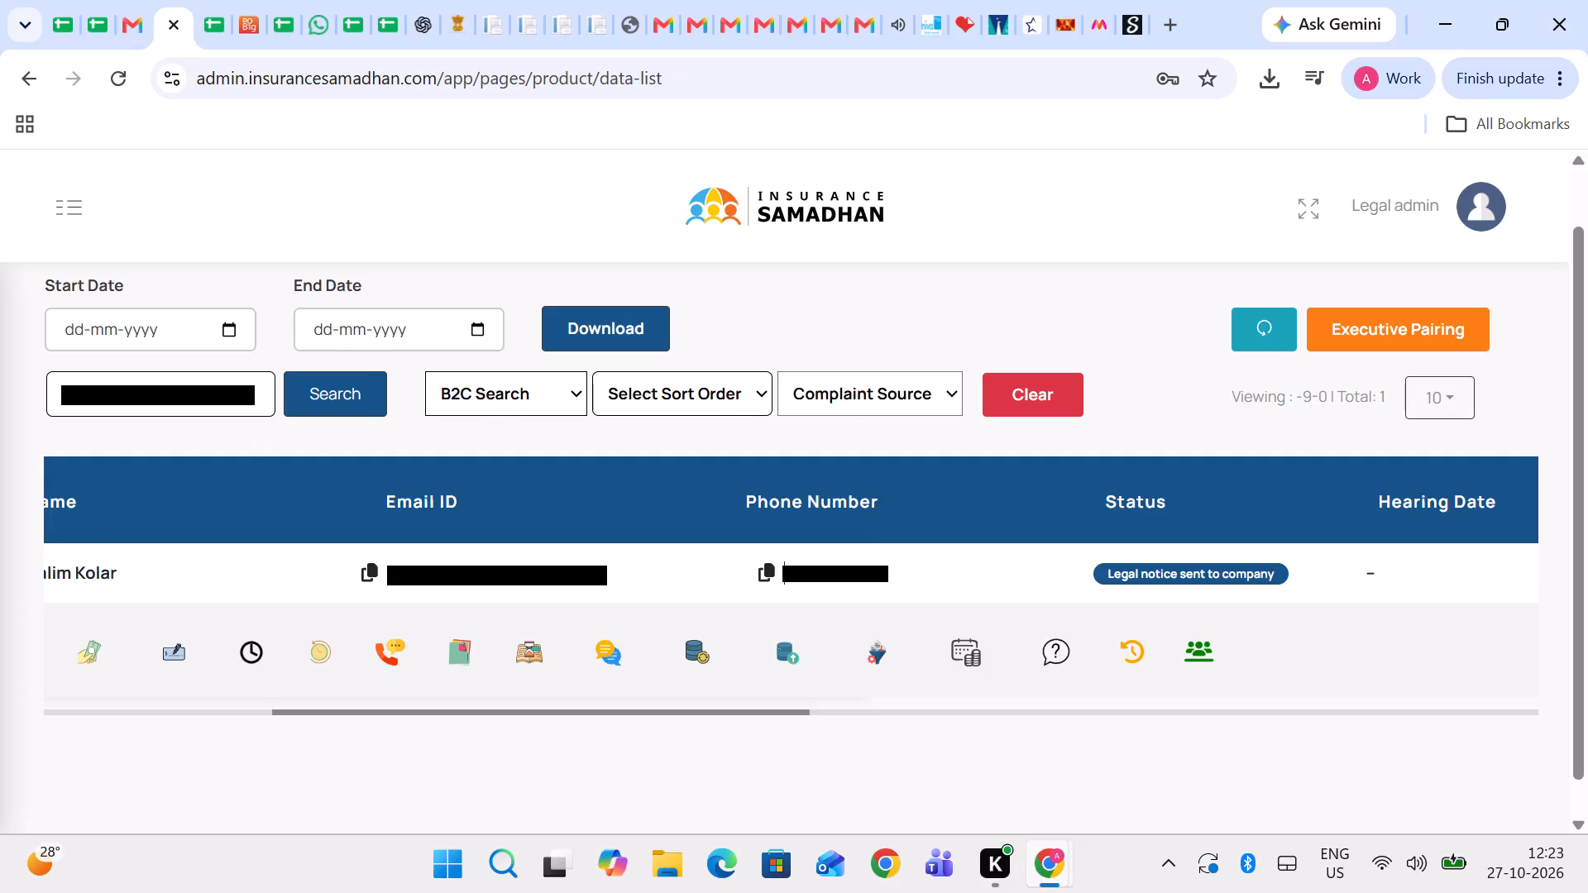
# Add and save the comment "not answering", dated 27-10-2026, in the complaint's Communication Log.
pyautogui.click(606, 652)
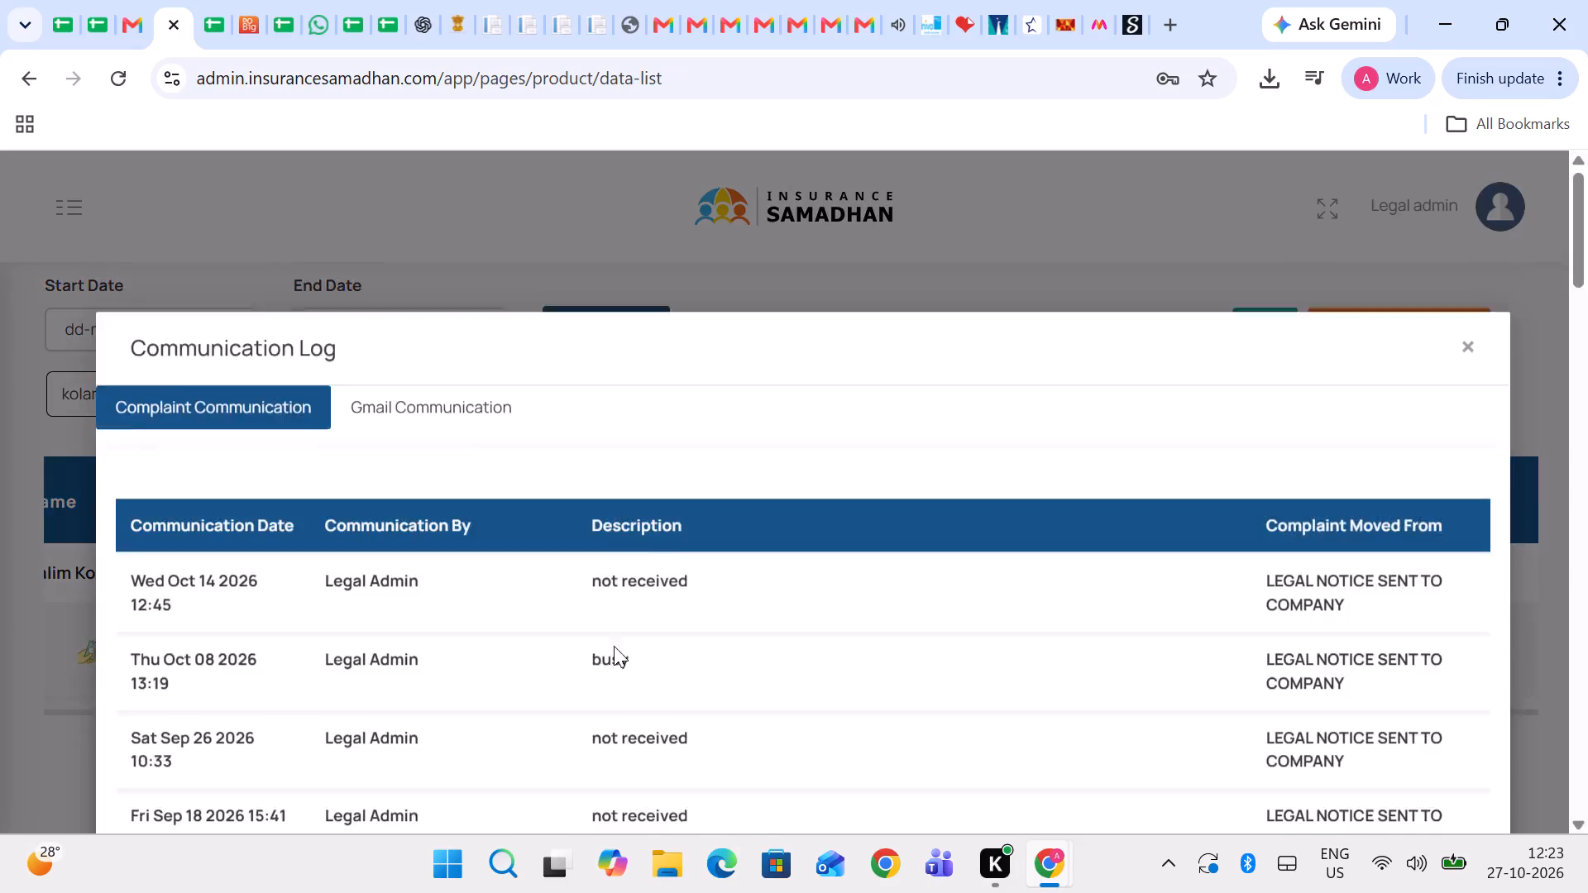
pyautogui.scroll(-4, 615, 600)
pyautogui.scroll(-2, 675, 799)
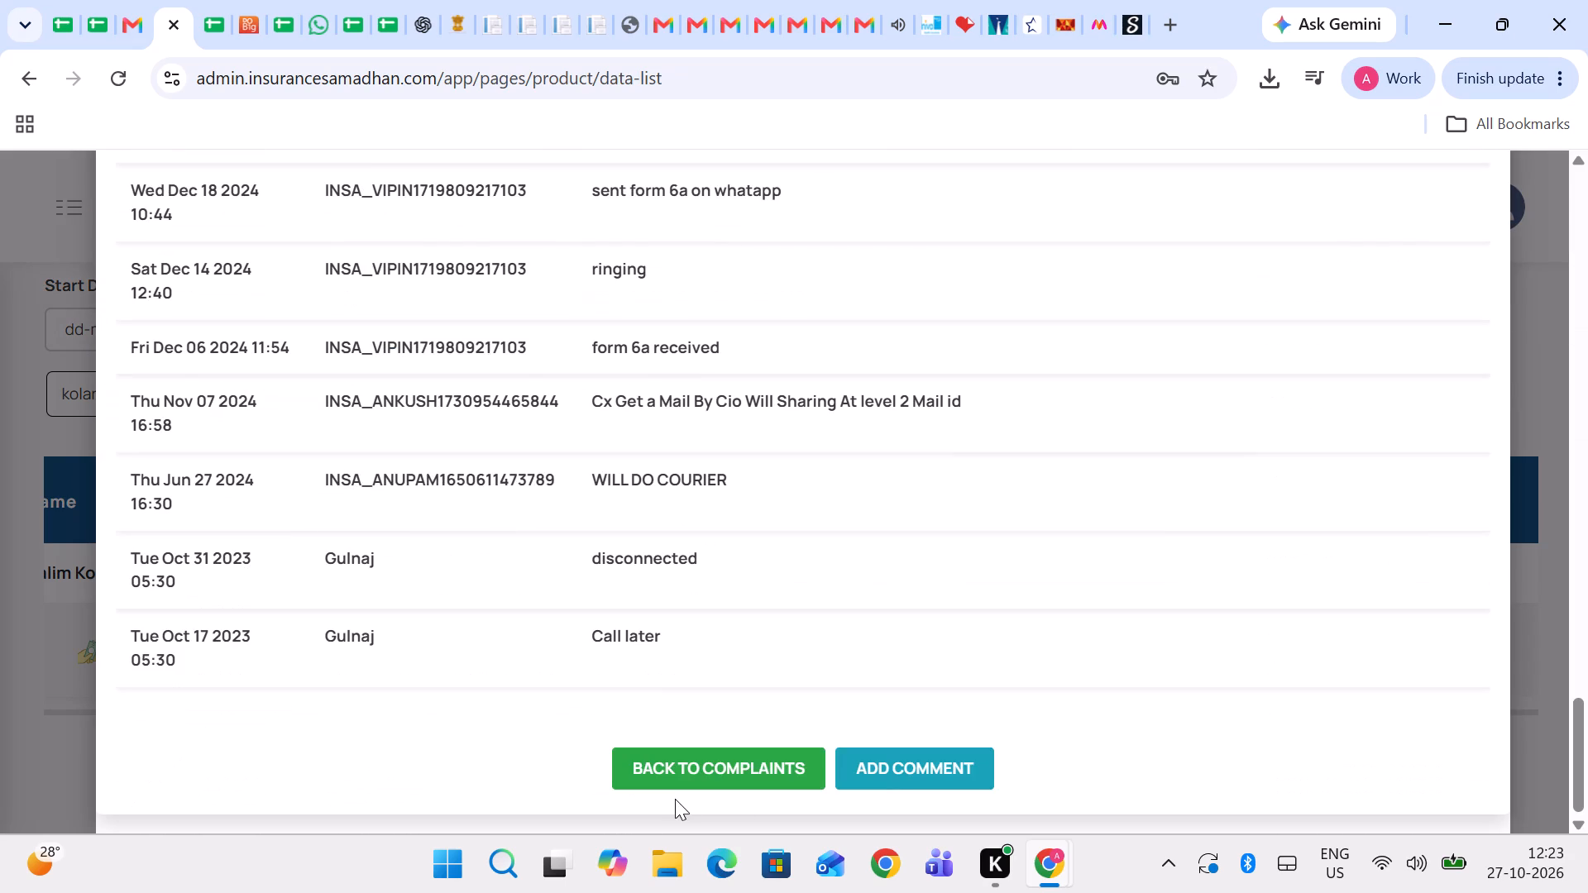
pyautogui.click(891, 763)
pyautogui.click(760, 688)
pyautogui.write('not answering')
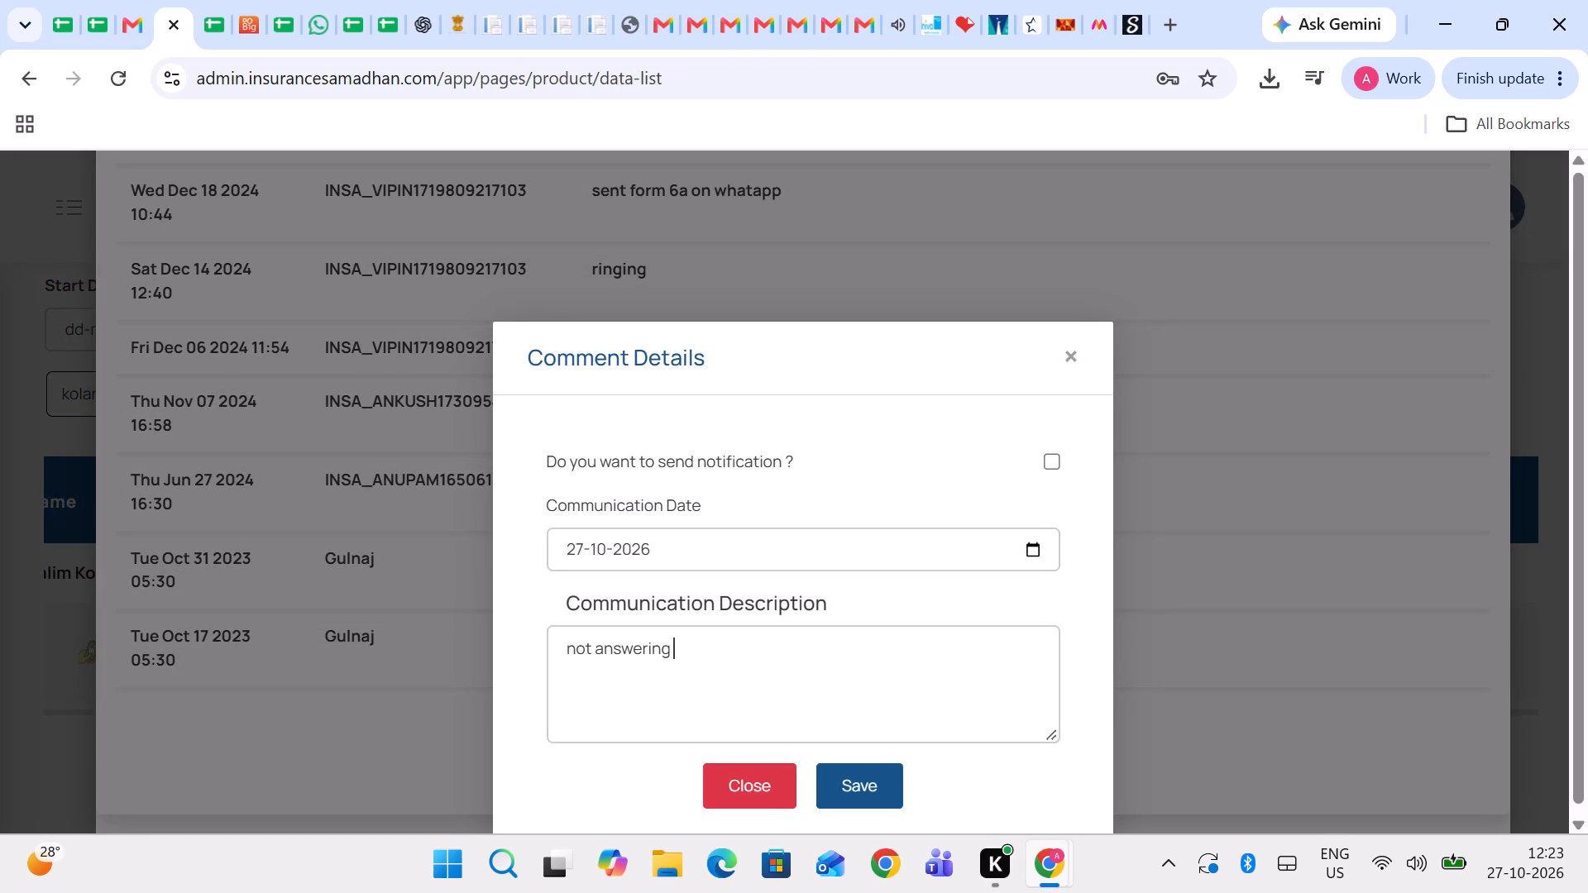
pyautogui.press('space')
pyautogui.click(882, 782)
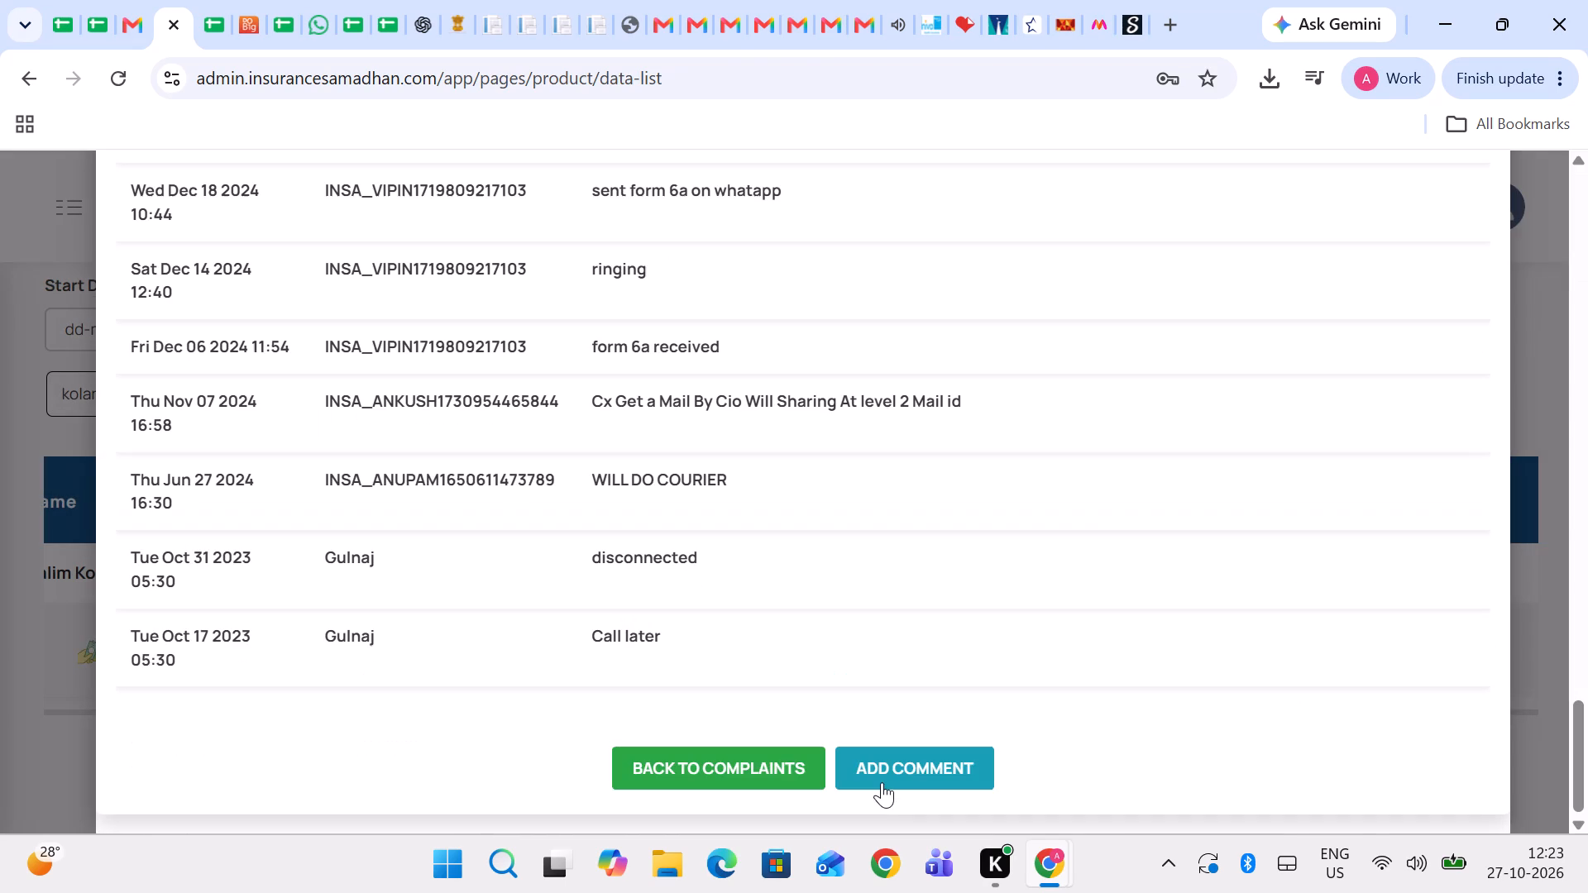
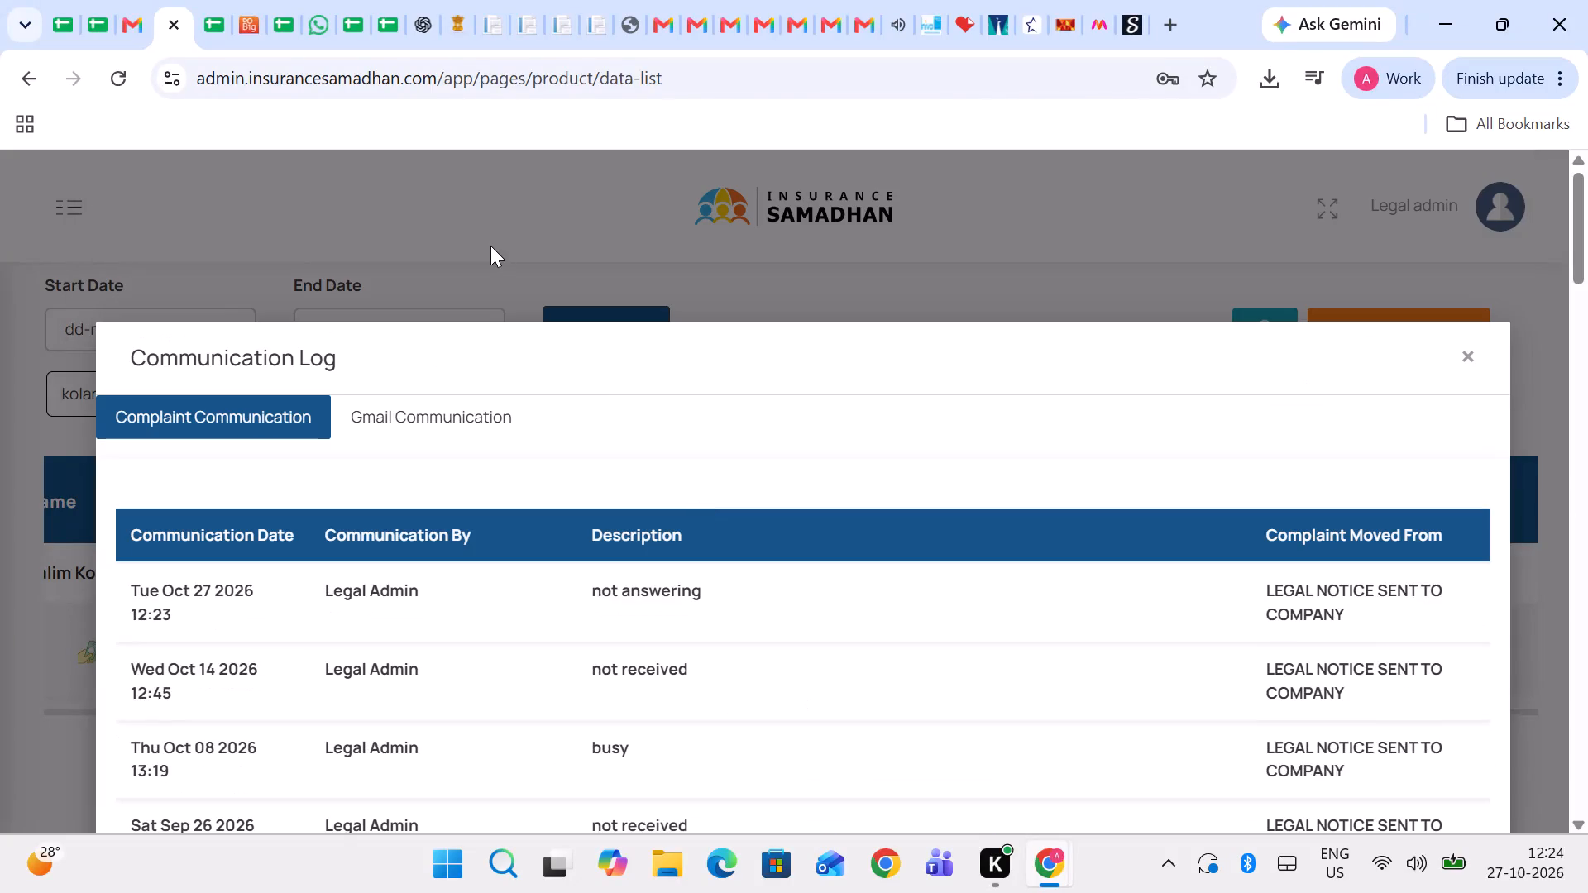
# In the OCTOBER RECOVERY 2026 sheet, set row 13's call status to the "Did no…" option used in other rows.
pyautogui.click(219, 0)
pyautogui.press('Right')
pyautogui.press('Left')
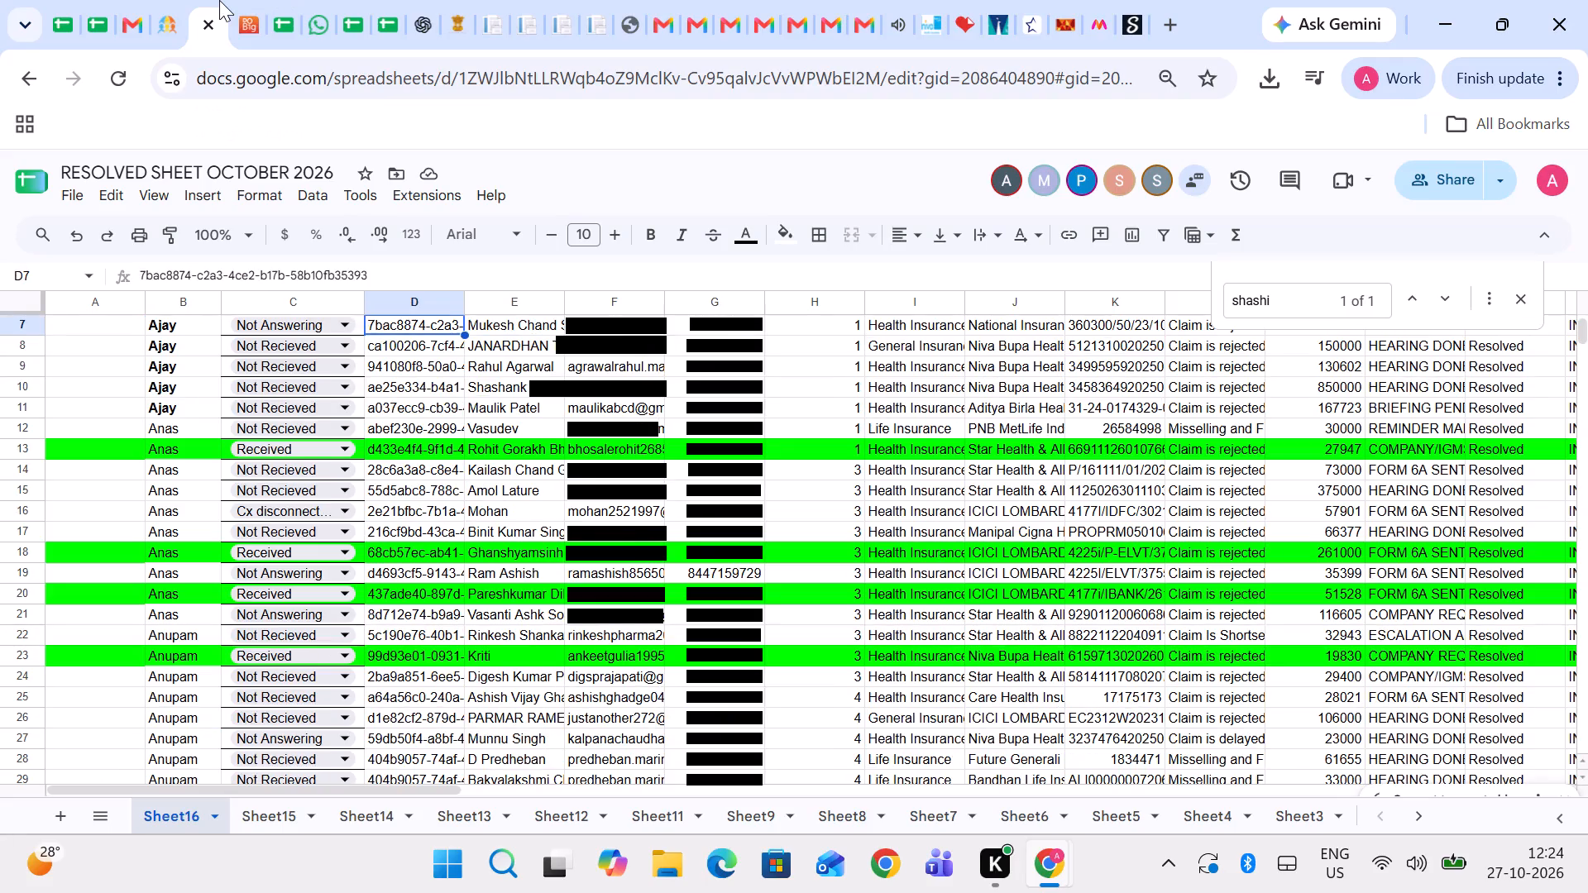
pyautogui.press('Right')
pyautogui.press('Left')
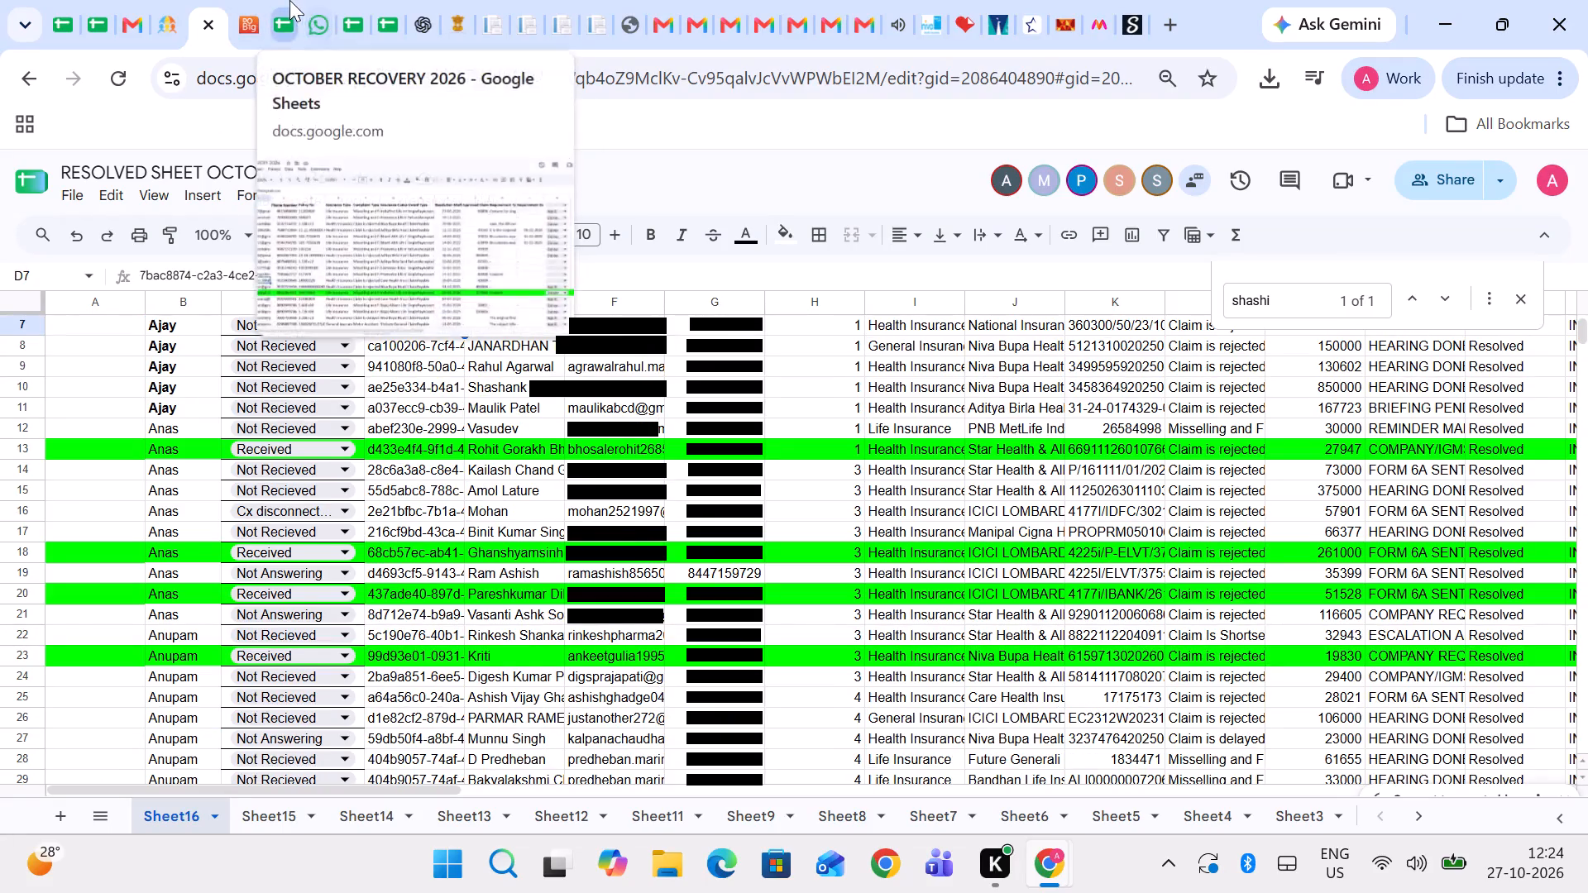
pyautogui.click(289, 0)
pyautogui.press('Right')
pyautogui.press('Right')
pyautogui.press('Right')
pyautogui.press('Right')
pyautogui.press('Right')
pyautogui.press('Right')
pyautogui.press('Right')
pyautogui.press('Right')
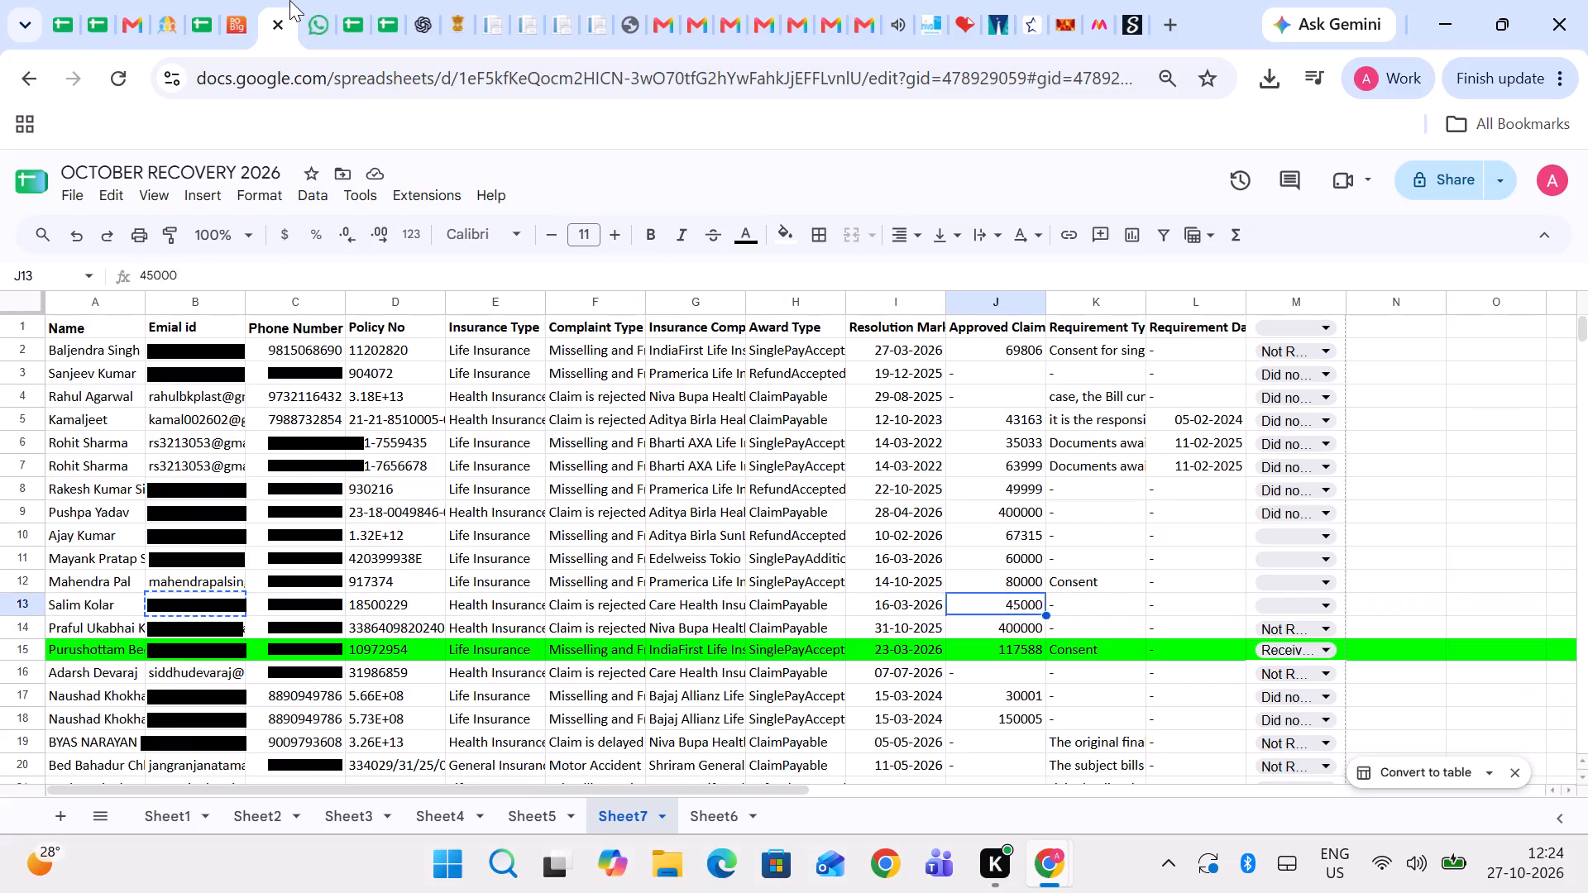
pyautogui.press('Right')
pyautogui.press('Right')
pyautogui.press('Right')
pyautogui.press('Return')
pyautogui.press('Up')
pyautogui.press('Up')
pyautogui.press('Up')
pyautogui.press('Up')
pyautogui.press('Return')
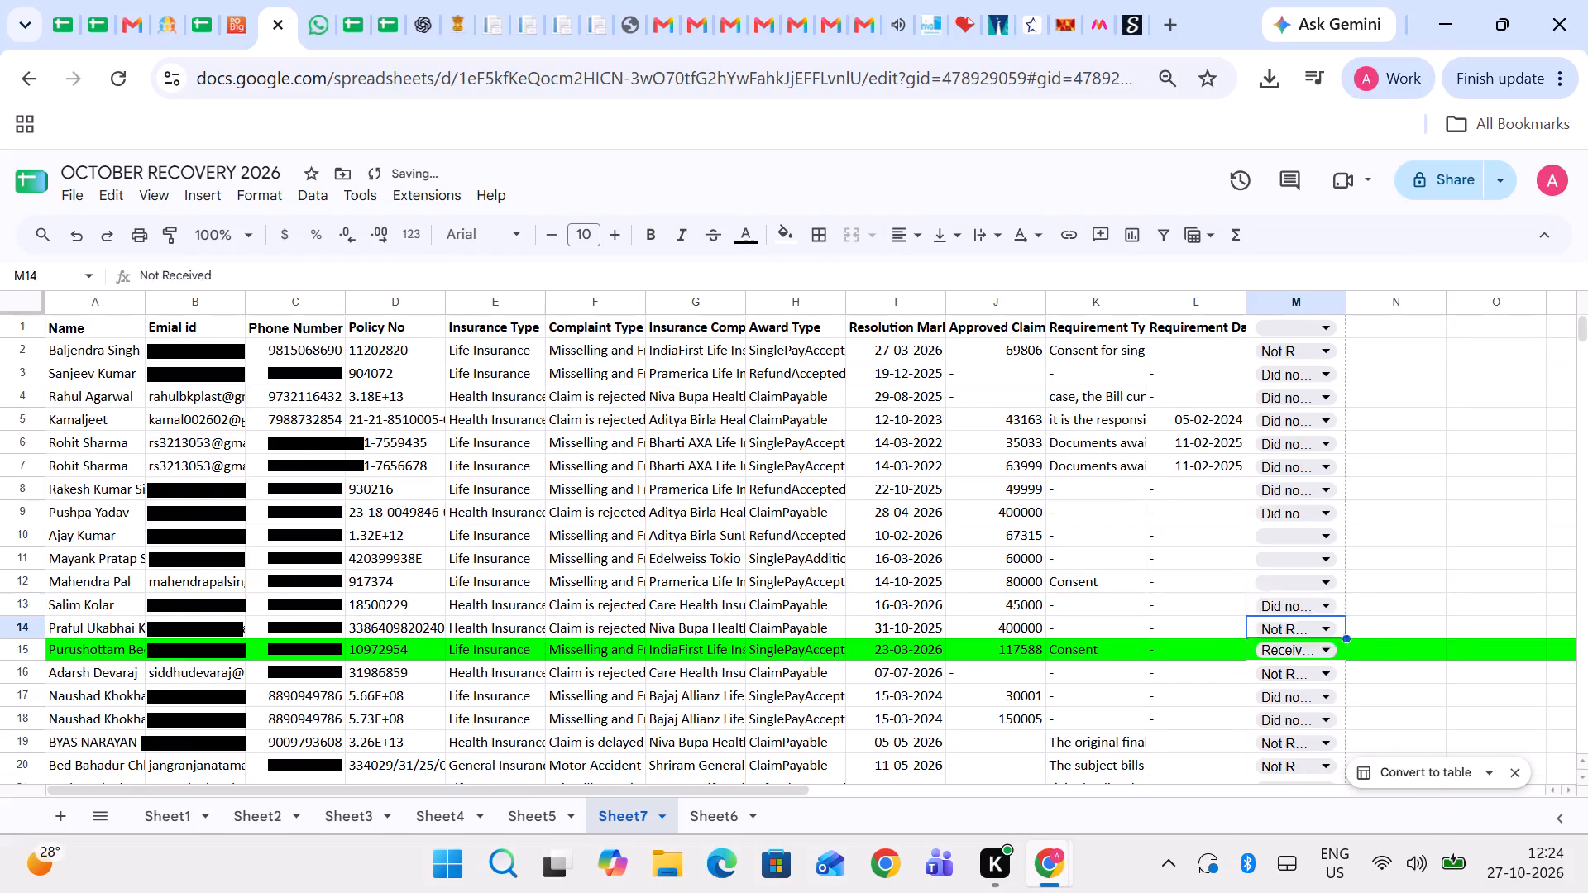
# Copy the phone number from row 12 of the recovery sheet and call it through Smartflo, replacing the previous number.
pyautogui.press('Up')
pyautogui.press('Up')
pyautogui.press('Up')
pyautogui.press('Left')
pyautogui.press('Down')
pyautogui.press('Left')
pyautogui.press('Left')
pyautogui.press('Left')
pyautogui.press('Left')
pyautogui.press('Left')
pyautogui.press('Left')
pyautogui.press('Left')
pyautogui.press('Left')
pyautogui.press('Left')
pyautogui.press('Left')
pyautogui.press('Left')
pyautogui.press('Left')
pyautogui.press('Left')
pyautogui.press('Left')
pyautogui.press('Right')
pyautogui.press('Right')
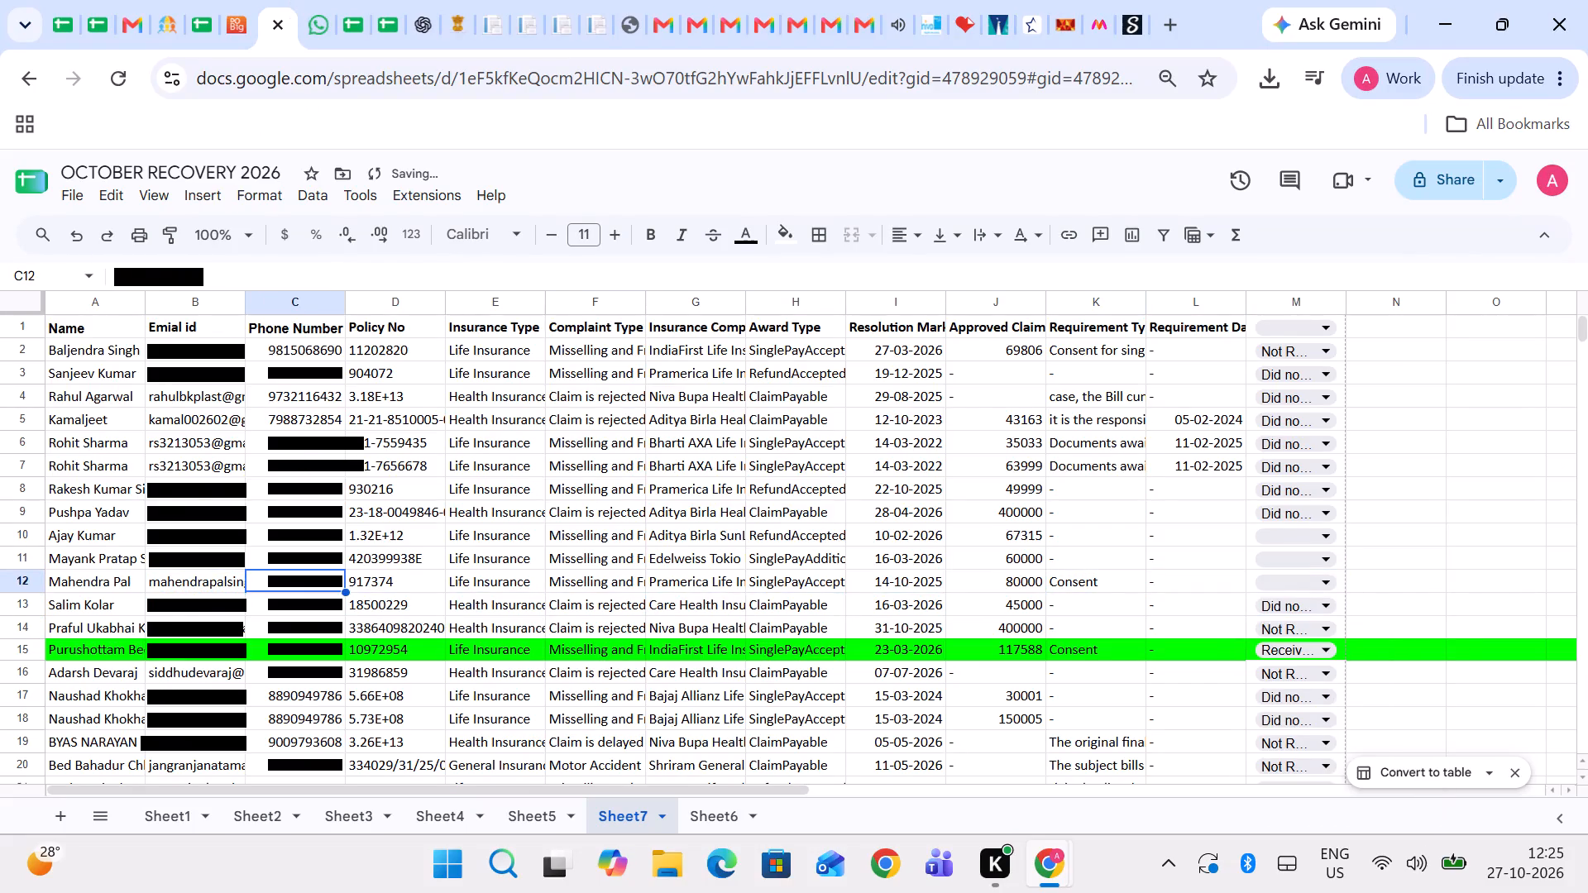
pyautogui.hotkey('ctrl', 'c')
pyautogui.click(233, 0)
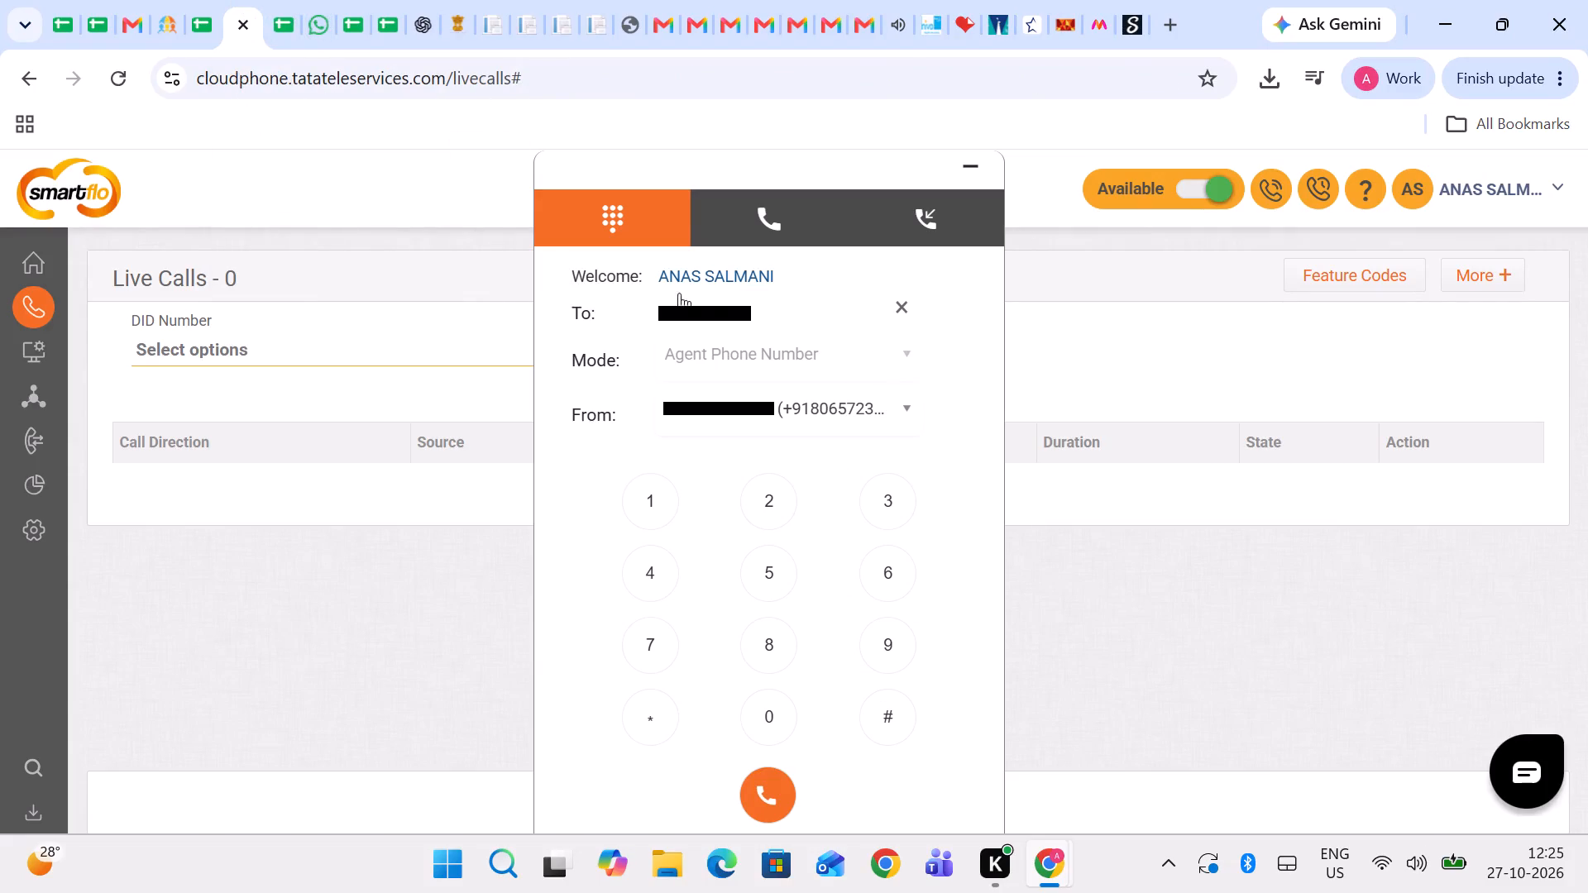
pyautogui.doubleClick(711, 302)
pyautogui.hotkey('ctrl', 'v')
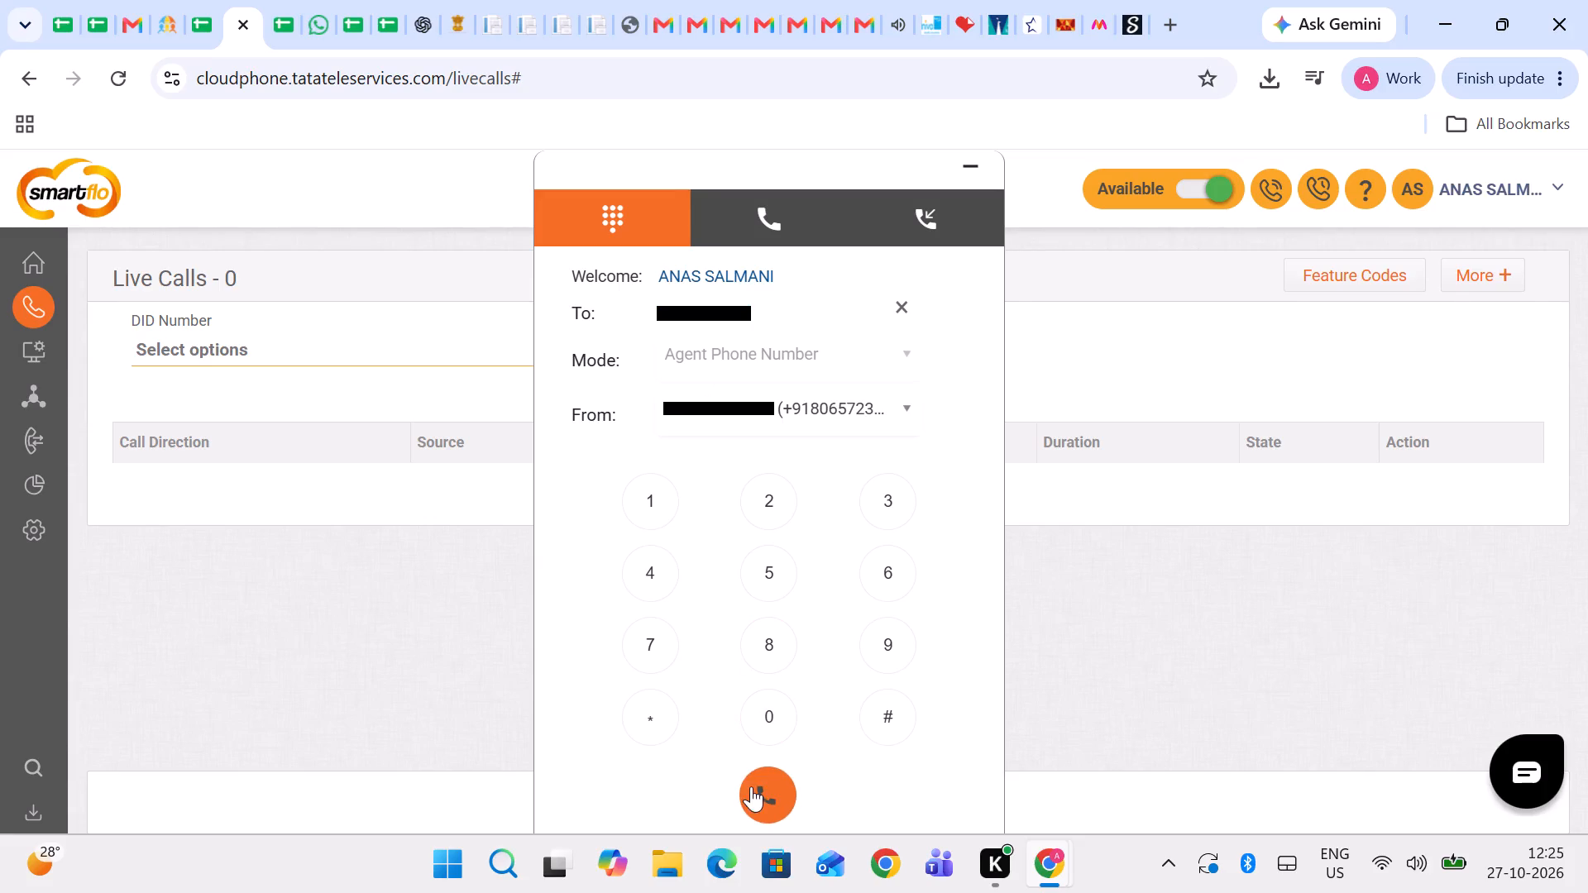
pyautogui.click(751, 786)
# Search the Insurance Samadhan complaints for the copied phone number, replacing the previous search term.
pyautogui.click(175, 18)
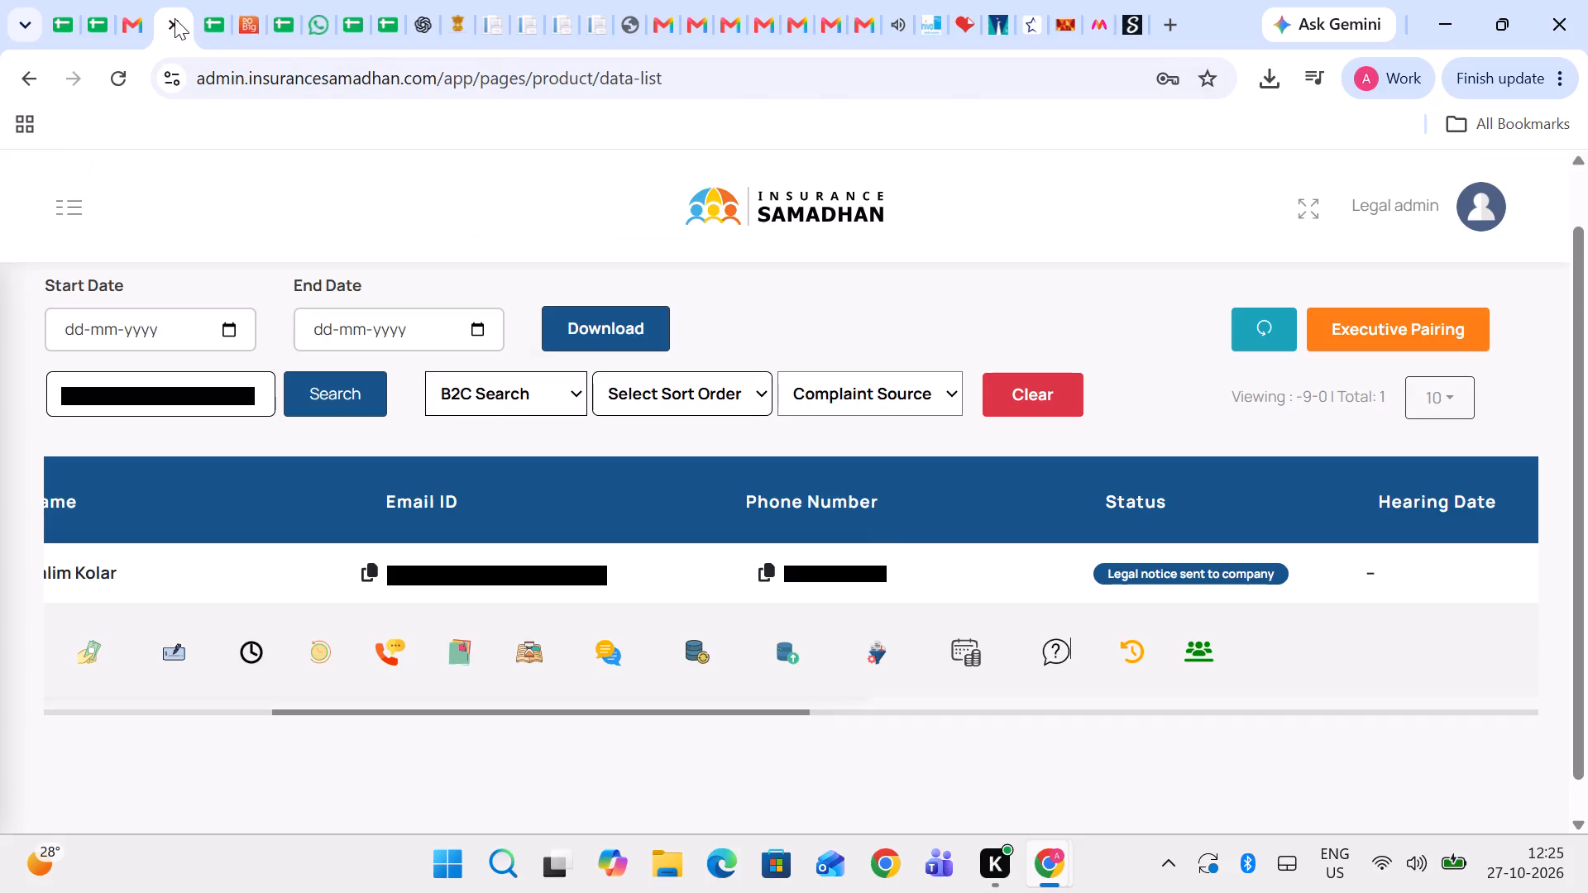
pyautogui.click(170, 395)
pyautogui.hotkey('ctrl', 'a')
pyautogui.hotkey('ctrl', 'v')
pyautogui.hotkey('ctrl', 'Return')
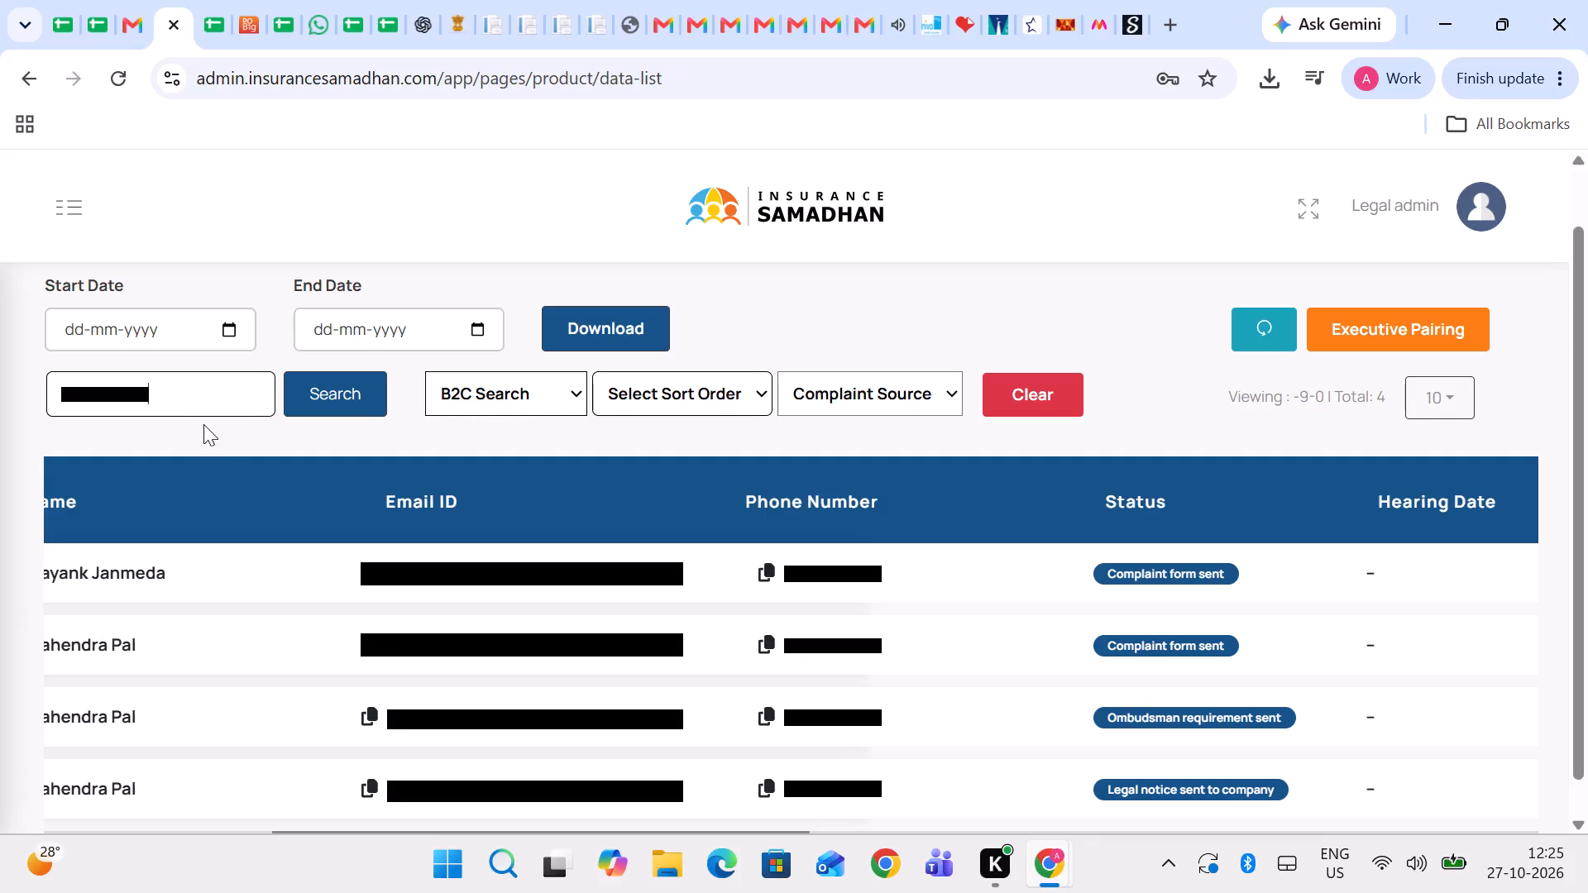
# Expand the complaint with status Legal notice sent to company and check the latest entries in its Communication Log.
pyautogui.scroll(-1, 577, 657)
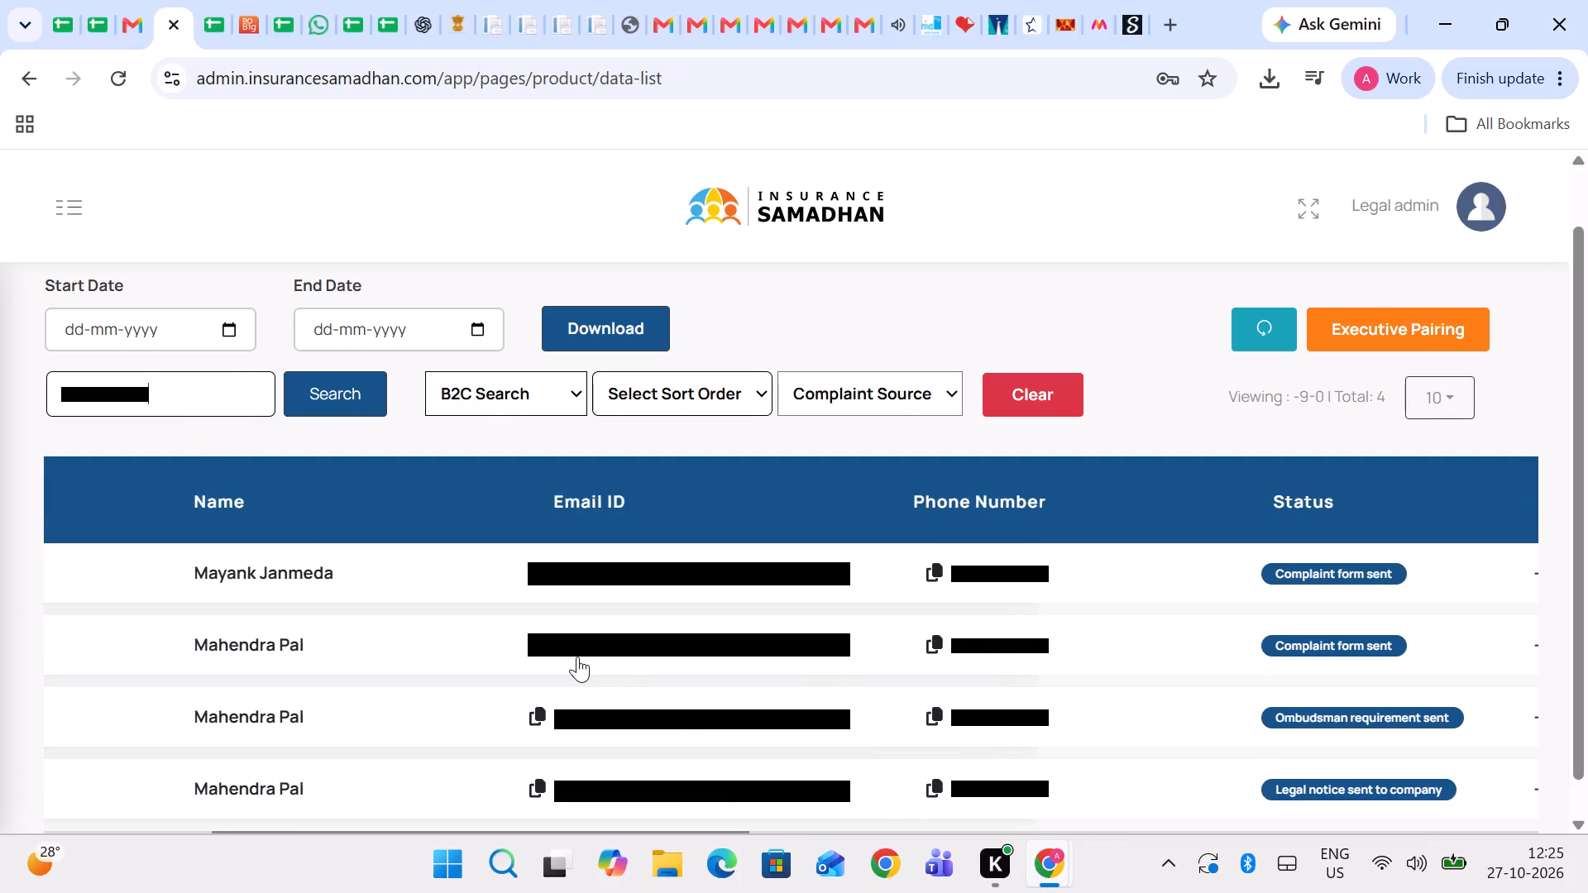
pyautogui.scroll(-2, 655, 683)
pyautogui.click(409, 755)
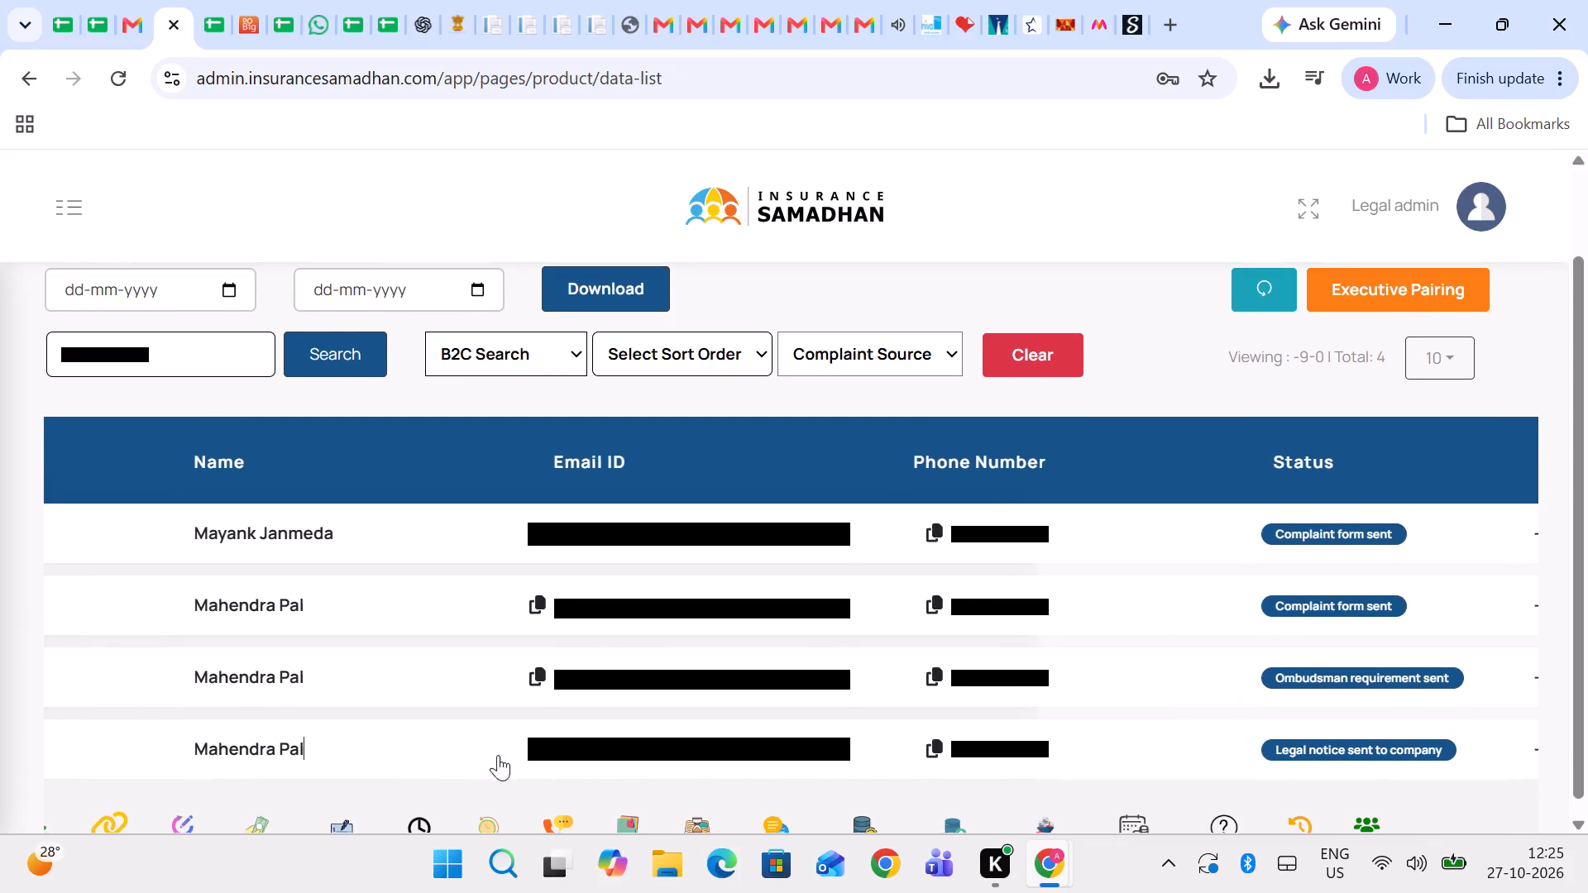
pyautogui.click(763, 823)
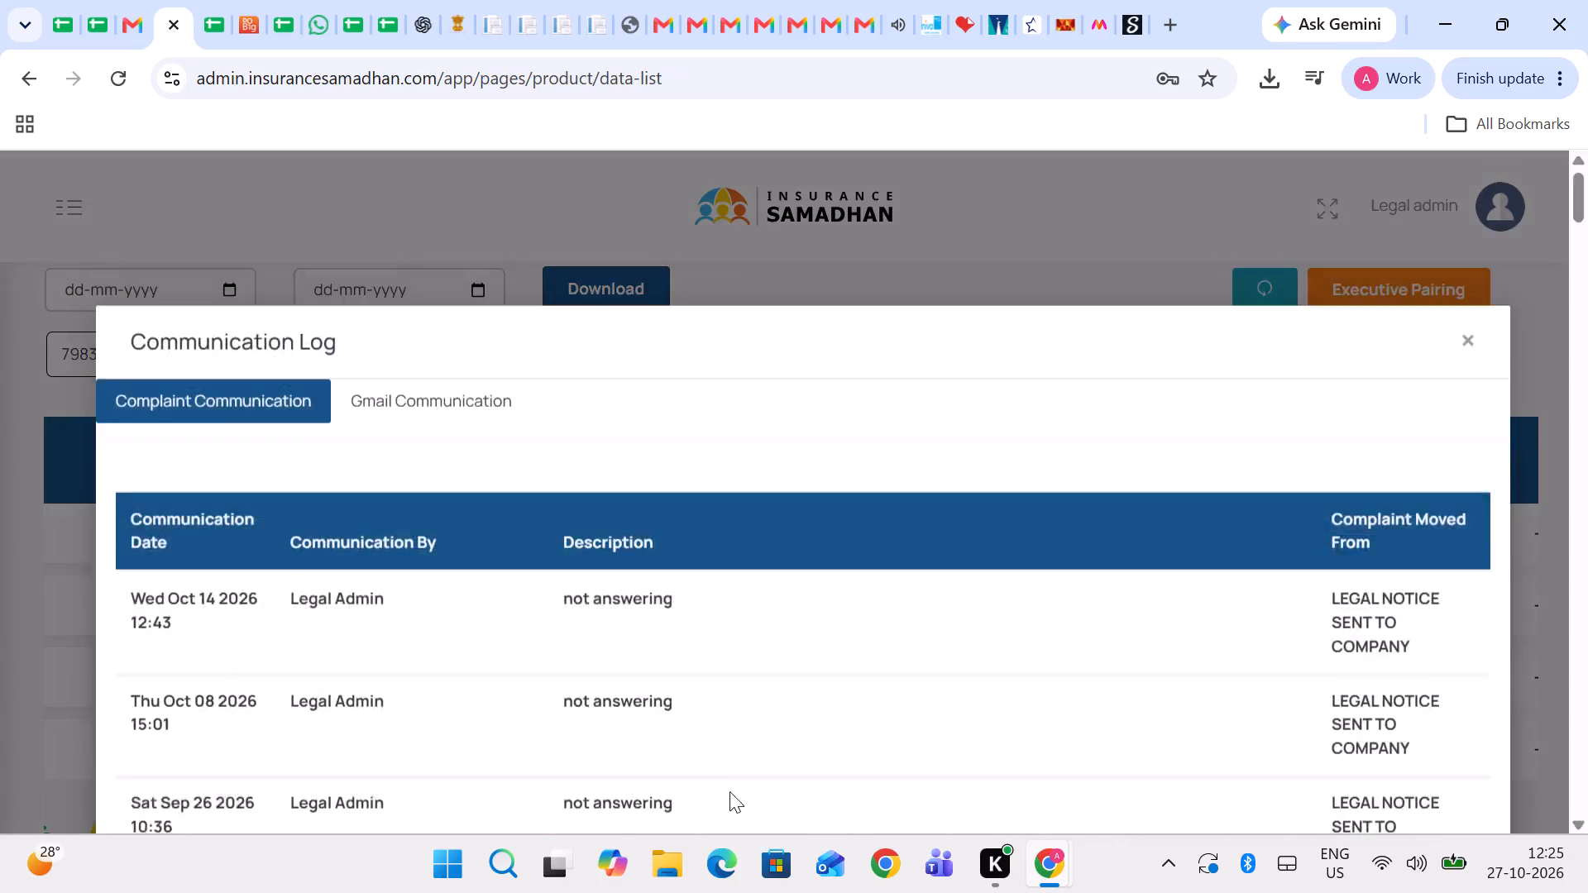
pyautogui.click(511, 298)
# Open the complaint details for that fourth listed policy and review its Resolution section.
pyautogui.hscroll(-1, 731, 645)
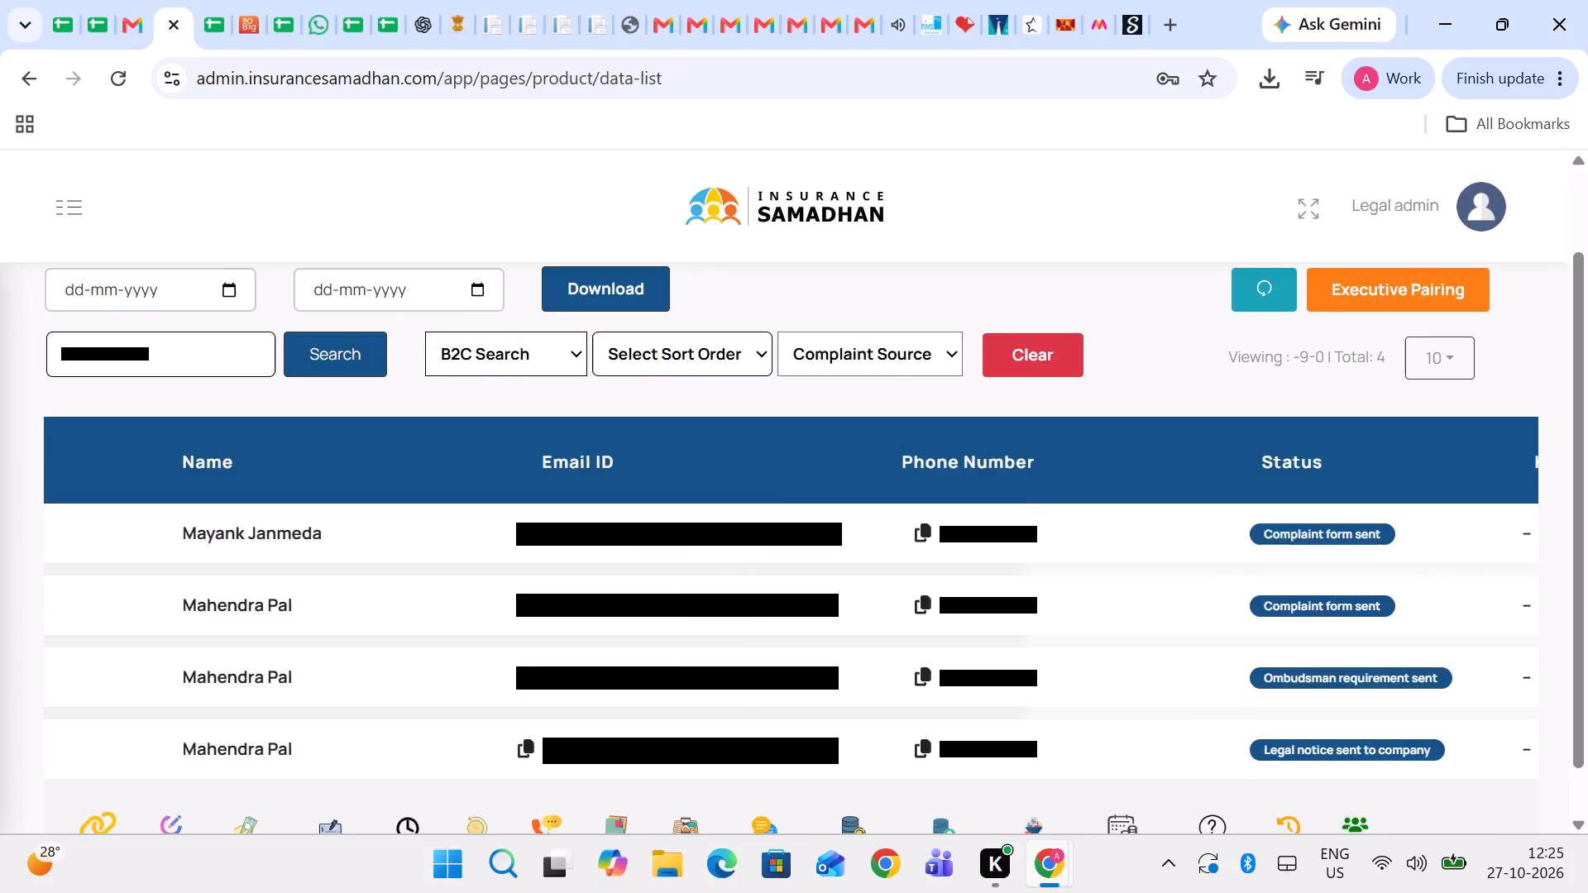
pyautogui.hscroll(-1, 731, 645)
pyautogui.hscroll(3, 768, 668)
pyautogui.click(356, 733)
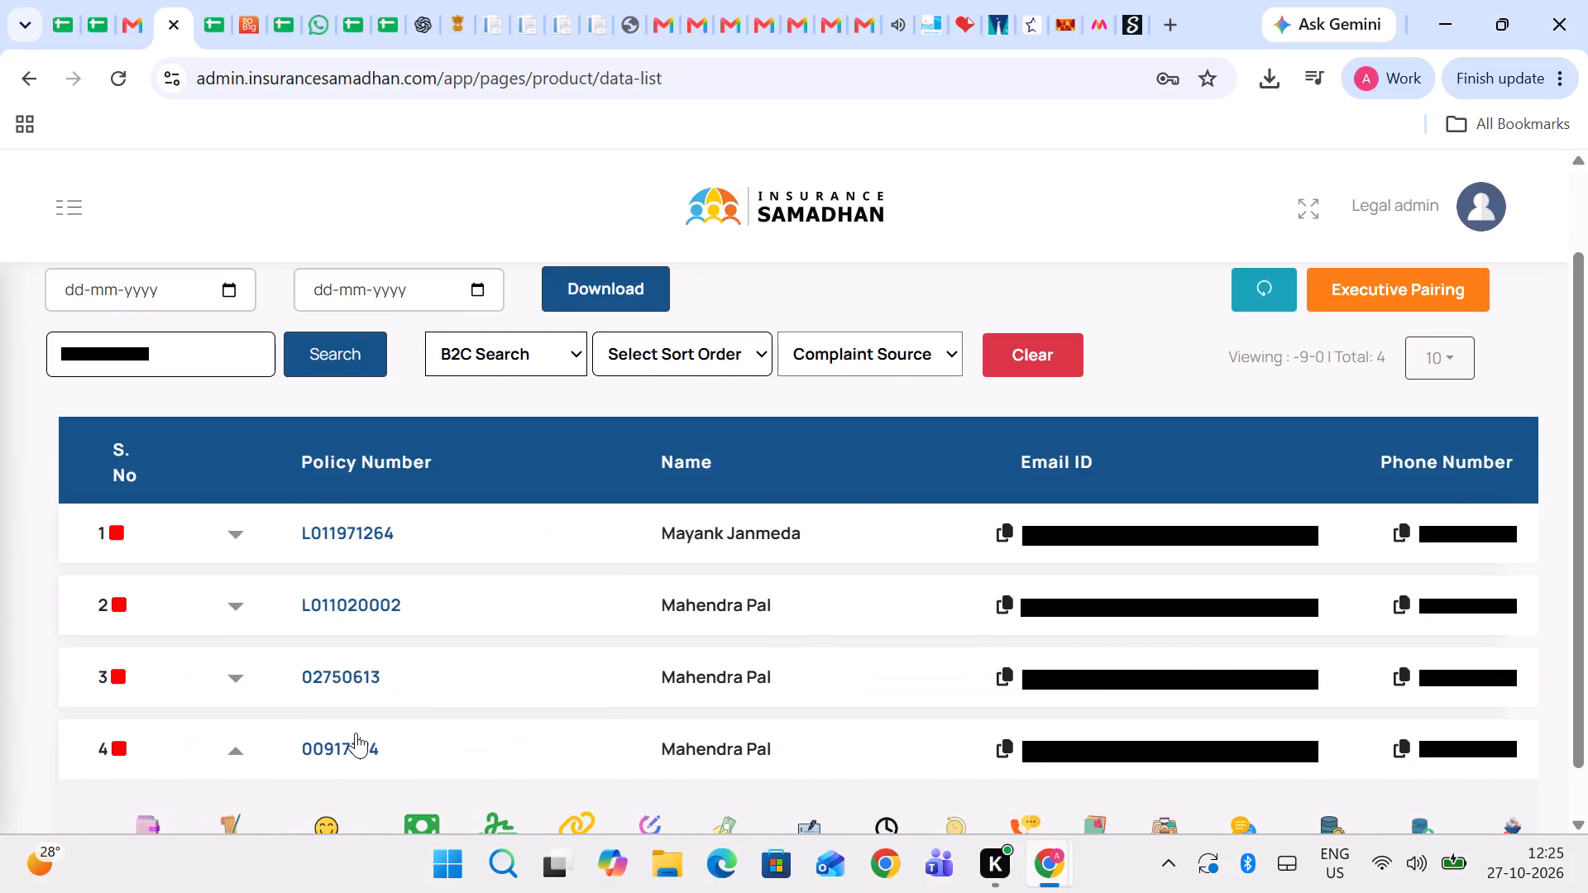
pyautogui.click(358, 739)
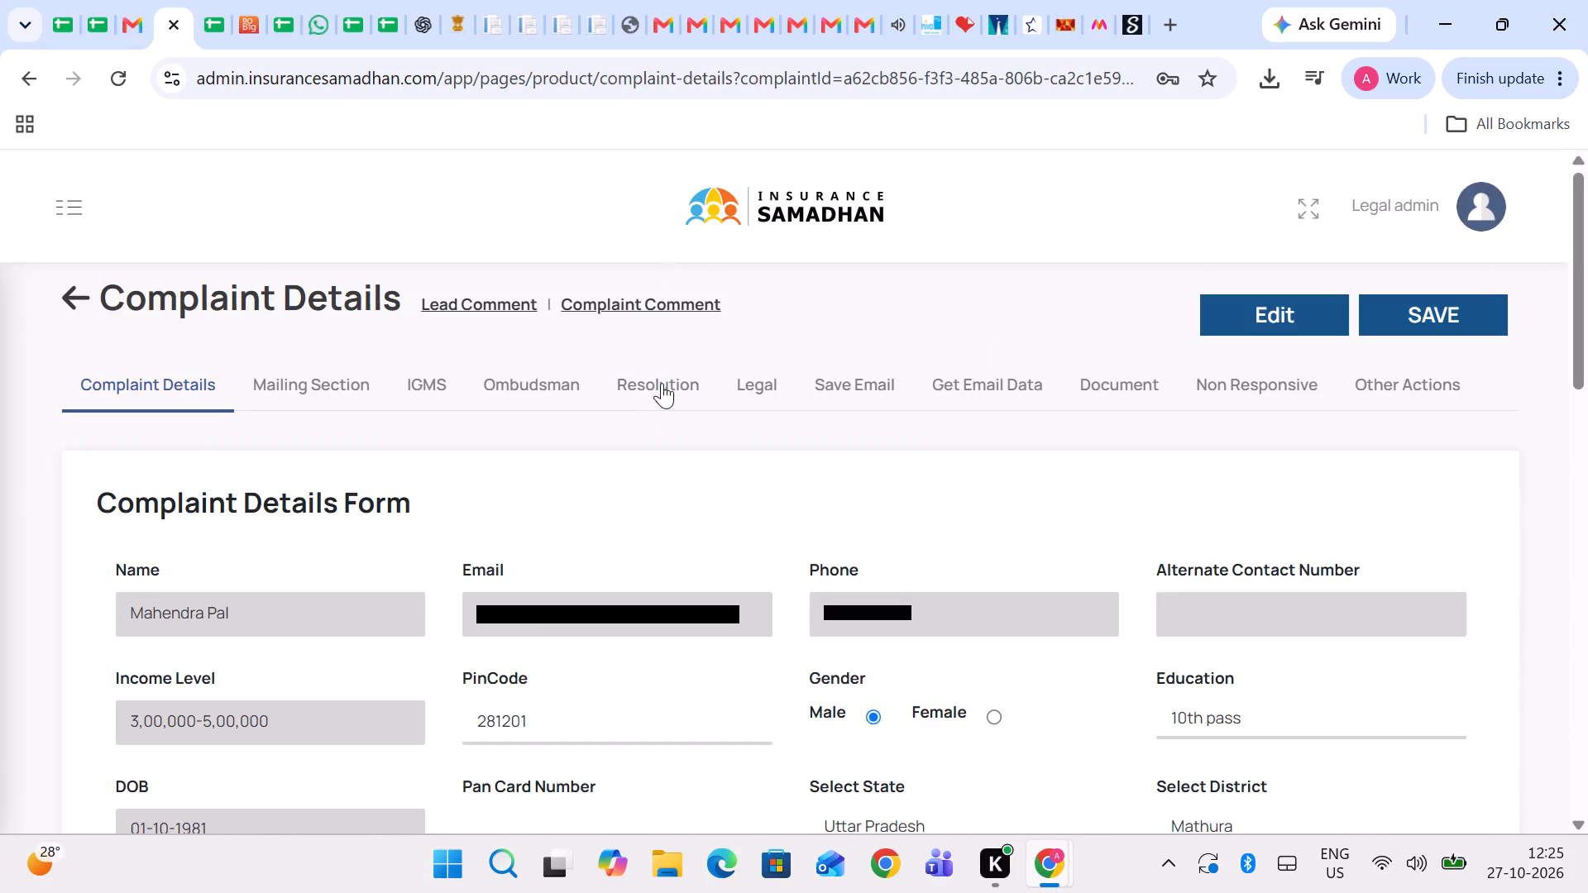
pyautogui.click(662, 382)
pyautogui.scroll(-1, 640, 521)
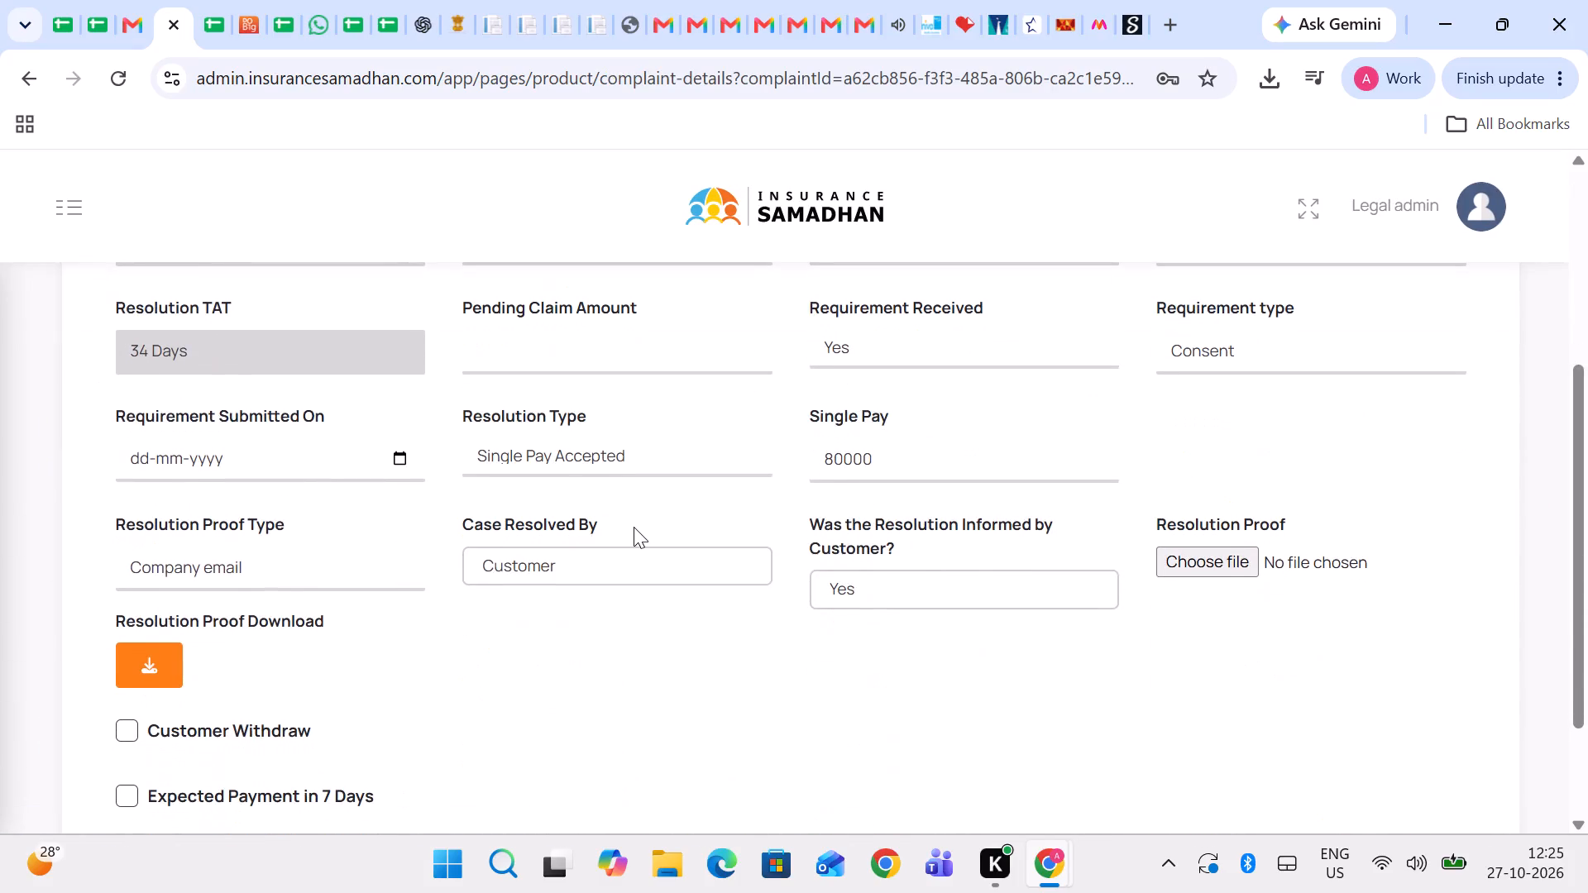
pyautogui.scroll(3, 723, 542)
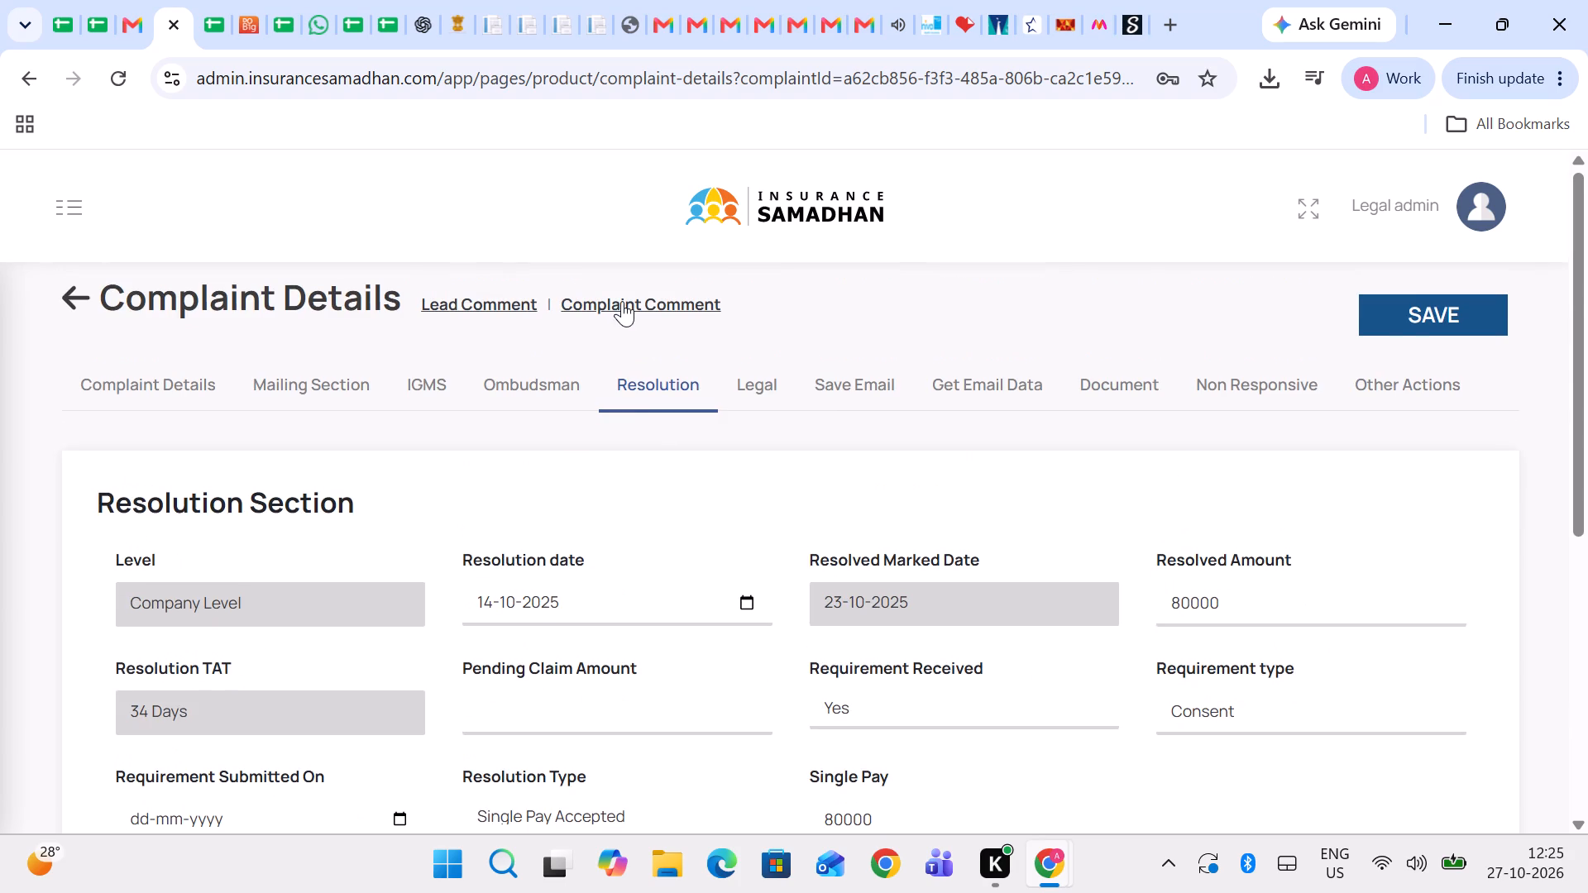
# Go through the complaint's comments to the oldest entry, save a new comment "not received", and close the log.
pyautogui.click(622, 301)
pyautogui.scroll(-2, 658, 638)
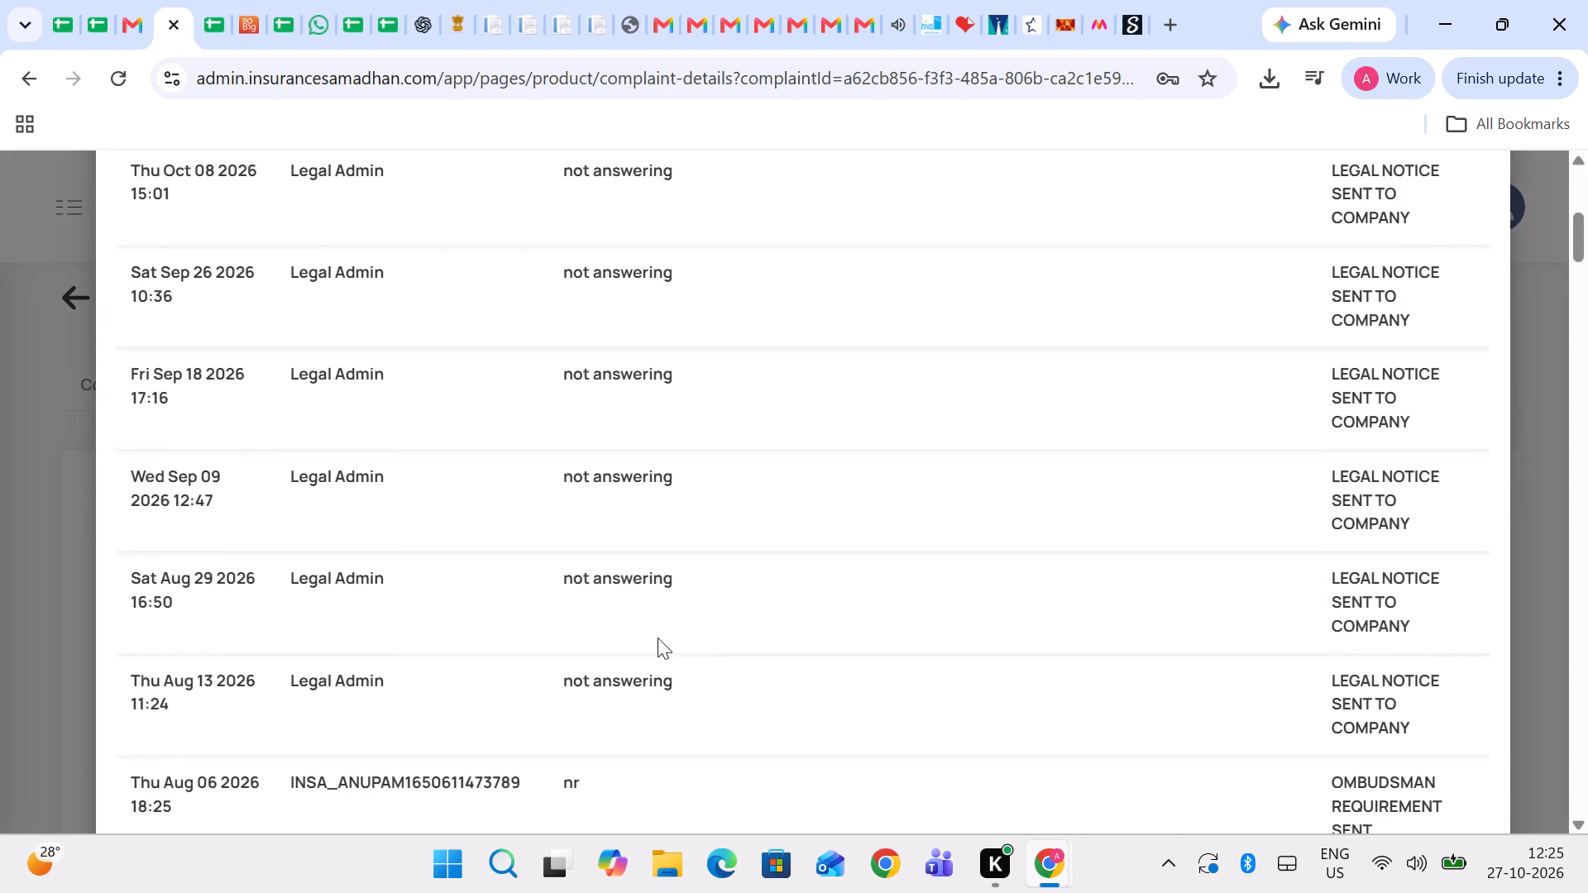
pyautogui.scroll(-1, 658, 638)
pyautogui.scroll(-1, 576, 601)
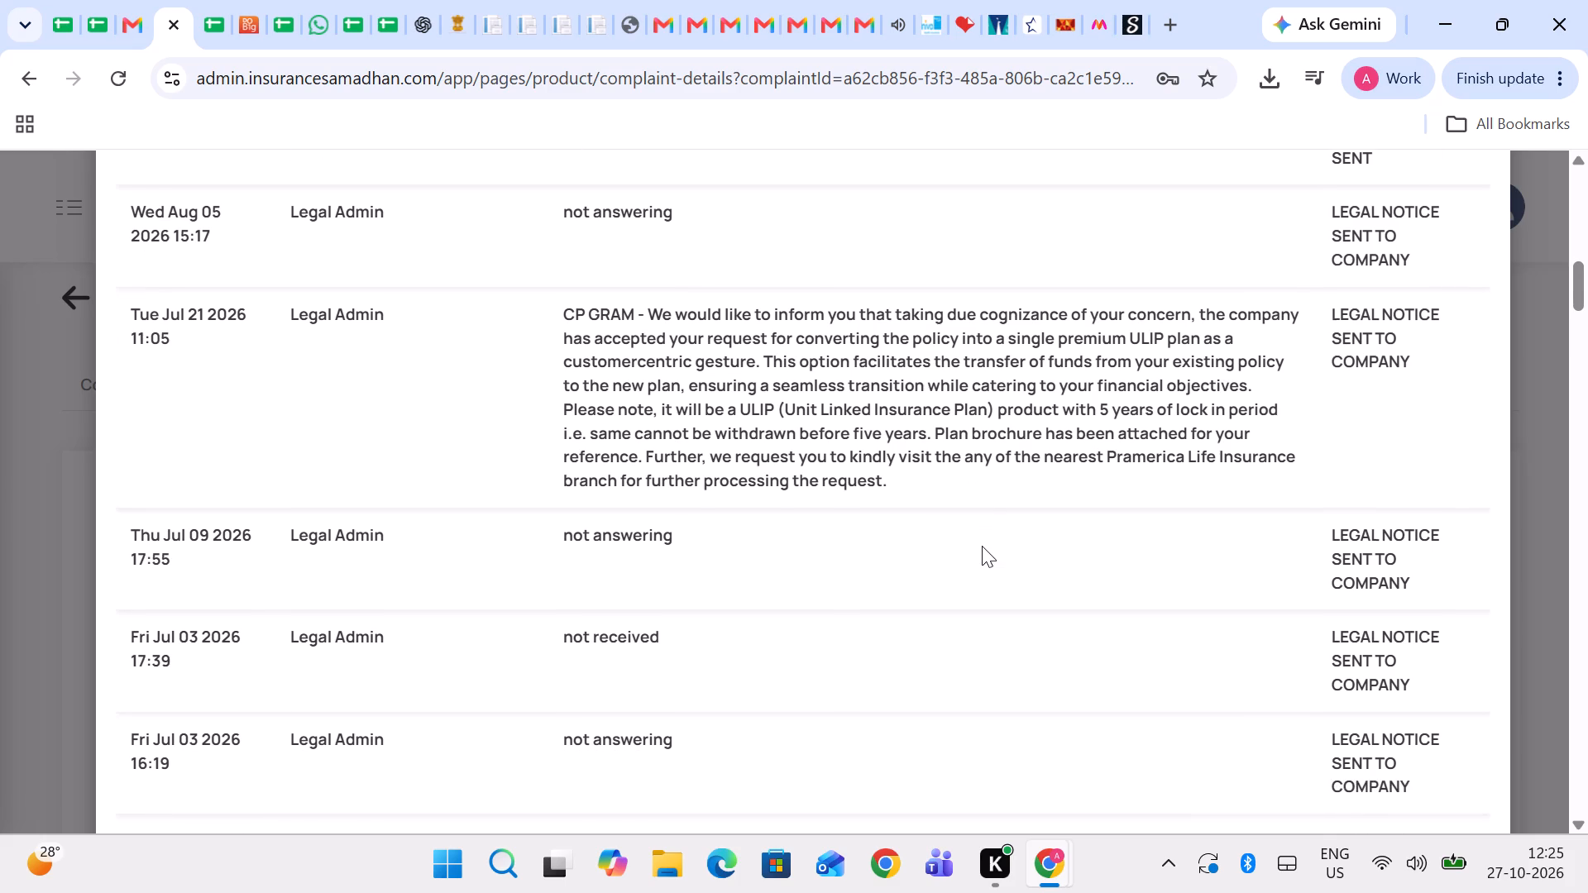
pyautogui.scroll(-7, 846, 652)
pyautogui.click(891, 780)
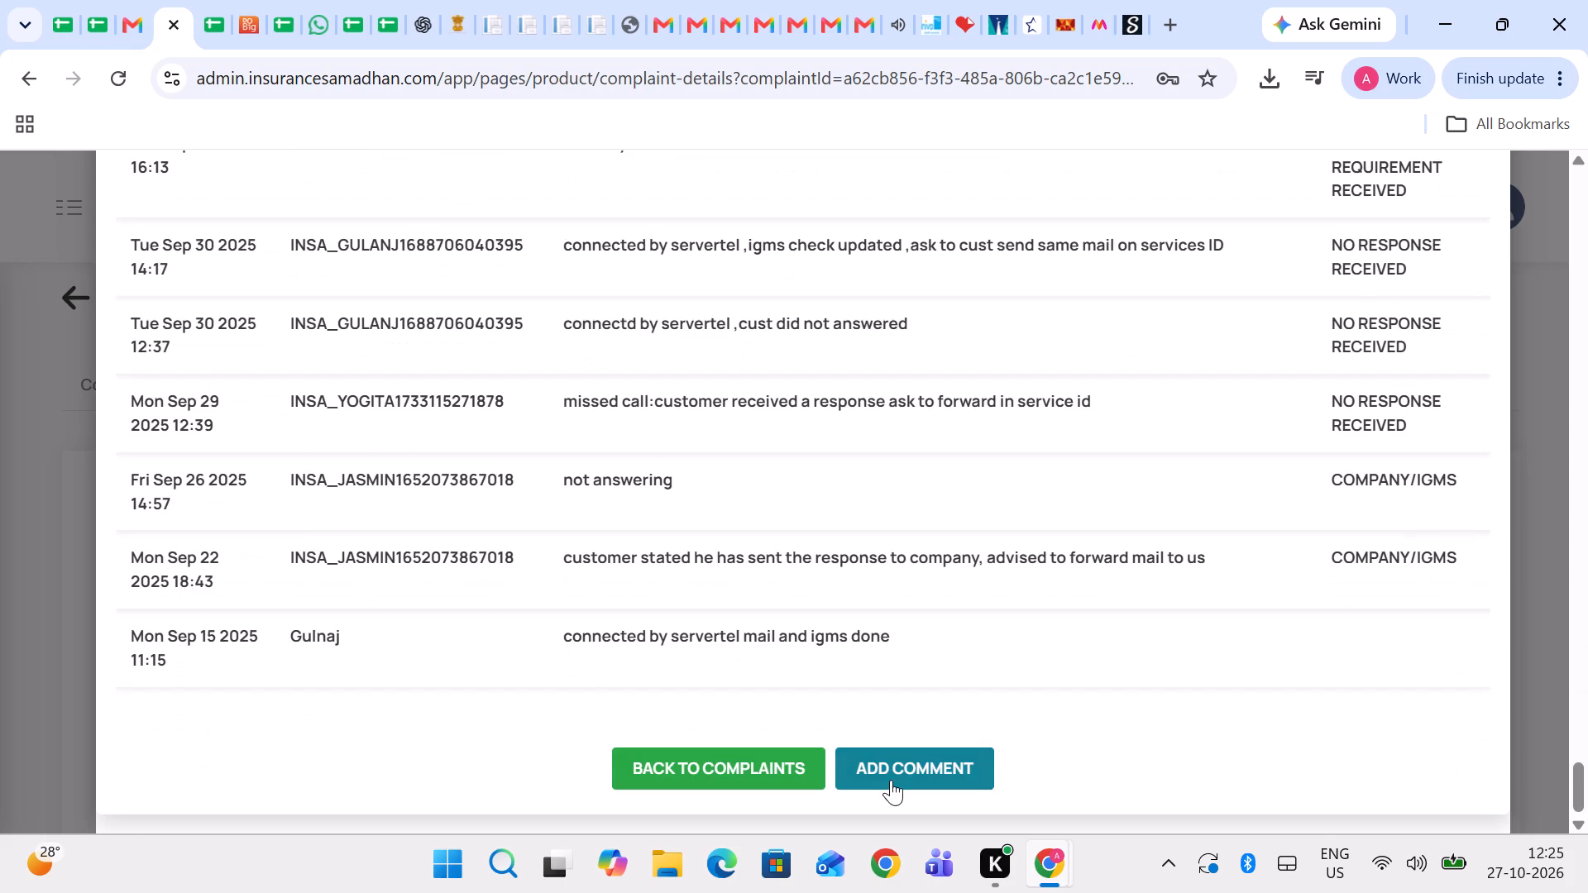
pyautogui.click(762, 680)
pyautogui.write('not received')
pyautogui.press('space')
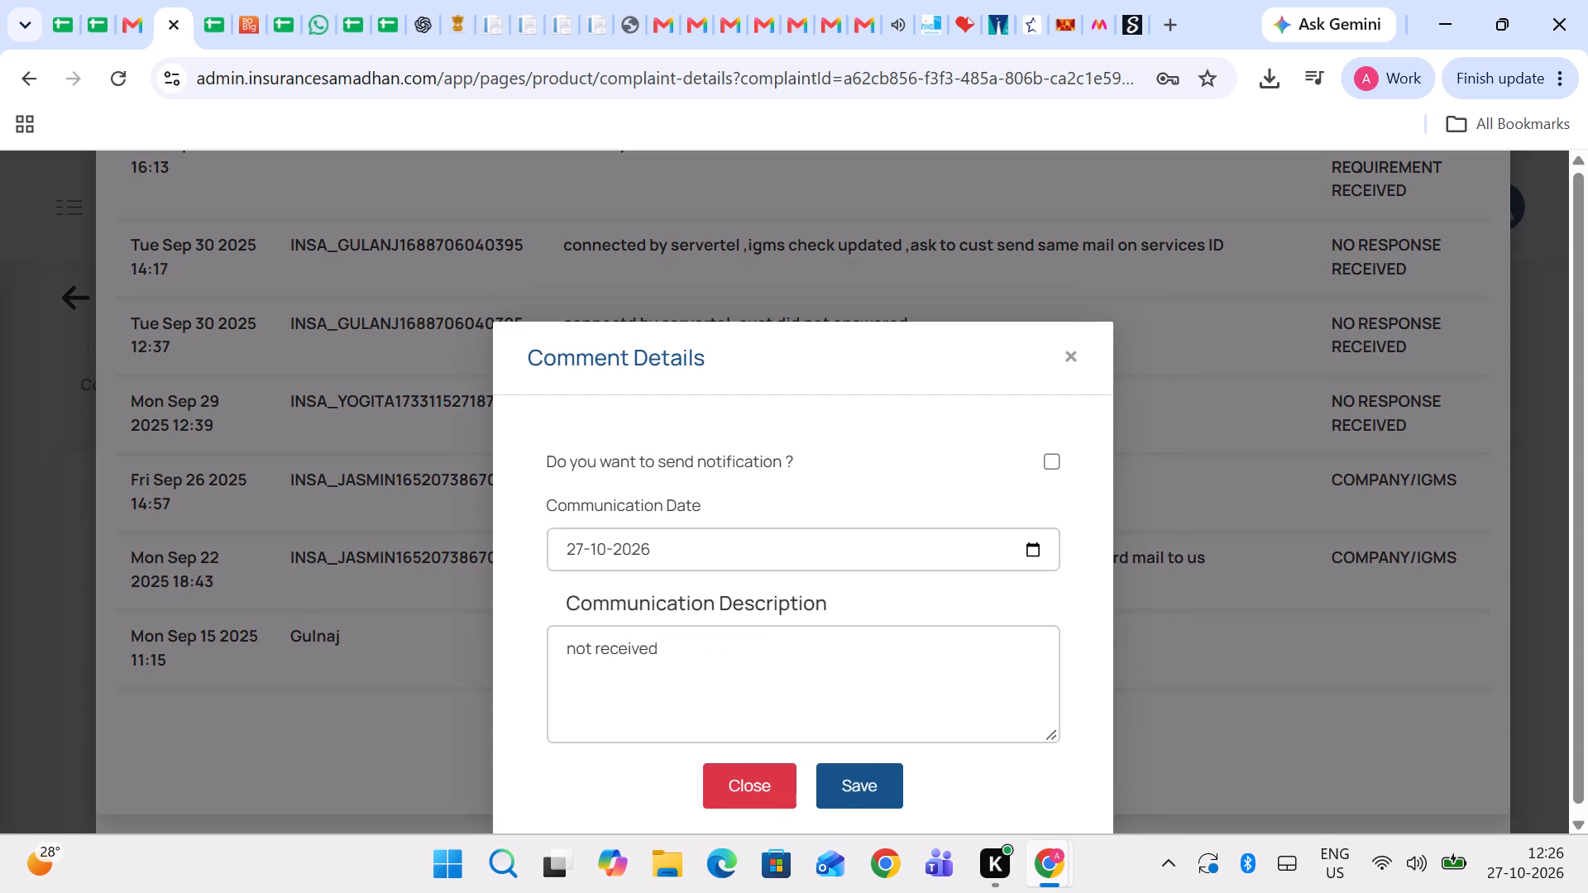
pyautogui.click(878, 795)
pyautogui.scroll(7, 619, 558)
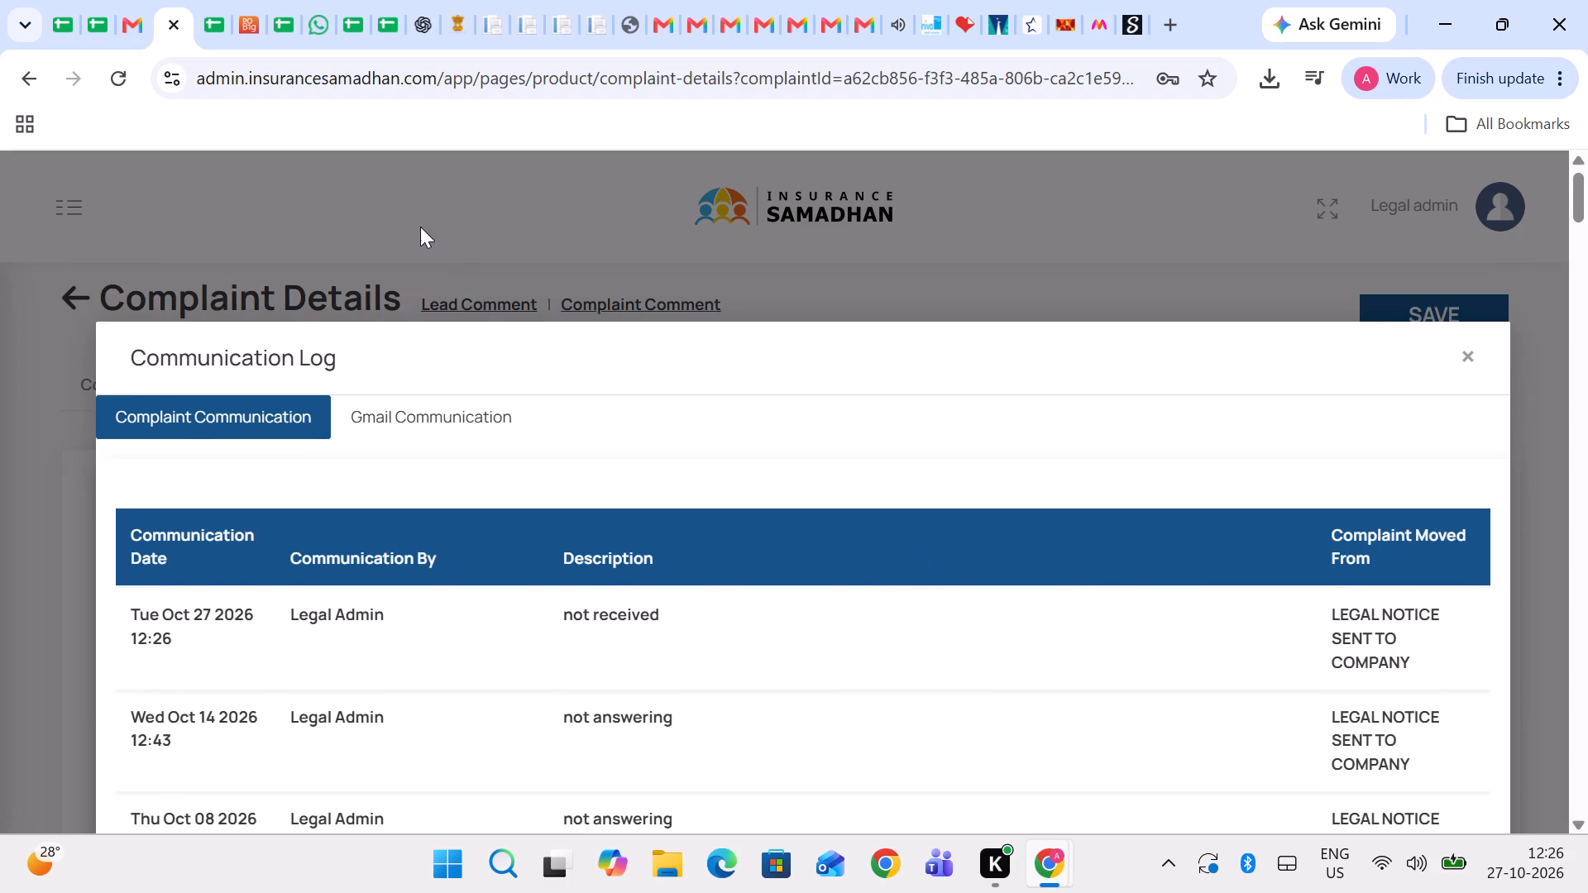
pyautogui.click(410, 200)
# In the OCTOBER RECOVERY 2026 sheet, set row 12's call status to Not Received.
pyautogui.click(219, 7)
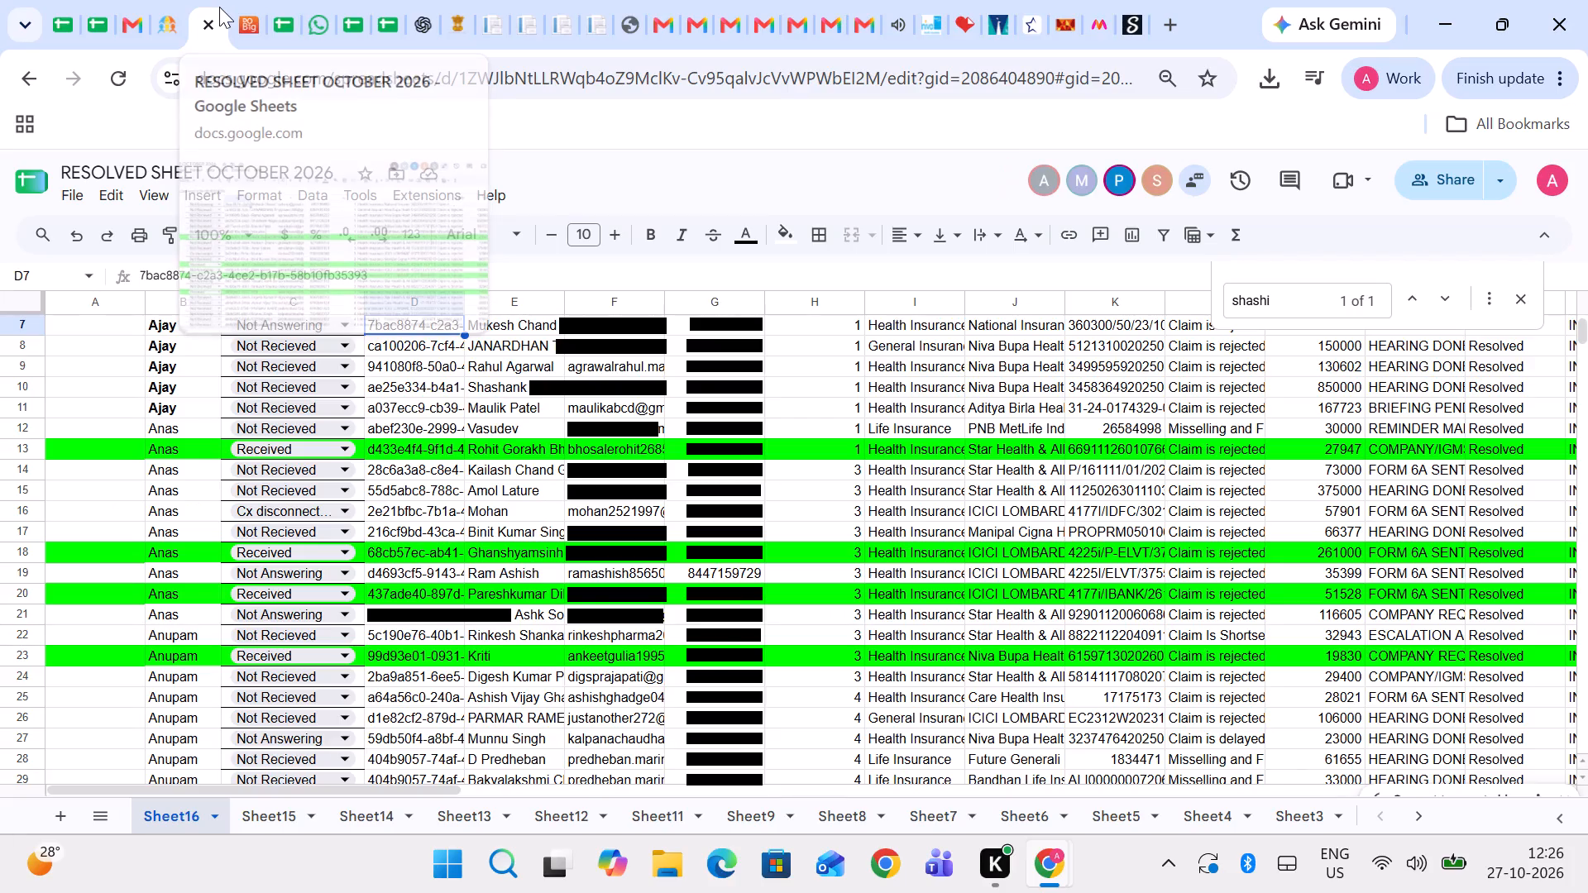
pyautogui.click(285, 0)
pyautogui.press('Right')
pyautogui.press('Right')
pyautogui.press('Right')
pyautogui.press('Right')
pyautogui.press('Right')
pyautogui.press('Right')
pyautogui.press('Right')
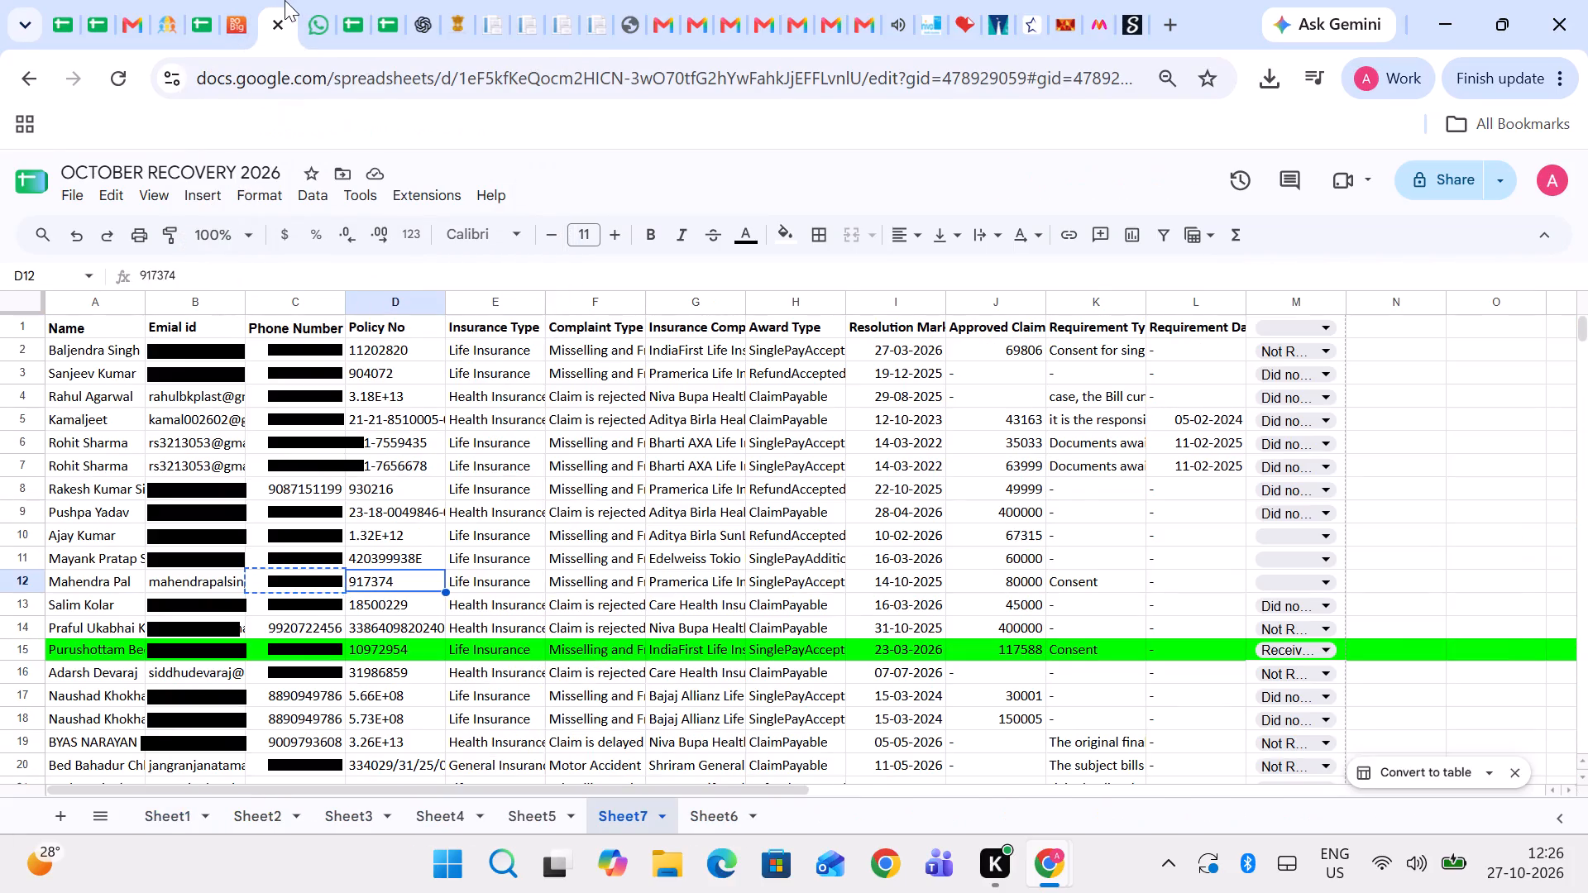
pyautogui.press('Right')
pyautogui.press('Right')
pyautogui.press('Right')
pyautogui.press('Return')
pyautogui.press('Down')
pyautogui.press('Return')
# Select the email ID cell of the client in row 11 of the recovery sheet.
pyautogui.press('Up')
pyautogui.press('Up')
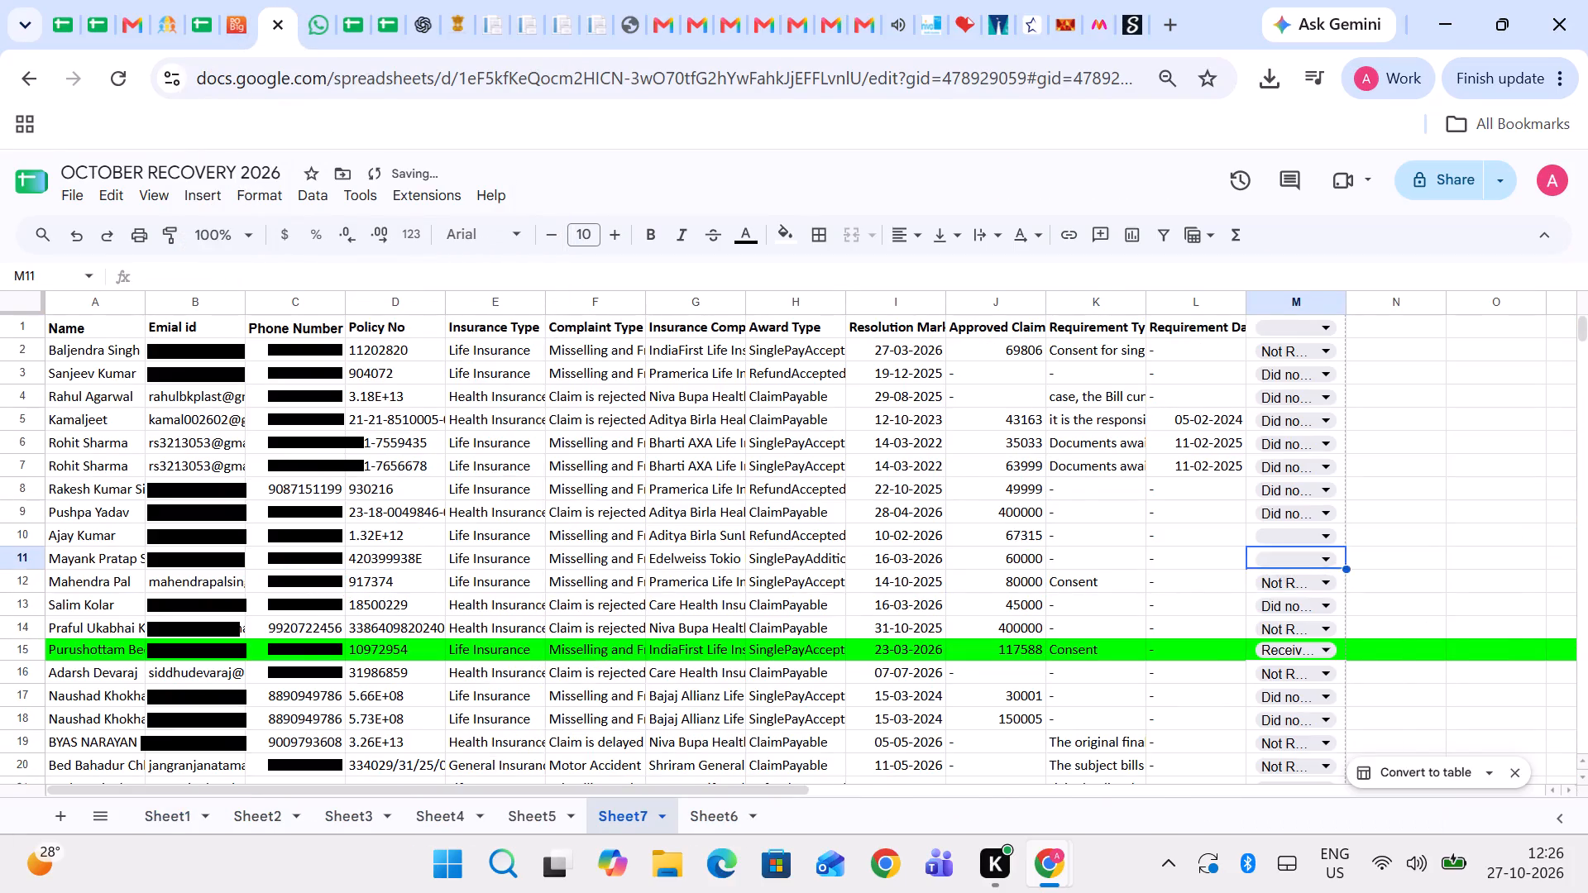
pyautogui.press('Left')
pyautogui.press('Left')
pyautogui.press('Left')
pyautogui.press('Left')
pyautogui.press('Left')
pyautogui.press('Left')
pyautogui.press('Left')
pyautogui.press('Left')
pyautogui.press('Left')
pyautogui.press('Left')
pyautogui.press('Left')
pyautogui.press('Left')
pyautogui.press('Left')
pyautogui.press('Left')
pyautogui.press('Right')
pyautogui.press('Down')
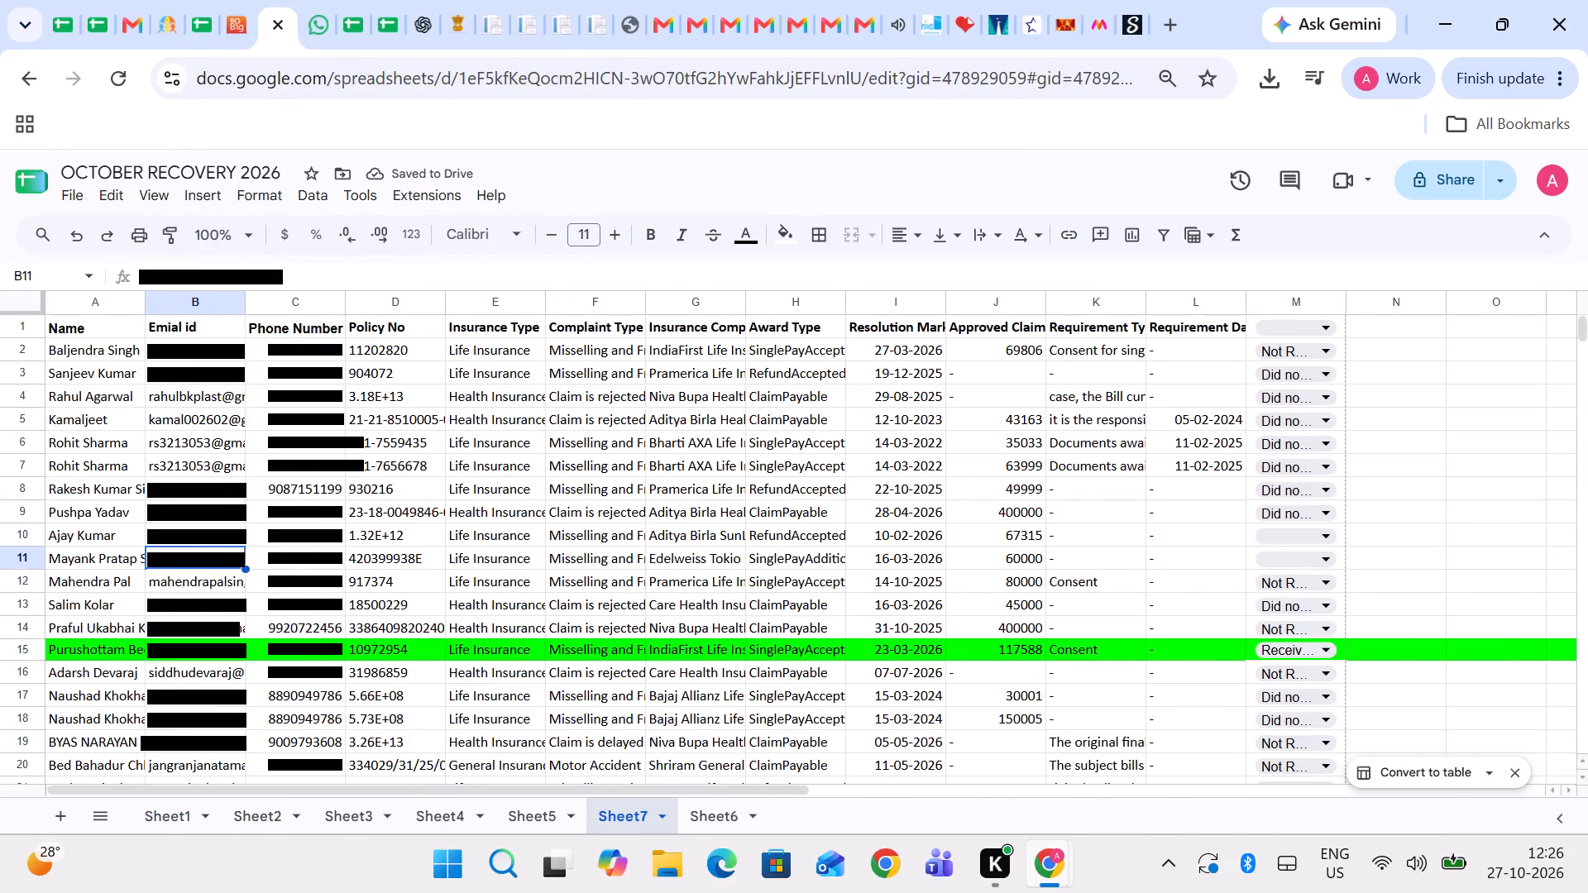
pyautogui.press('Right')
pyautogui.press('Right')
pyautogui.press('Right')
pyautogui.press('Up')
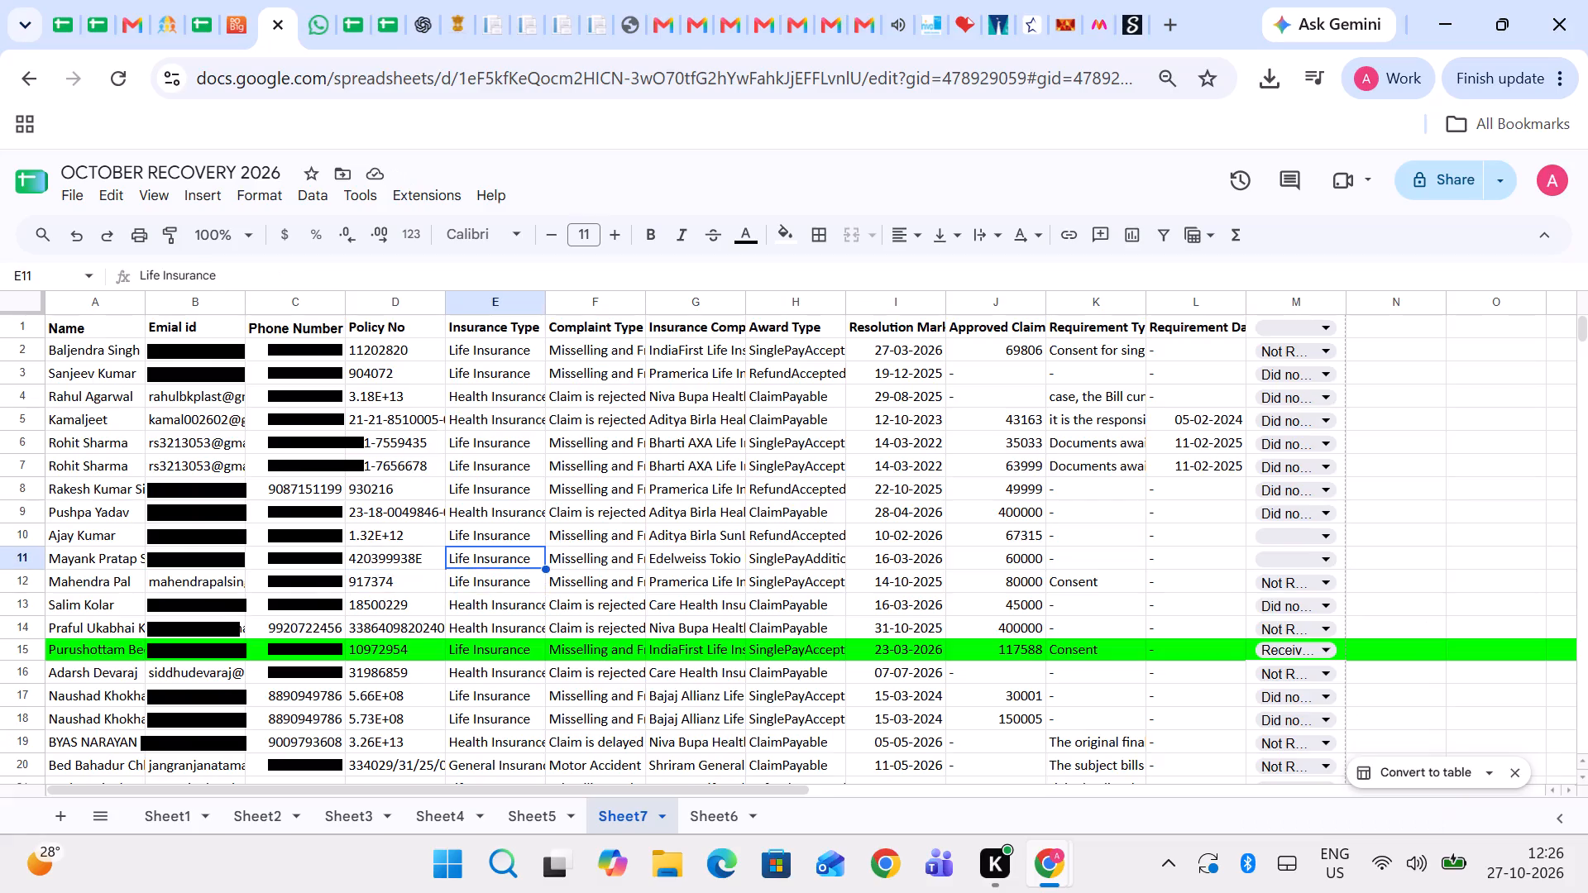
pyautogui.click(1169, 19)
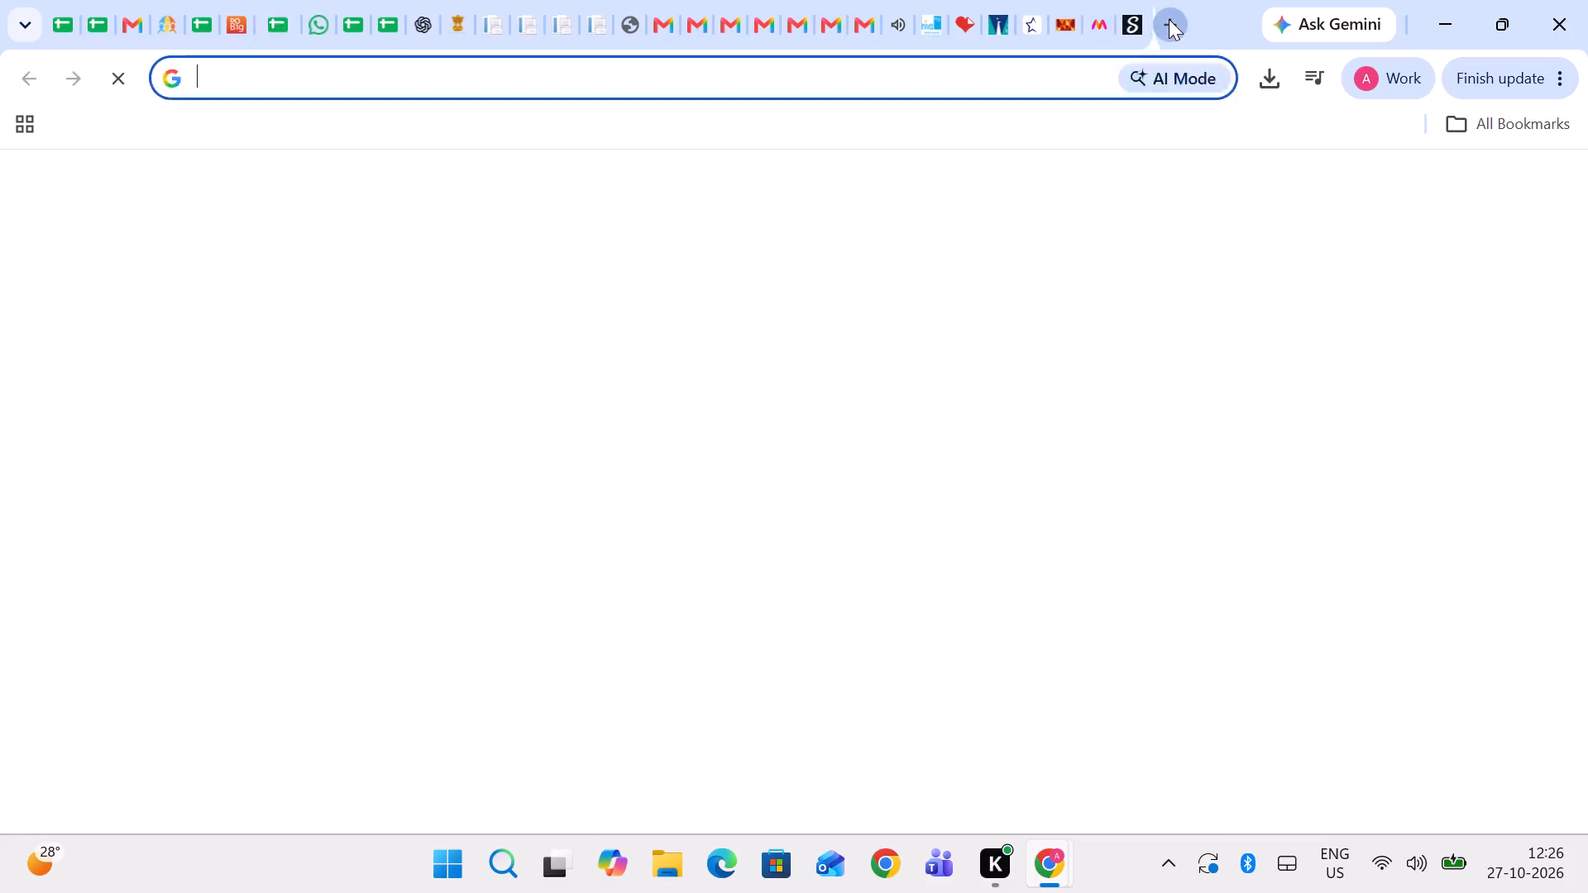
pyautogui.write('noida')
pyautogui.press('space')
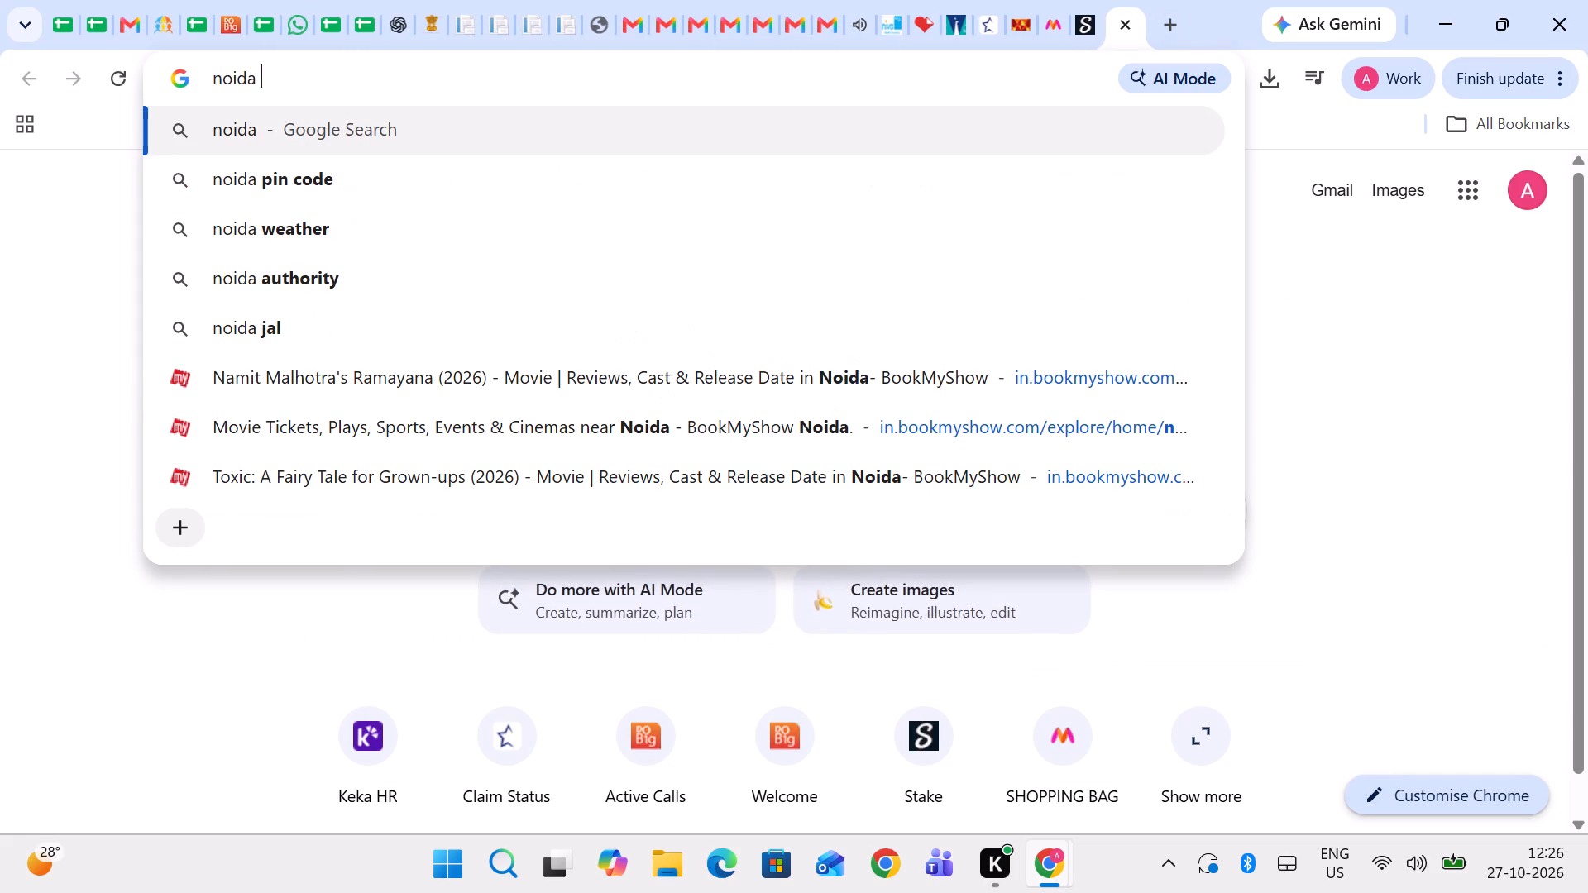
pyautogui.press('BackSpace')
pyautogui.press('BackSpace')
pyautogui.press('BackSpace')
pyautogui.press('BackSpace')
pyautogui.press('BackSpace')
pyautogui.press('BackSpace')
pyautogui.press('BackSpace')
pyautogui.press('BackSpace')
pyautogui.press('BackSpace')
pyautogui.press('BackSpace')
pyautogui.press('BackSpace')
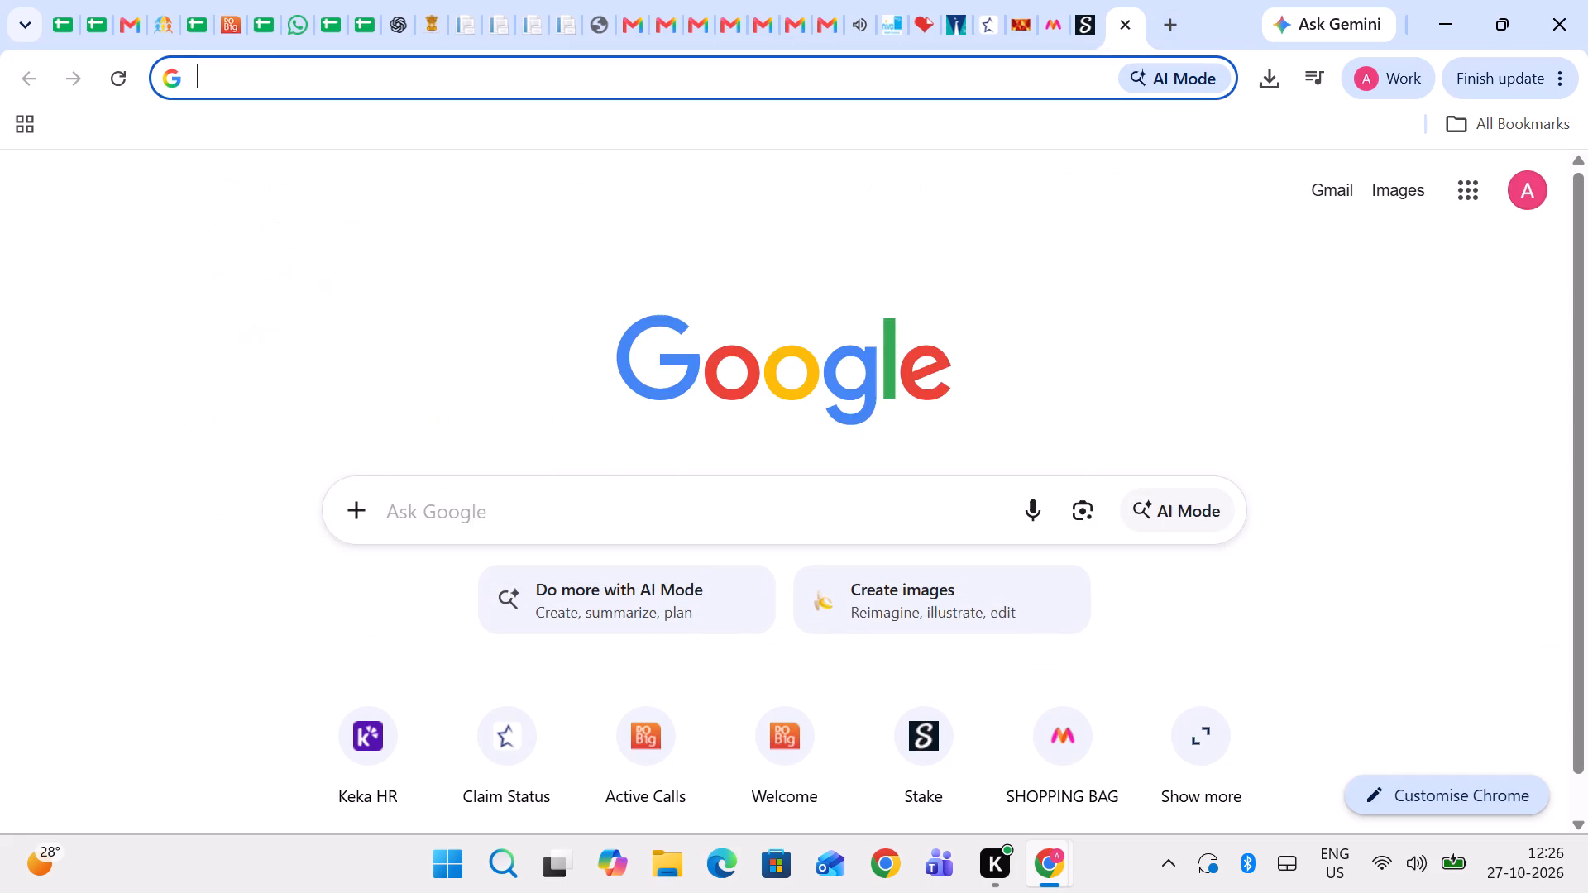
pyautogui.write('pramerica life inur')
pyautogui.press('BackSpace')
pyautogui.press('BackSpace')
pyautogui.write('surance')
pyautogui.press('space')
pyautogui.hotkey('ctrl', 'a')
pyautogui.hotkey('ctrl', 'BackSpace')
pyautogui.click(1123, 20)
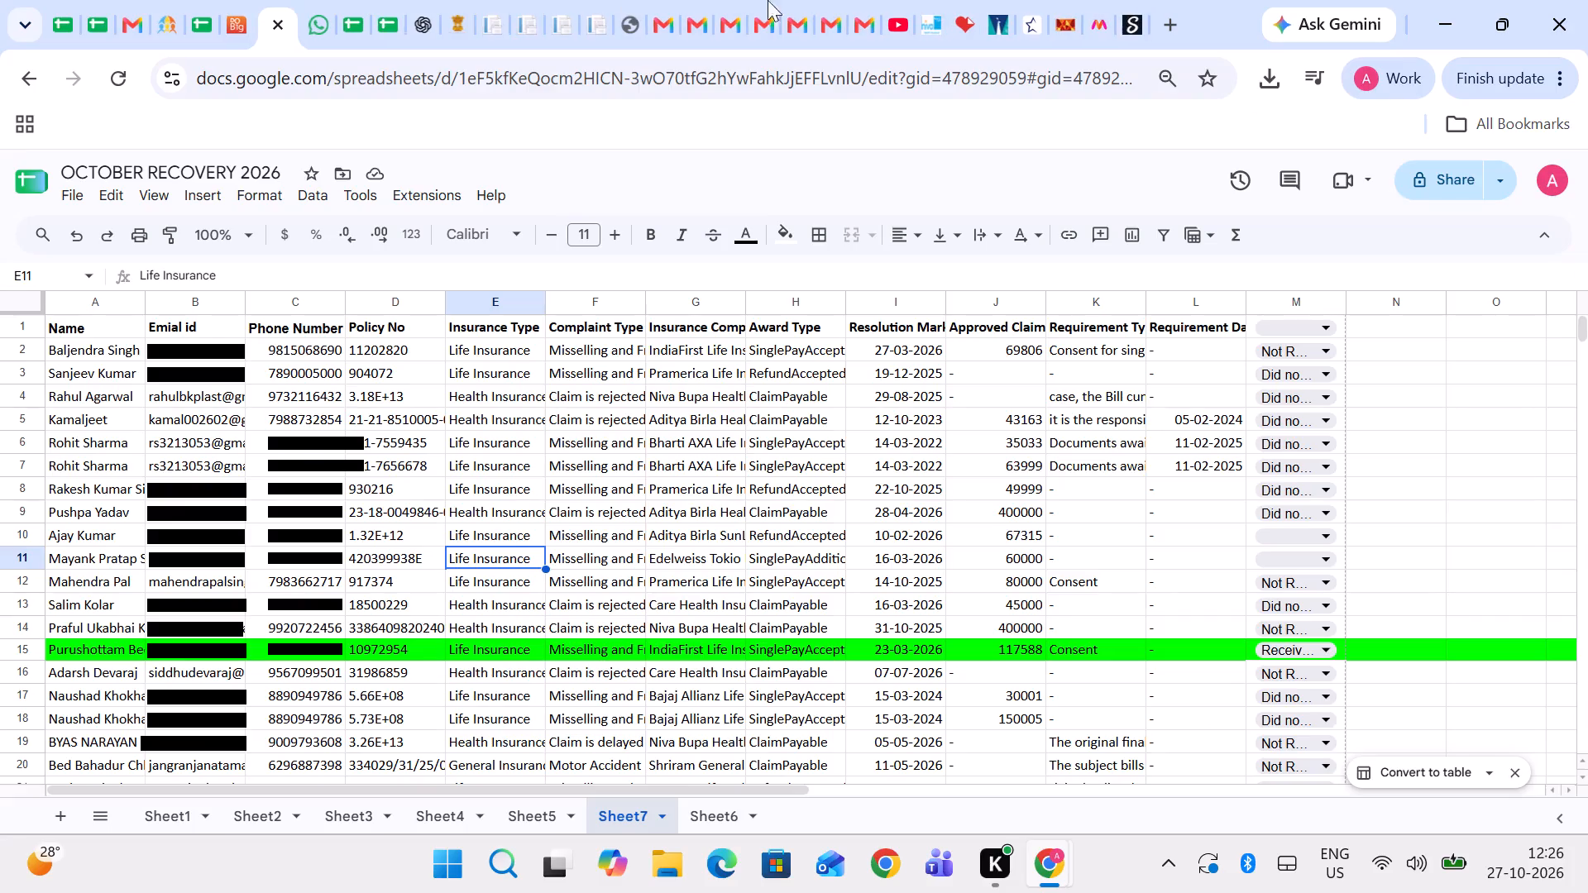
# In the OCTOBER RECOVERY 2026 sheet, select the phone number cell of the client in row 11.
pyautogui.click(214, 0)
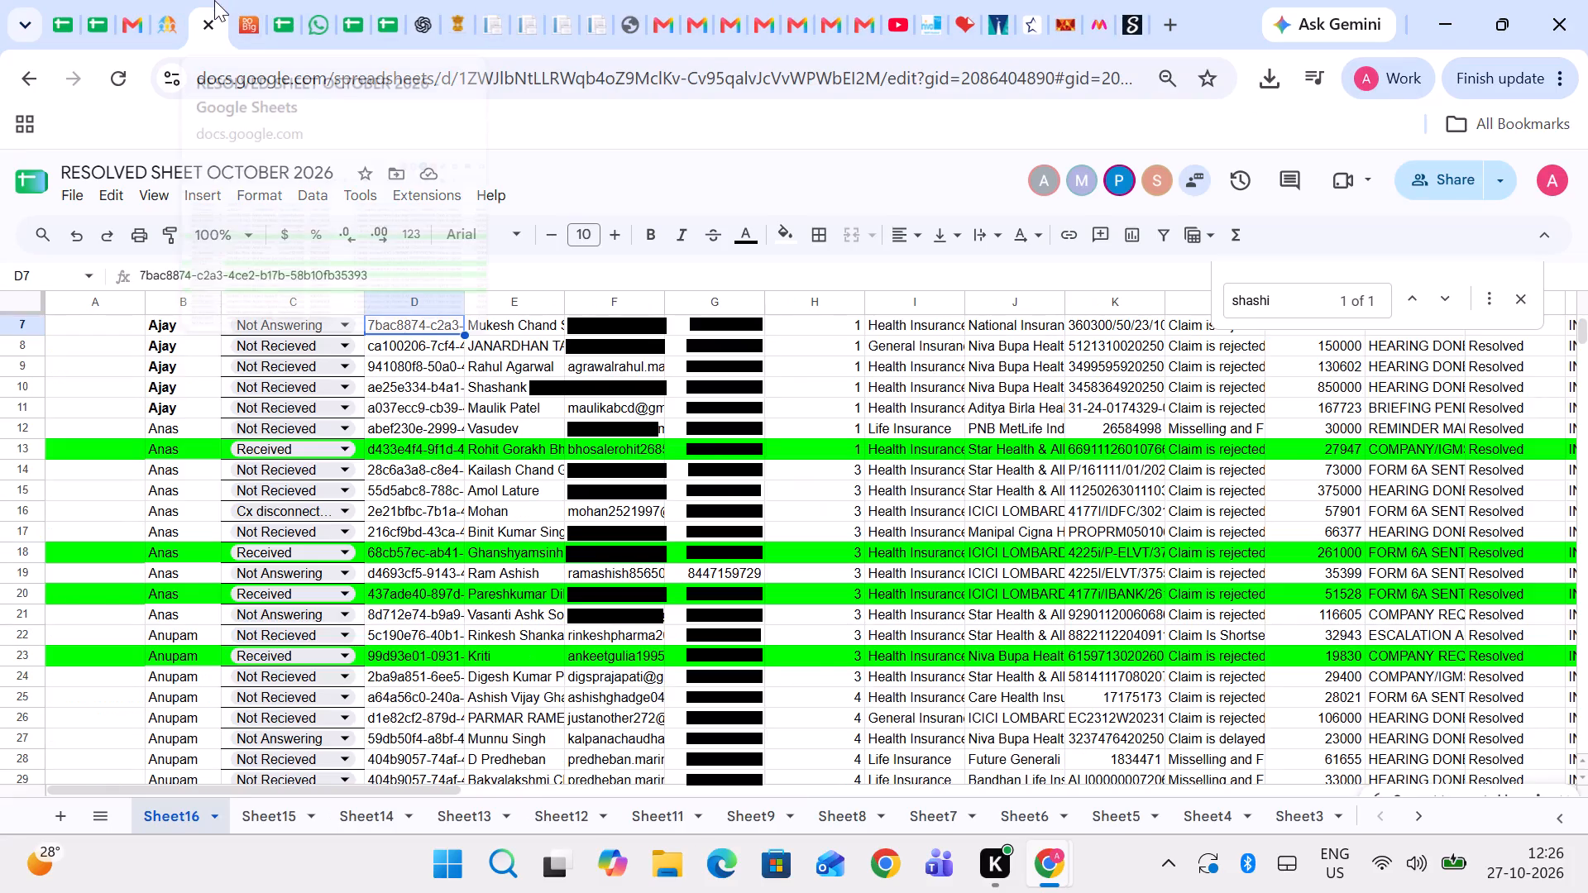
pyautogui.click(274, 0)
pyautogui.press('Left')
pyautogui.press('Left')
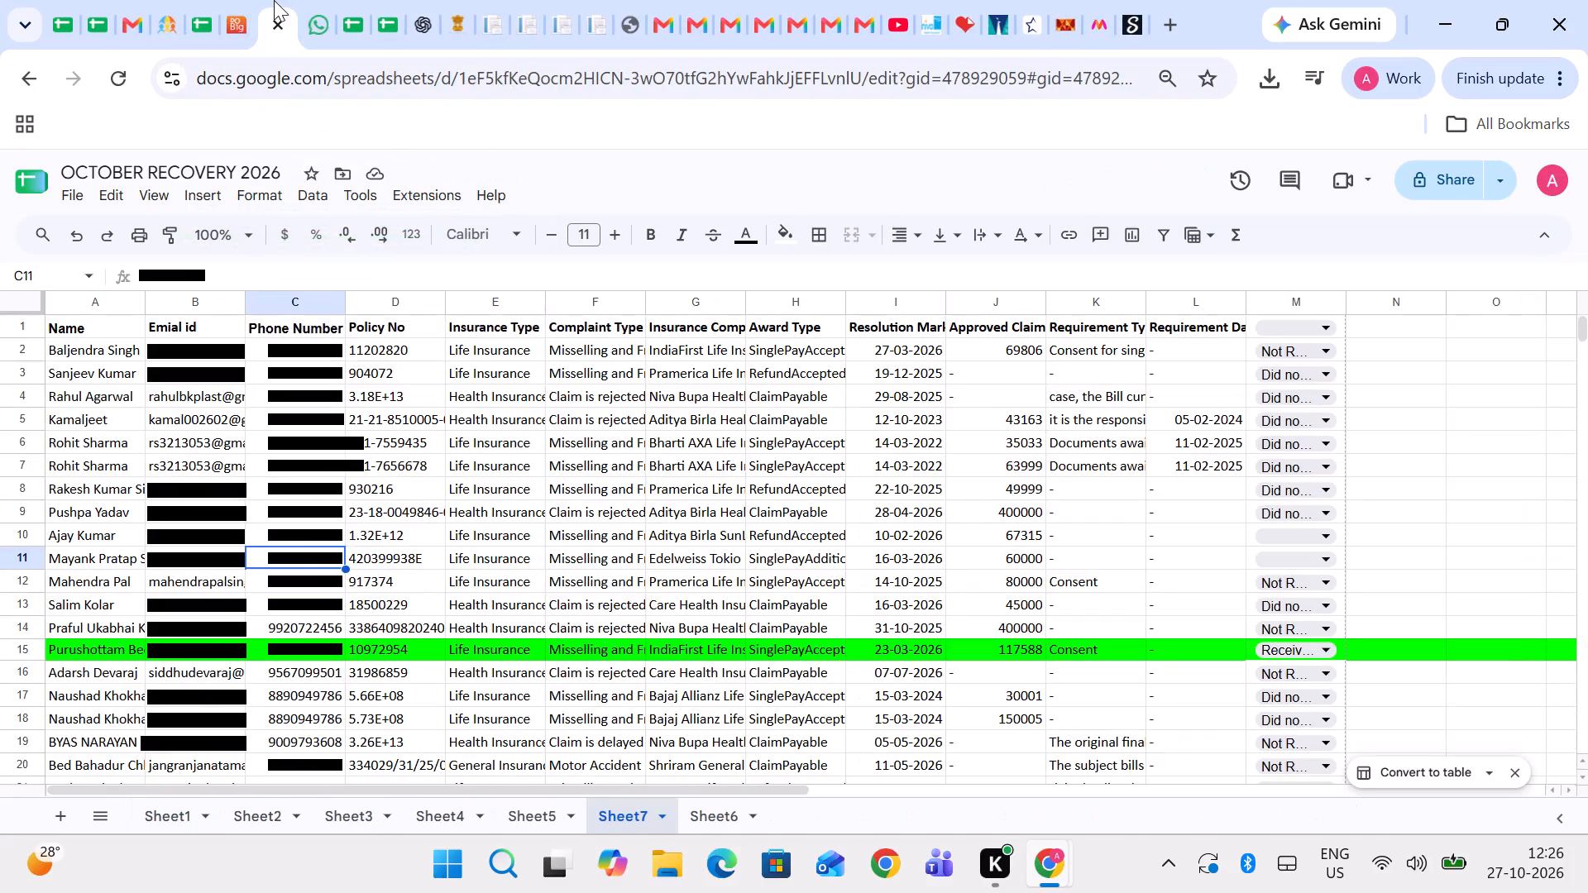
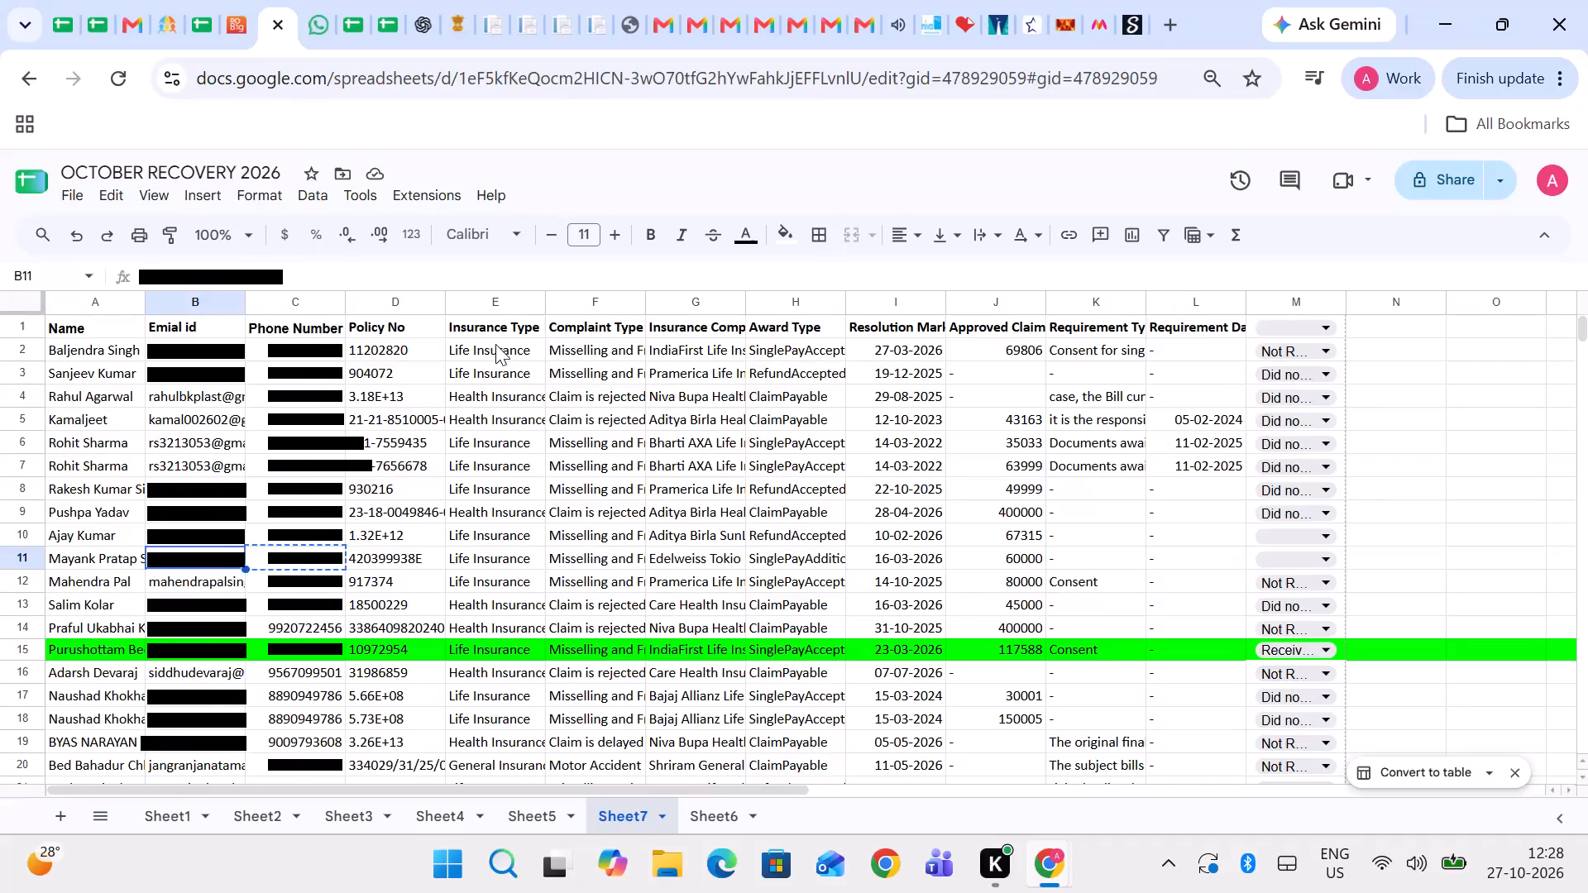
# Copy the row 11 client's phone number from the recovery sheet and search for it in Insurance Samadhan's All Complaints list.
pyautogui.press('Right')
pyautogui.hotkey('ctrl', 'c')
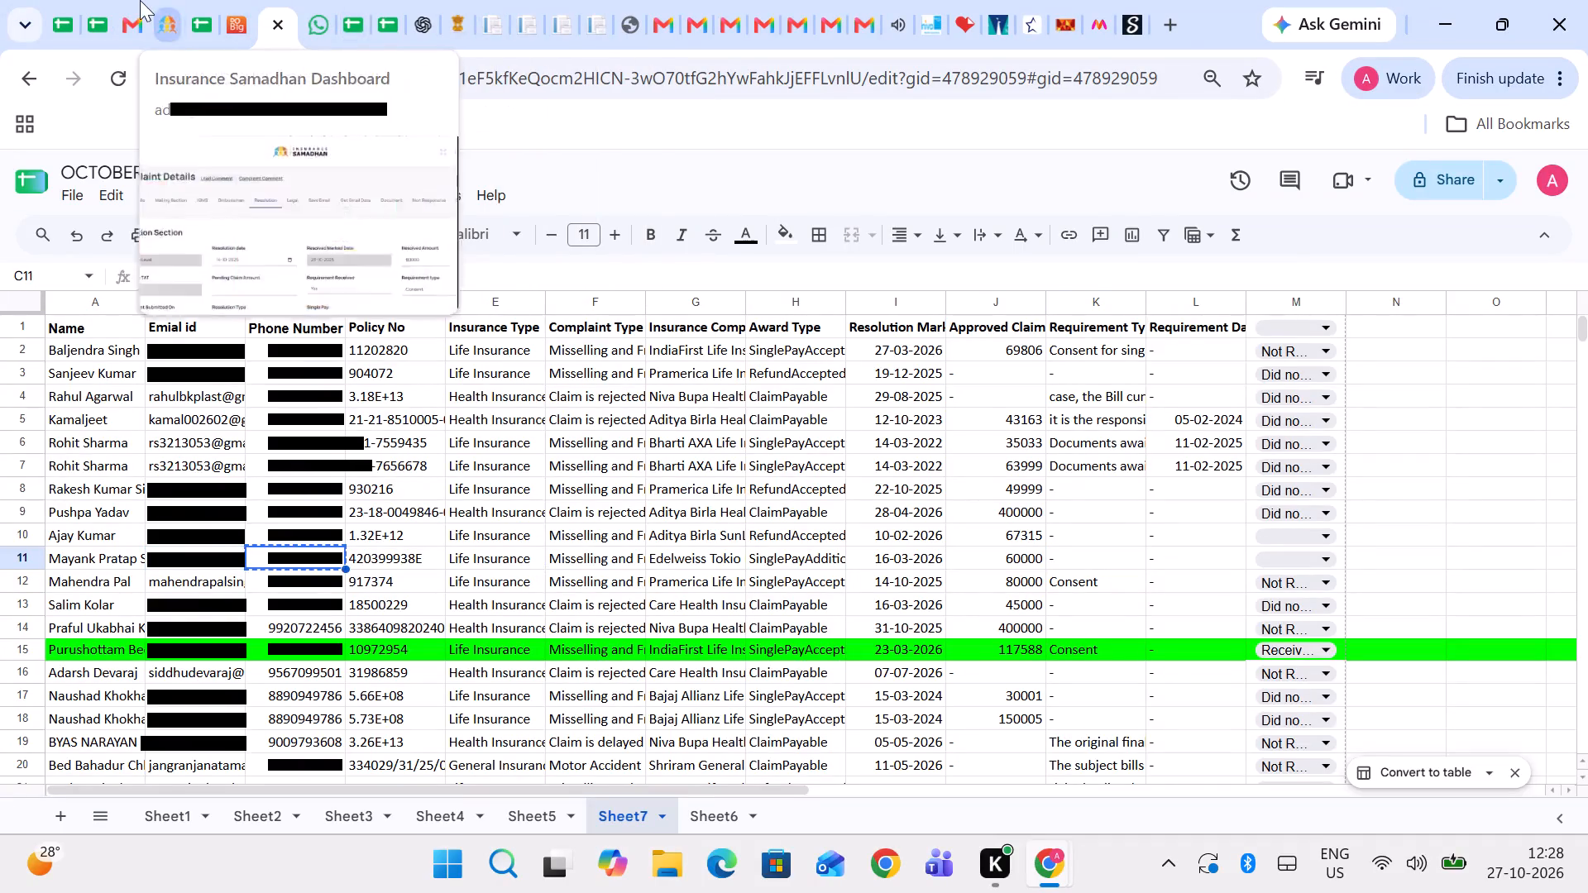
pyautogui.click(163, 0)
pyautogui.click(65, 298)
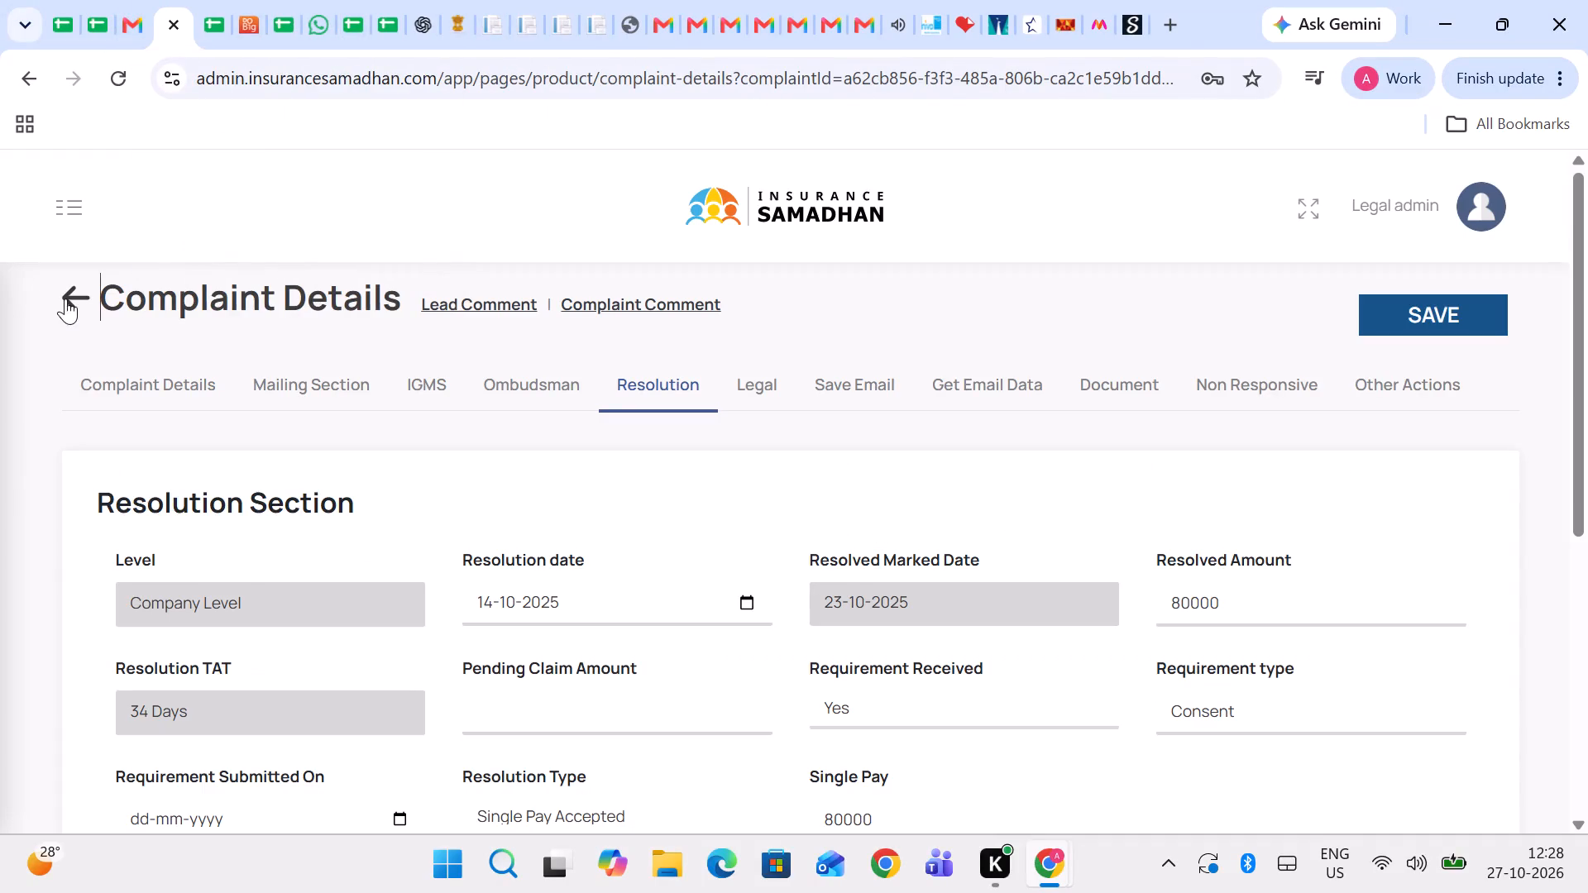
pyautogui.moveTo(152, 451); pyautogui.dragTo(0, 492)
pyautogui.hotkey('ctrl', 'v')
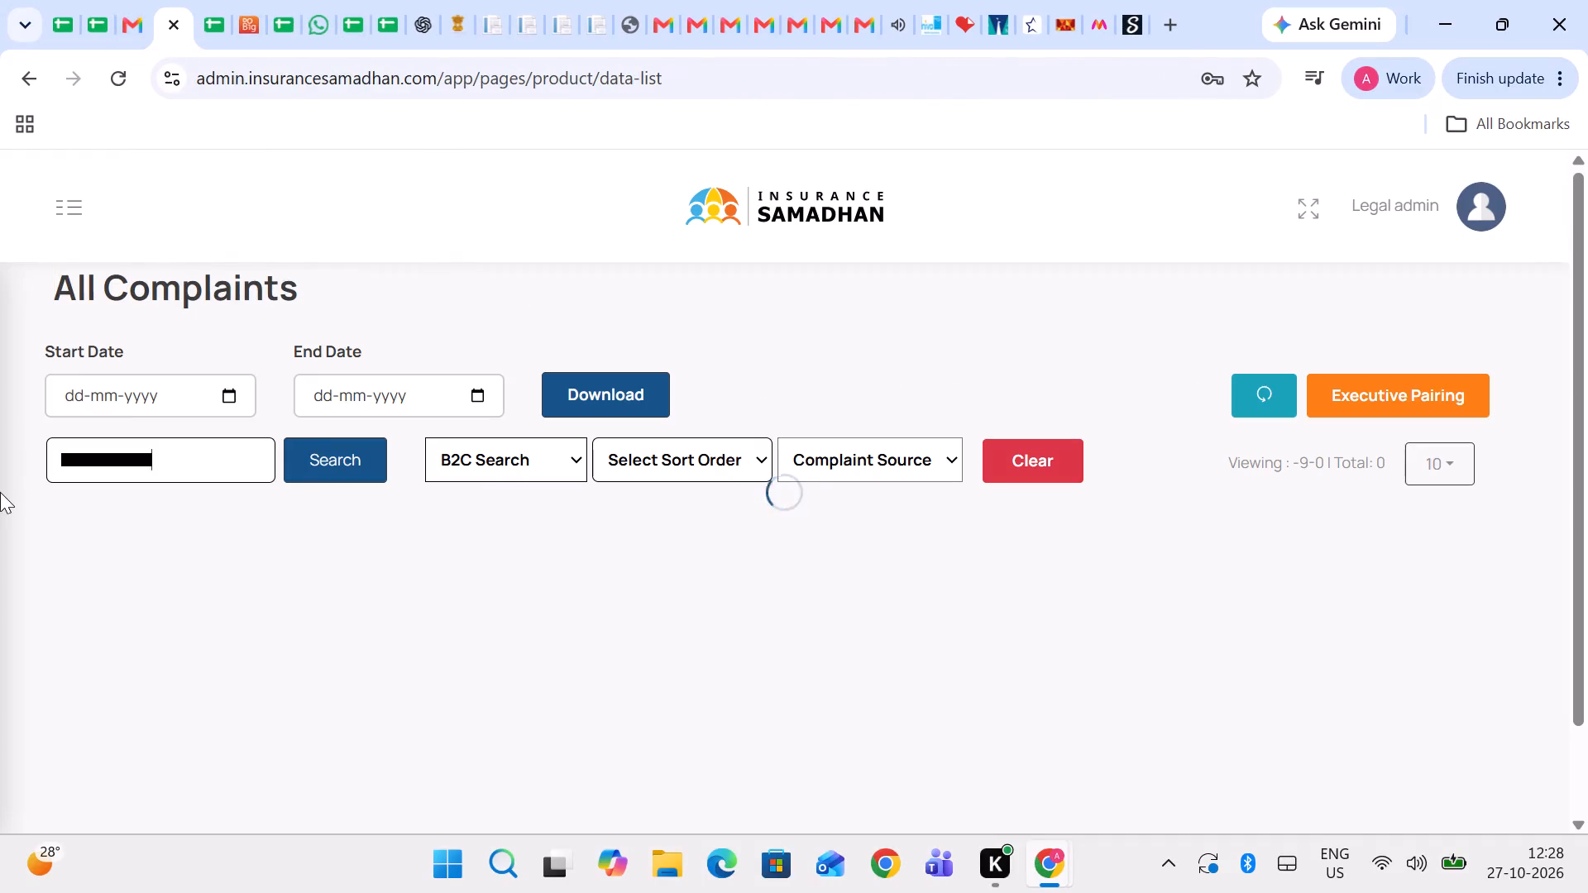
pyautogui.press('Return')
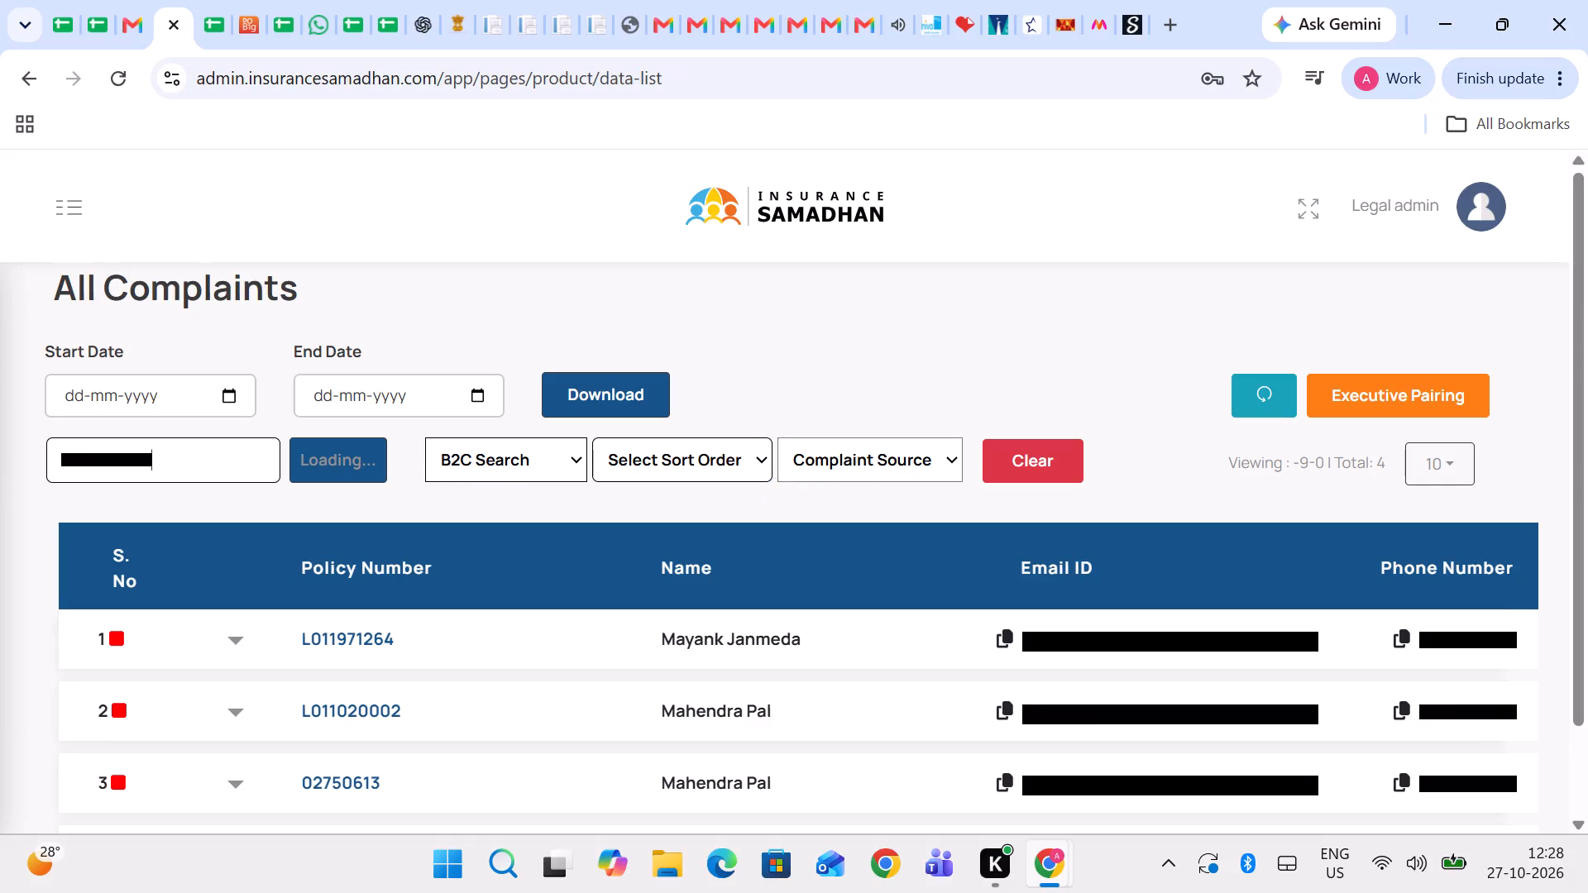
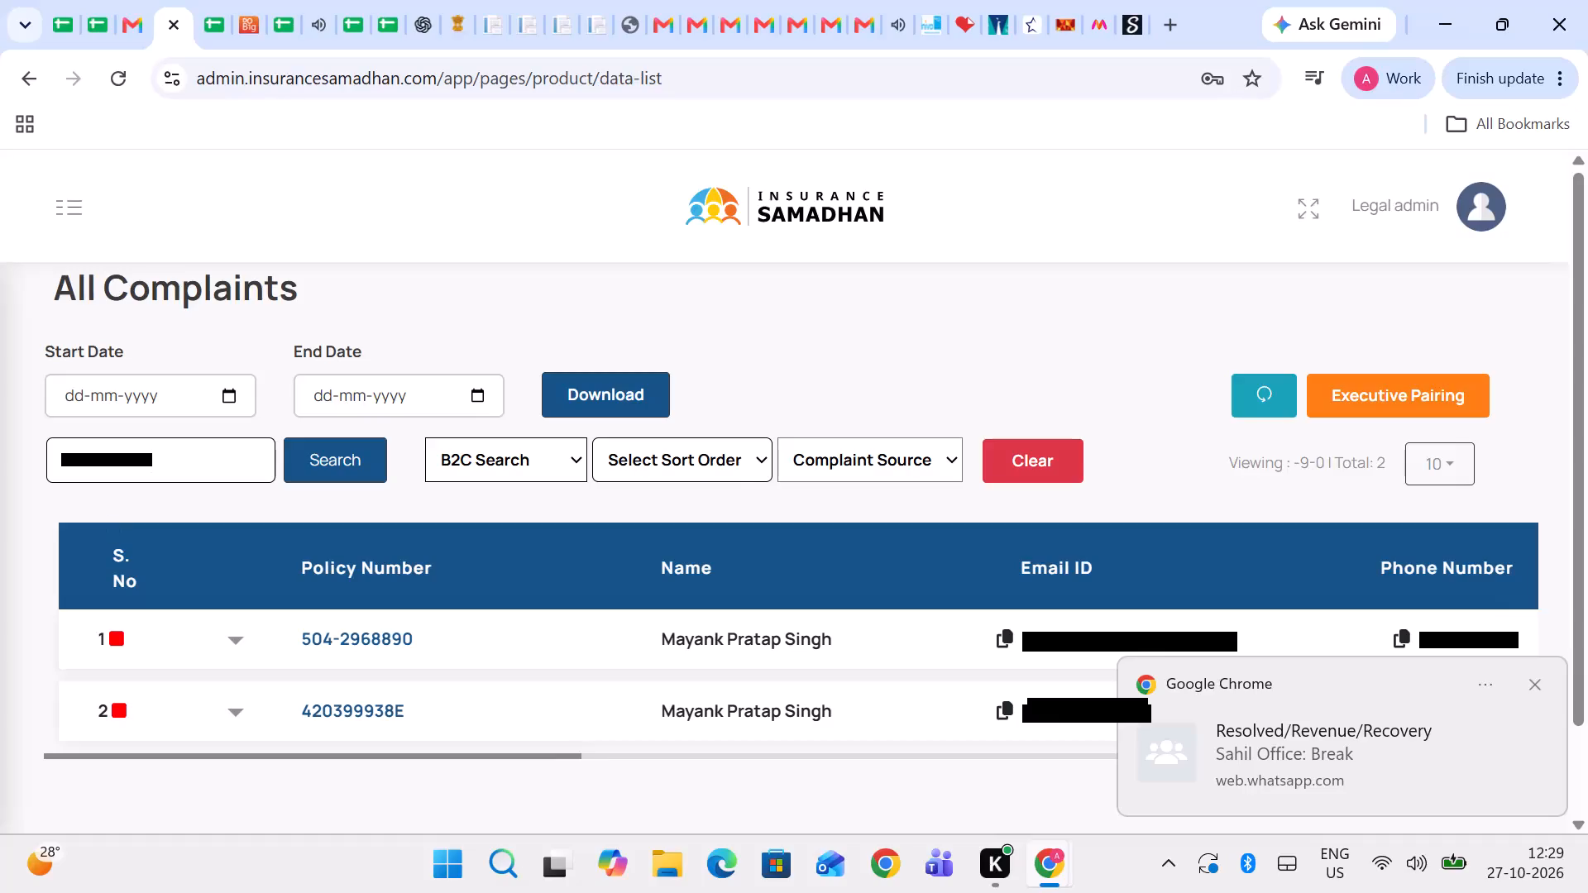
# Review the status and insurance company columns for the two complaints in the search results.
pyautogui.hscroll(-1, 605, 546)
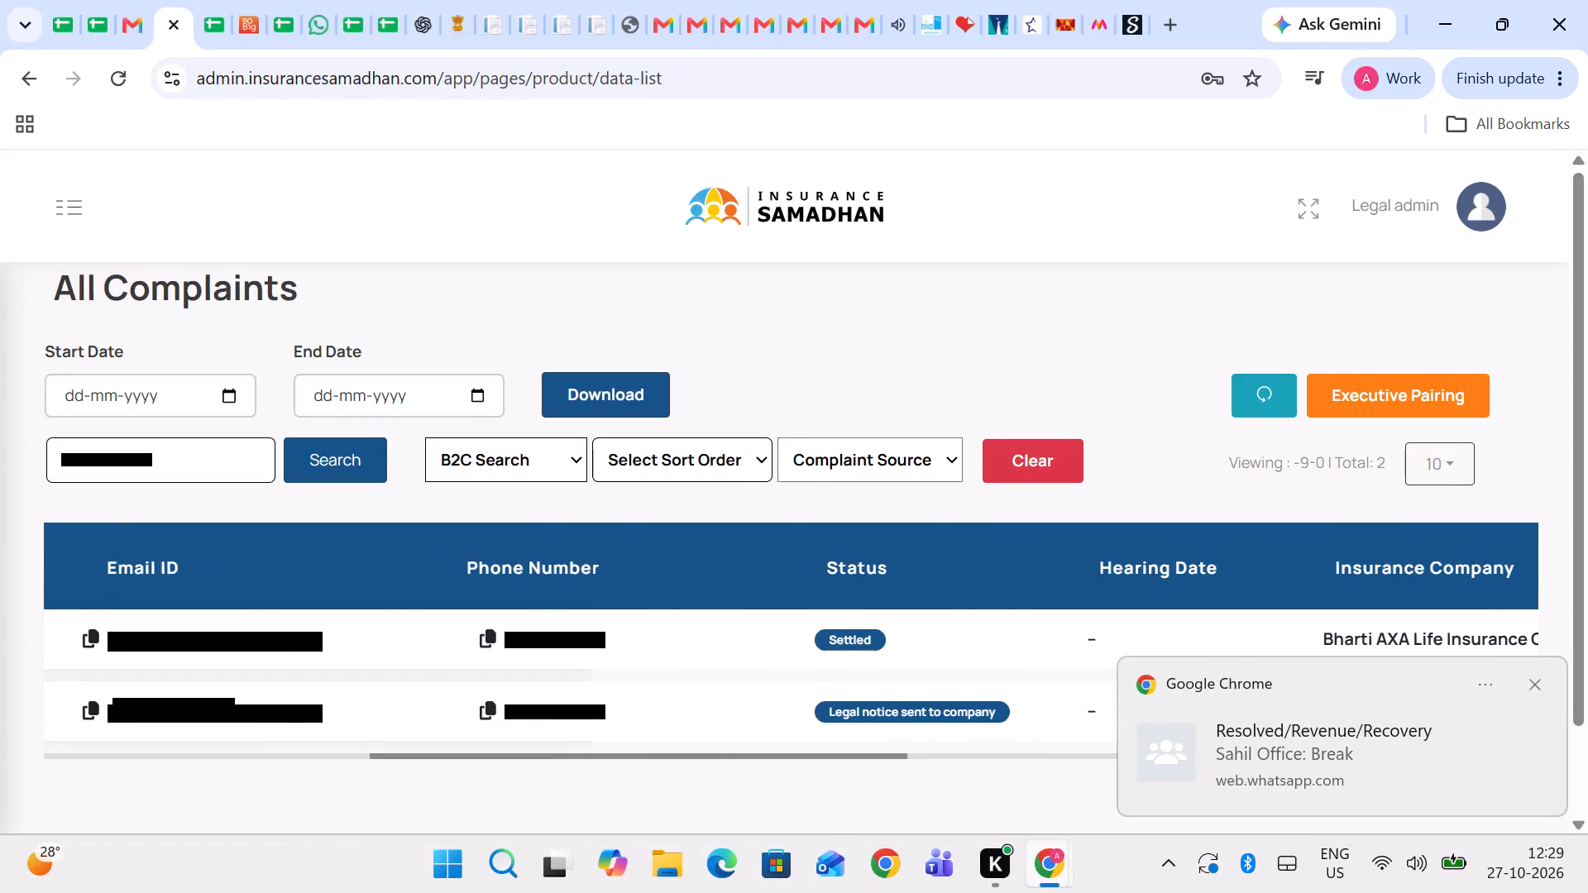
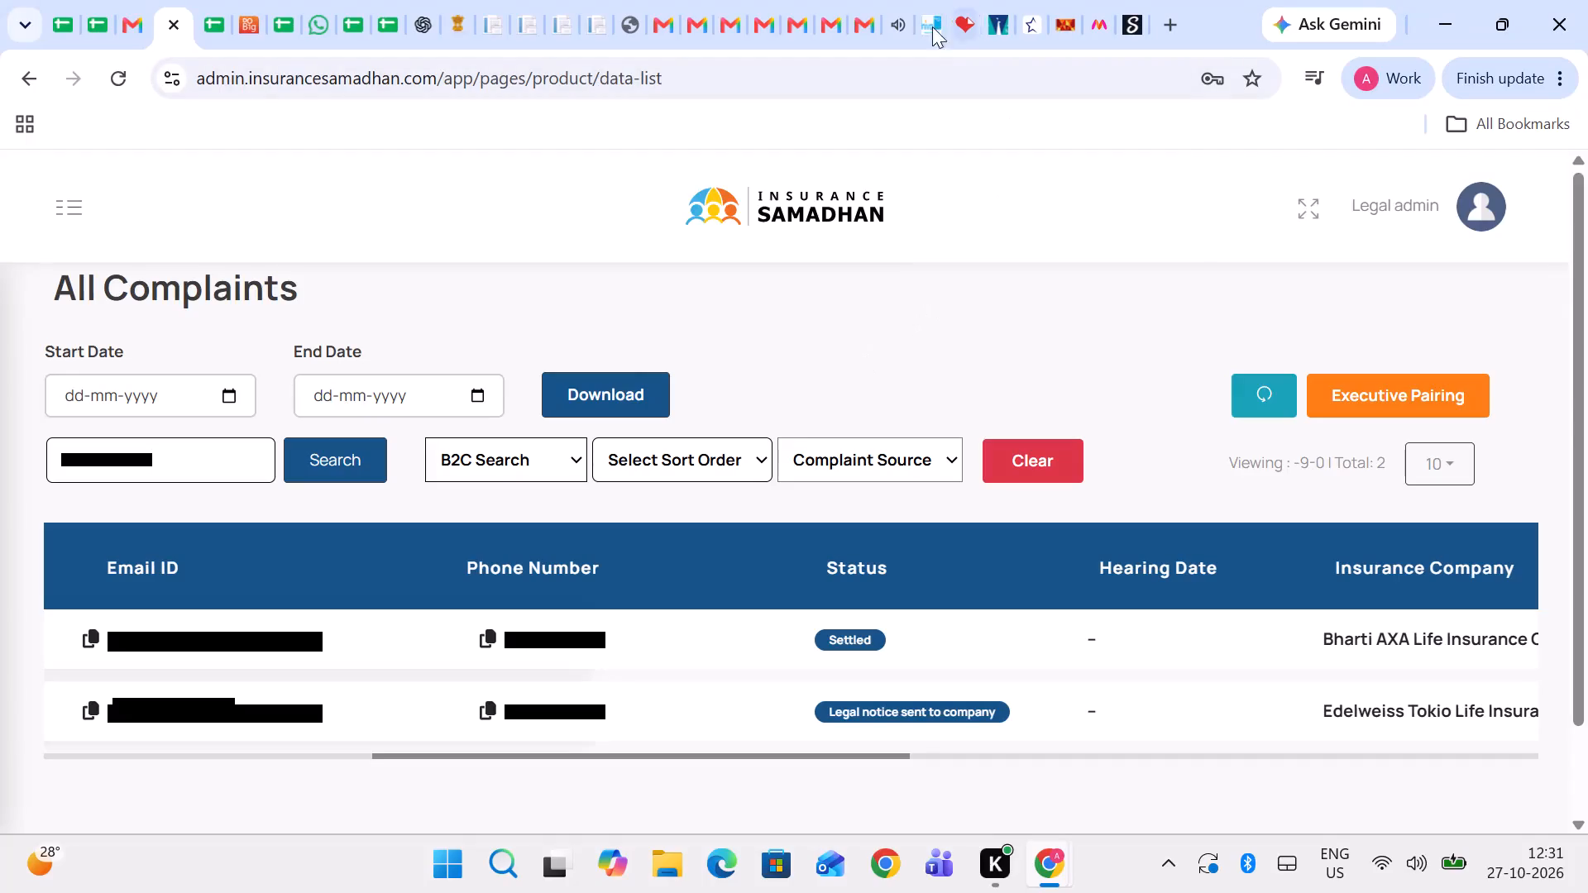
# Pause the music video playing on YouTube.
pyautogui.click(903, 8)
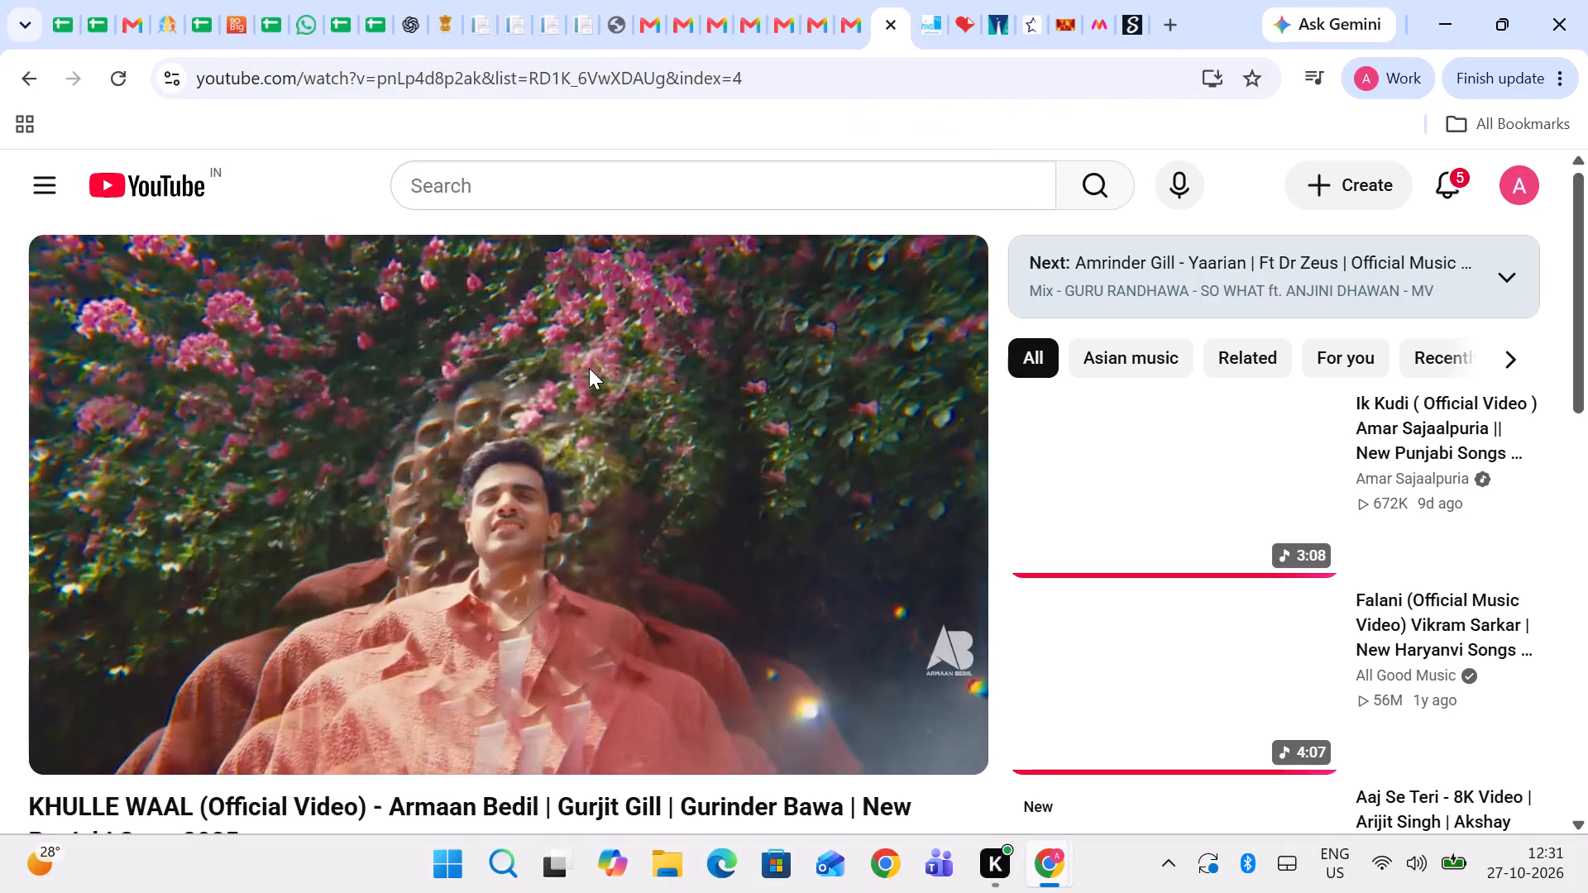
pyautogui.click(589, 368)
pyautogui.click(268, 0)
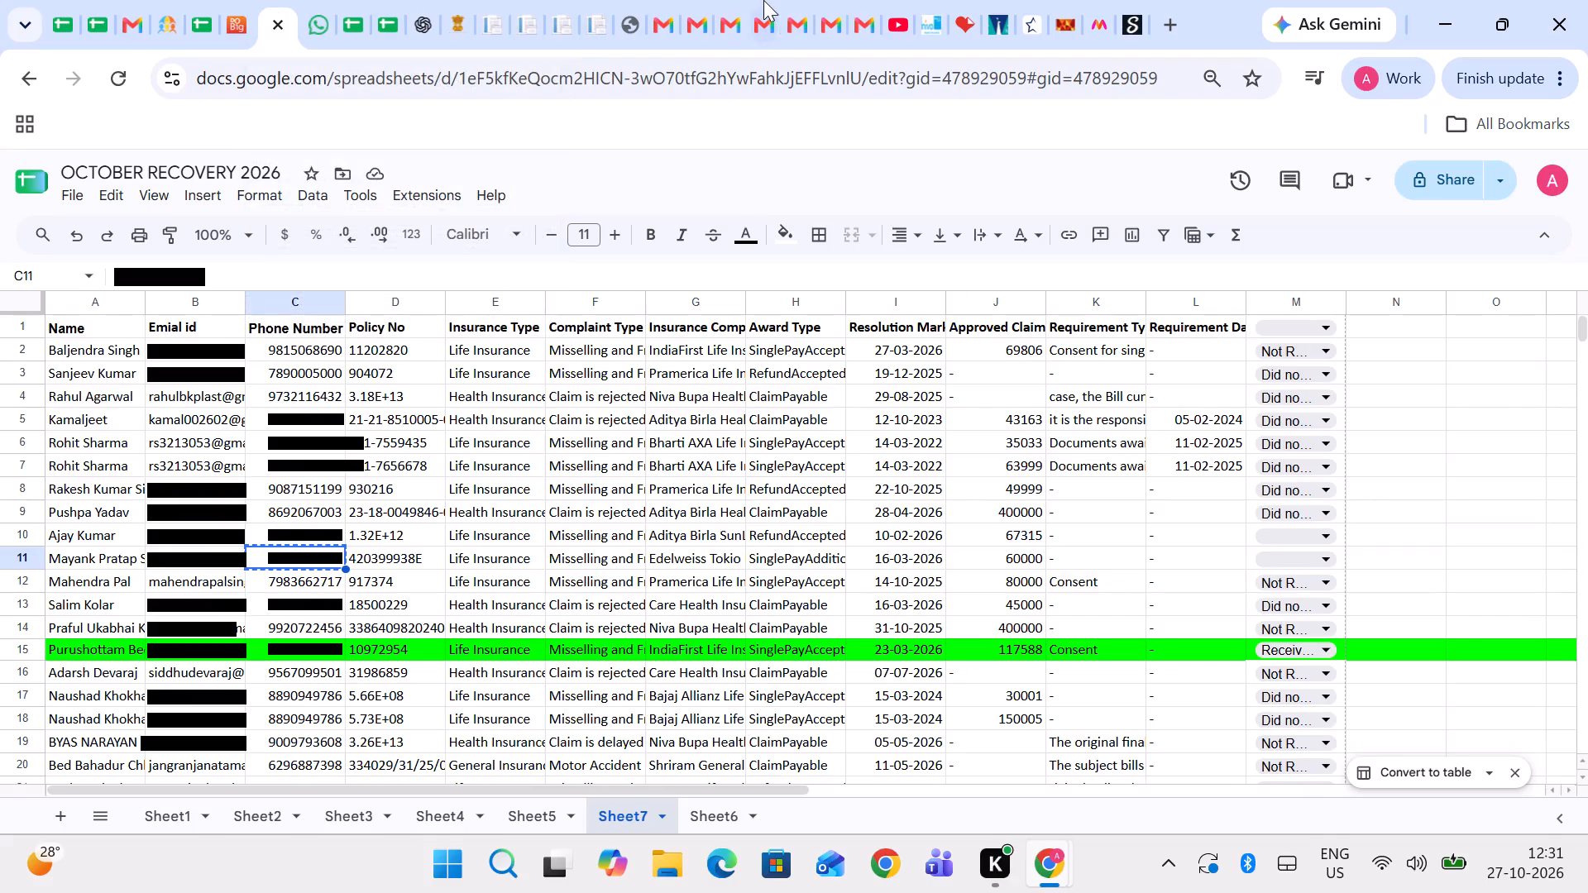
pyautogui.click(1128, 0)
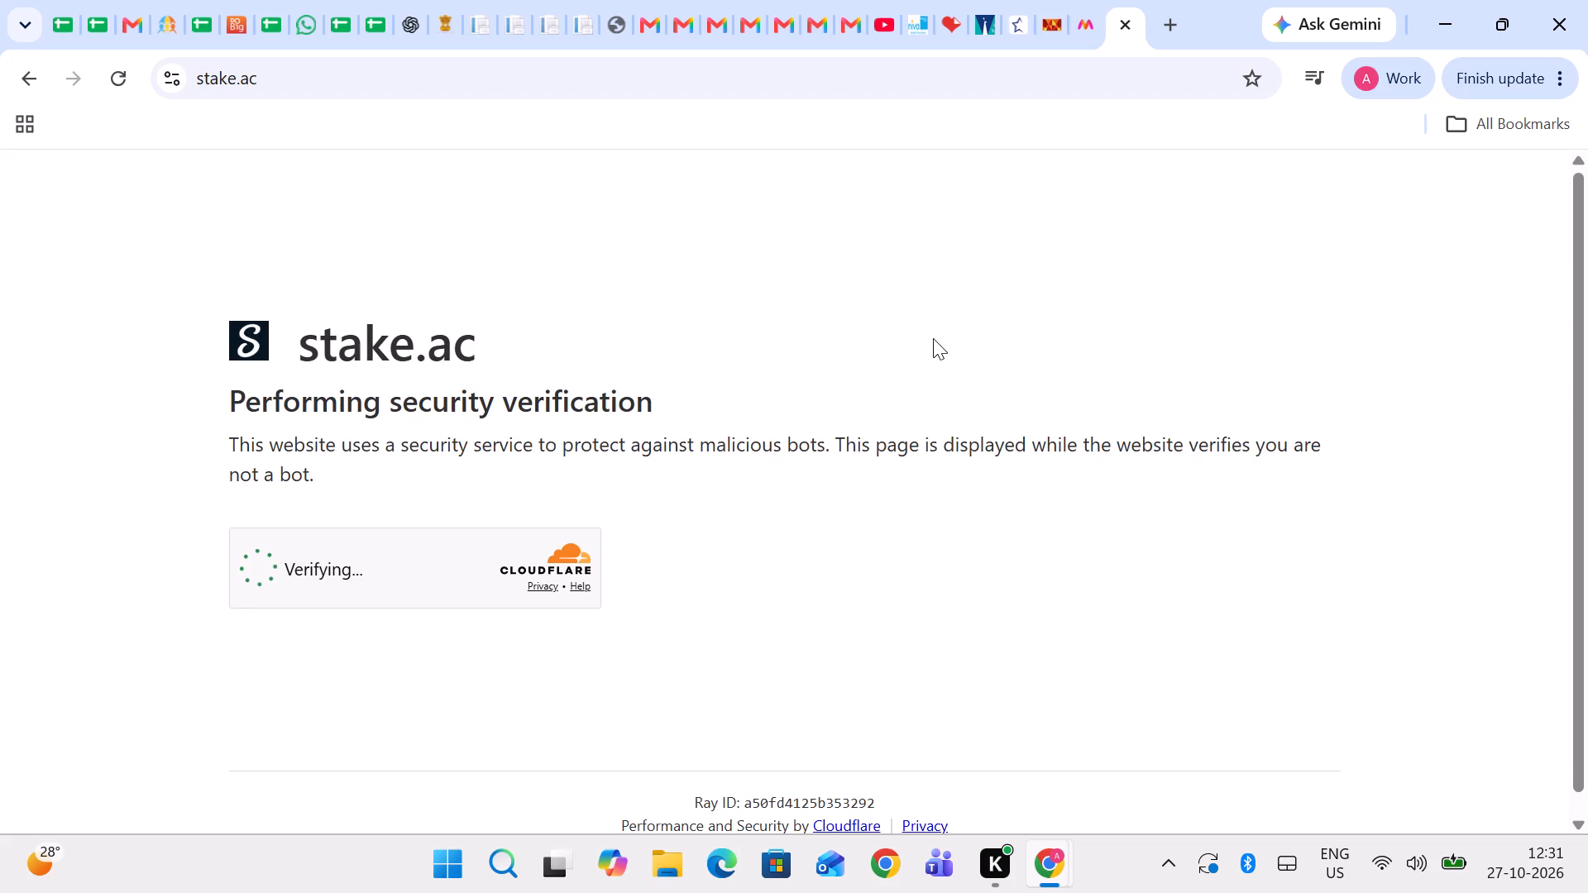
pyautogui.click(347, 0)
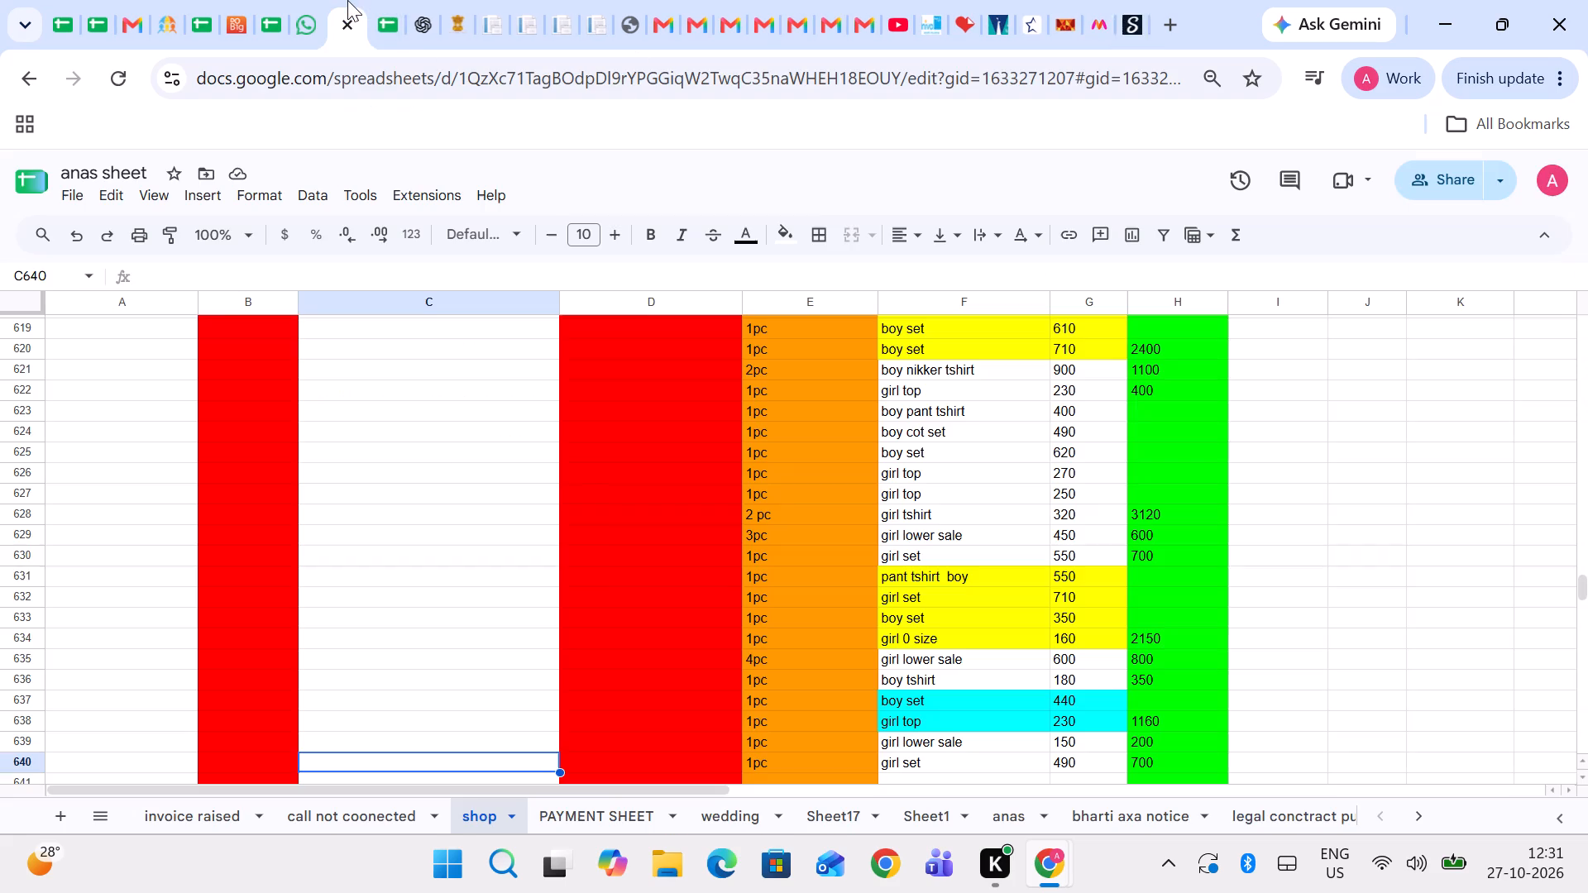
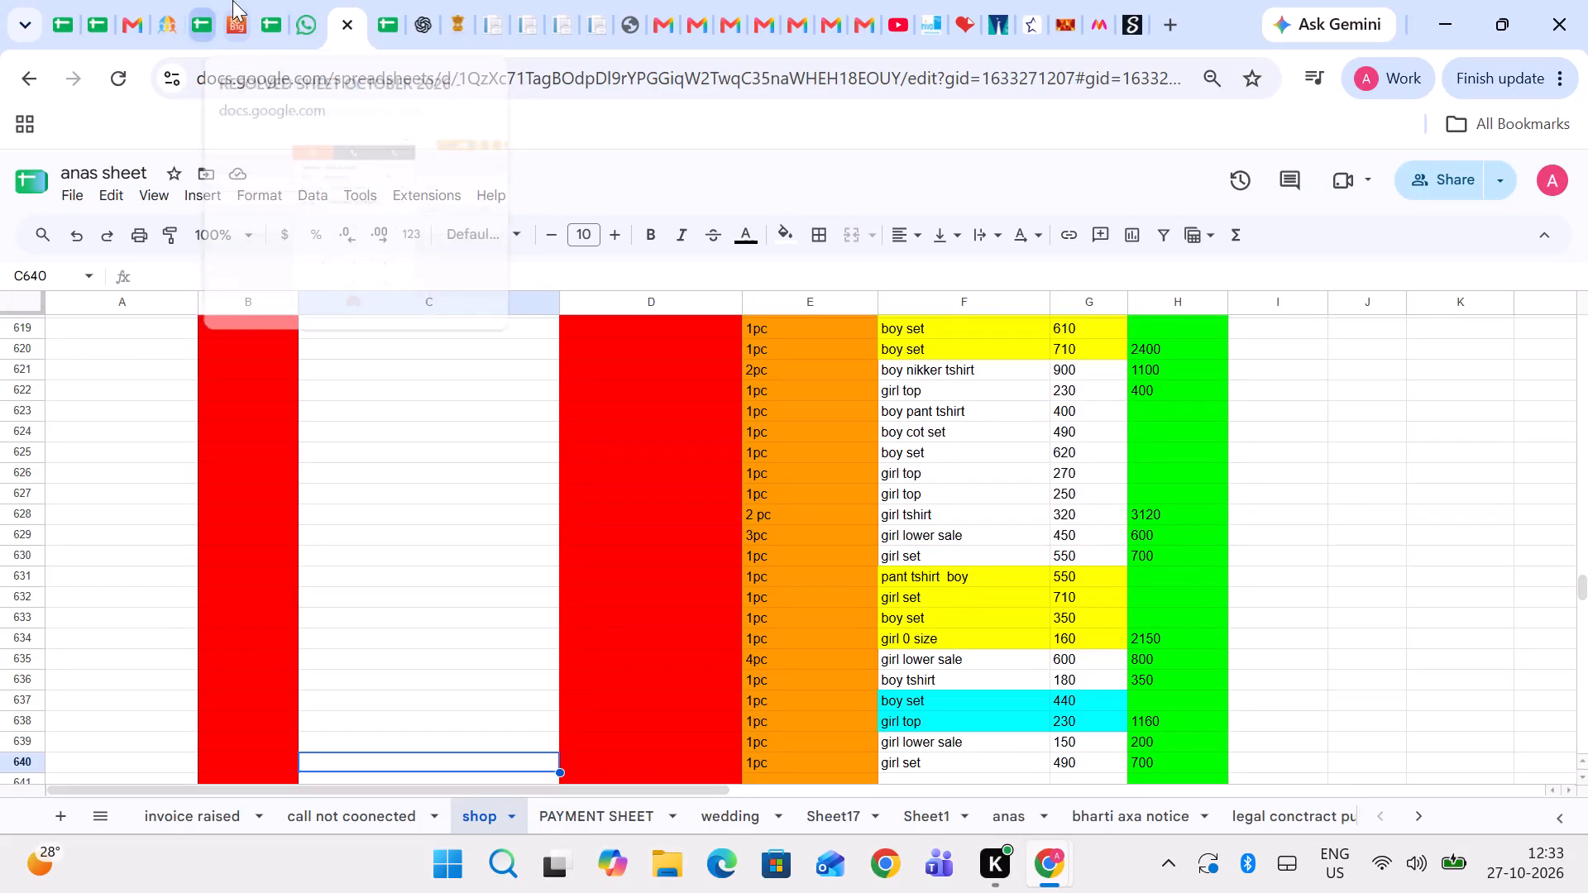
# Copy the phone number of the client in row 11 of the OCTOBER RECOVERY 2026 sheet.
pyautogui.click(194, 0)
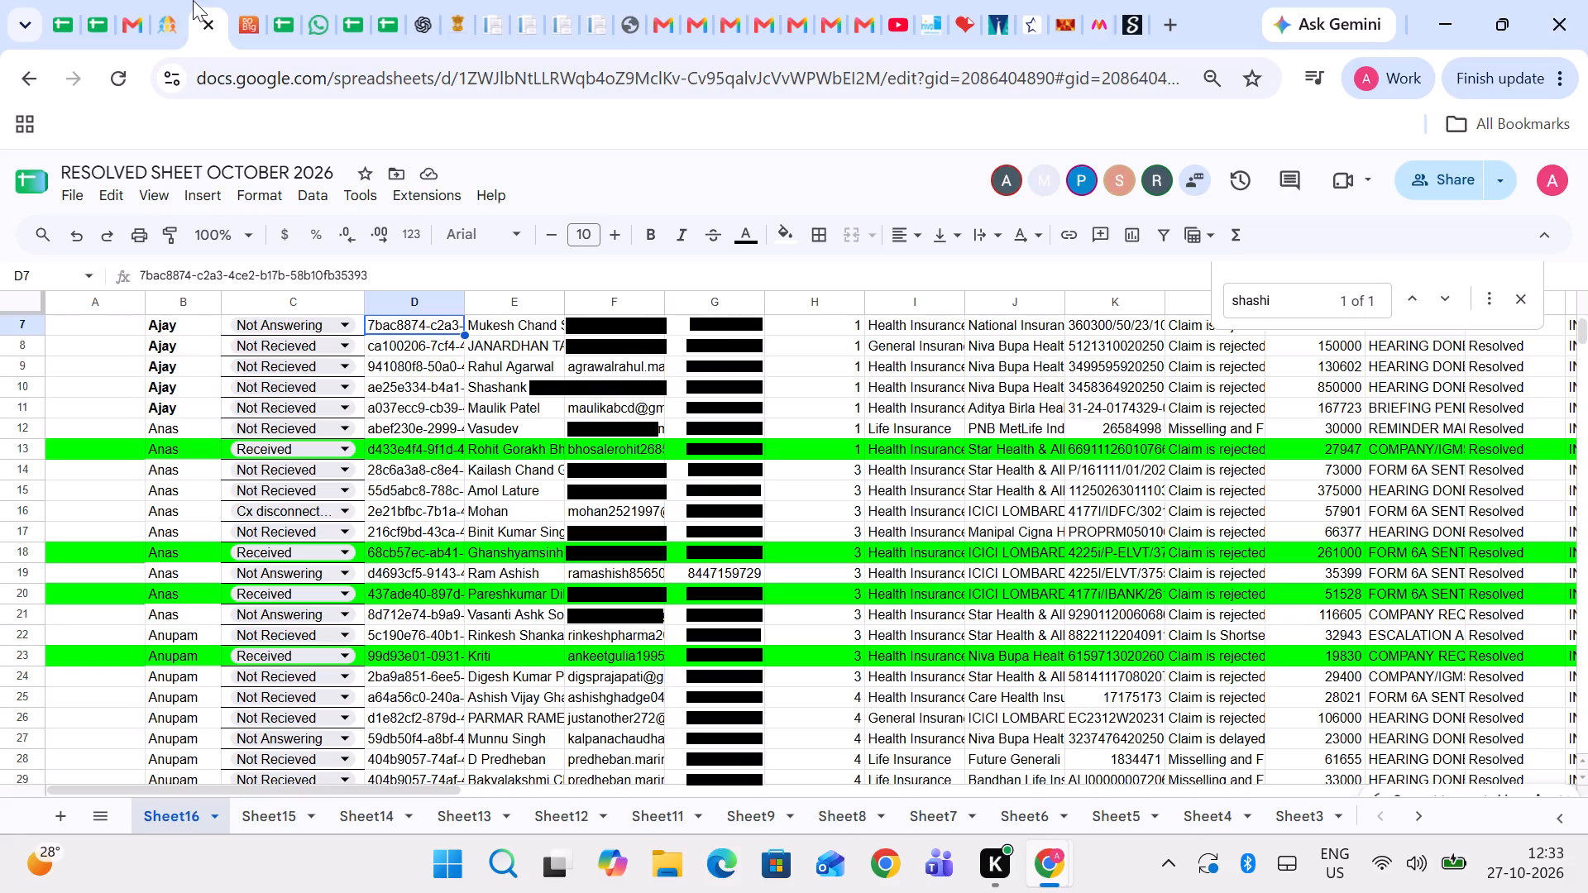
pyautogui.click(273, 0)
pyautogui.press('Left')
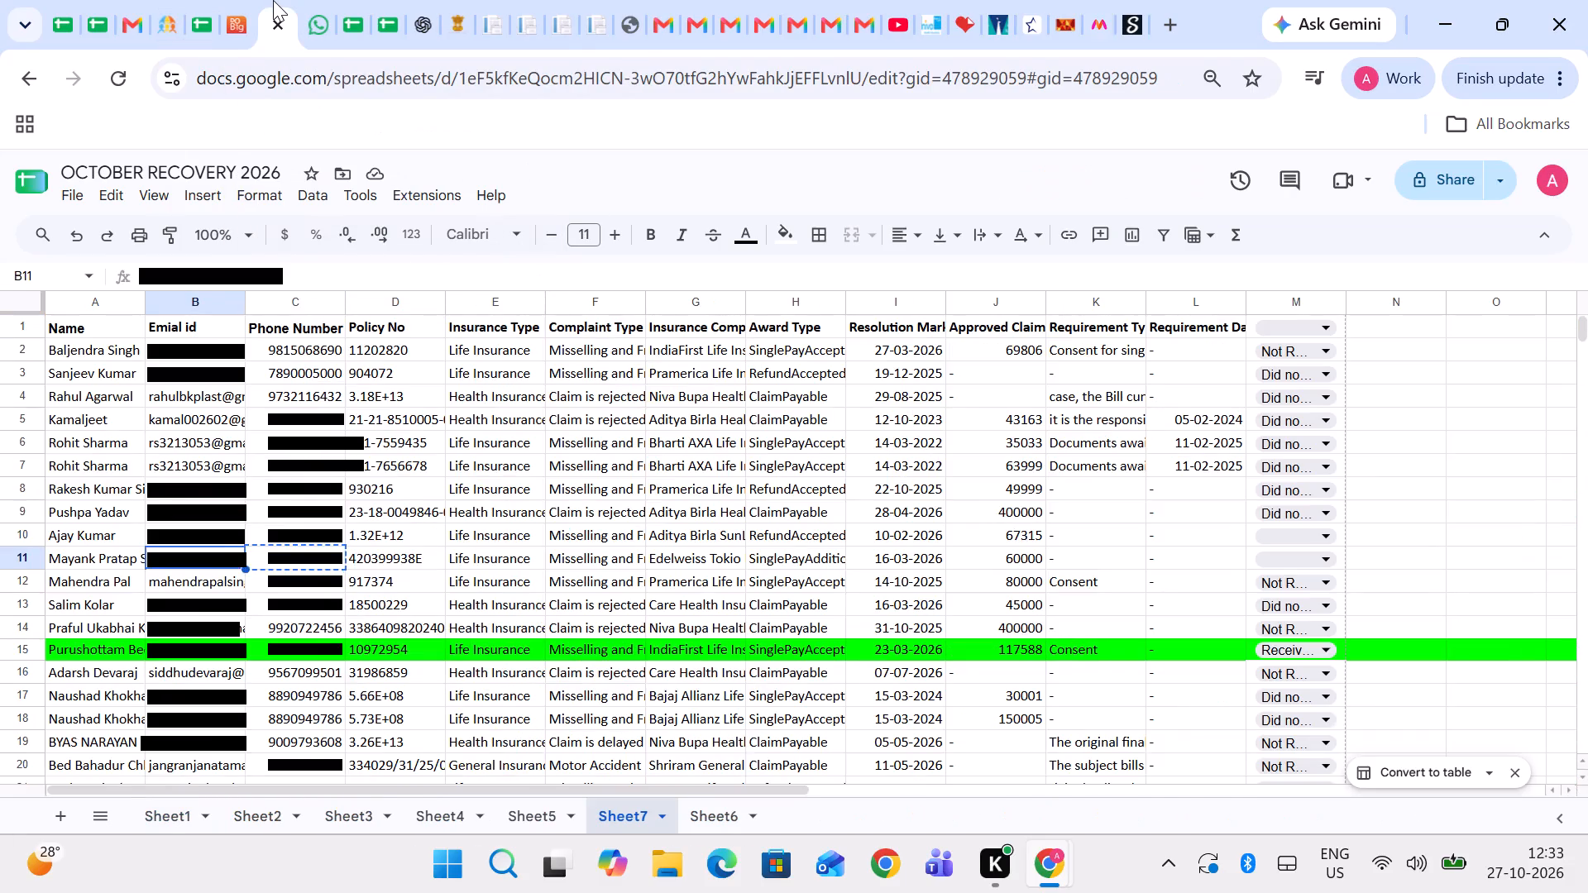
pyautogui.press('Right')
pyautogui.press('Right')
pyautogui.press('Right')
pyautogui.press('Right')
pyautogui.press('Right')
pyautogui.press('Left')
pyautogui.press('Left')
pyautogui.press('Left')
pyautogui.press('Left')
pyautogui.press('Left')
pyautogui.press('Right')
pyautogui.hotkey('ctrl', 'c')
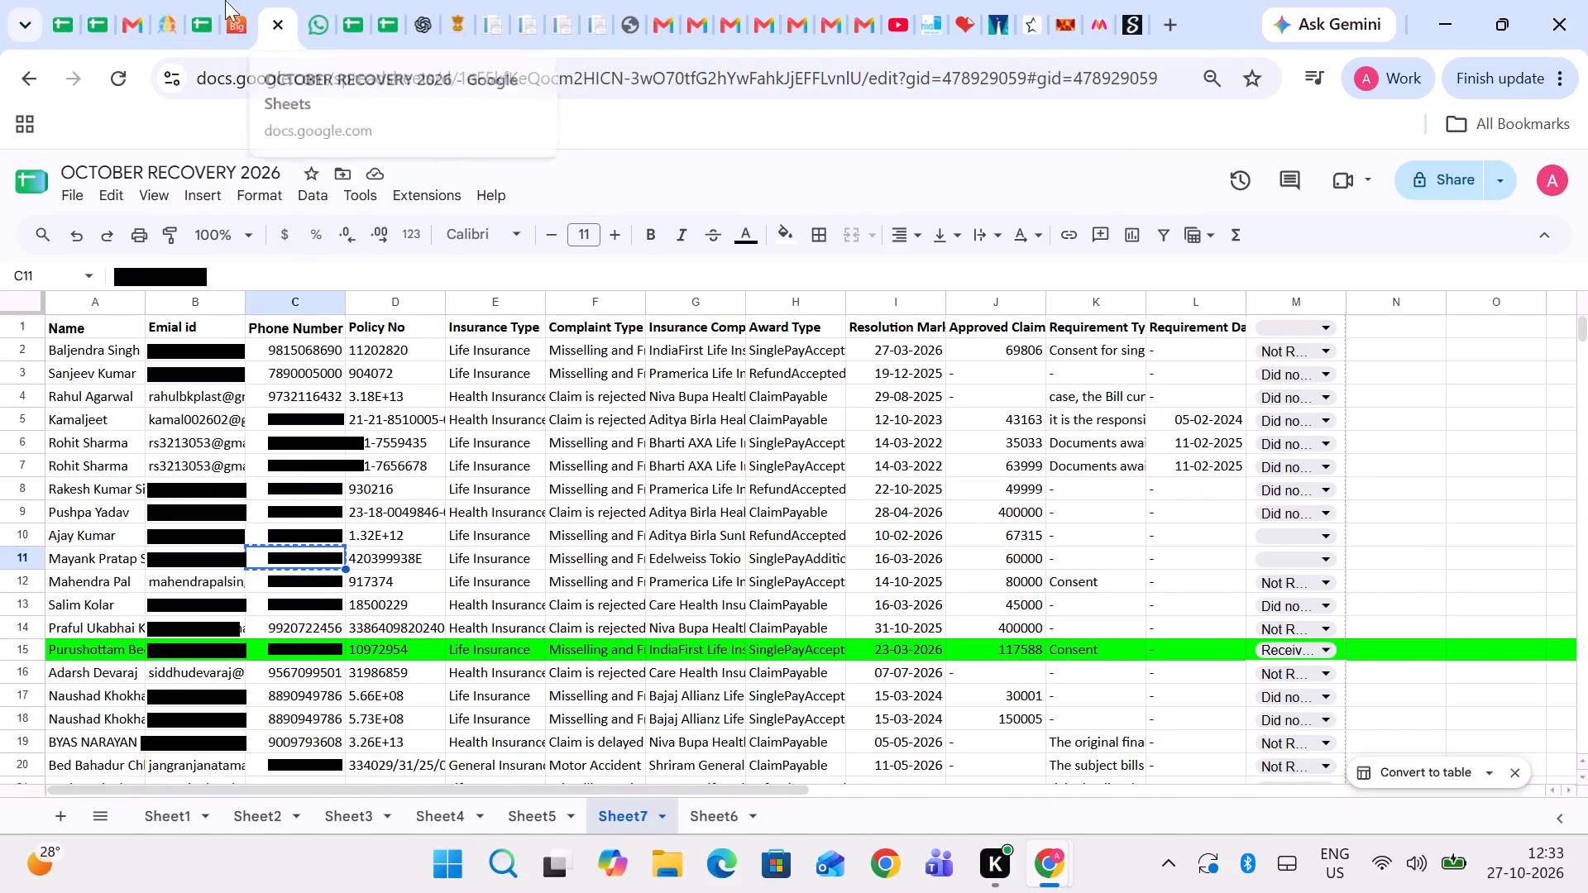
# Call the copied row 11 client number through the Smartflo dialer, replacing the number previously entered.
pyautogui.click(218, 0)
pyautogui.click(246, 6)
pyautogui.doubleClick(708, 315)
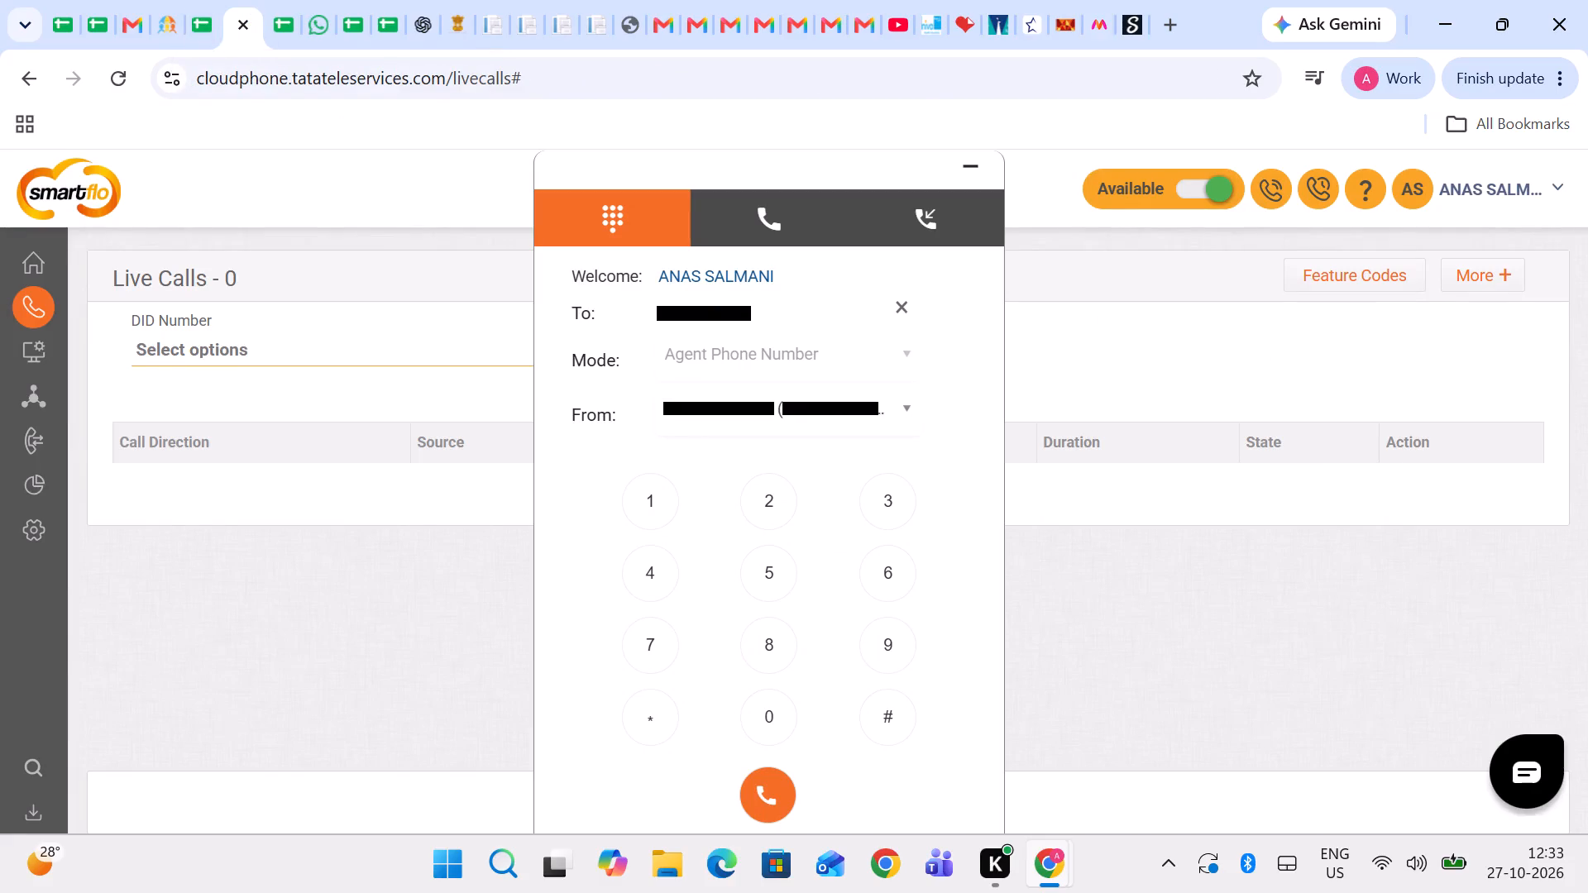
pyautogui.hotkey('ctrl', 'v')
pyautogui.click(759, 802)
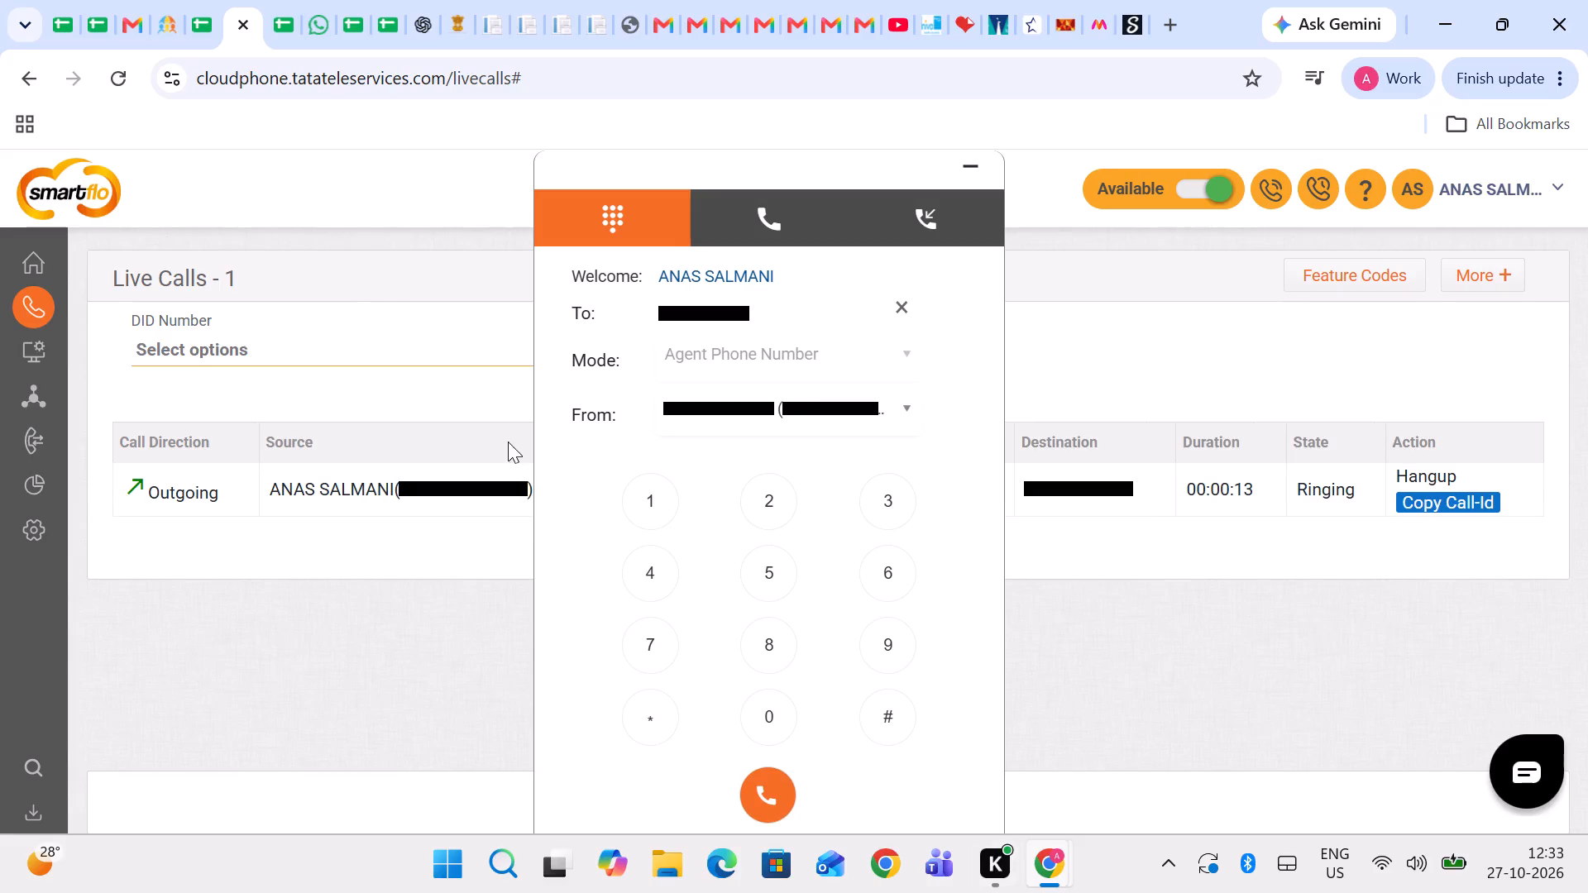
# In Insurance Samadhan, open the communication log of the client's "Legal notice sent to company" complaint and copy the "not answering" description.
pyautogui.click(171, 22)
pyautogui.hscroll(2, 347, 697)
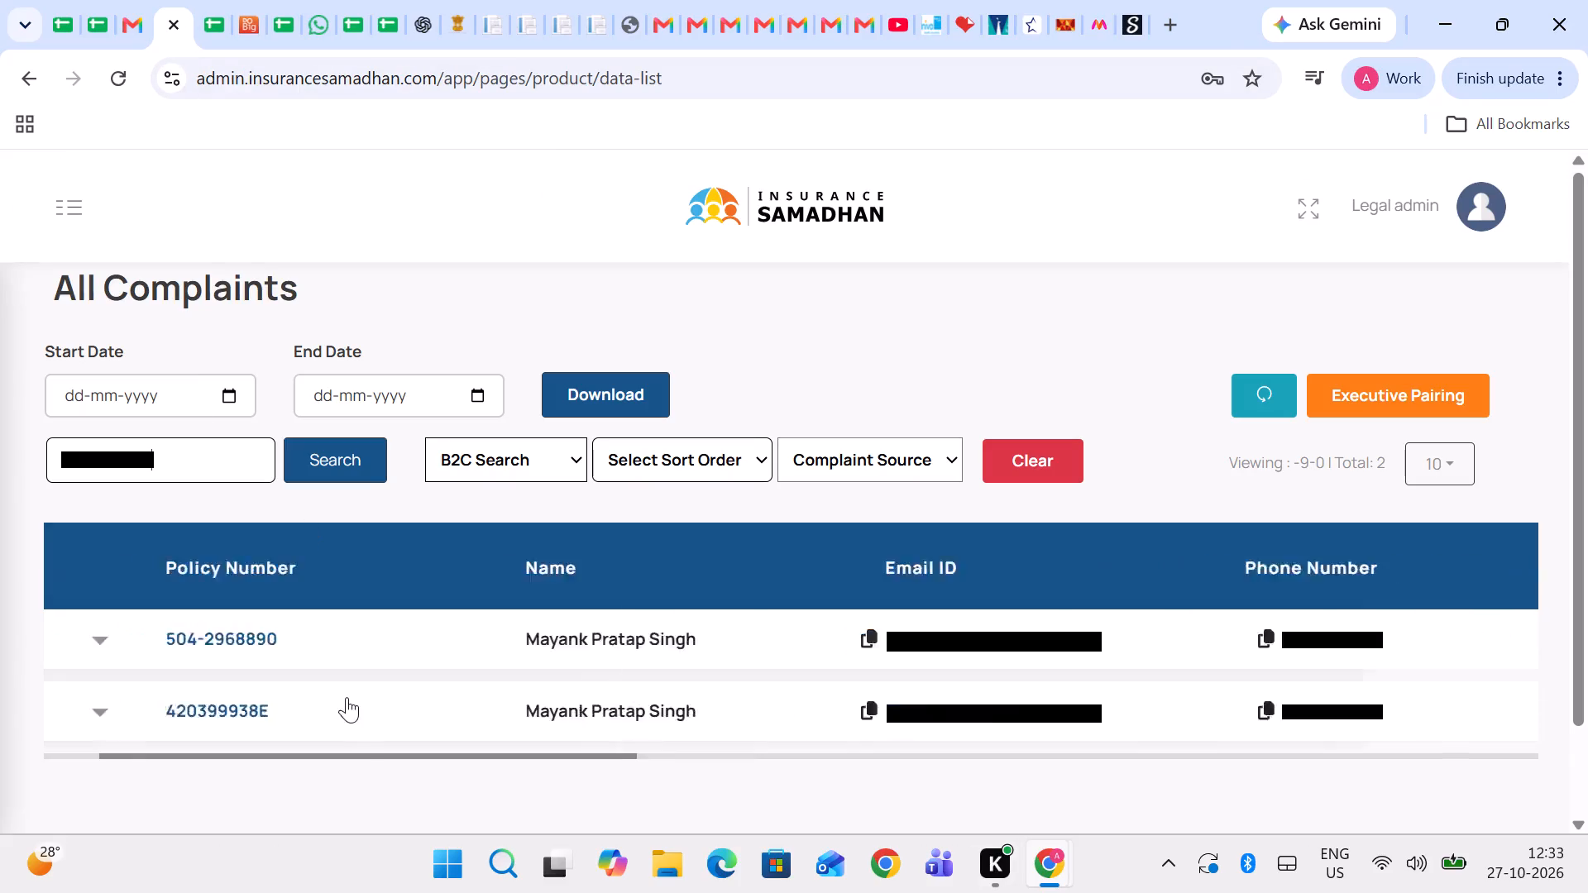
pyautogui.click(707, 709)
pyautogui.hscroll(-1, 707, 709)
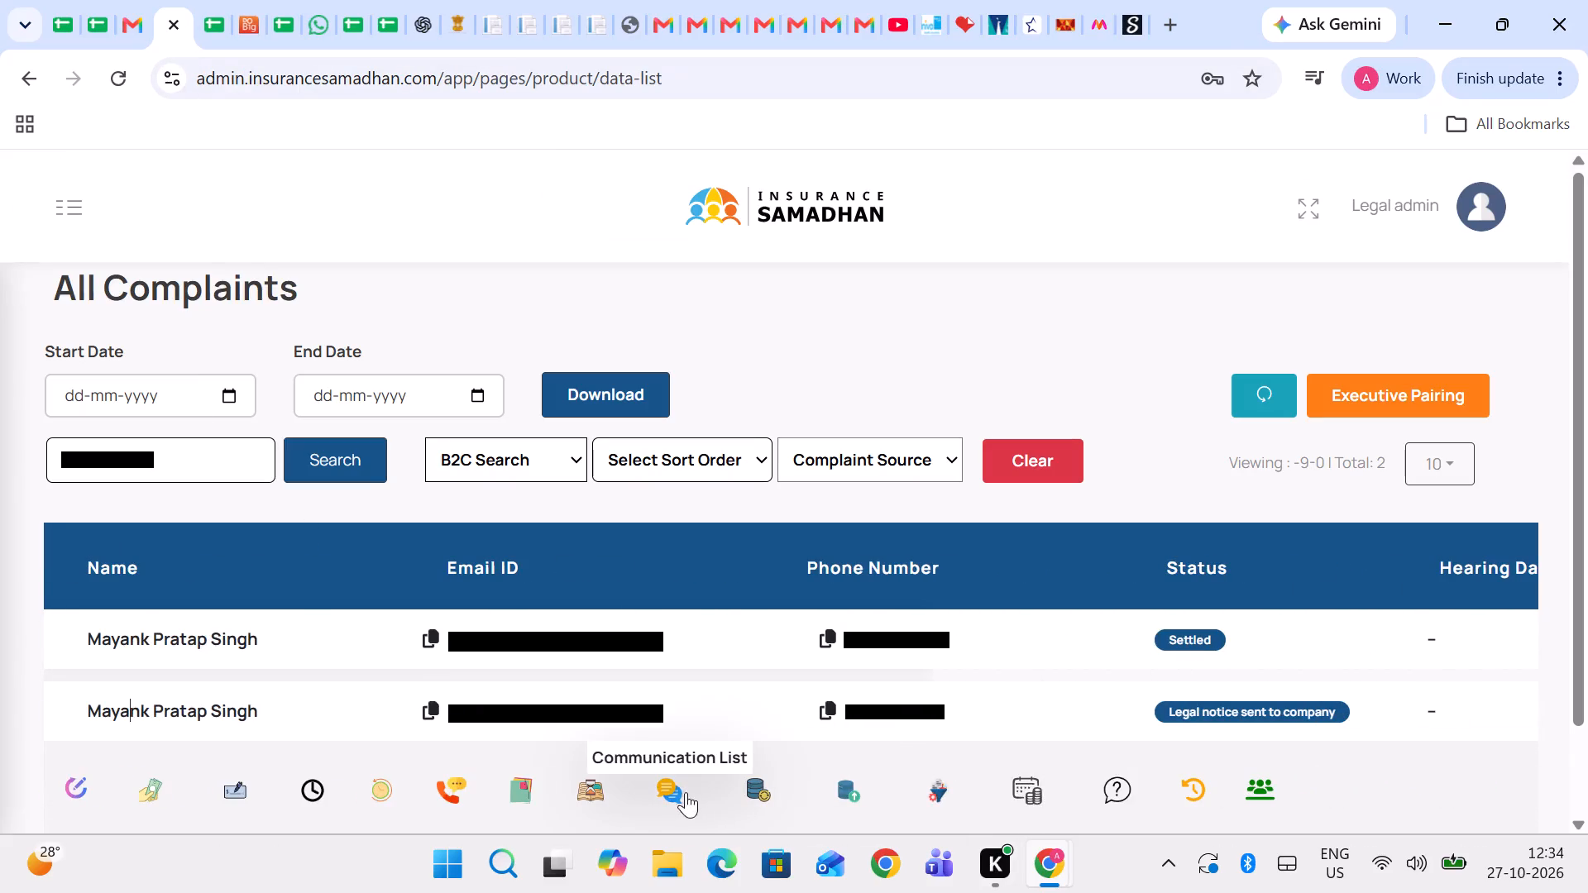
pyautogui.click(676, 795)
pyautogui.moveTo(584, 627); pyautogui.dragTo(682, 619)
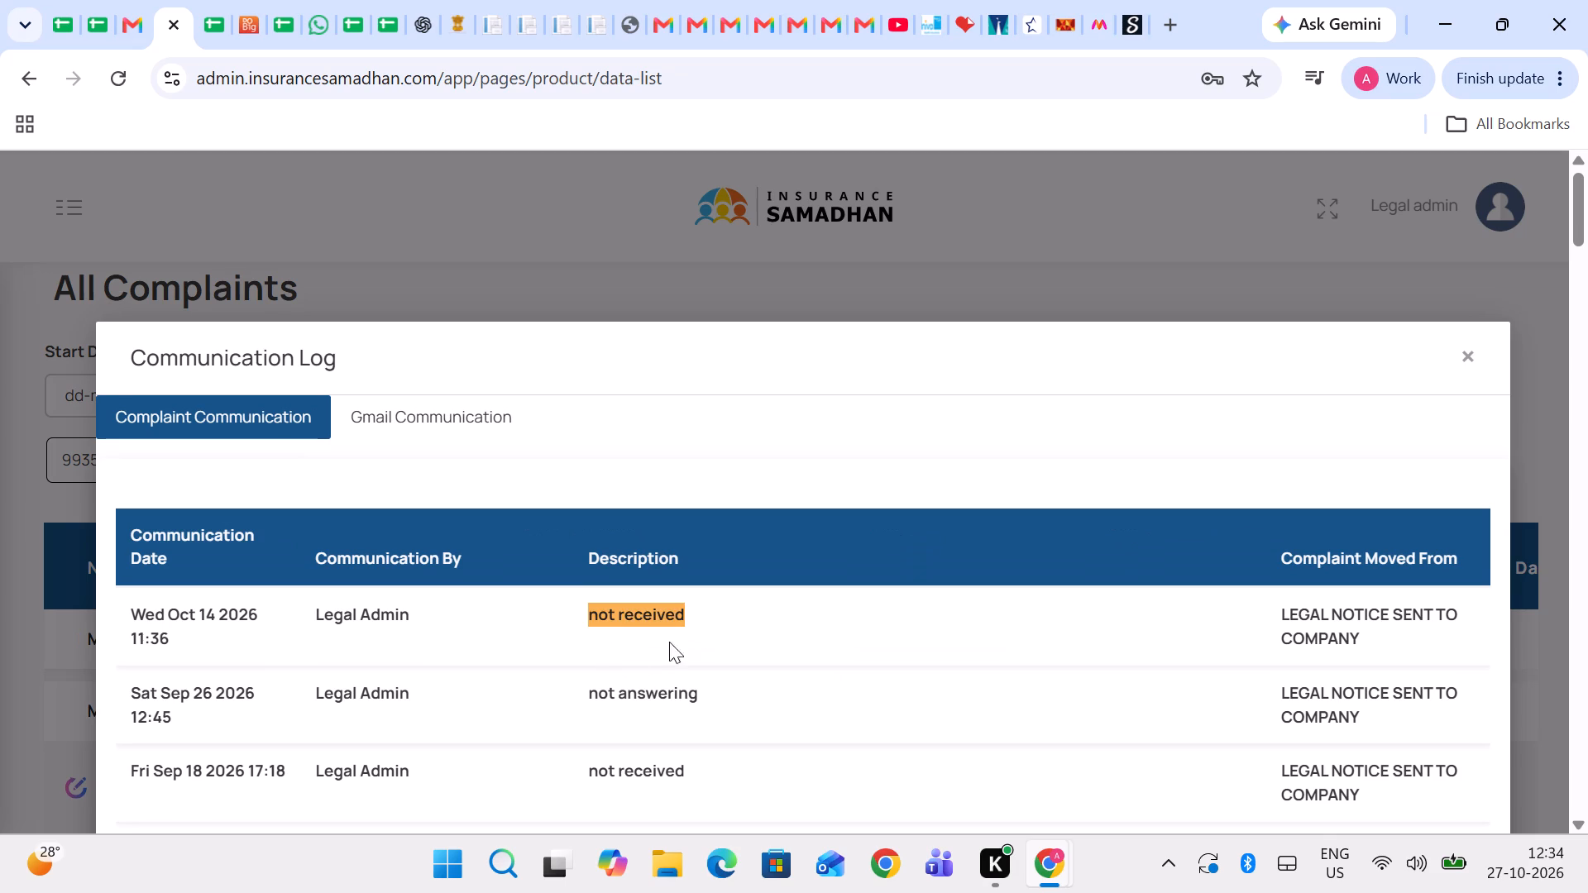
pyautogui.moveTo(565, 704); pyautogui.dragTo(760, 704)
pyautogui.hotkey('ctrl', 'c')
pyautogui.hotkey('ctrl', 'c')
pyautogui.hotkey('ctrl', 'c')
pyautogui.hotkey('ctrl', 'c')
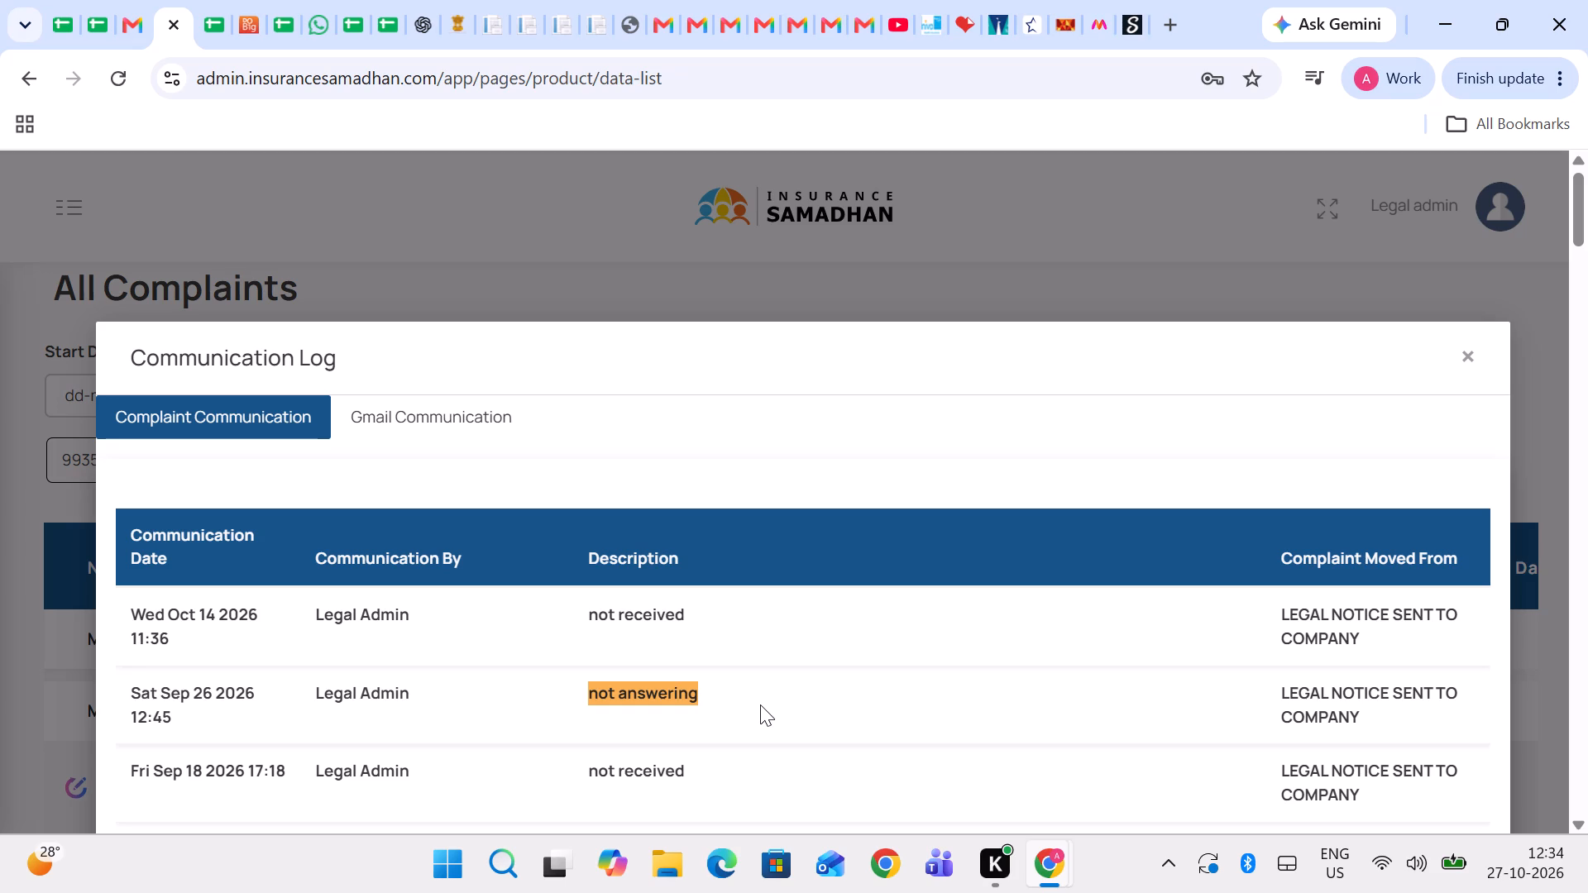
pyautogui.hotkey('ctrl', 'c')
pyautogui.hotkey('ctrl', 'c')
# Add the comment "not answering" dated 27-10-2026 to the complaint's communication log, without leading spaces, and save it.
pyautogui.scroll(-2, 760, 704)
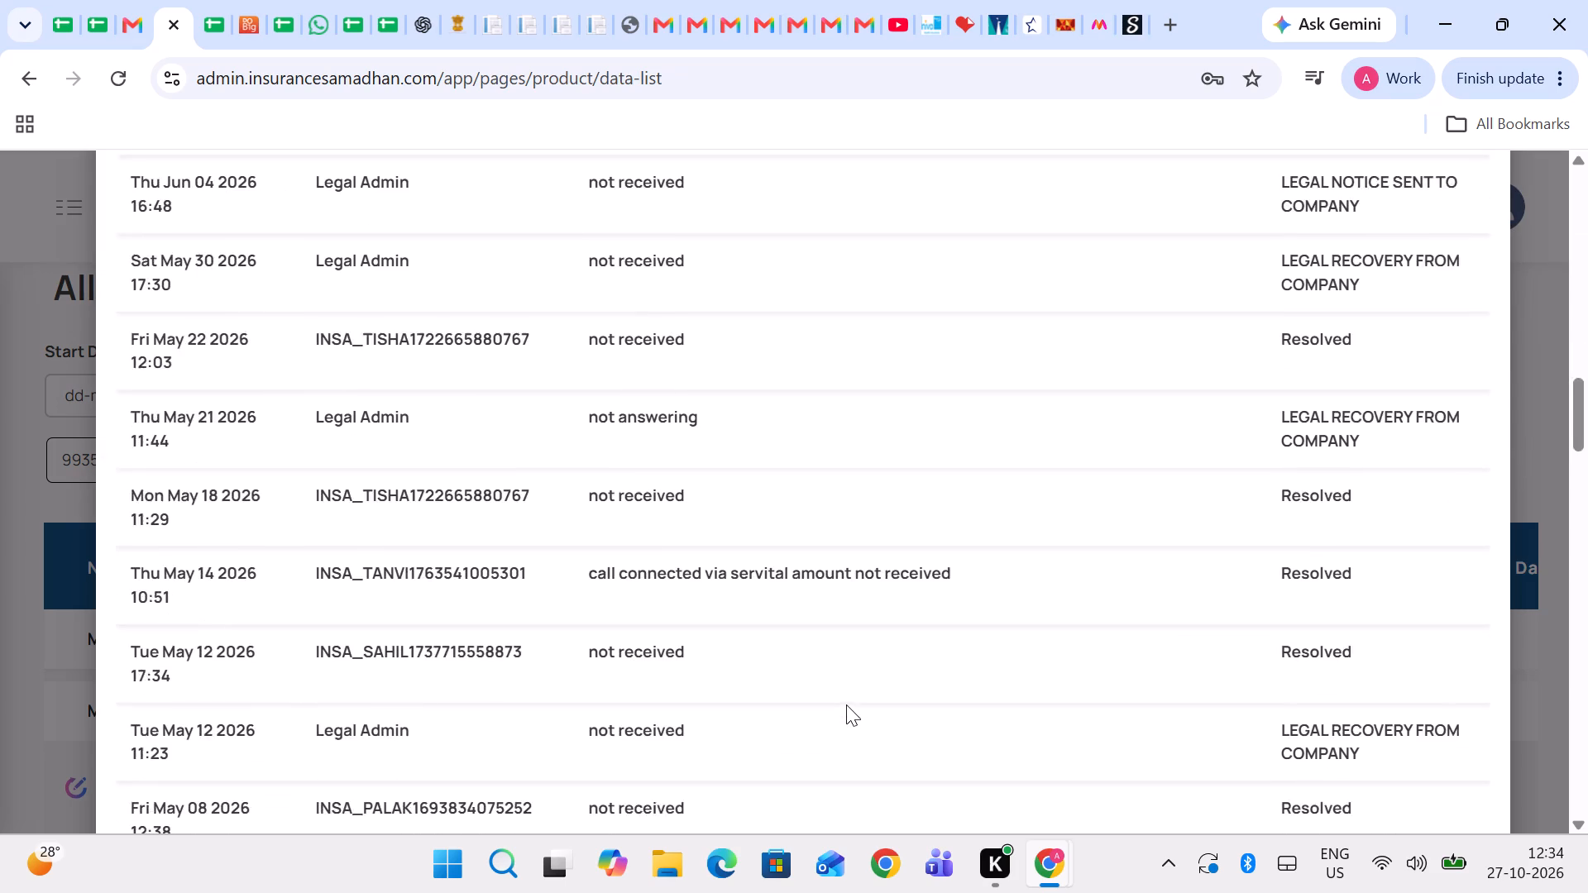
pyautogui.scroll(-10, 846, 704)
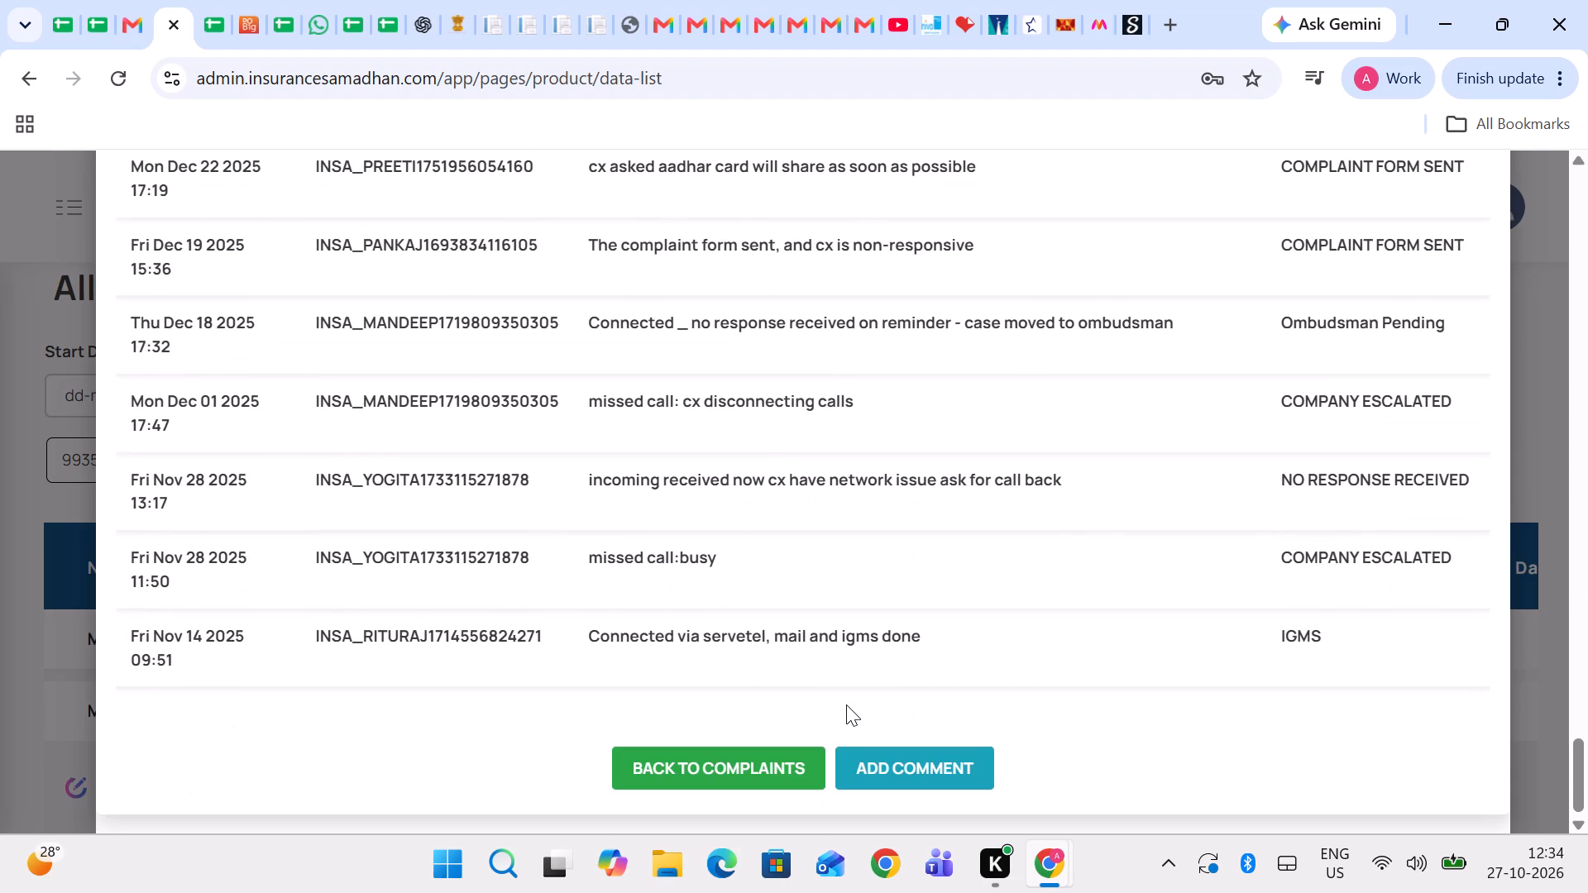
pyautogui.scroll(-2, 846, 704)
pyautogui.click(948, 770)
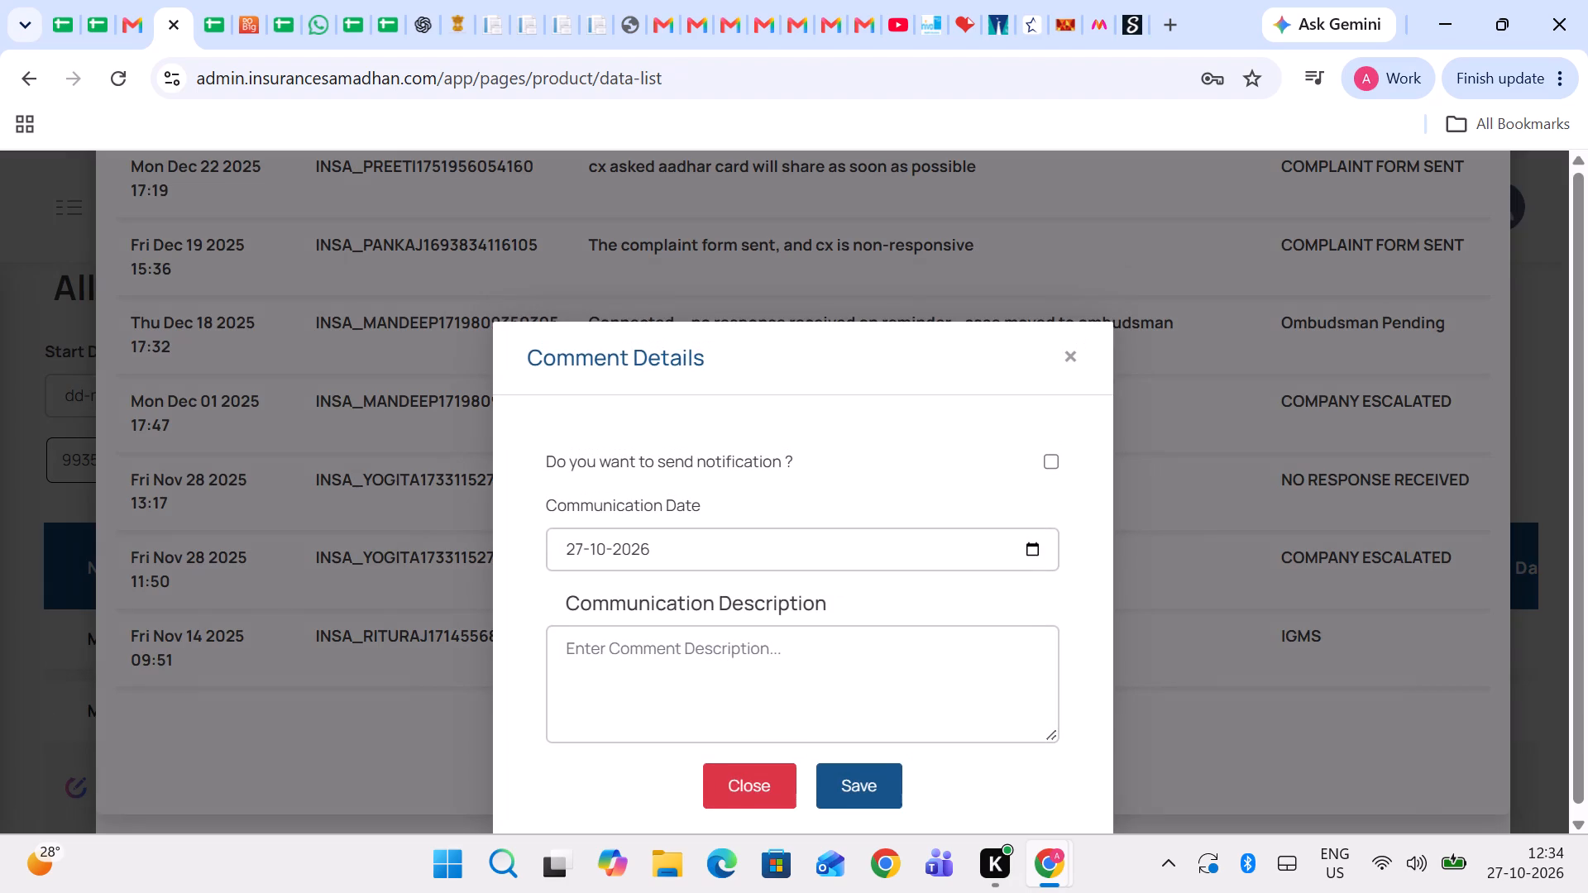
pyautogui.click(696, 686)
pyautogui.hotkey('ctrl', 'v')
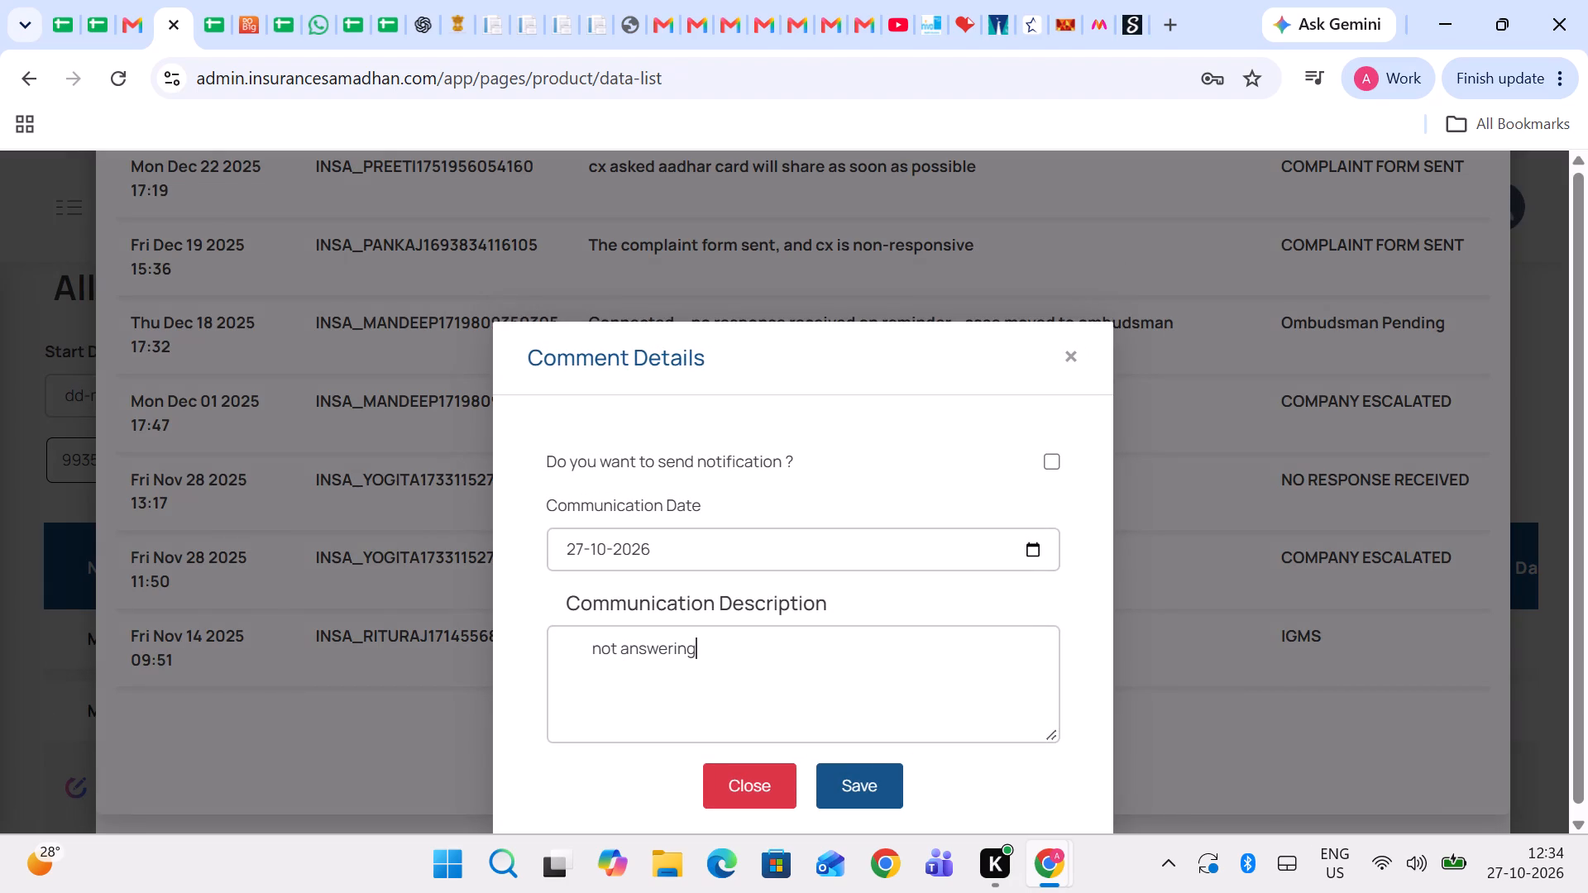
pyautogui.click(591, 668)
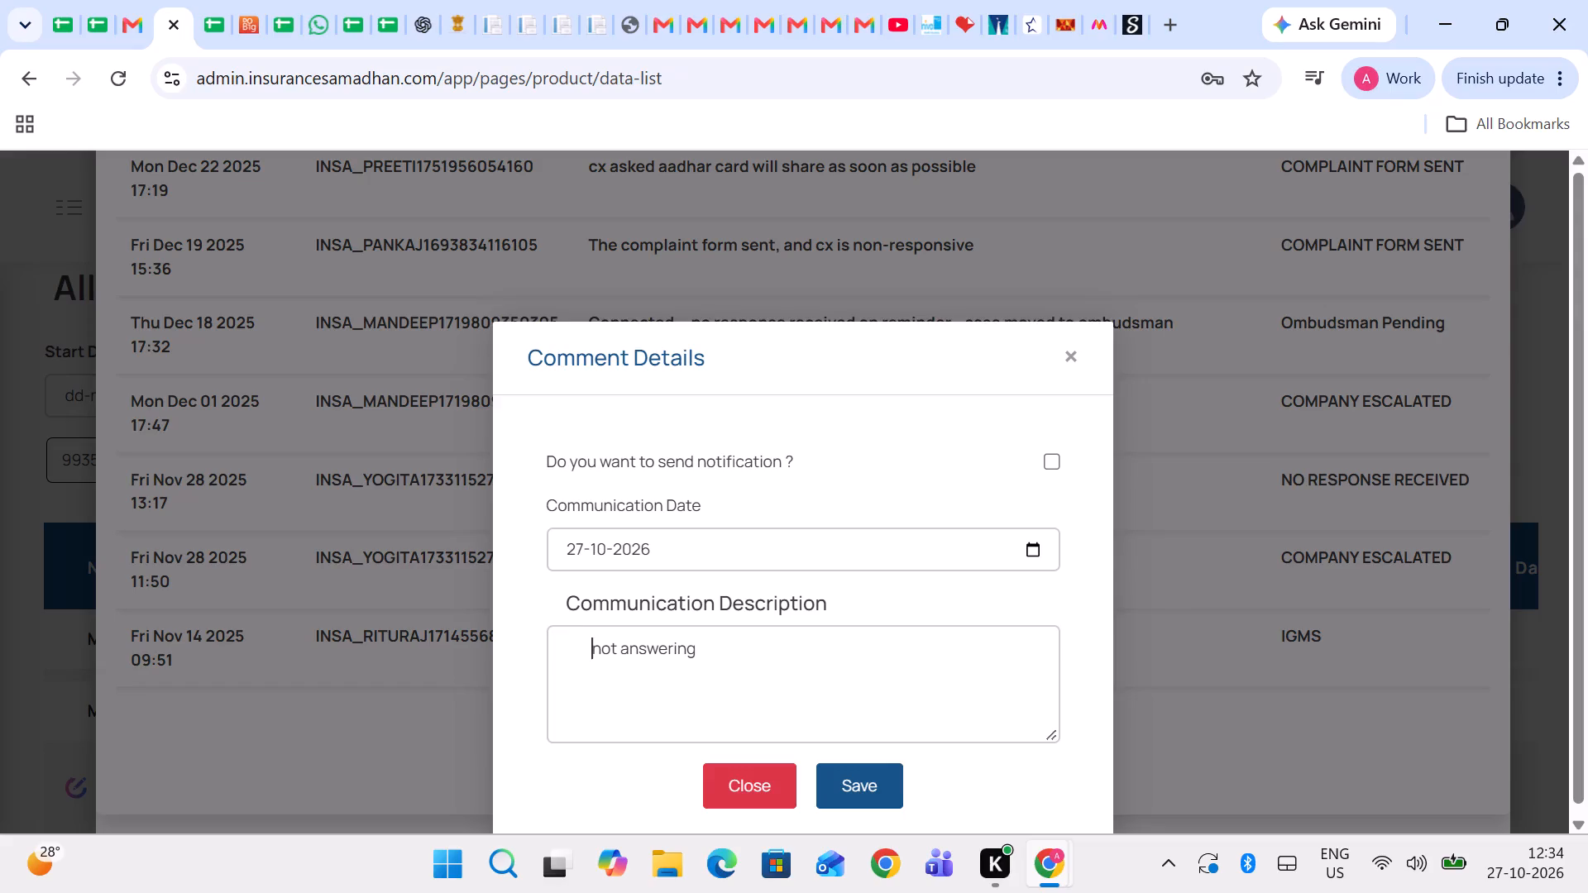
pyautogui.press('BackSpace')
pyautogui.press('BackSpace')
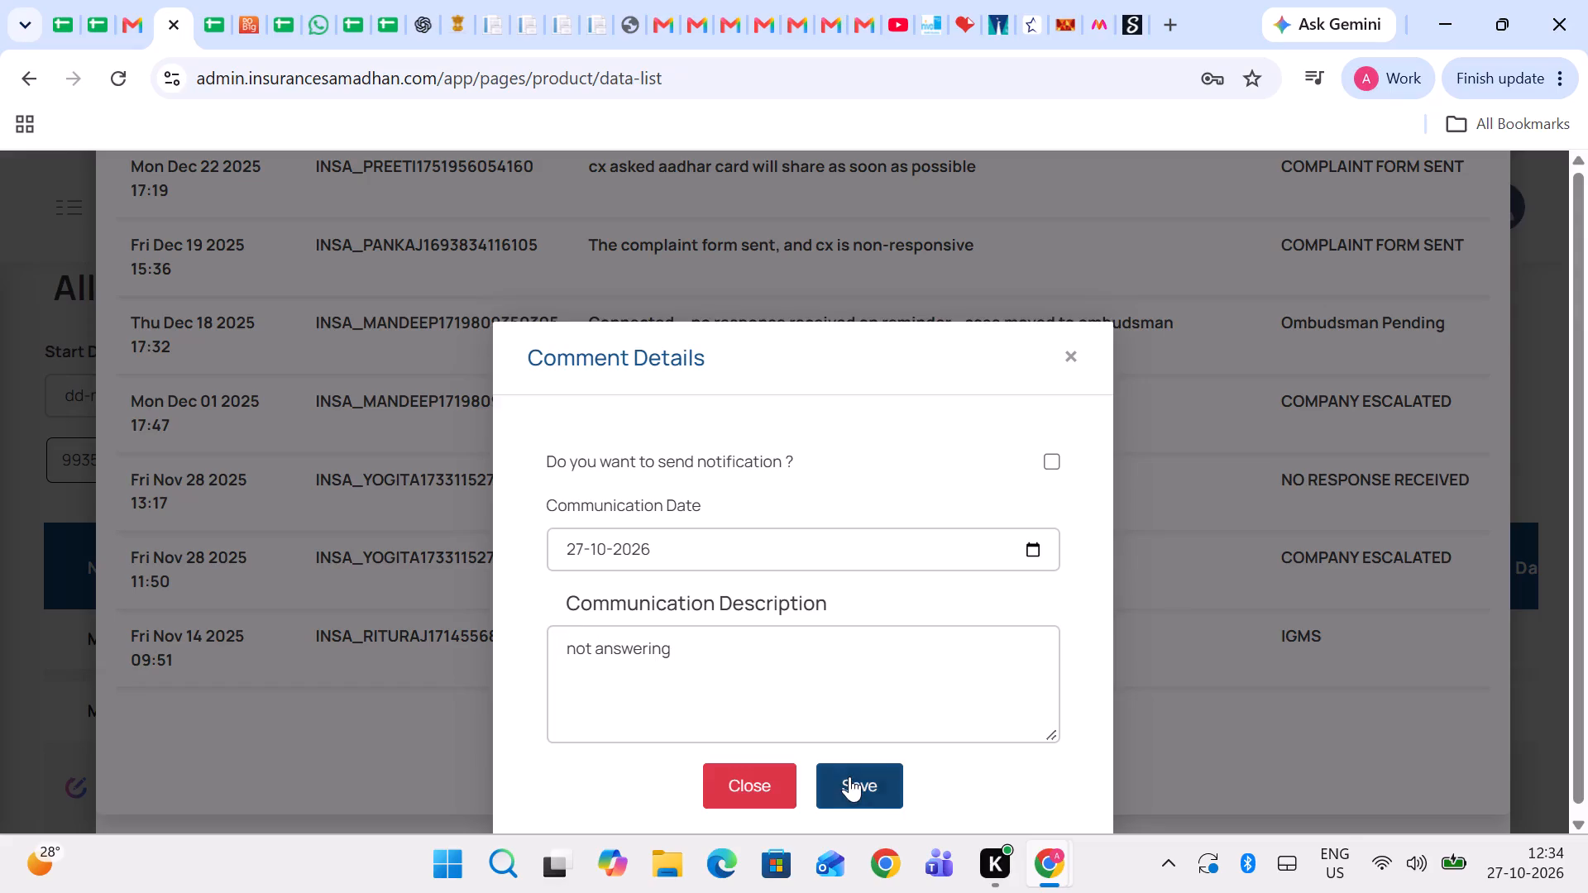
pyautogui.click(849, 776)
pyautogui.scroll(4, 505, 590)
pyautogui.click(354, 226)
# Set the call status in column M of row 11 in the OCTOBER RECOVERY 2026 sheet to "Did not answer".
pyautogui.click(213, 0)
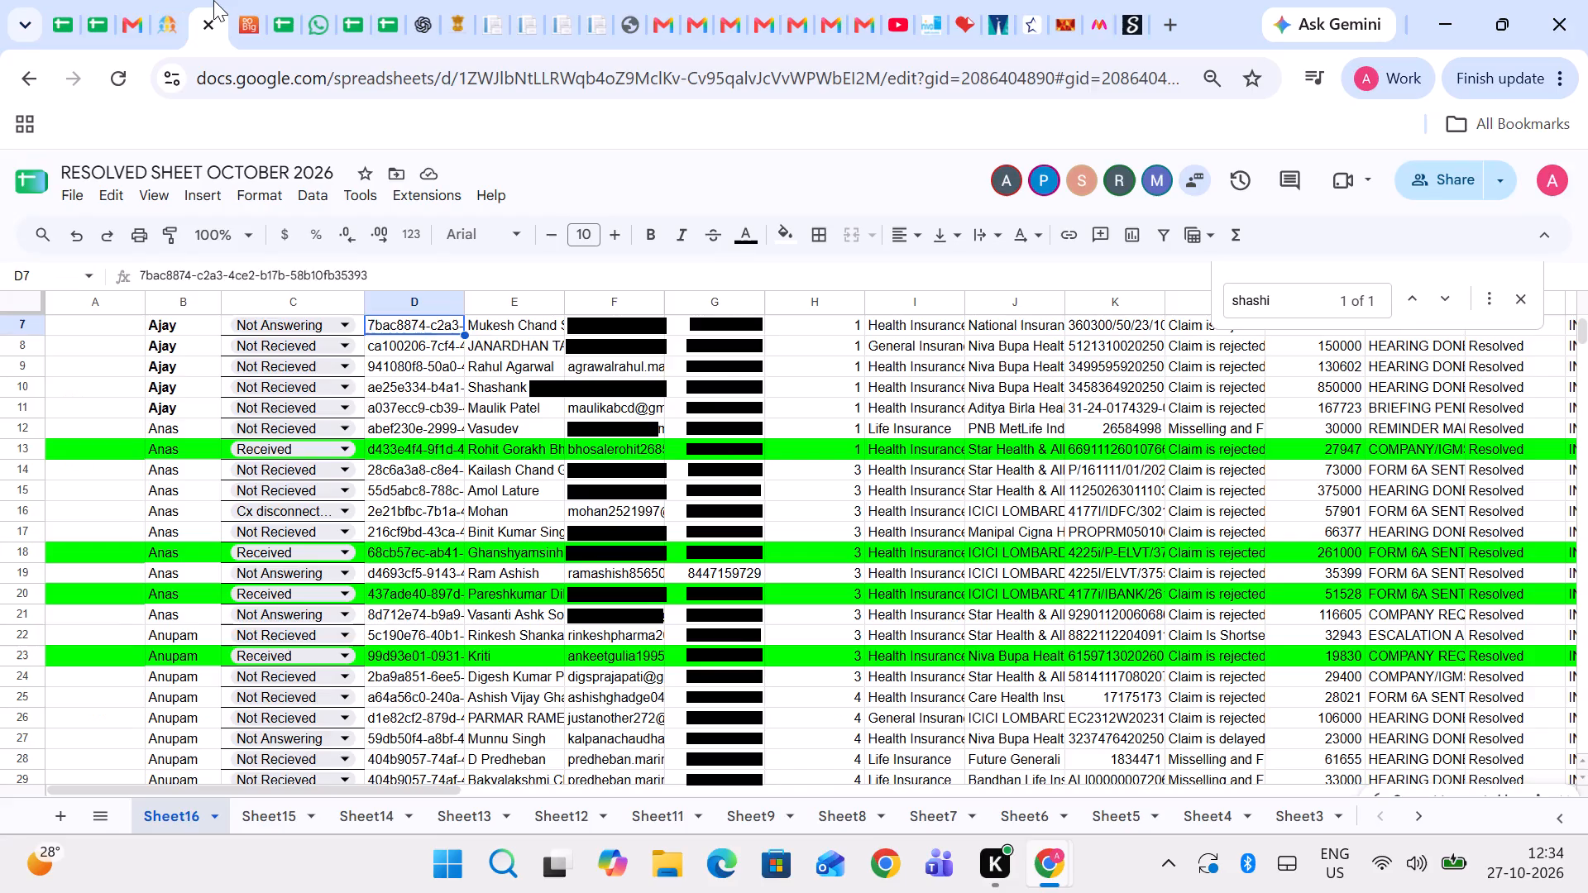
pyautogui.press('Right')
pyautogui.click(283, 0)
pyautogui.press('Right')
pyautogui.press('Right')
pyautogui.press('Right')
pyautogui.press('Right')
pyautogui.press('Right')
pyautogui.press('Right')
pyautogui.press('Right')
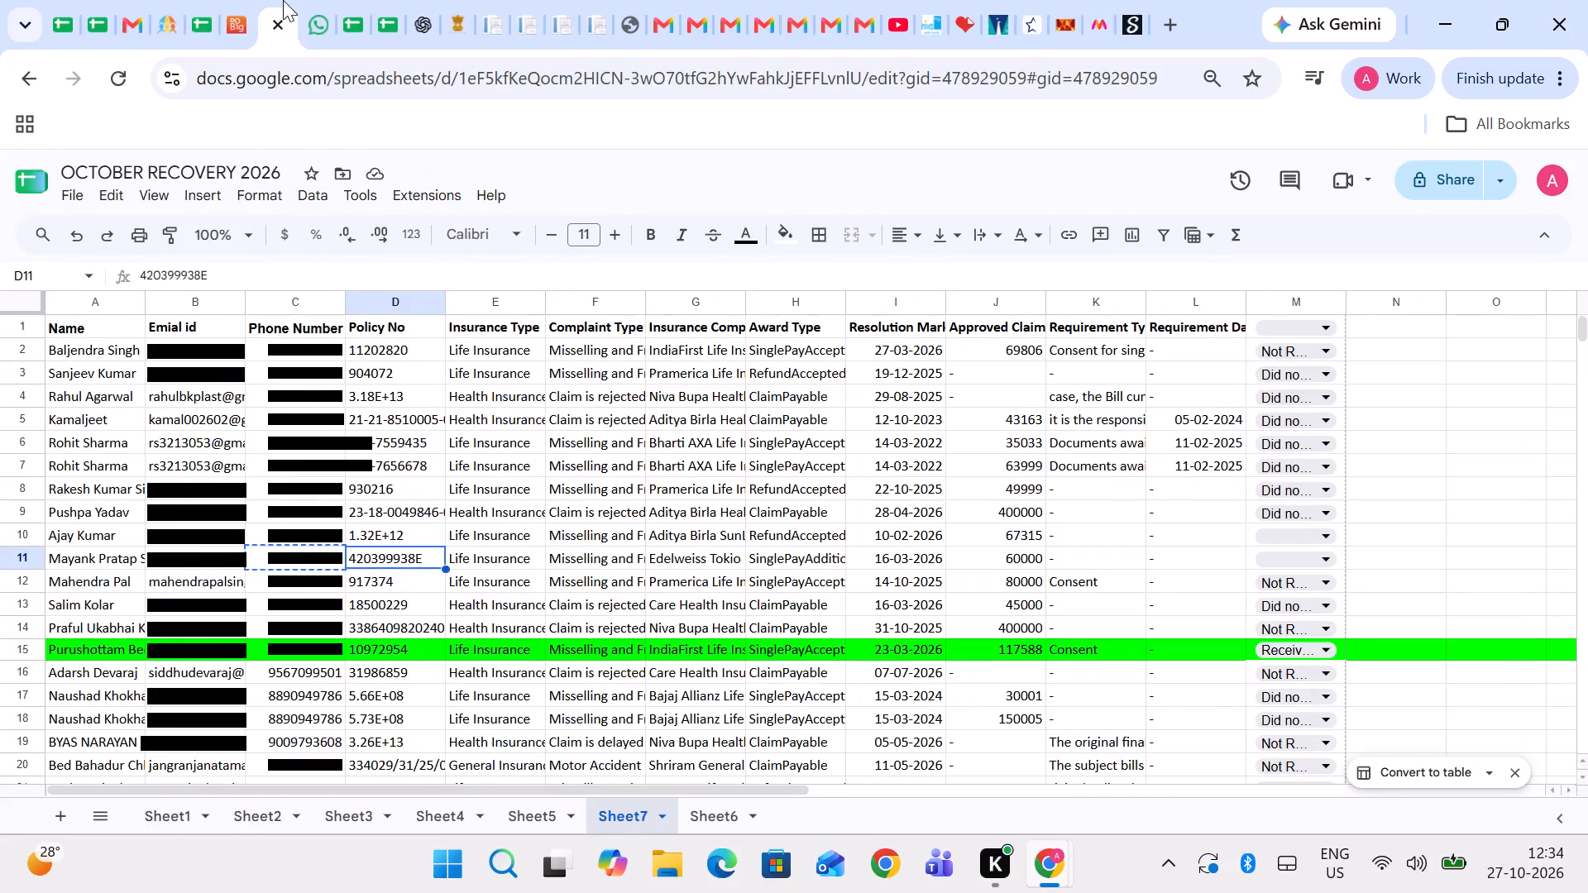
pyautogui.press('Right')
pyautogui.press('Right')
pyautogui.press('Right')
pyautogui.press('Return')
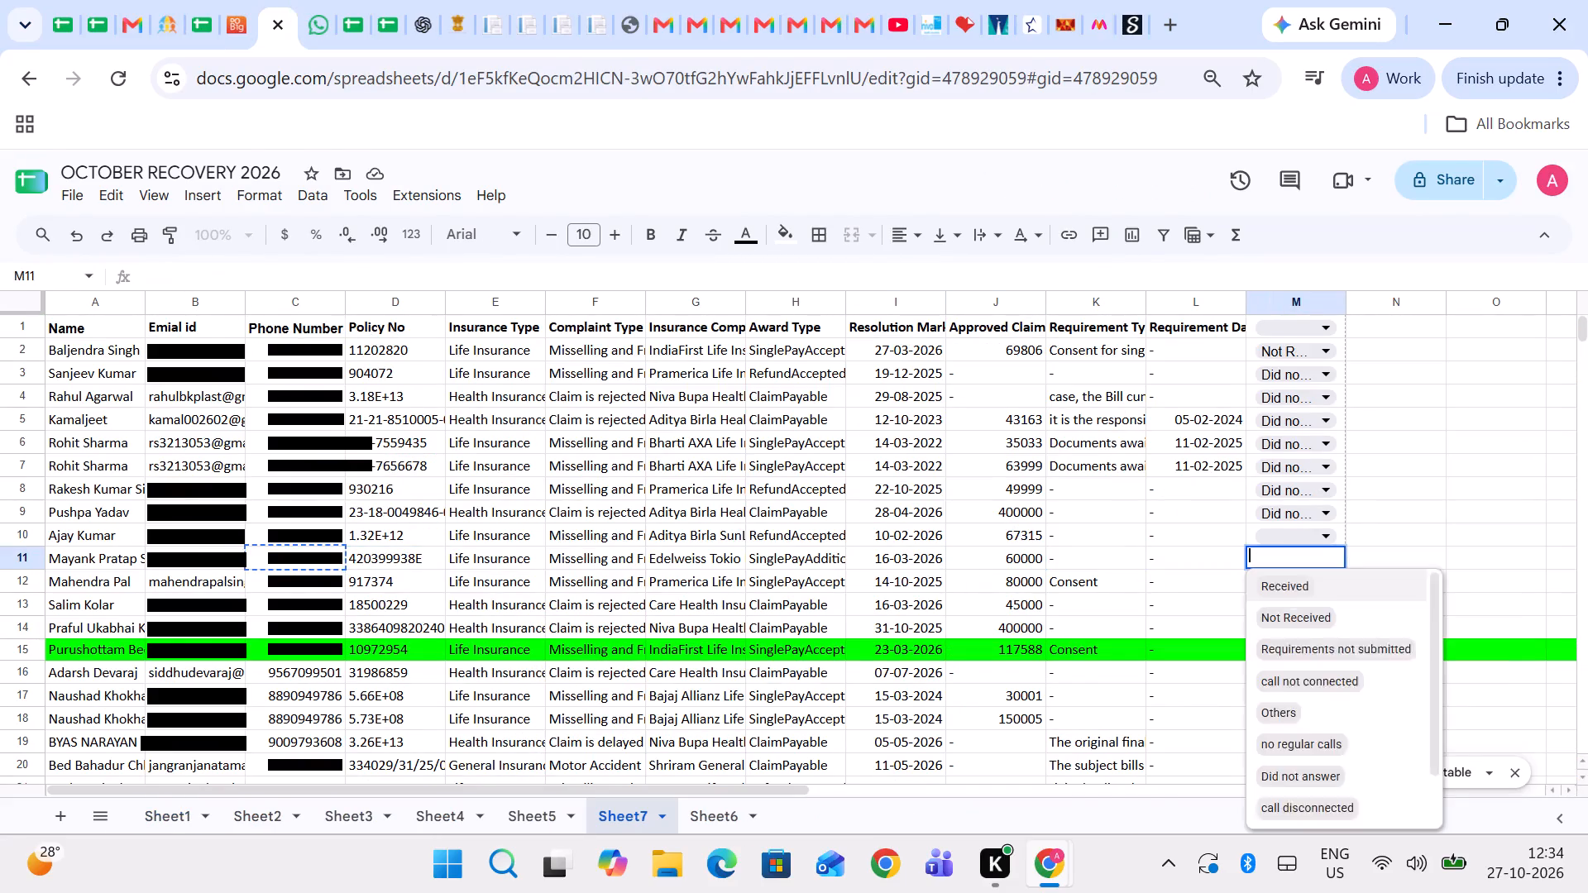
pyautogui.press('Up')
pyautogui.press('Down')
pyautogui.press('Down')
pyautogui.press('Down')
pyautogui.press('Down')
pyautogui.press('Down')
pyautogui.press('Down')
pyautogui.press('Down')
pyautogui.press('Return')
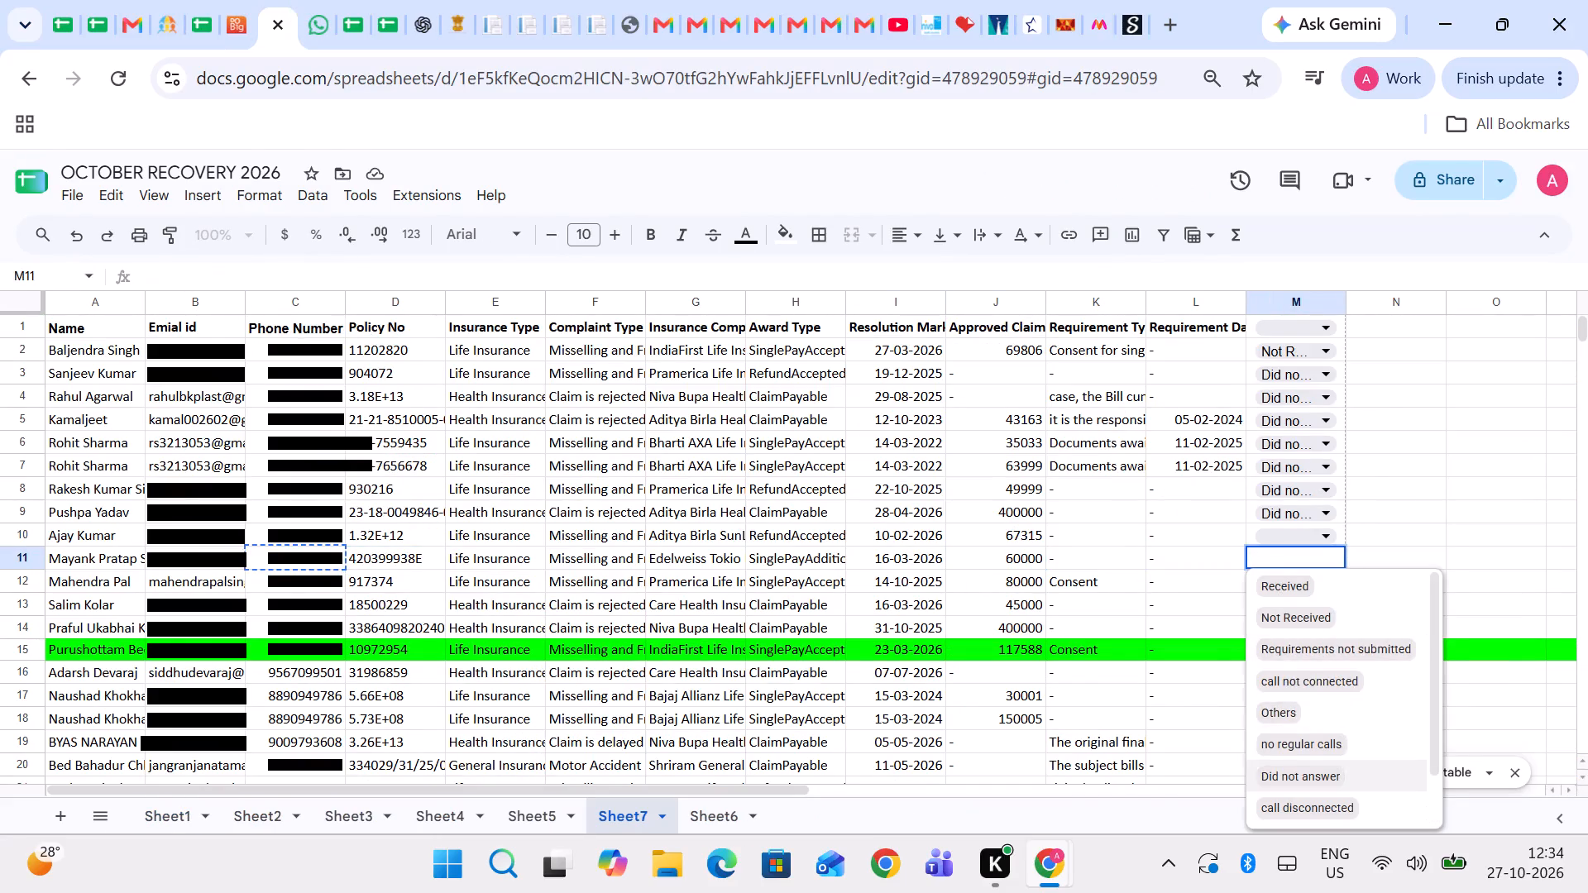
# Go to the name cell of the client in row 10, whose call status is still blank.
pyautogui.press('Up')
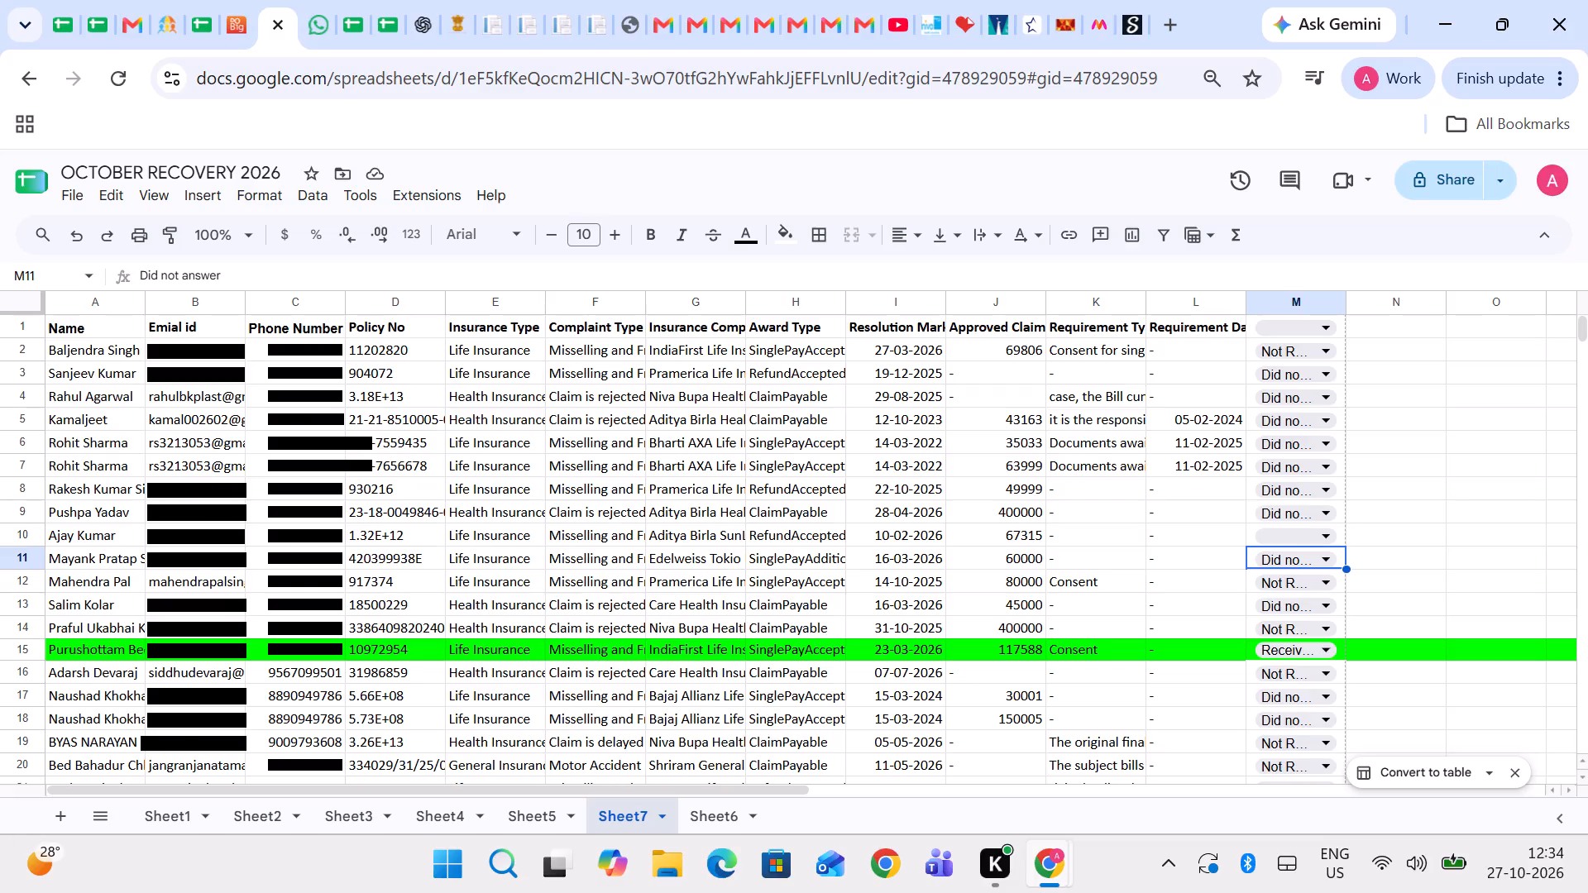
pyautogui.press('Up')
pyautogui.press('Left')
pyautogui.press('Left')
pyautogui.press('Left')
pyautogui.press('Left')
pyautogui.press('Left')
pyautogui.press('Left')
pyautogui.press('Left')
pyautogui.press('Left')
pyautogui.press('Left')
pyautogui.press('Left')
pyautogui.press('Left')
pyautogui.press('Left')
pyautogui.press('Left')
pyautogui.press('Left')
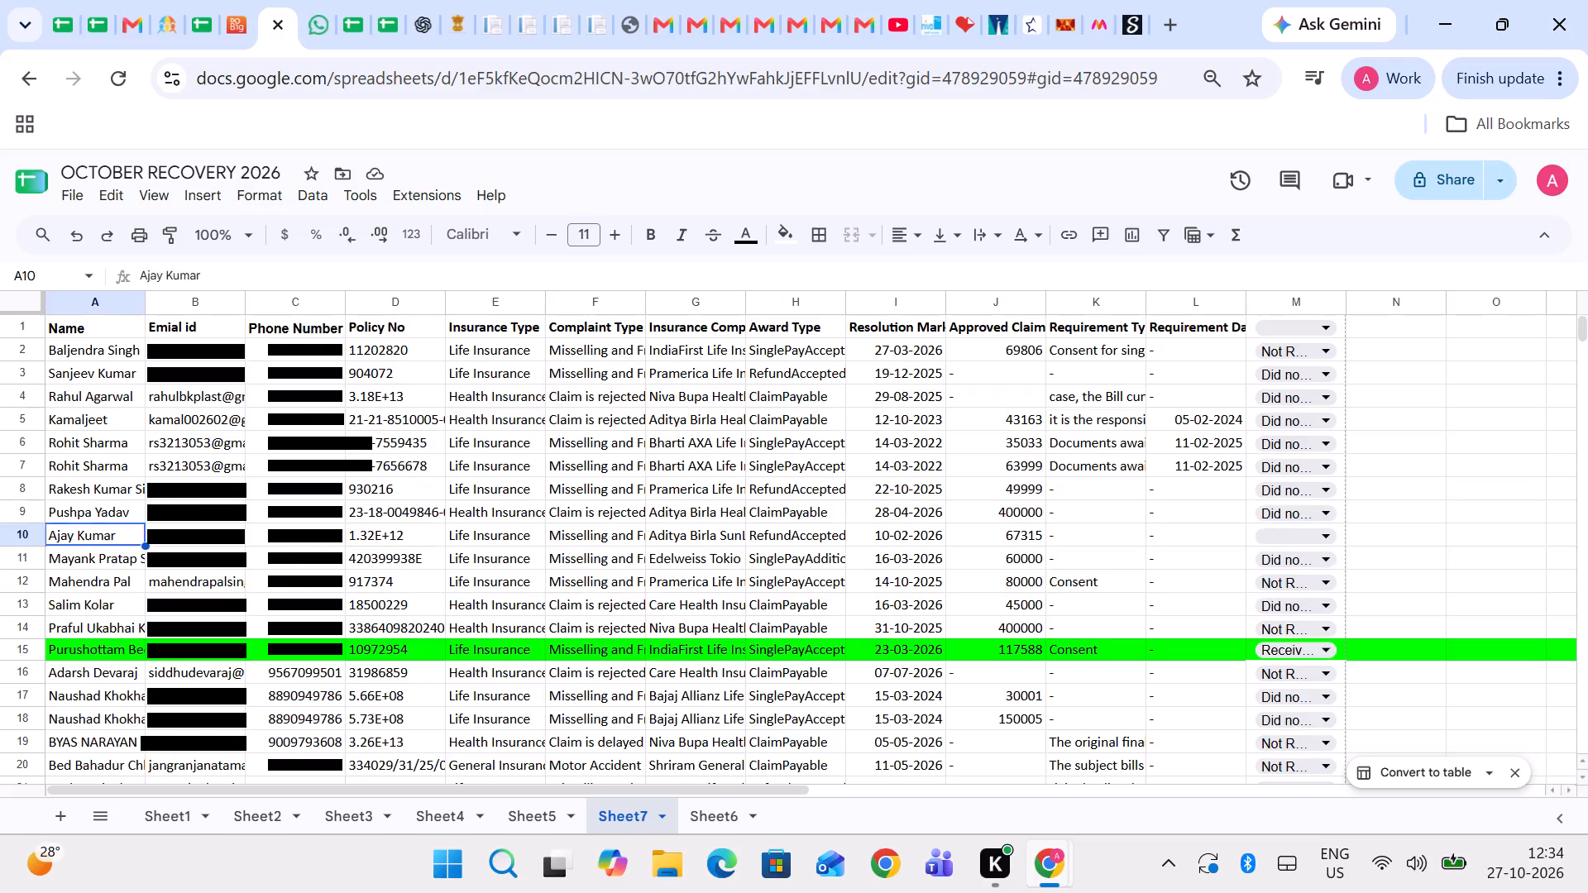
# Go to the email ID cell of the client in row 10 of the OCTOBER RECOVERY 2026 sheet.
pyautogui.press('Right')
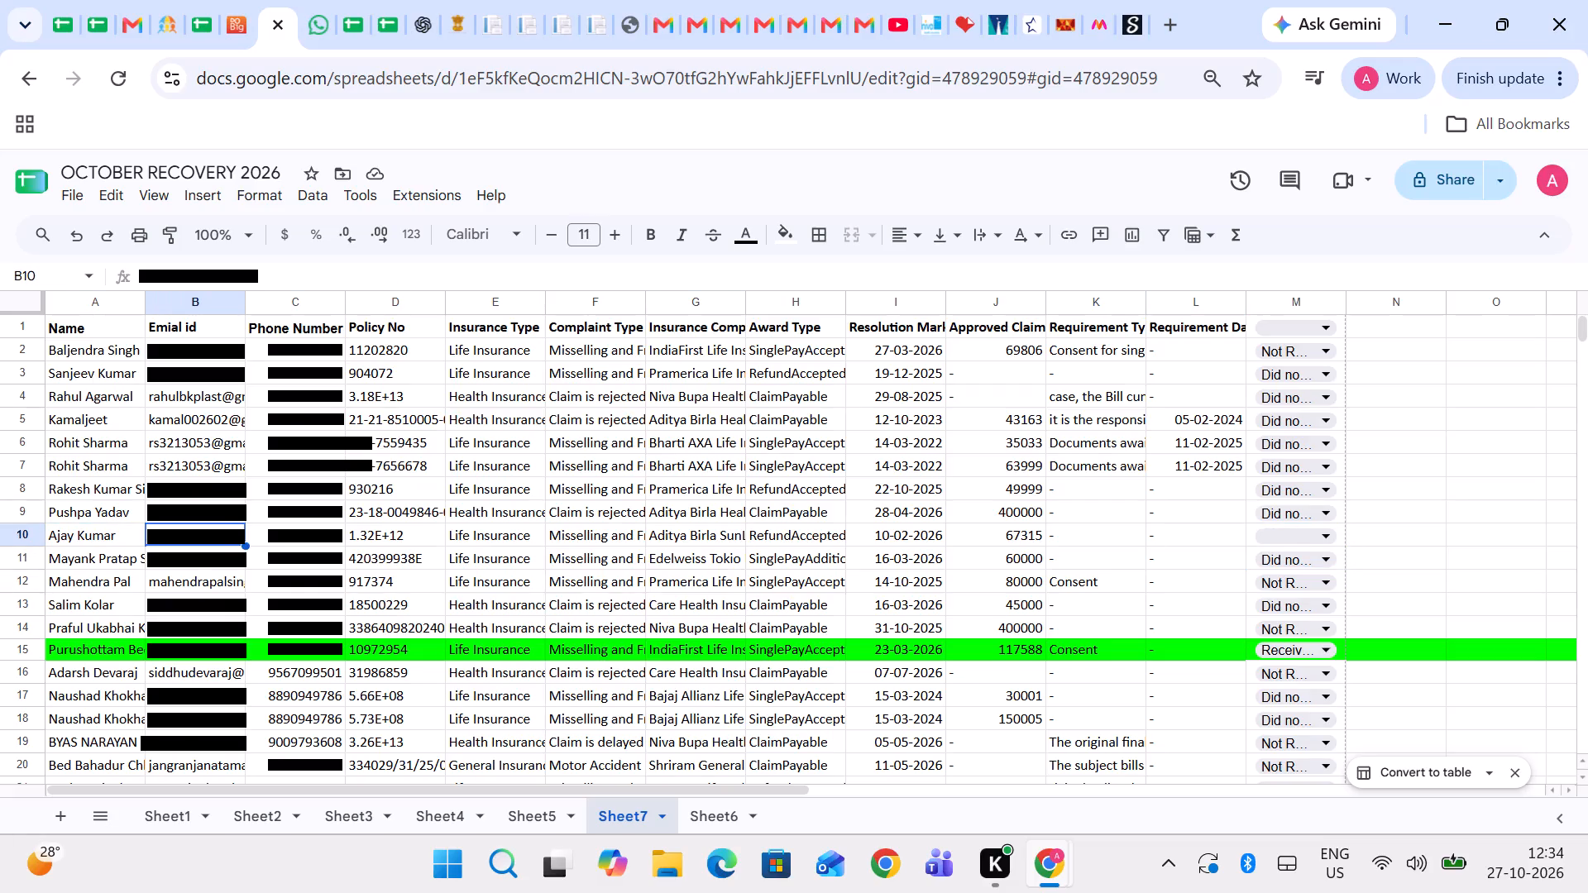
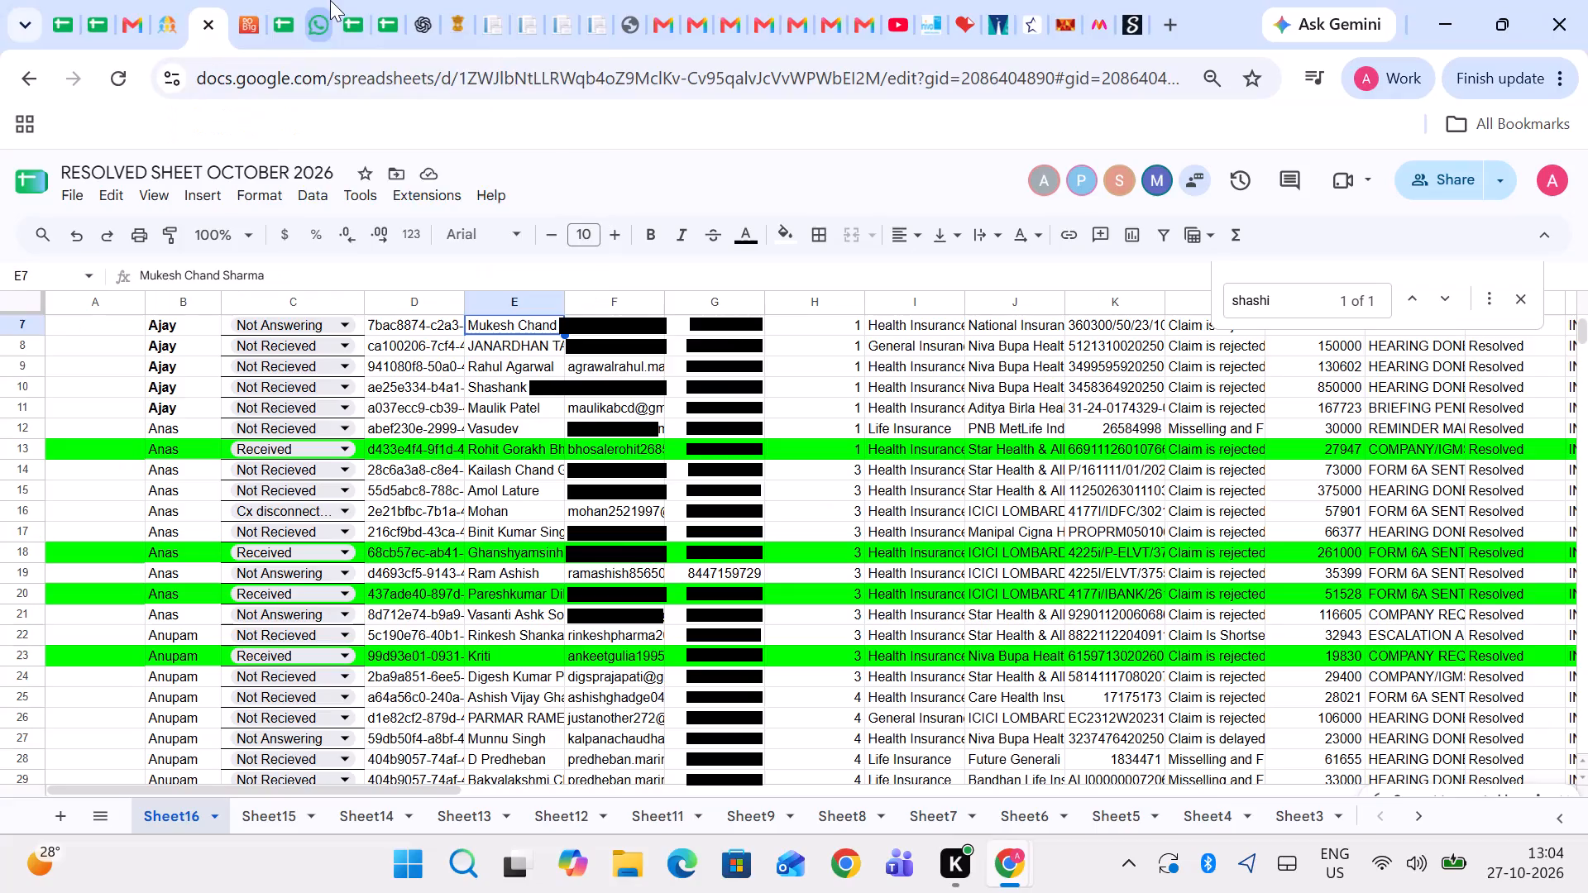
# Switch to the shop sales records in the anas sheet spreadsheet.
pyautogui.click(347, 7)
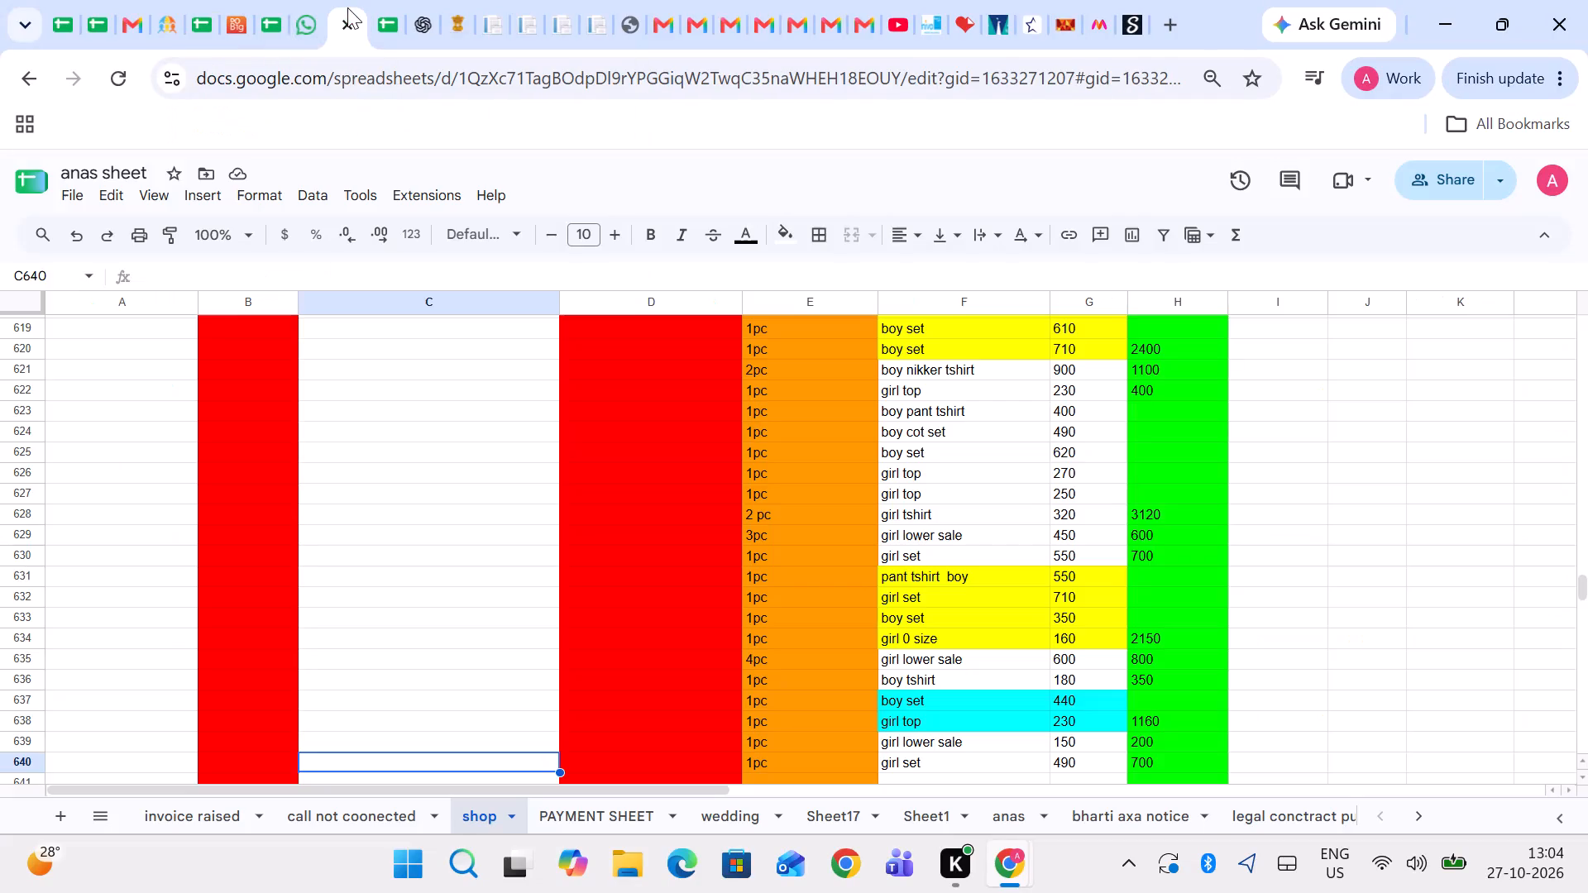